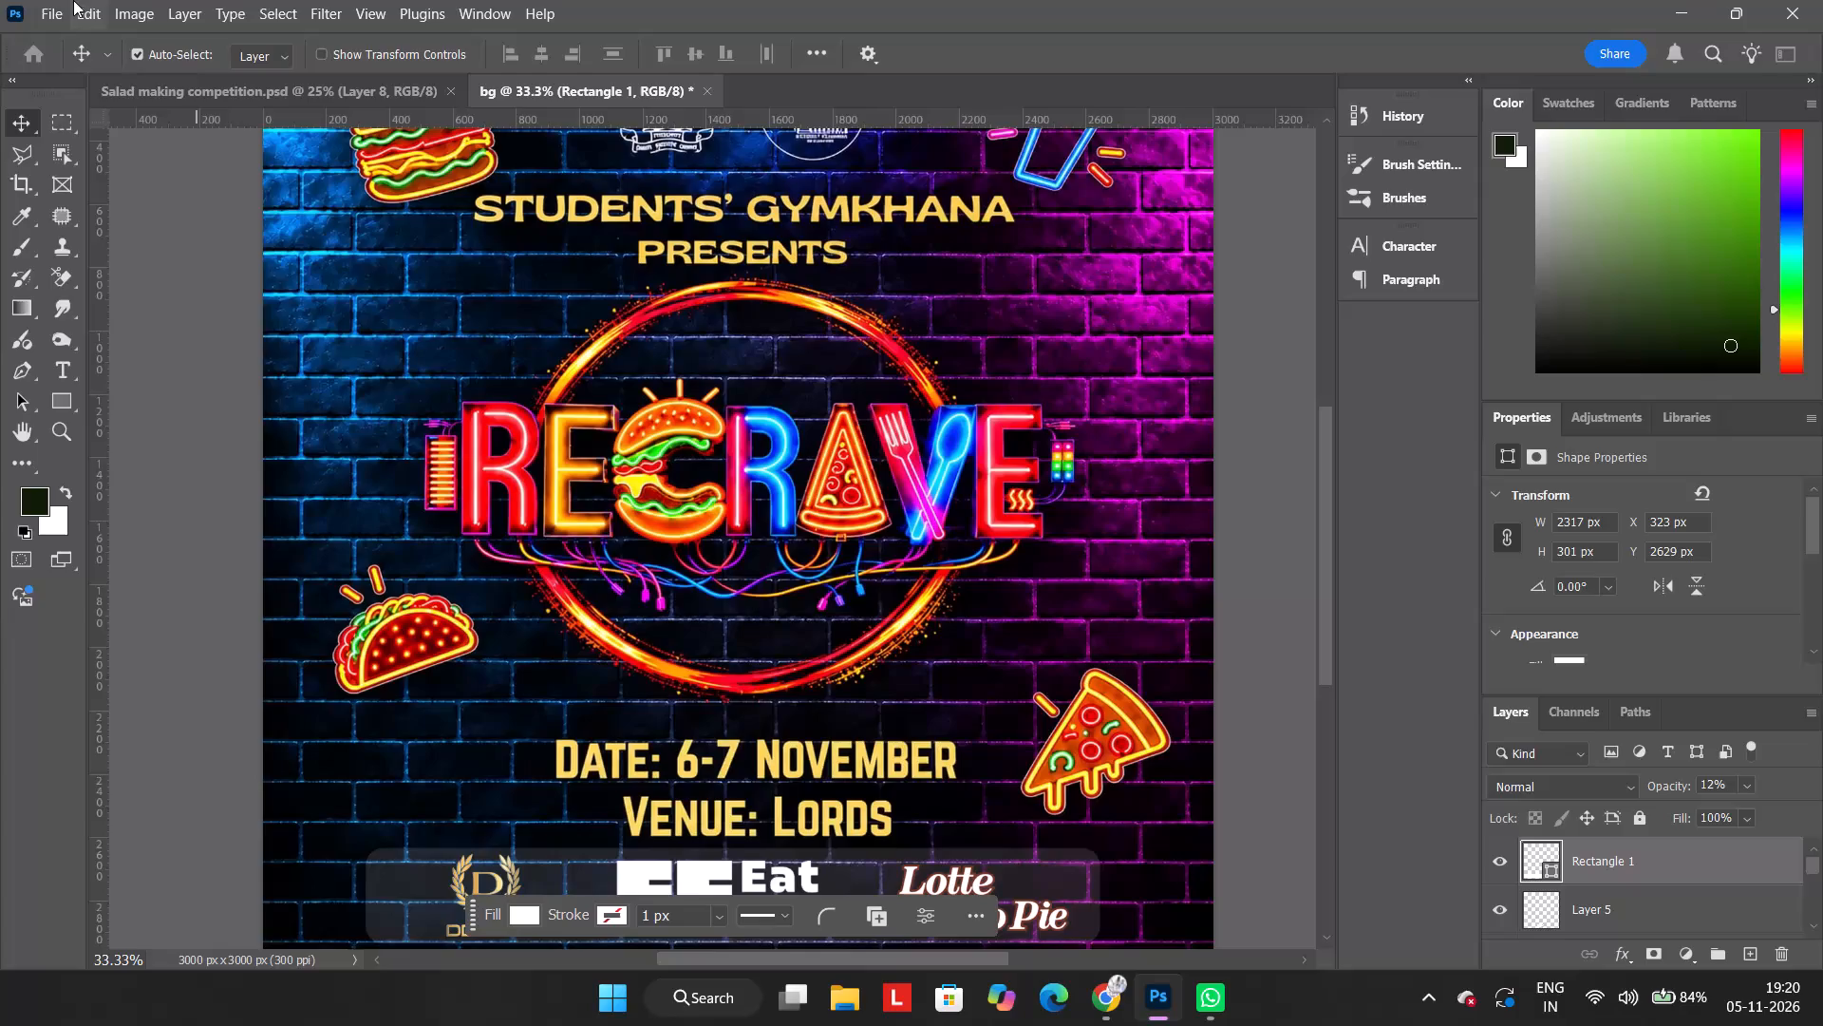
# Create a new document named banner from the Portrait, 8 x 10 preset, with width 4 inches, height 8 inches and 300 pixels/inch.
pyautogui.click(60, 0)
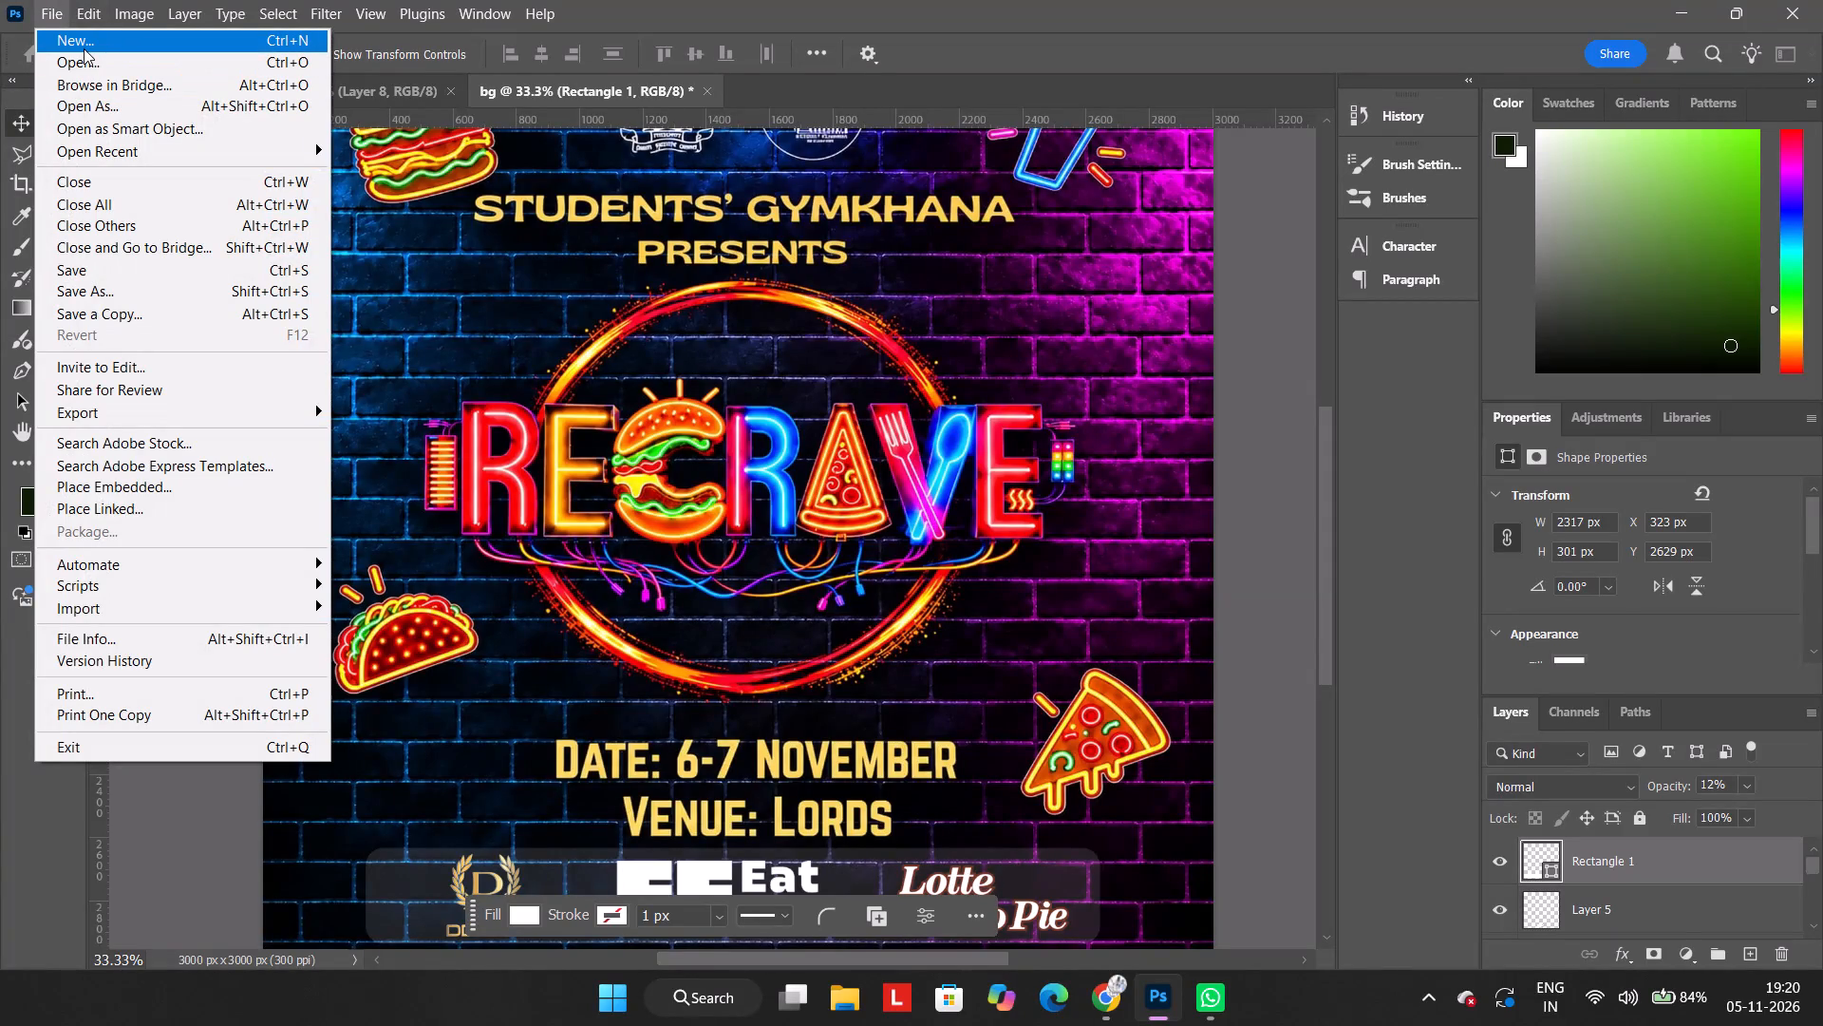
pyautogui.click(84, 50)
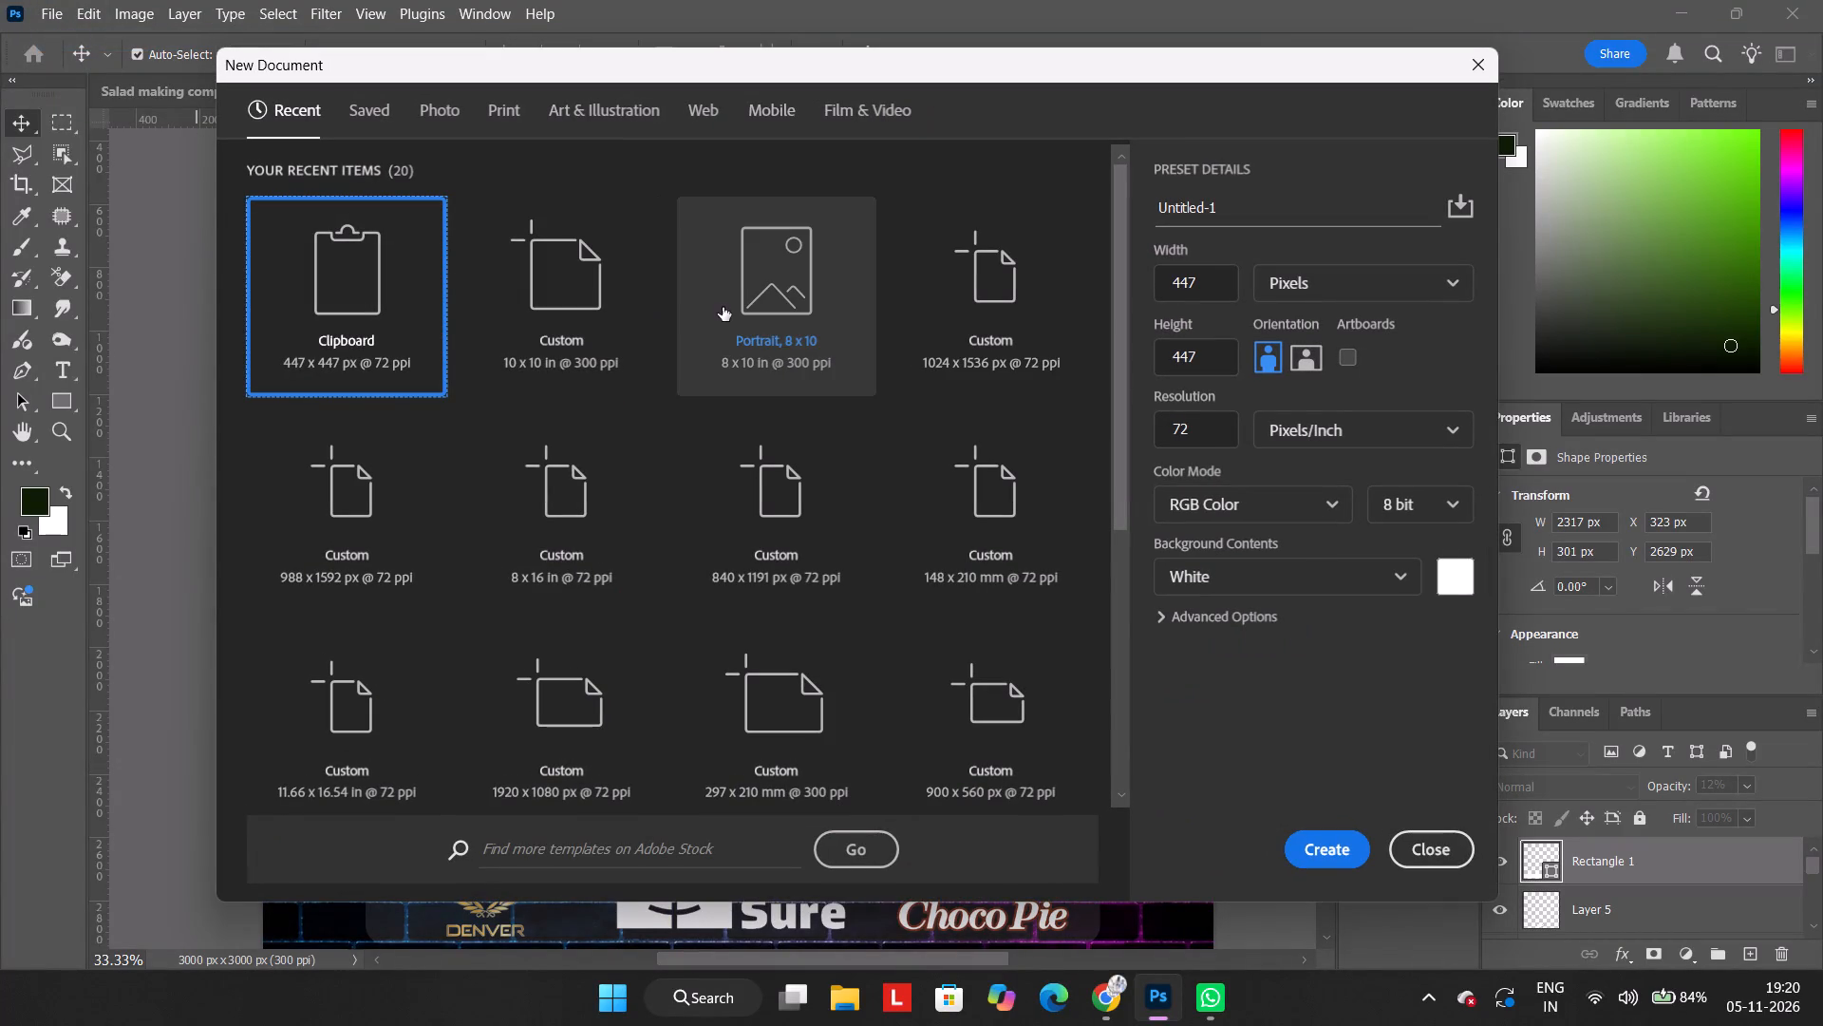
pyautogui.click(729, 308)
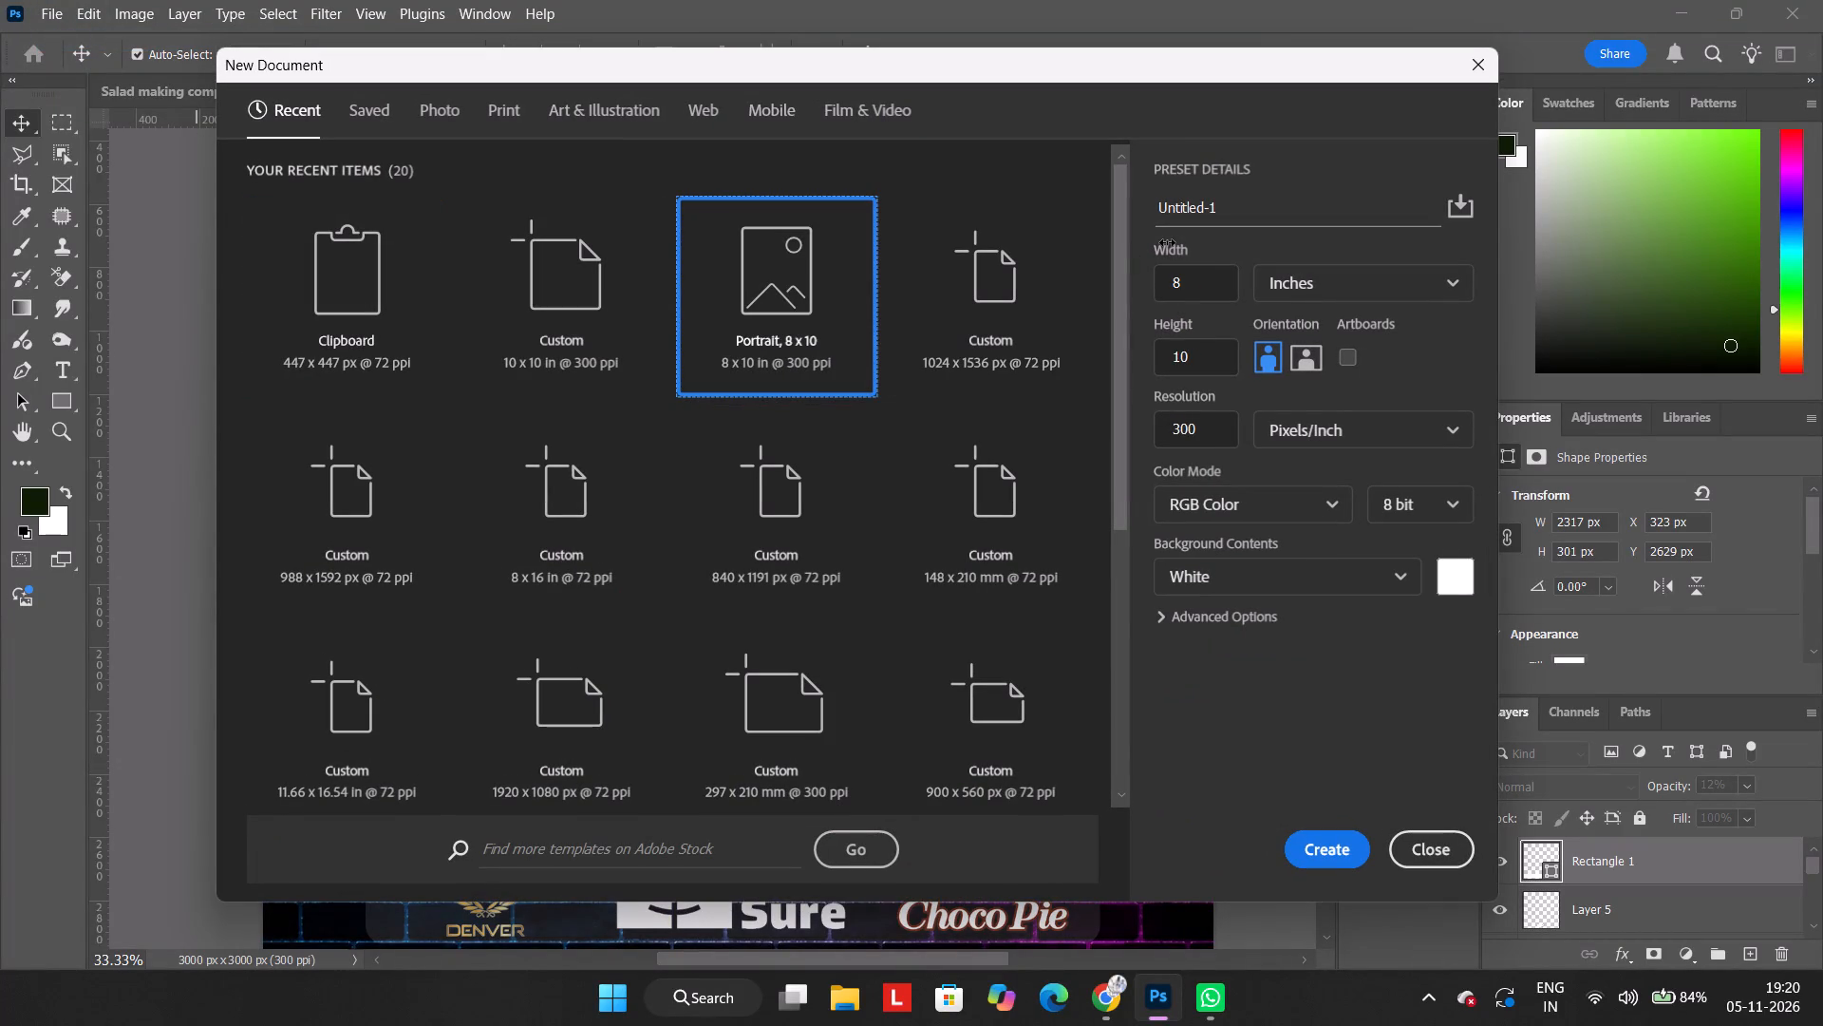
pyautogui.click(1275, 299)
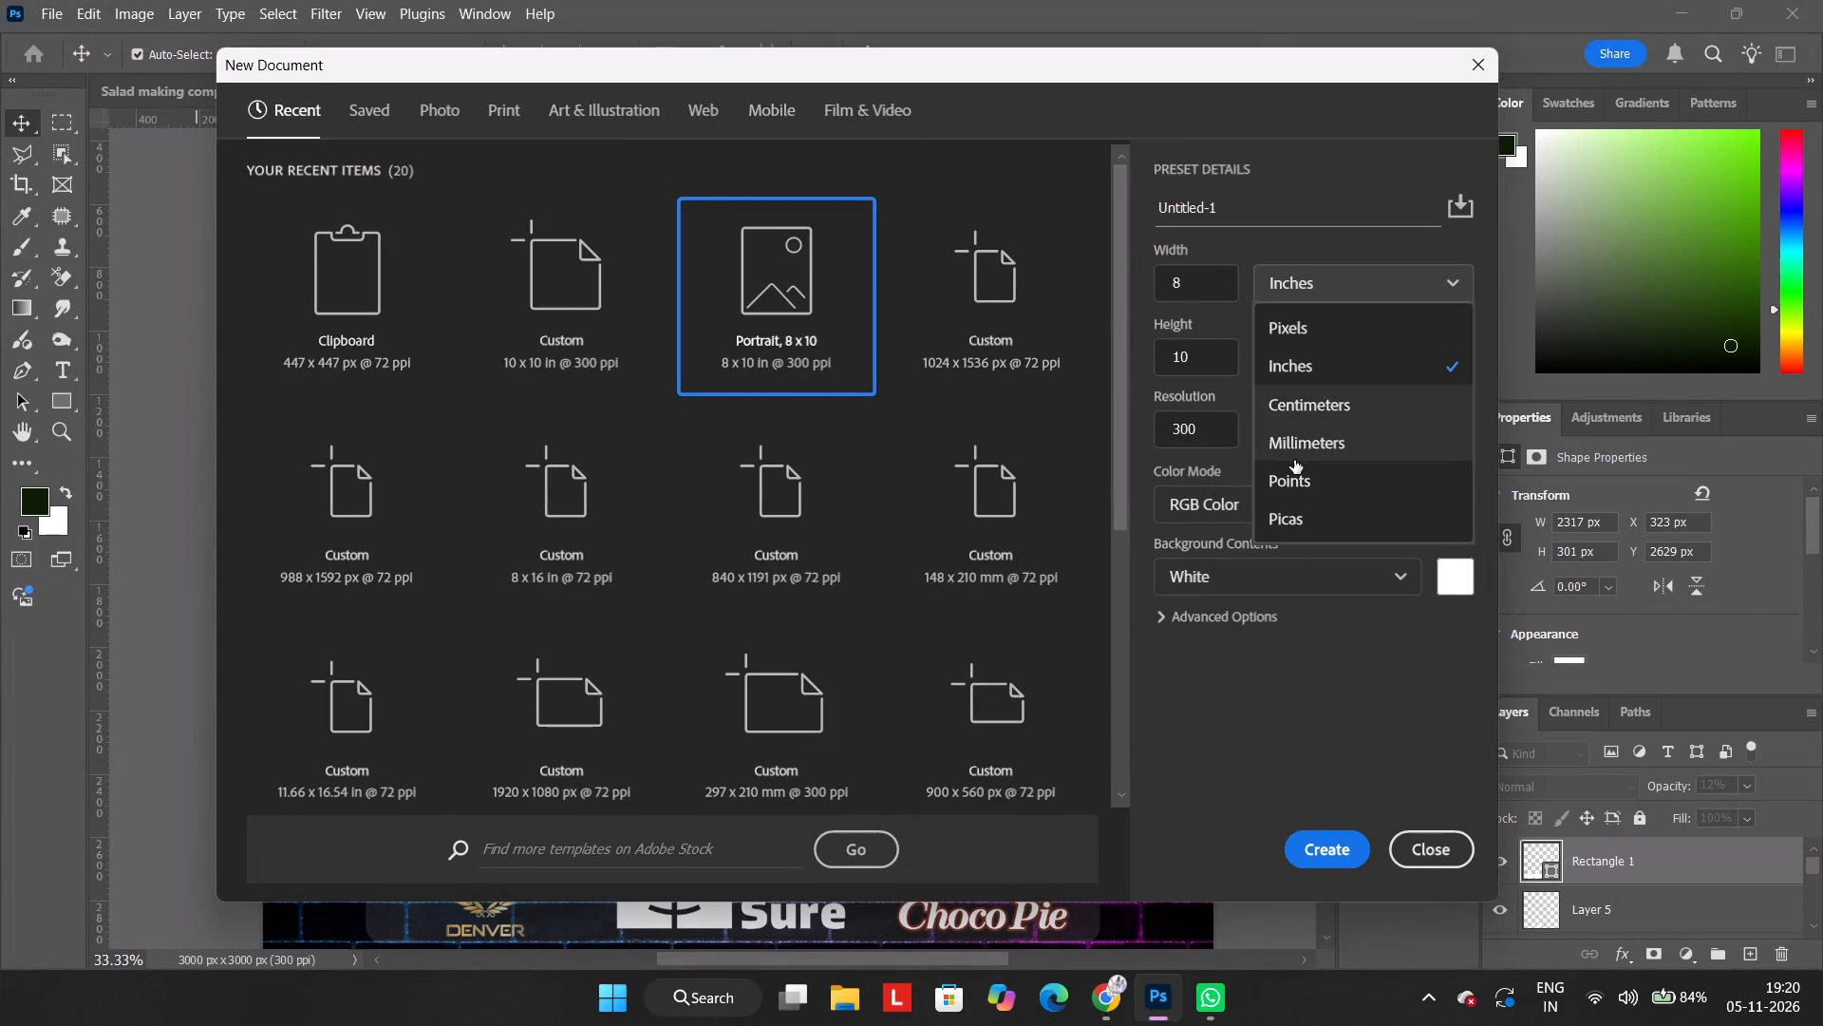
pyautogui.scroll(-1, 1294, 460)
pyautogui.click(1300, 381)
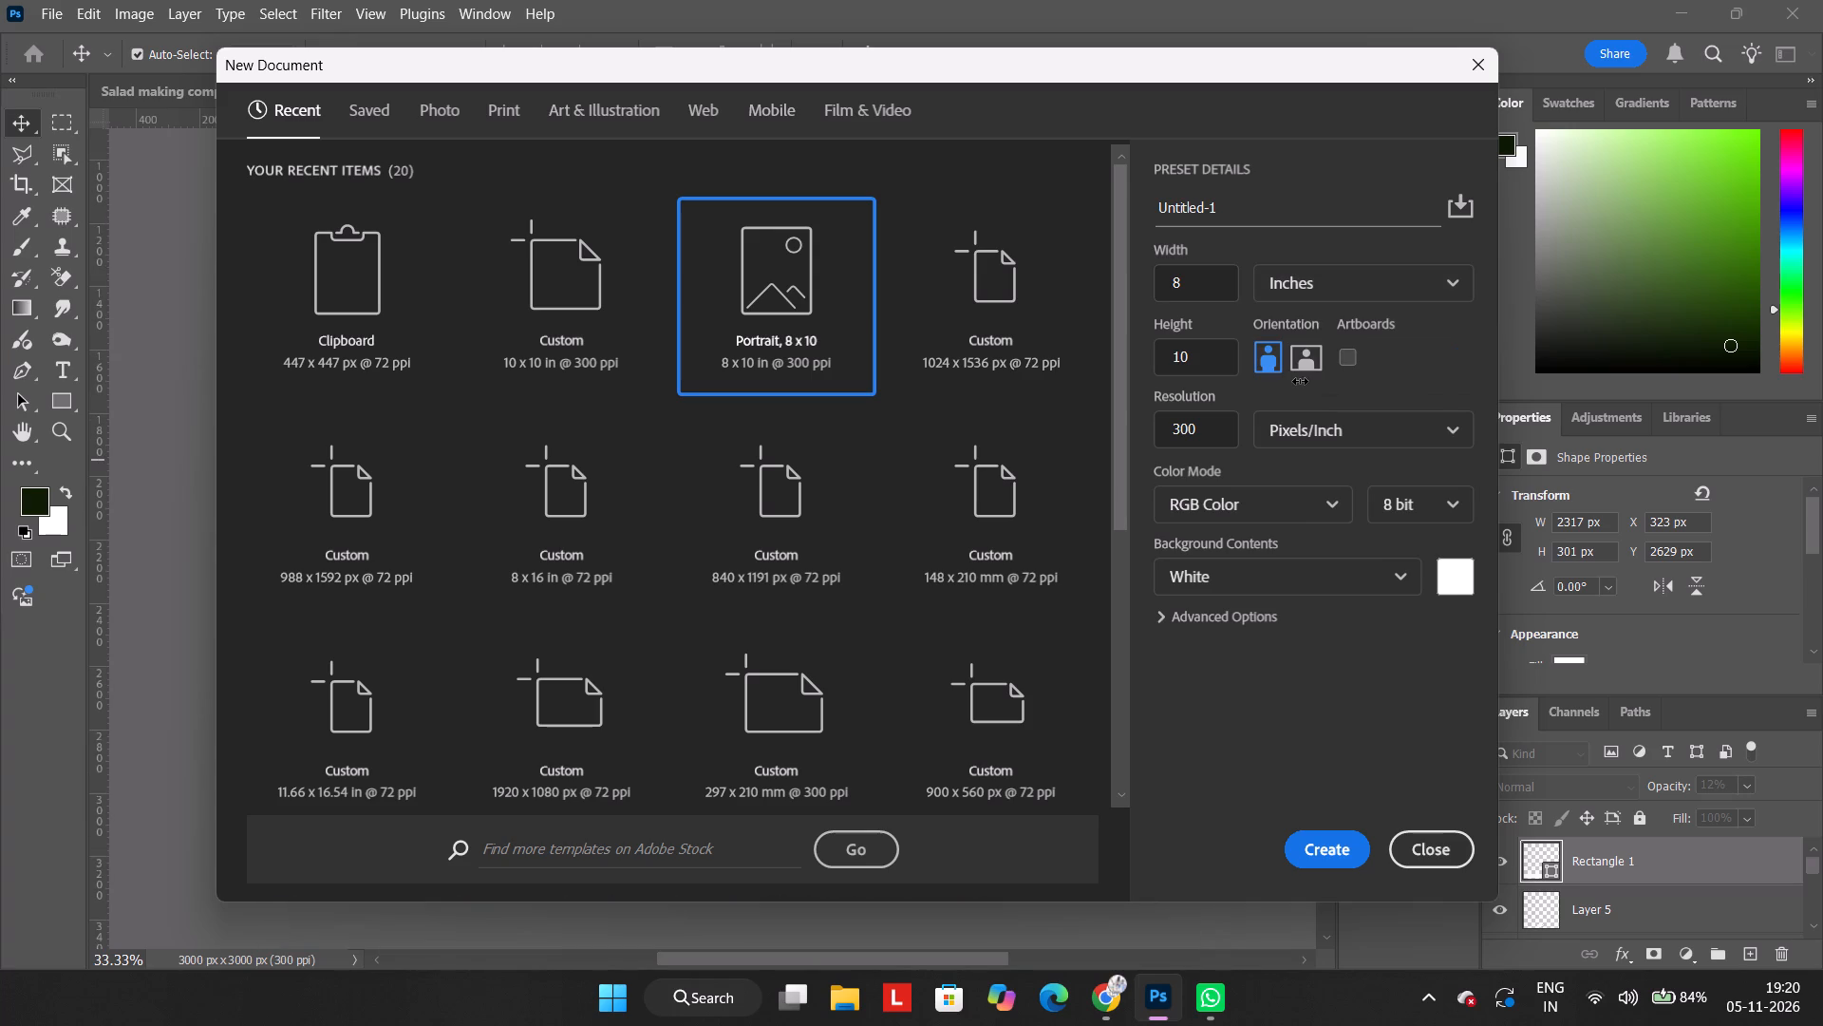
pyautogui.click(1213, 288)
pyautogui.press('BackSpace')
pyautogui.press('4')
pyautogui.click(1224, 346)
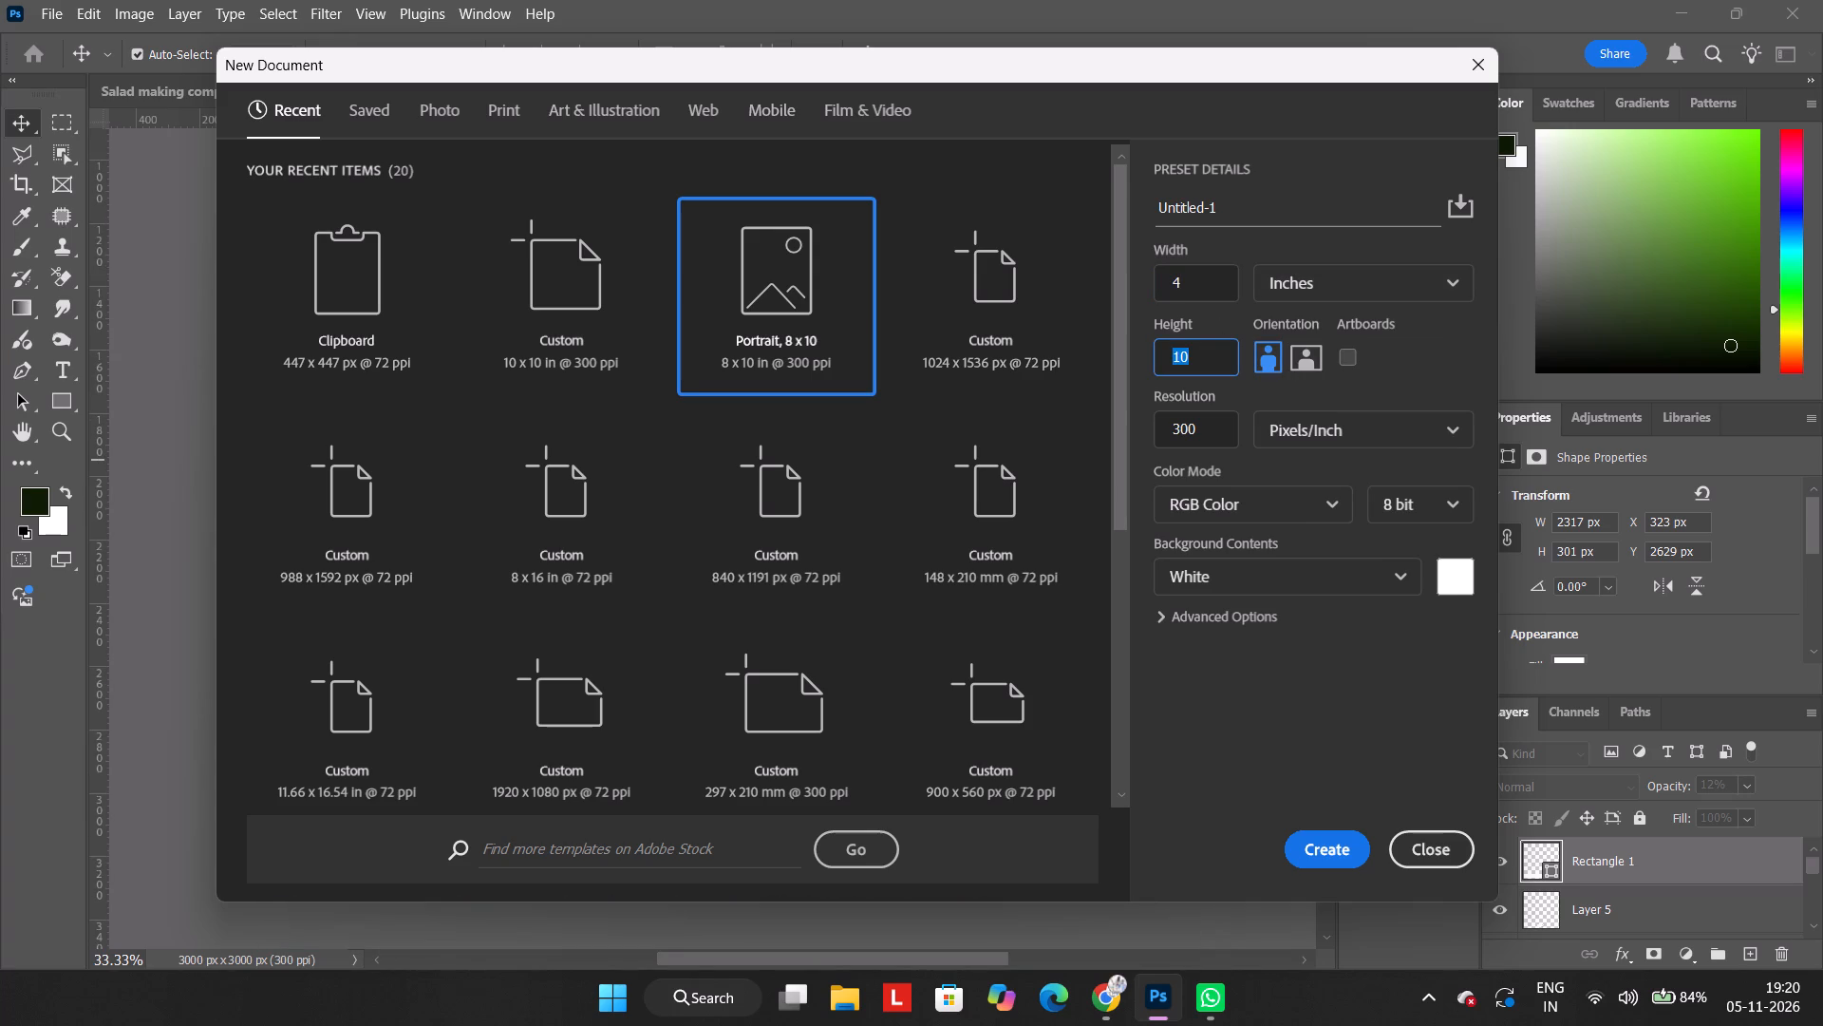
pyautogui.press('8')
pyautogui.moveTo(1241, 202); pyautogui.dragTo(1068, 184)
pyautogui.write('banner')
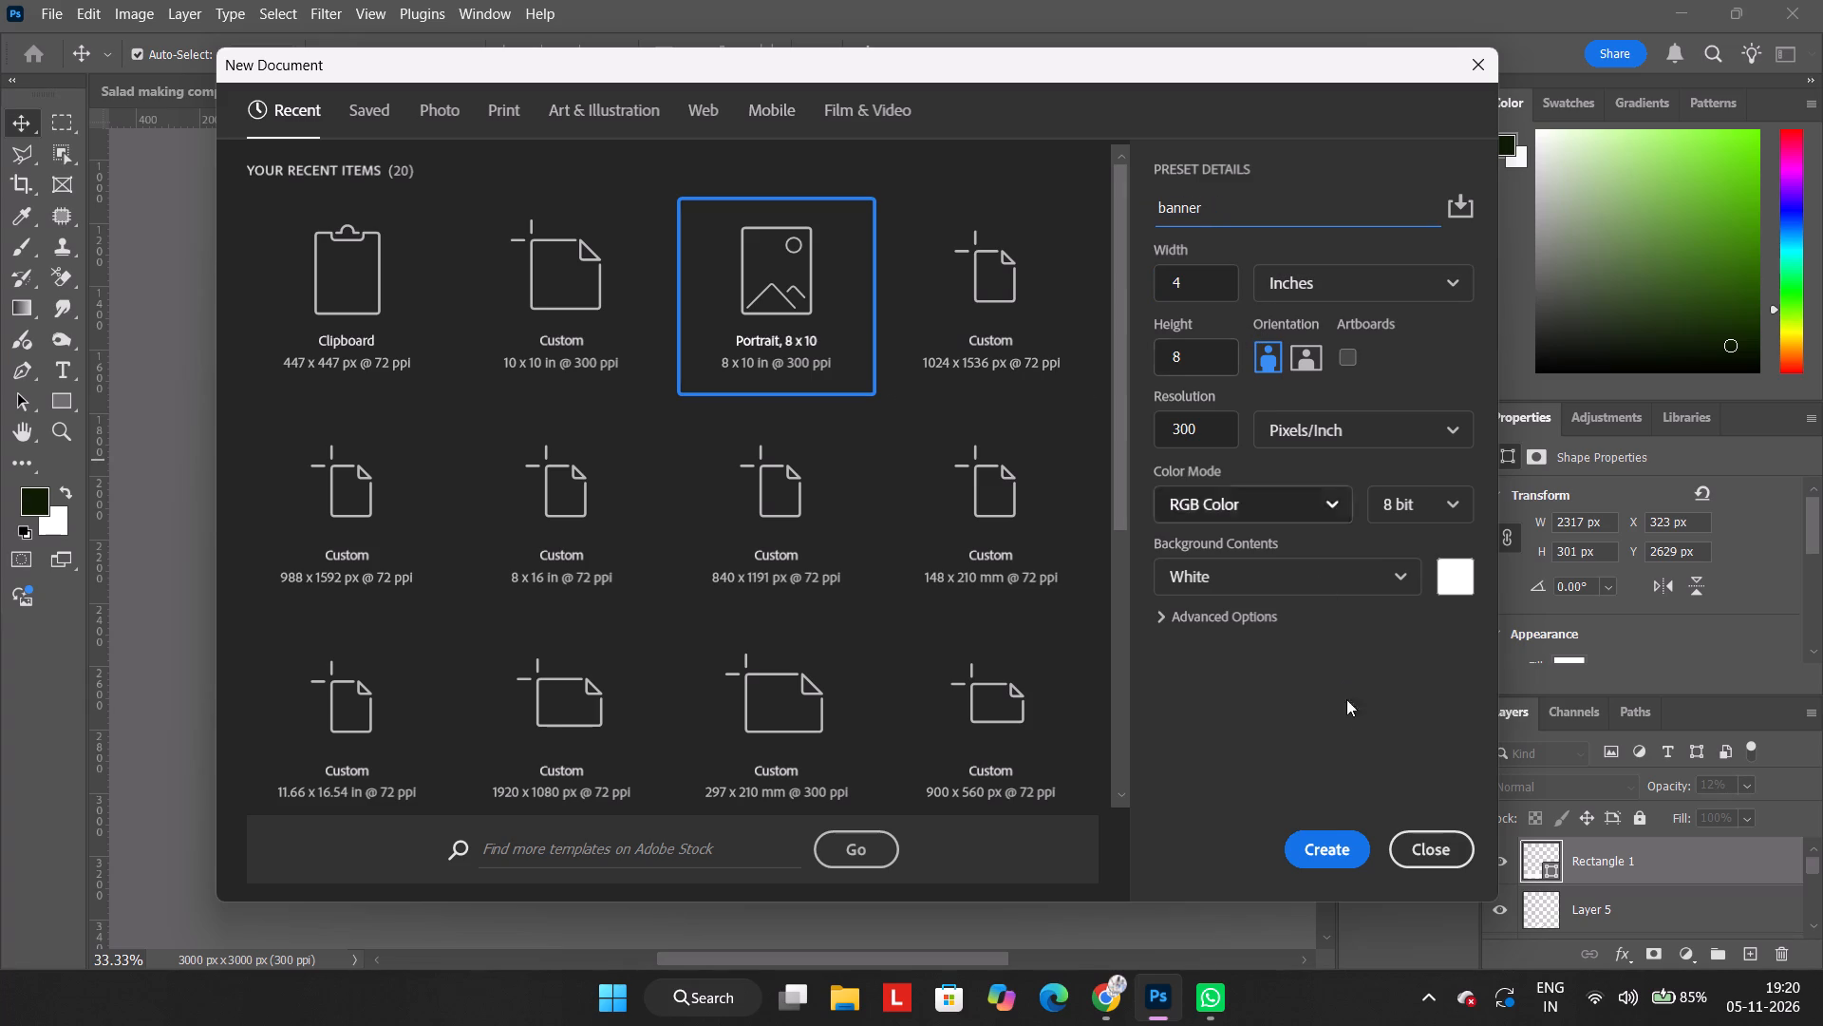
pyautogui.click(1322, 835)
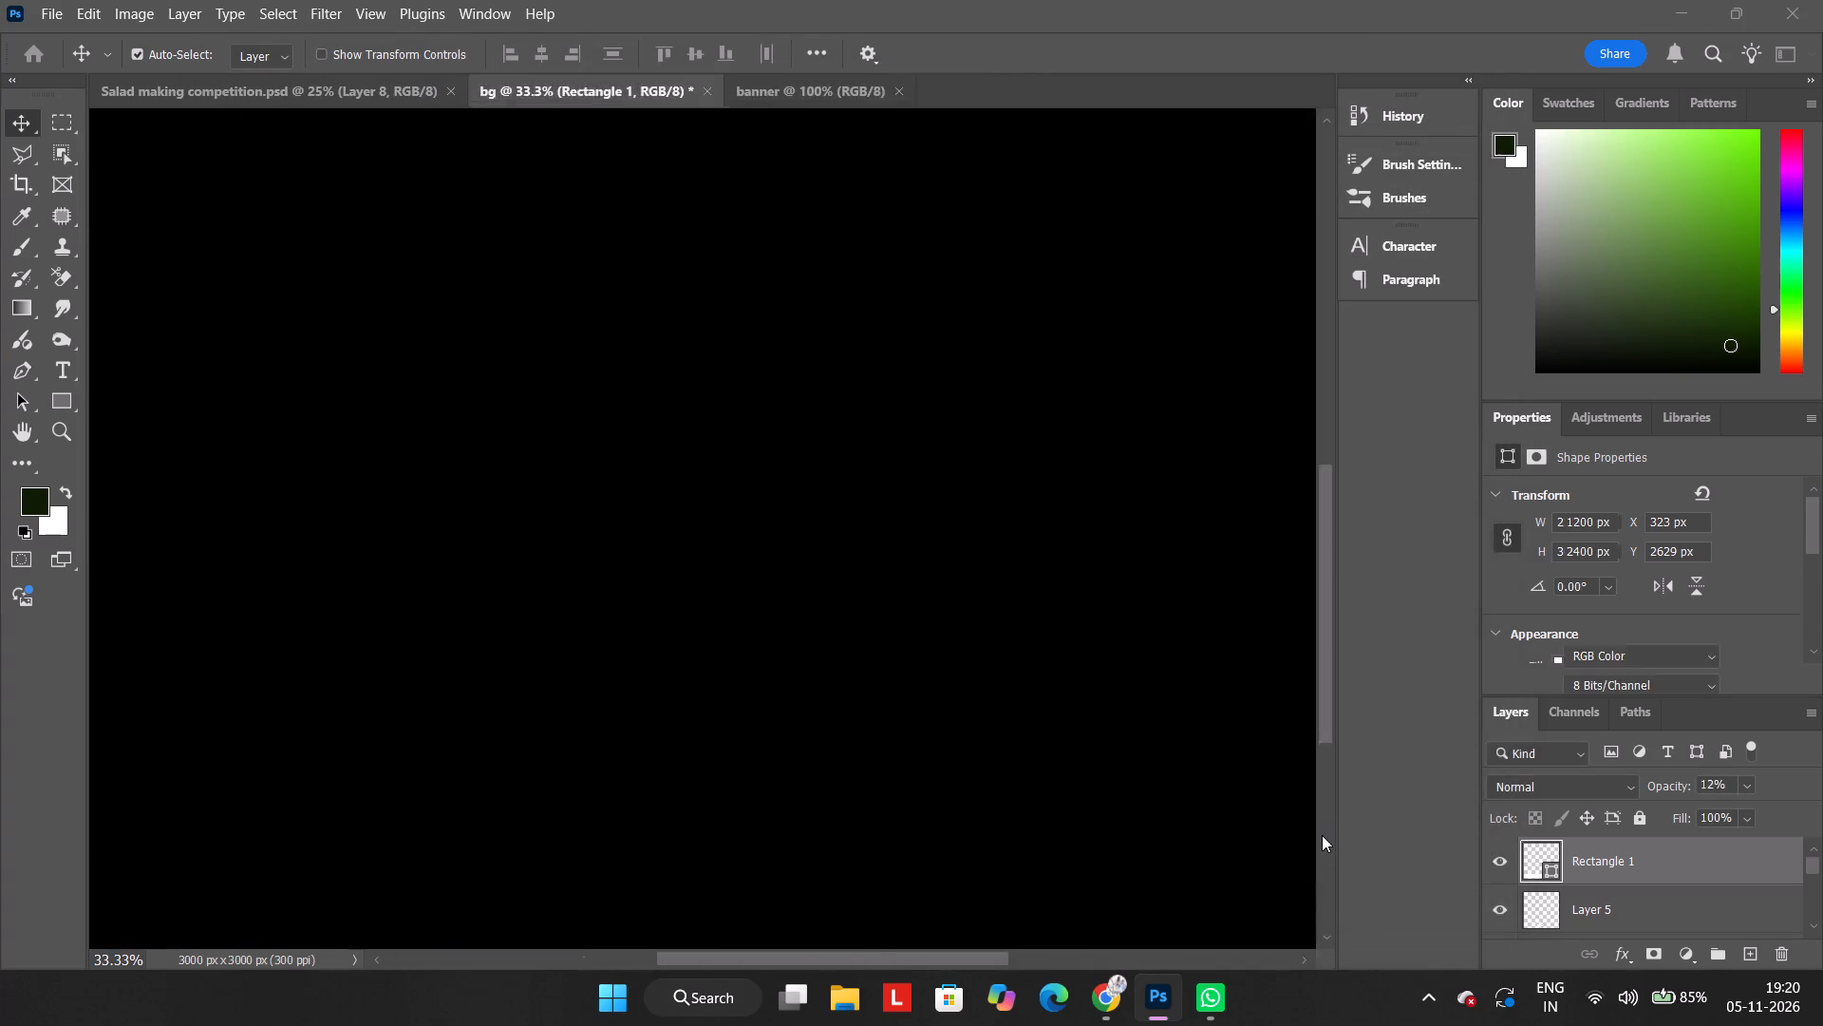
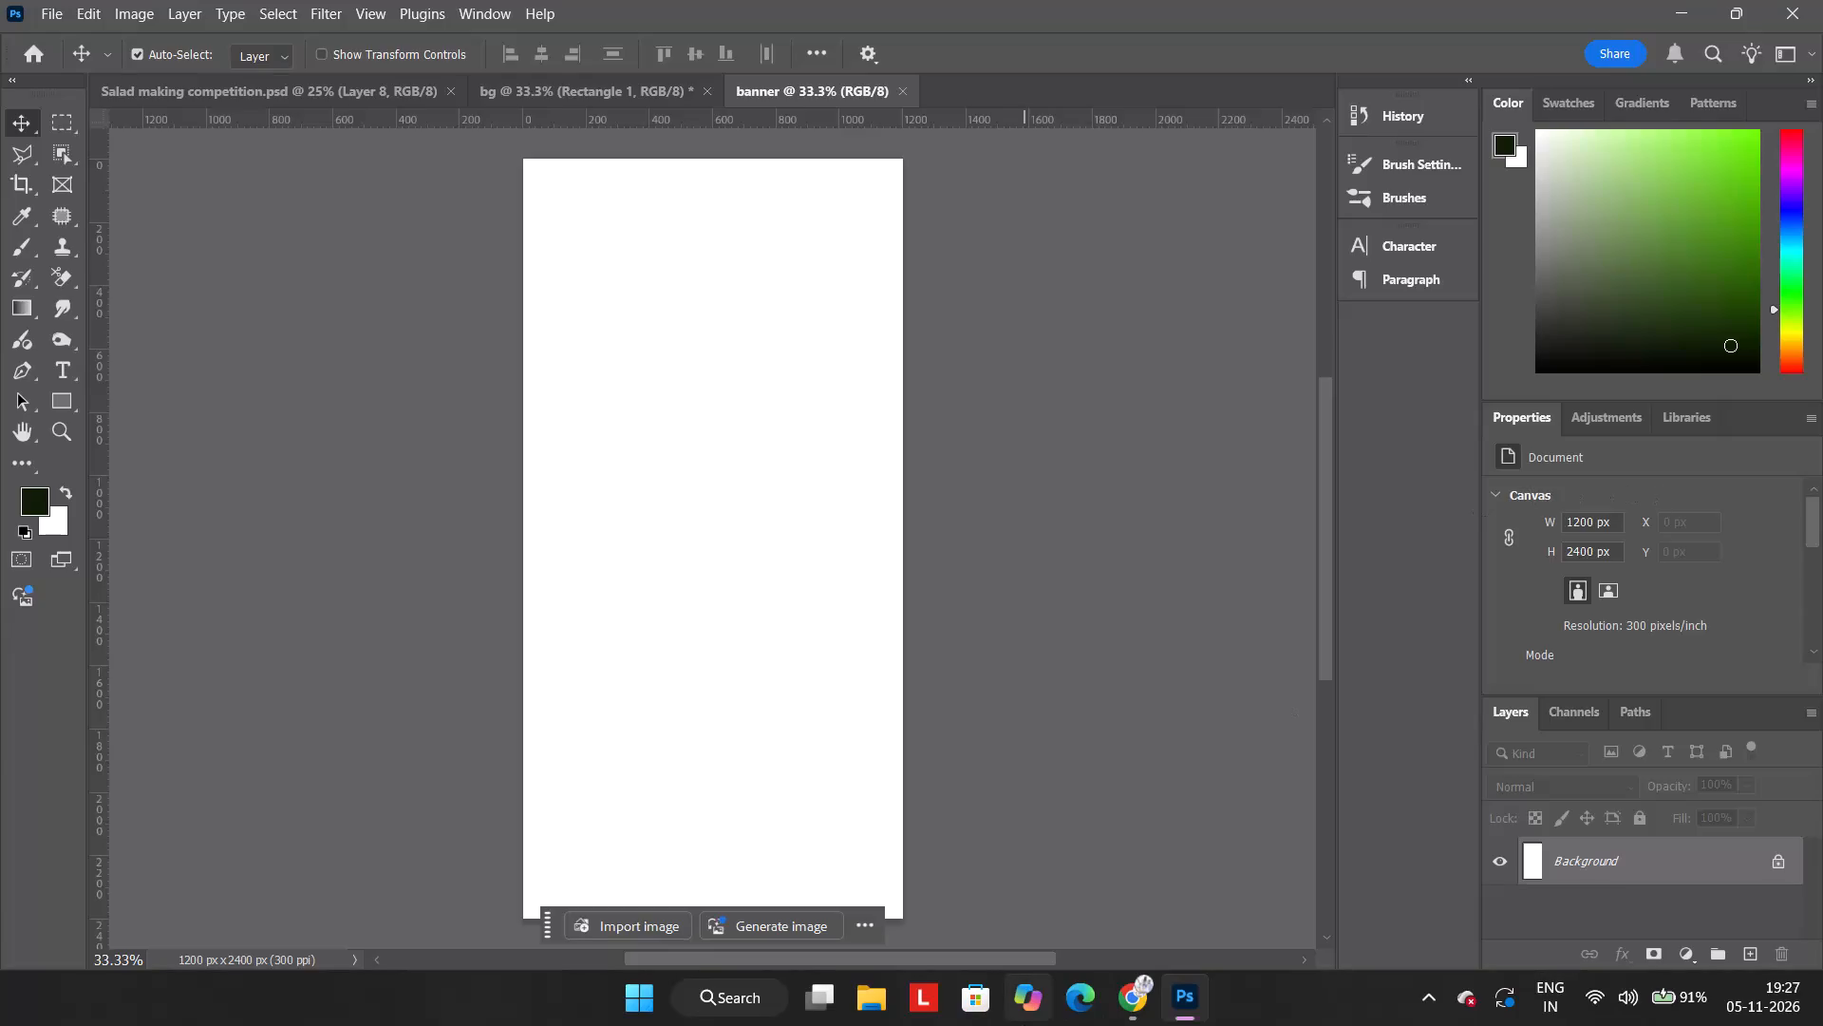
# Open WhatsApp from the Windows search.
pyautogui.click(741, 1025)
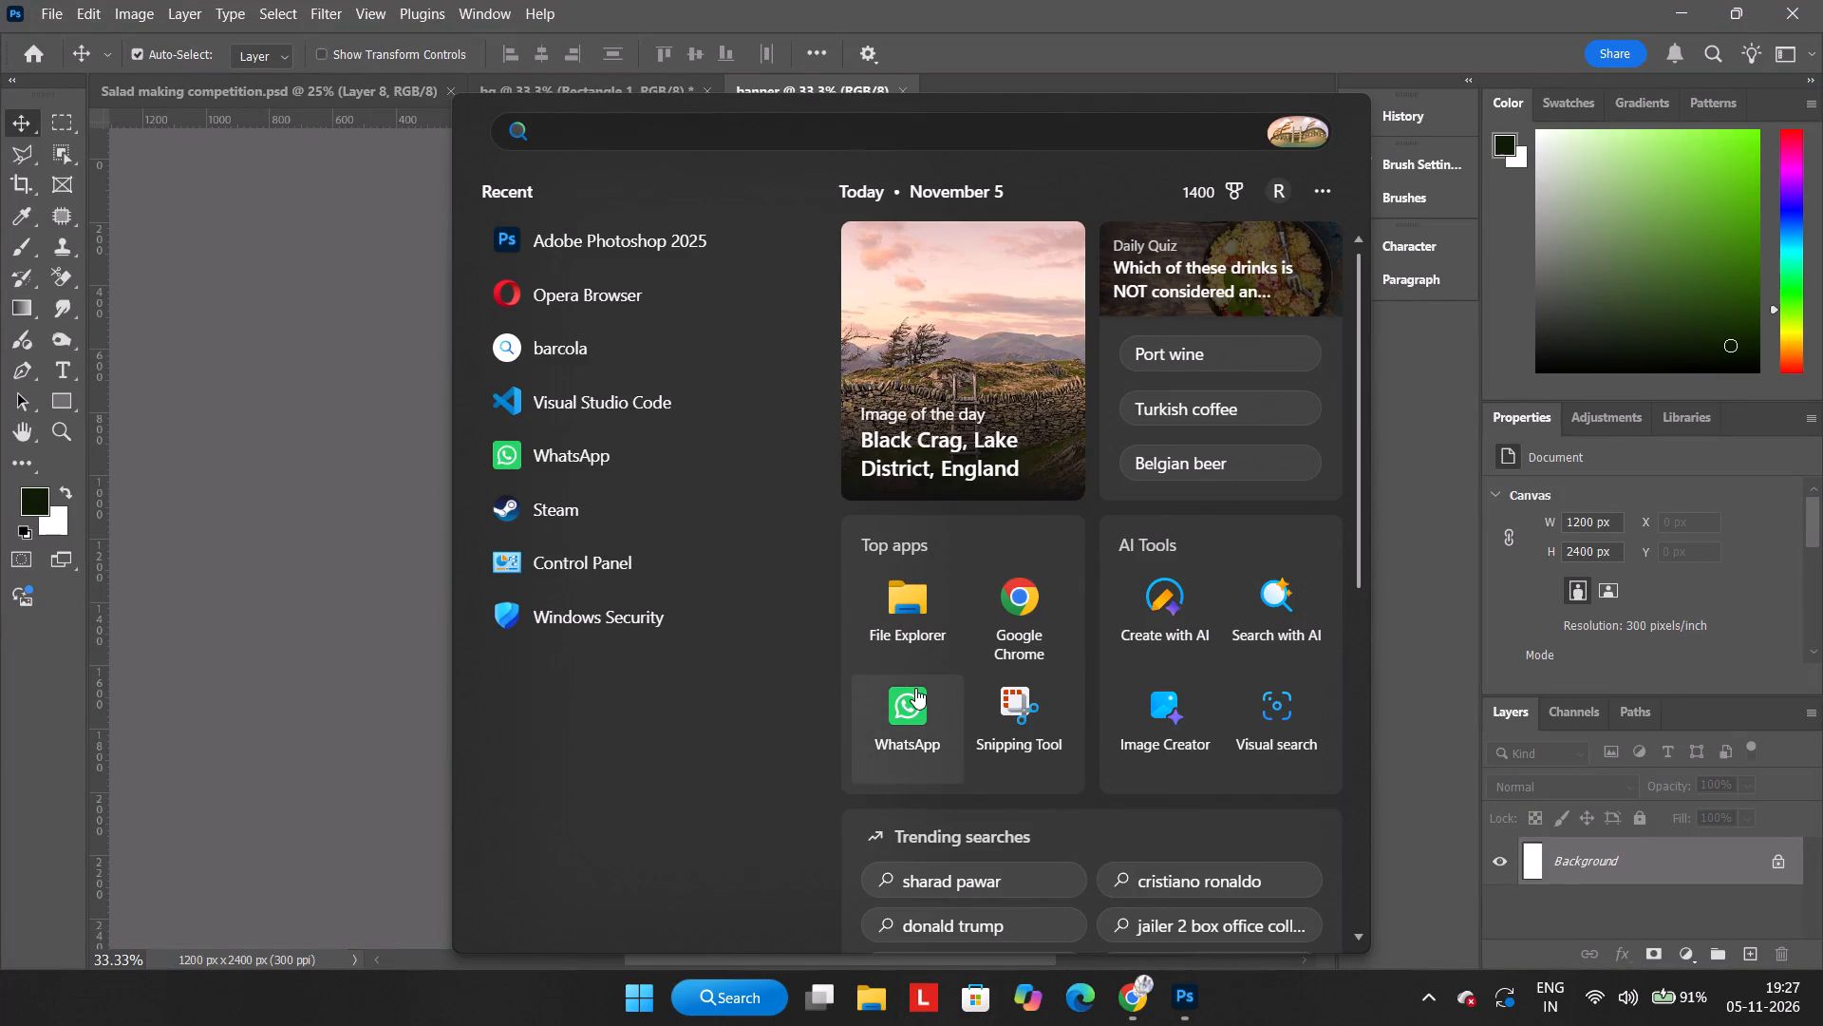
pyautogui.click(915, 688)
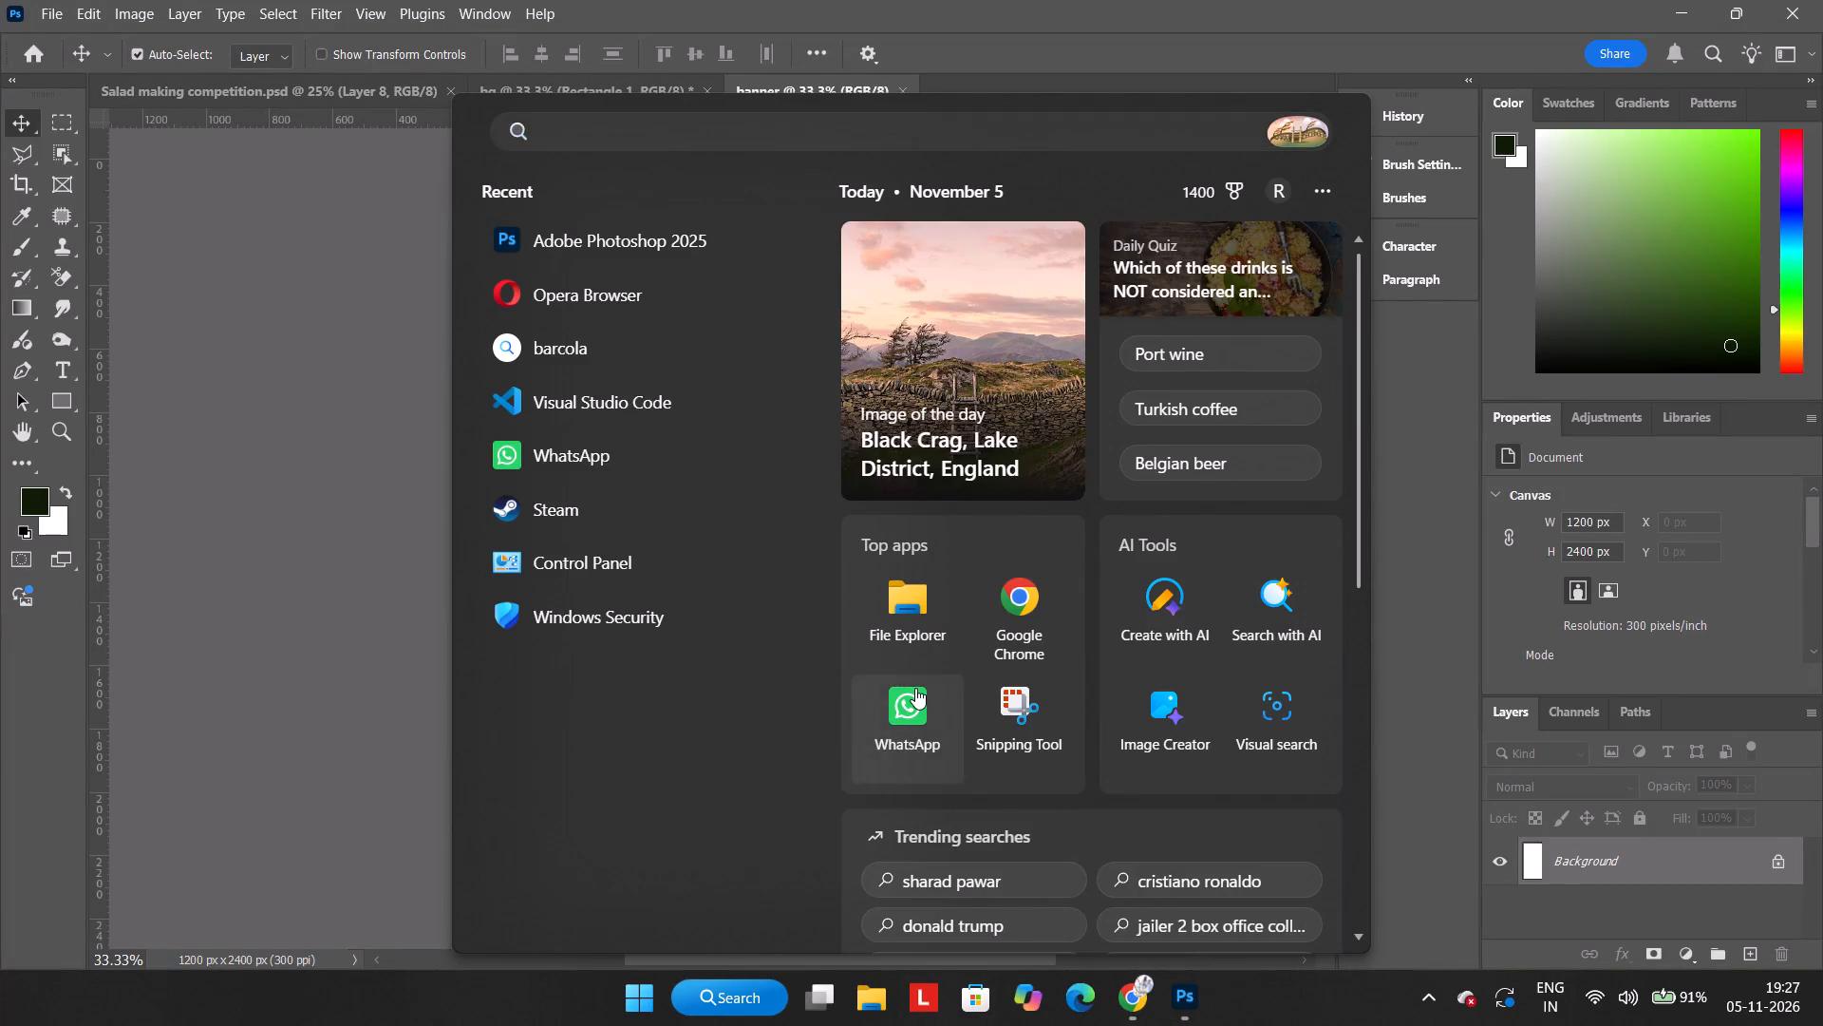
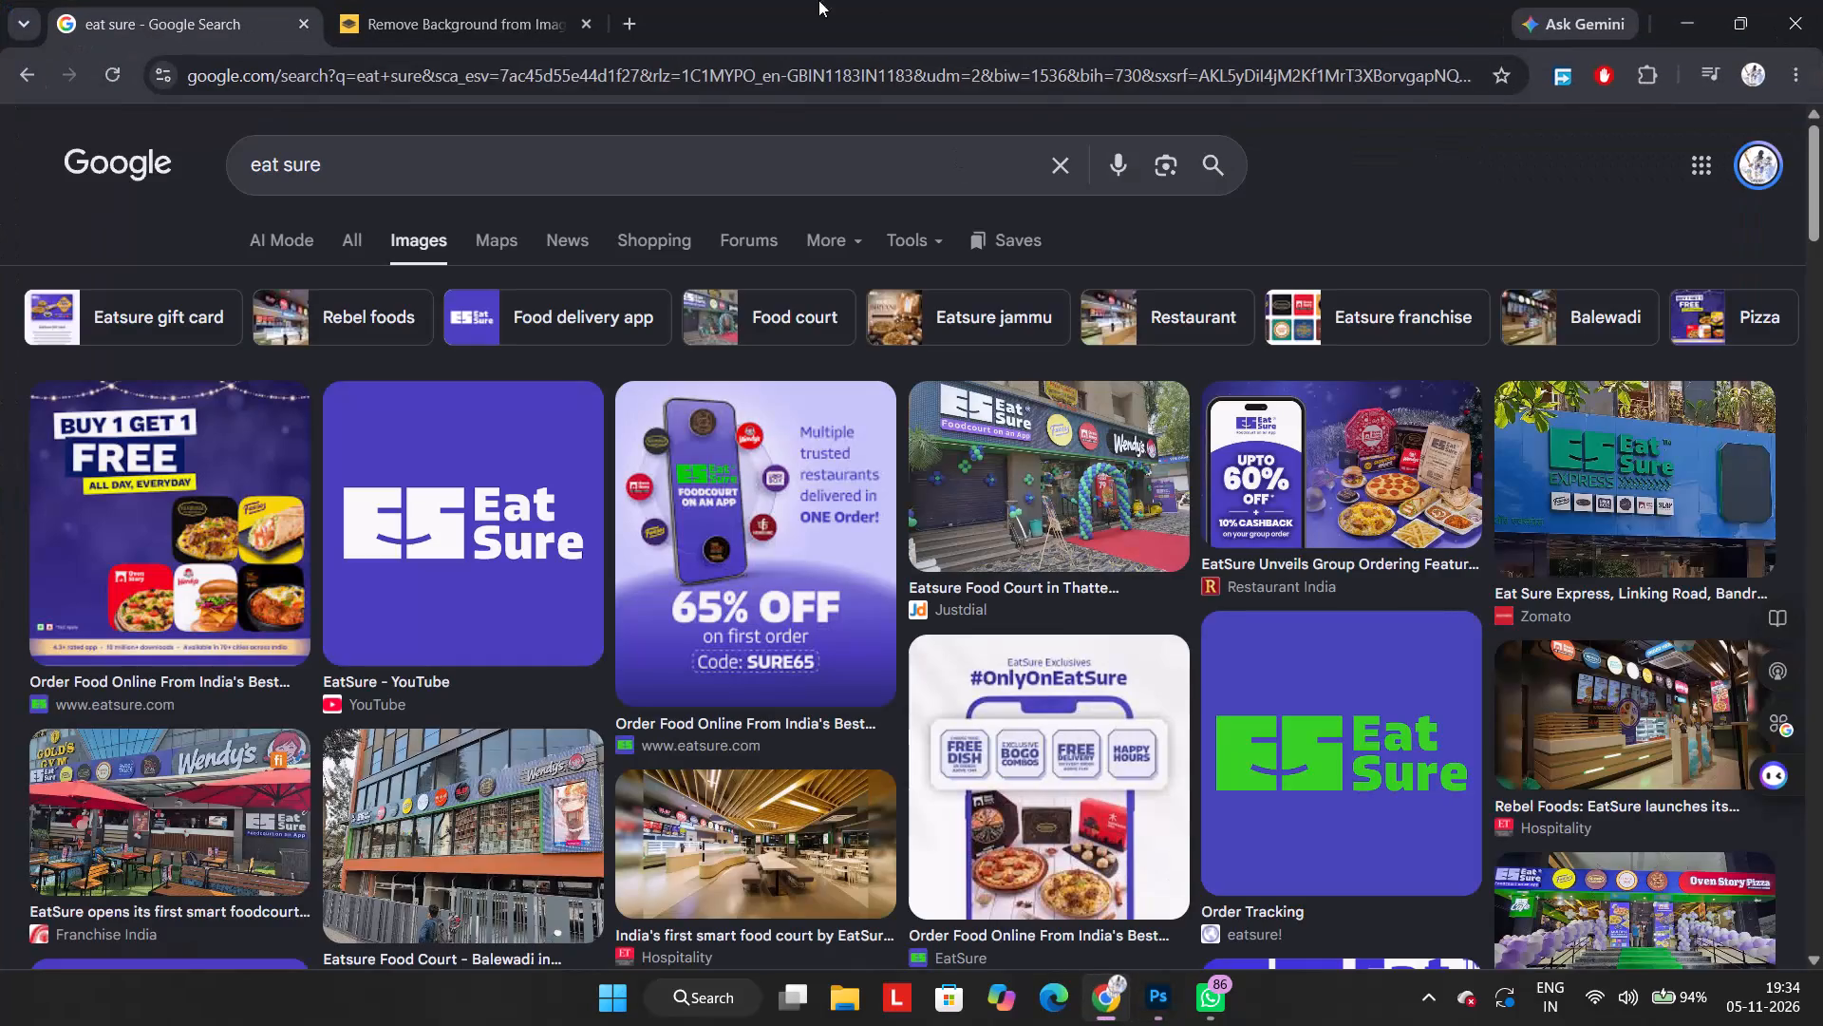
# Switch to Chrome, open Pinterest in a new tab and activate its search.
pyautogui.click(633, 25)
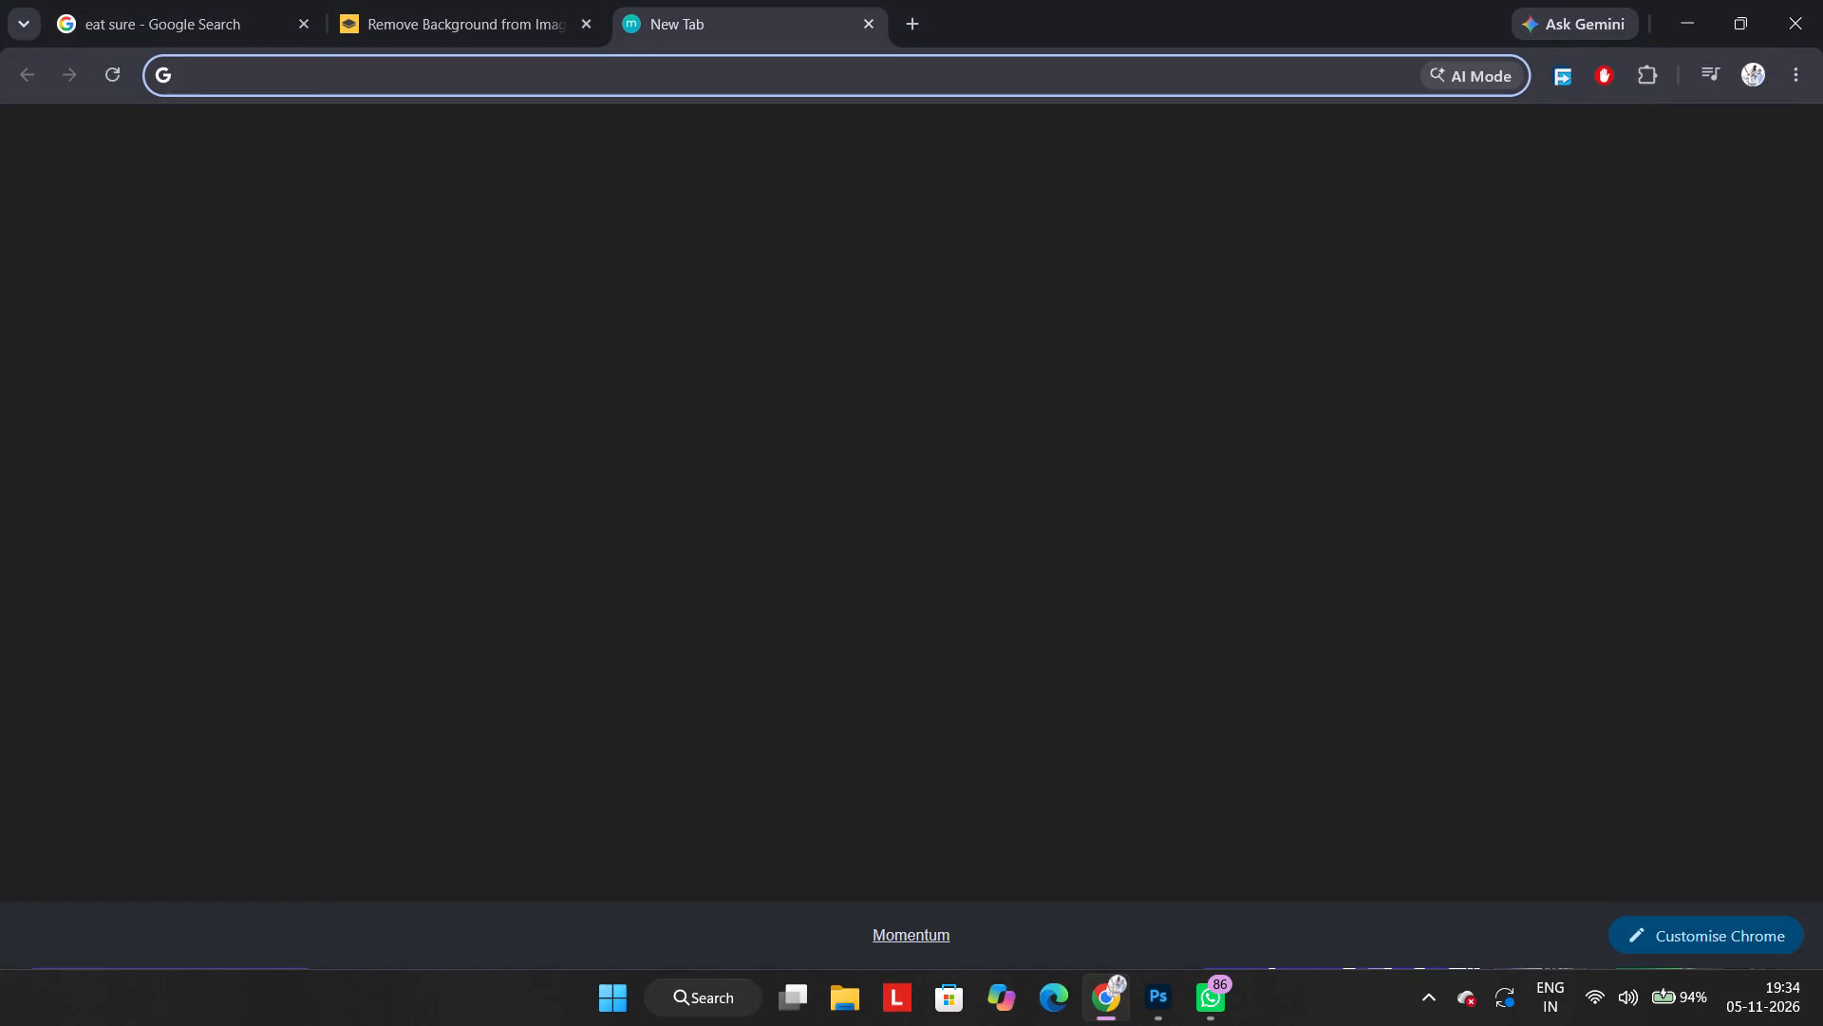
pyautogui.click(637, 85)
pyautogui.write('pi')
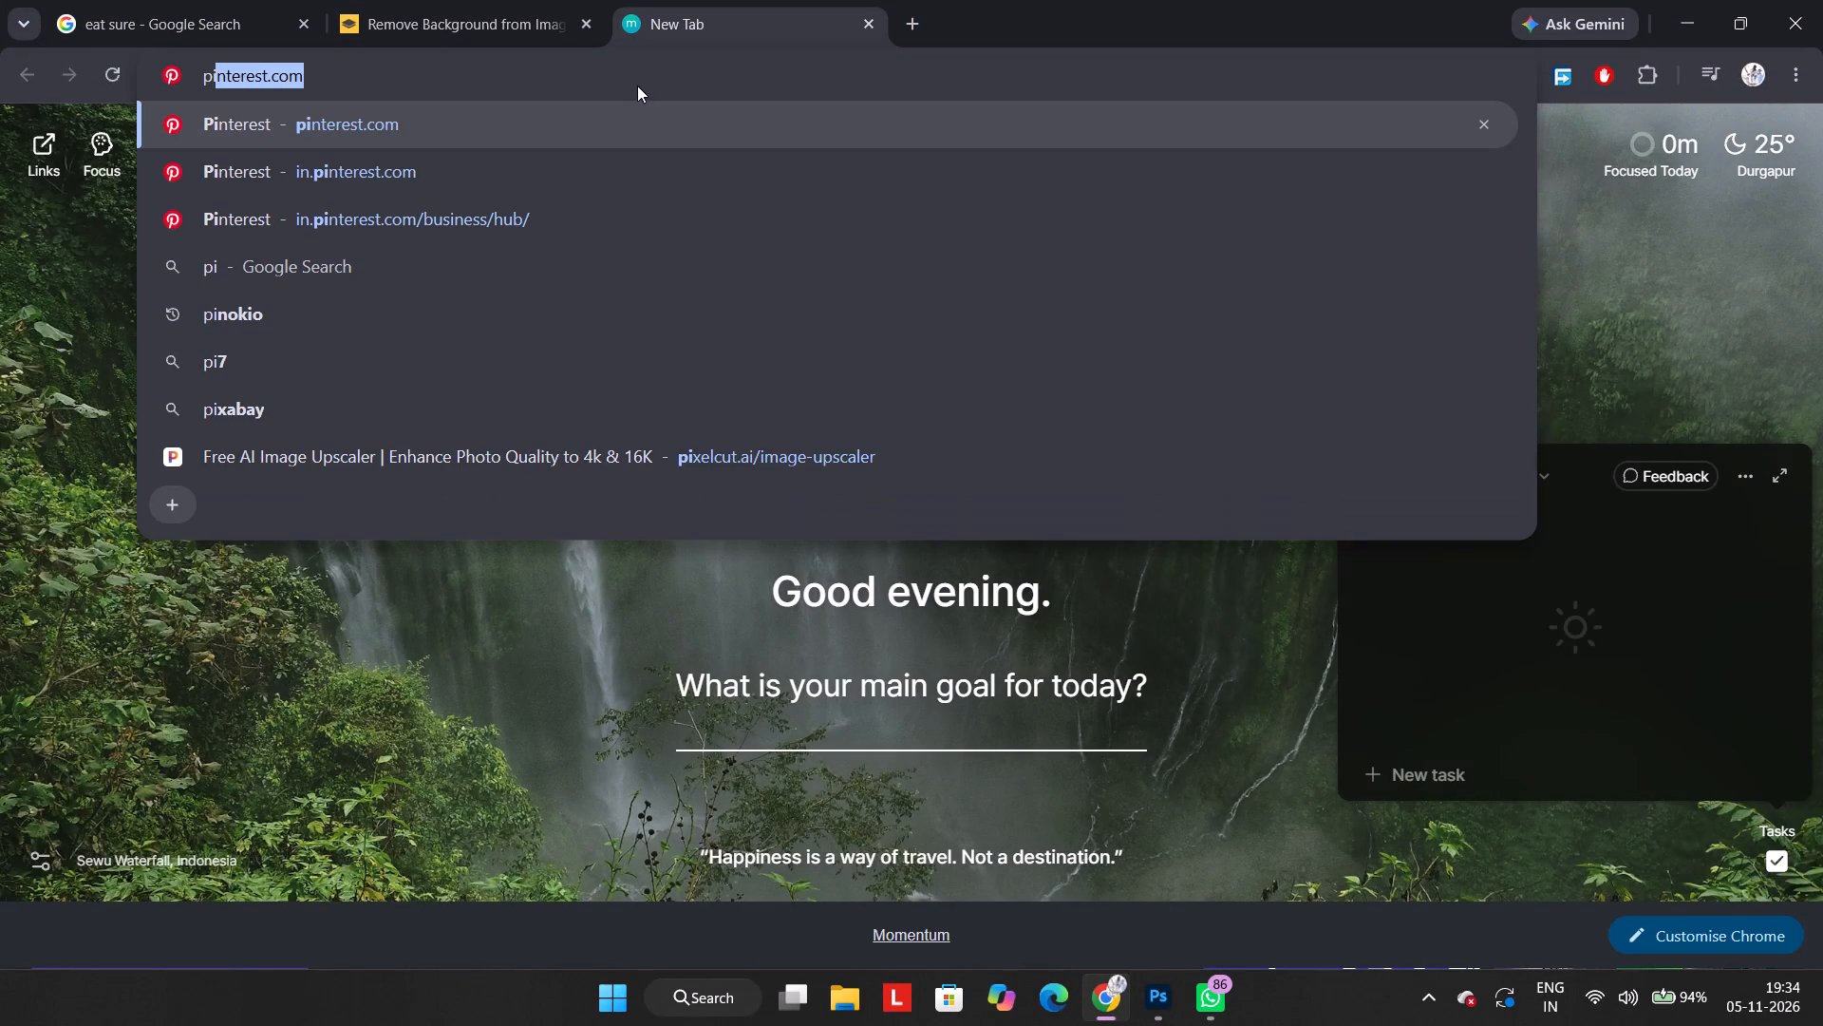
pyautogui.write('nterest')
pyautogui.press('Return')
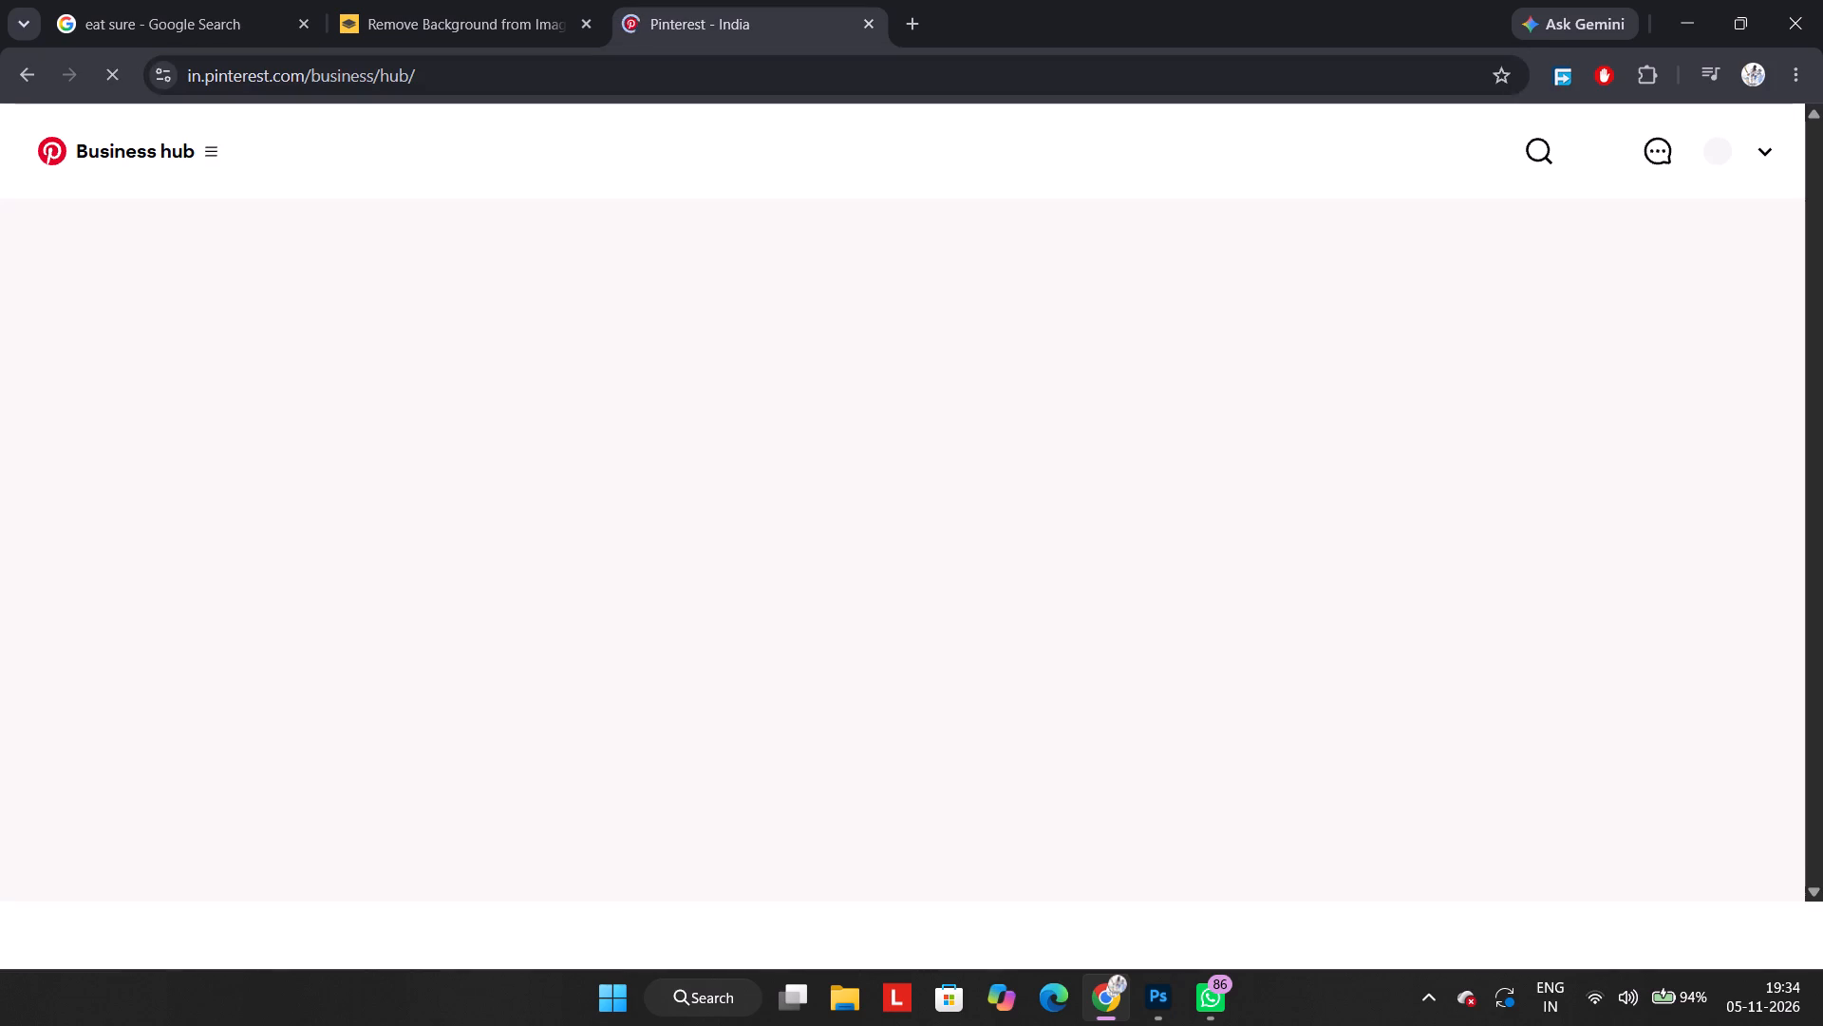
pyautogui.click(1524, 157)
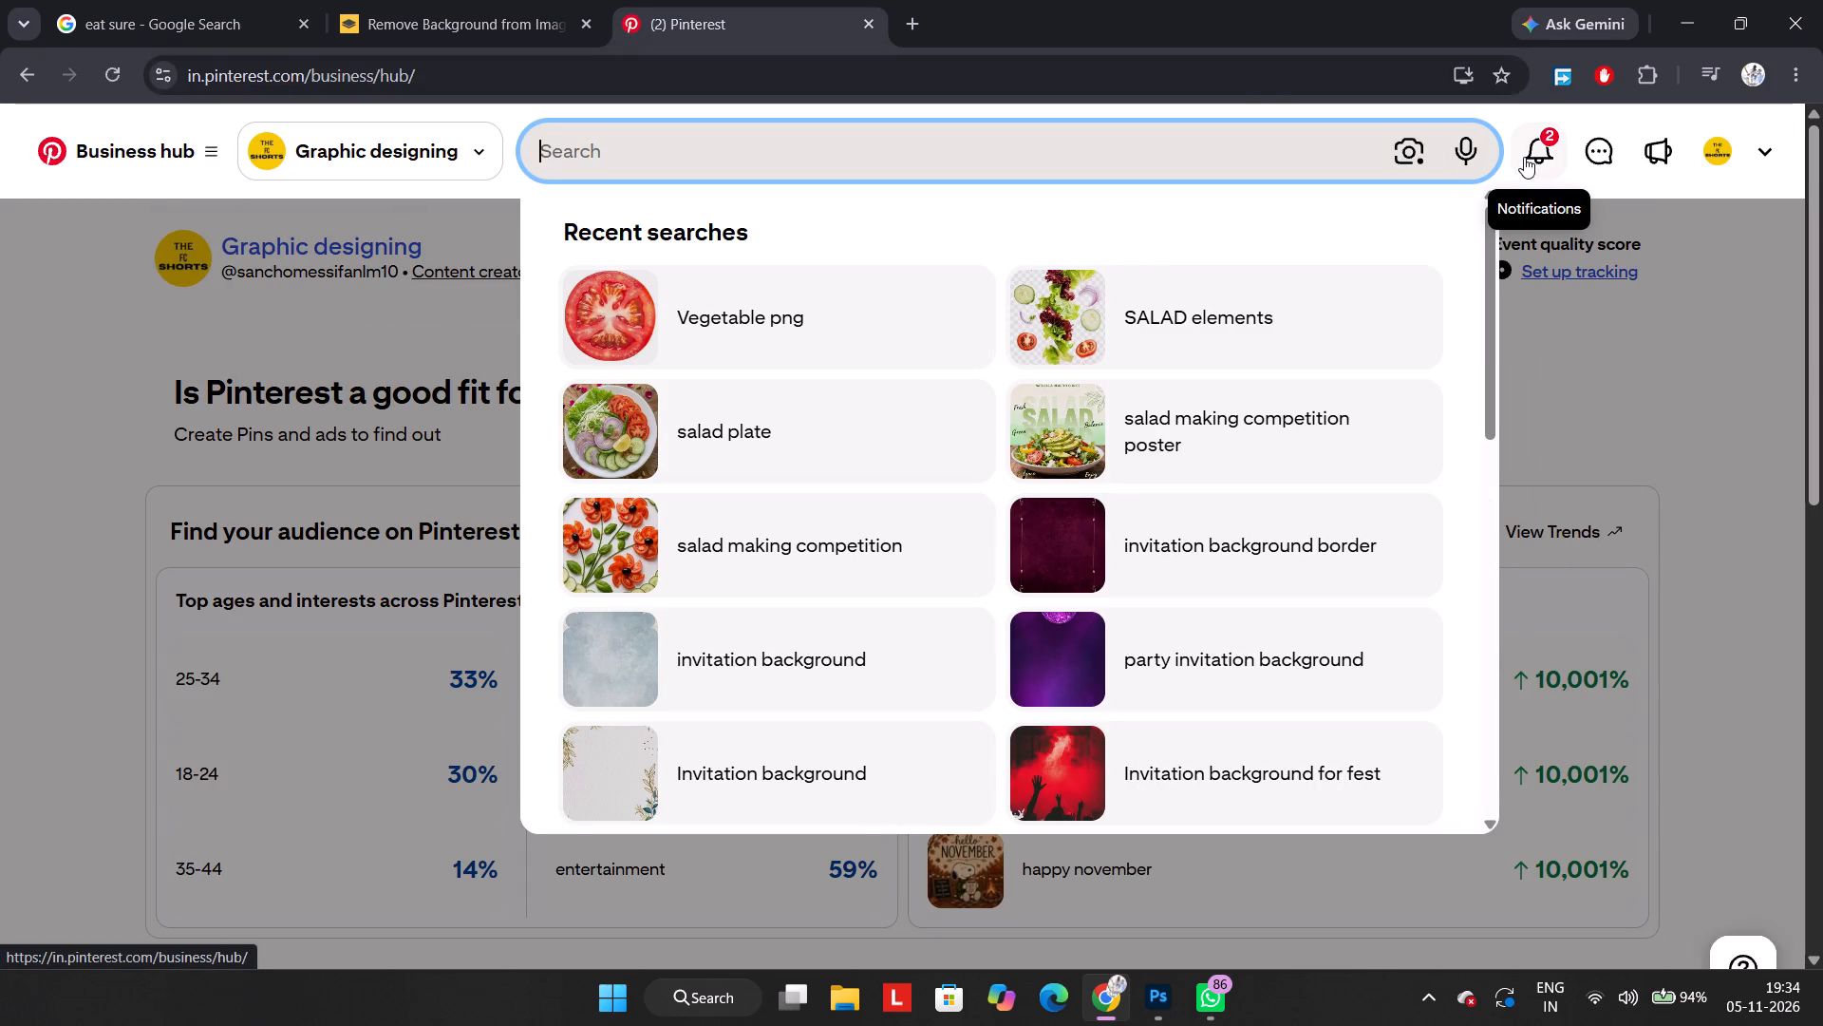
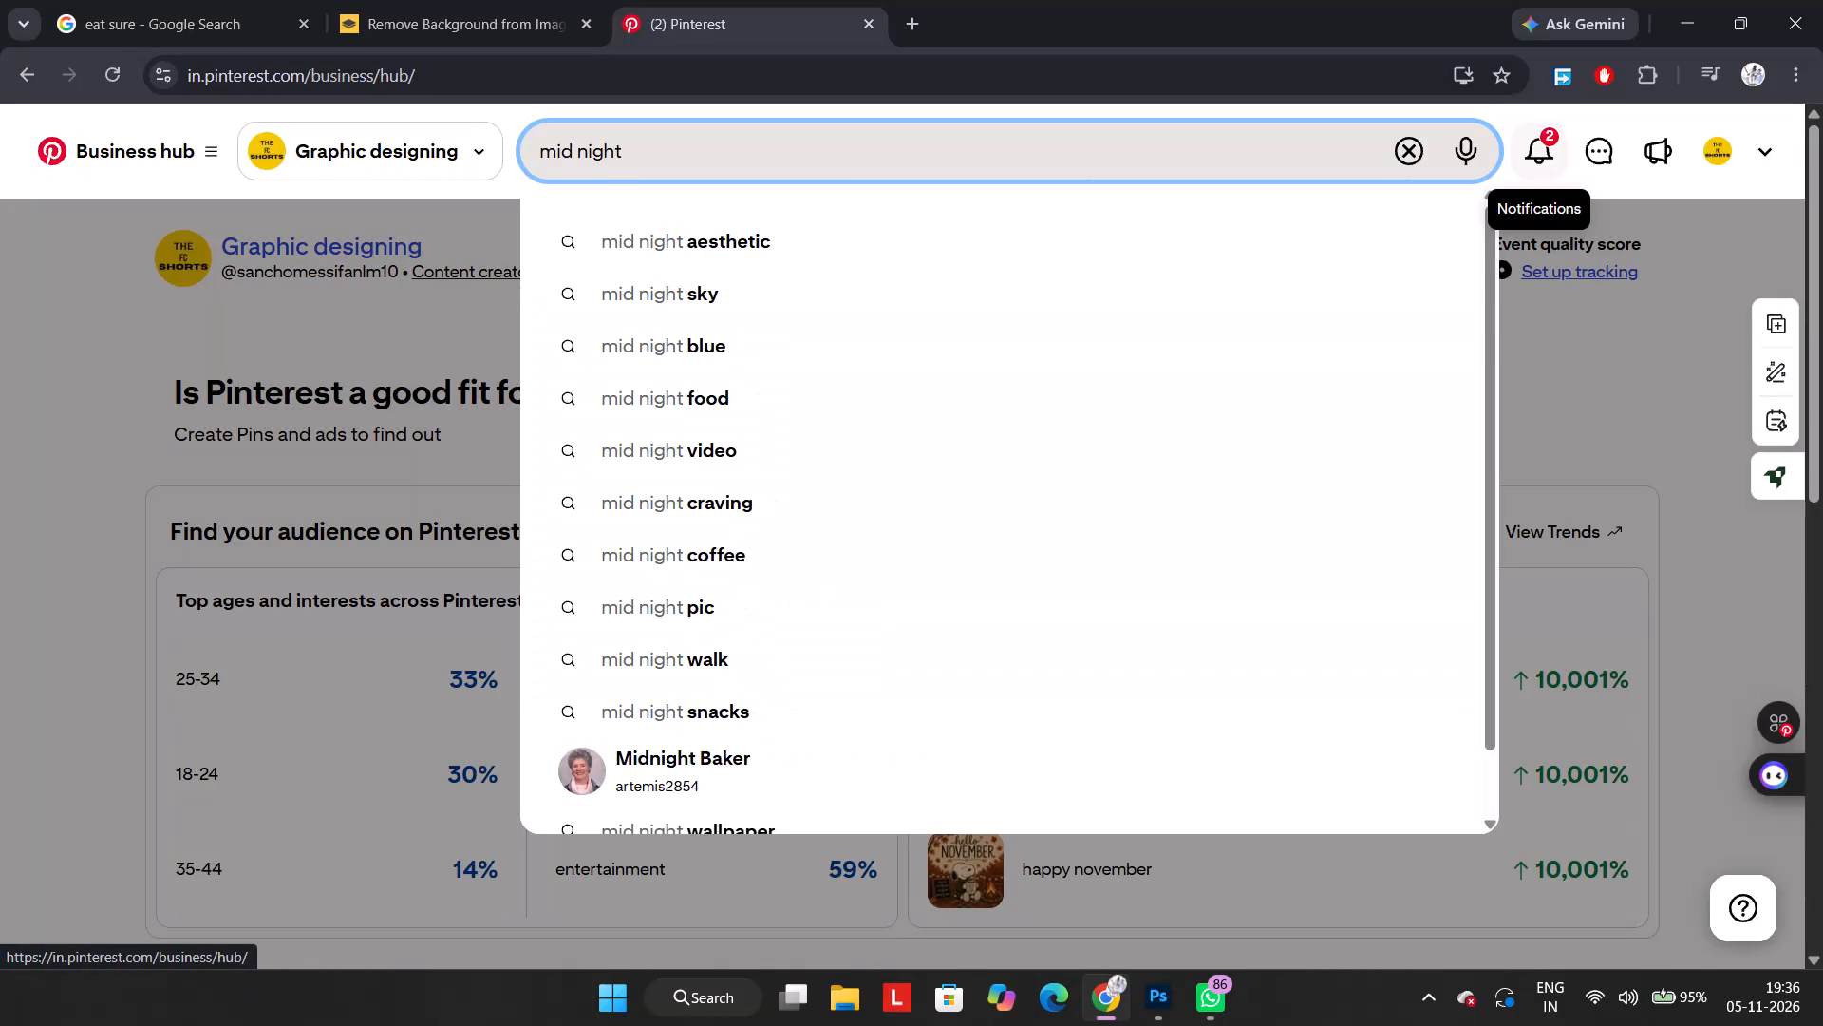
# Search Pinterest for "mid night violet".
pyautogui.press('space')
pyautogui.write('violet')
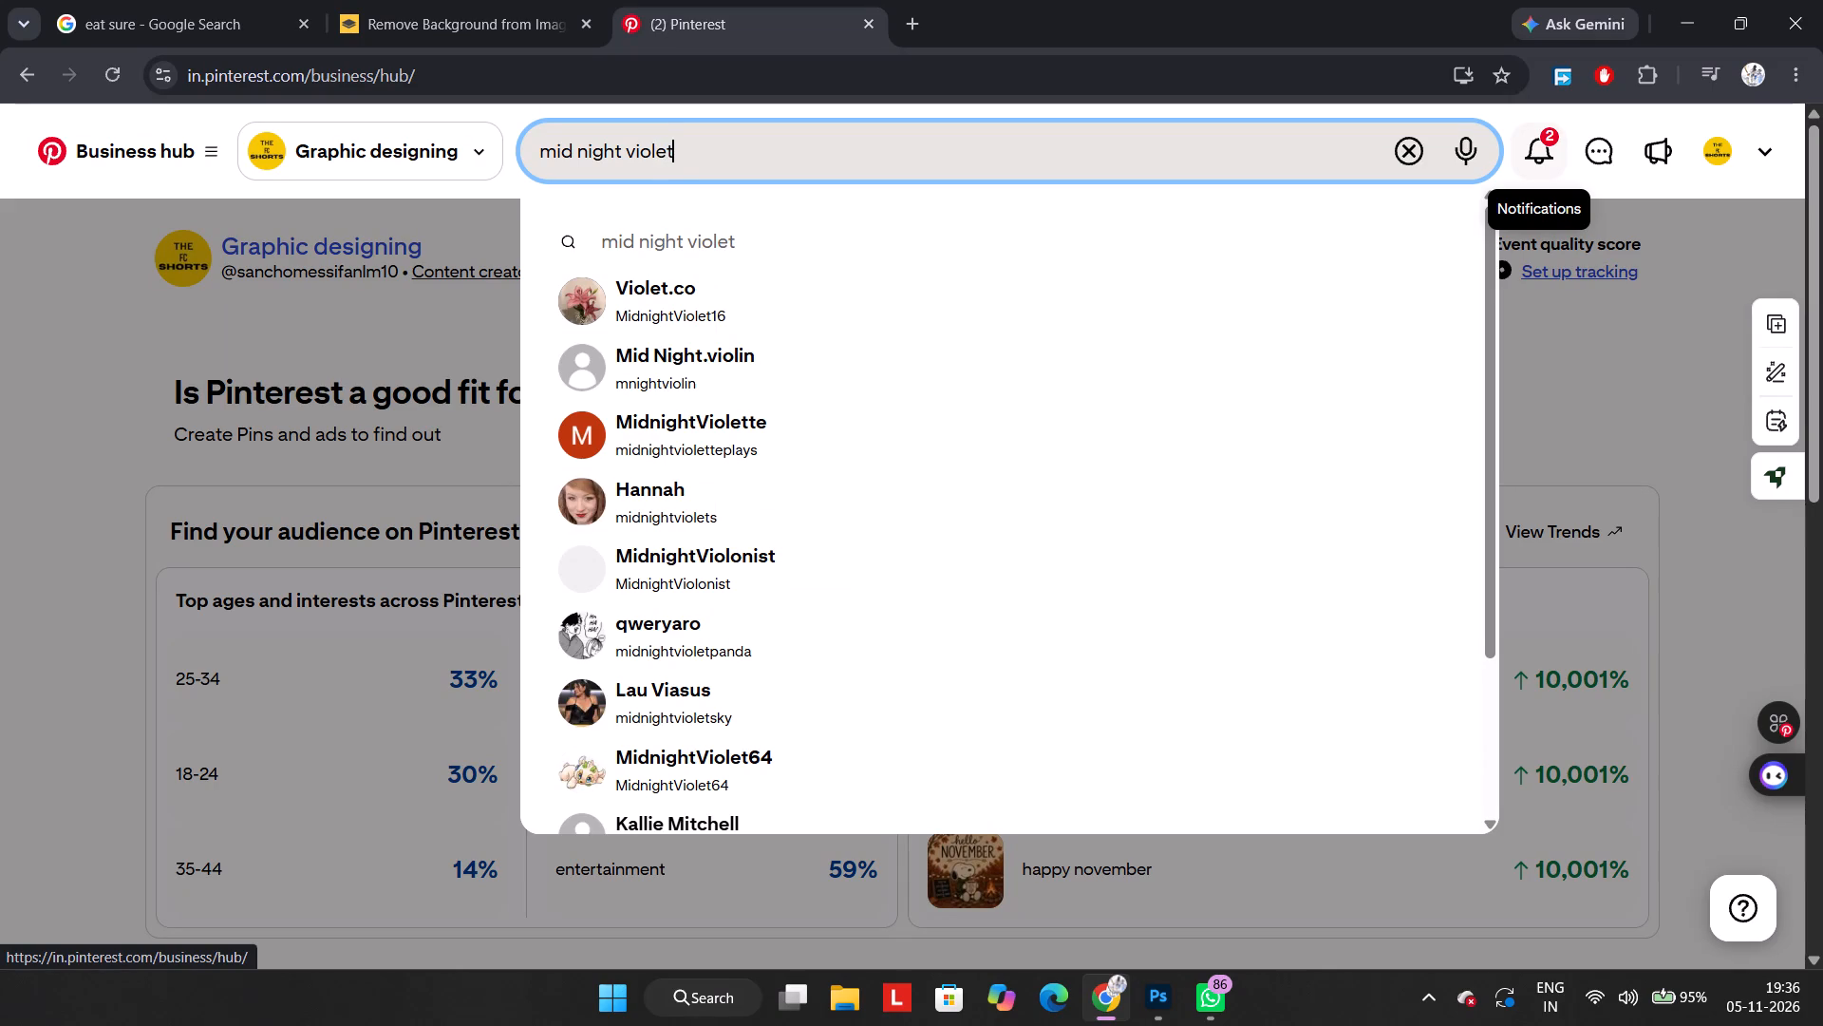
pyautogui.press('Return')
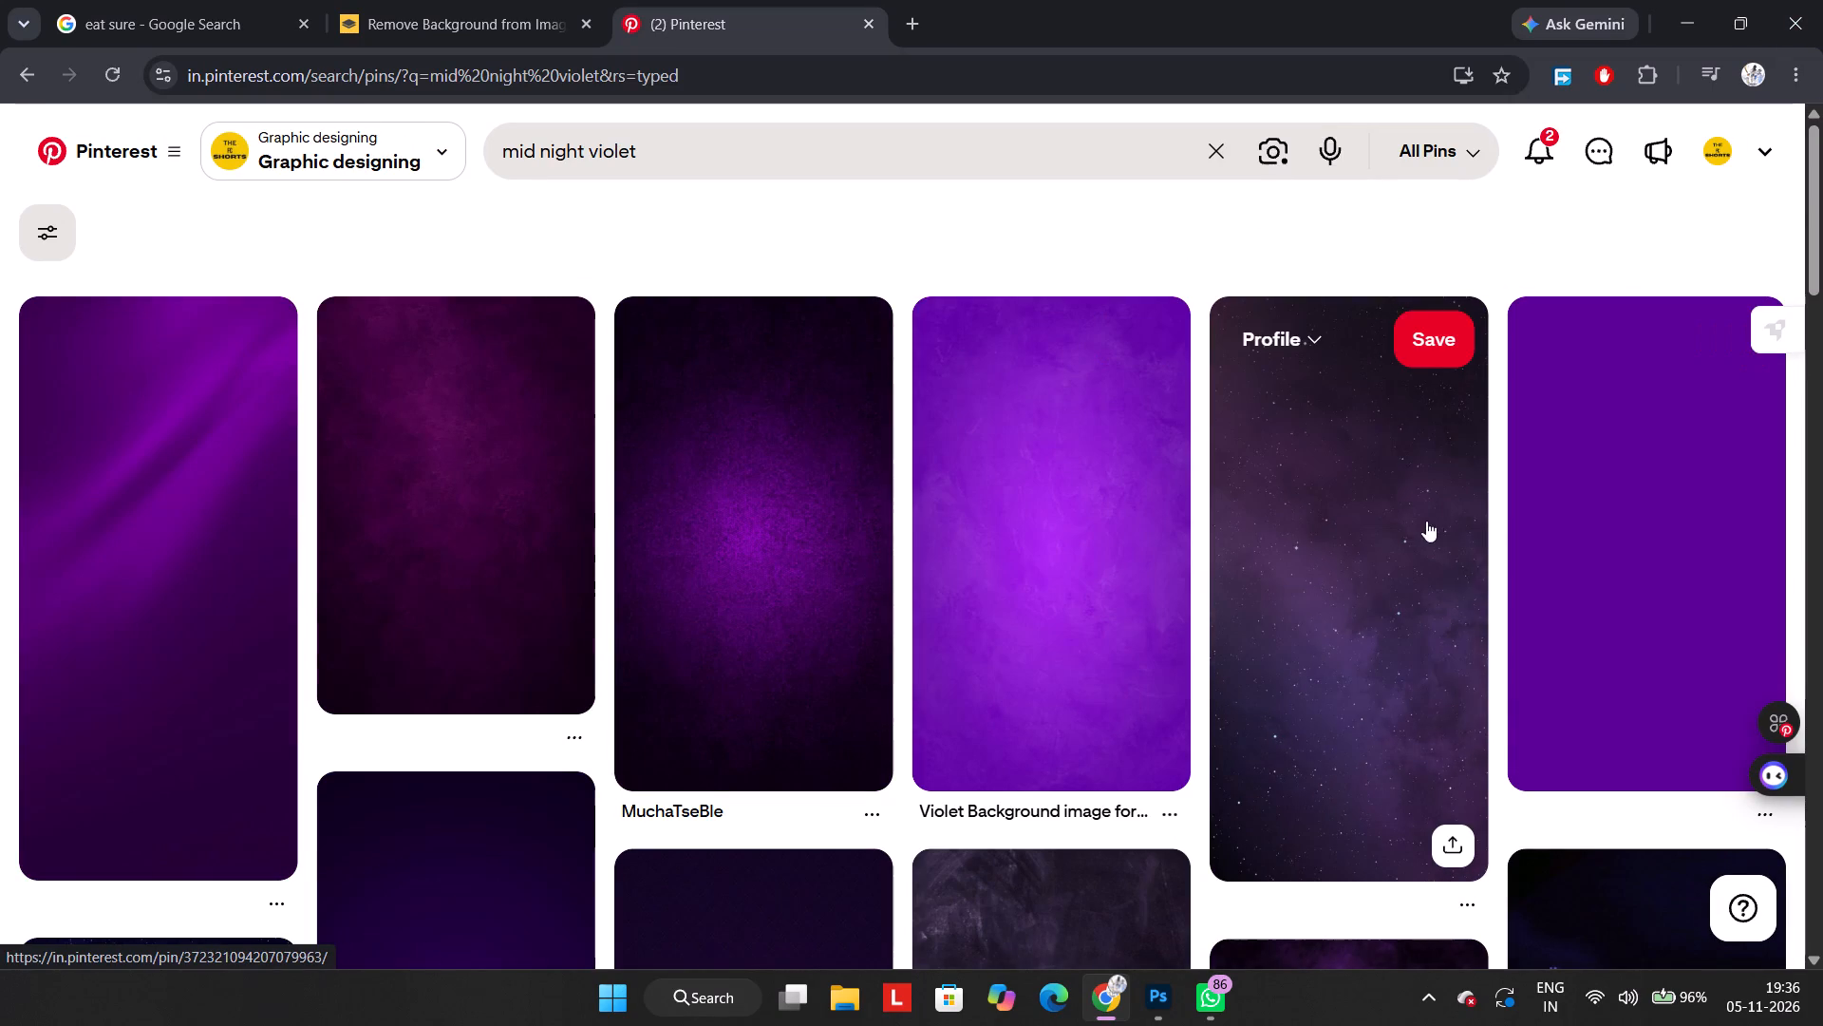
# Browse the mid night violet results for a dark purple image suitable as the banner background.
pyautogui.scroll(-4, 1350, 598)
pyautogui.scroll(1, 1350, 598)
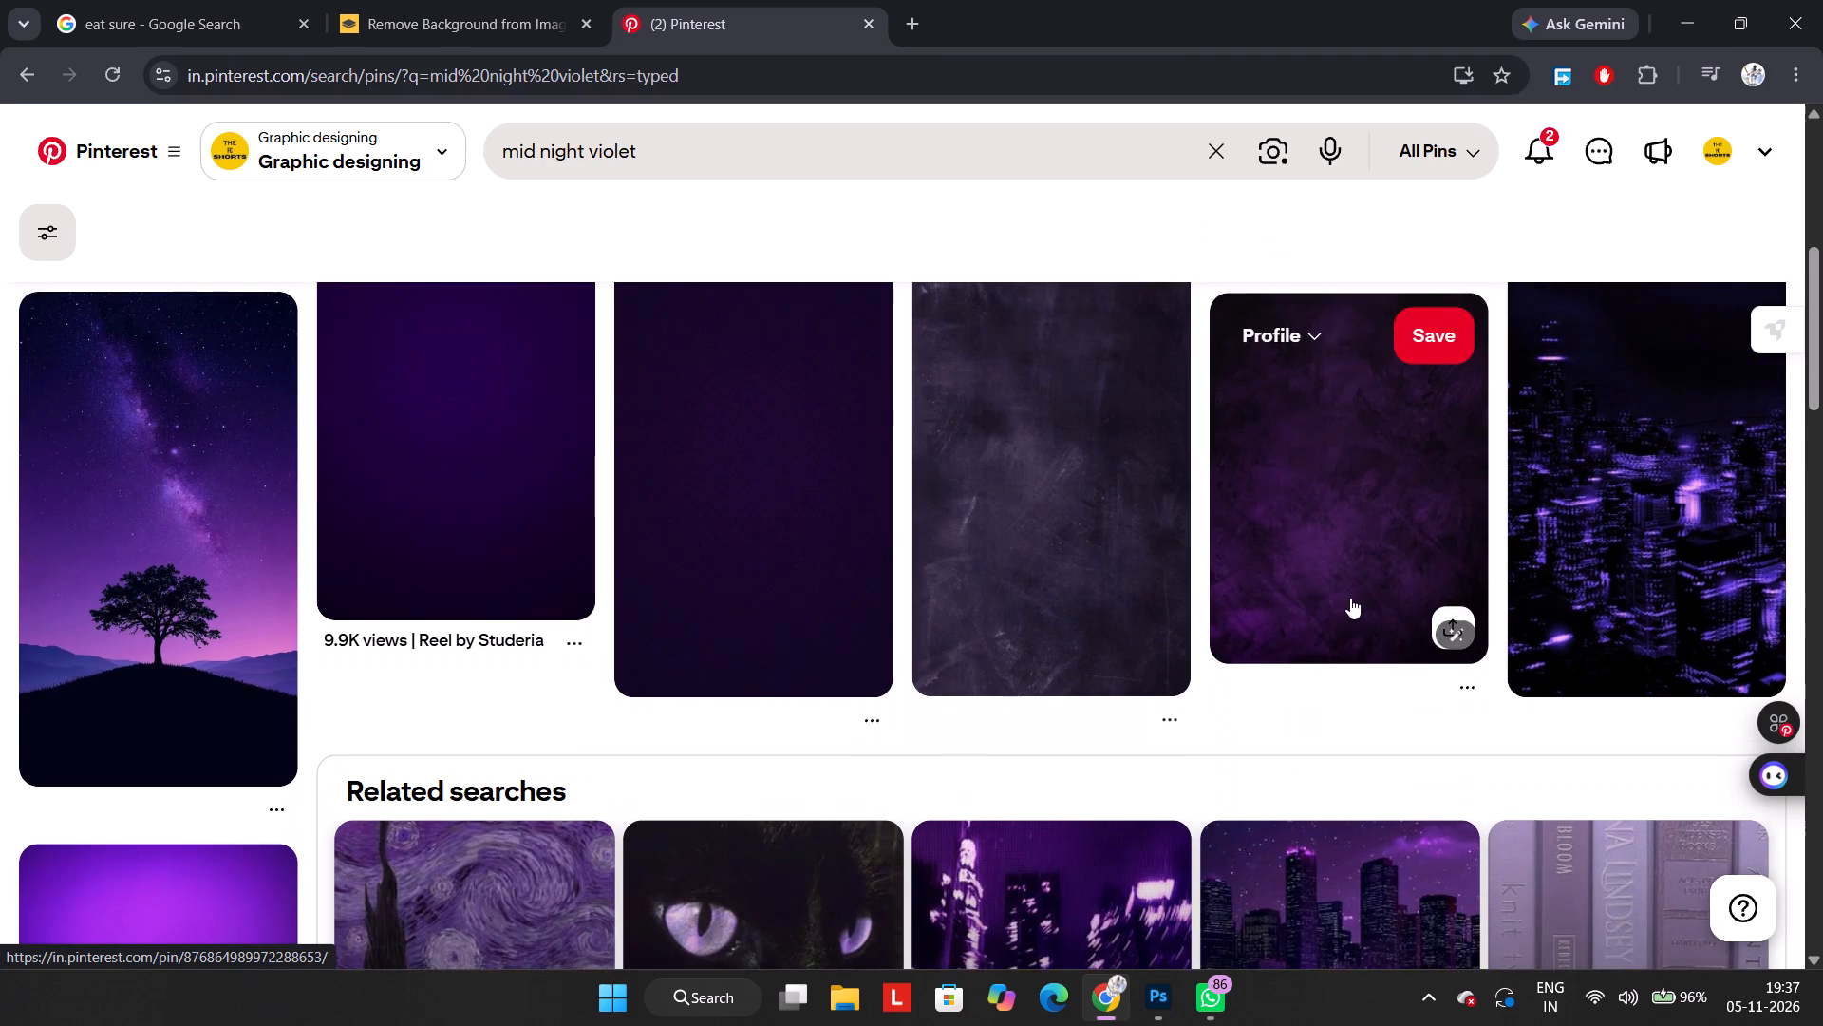
pyautogui.scroll(2, 1350, 598)
pyautogui.scroll(-5, 1350, 598)
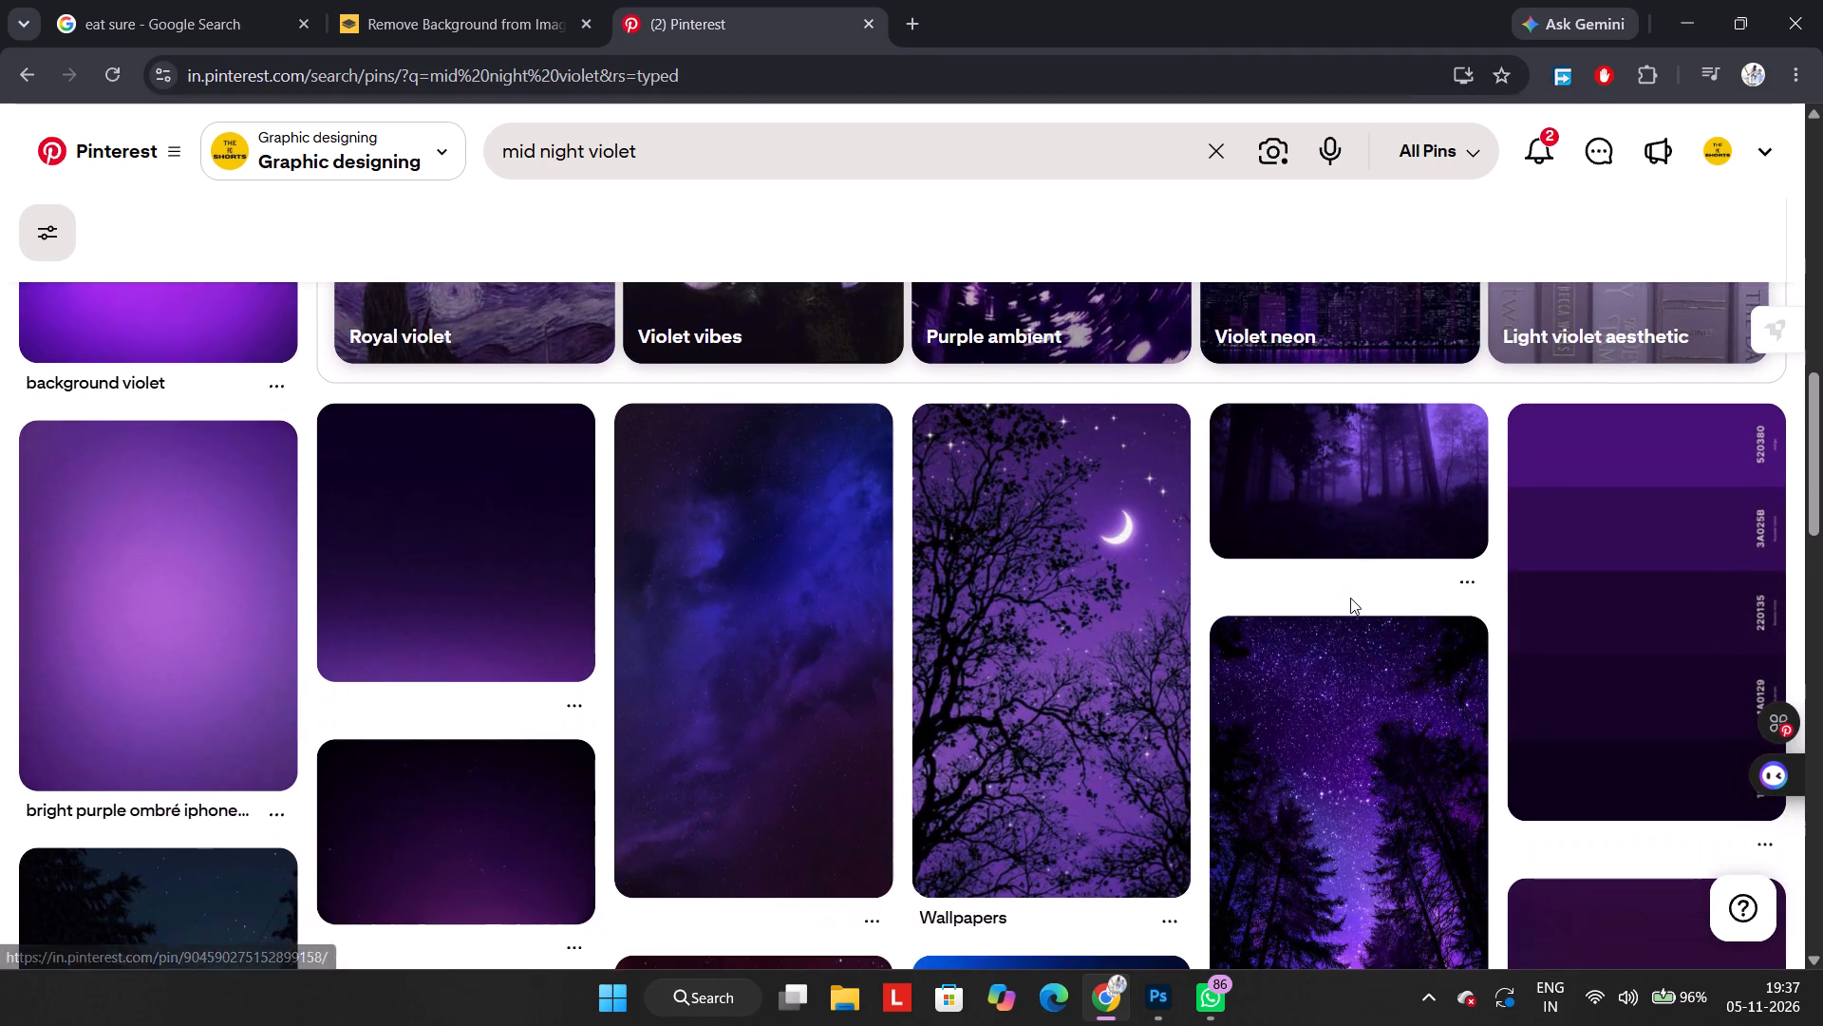
pyautogui.scroll(-4, 1350, 598)
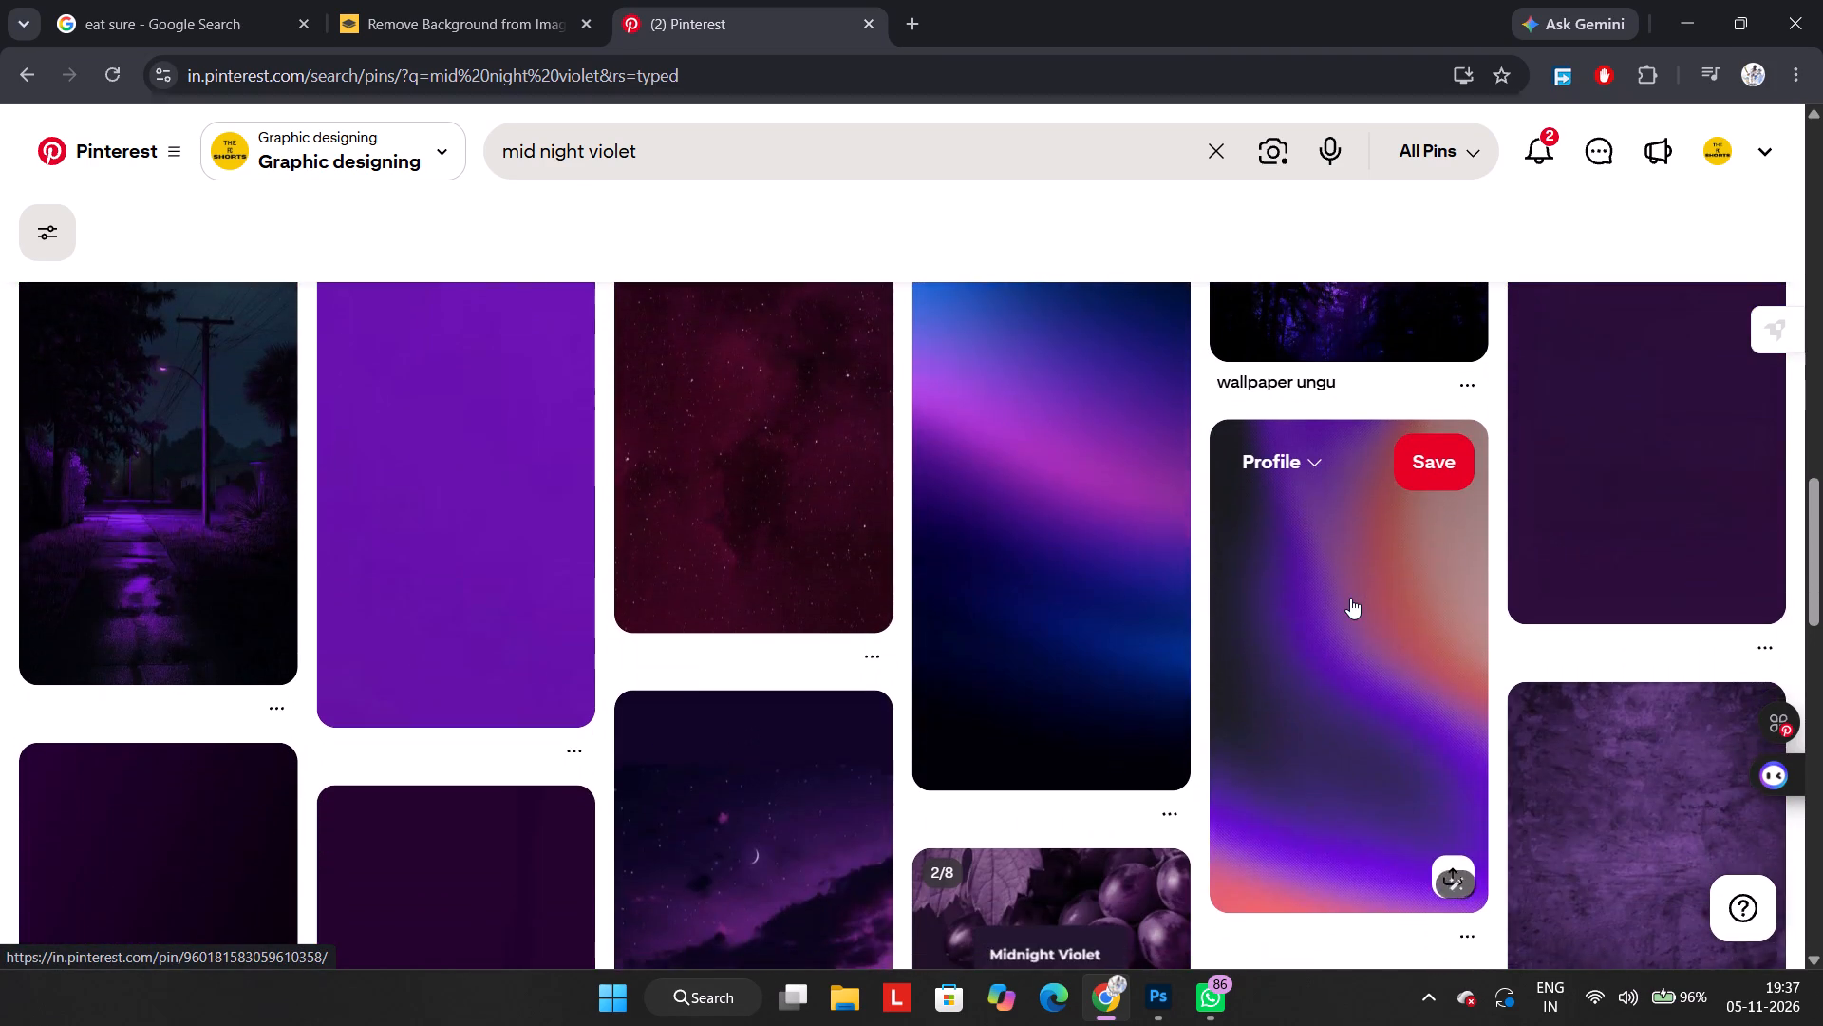
pyautogui.scroll(-4, 1350, 598)
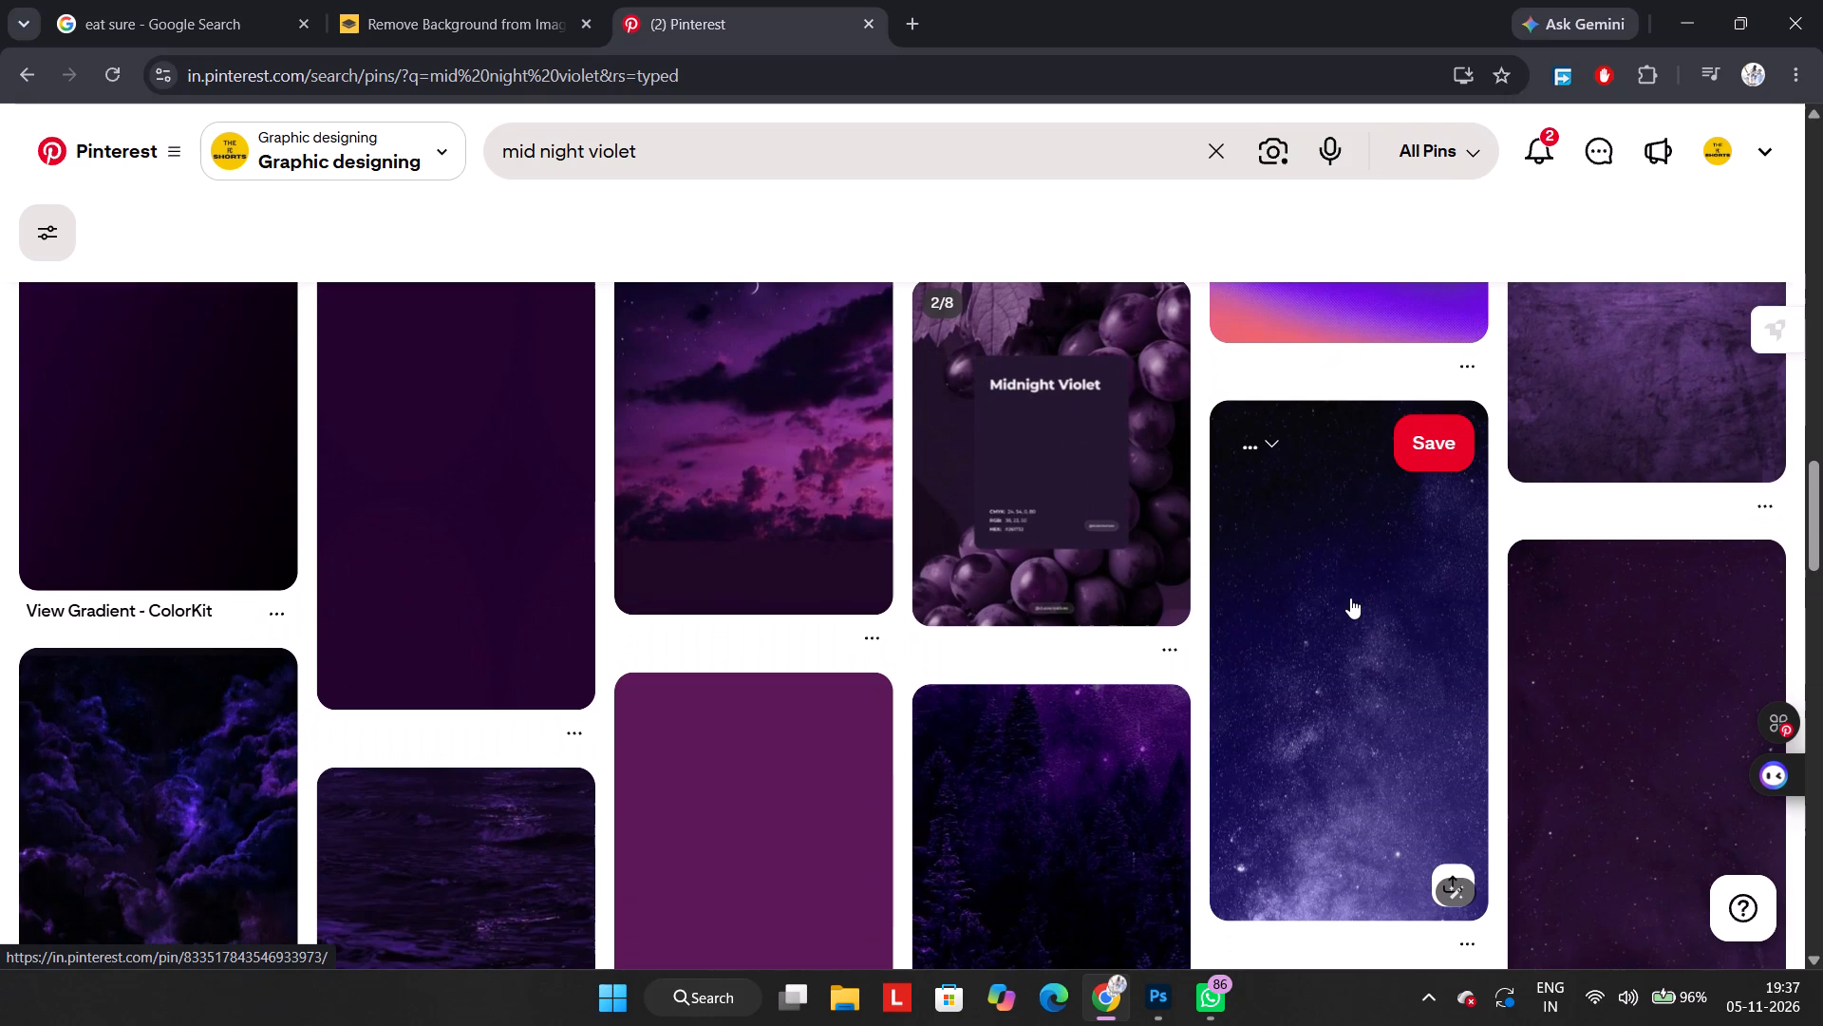
pyautogui.scroll(-4, 1350, 598)
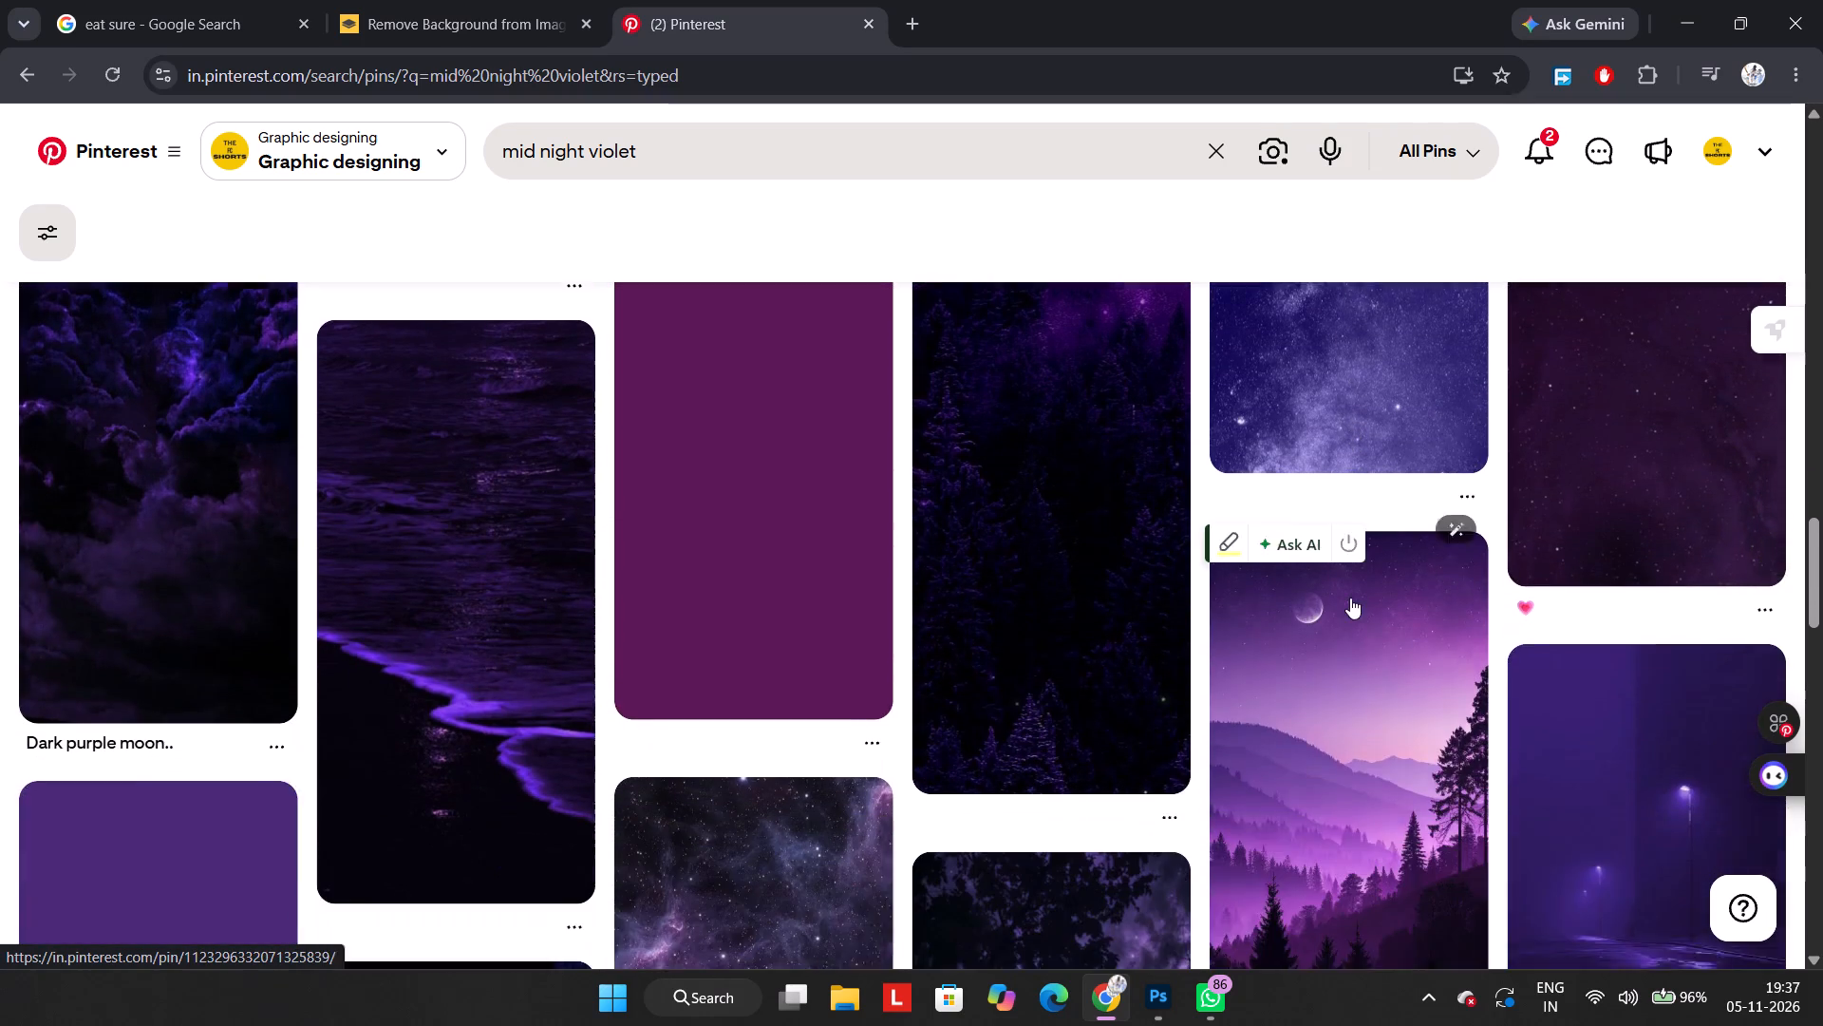
pyautogui.scroll(-6, 1350, 598)
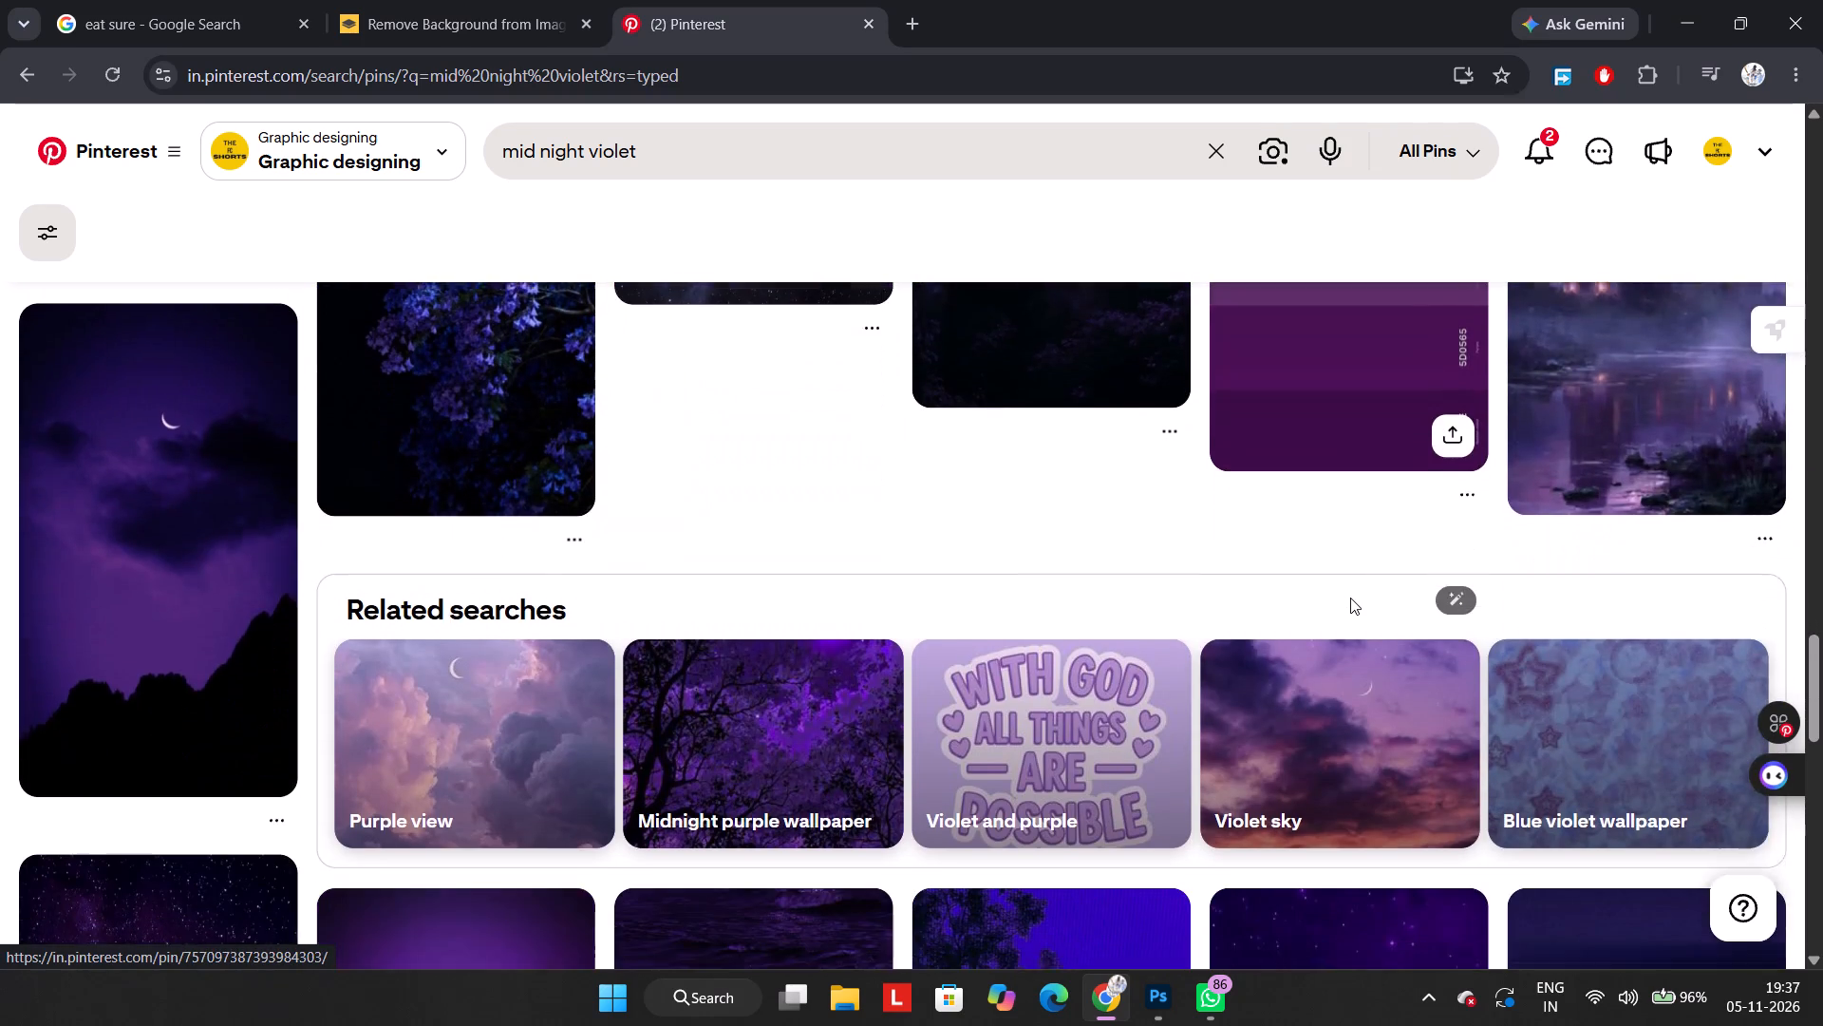
pyautogui.scroll(-4, 1350, 598)
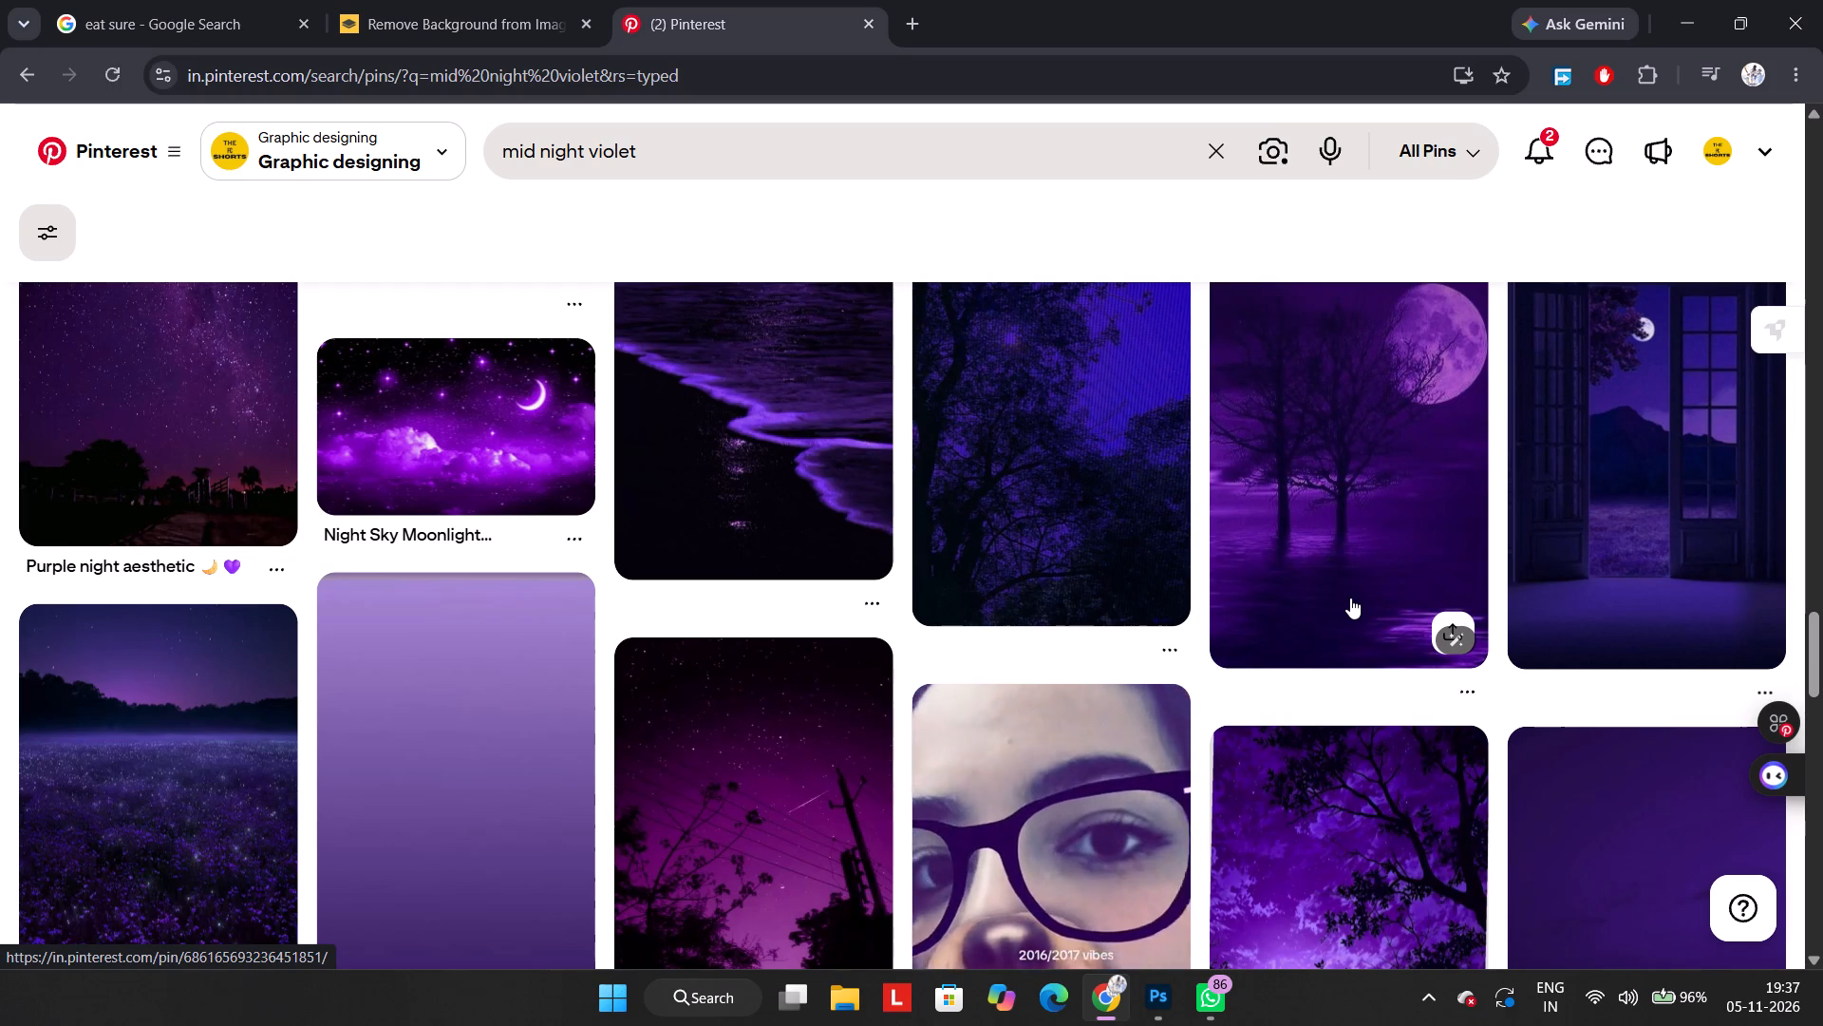
pyautogui.scroll(-4, 1350, 598)
pyautogui.scroll(1, 1350, 598)
pyautogui.scroll(-3, 1350, 598)
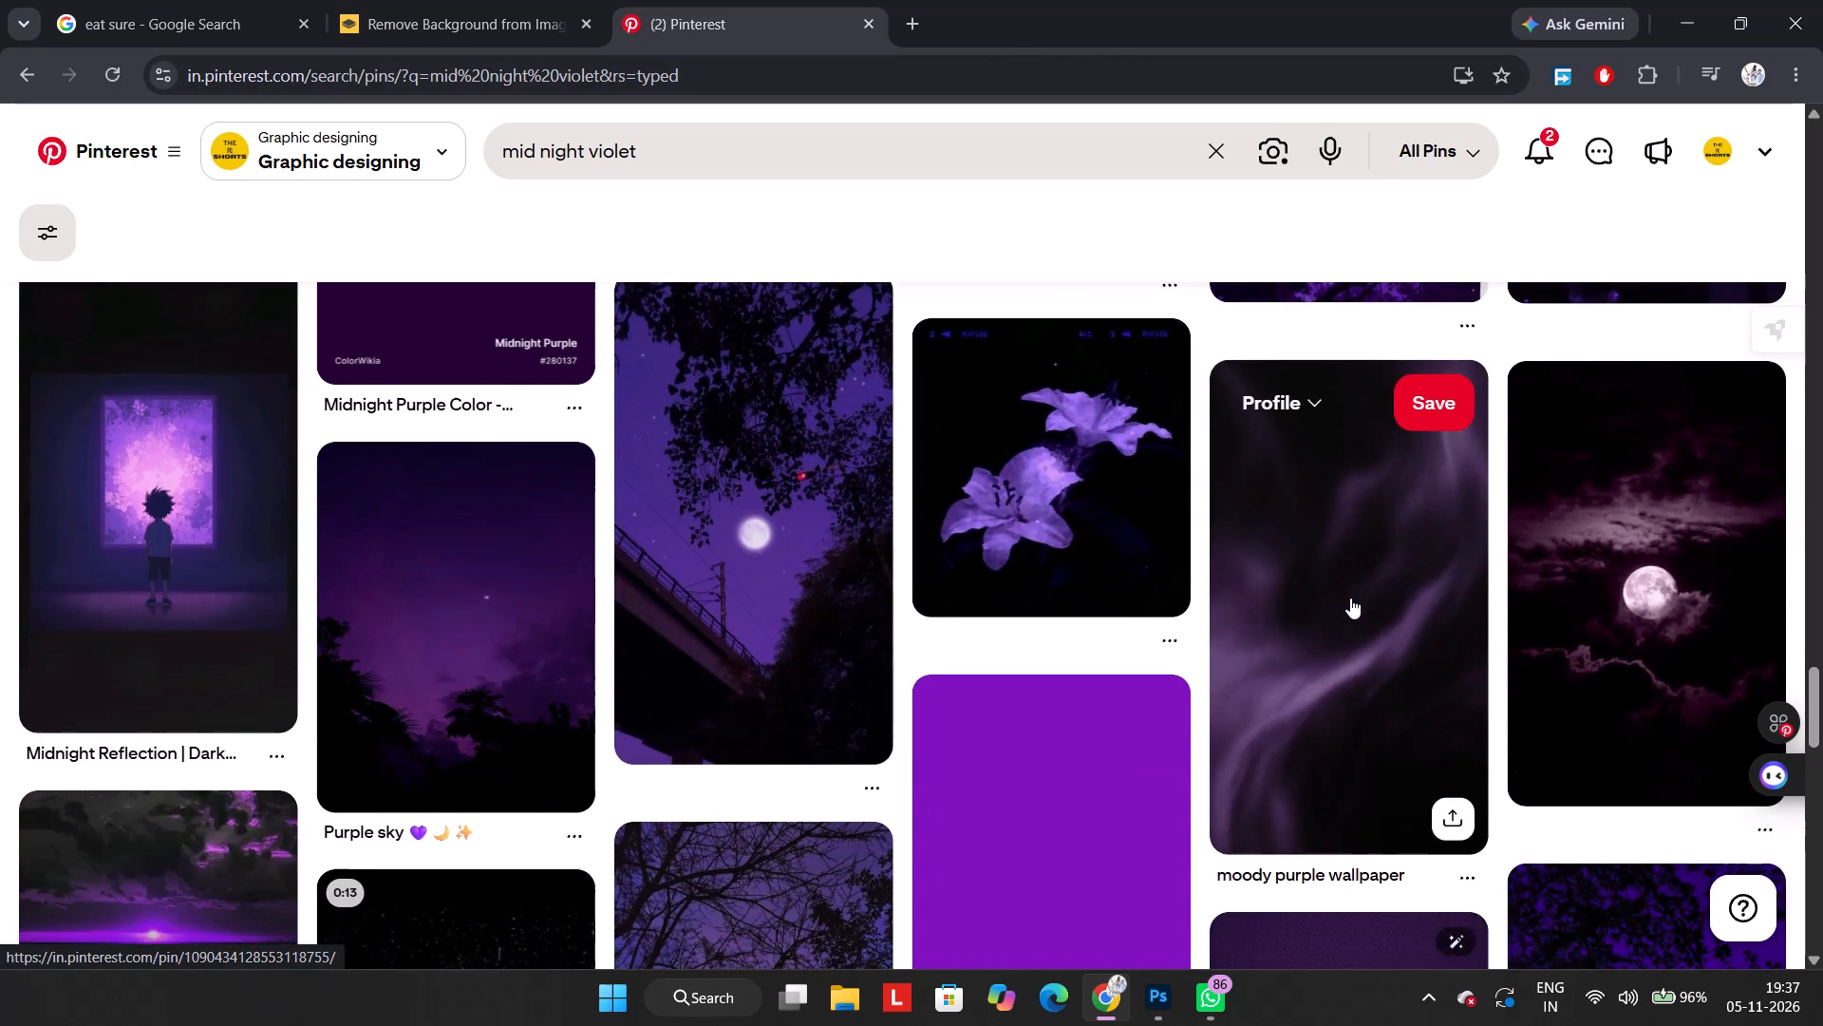
pyautogui.scroll(-4, 1350, 598)
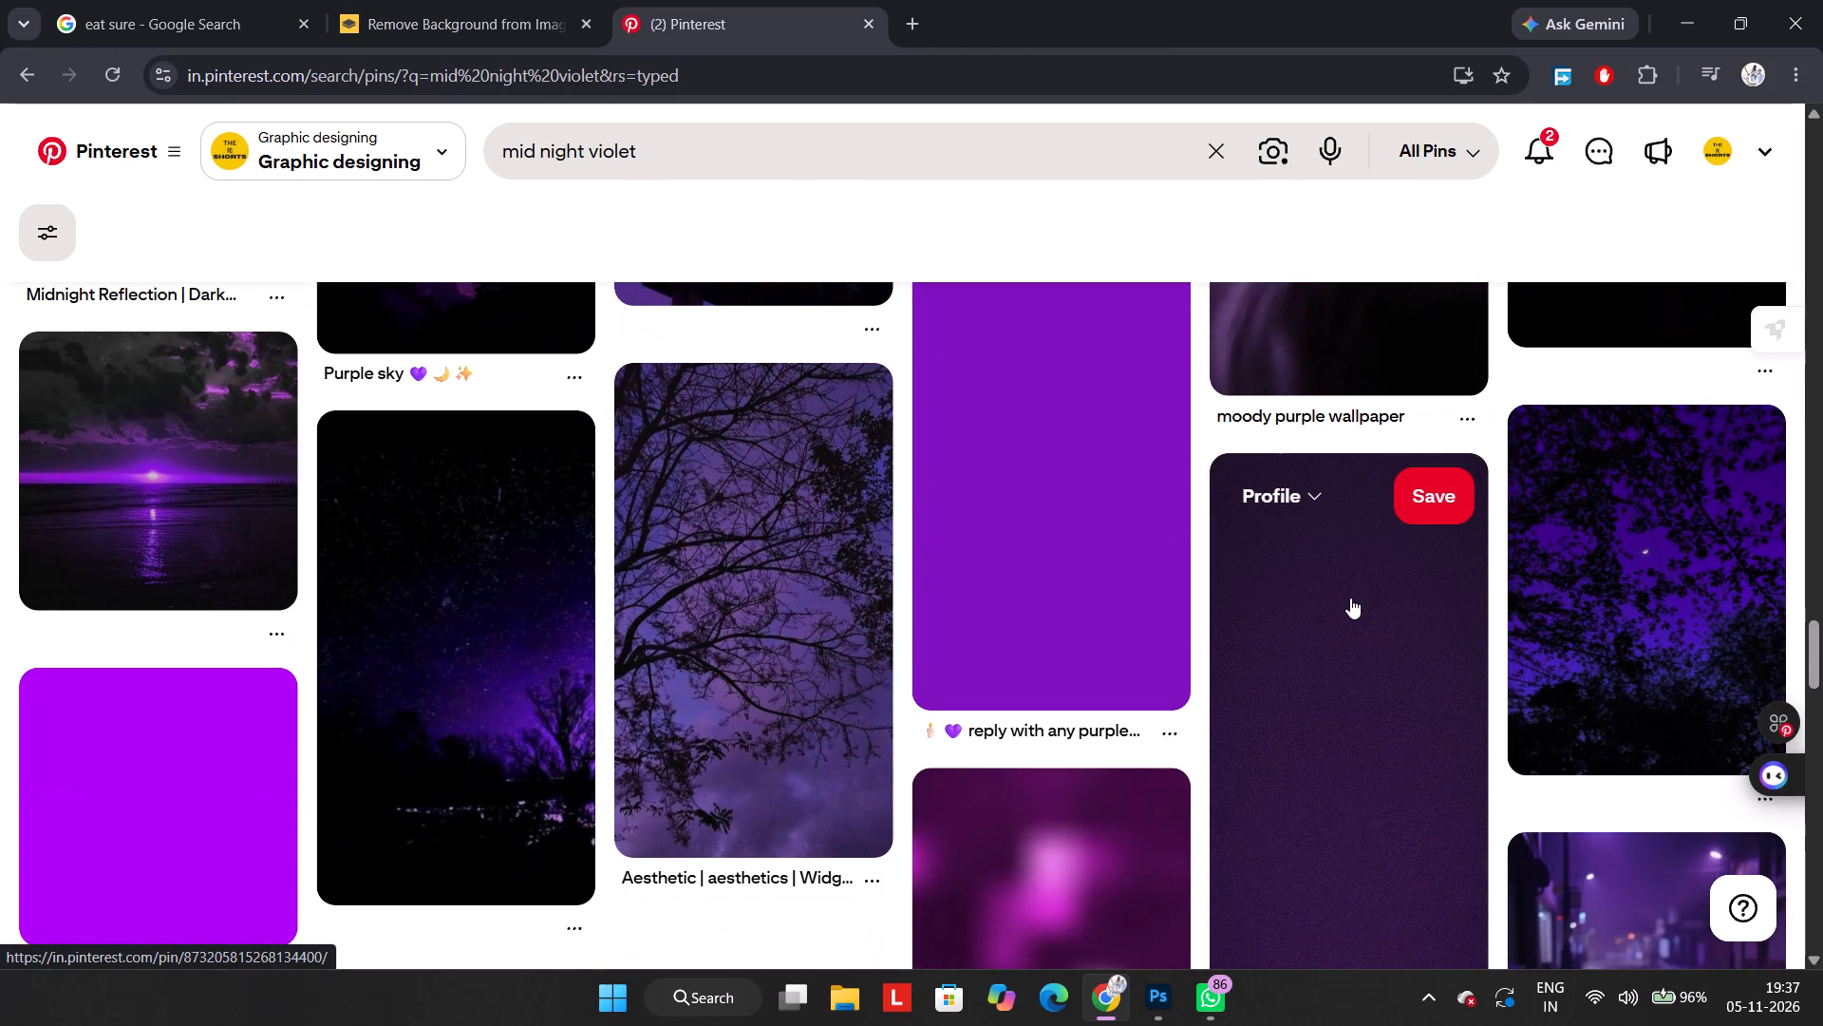
pyautogui.scroll(-6, 1350, 598)
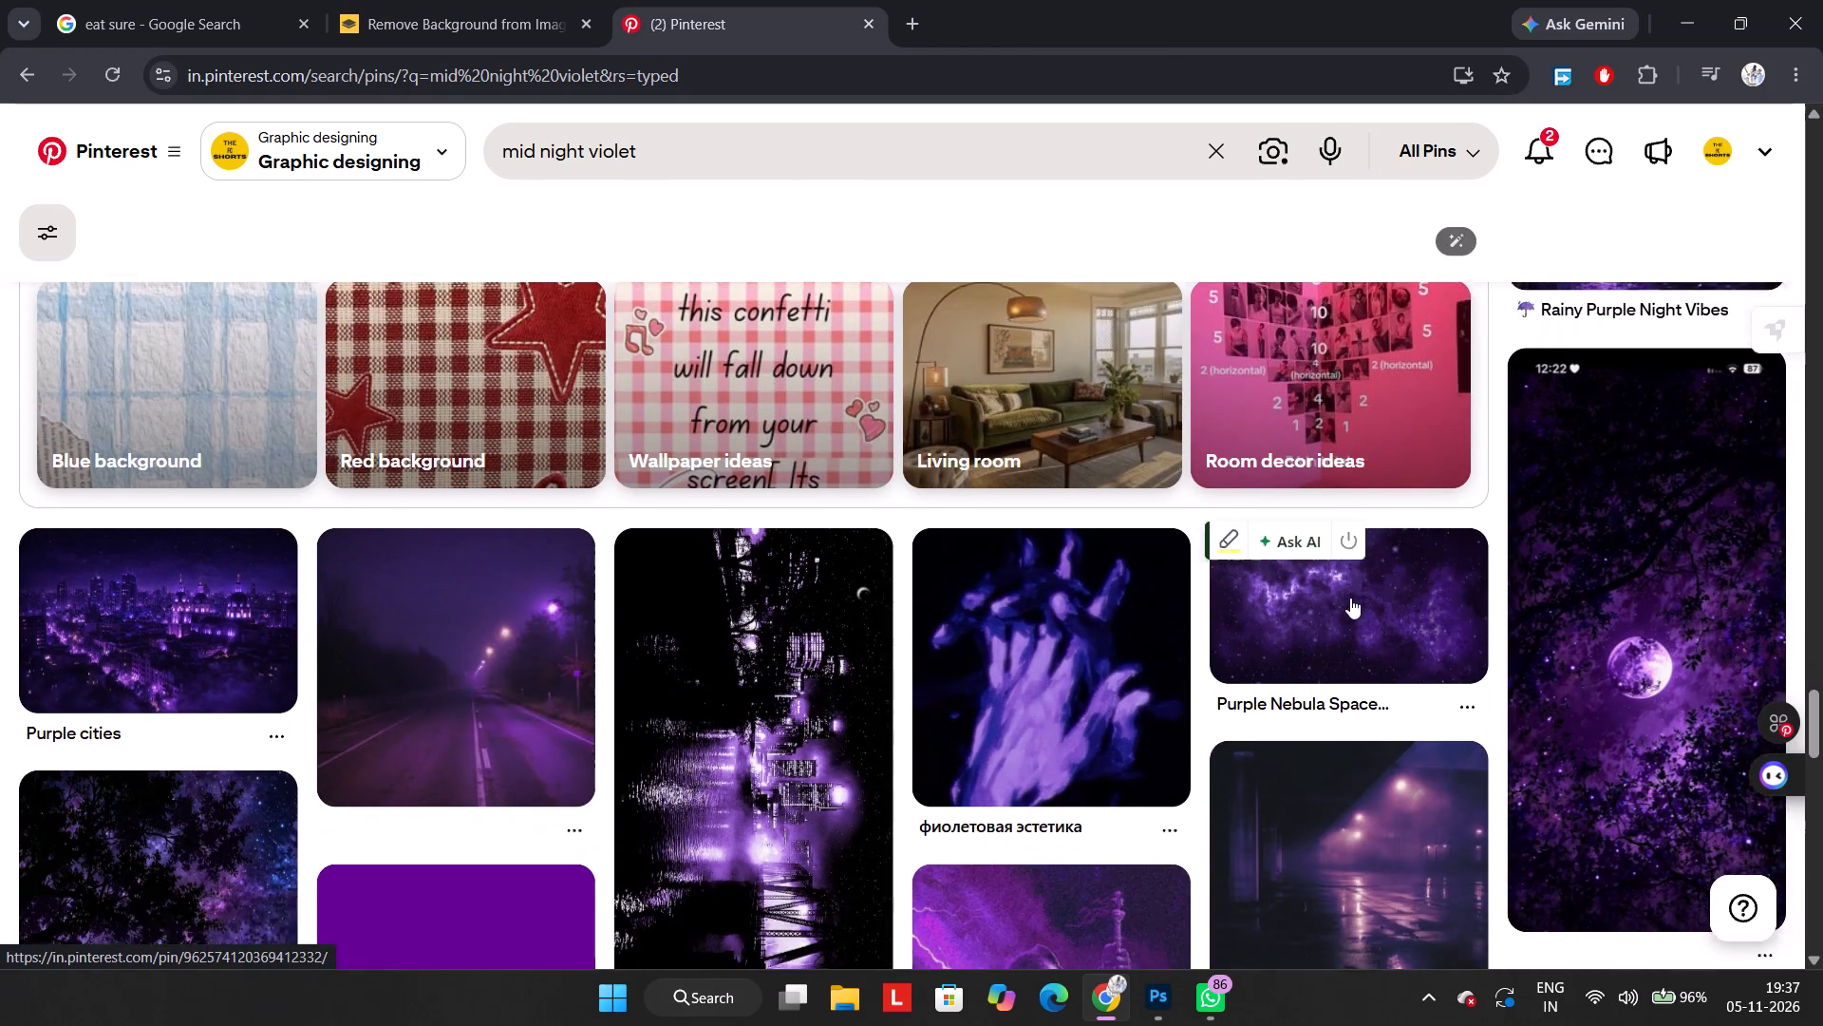
pyautogui.scroll(-4, 1350, 598)
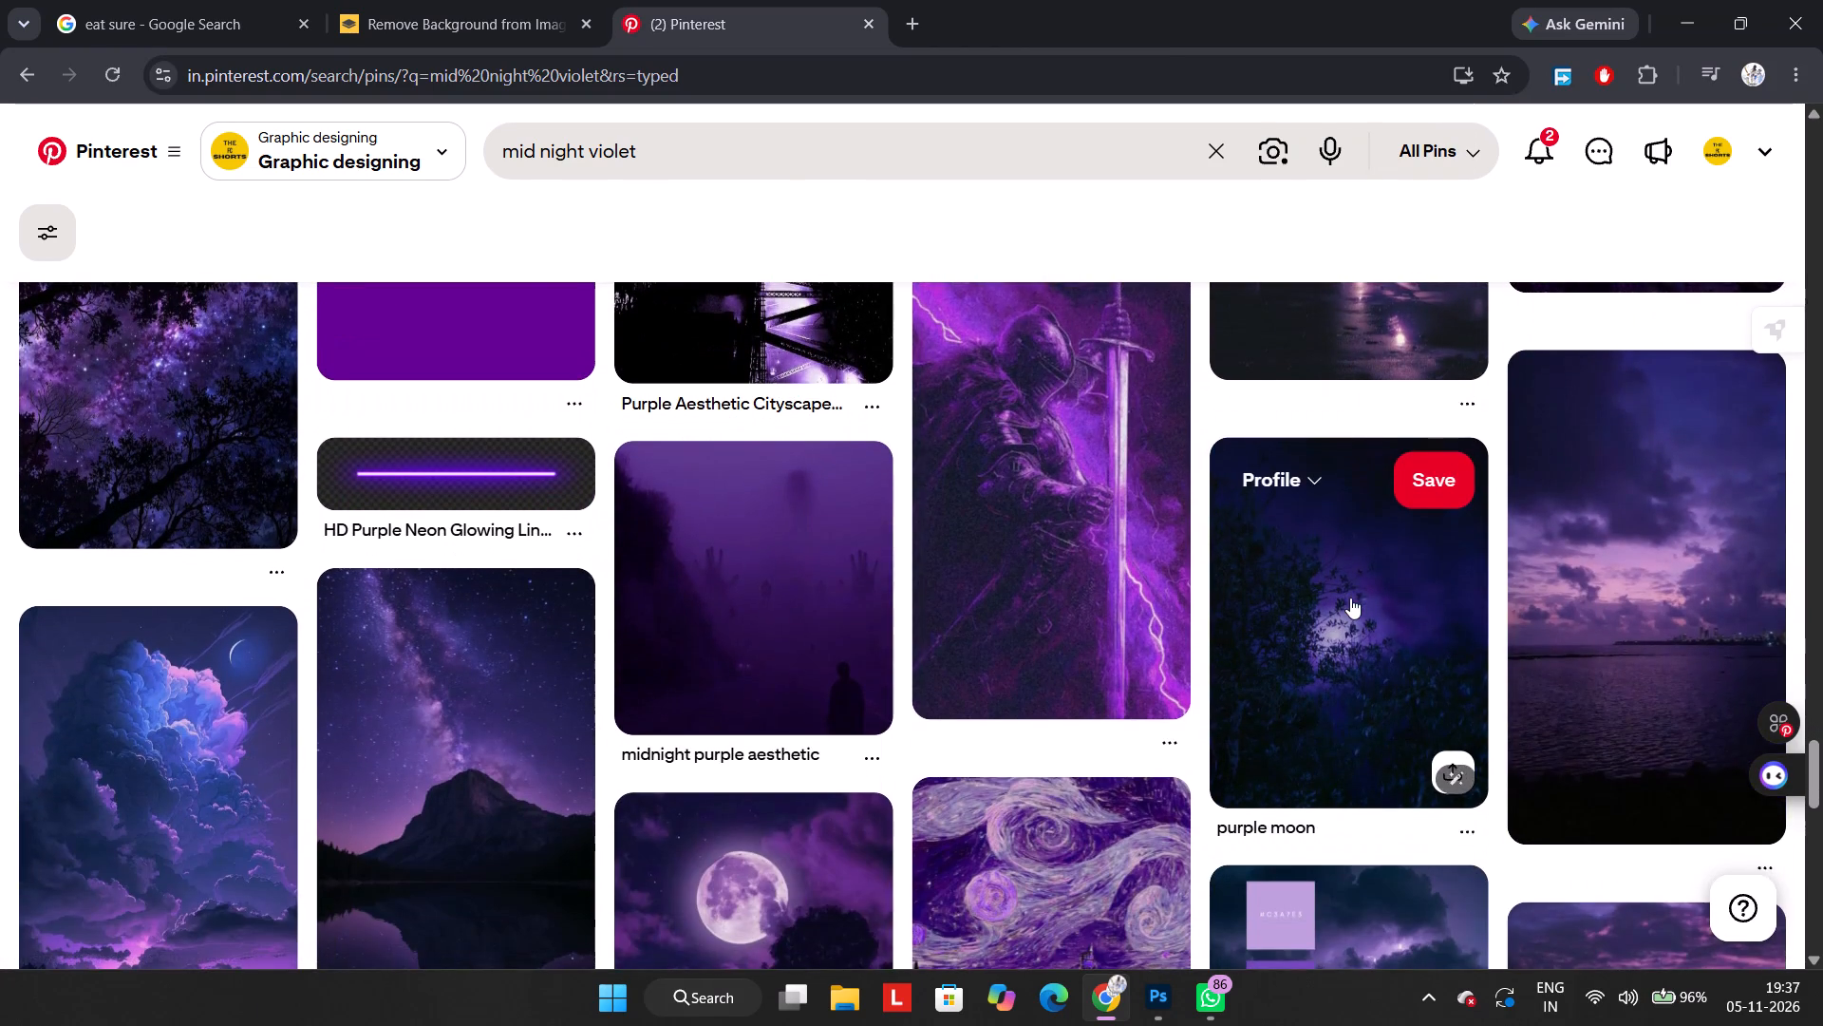
pyautogui.scroll(-5, 1350, 598)
pyautogui.scroll(8, 1350, 598)
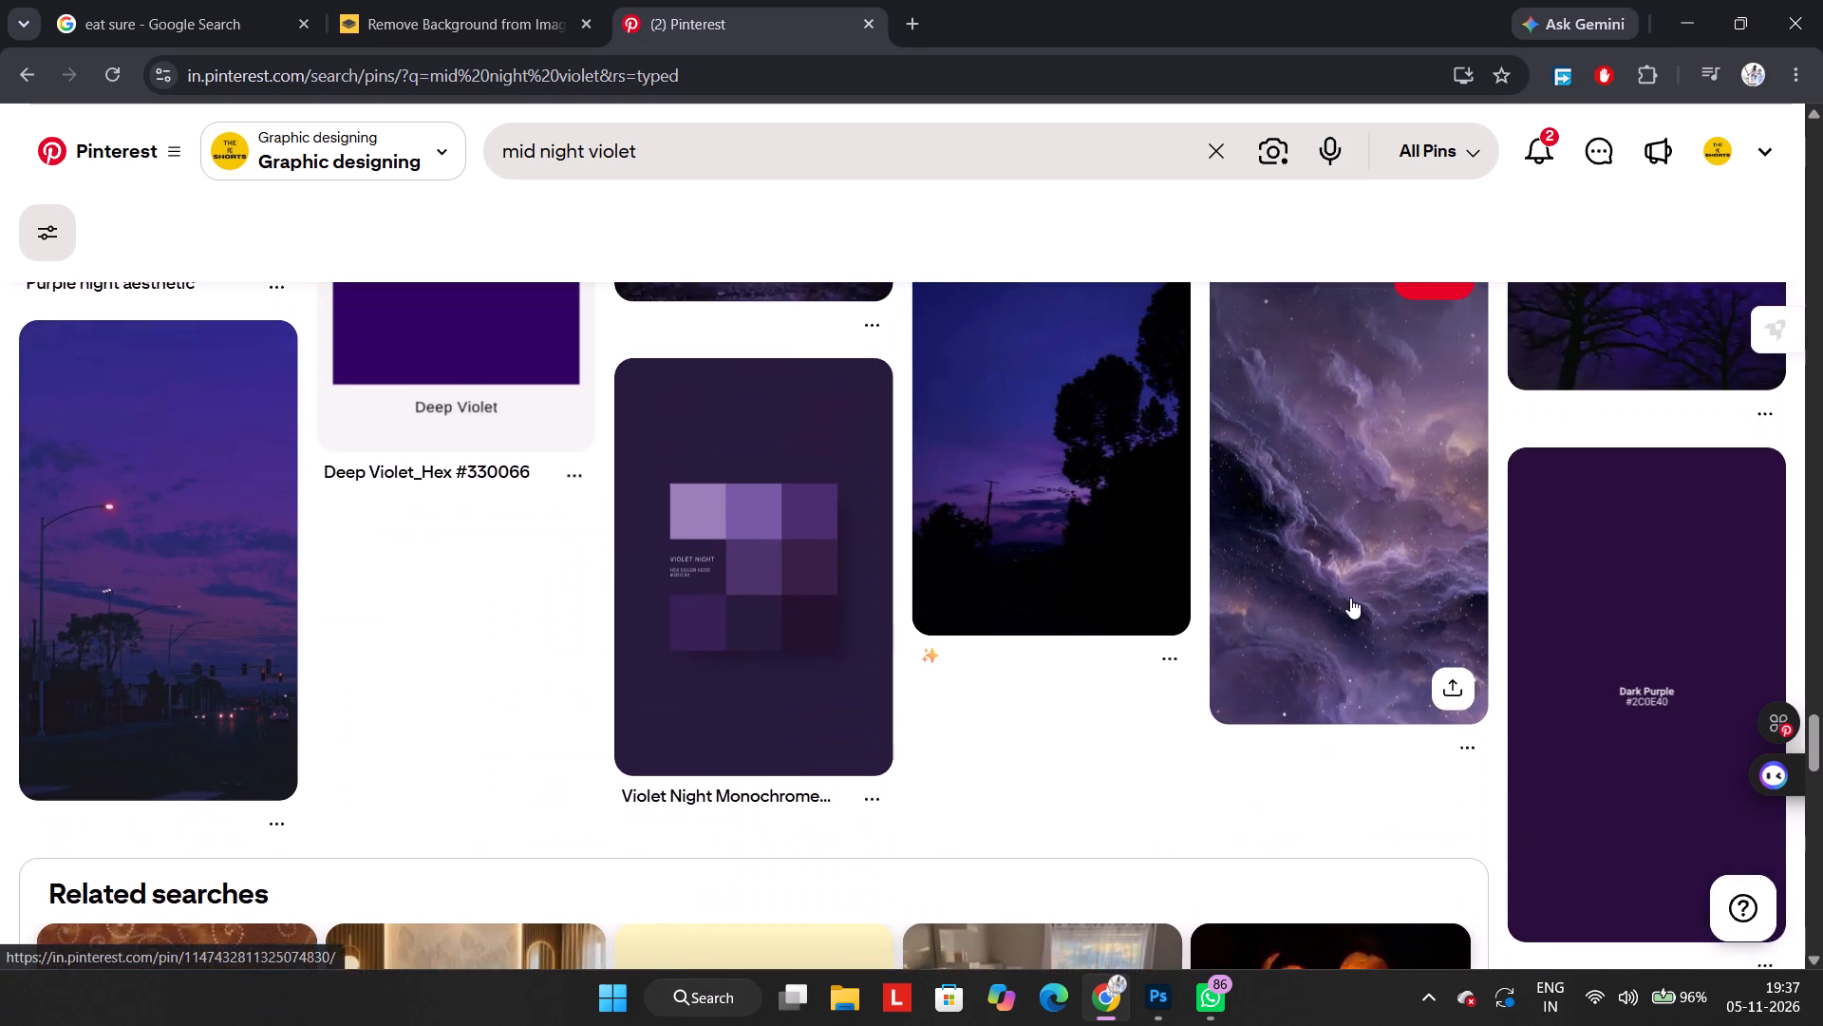
pyautogui.scroll(16, 1350, 598)
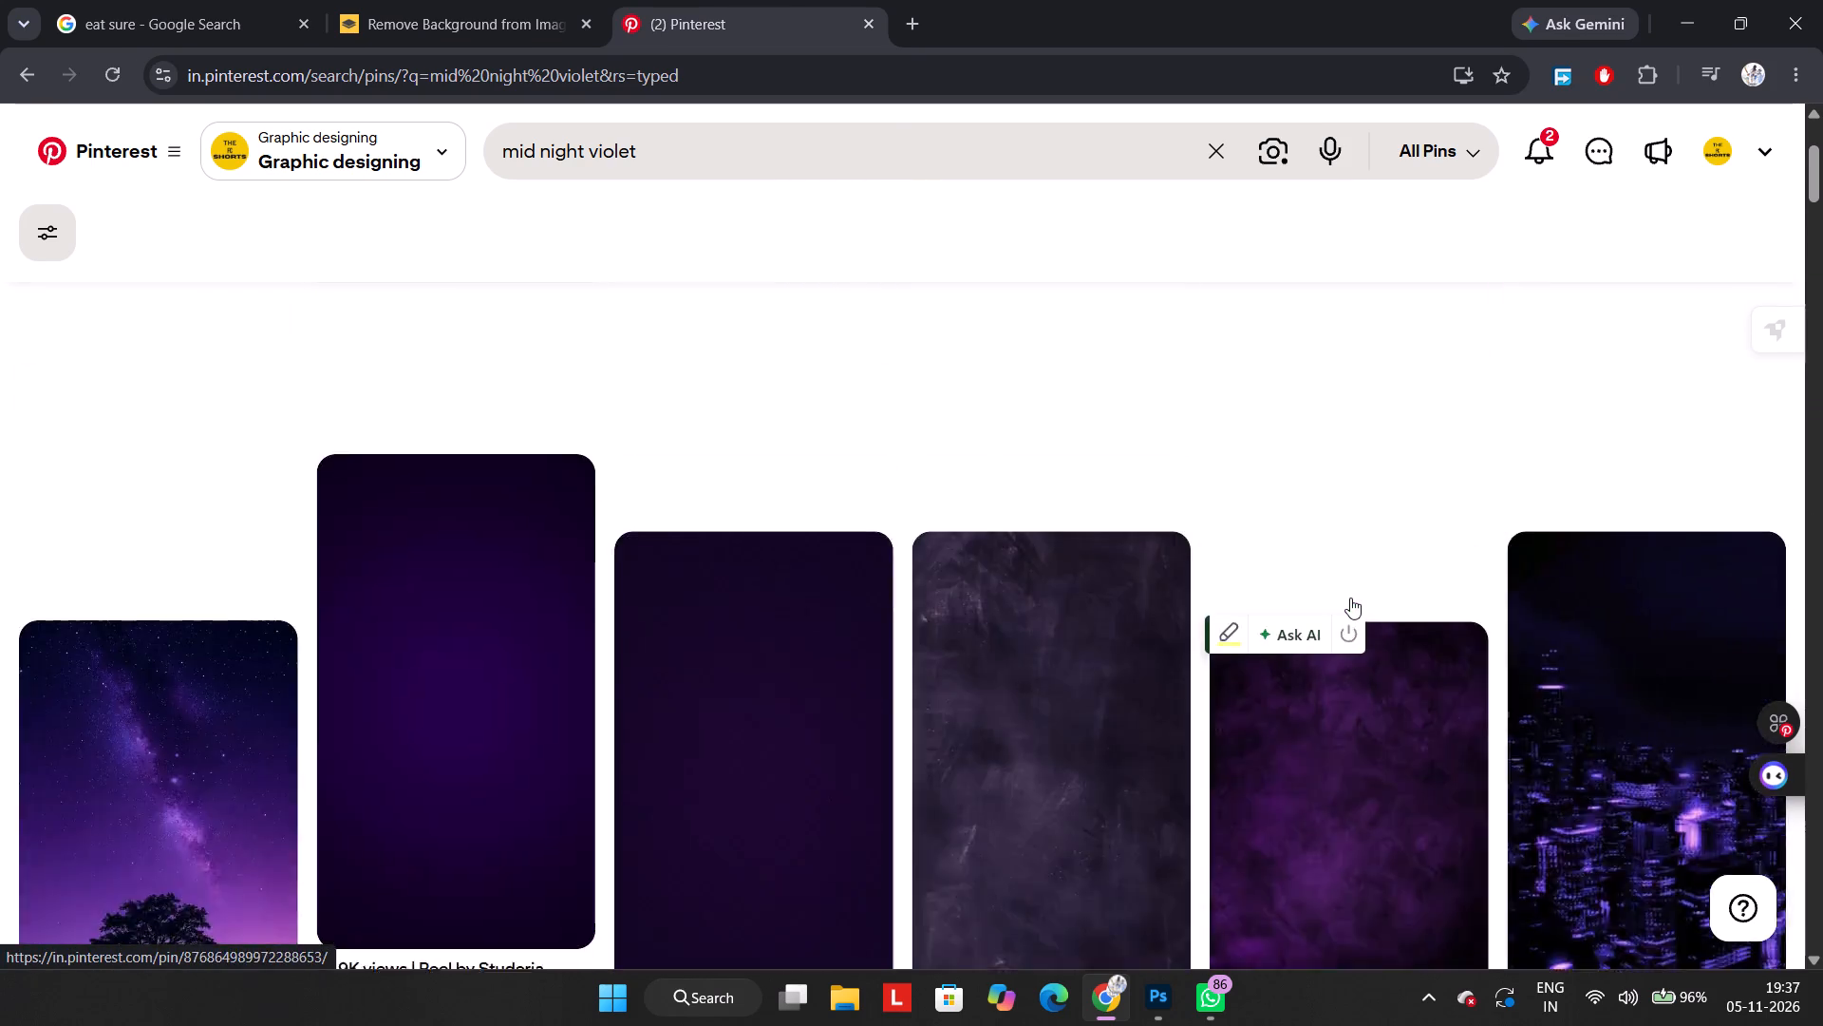
pyautogui.scroll(10, 1350, 598)
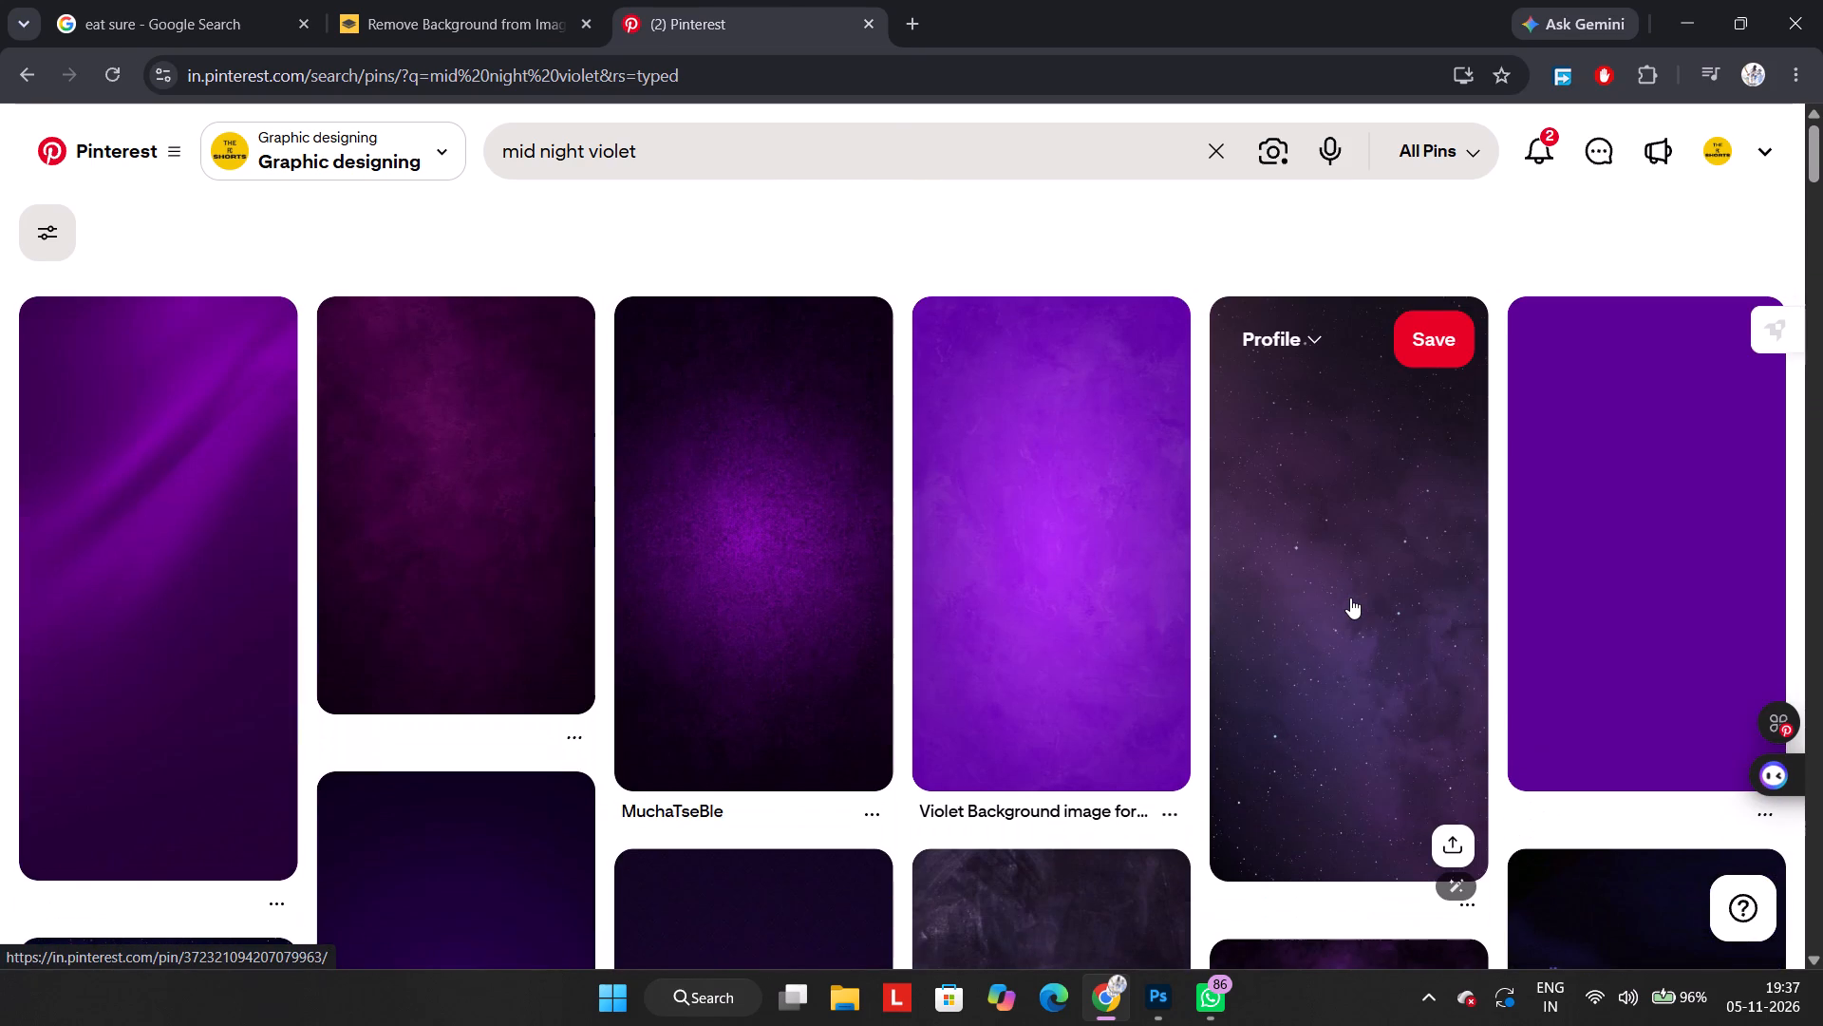
pyautogui.scroll(-4, 1350, 598)
pyautogui.scroll(3, 1350, 598)
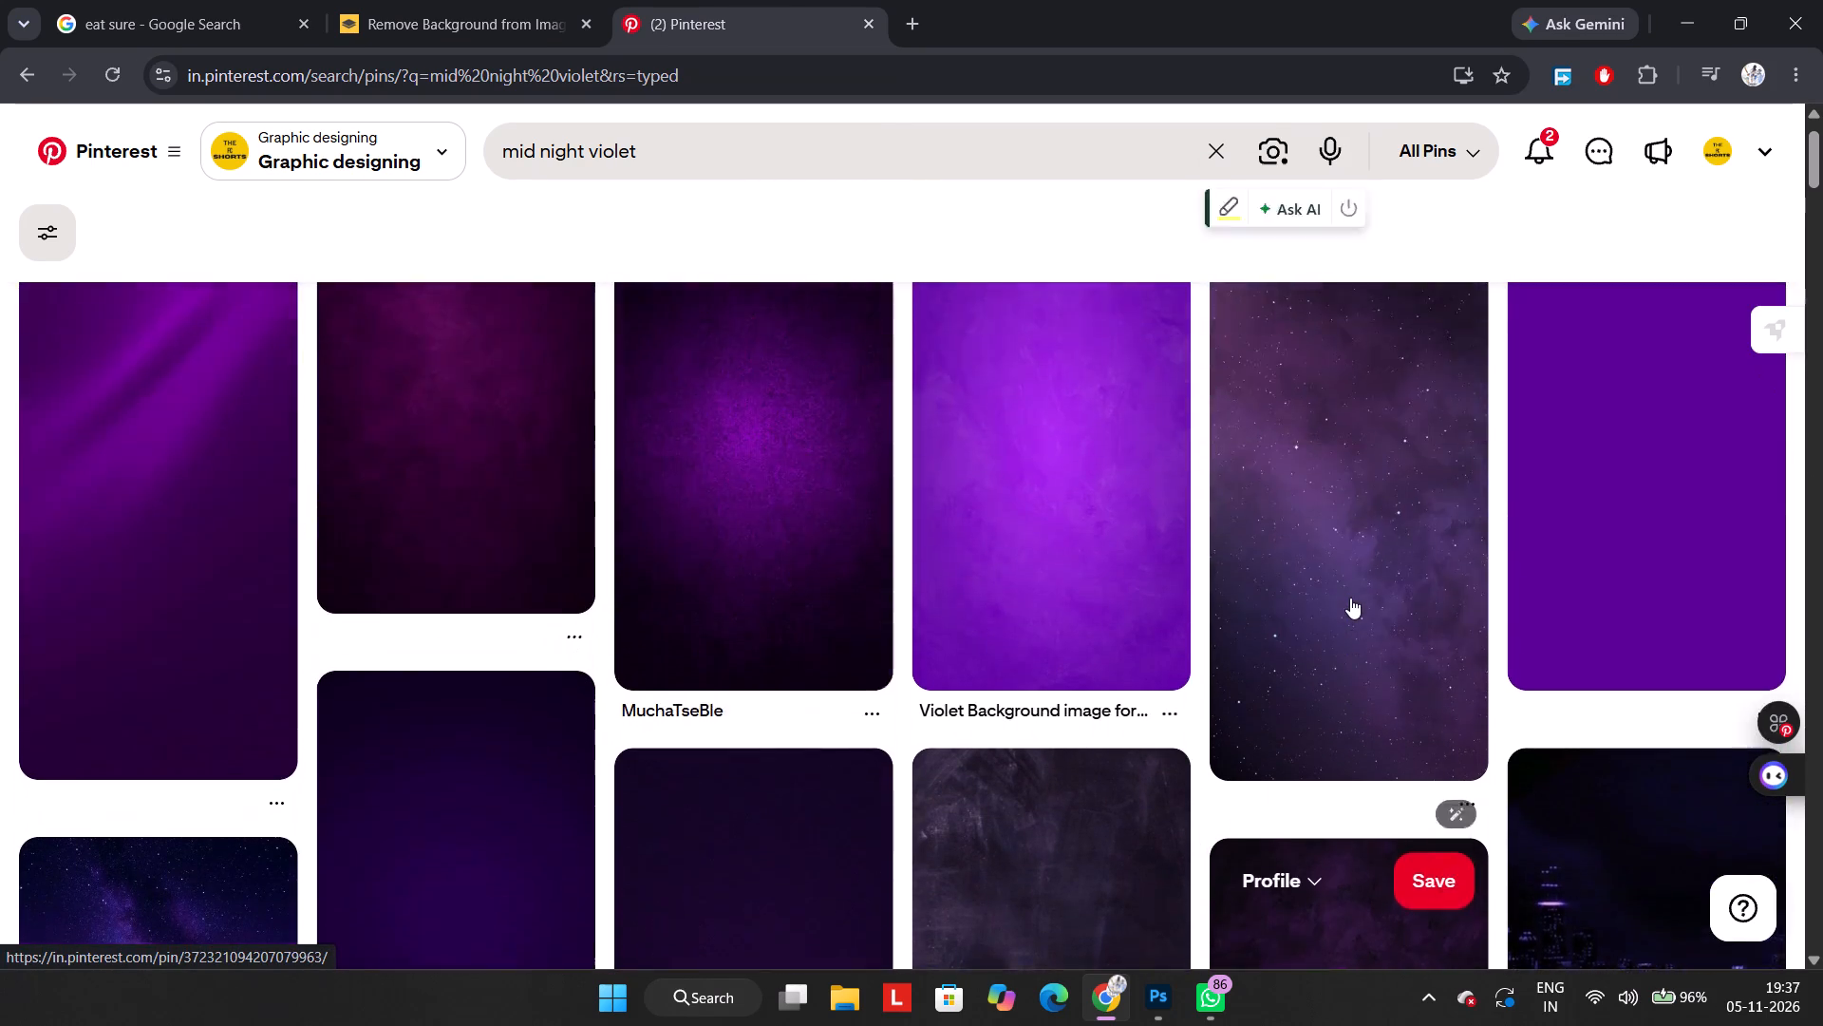
pyautogui.scroll(2, 1350, 598)
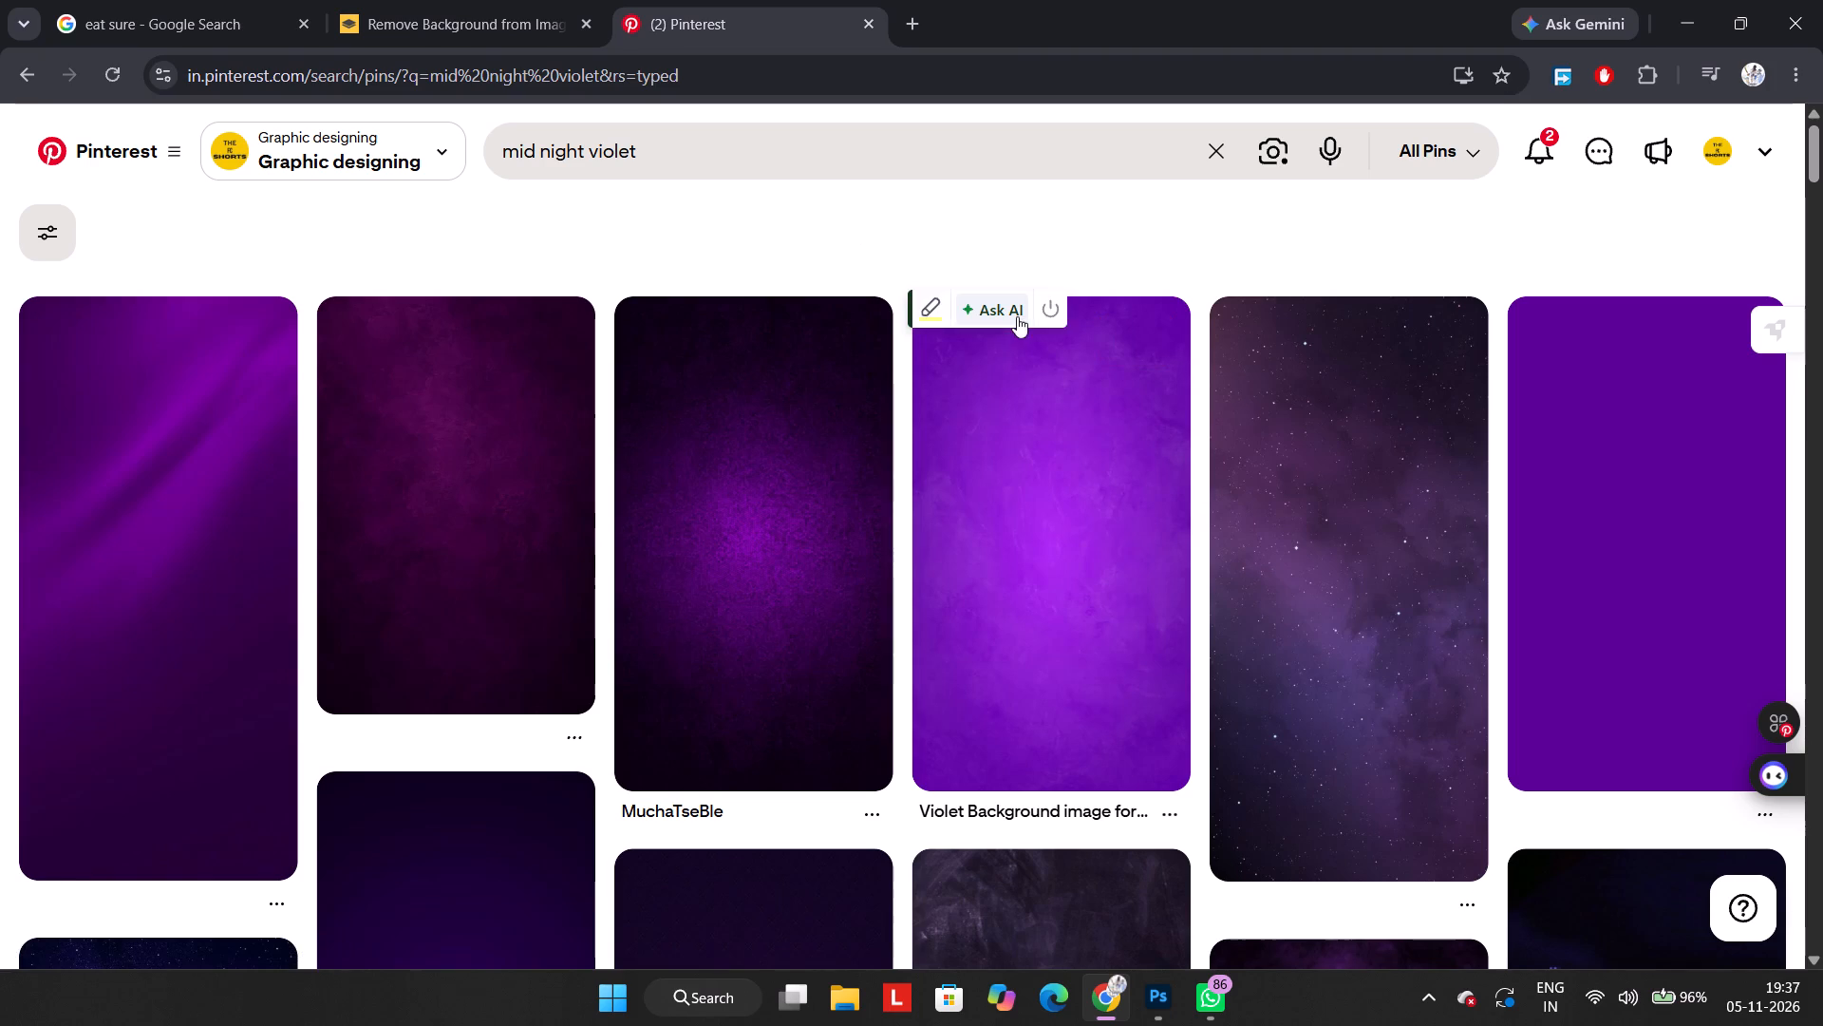
pyautogui.click(931, 254)
pyautogui.scroll(1, 931, 254)
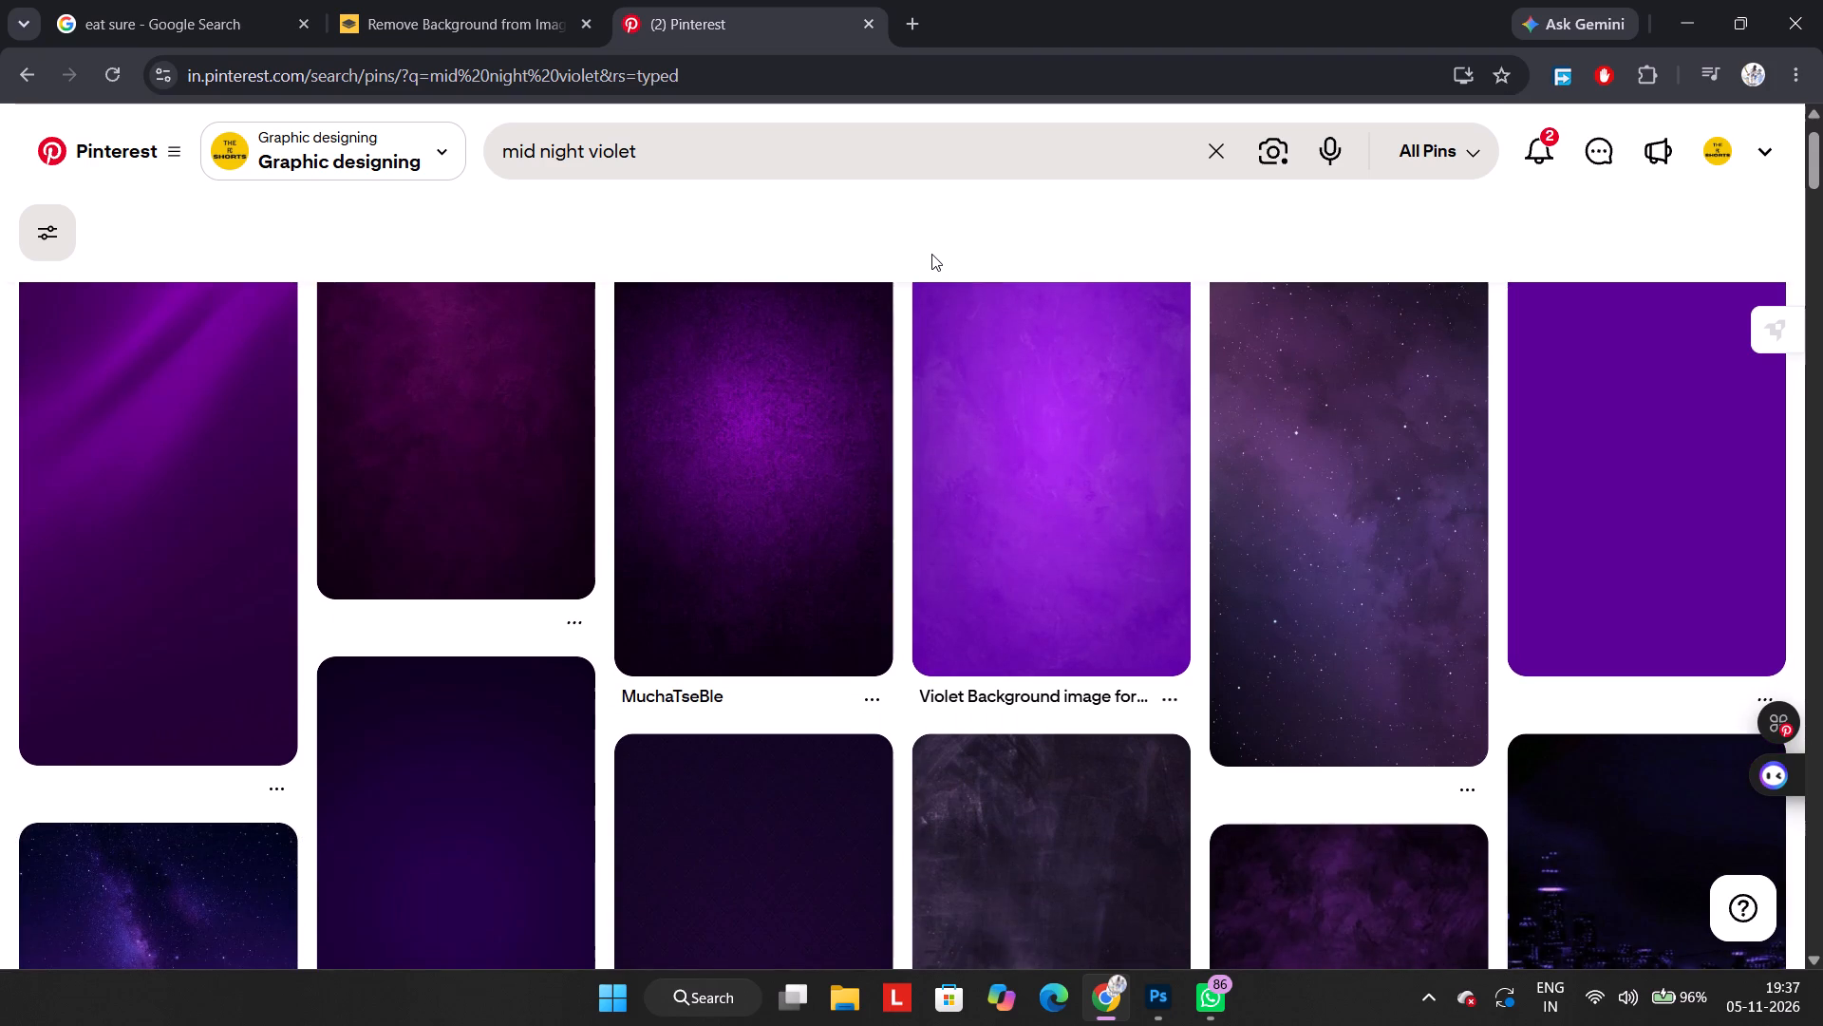
pyautogui.scroll(1, 931, 254)
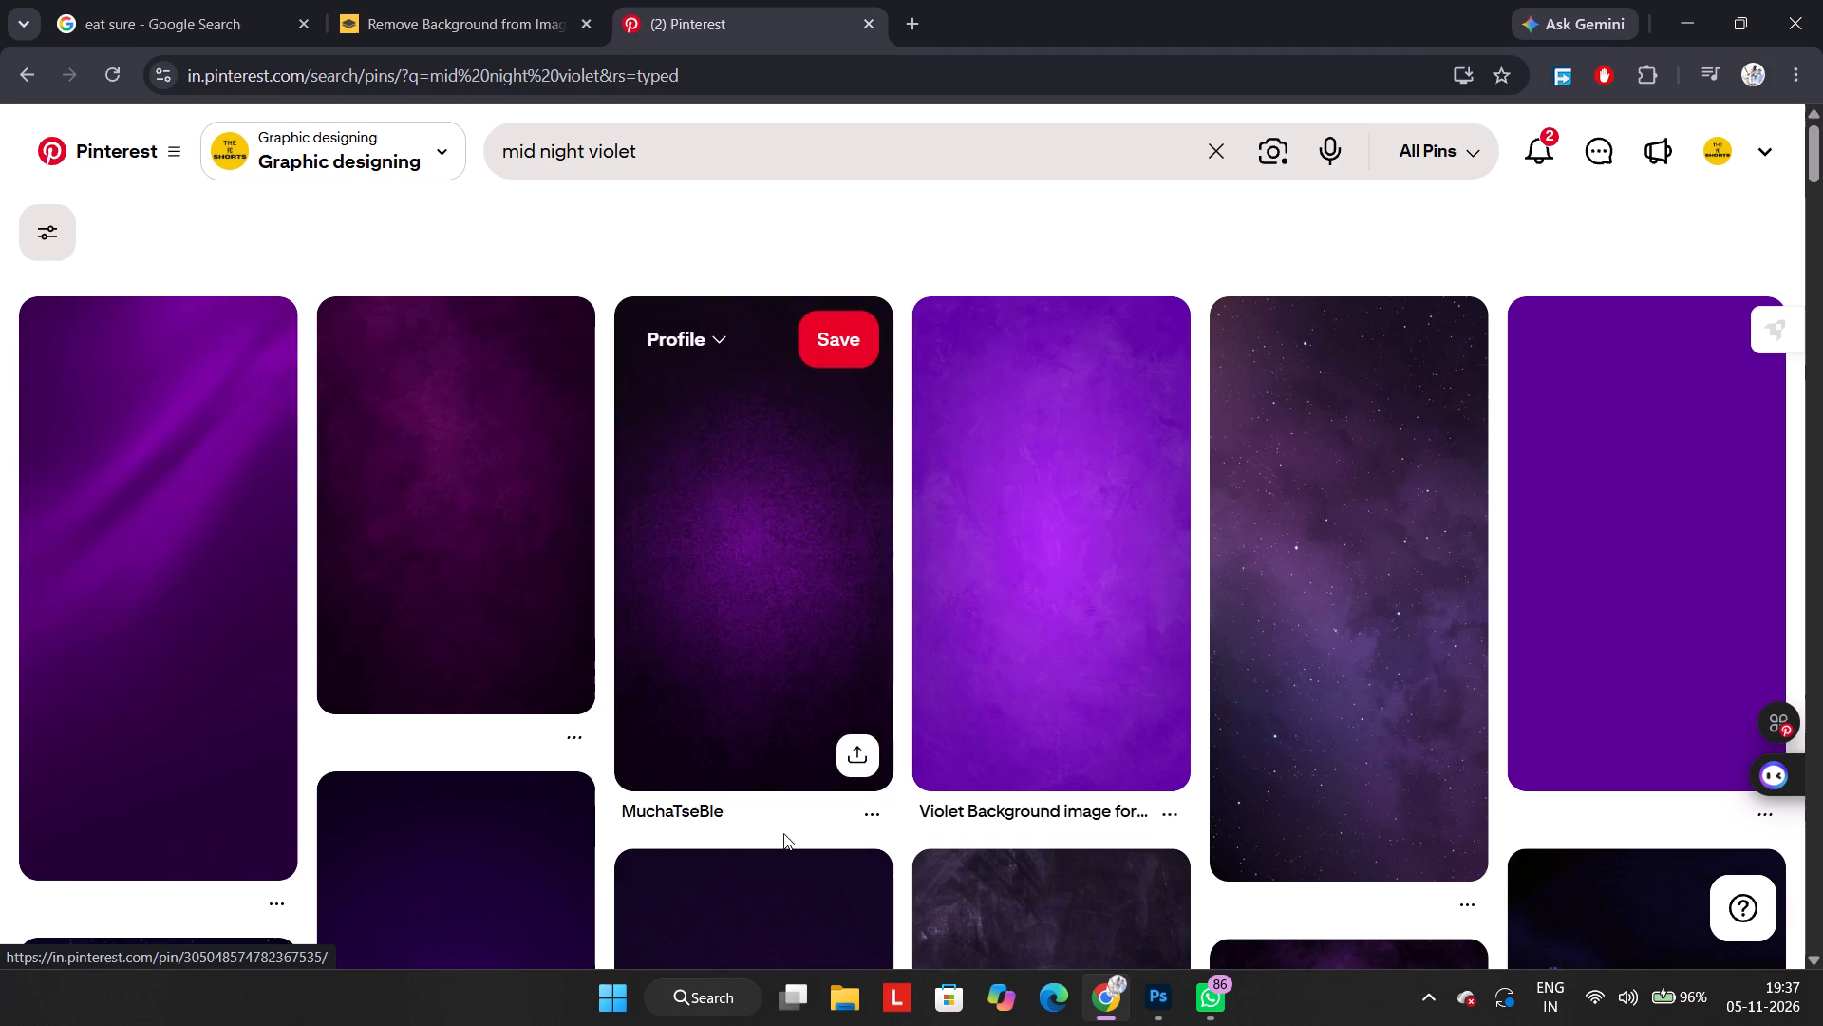
pyautogui.scroll(-6, 601, 605)
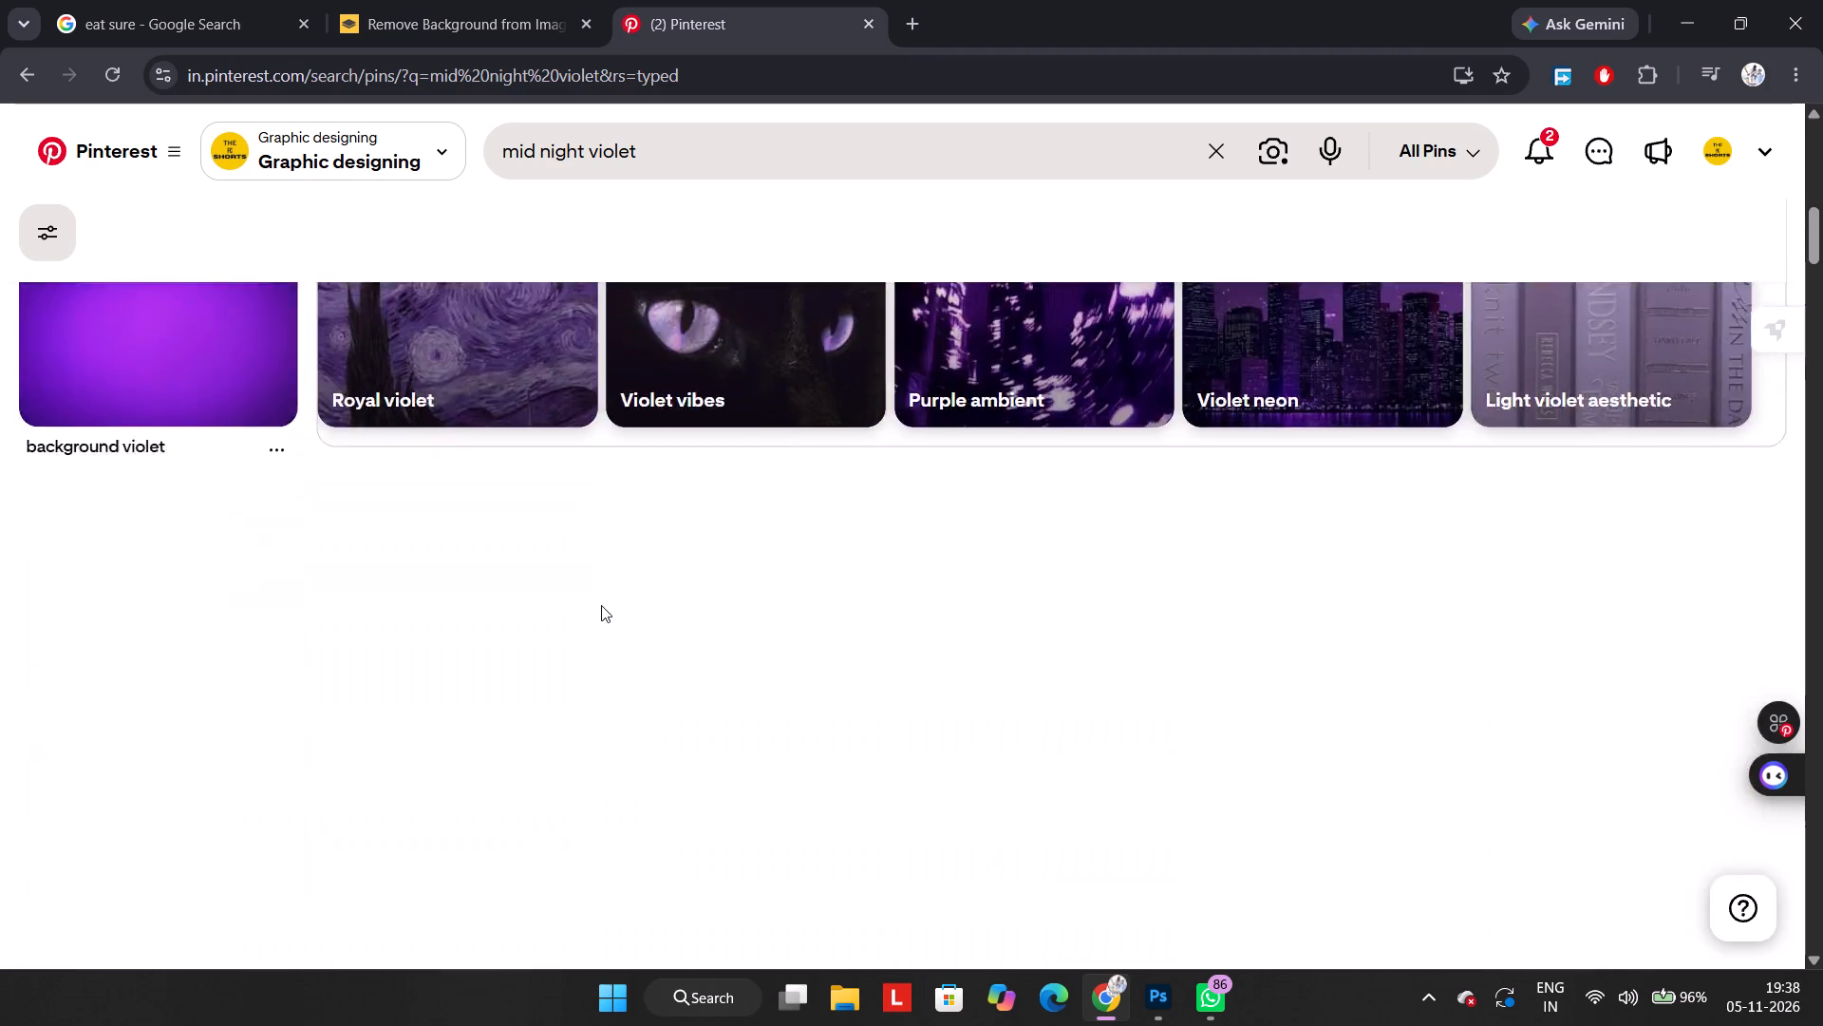
pyautogui.scroll(8, 601, 605)
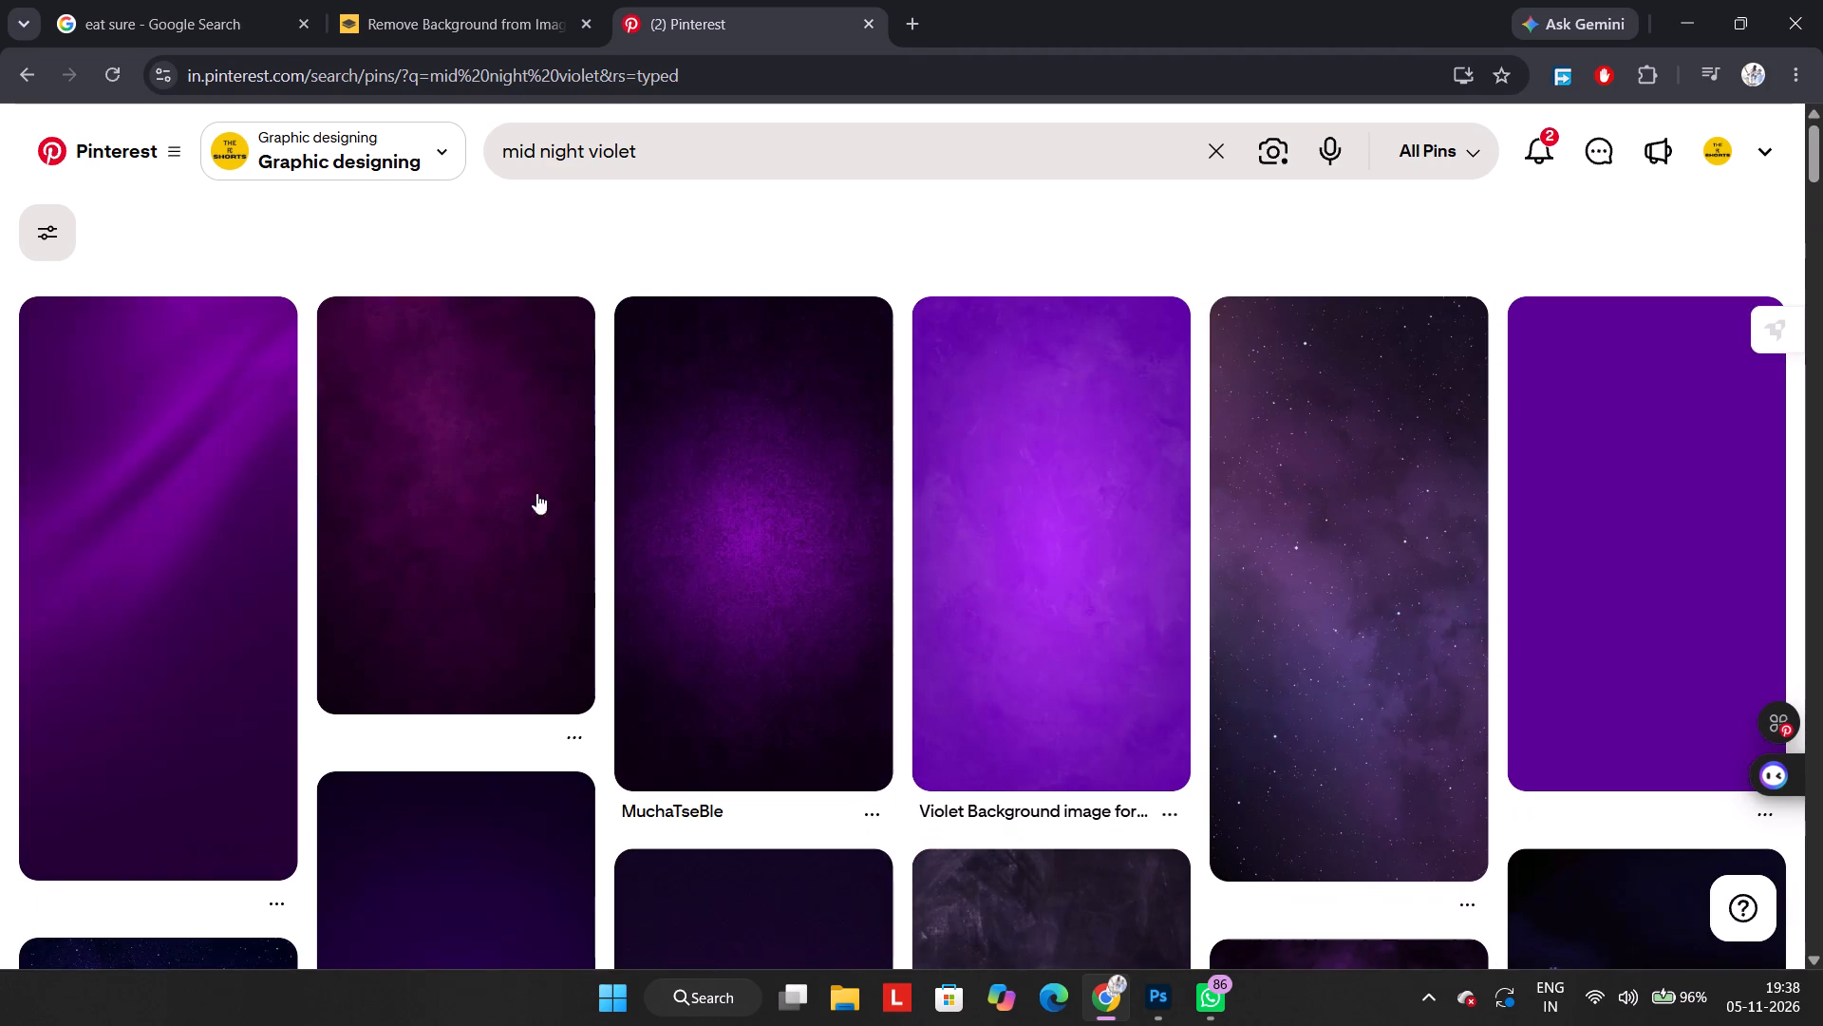
# Open the dark Tyrian purple textured wallpaper pin and examine the related purple backgrounds.
pyautogui.click(517, 469)
pyautogui.scroll(-1, 706, 674)
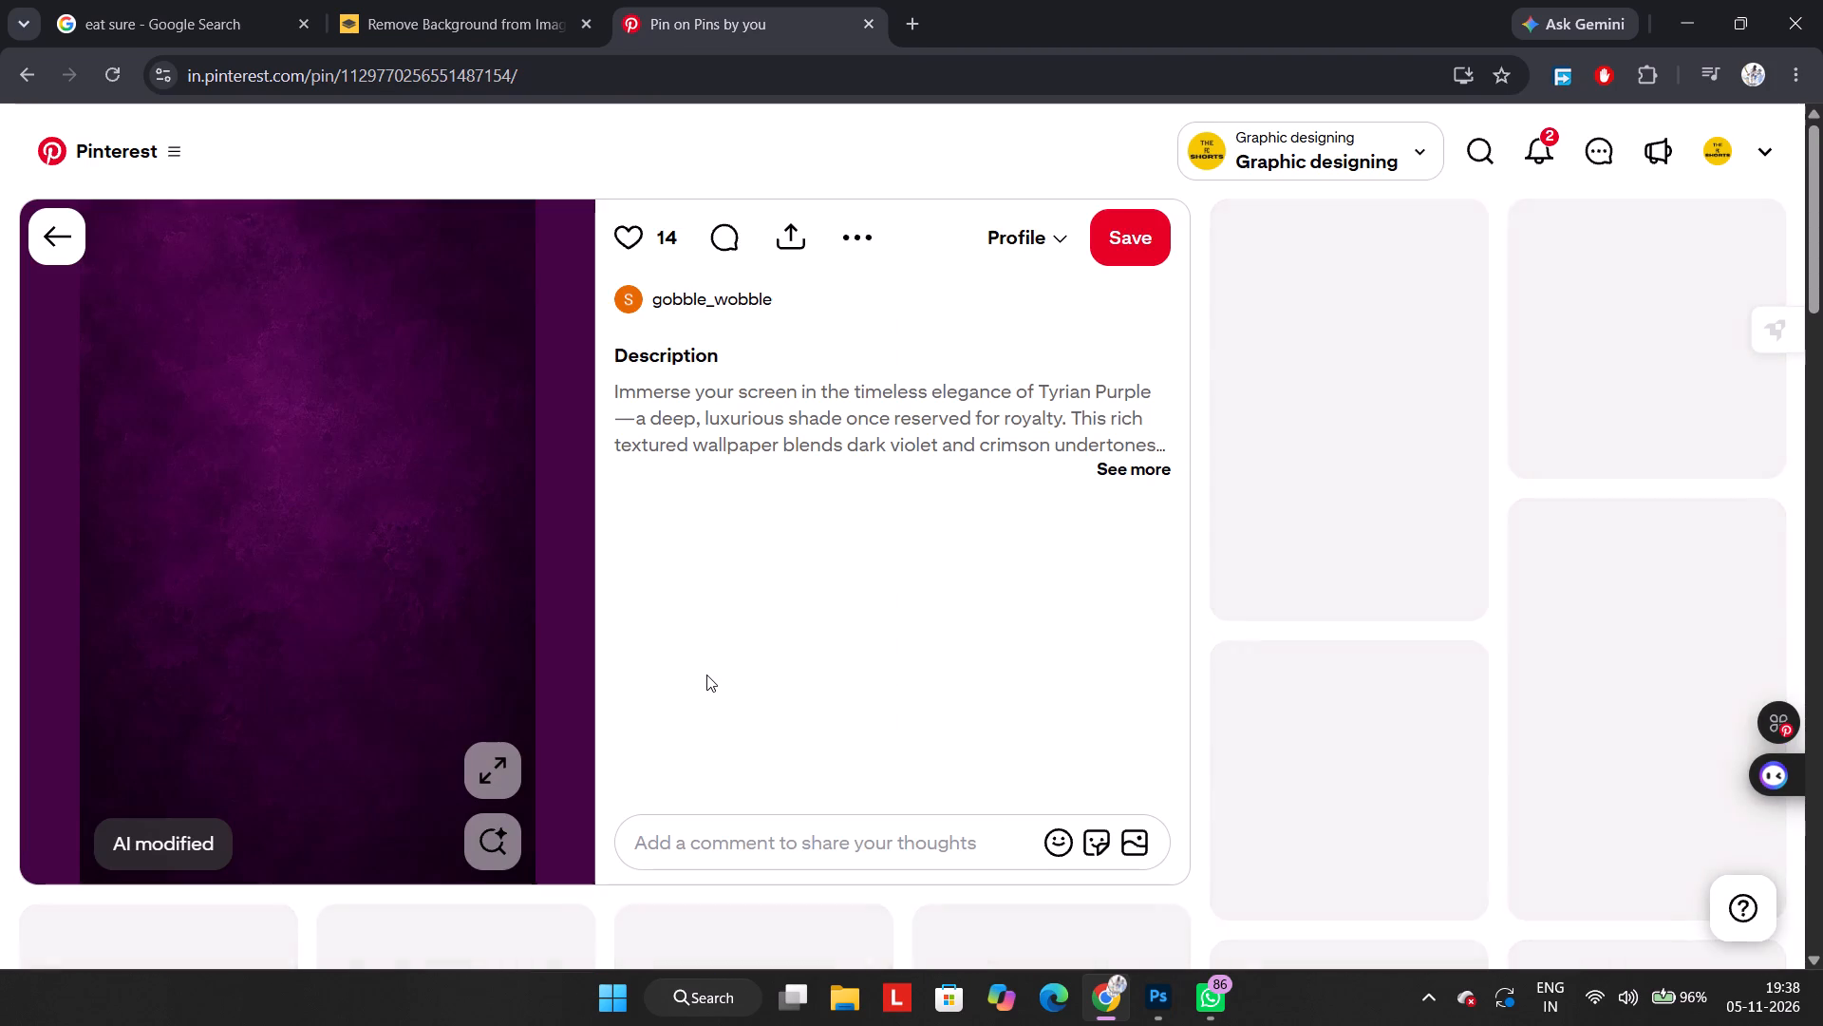
pyautogui.scroll(-1, 706, 674)
pyautogui.scroll(2, 706, 674)
pyautogui.scroll(-2, 706, 674)
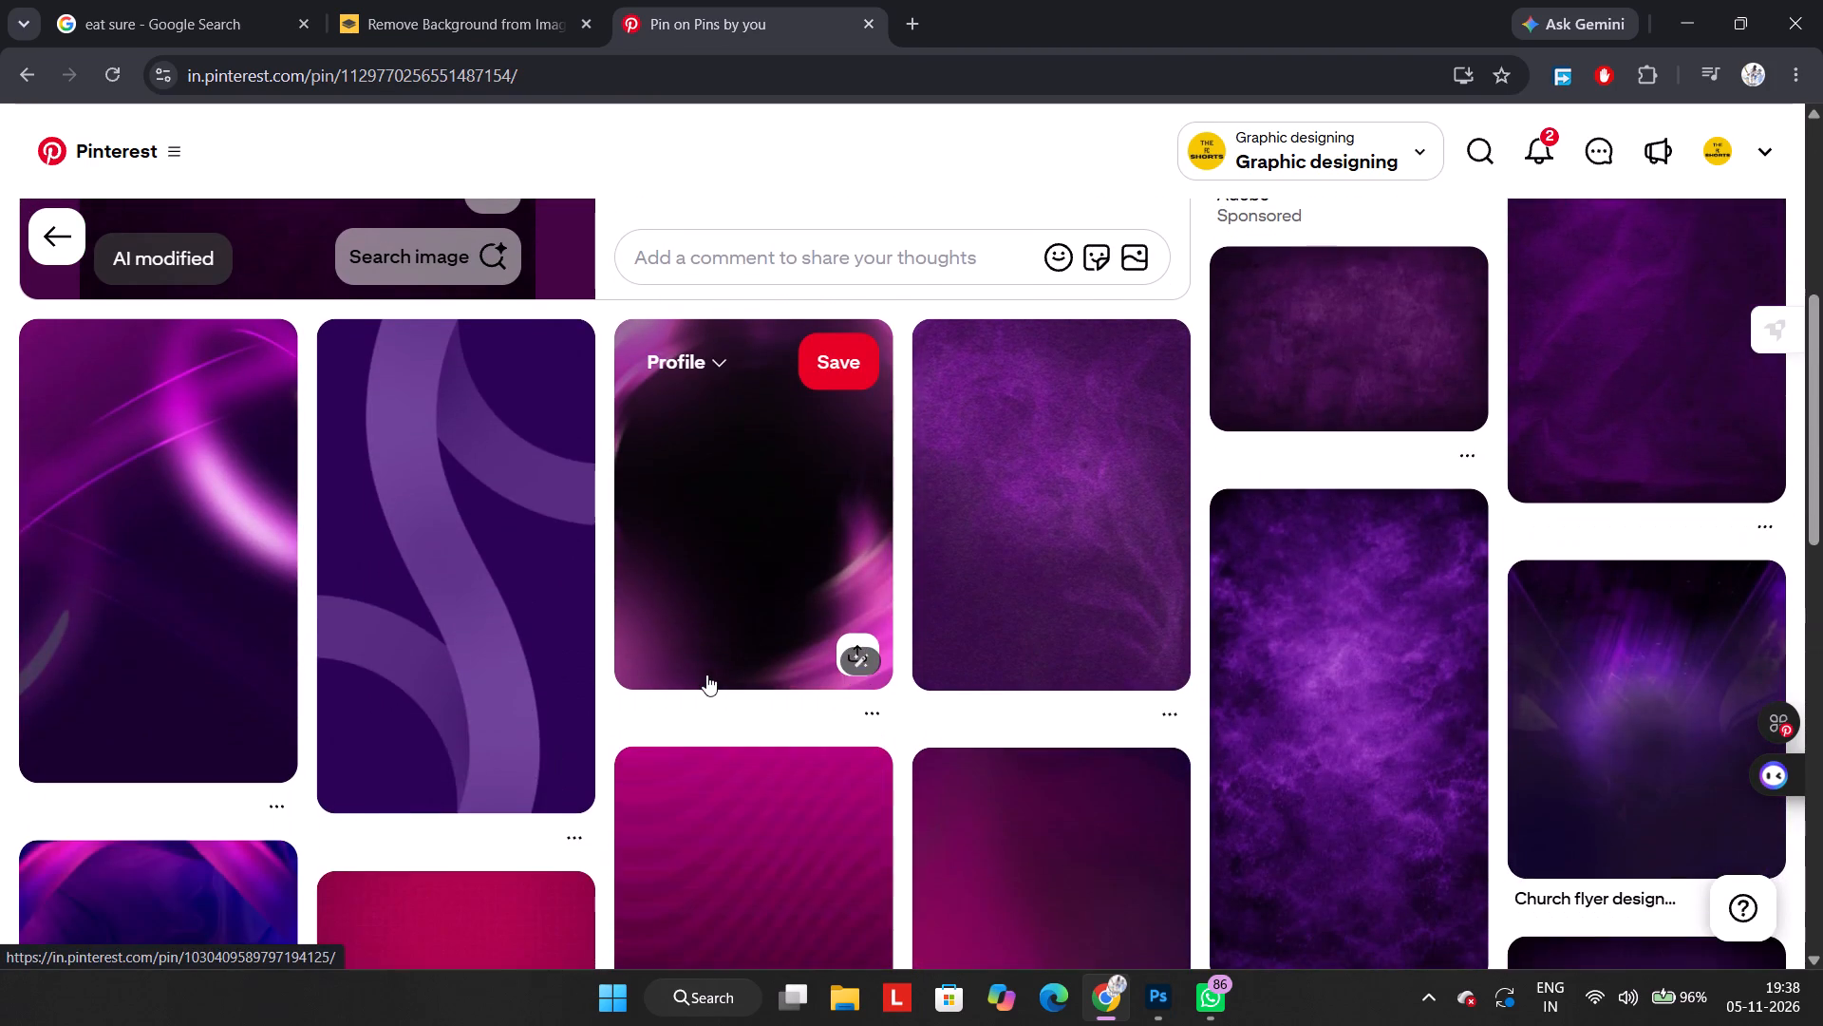
pyautogui.scroll(-2, 706, 674)
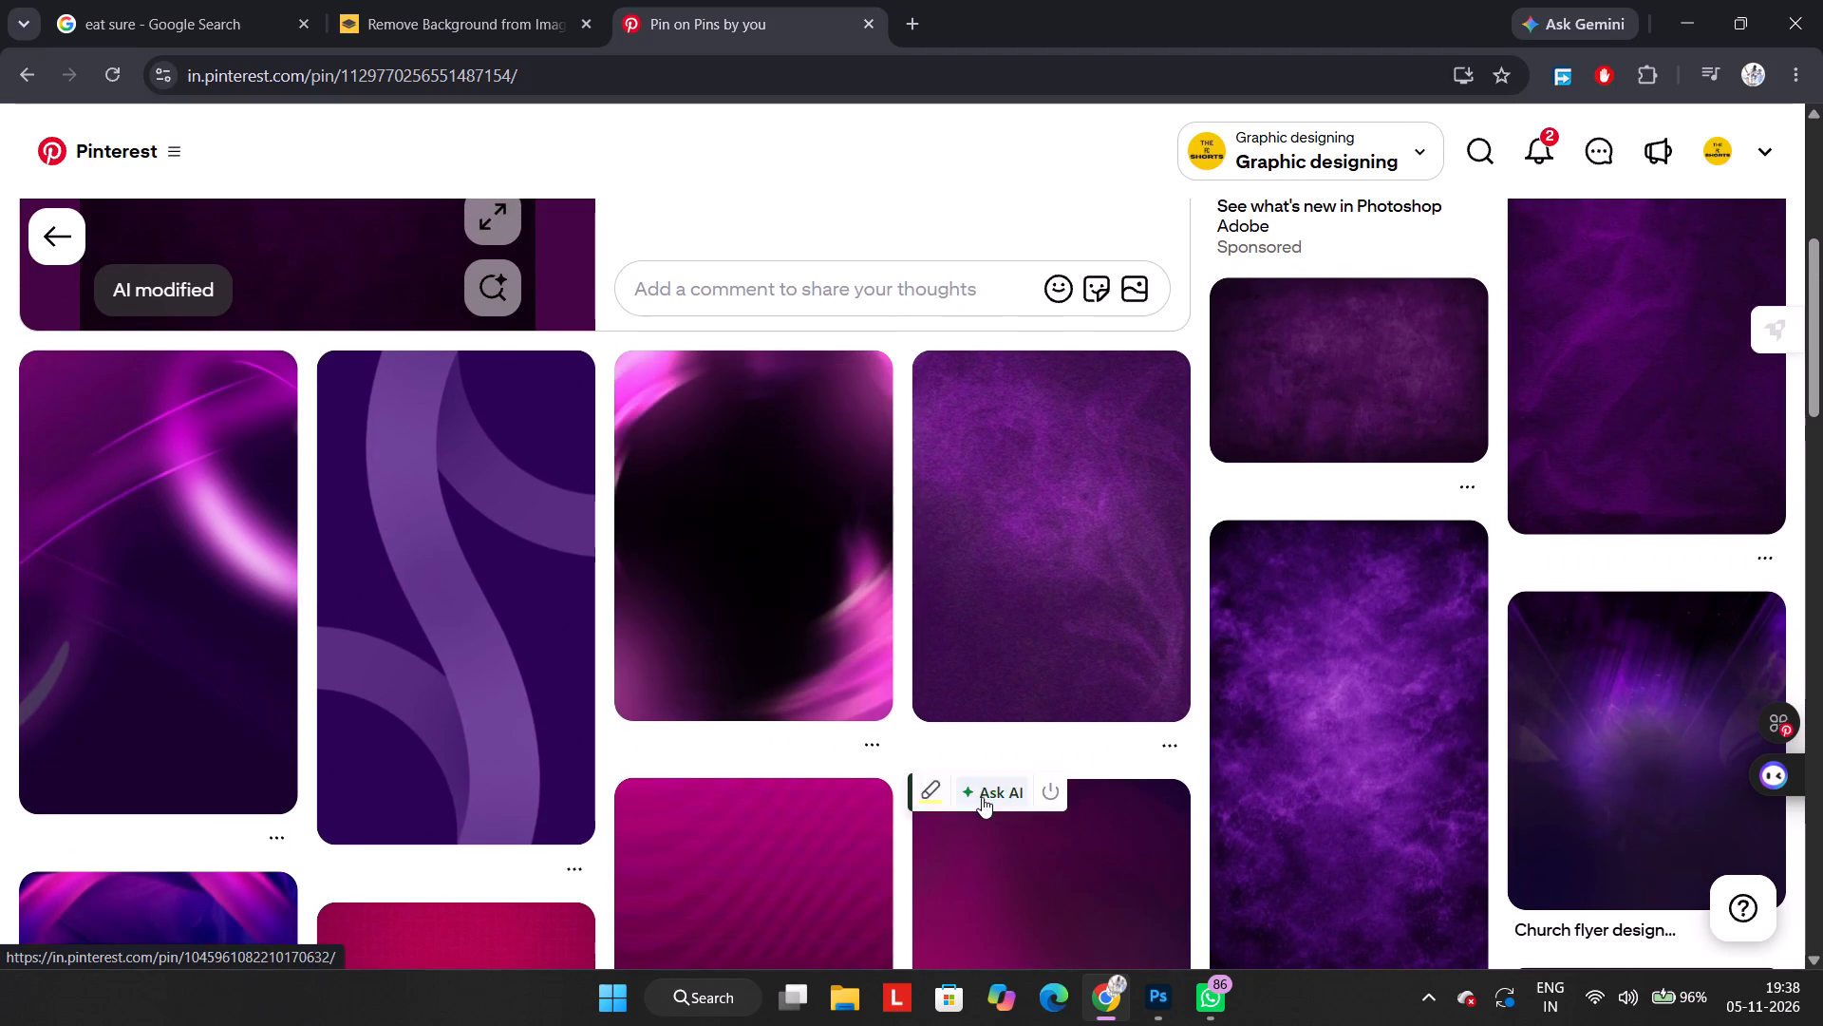
pyautogui.scroll(5, 1051, 647)
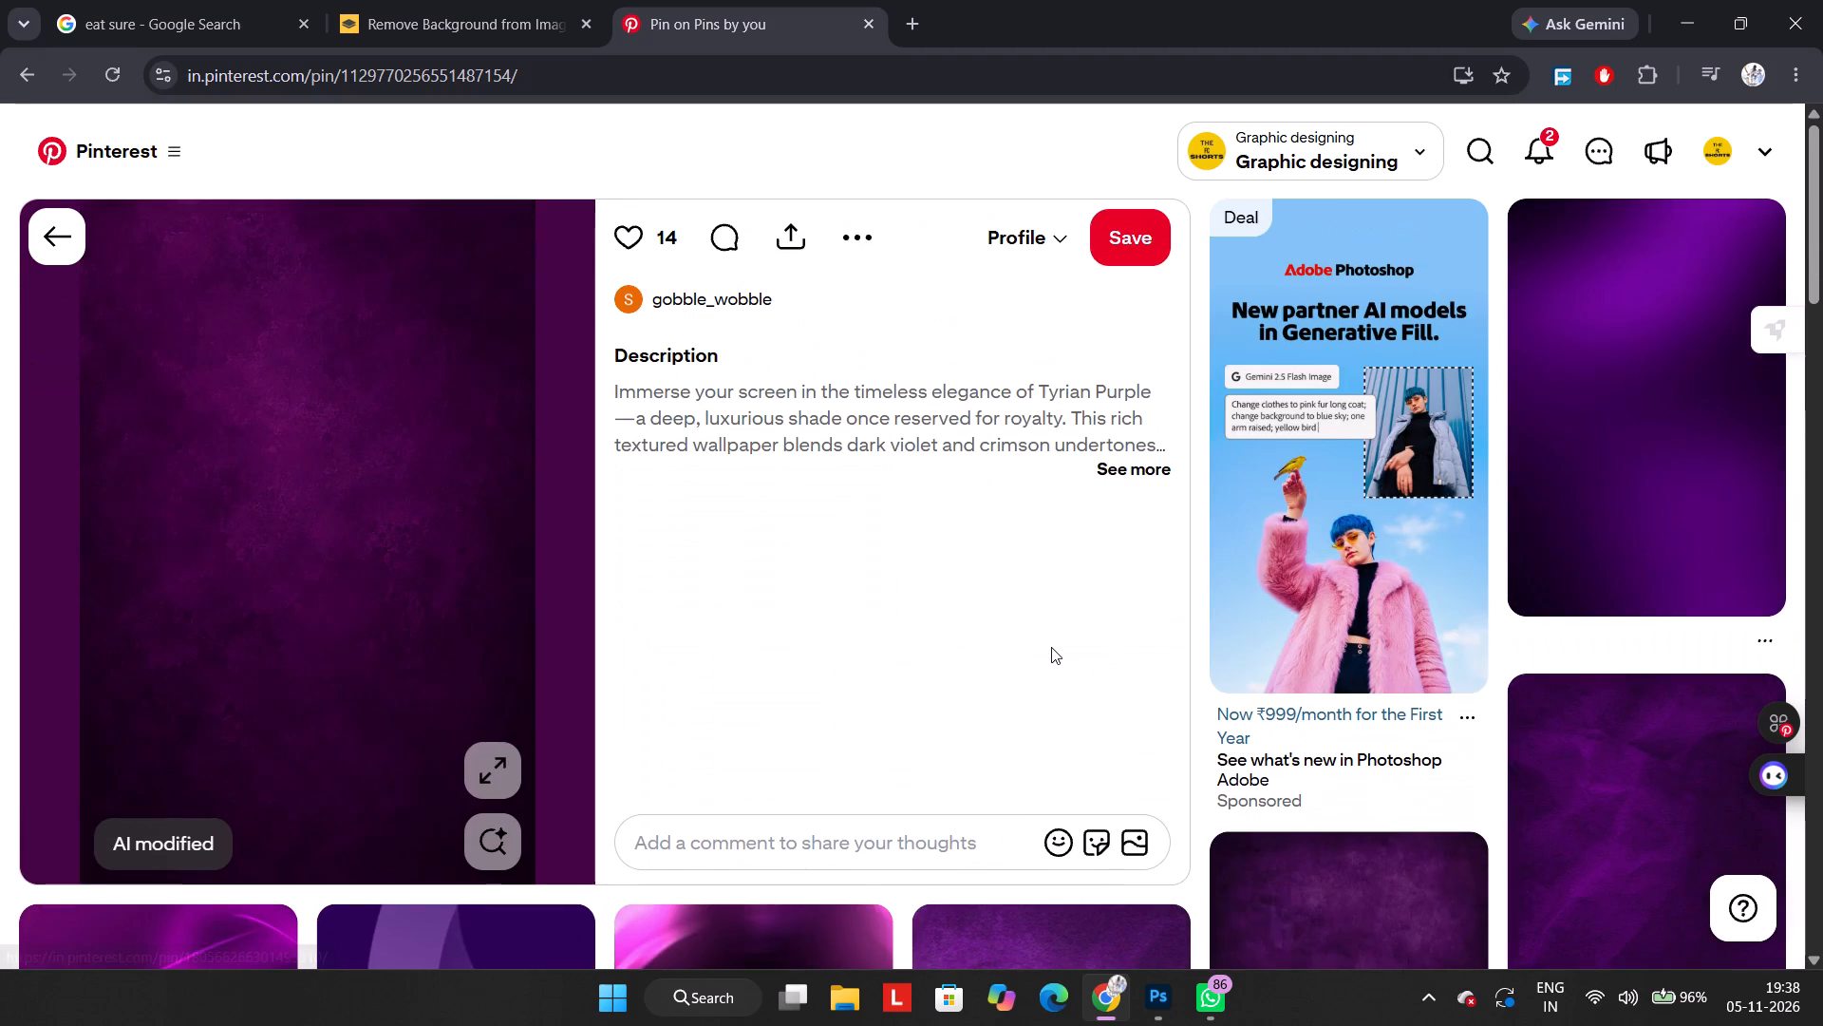
pyautogui.scroll(1, 1051, 647)
pyautogui.scroll(-4, 1051, 647)
pyautogui.click(1051, 647)
pyautogui.scroll(1, 1051, 647)
pyautogui.scroll(-5, 1051, 647)
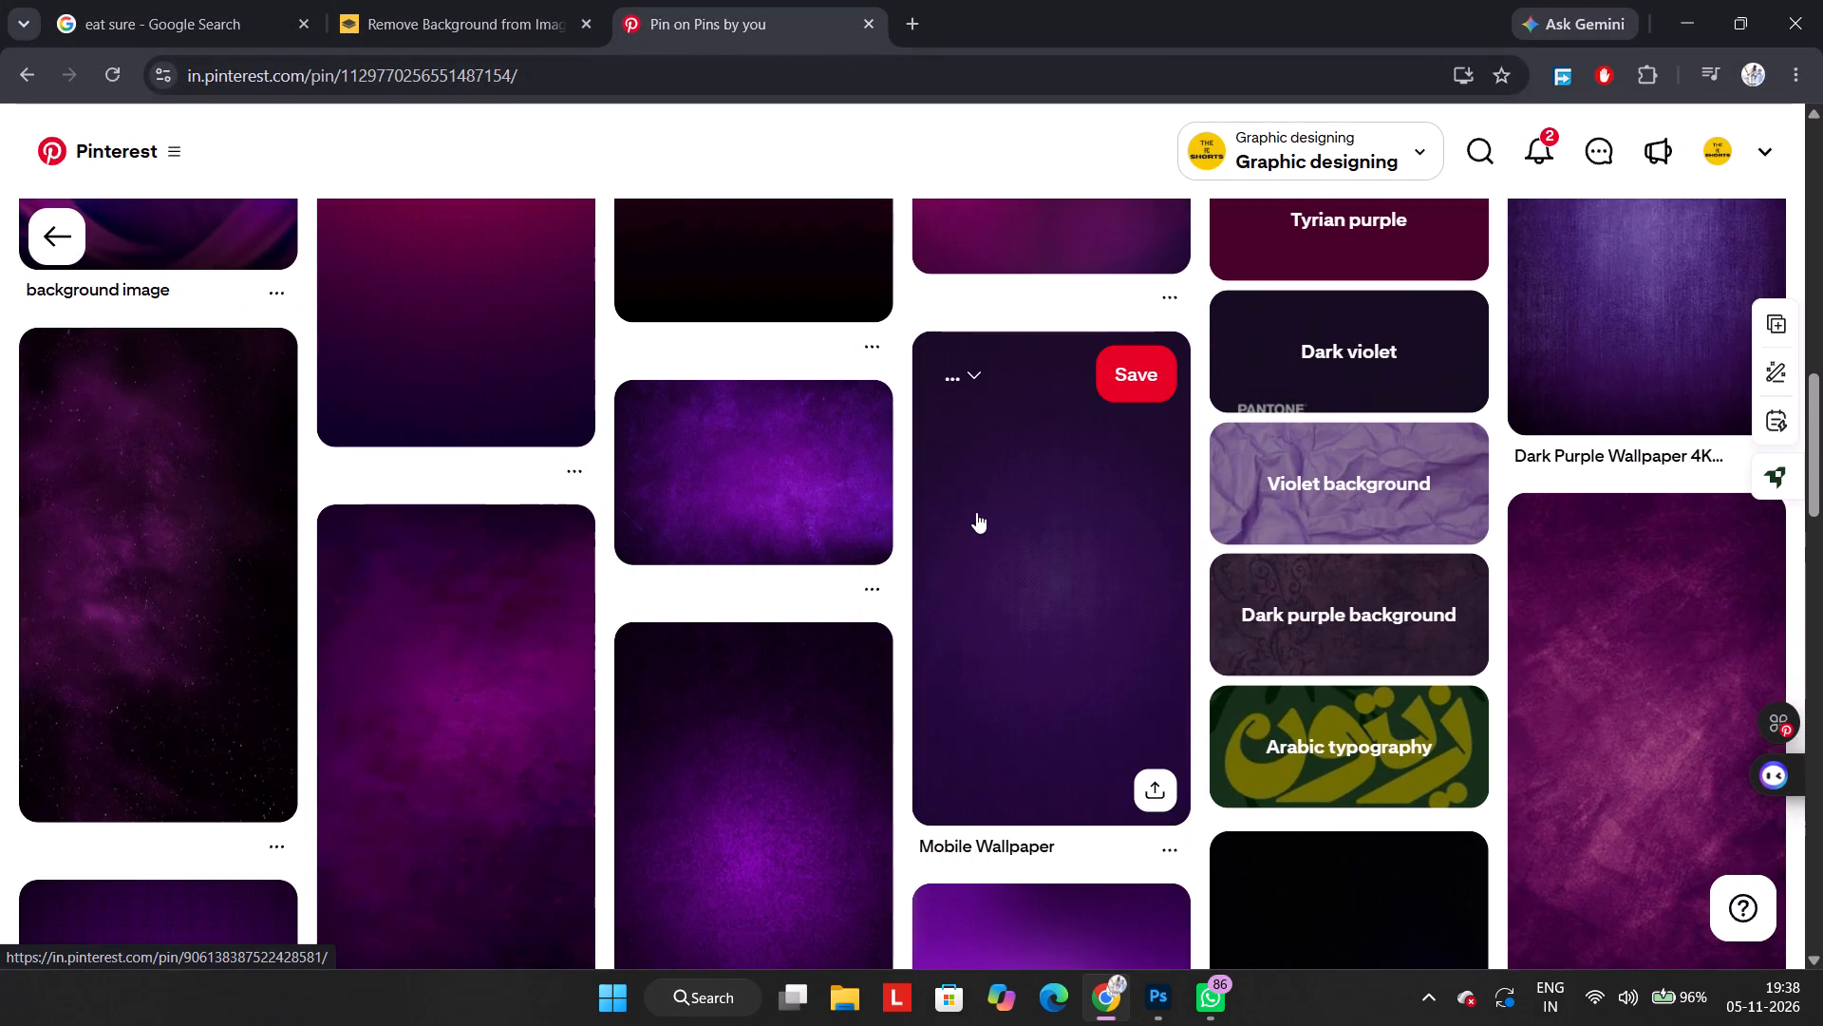
pyautogui.scroll(6, 1037, 532)
pyautogui.scroll(-1, 1037, 532)
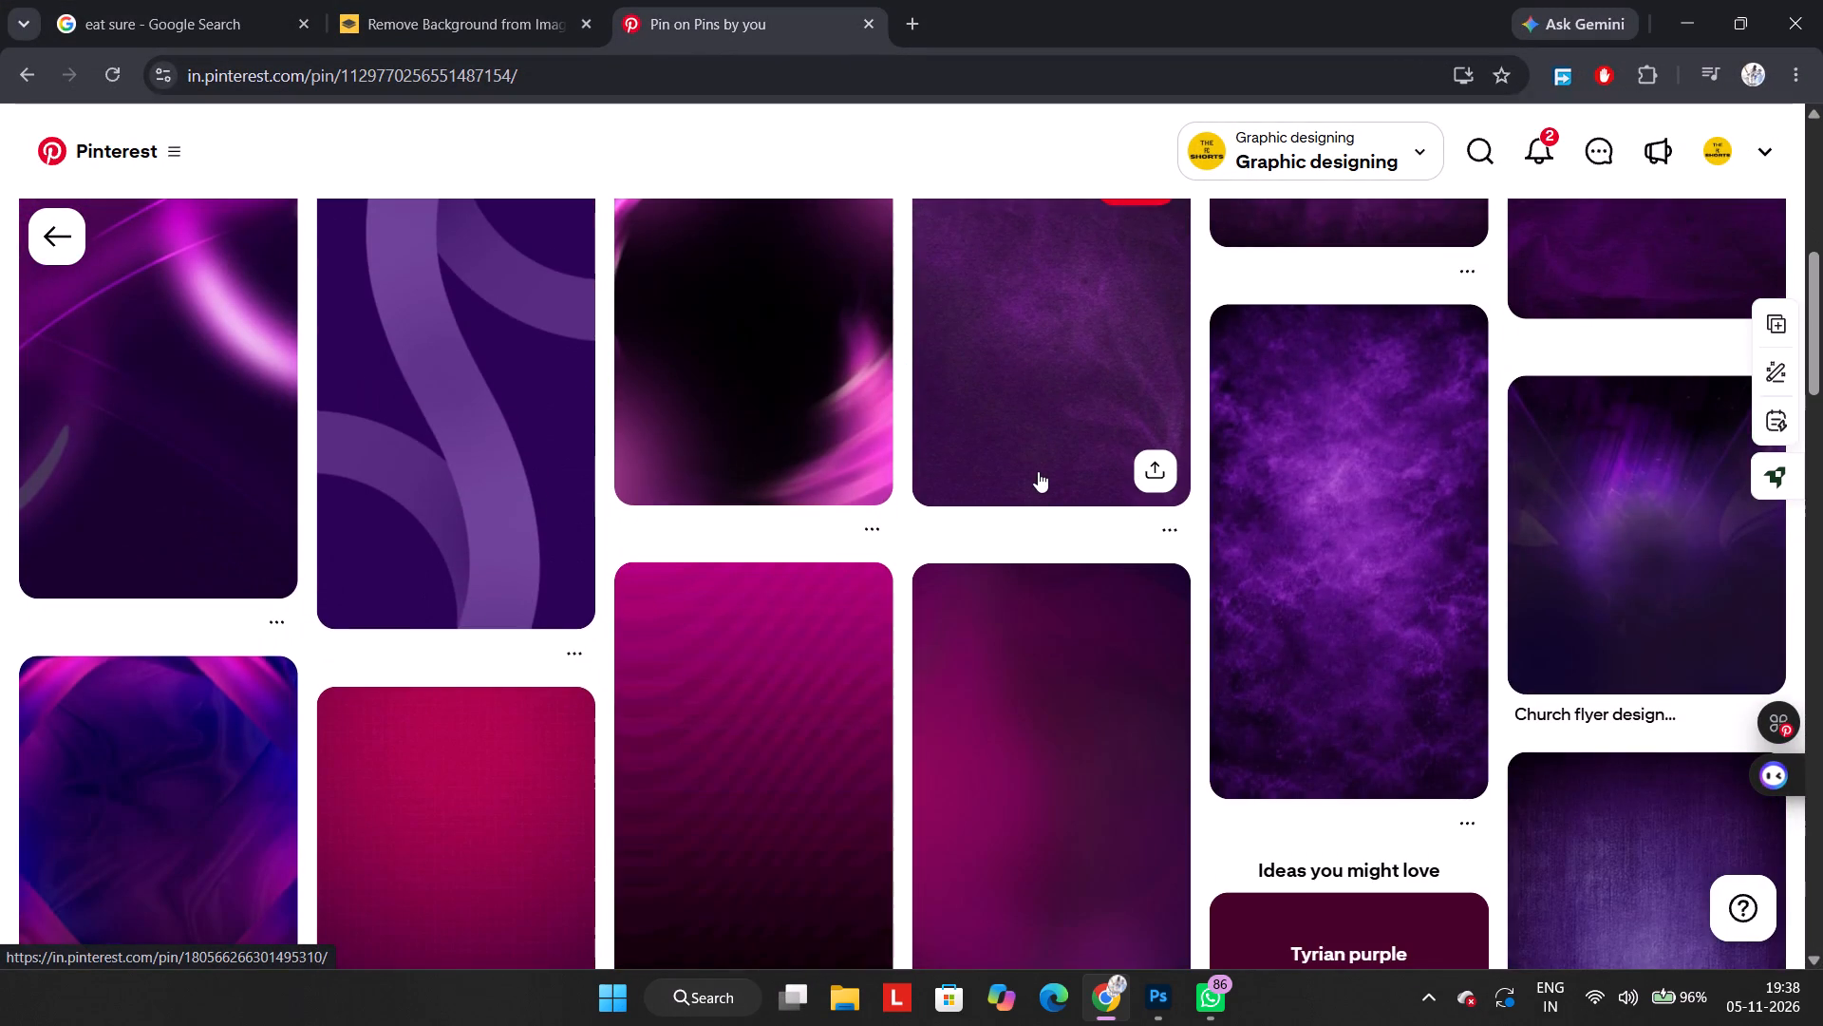
# Inspect the related grainy purple texture pin and its suggestions, and return to the mid night violet results.
pyautogui.click(1038, 465)
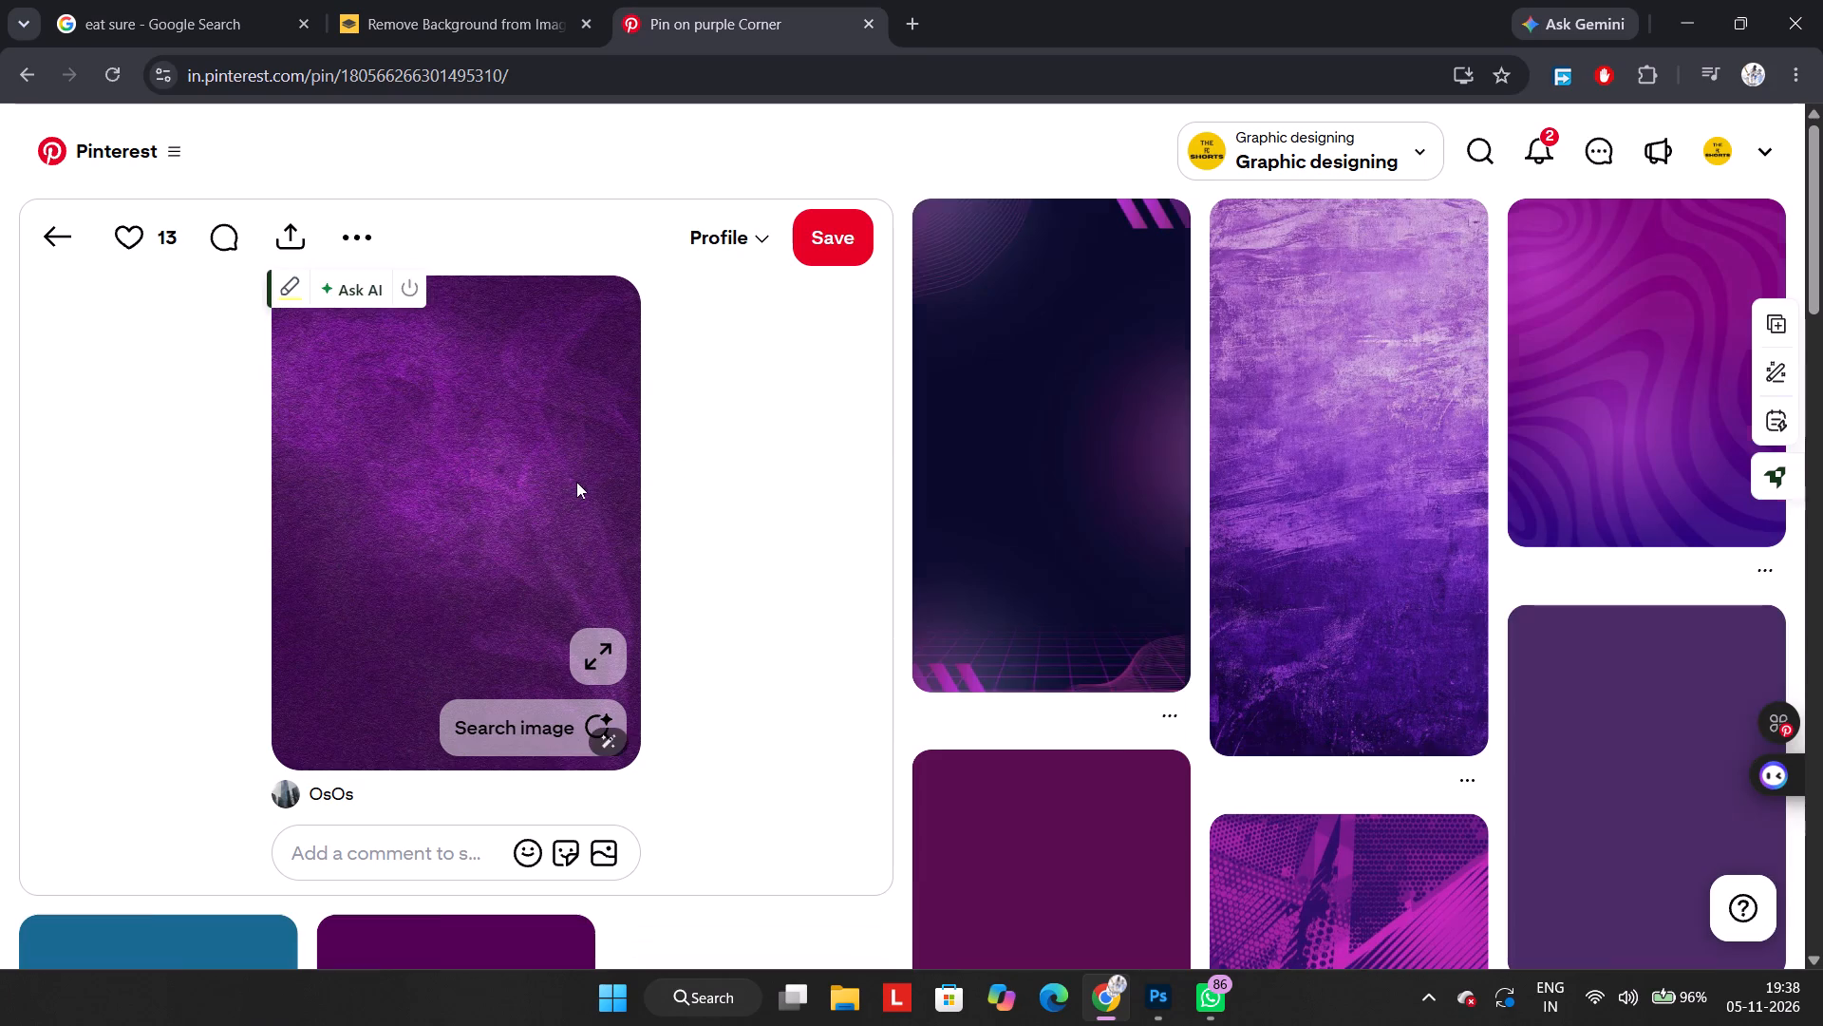
pyautogui.scroll(-2, 1197, 659)
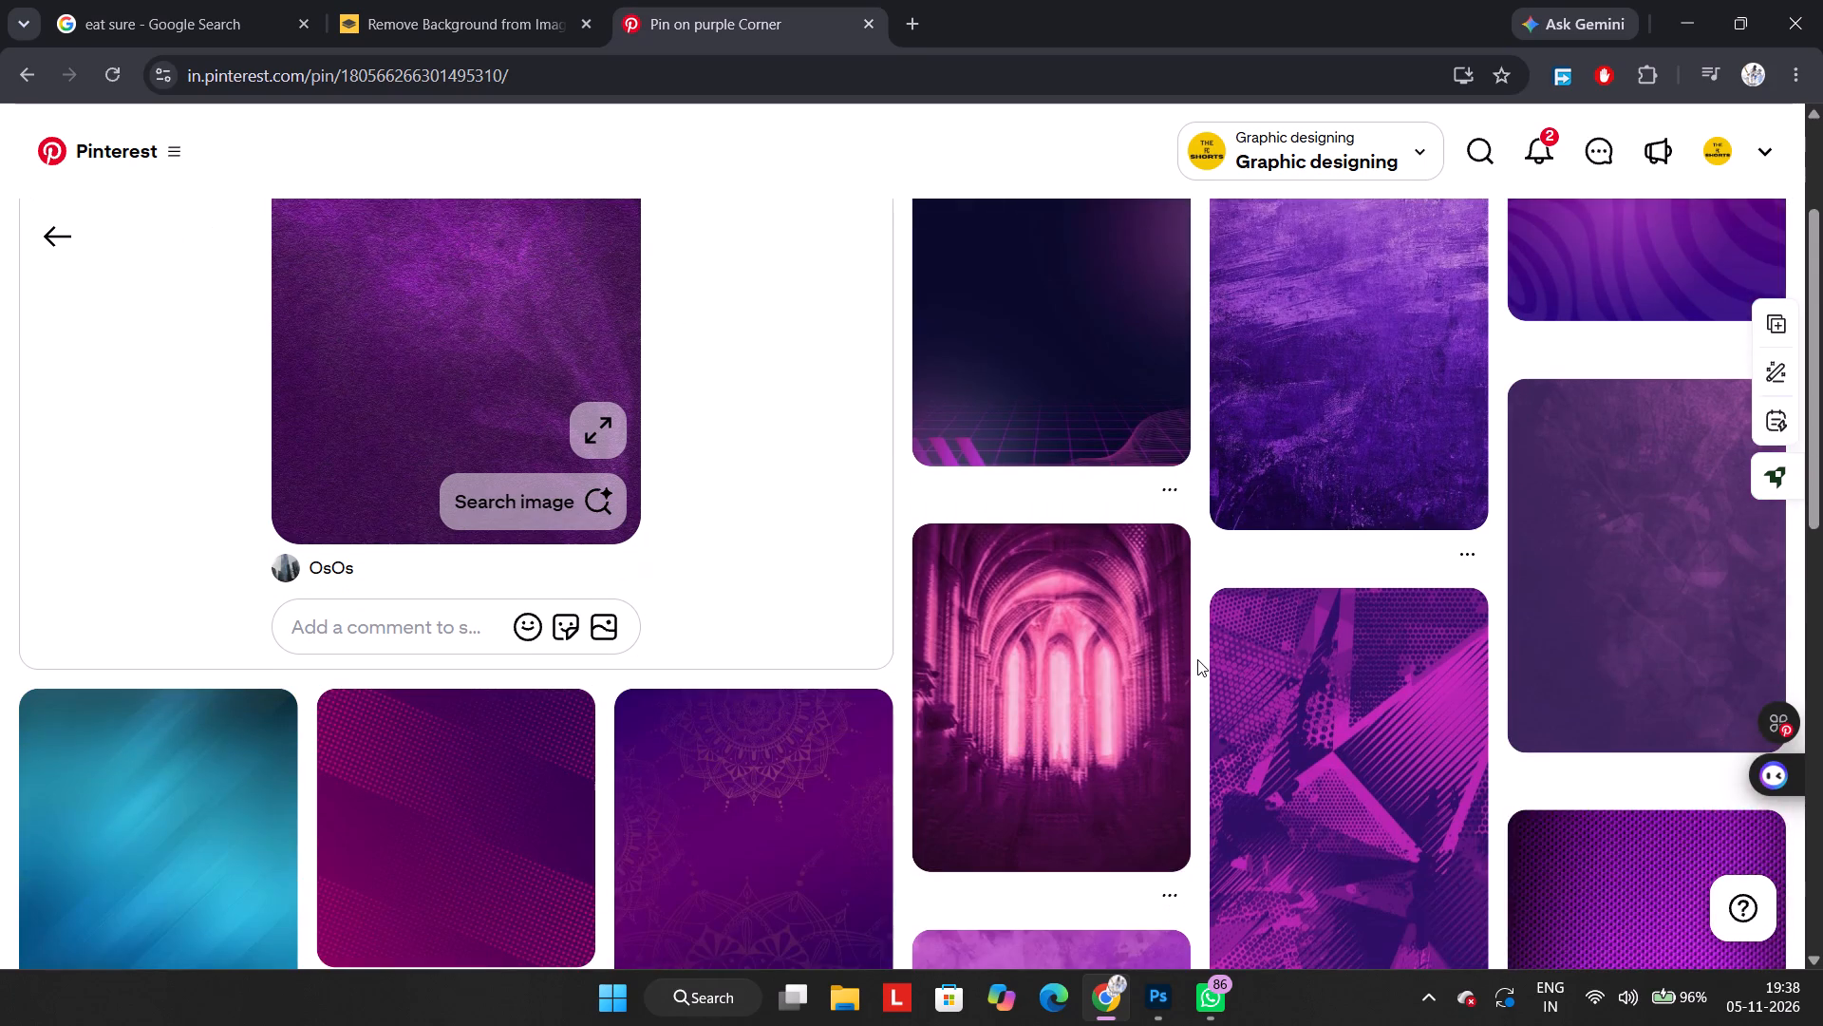
pyautogui.scroll(-1, 1197, 659)
pyautogui.scroll(4, 1197, 659)
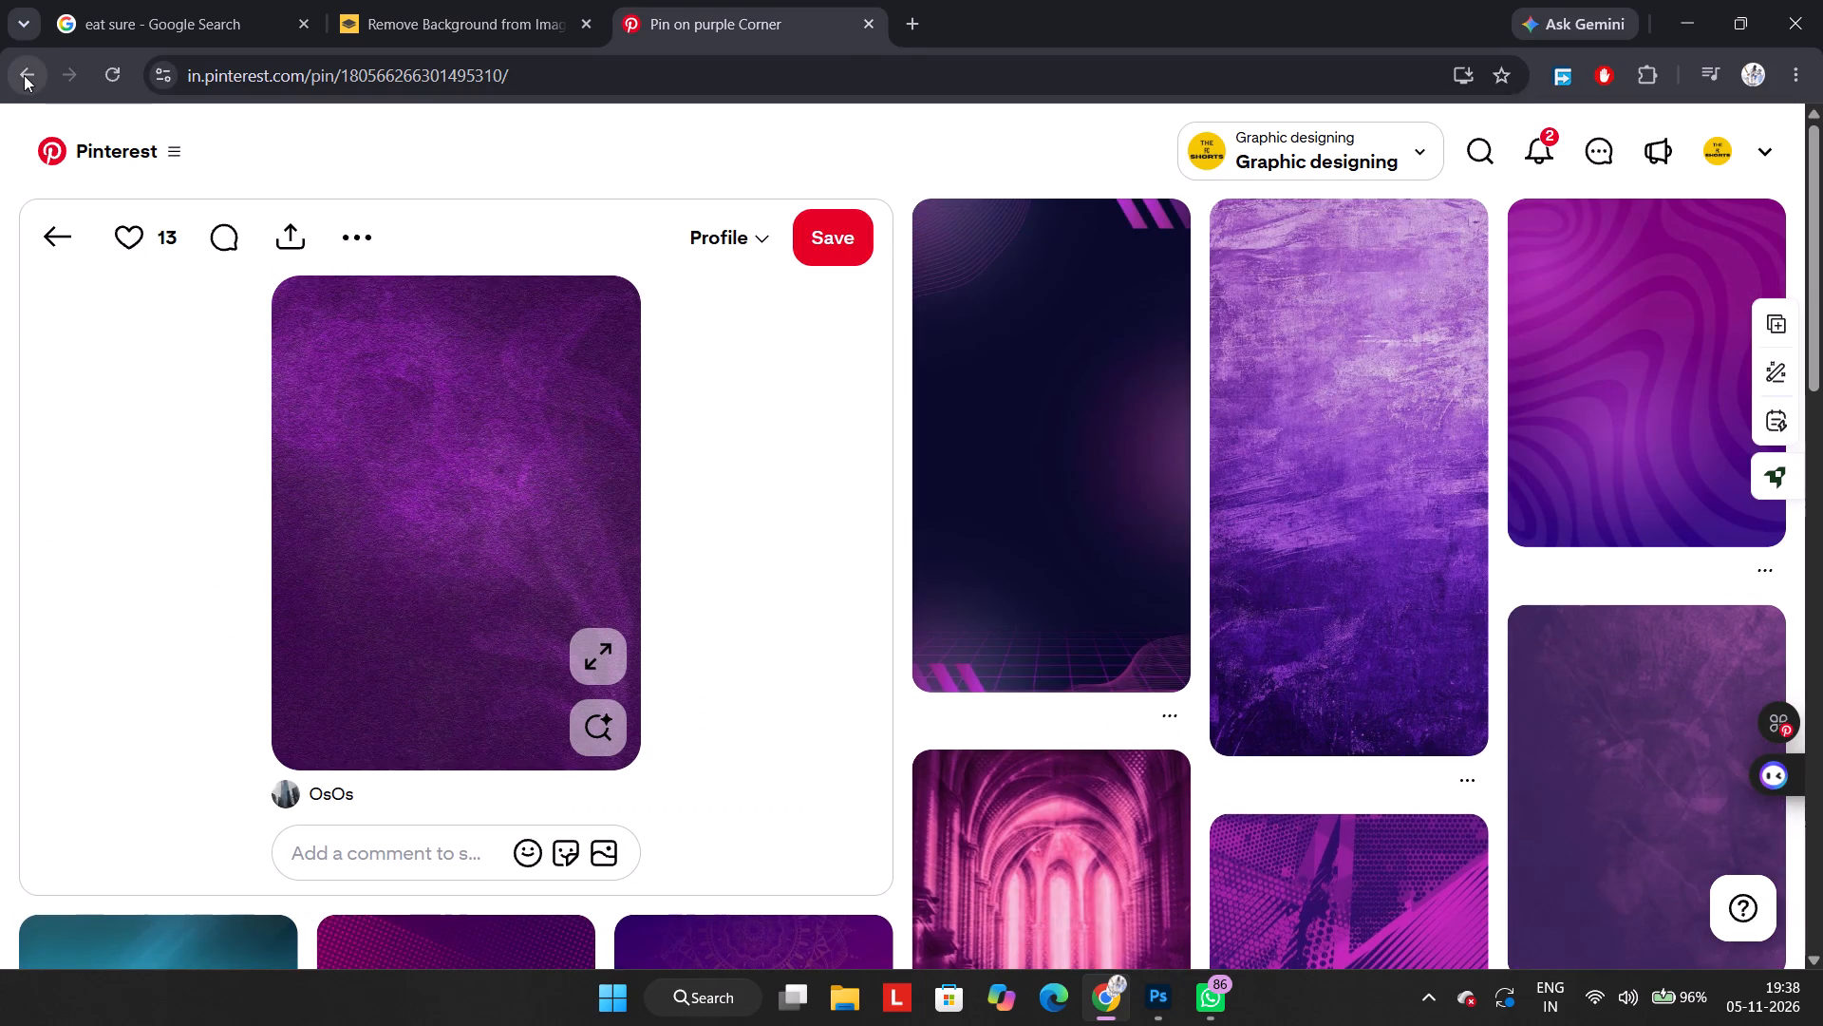
pyautogui.click(24, 75)
pyautogui.scroll(4, 486, 773)
pyautogui.click(22, 87)
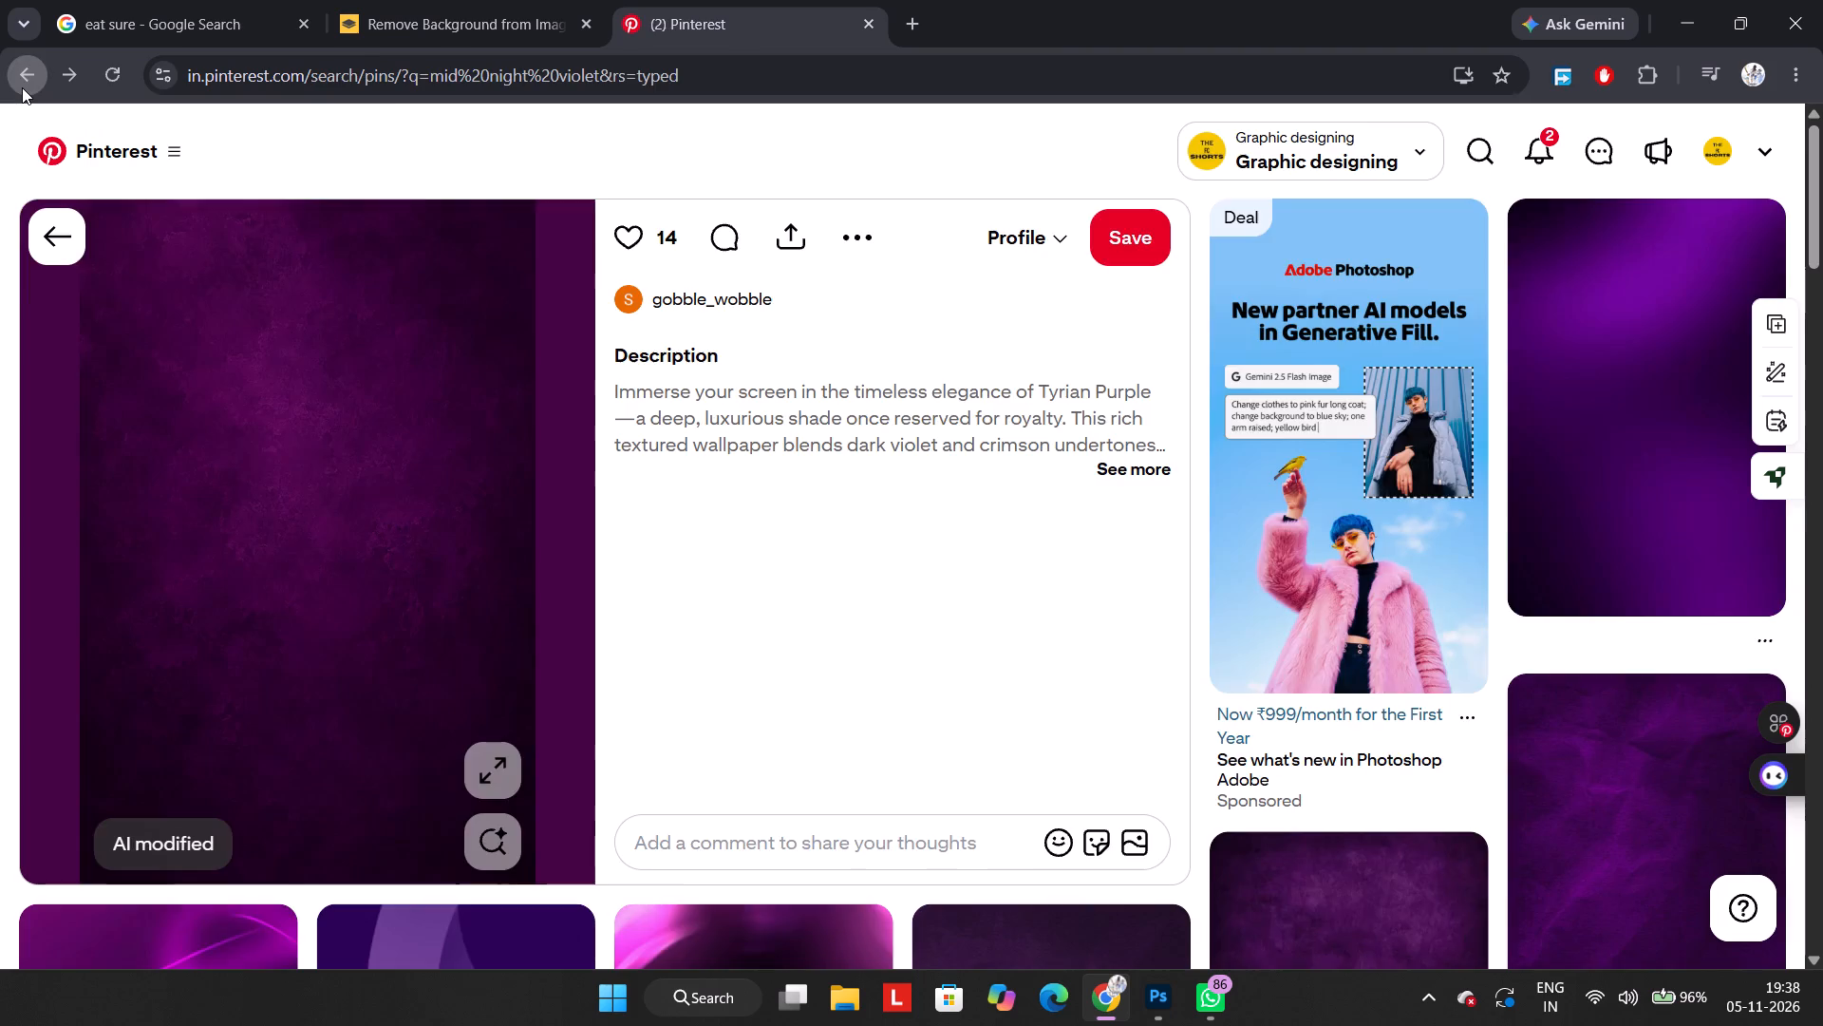
pyautogui.scroll(-1, 698, 687)
pyautogui.scroll(2, 698, 687)
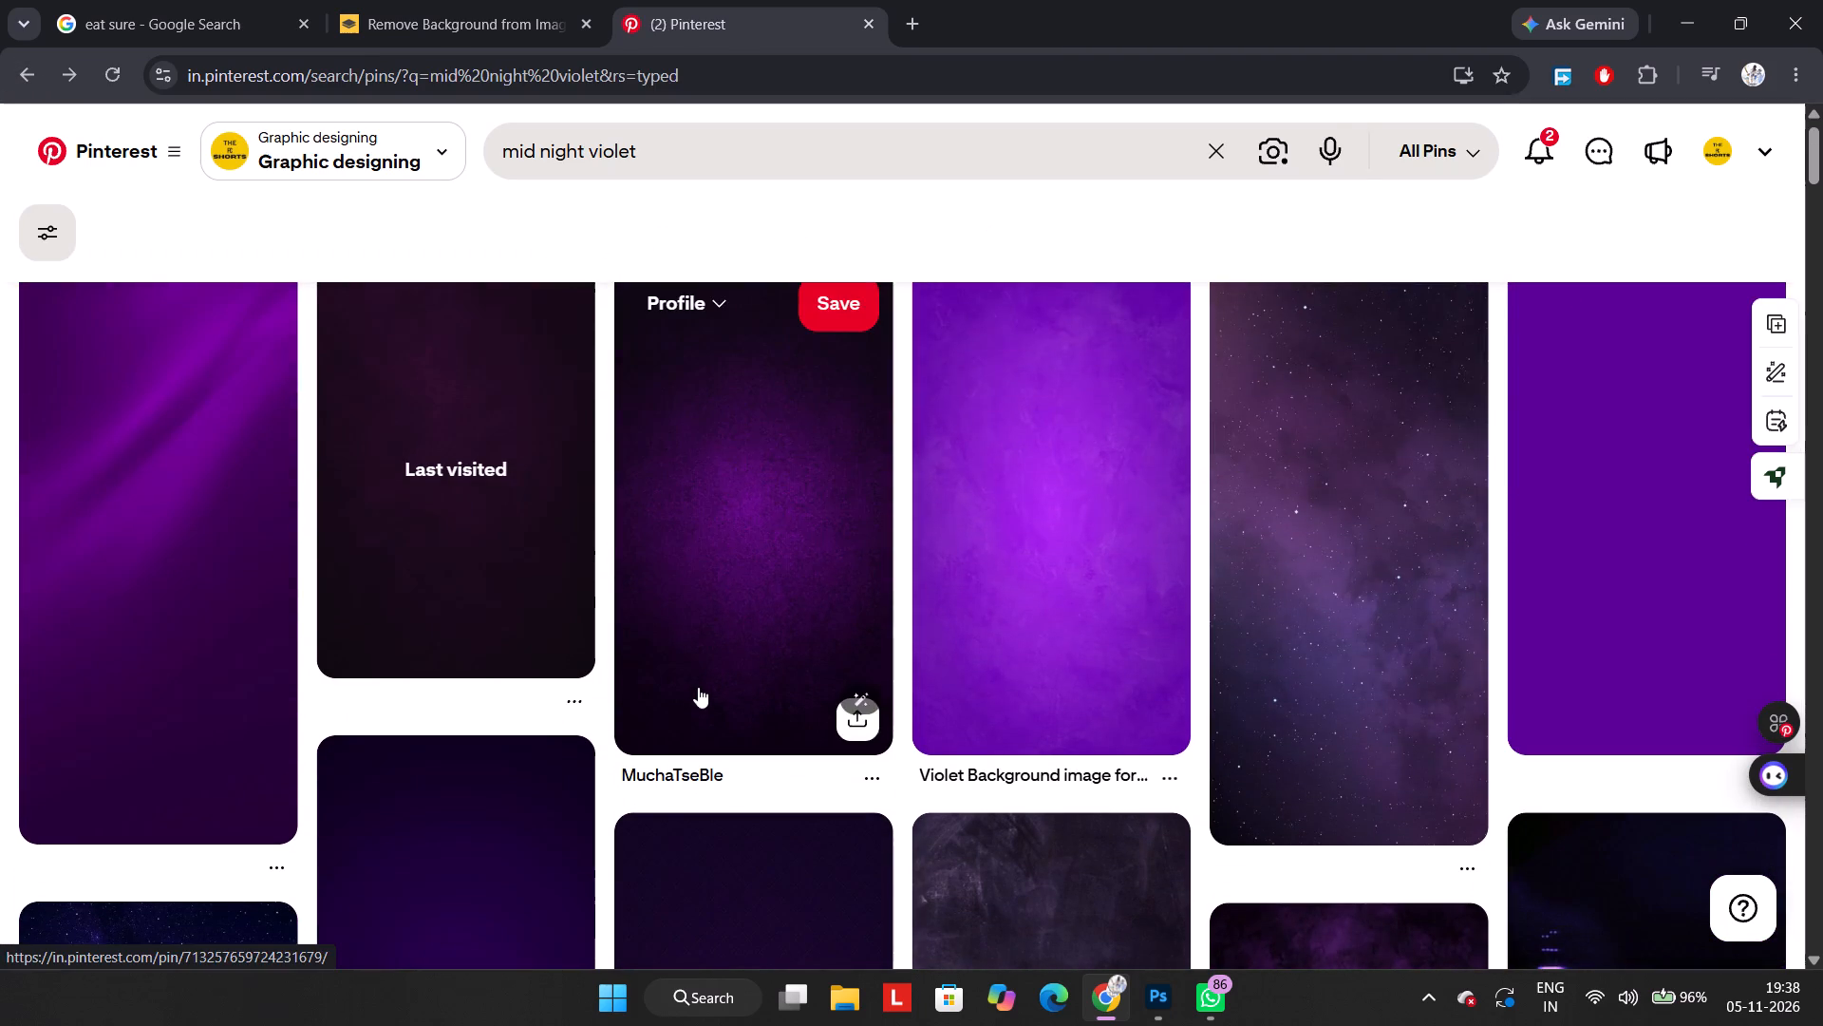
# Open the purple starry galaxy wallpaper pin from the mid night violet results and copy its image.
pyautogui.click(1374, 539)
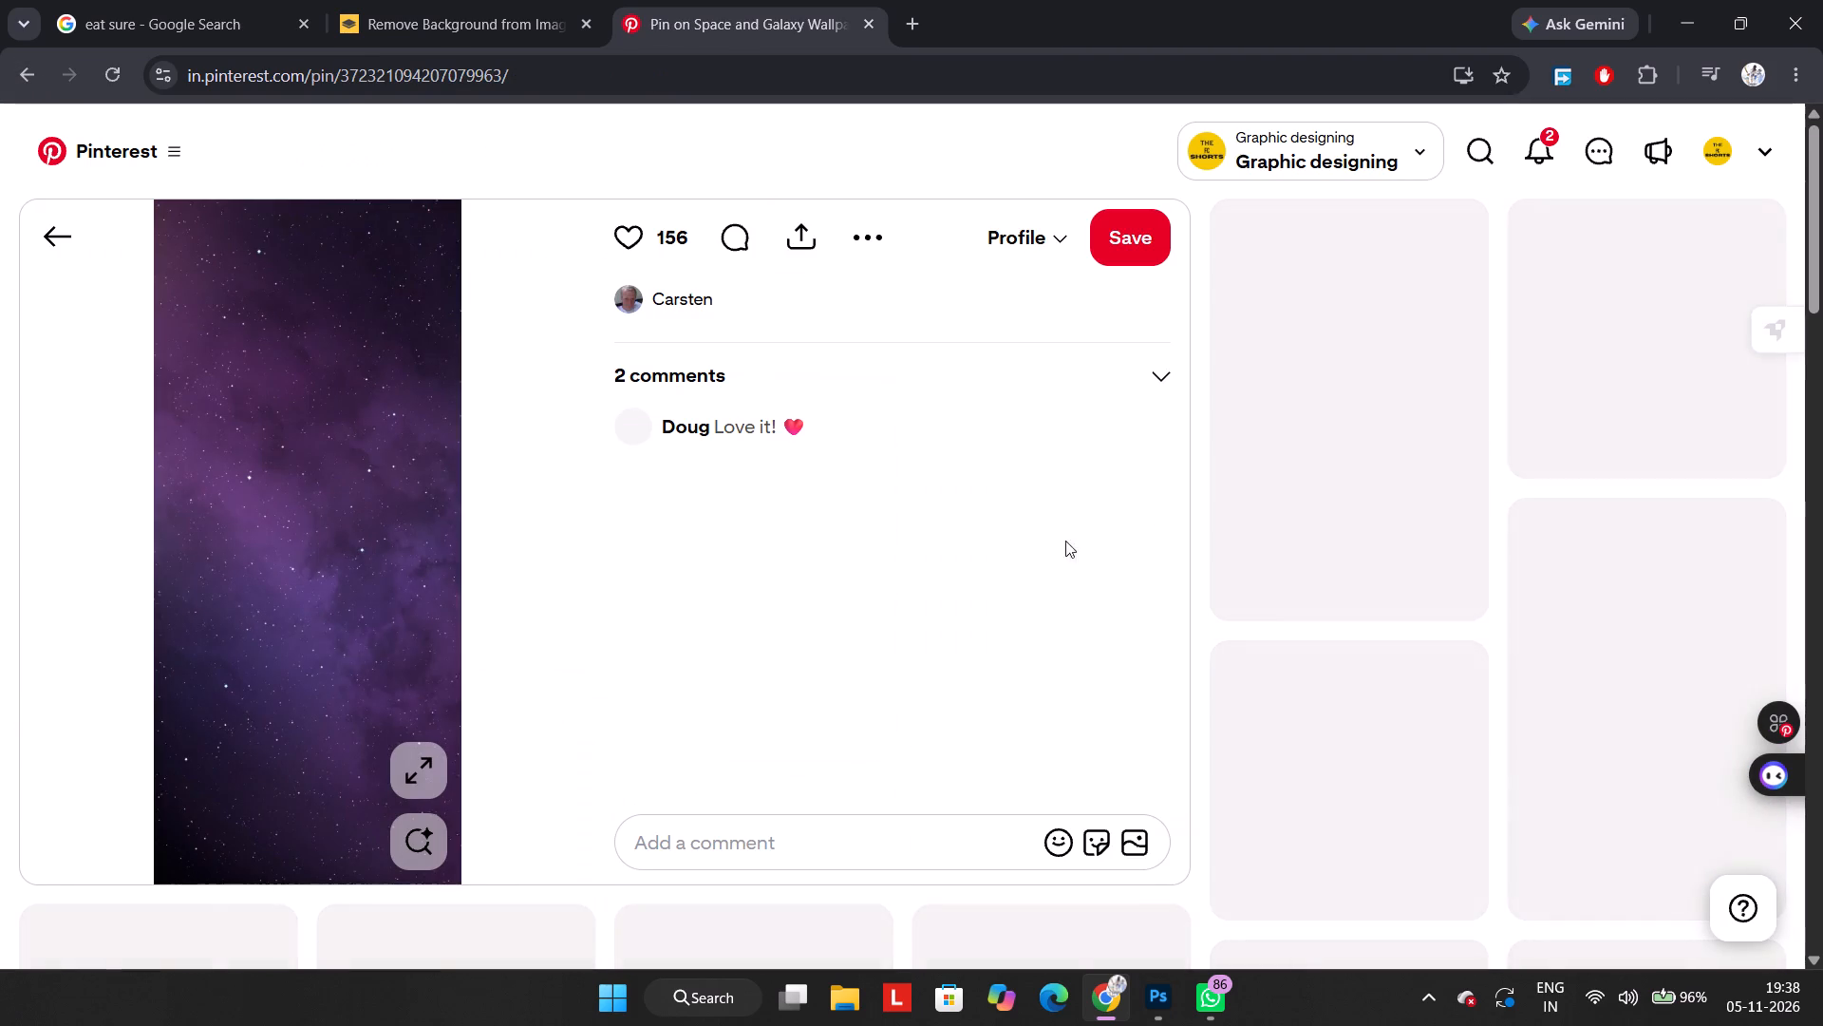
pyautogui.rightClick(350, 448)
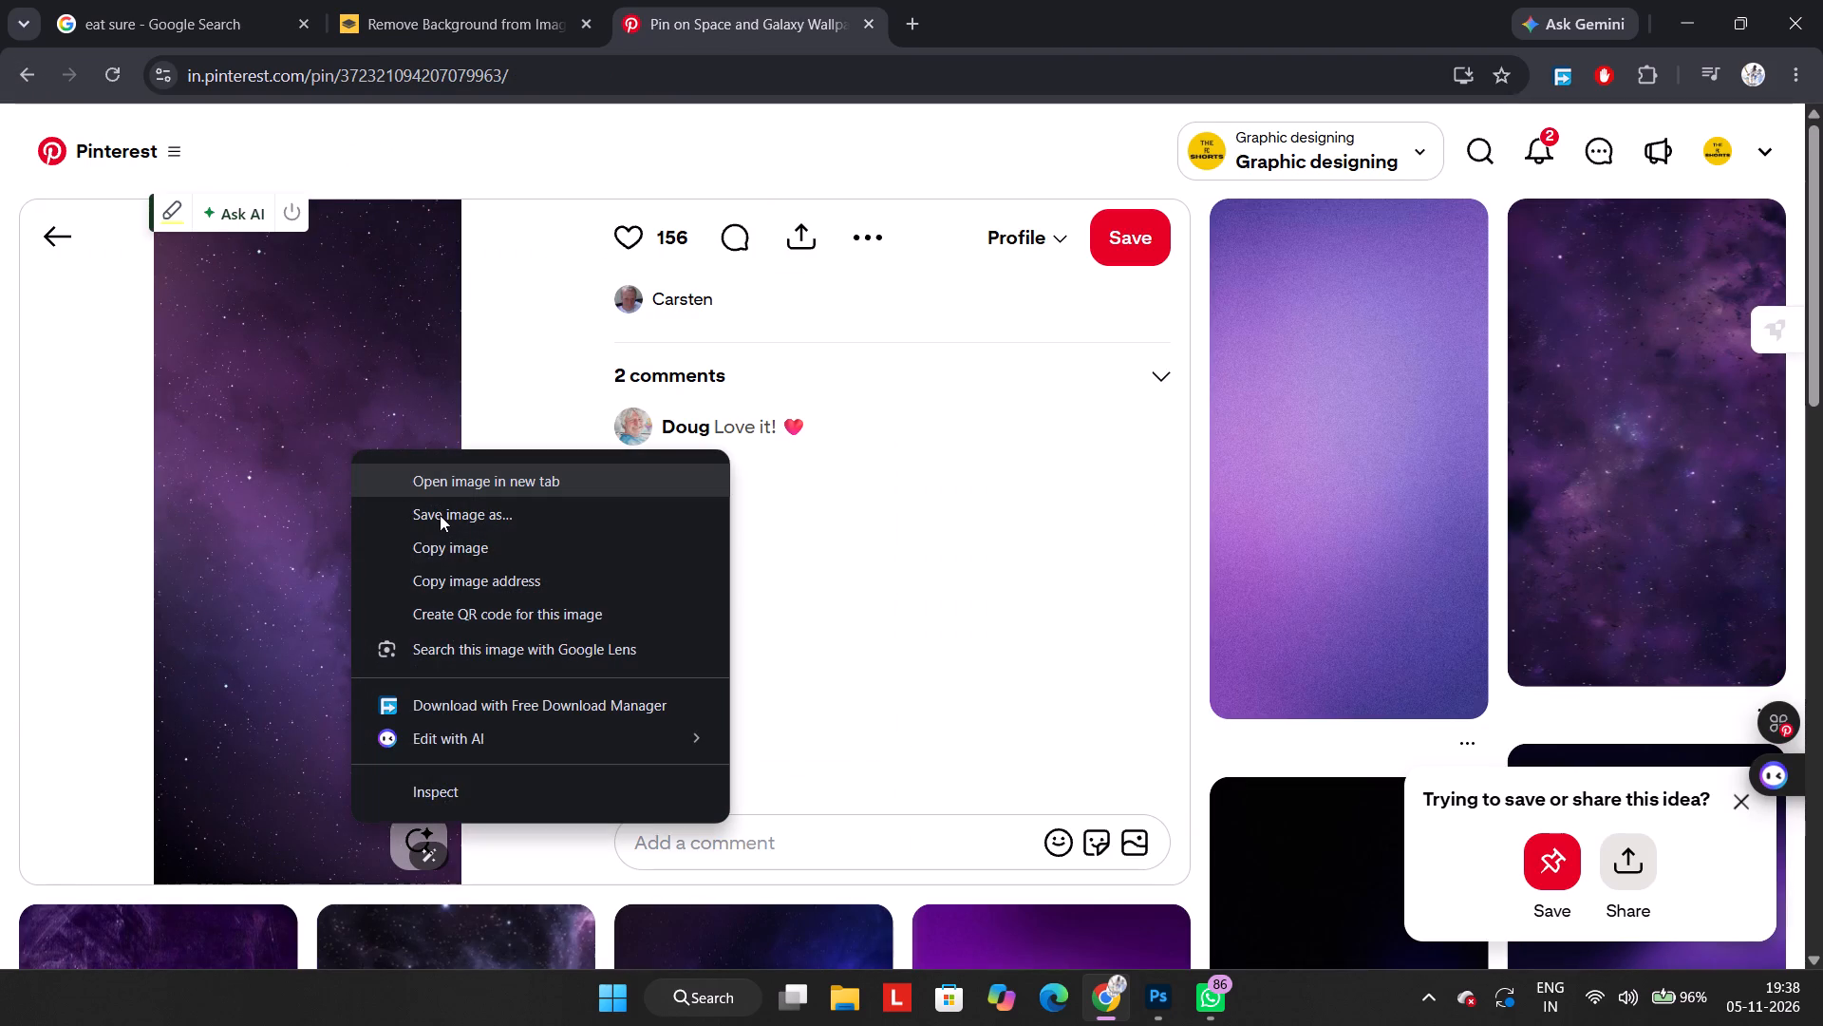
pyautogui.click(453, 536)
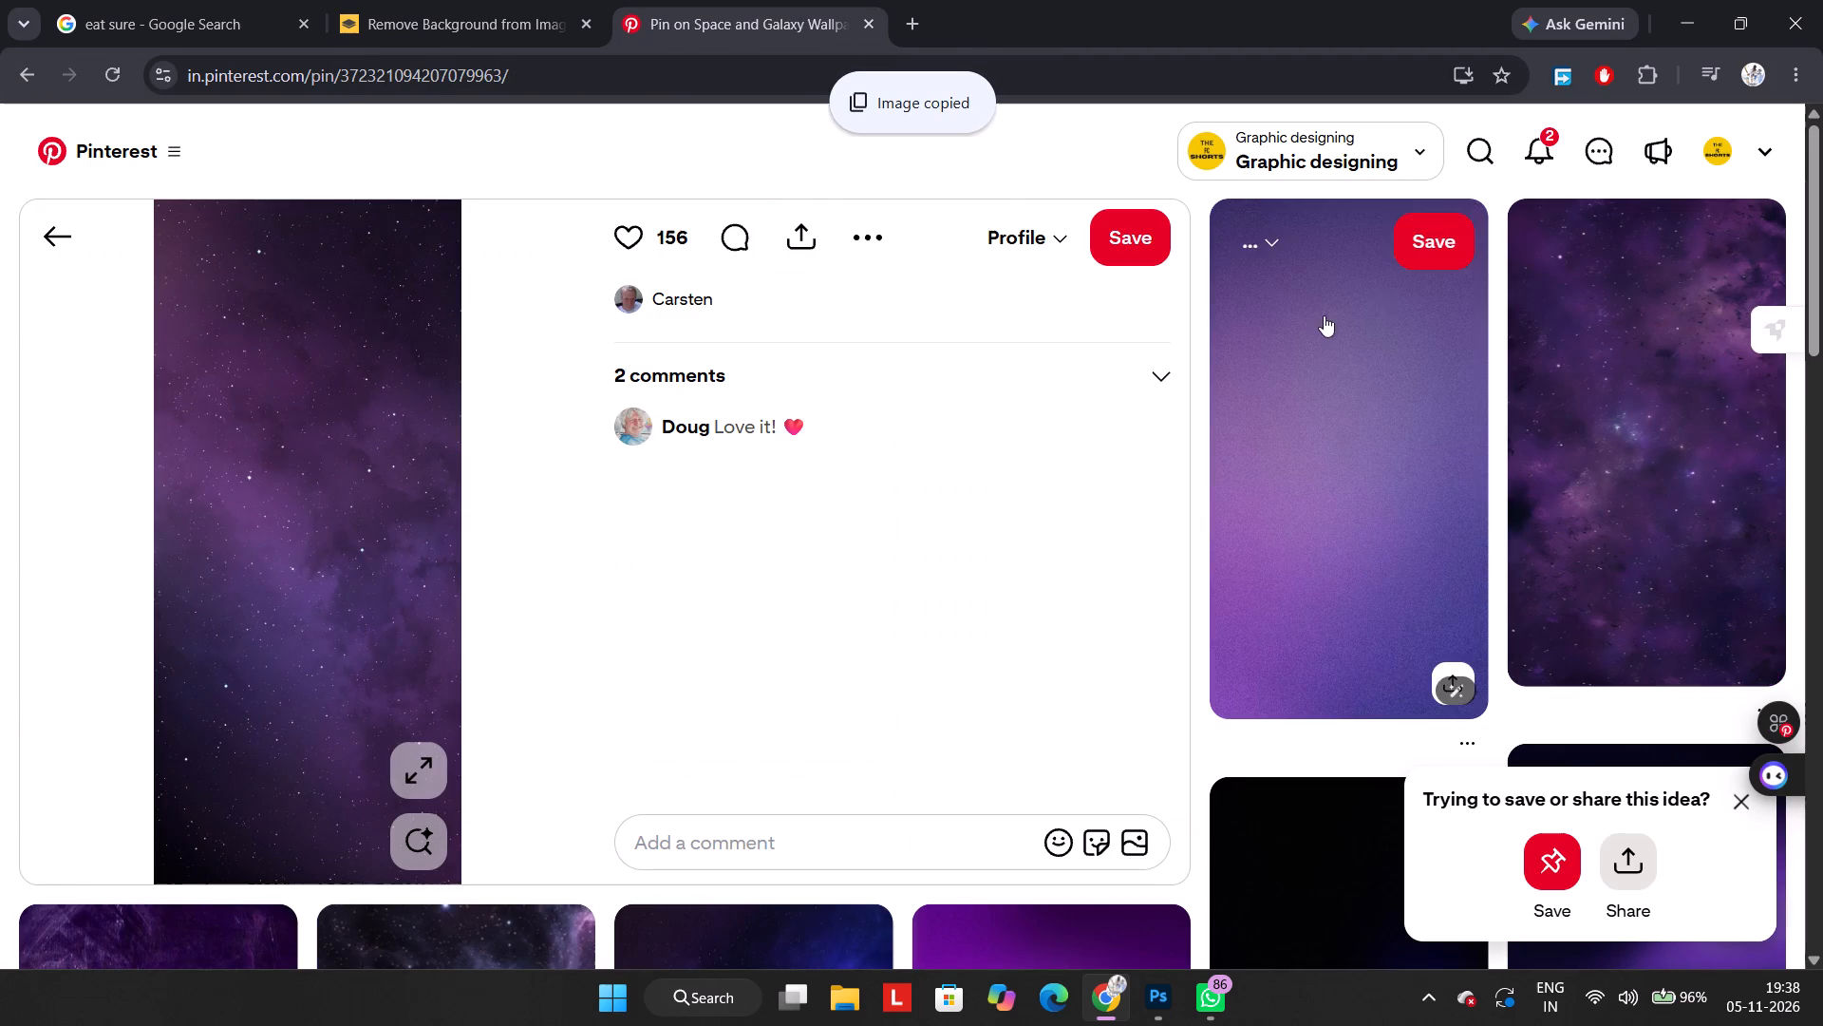
# Search Pinterest for "violet craving".
pyautogui.click(1490, 145)
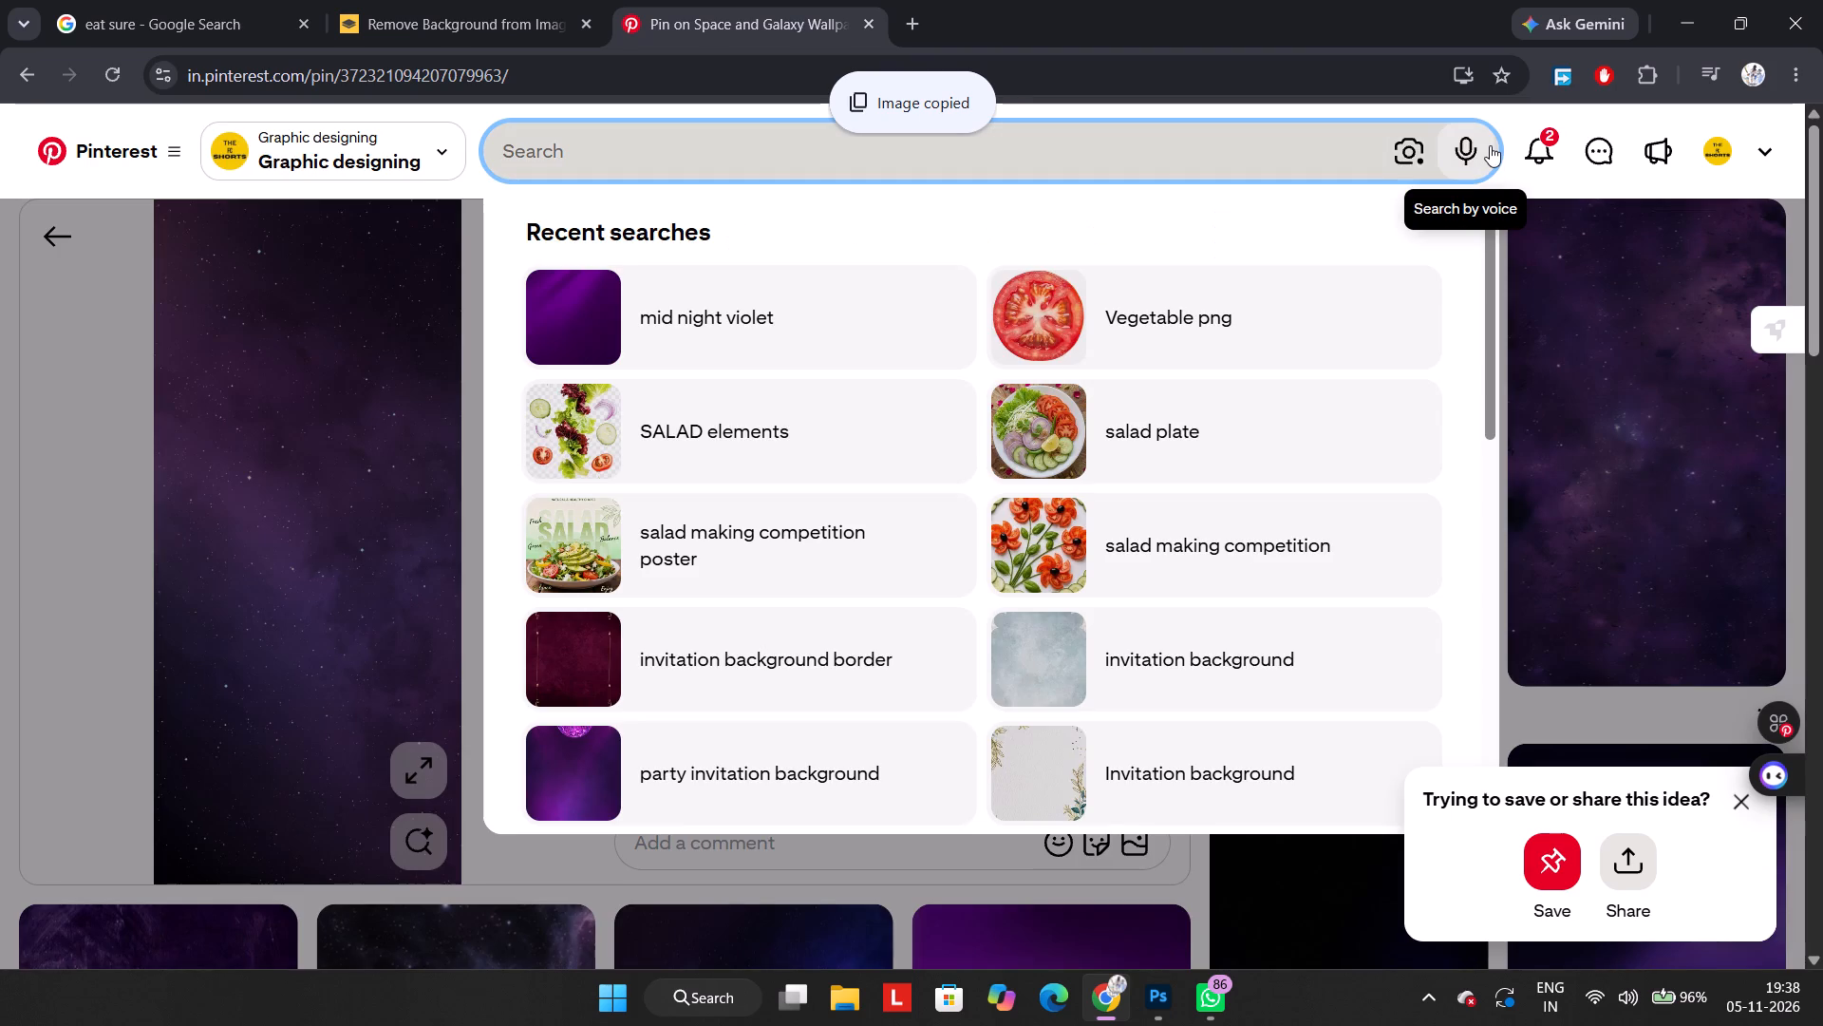
pyautogui.write('violet craving')
pyautogui.press('Return')
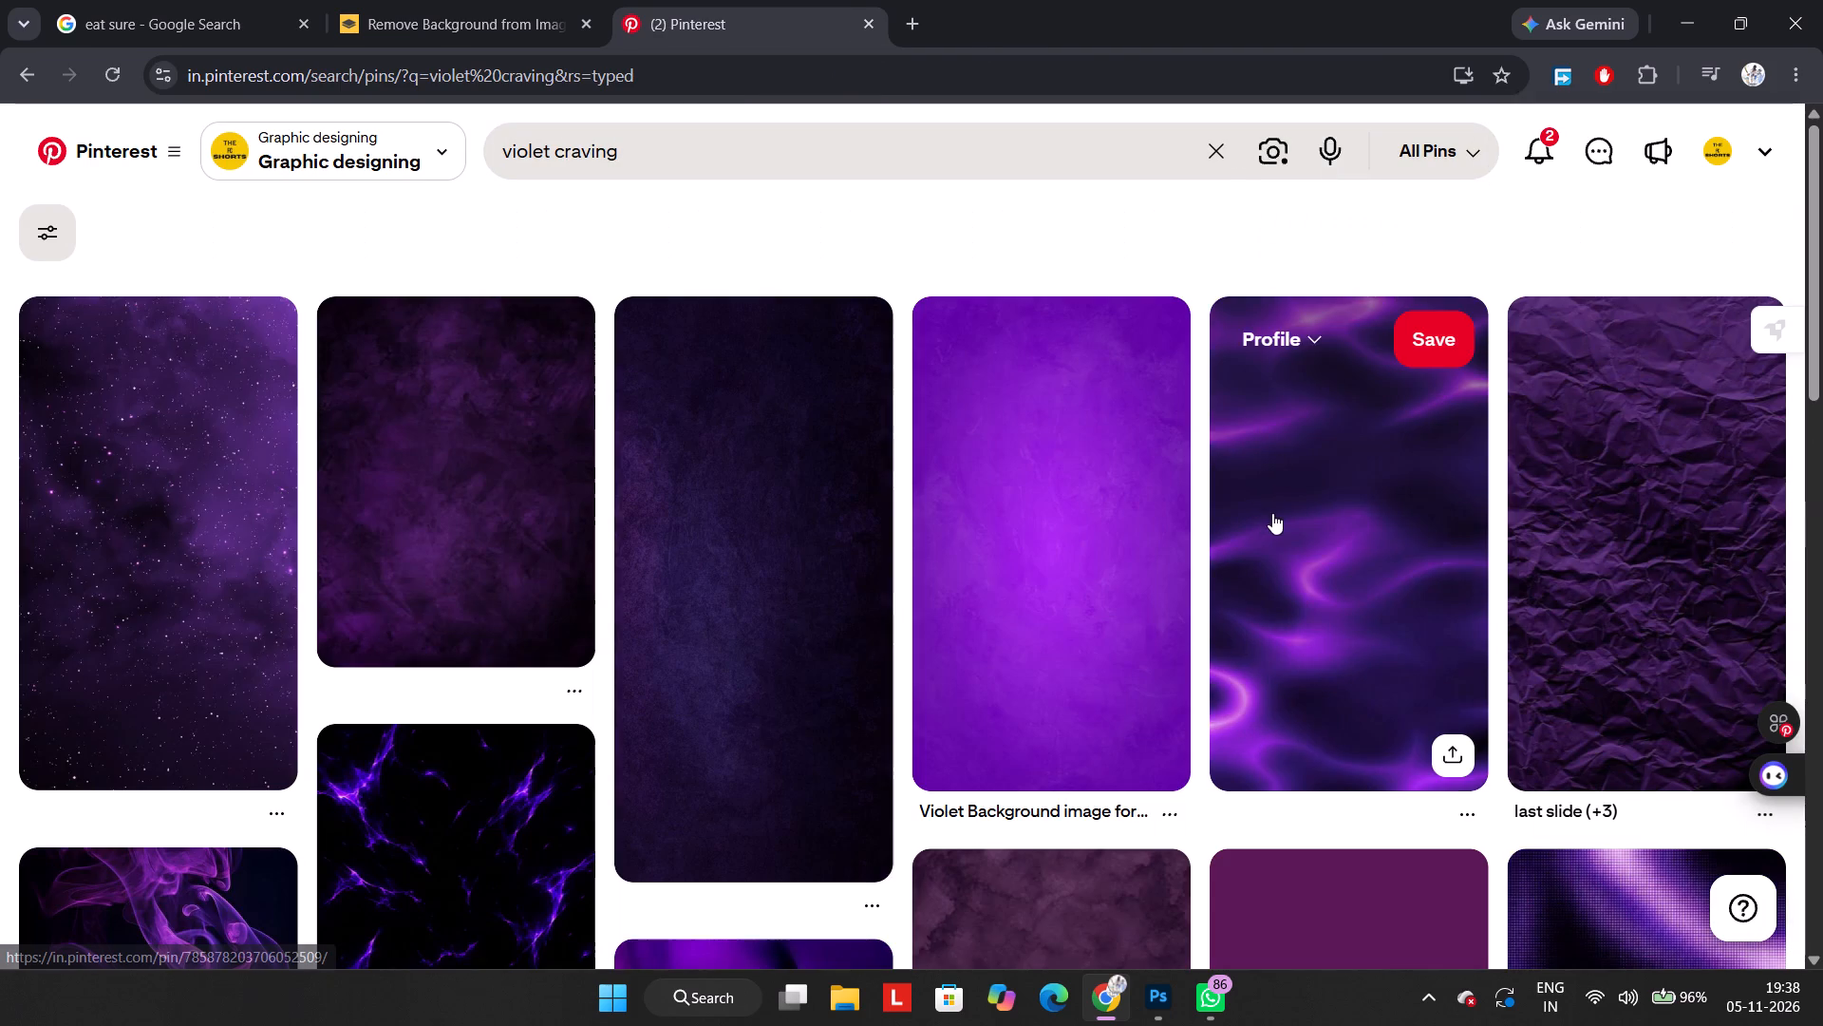
# Change the Pinterest search to "violet bight".
pyautogui.click(874, 177)
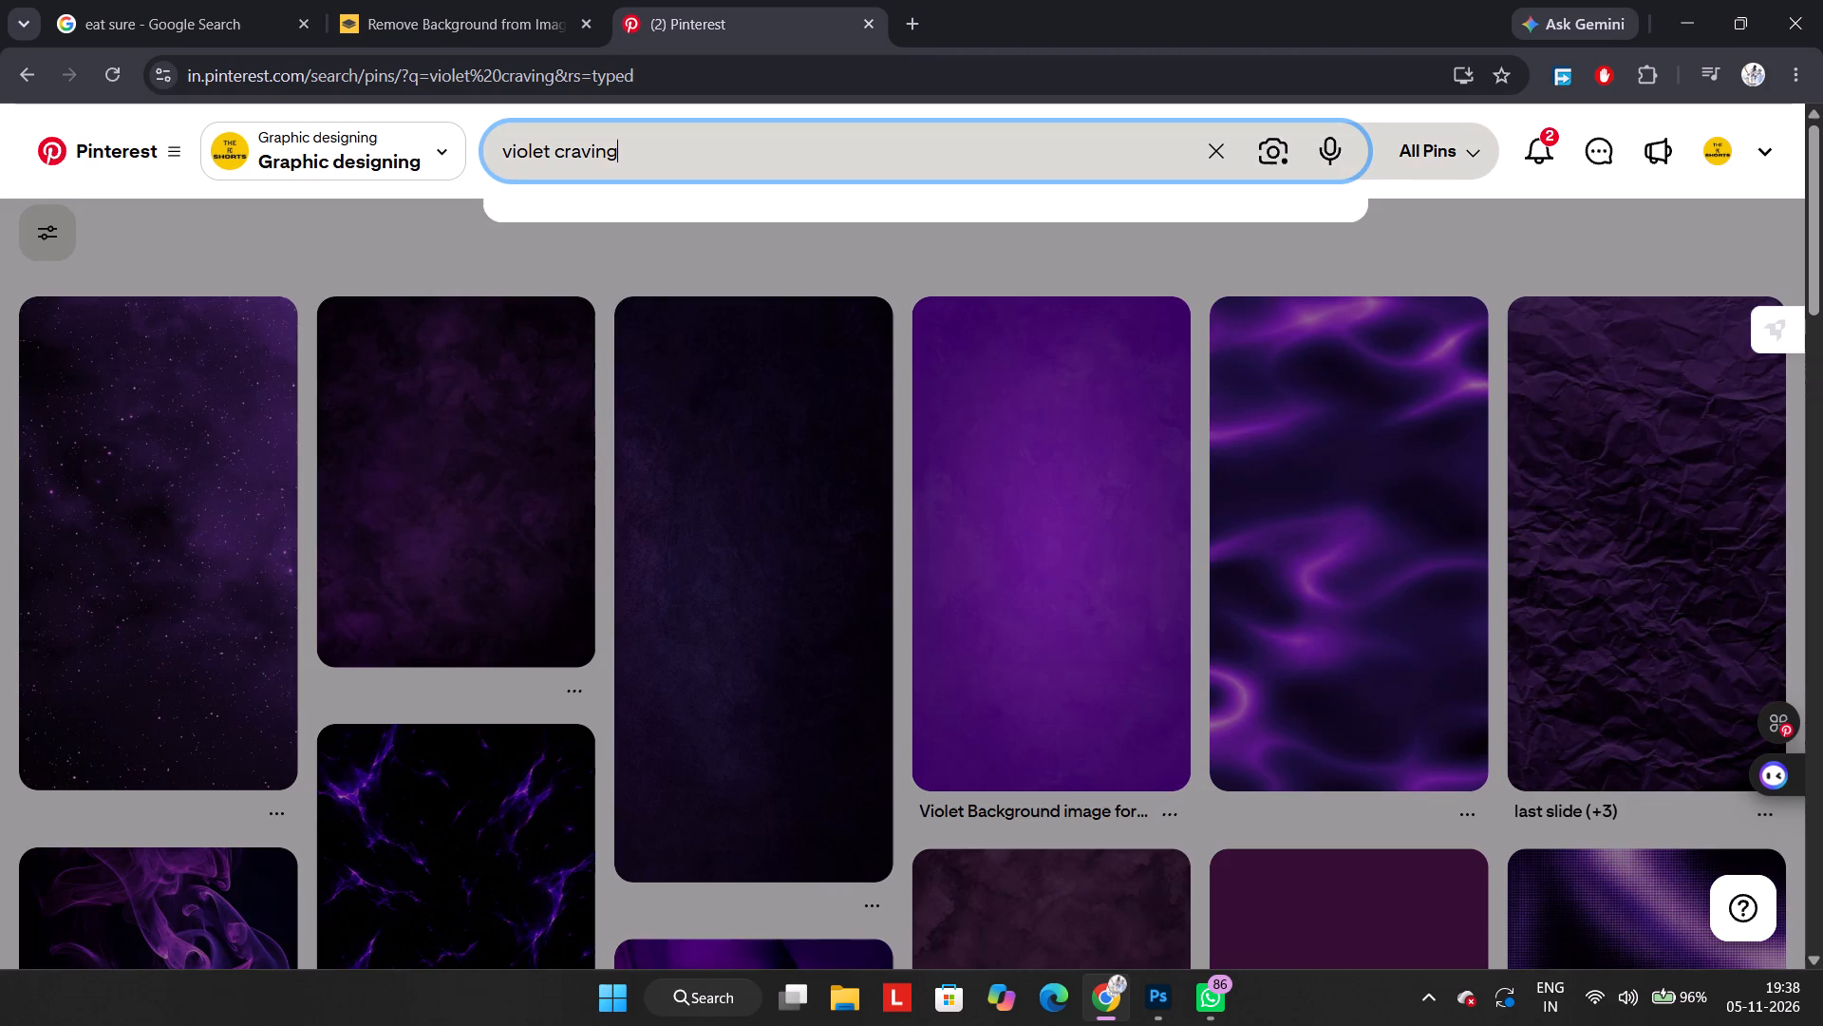
pyautogui.press('BackSpace')
pyautogui.press('BackSpace')
pyautogui.press('BackSpace')
pyautogui.press('BackSpace')
pyautogui.press('BackSpace')
pyautogui.press('BackSpace')
pyautogui.press('BackSpace')
pyautogui.press('BackSpace')
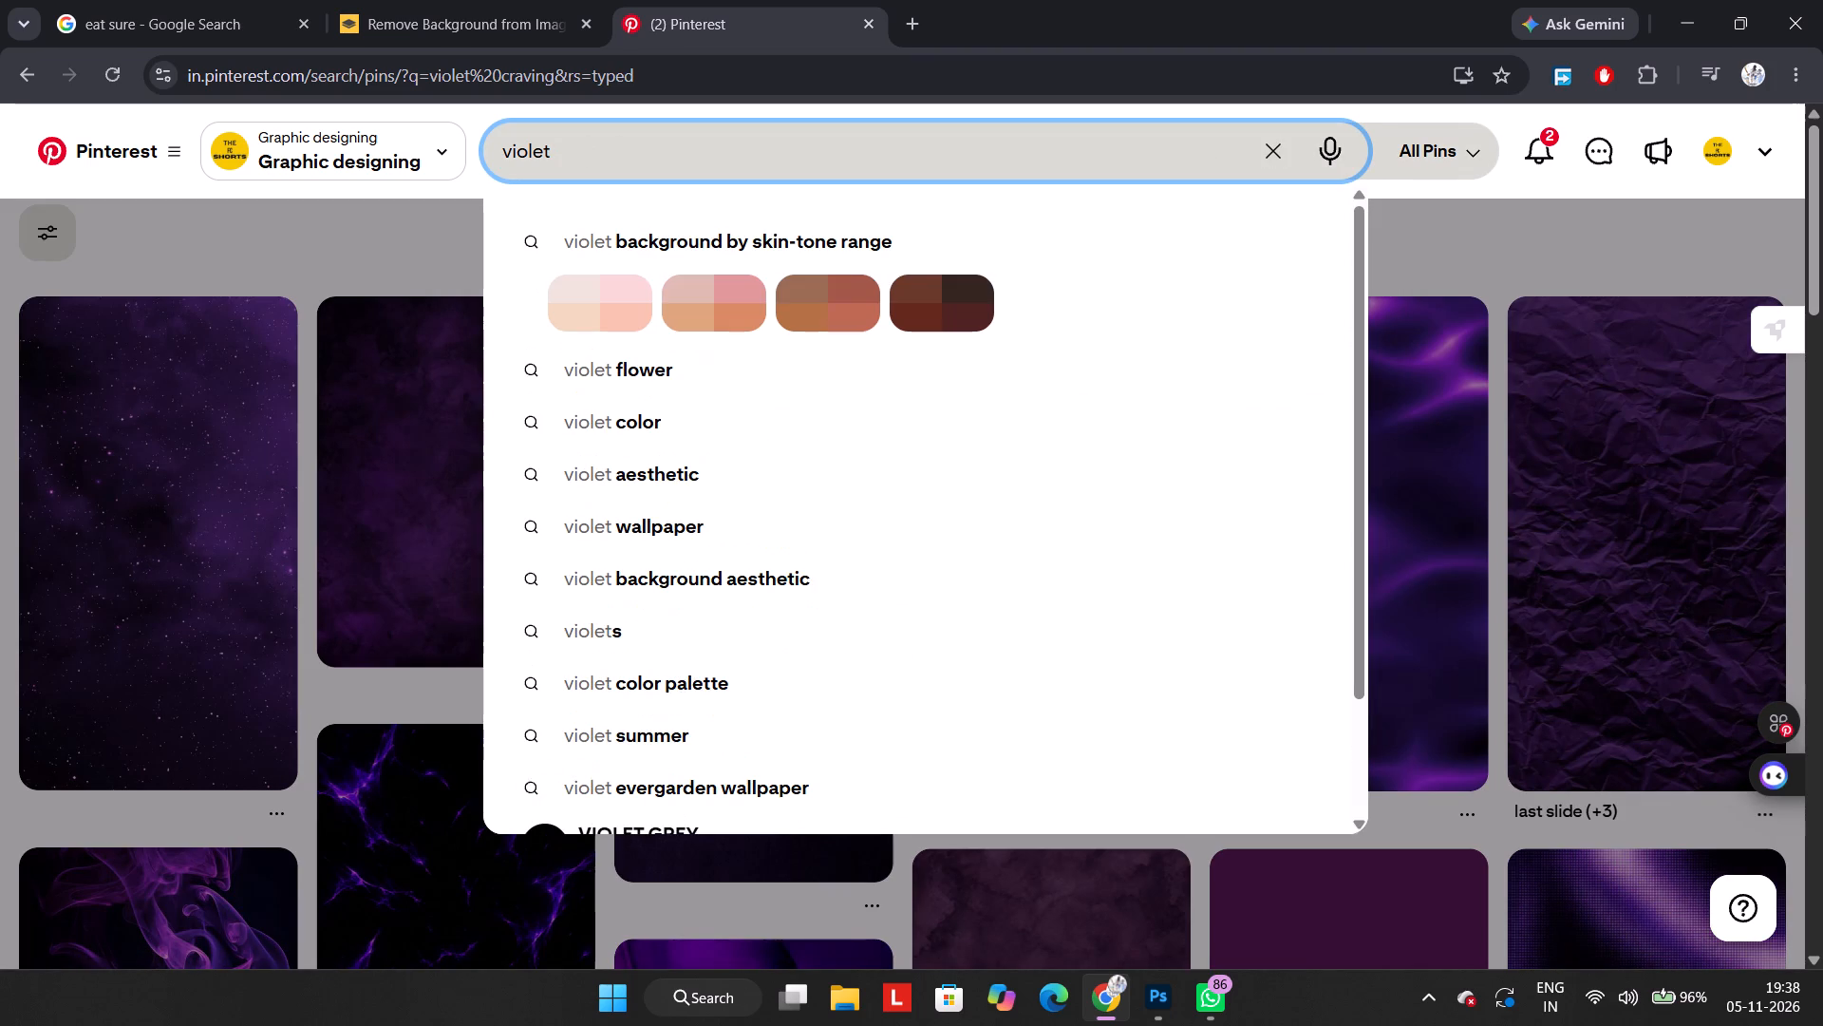
pyautogui.press('space')
pyautogui.write('bight')
pyautogui.press('Return')
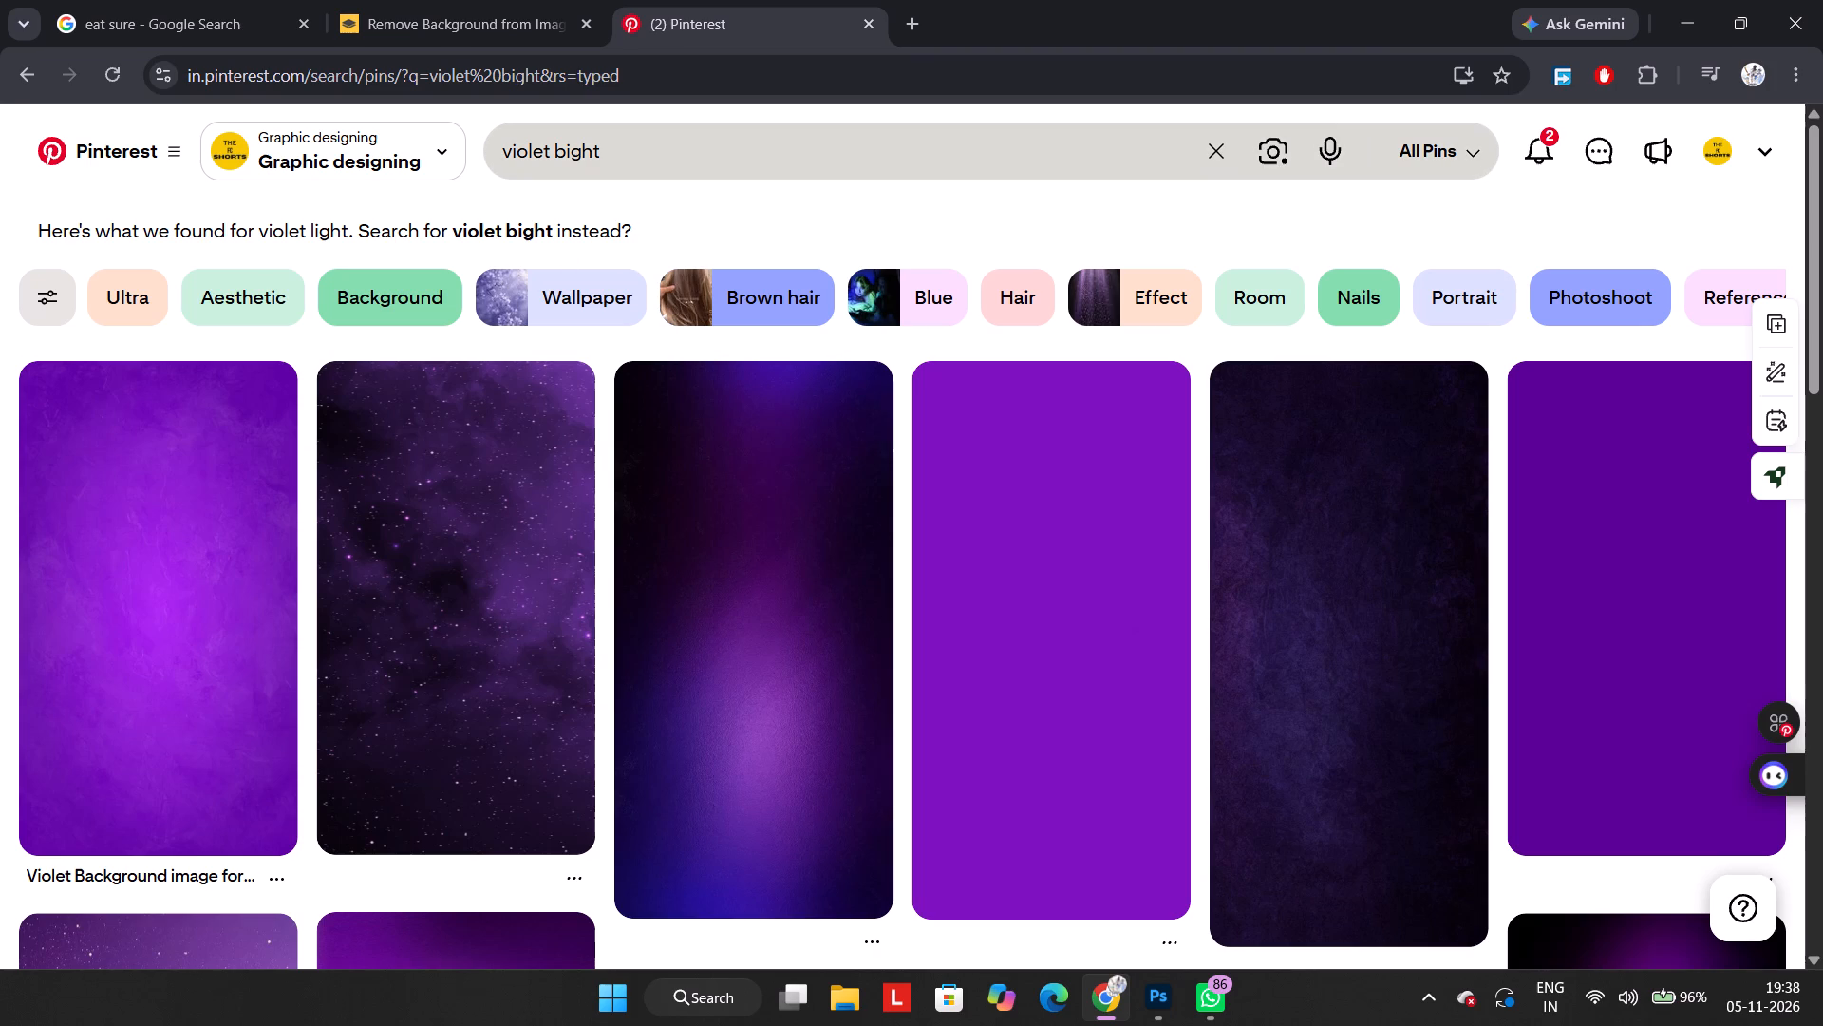
# Correct the Pinterest search to "violet night".
pyautogui.click(573, 154)
pyautogui.press('Left')
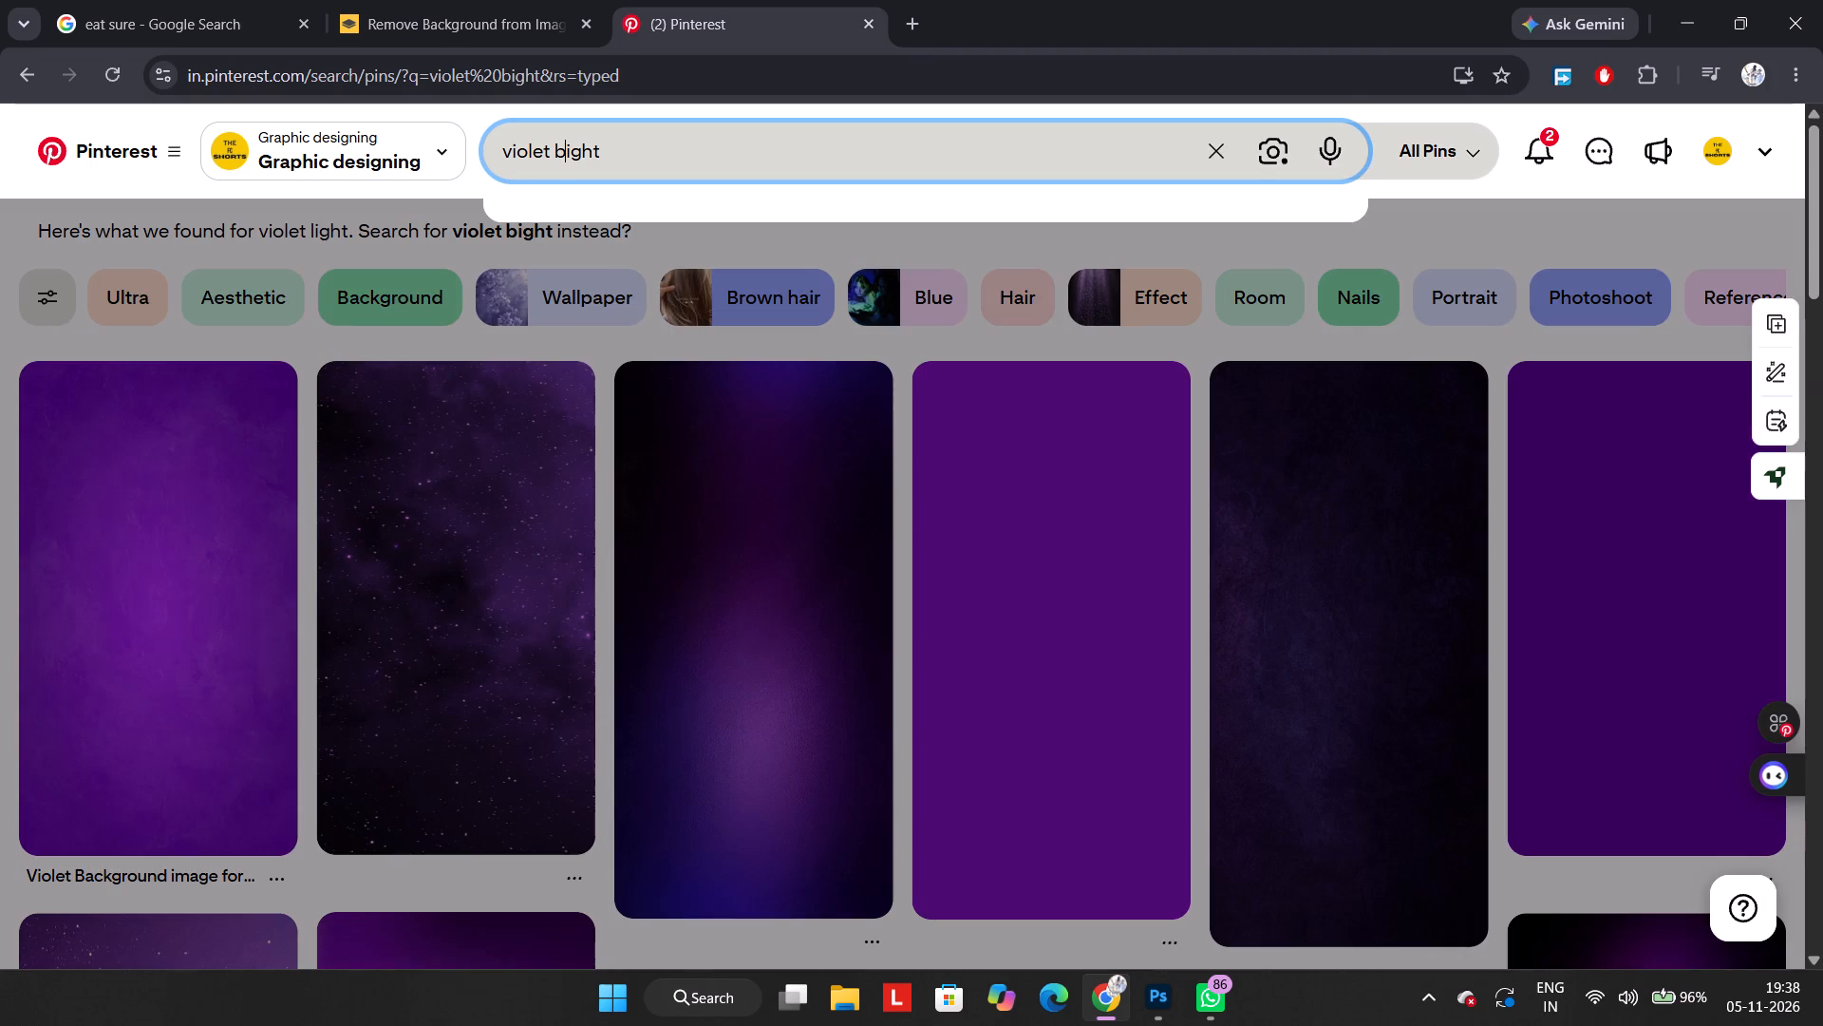
pyautogui.press('BackSpace')
pyautogui.press('n')
pyautogui.press('Return')
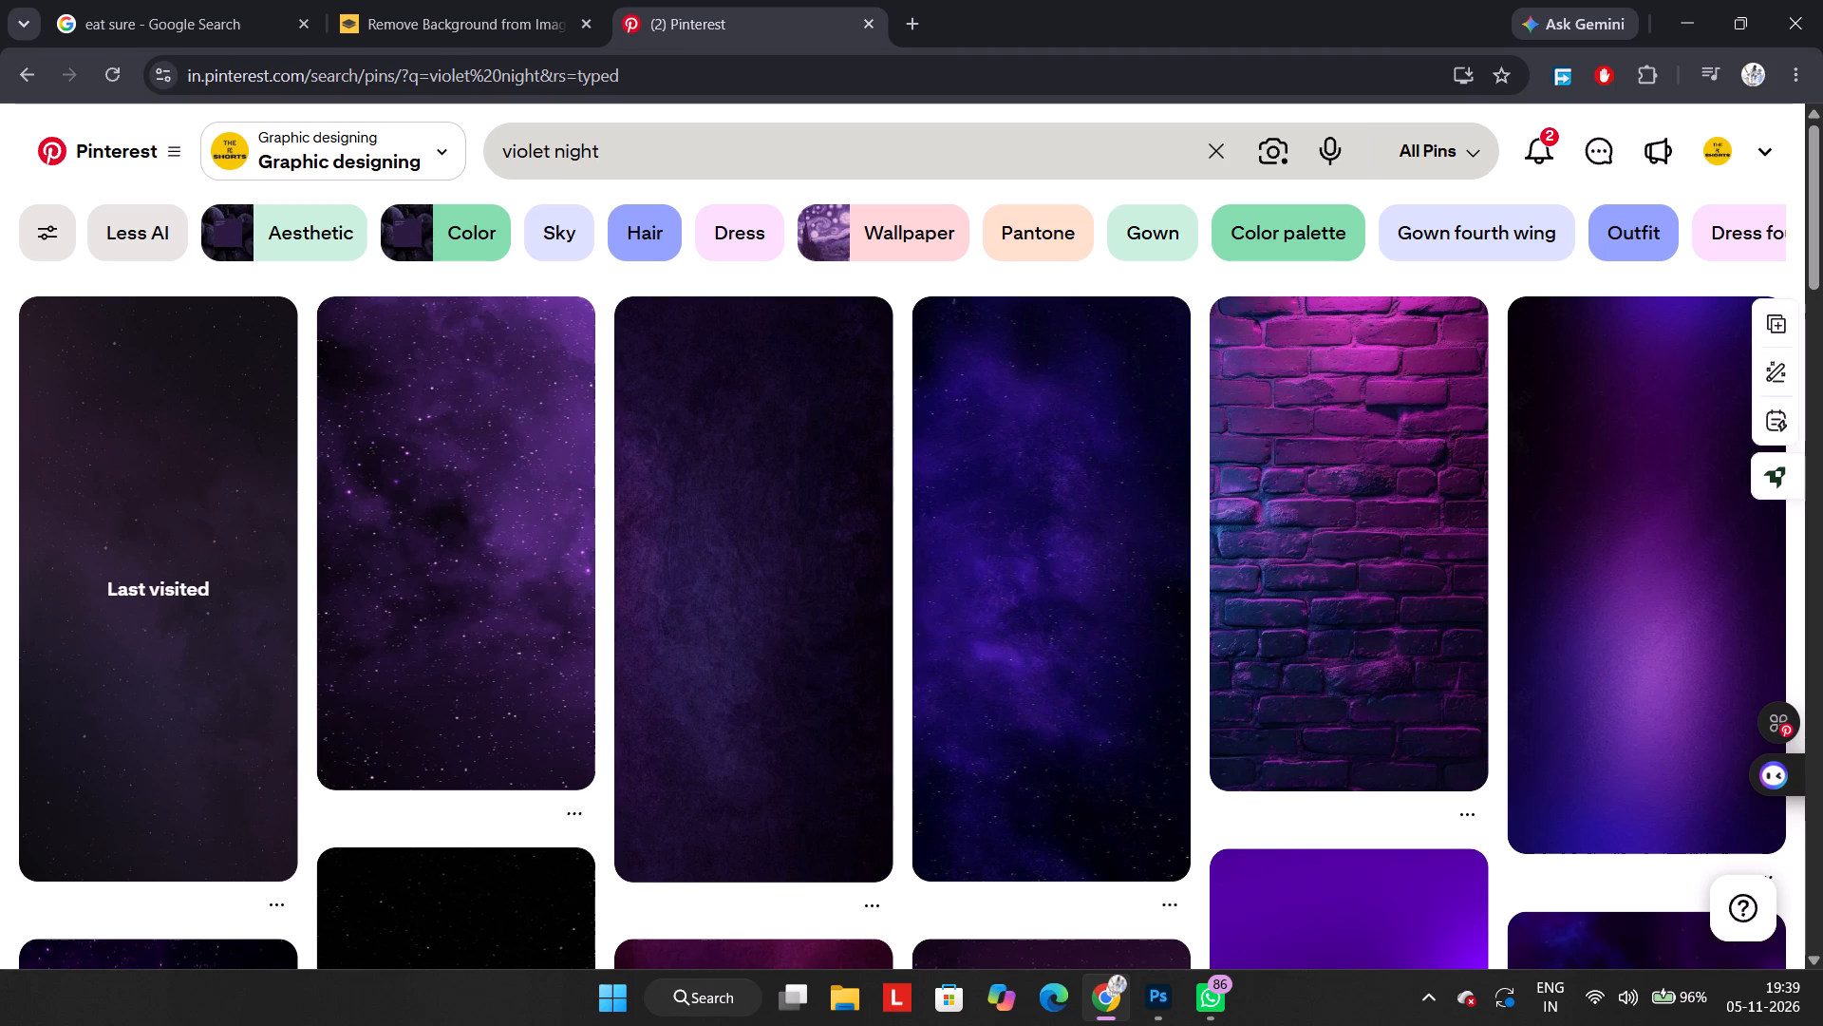
# Browse the violet night results for a dark purple starry image suitable as the banner background.
pyautogui.scroll(-4, 828, 579)
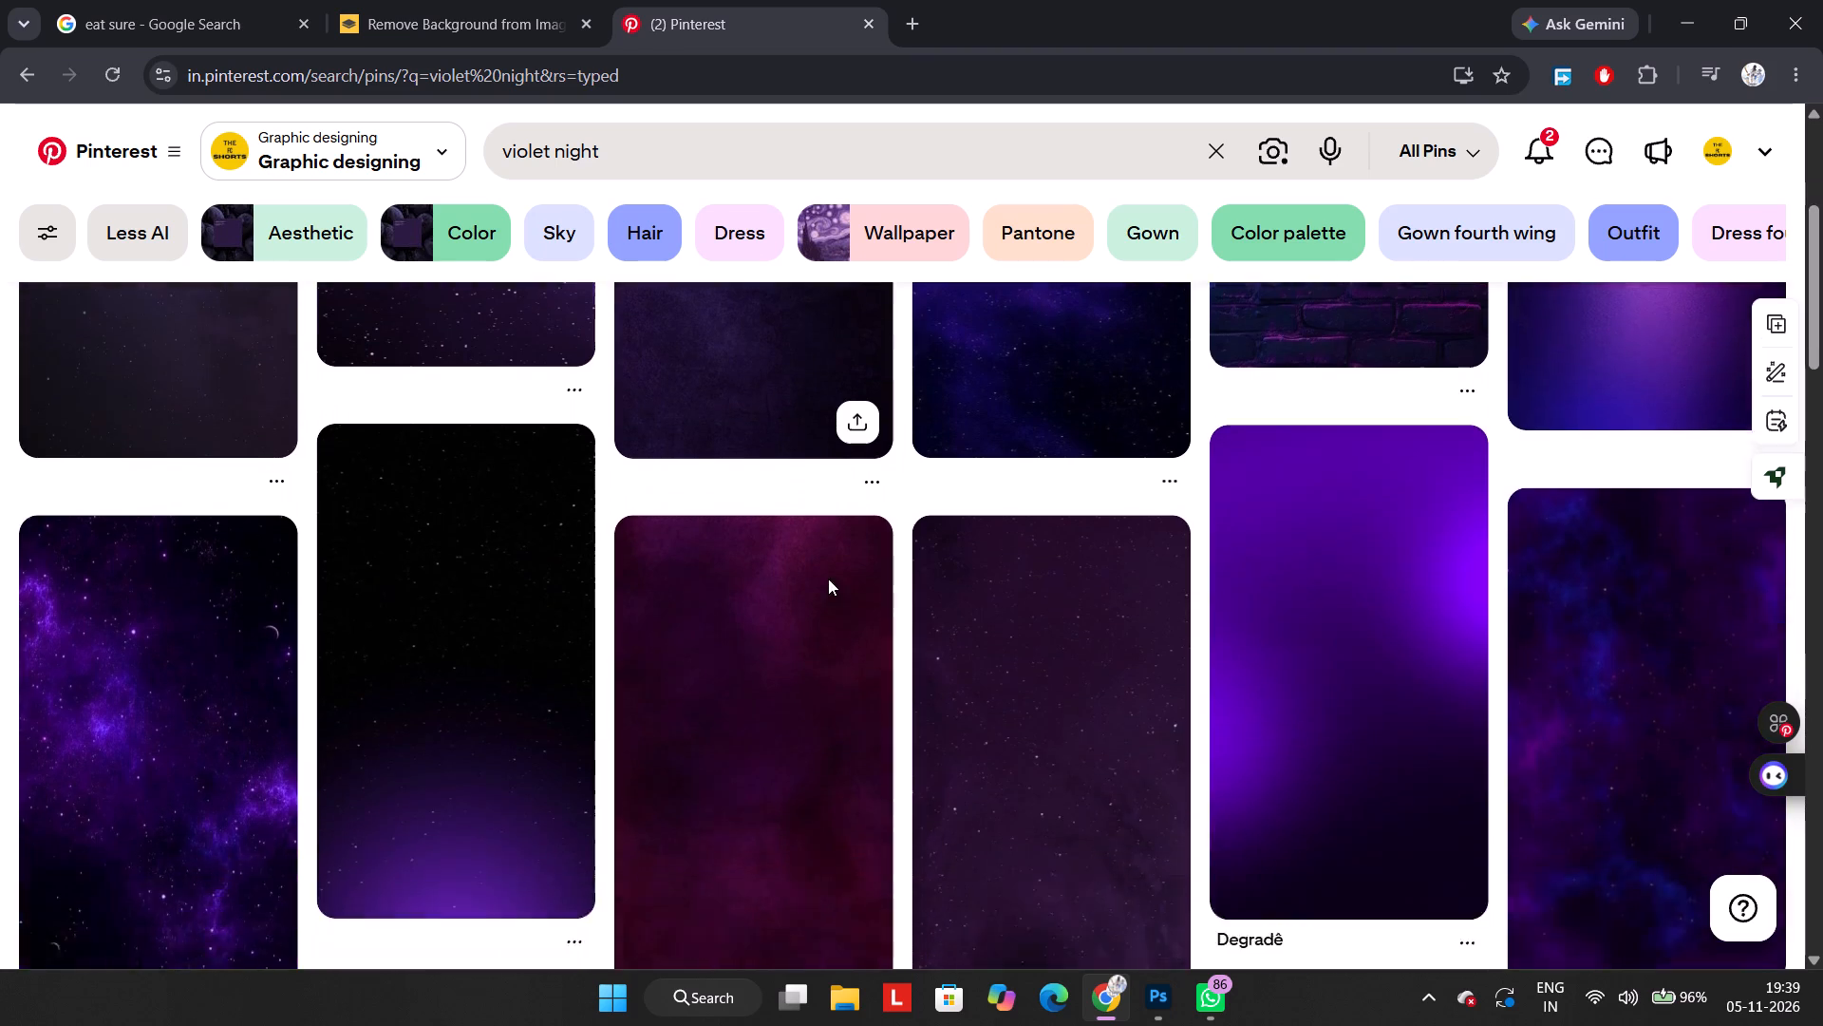
pyautogui.scroll(-1, 828, 579)
pyautogui.scroll(6, 828, 579)
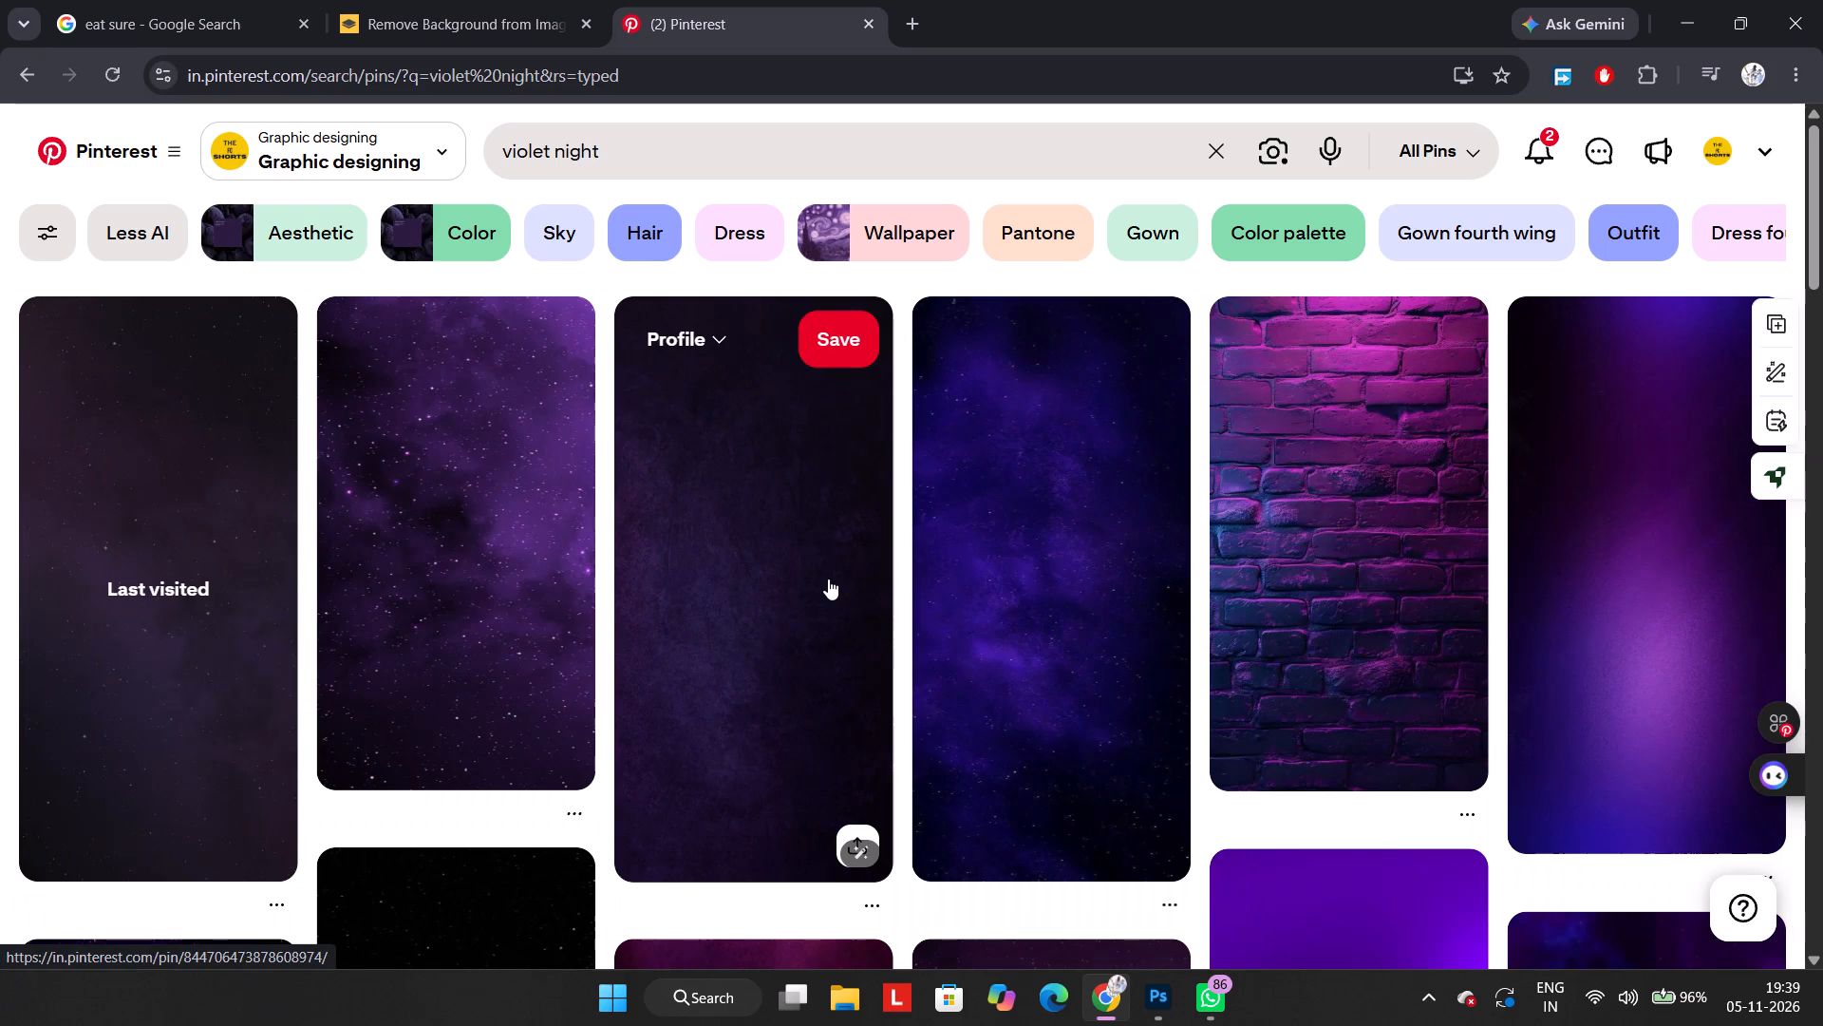
pyautogui.scroll(4, 828, 579)
pyautogui.scroll(-6, 828, 579)
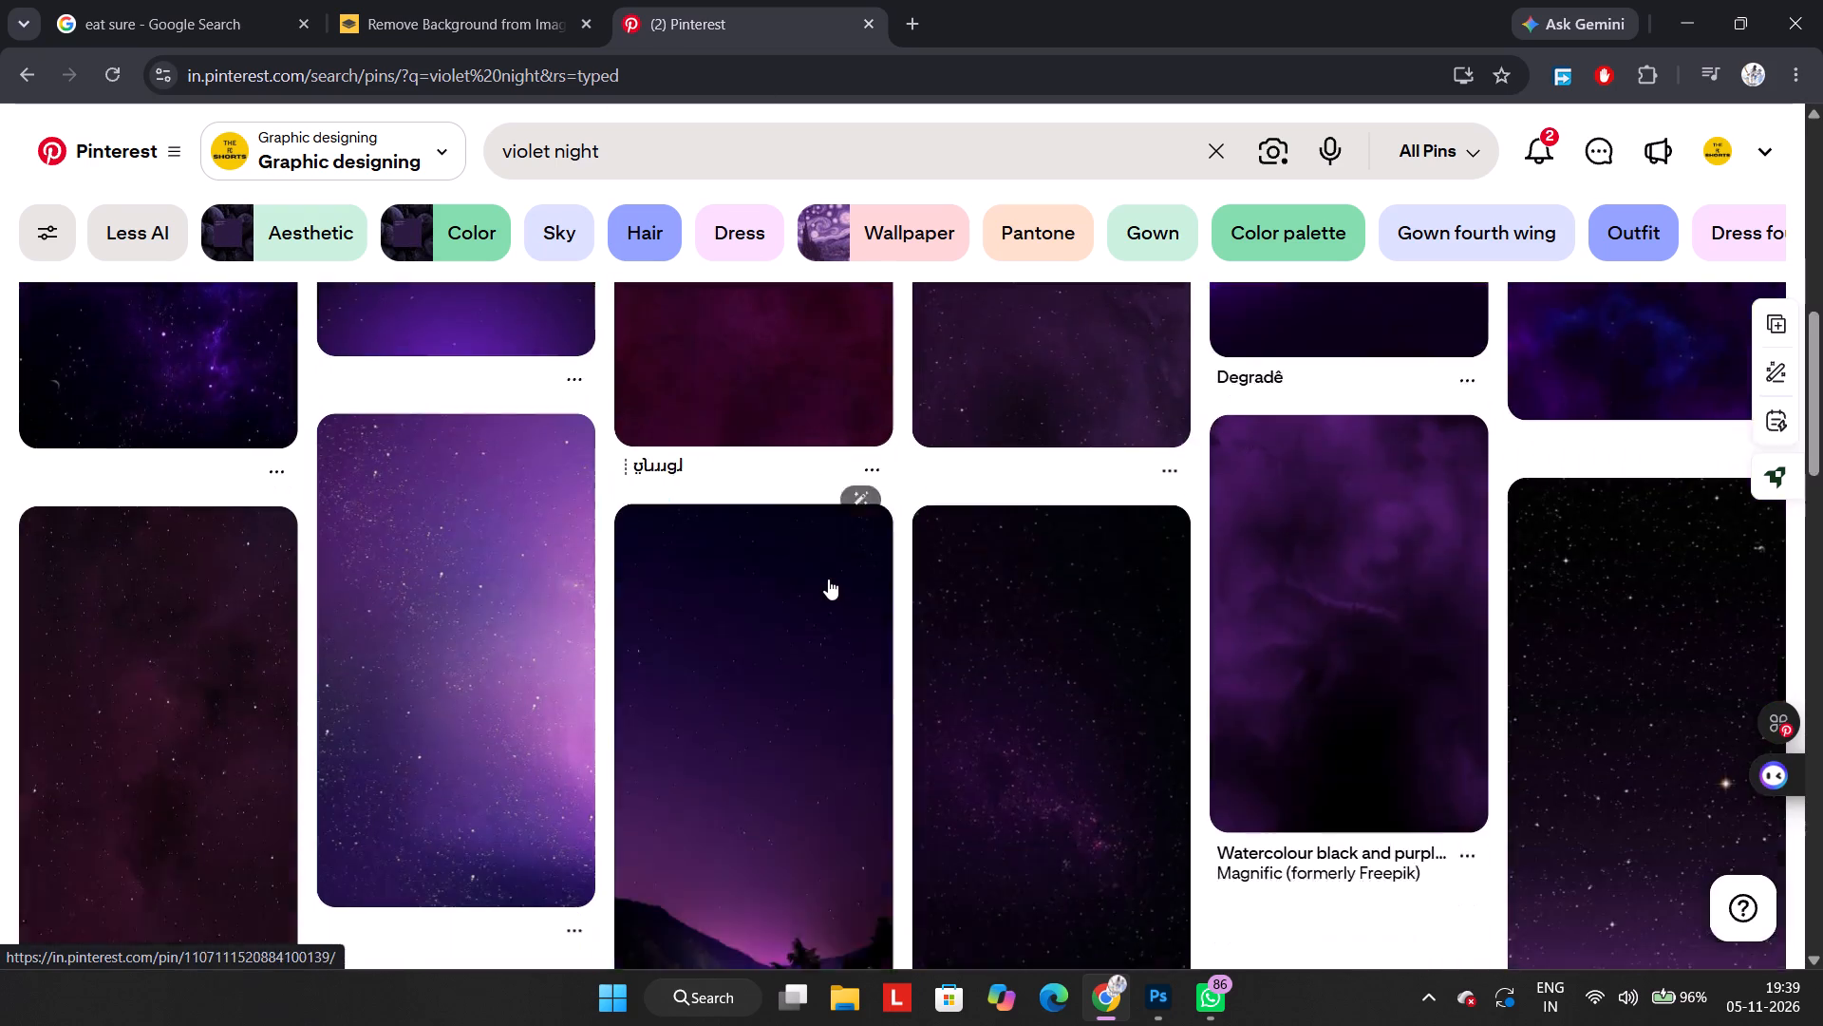
pyautogui.scroll(11, 828, 579)
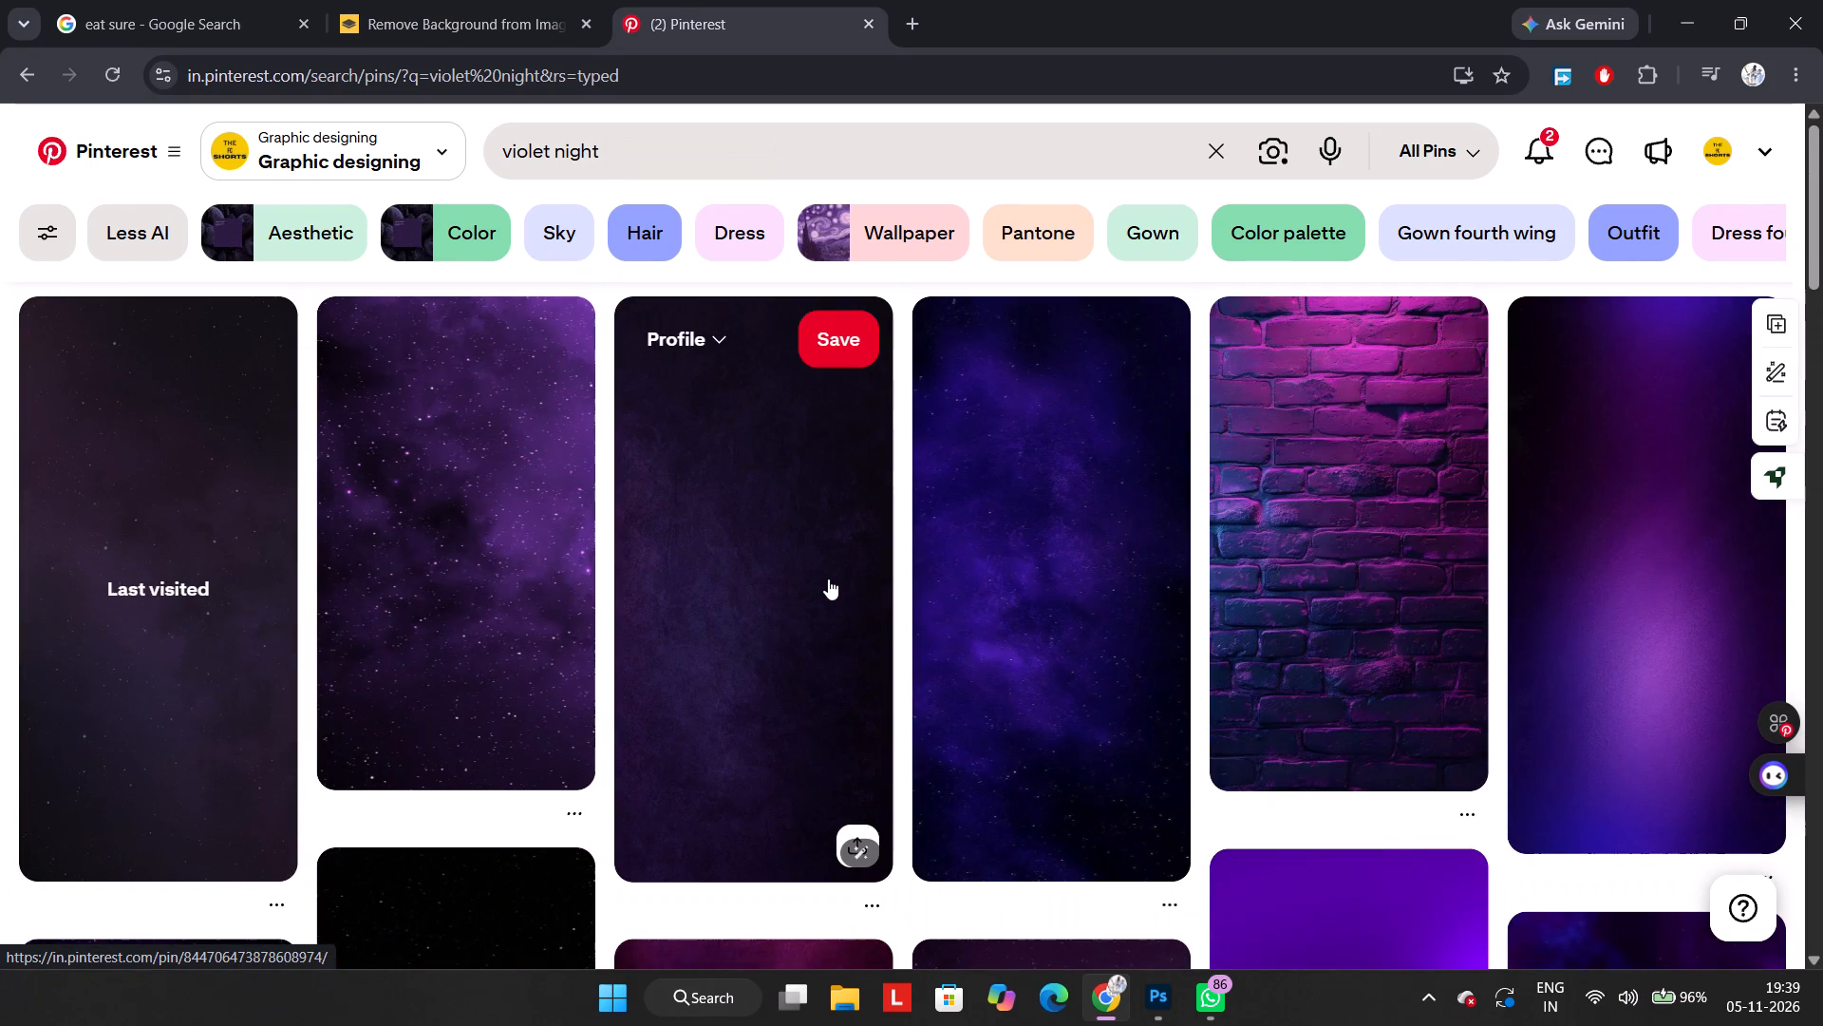
pyautogui.scroll(3, 828, 579)
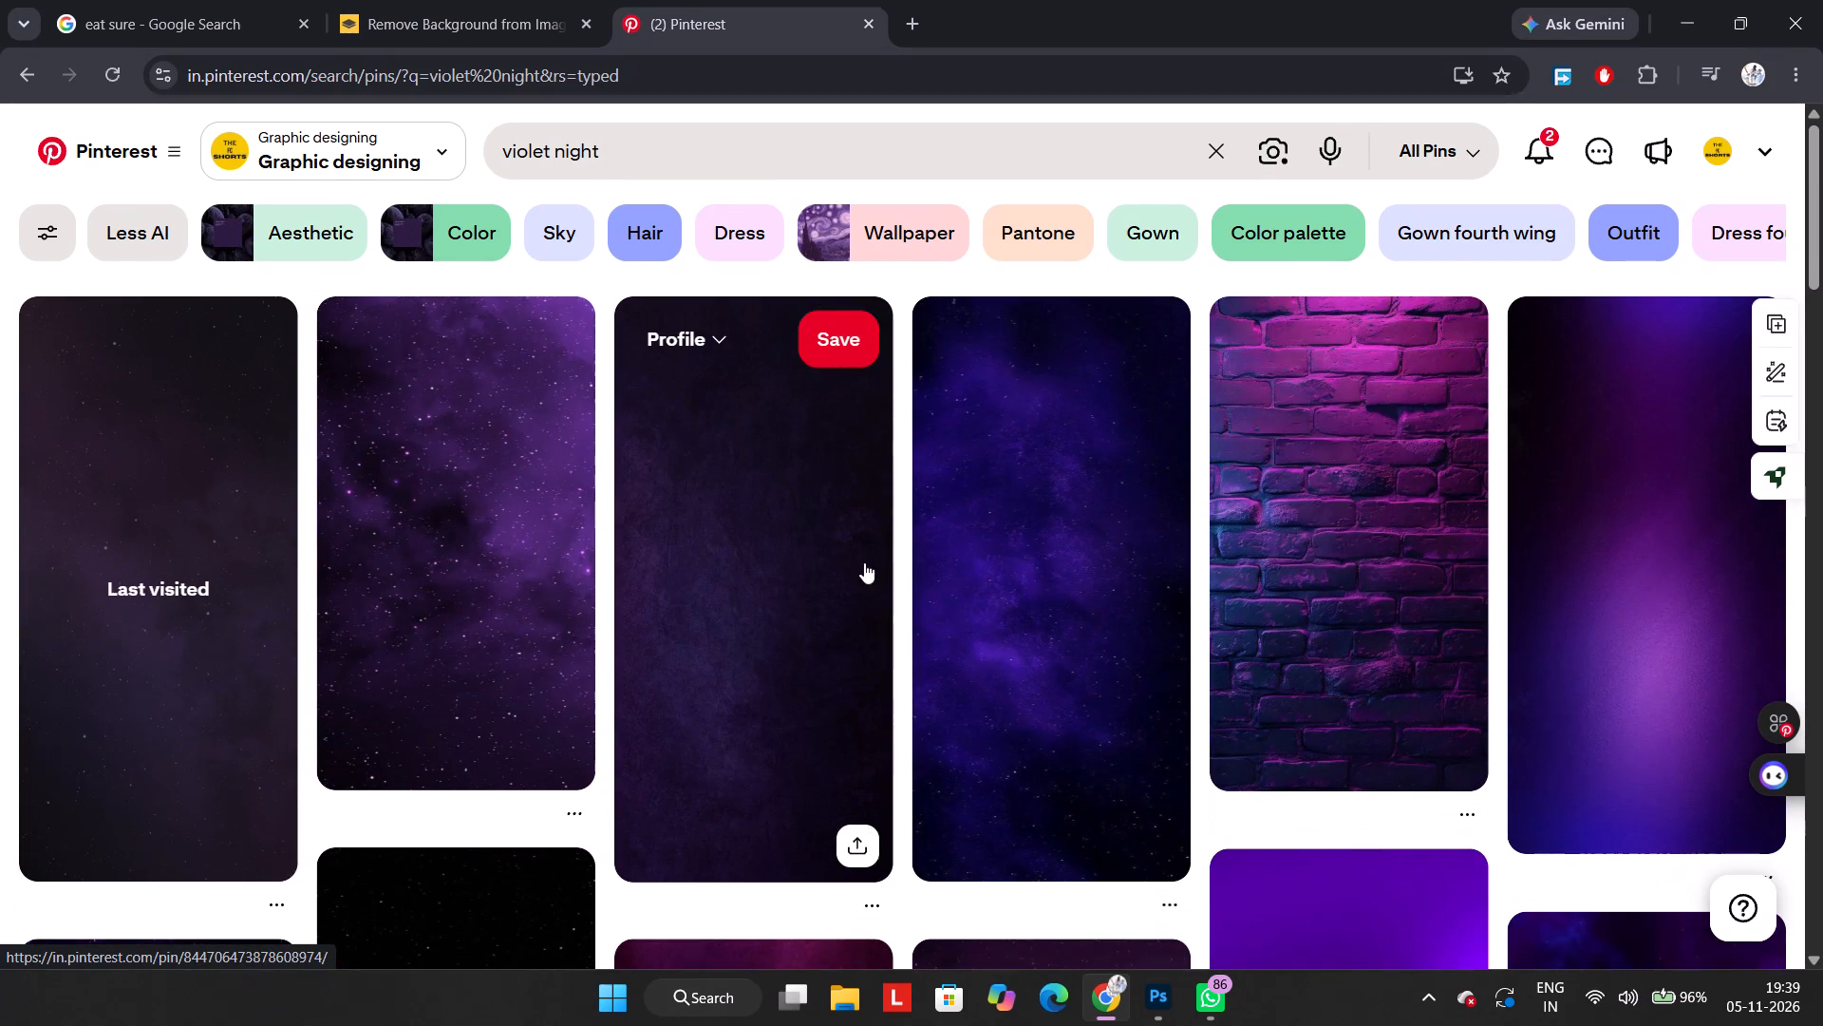
pyautogui.scroll(-4, 907, 541)
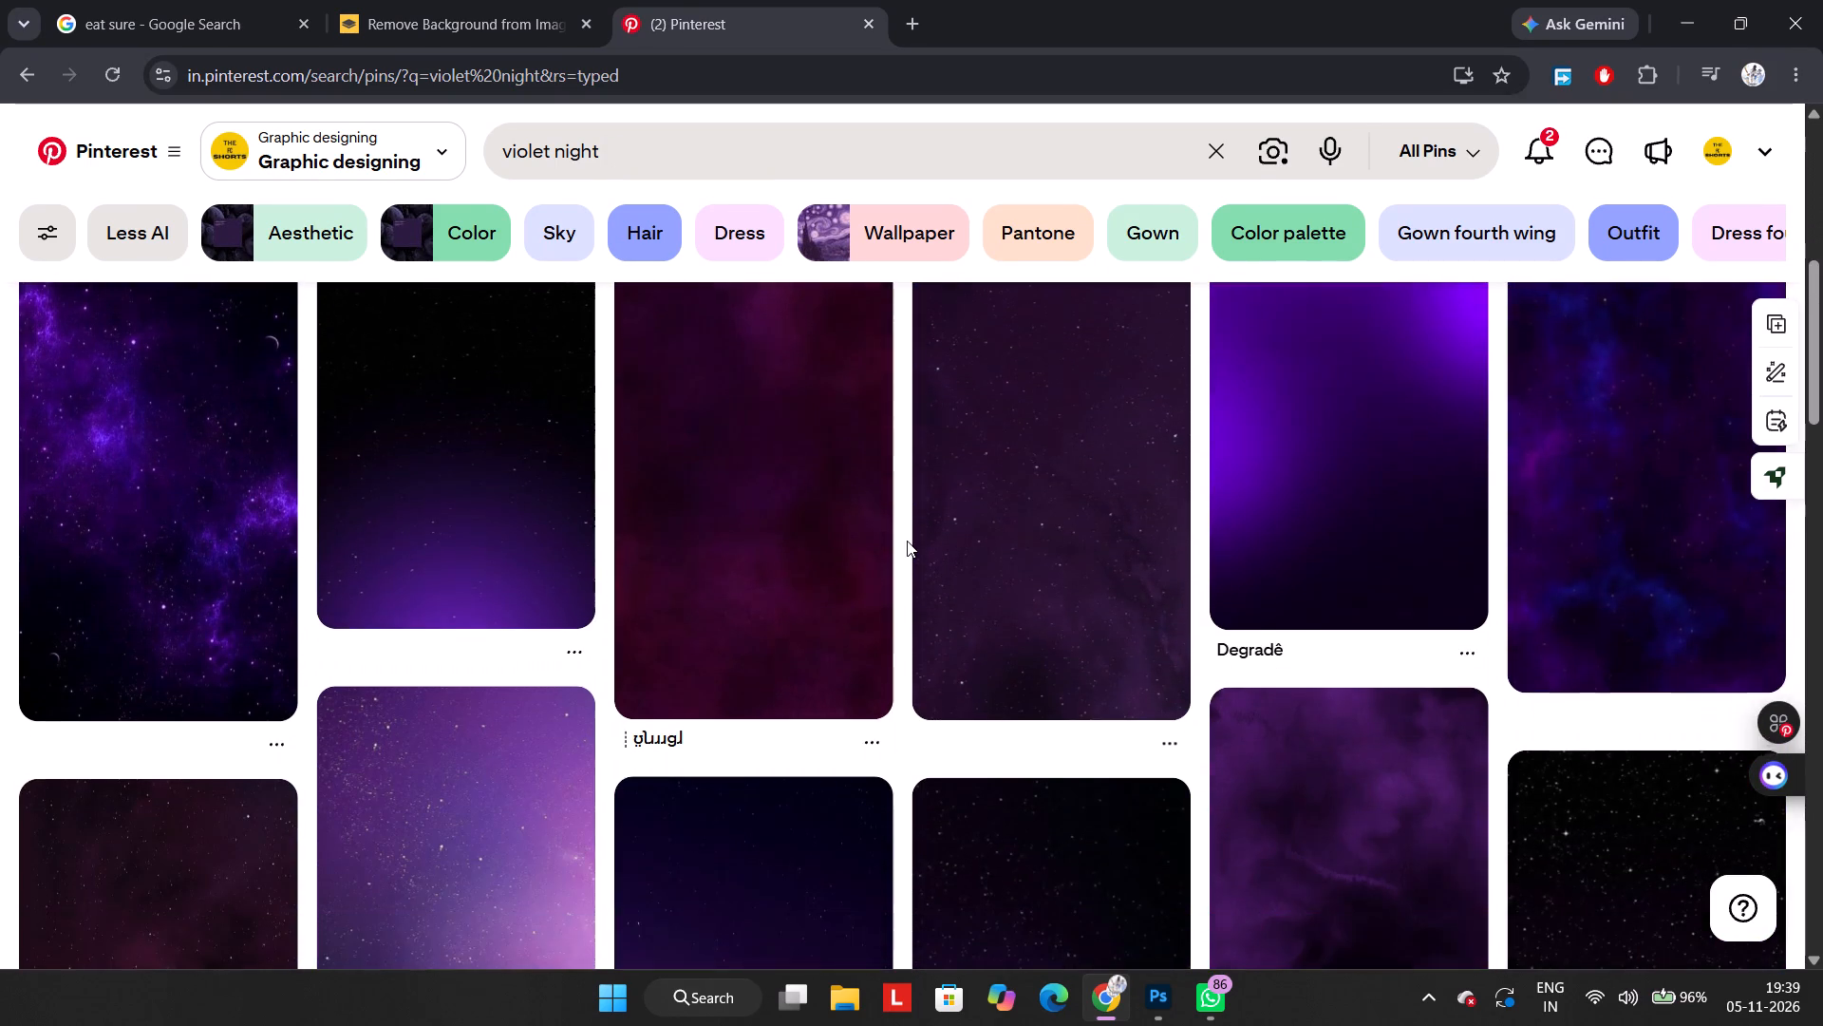
pyautogui.scroll(-2, 907, 541)
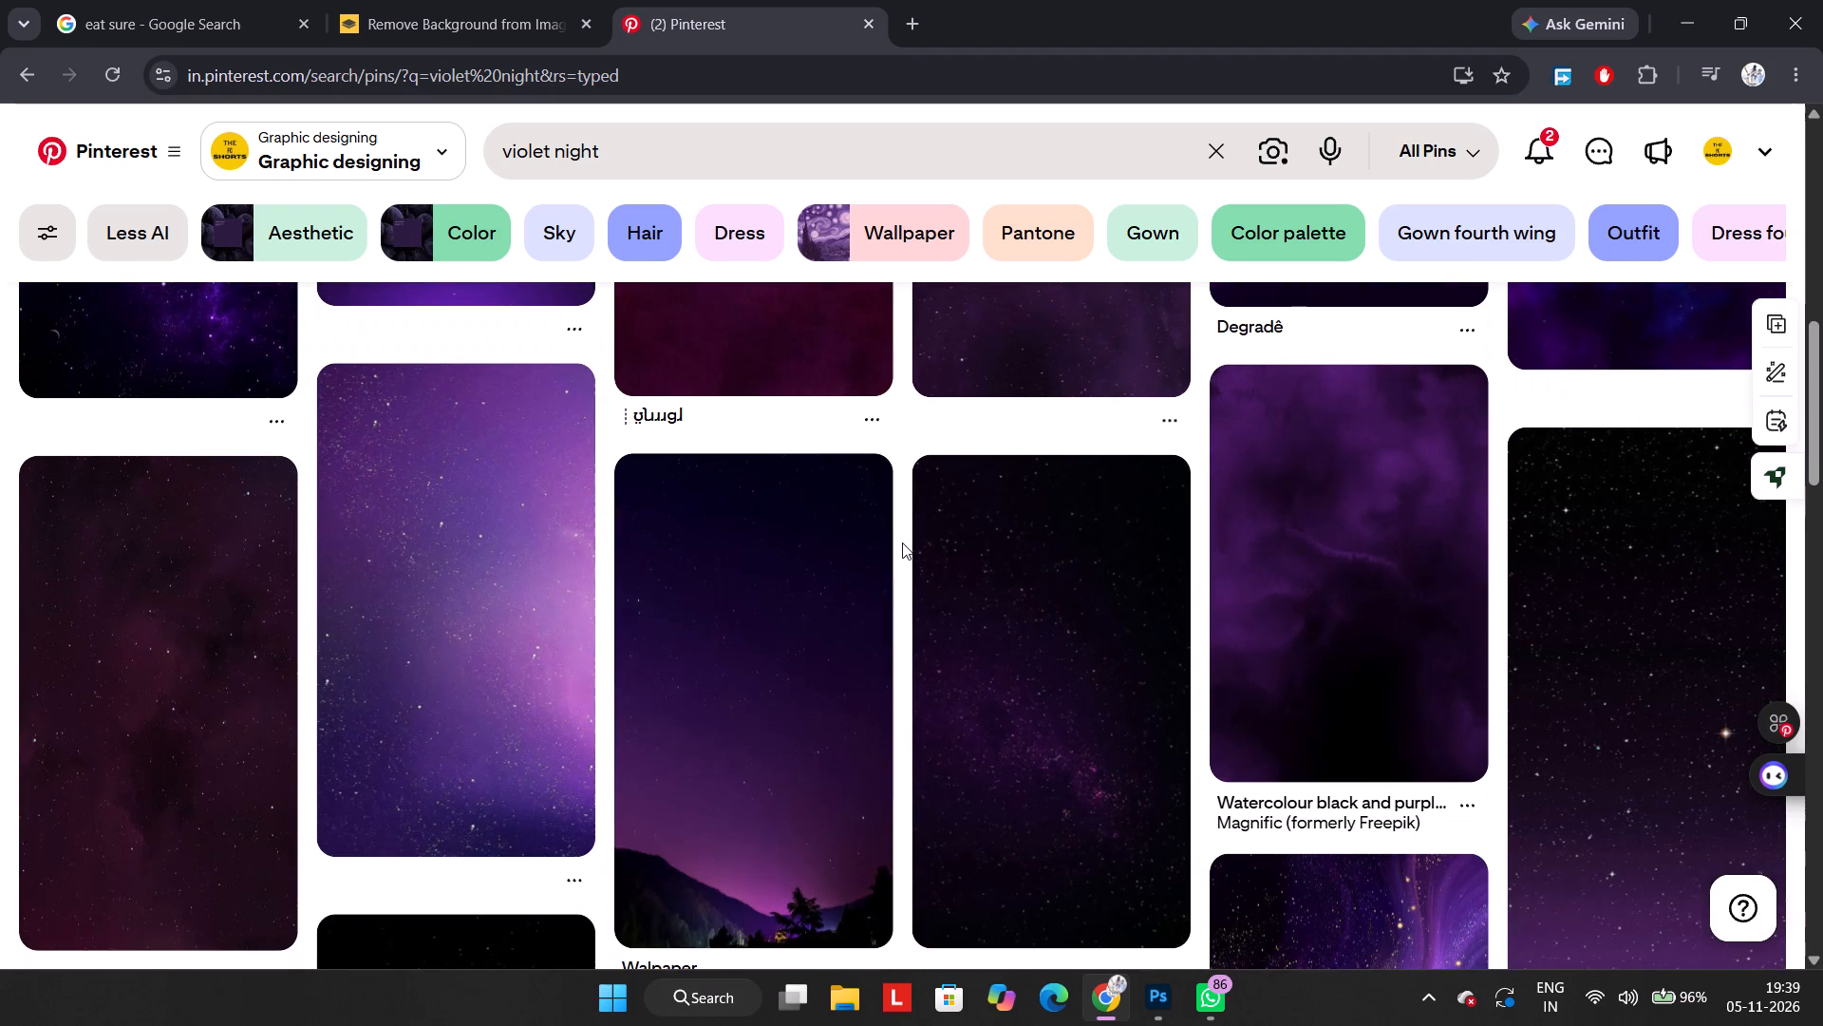
pyautogui.scroll(-2, 897, 541)
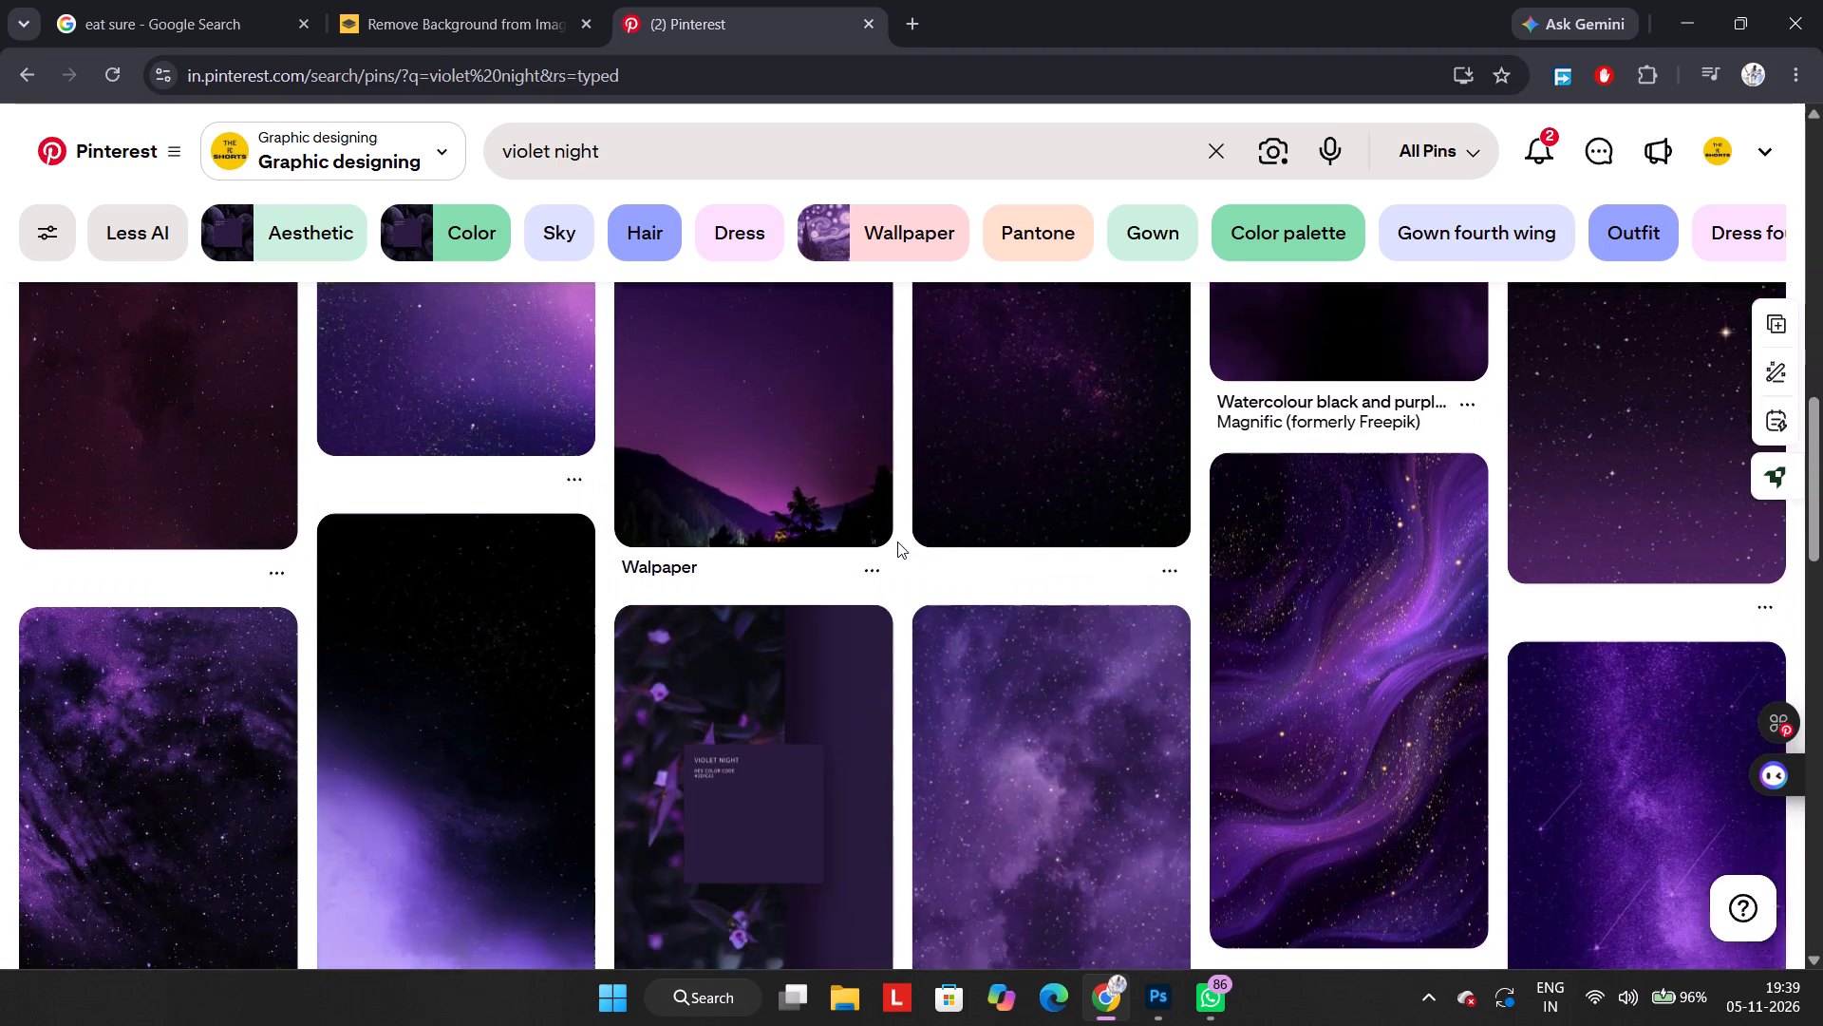
pyautogui.scroll(-2, 897, 541)
pyautogui.scroll(5, 897, 541)
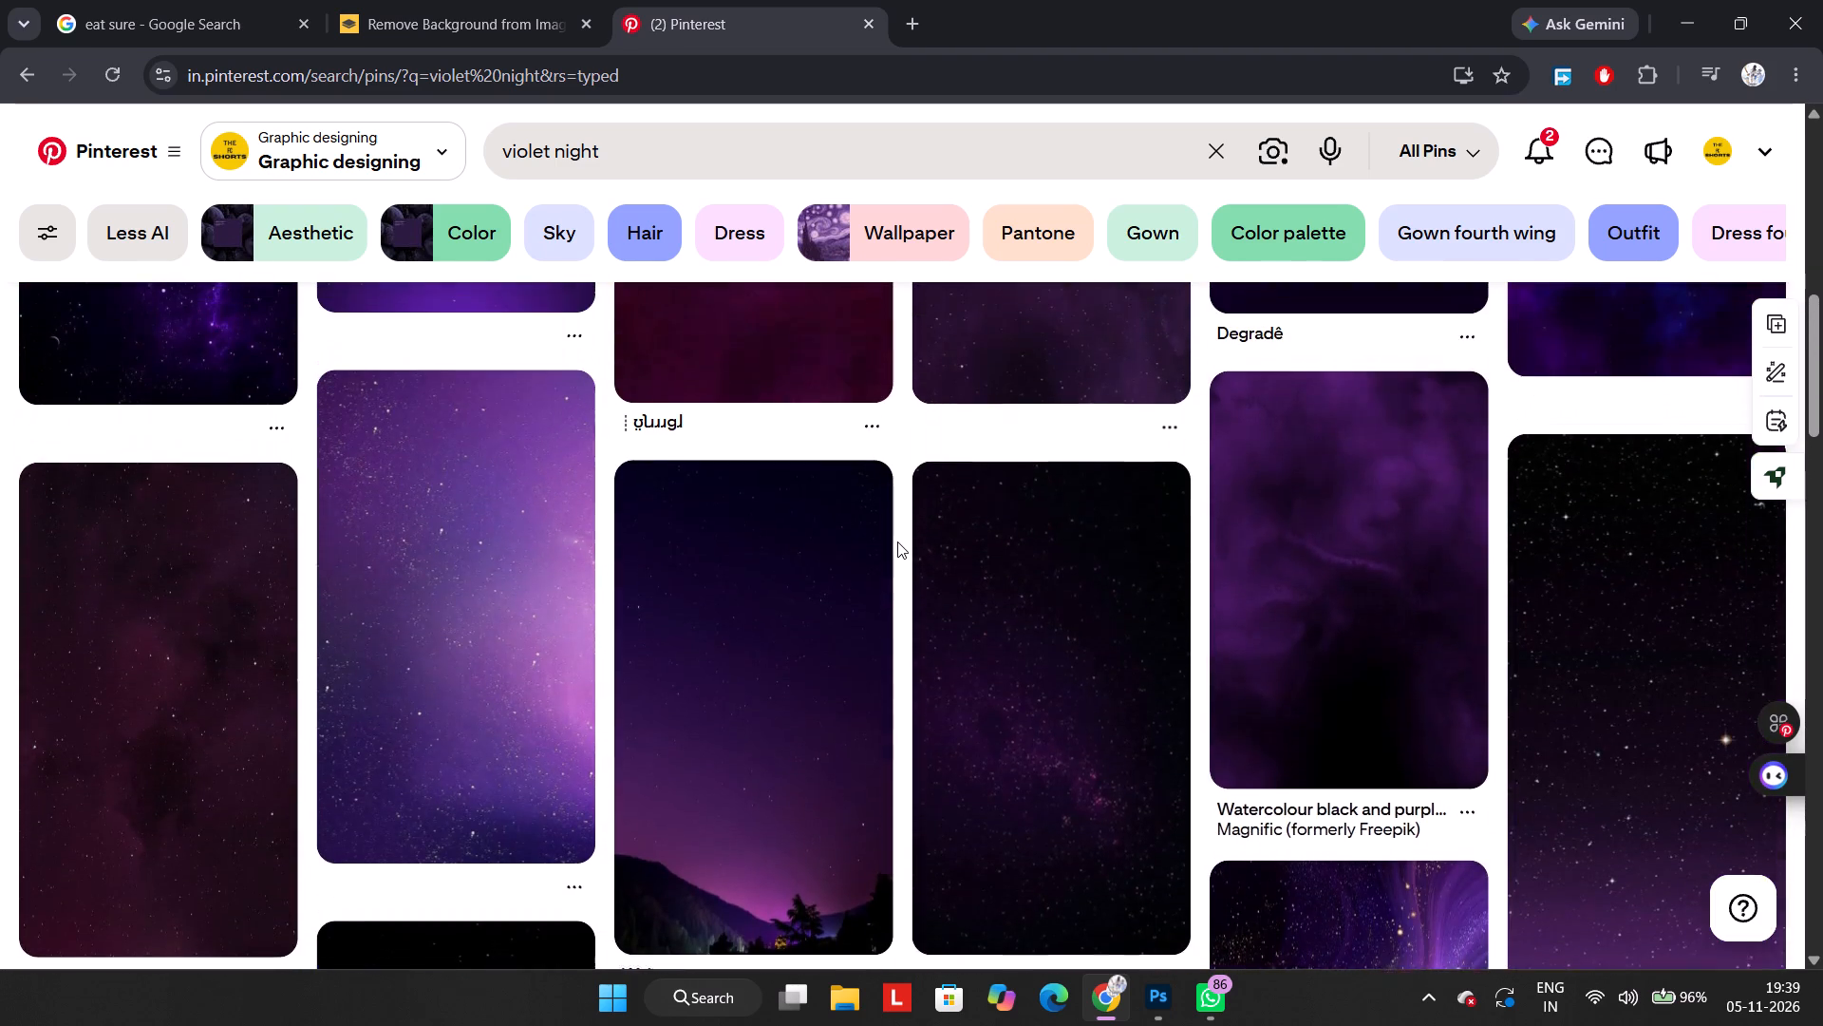
pyautogui.scroll(8, 897, 541)
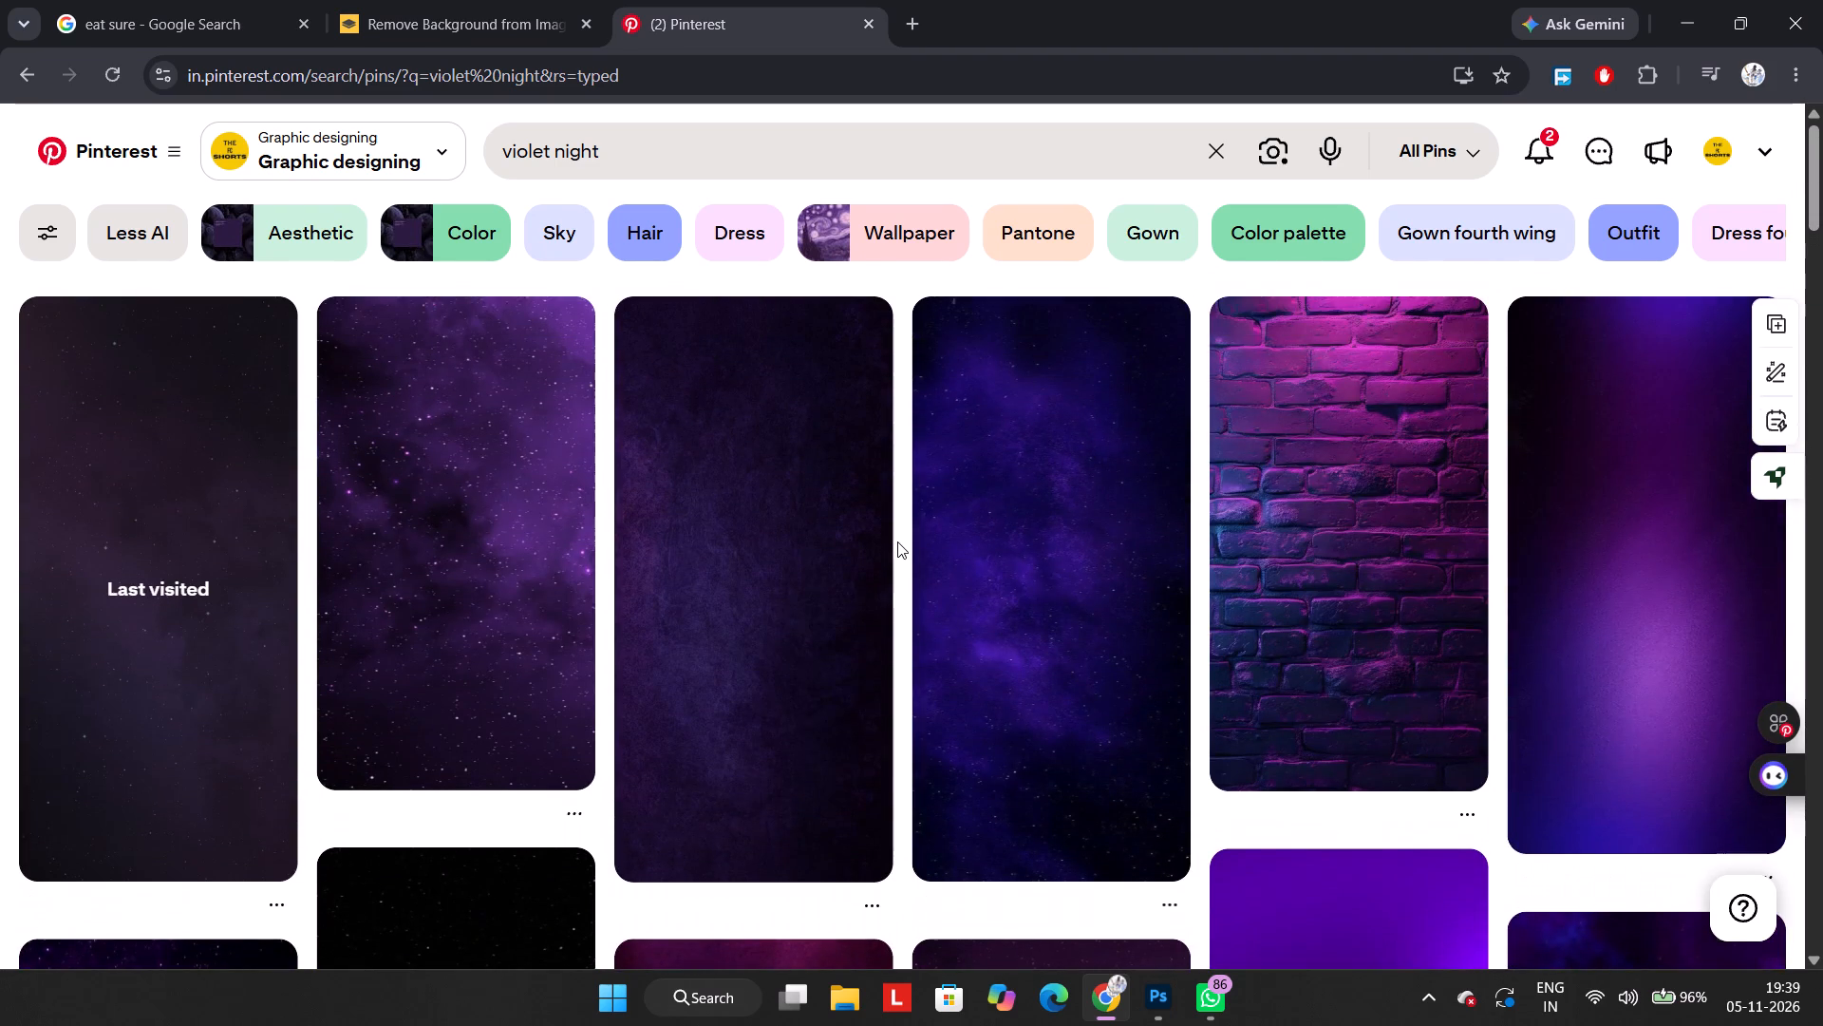
pyautogui.scroll(1, 897, 541)
pyautogui.scroll(-5, 903, 525)
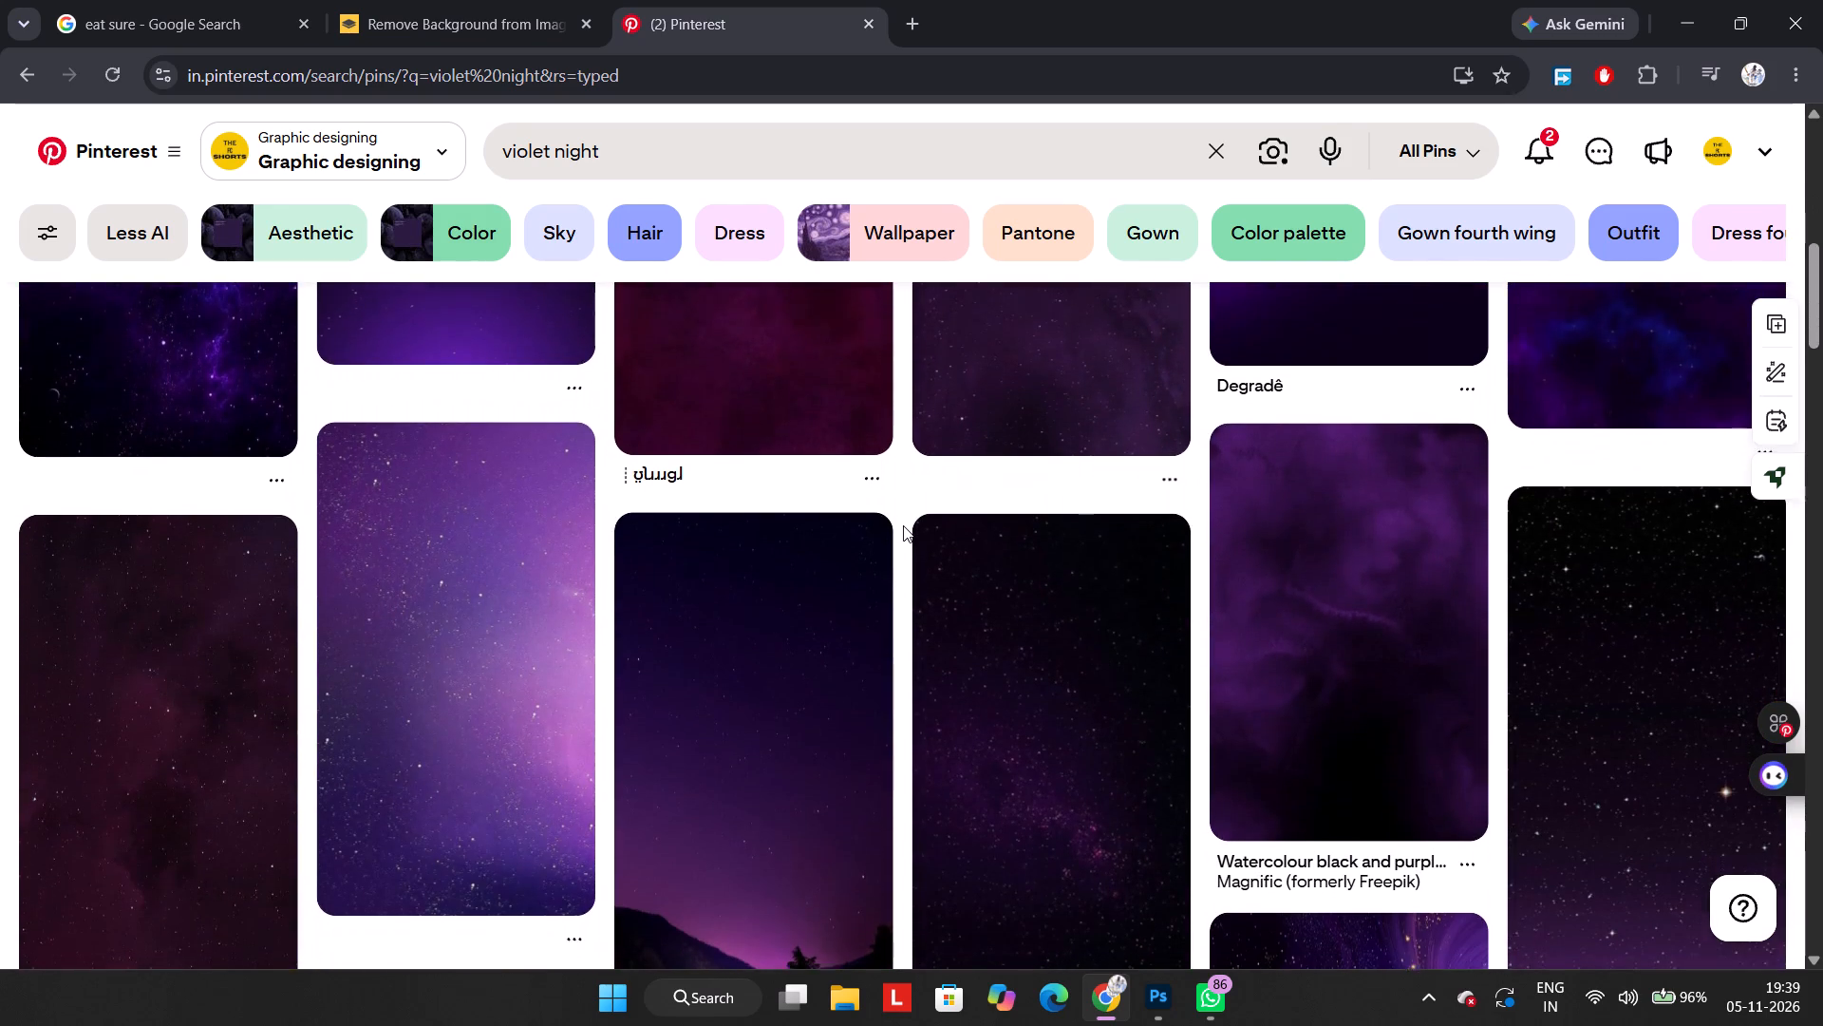
pyautogui.scroll(-2, 903, 525)
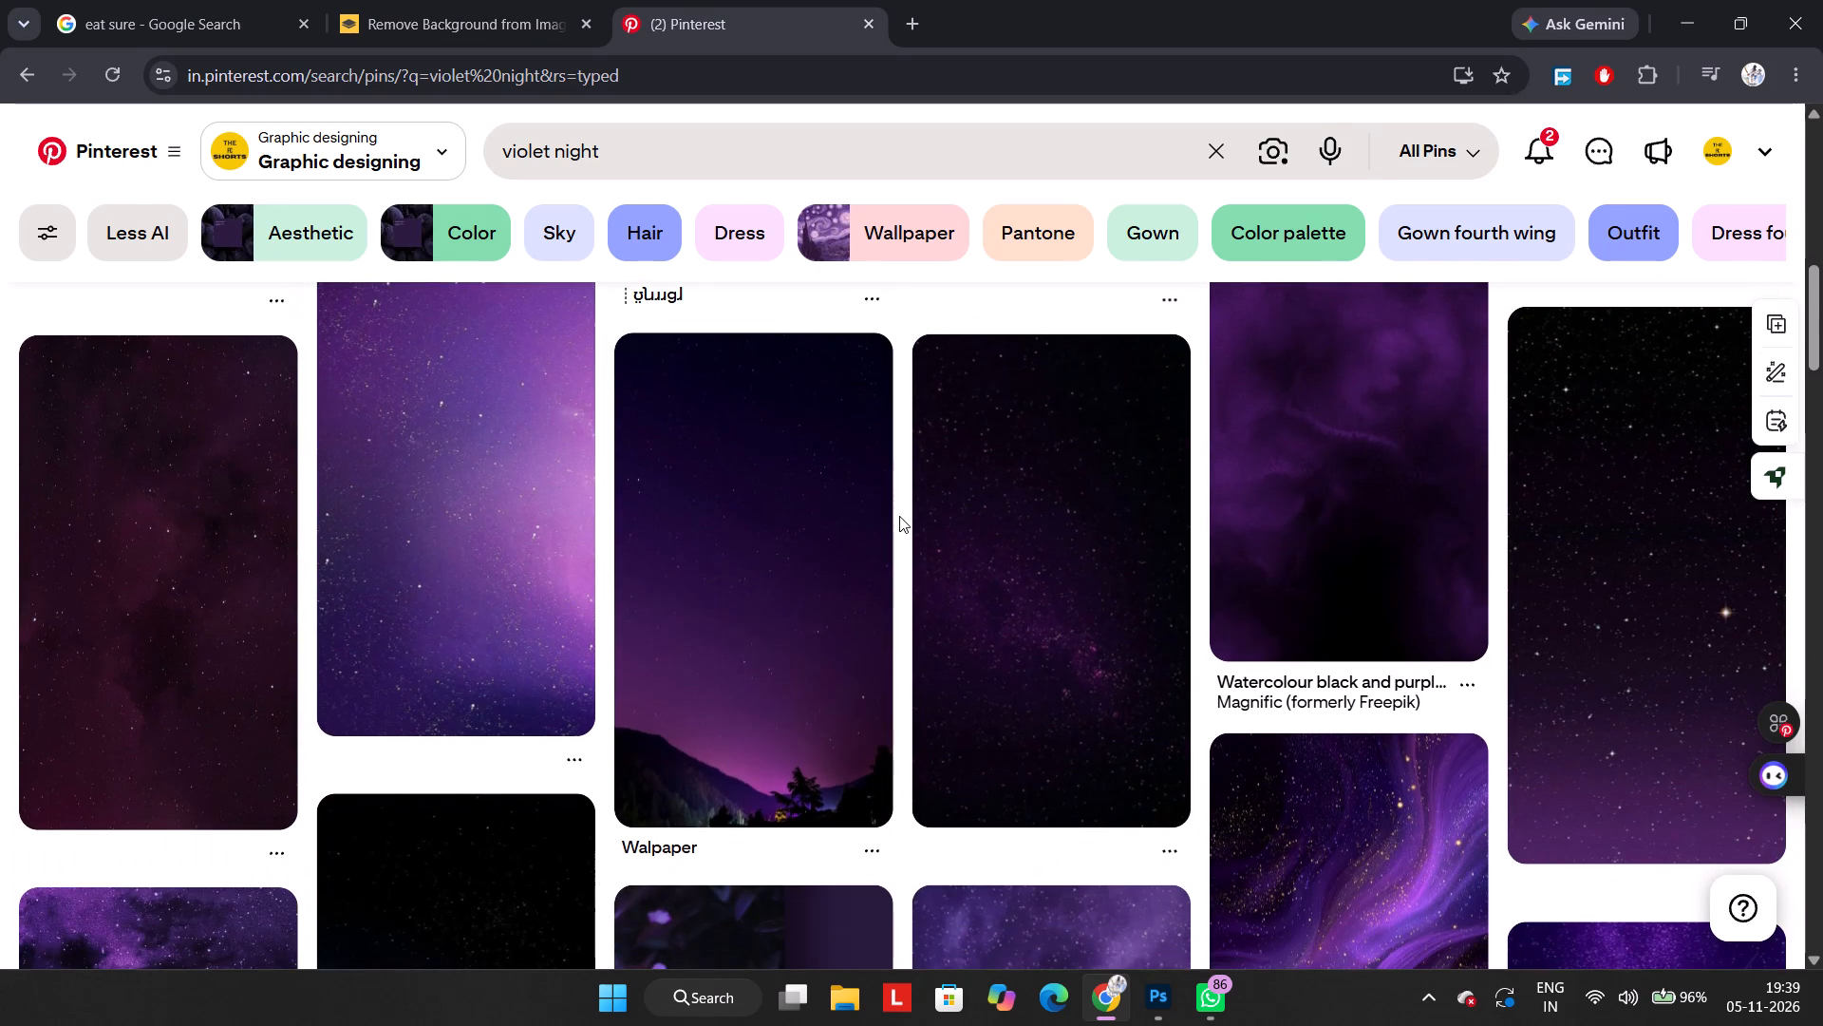
# Open the dark maroon-purple starry sky pin from the violet night results and copy its image.
pyautogui.click(236, 608)
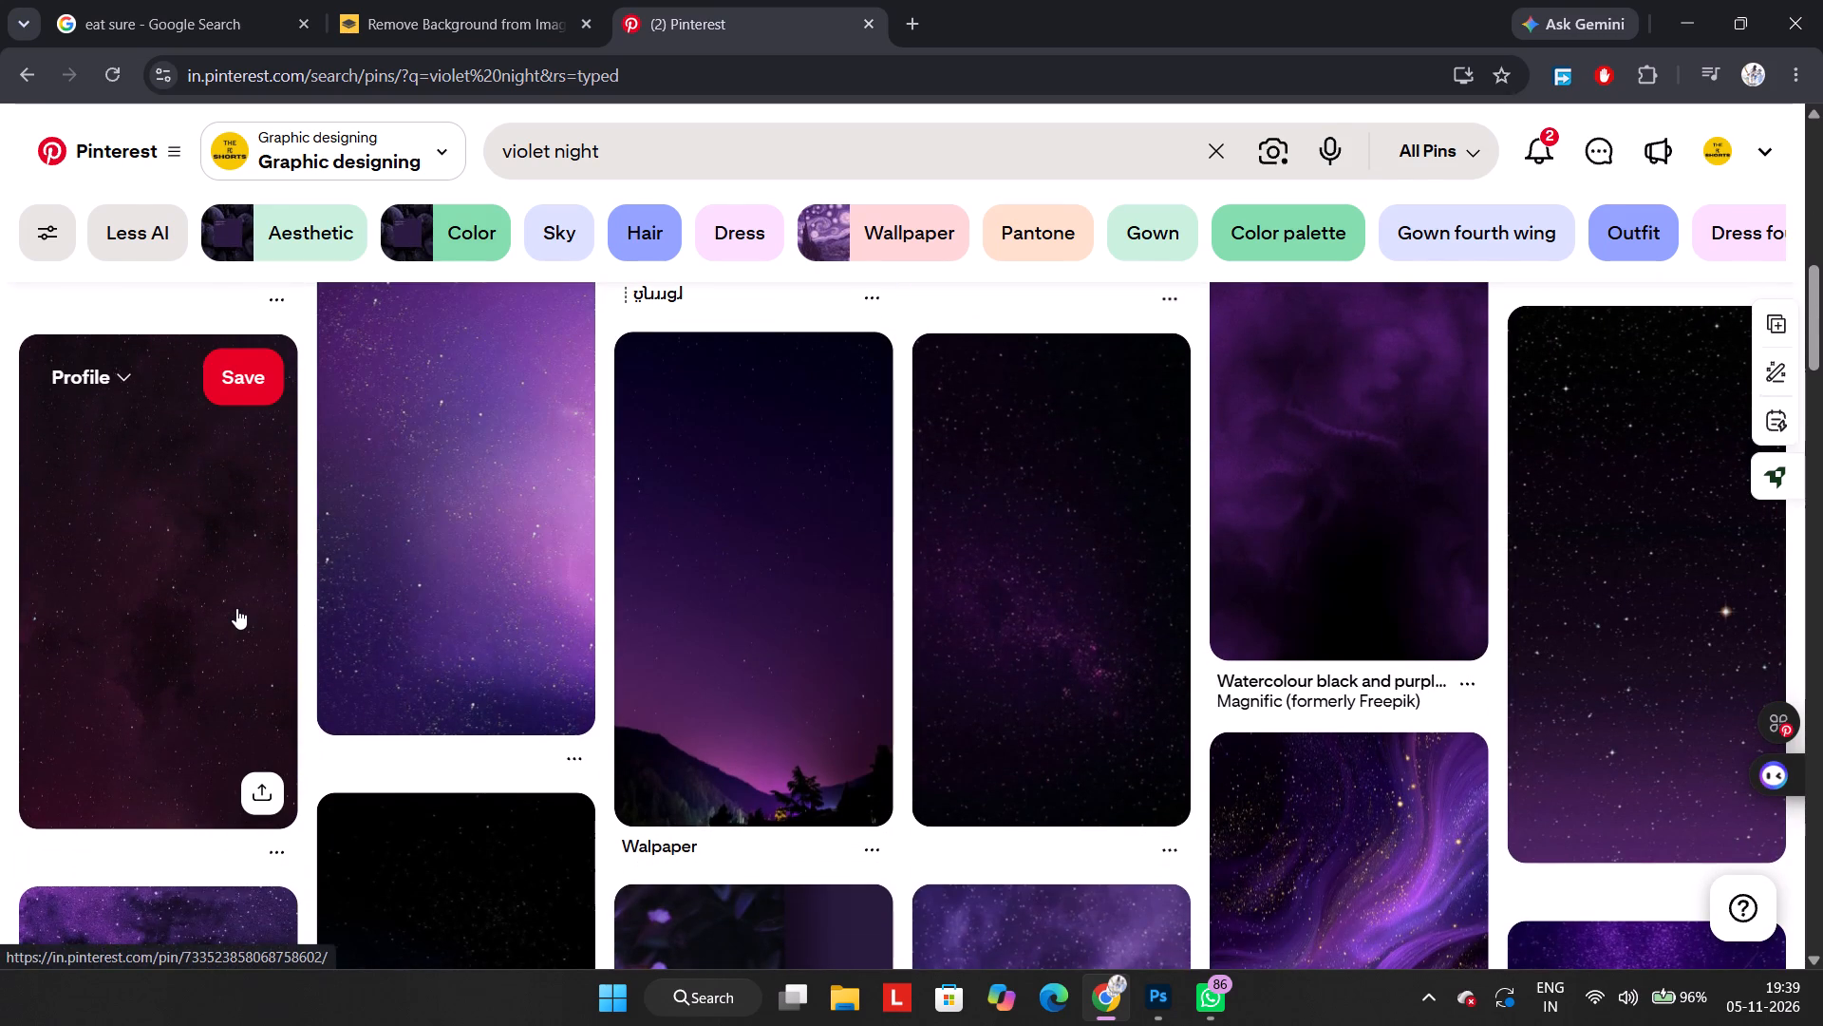
pyautogui.rightClick(459, 603)
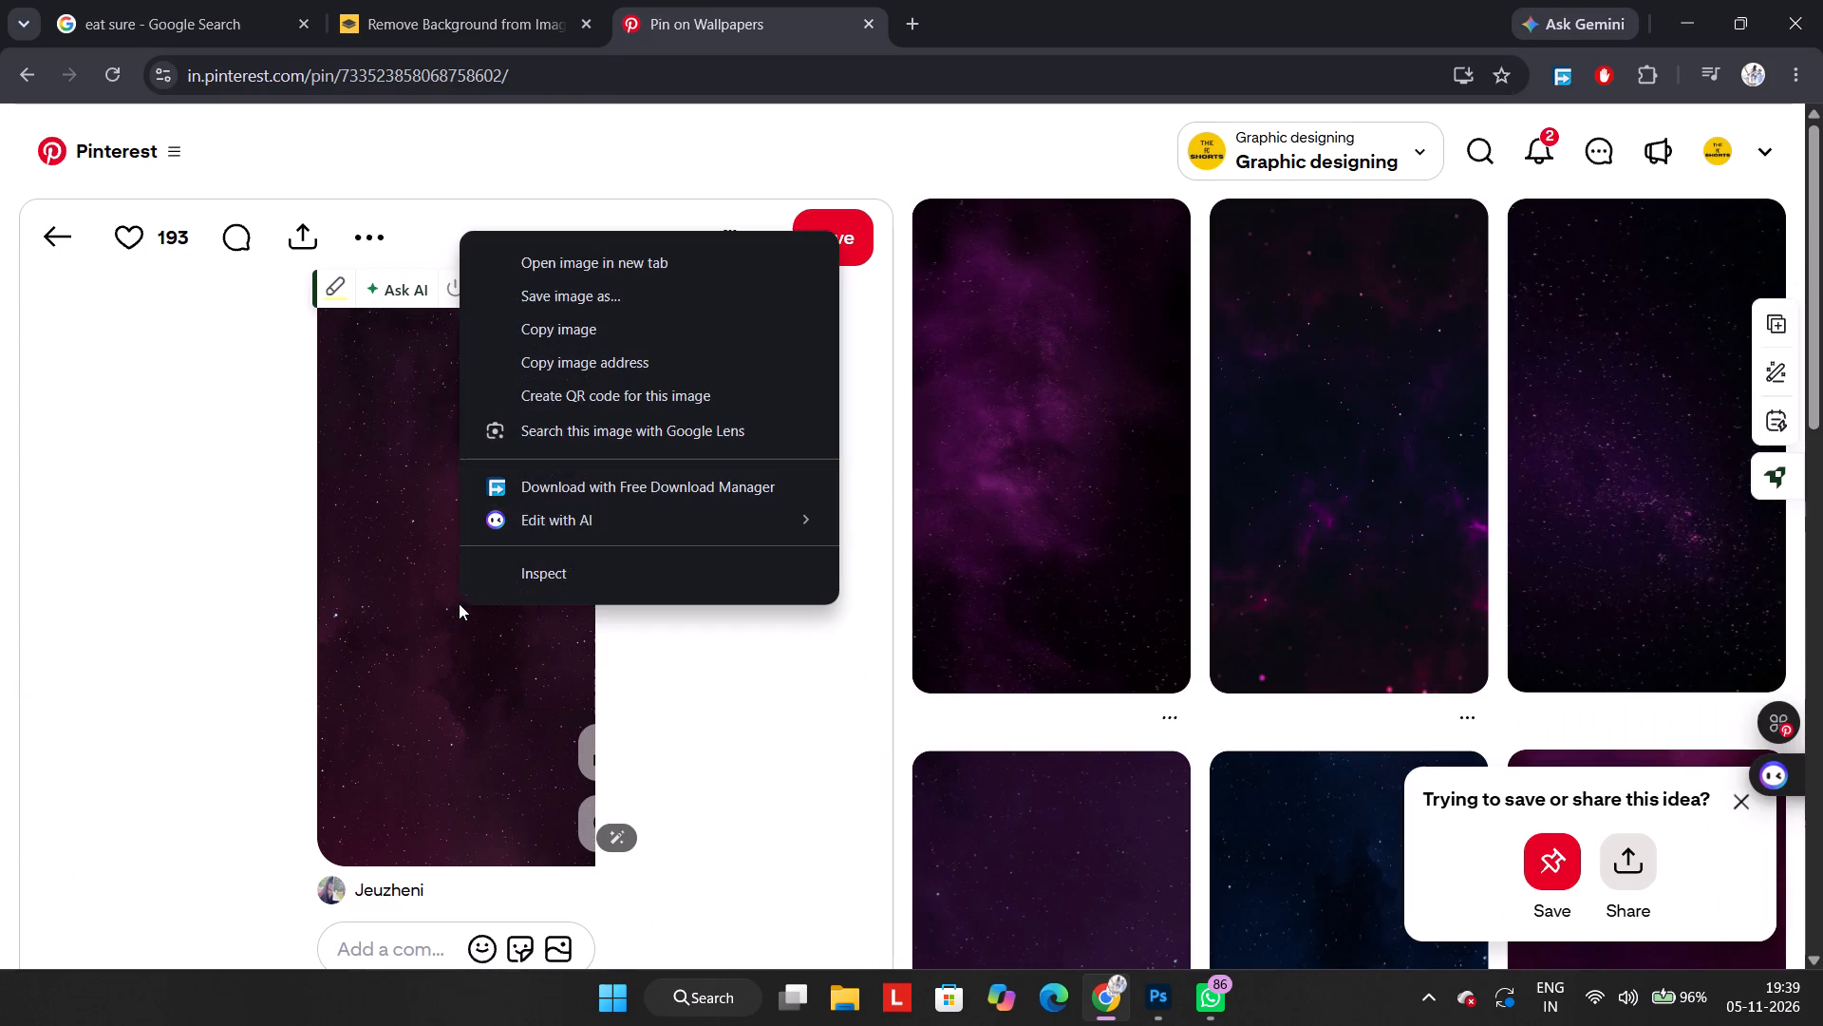
pyautogui.click(524, 343)
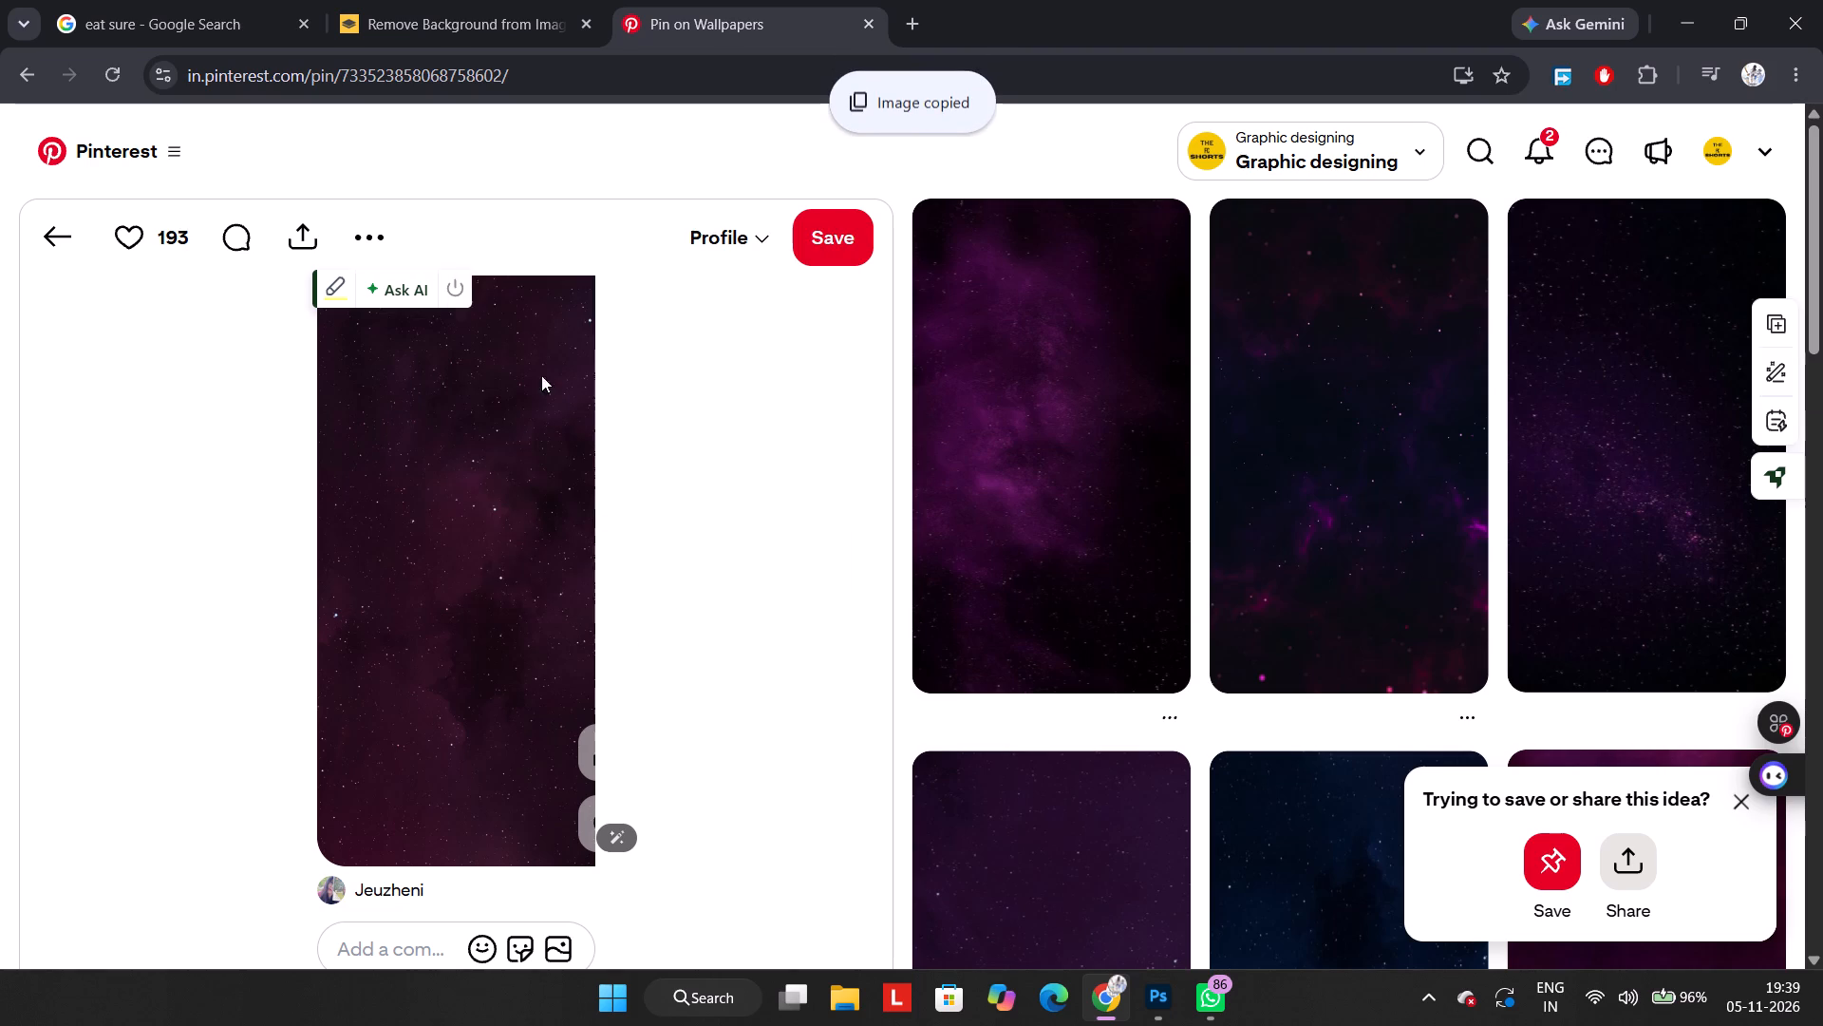
pyautogui.scroll(-3, 736, 674)
pyautogui.scroll(3, 736, 674)
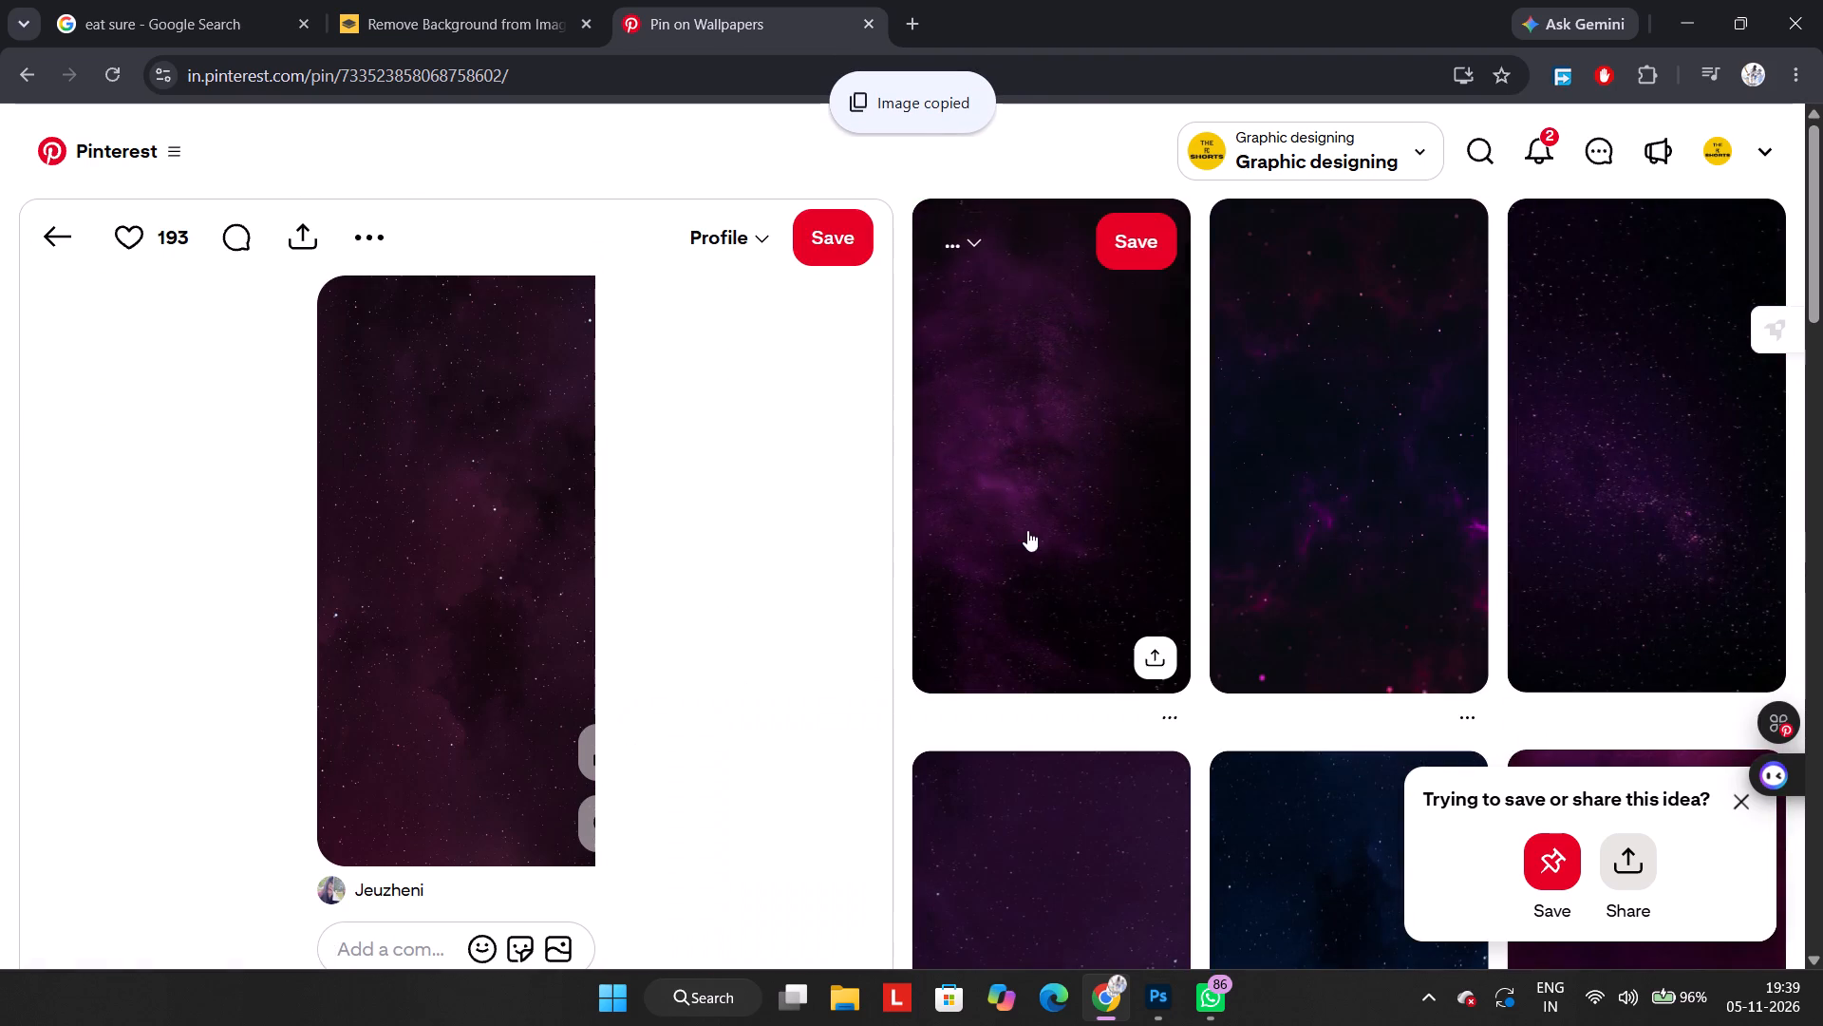
# Paste the copied starry image into the banner document in Photoshop and align it to the canvas's top-left corner at X 0, Y 0.
pyautogui.click(1147, 1001)
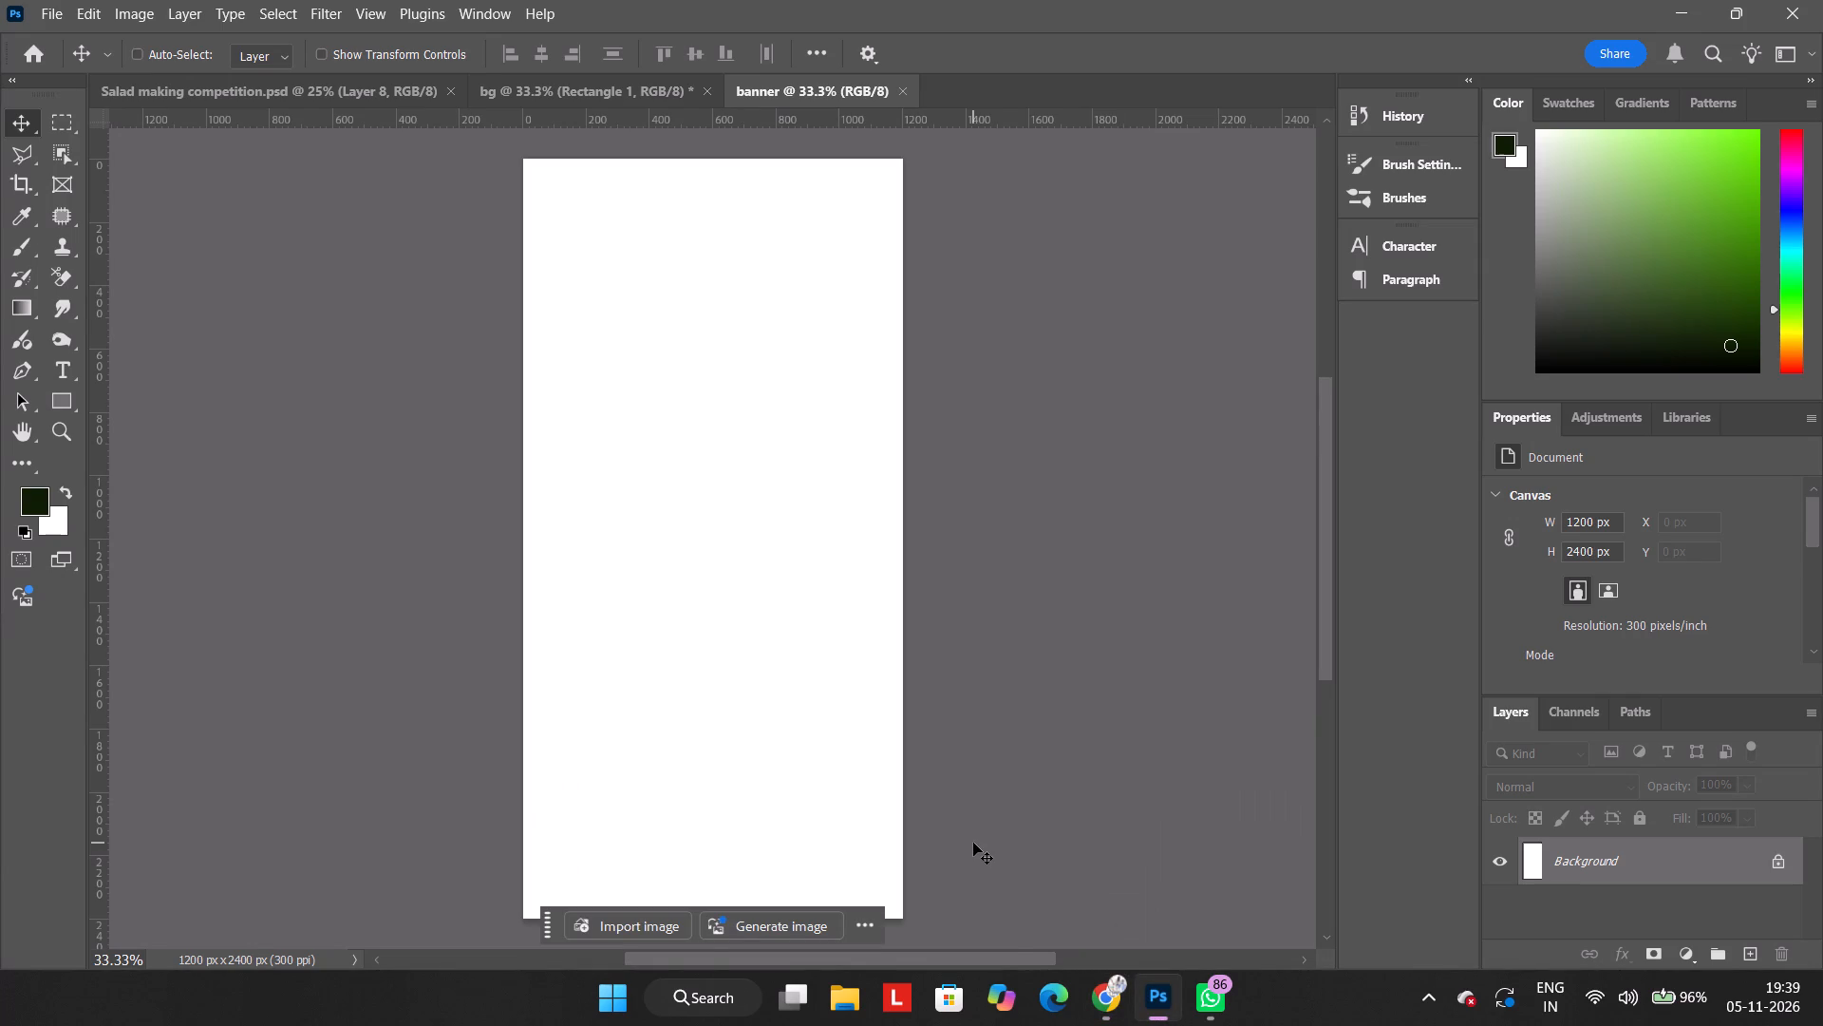
pyautogui.hotkey('ctrl', 'v')
pyautogui.moveTo(700, 422); pyautogui.dragTo(695, 409)
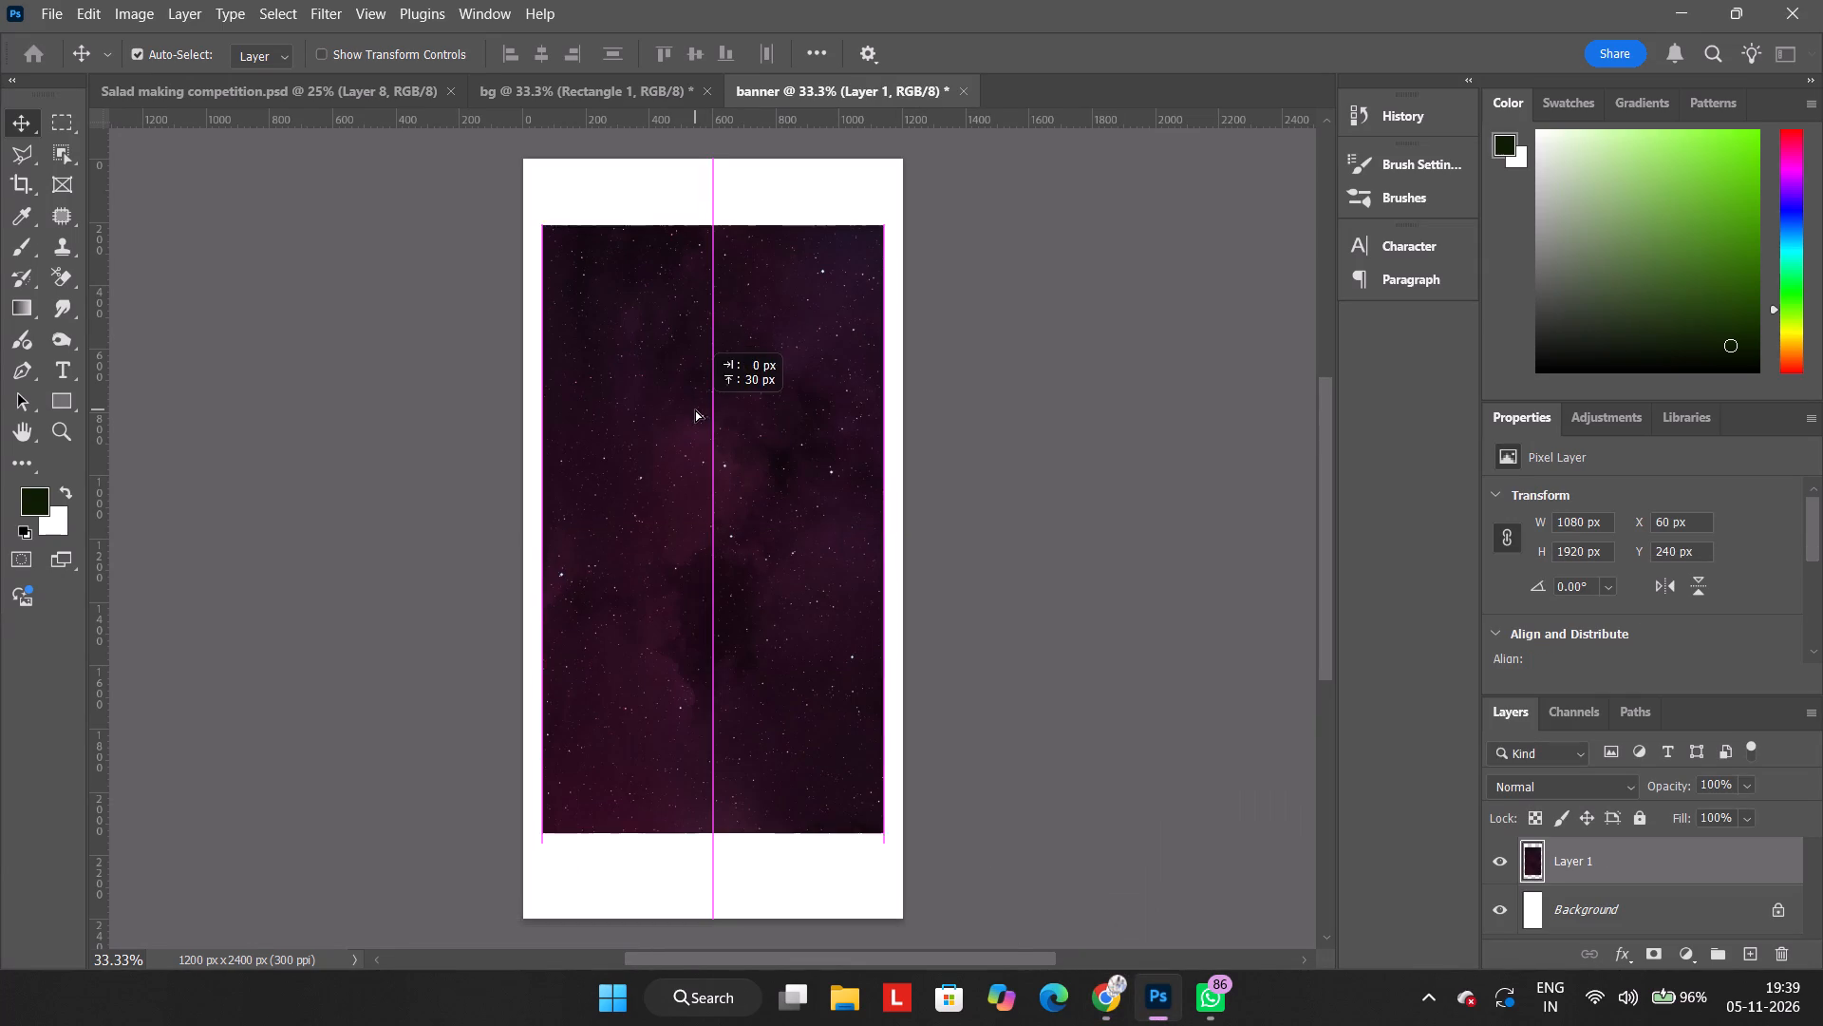
pyautogui.moveTo(695, 409); pyautogui.dragTo(684, 358)
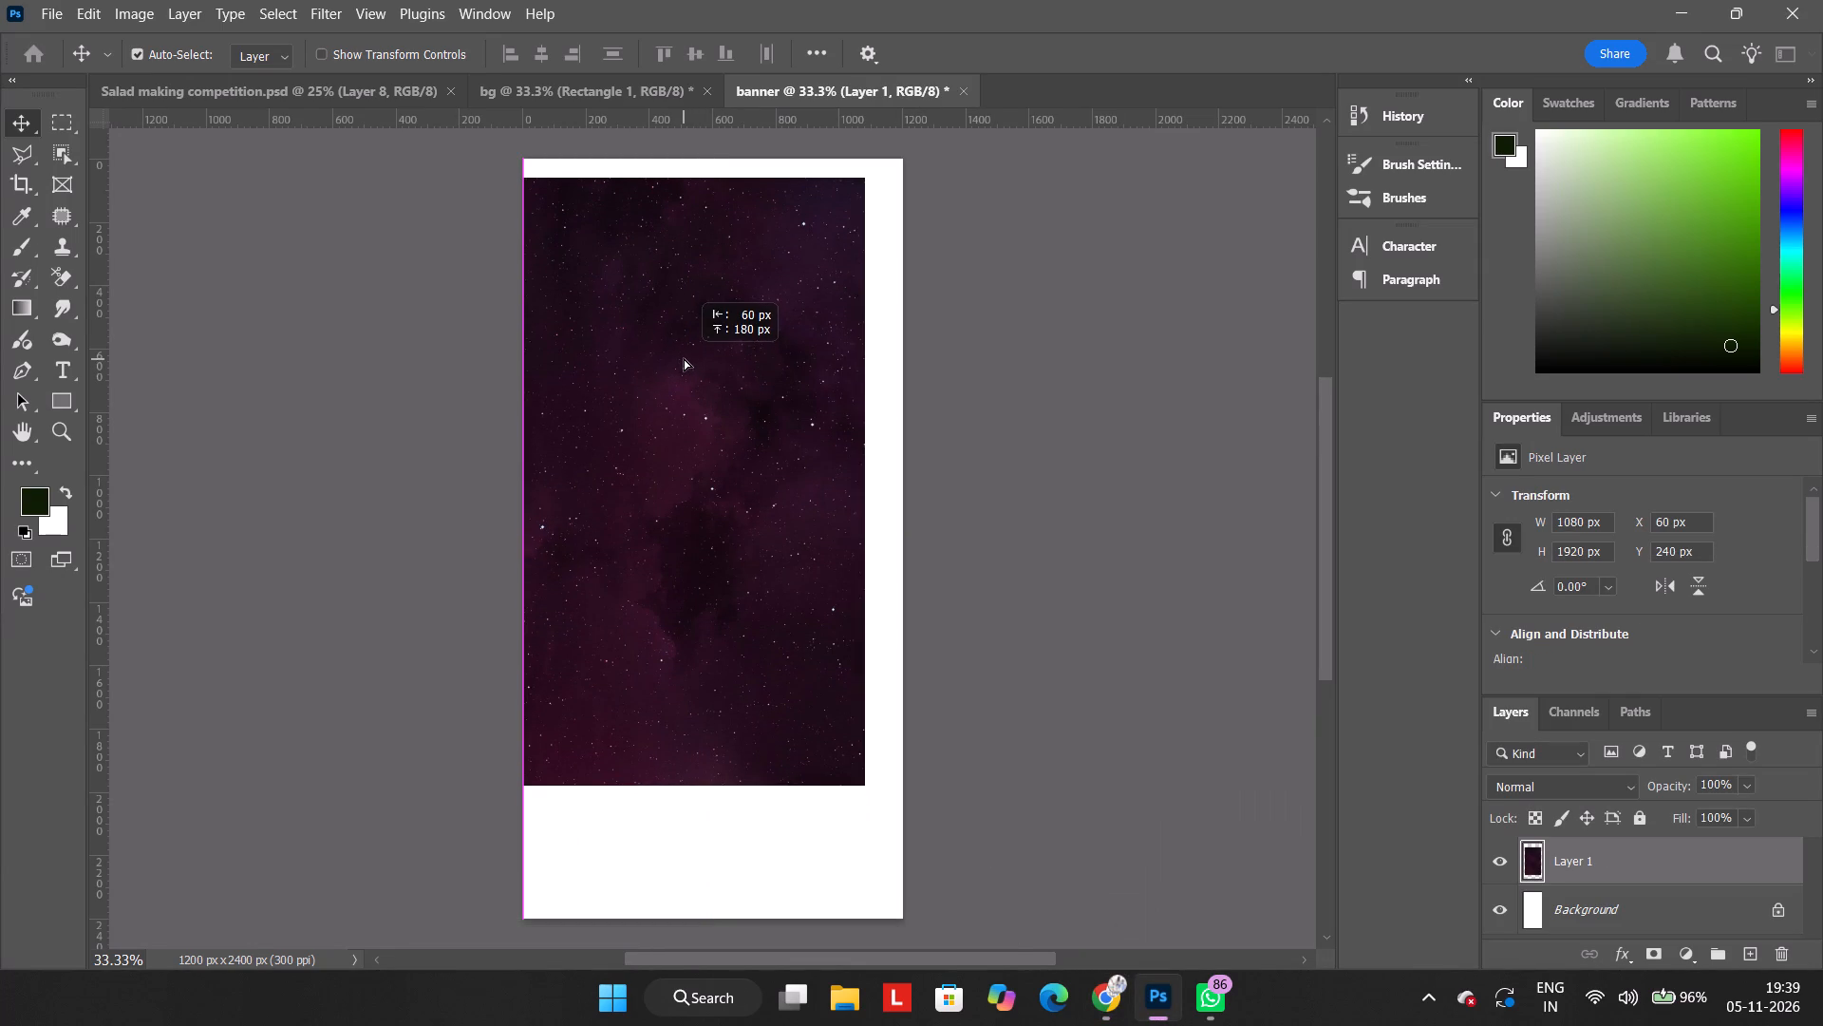
pyautogui.moveTo(684, 358); pyautogui.dragTo(681, 347)
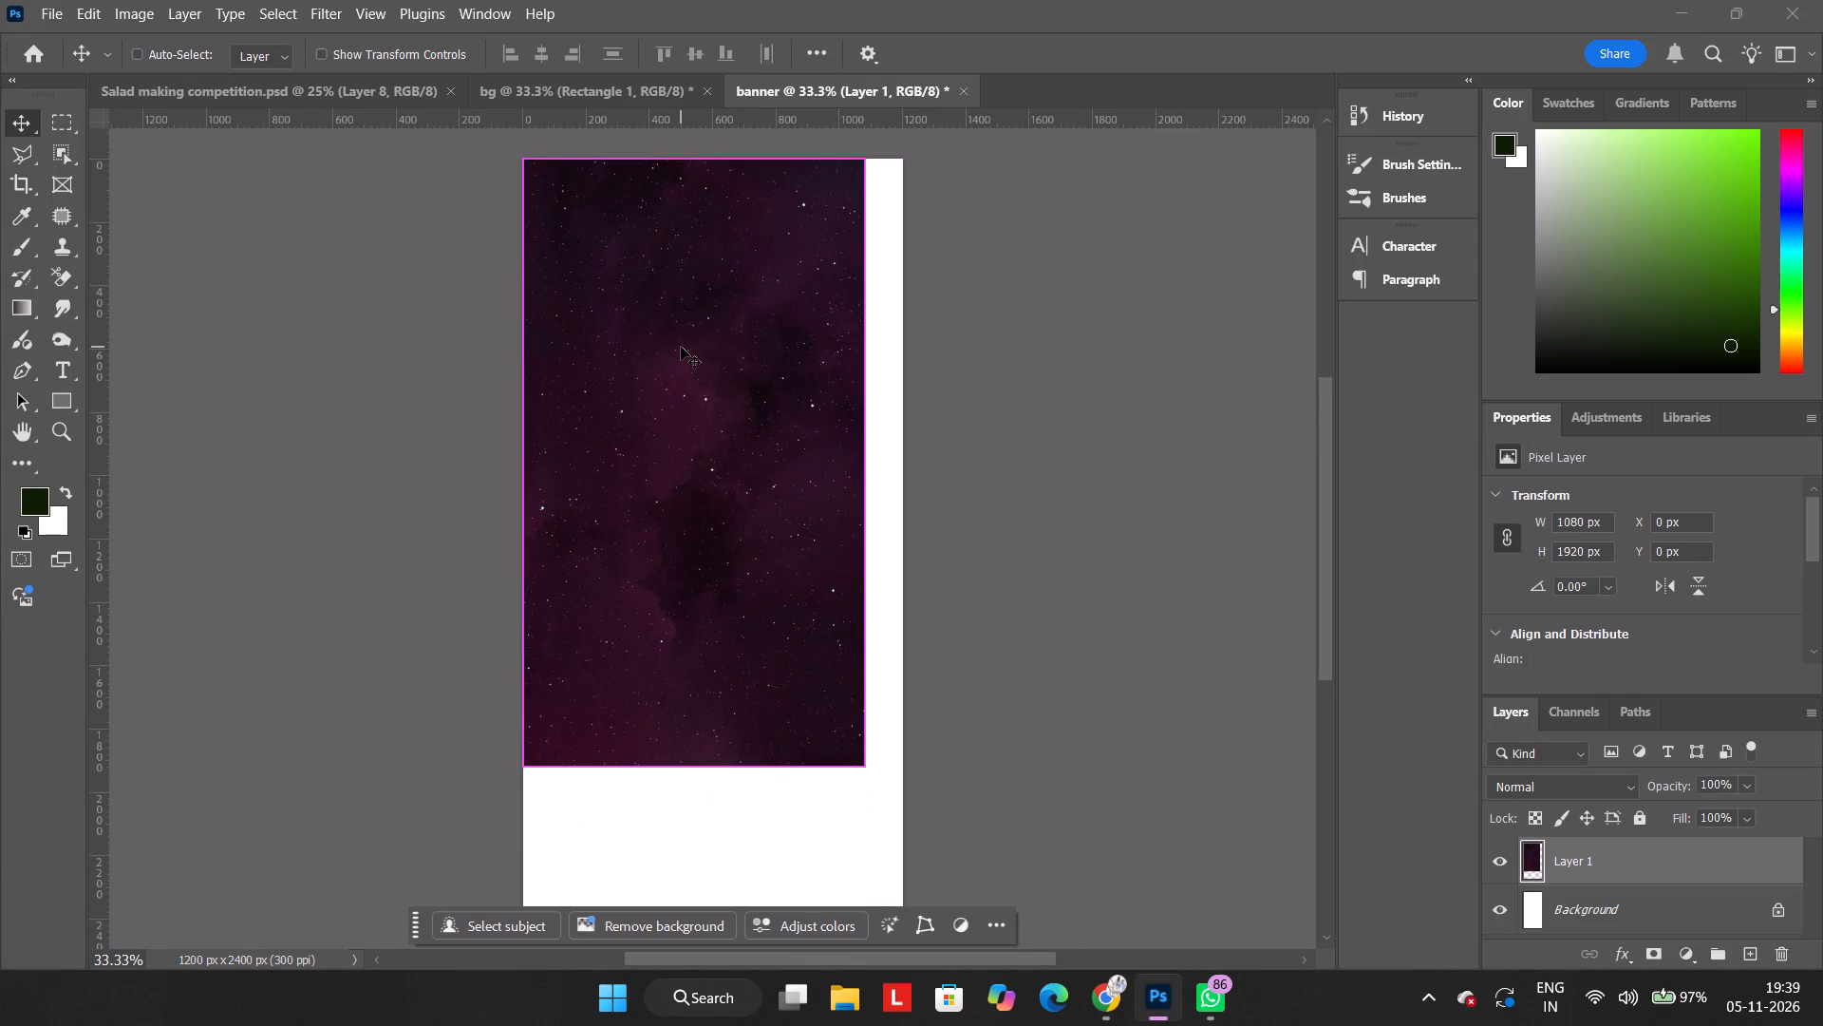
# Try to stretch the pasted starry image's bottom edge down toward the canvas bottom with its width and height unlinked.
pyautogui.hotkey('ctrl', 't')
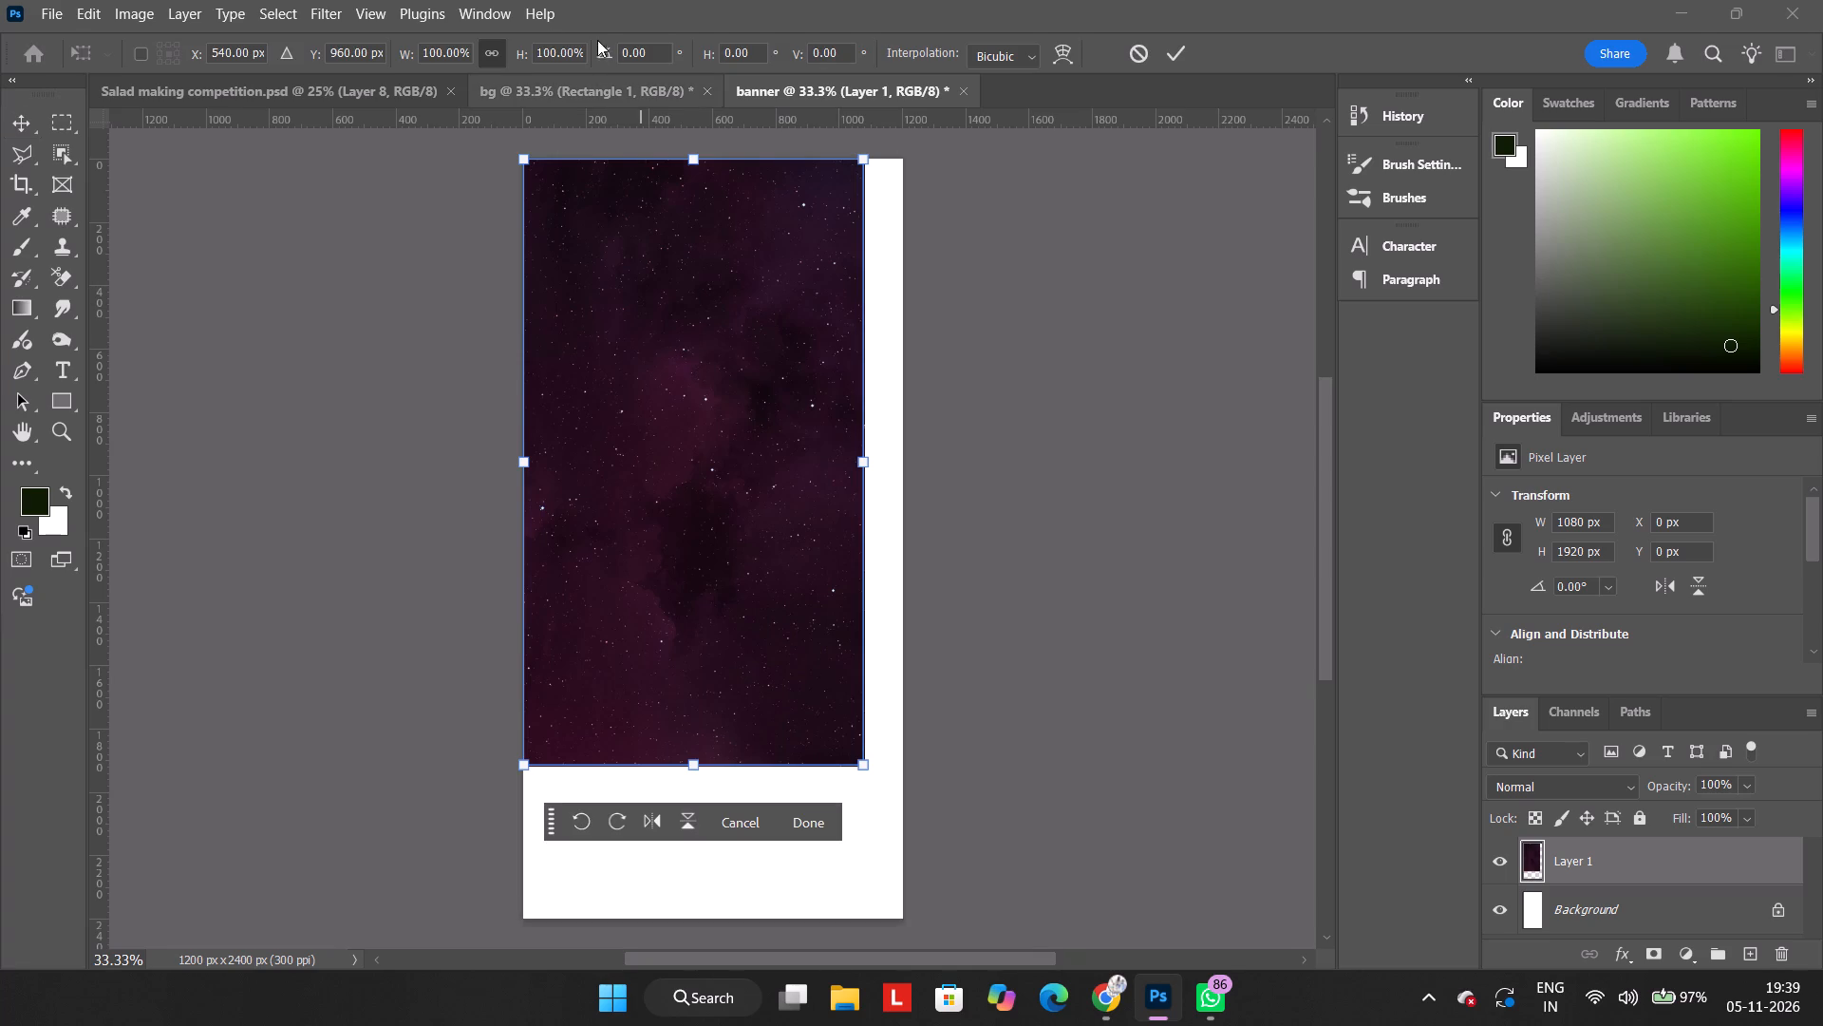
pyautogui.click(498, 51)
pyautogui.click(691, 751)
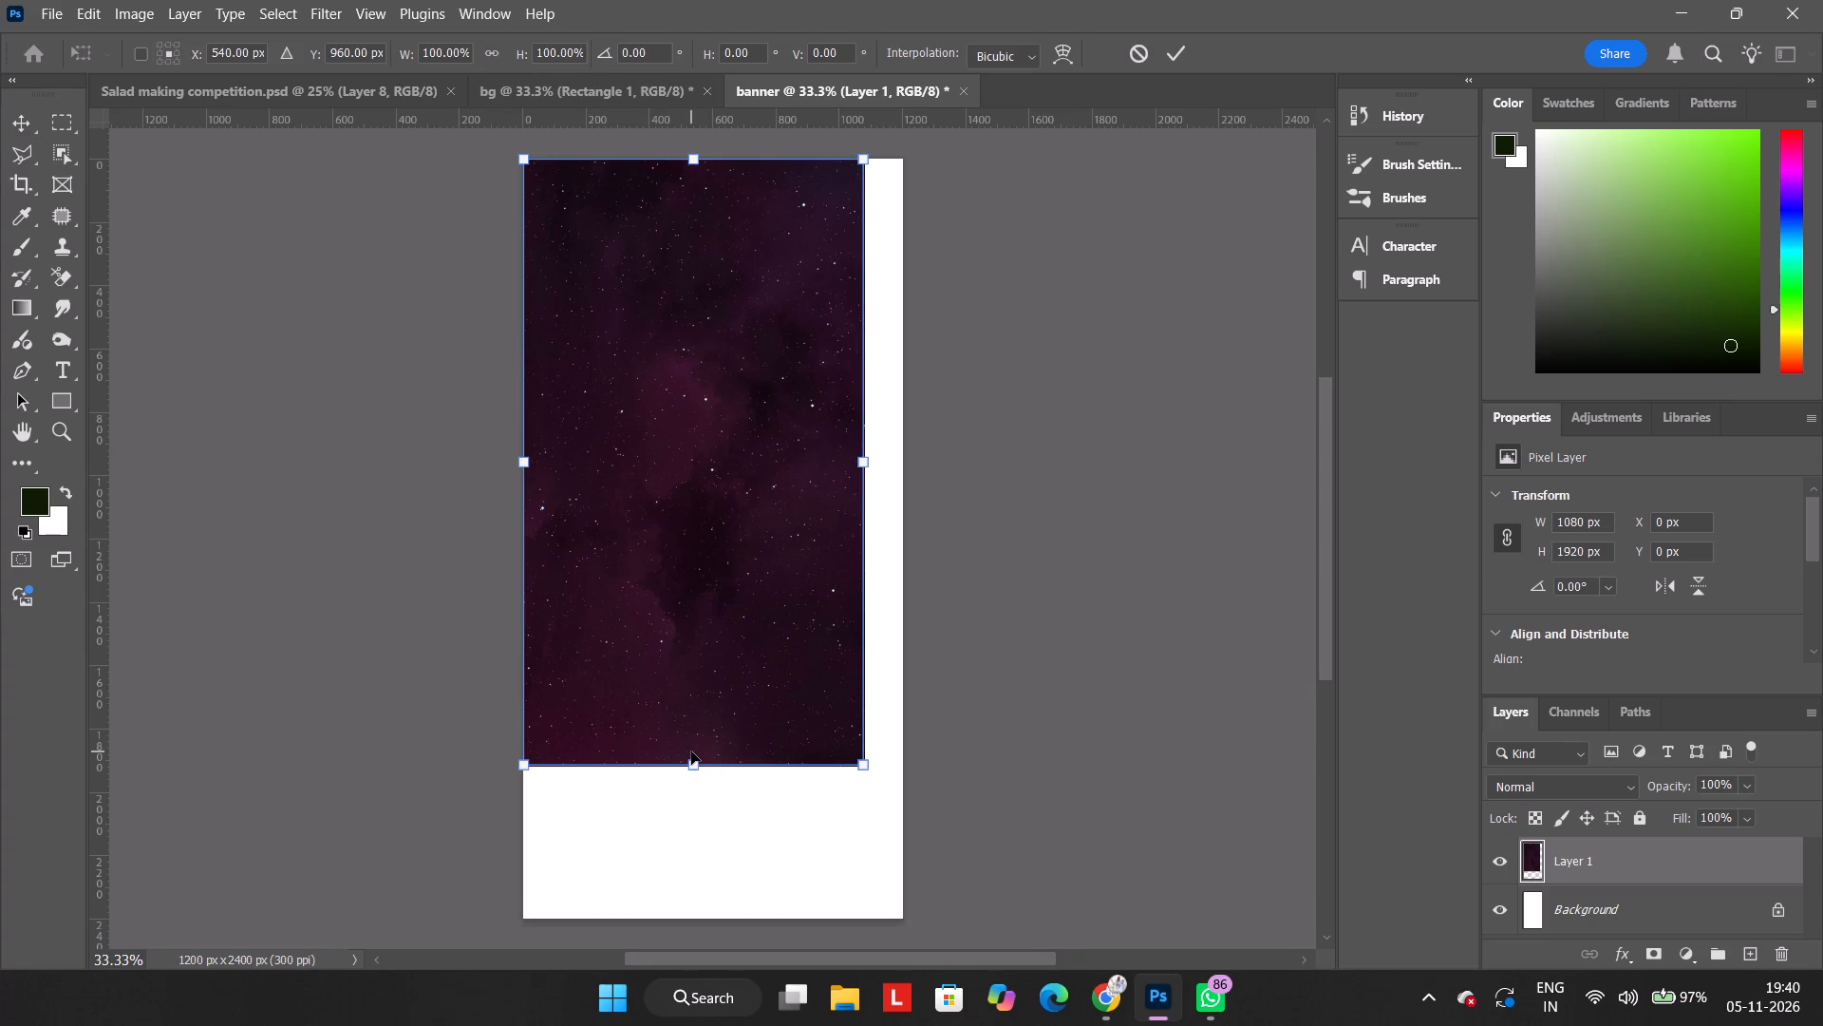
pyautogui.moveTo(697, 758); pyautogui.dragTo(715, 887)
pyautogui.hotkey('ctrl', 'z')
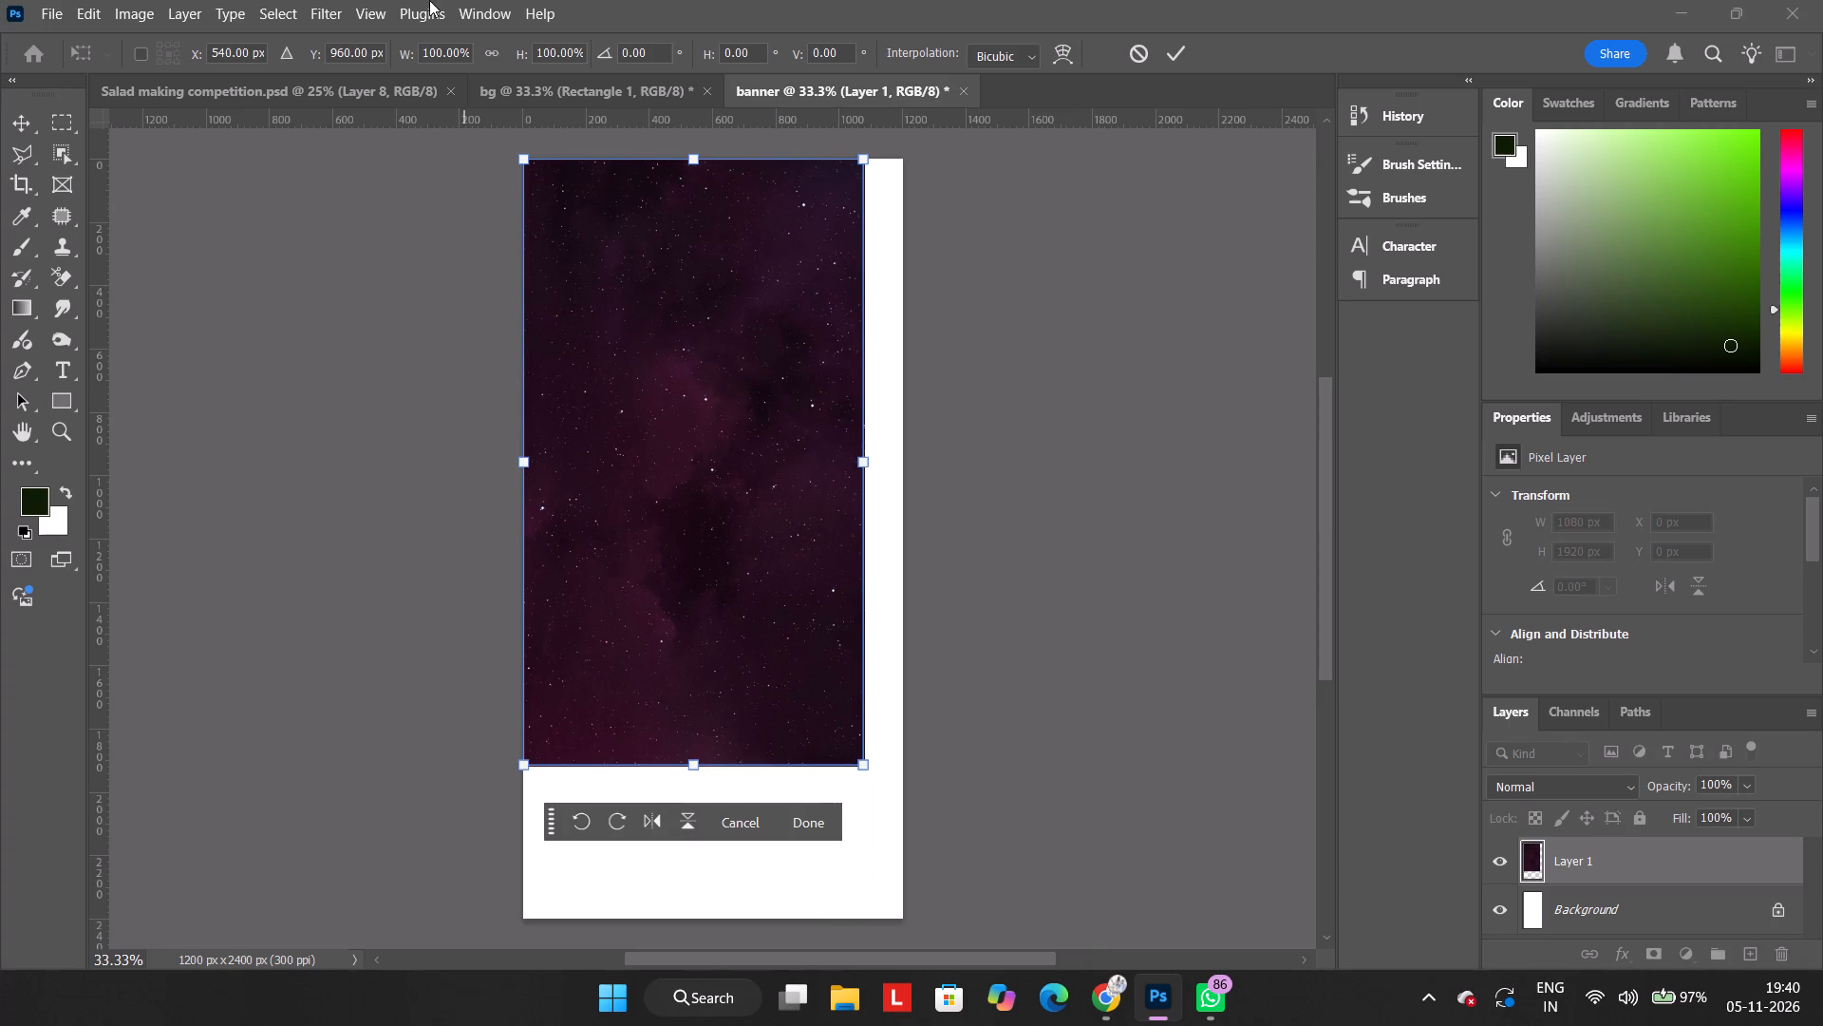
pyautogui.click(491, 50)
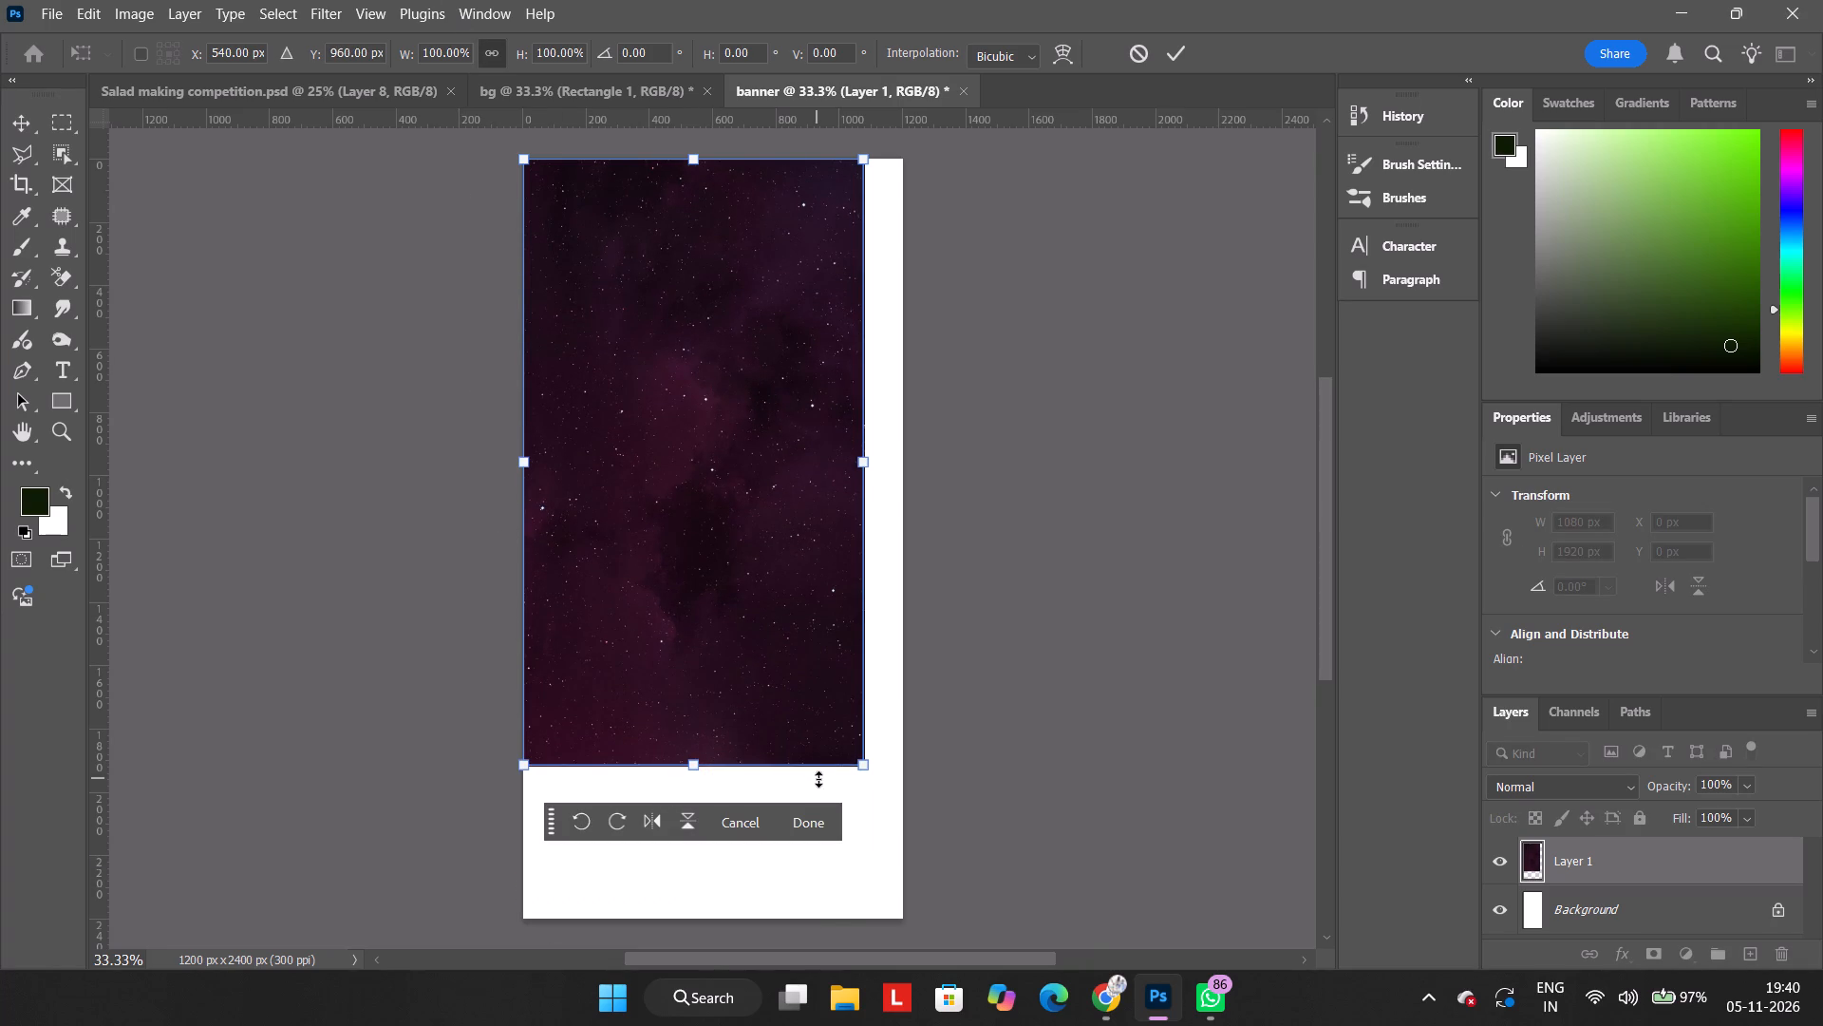
# Scale the starry image proportionally from its top-left corner to about 1354 x 2406 px, covering the whole banner canvas.
pyautogui.moveTo(869, 769); pyautogui.dragTo(915, 913)
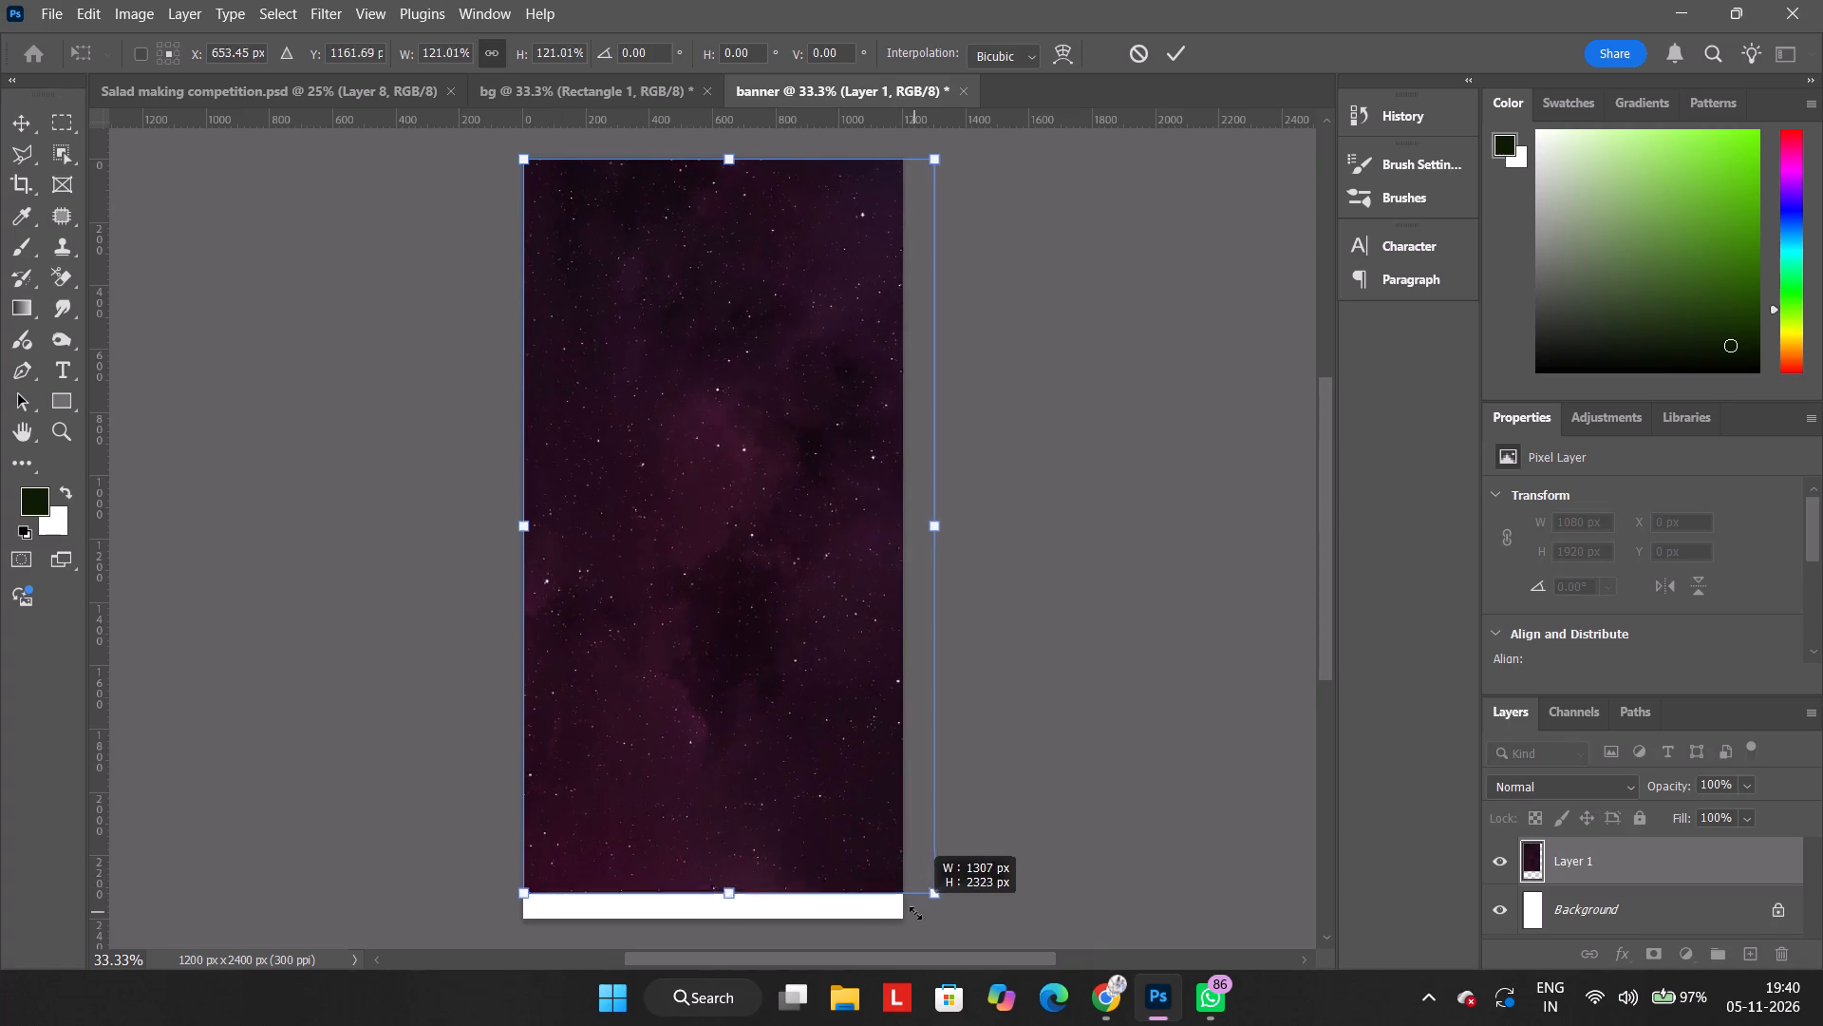
pyautogui.moveTo(915, 913); pyautogui.dragTo(953, 863)
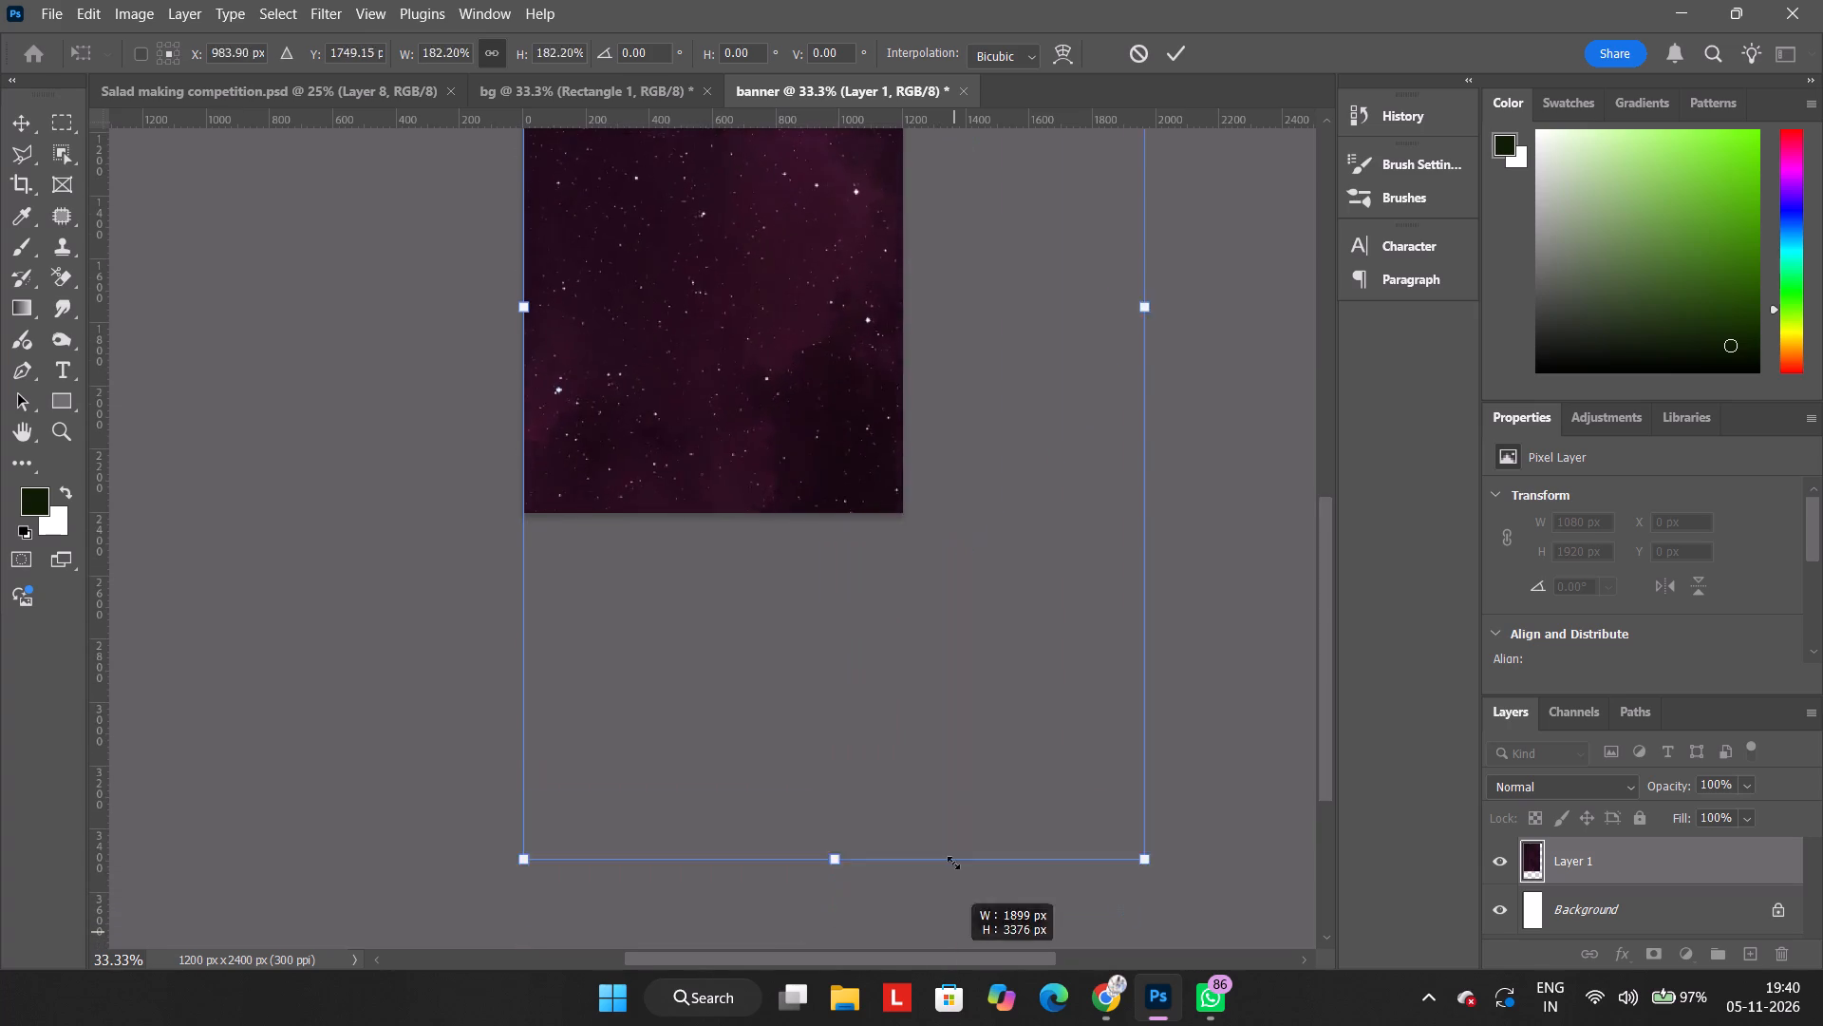
pyautogui.moveTo(953, 863); pyautogui.dragTo(878, 560)
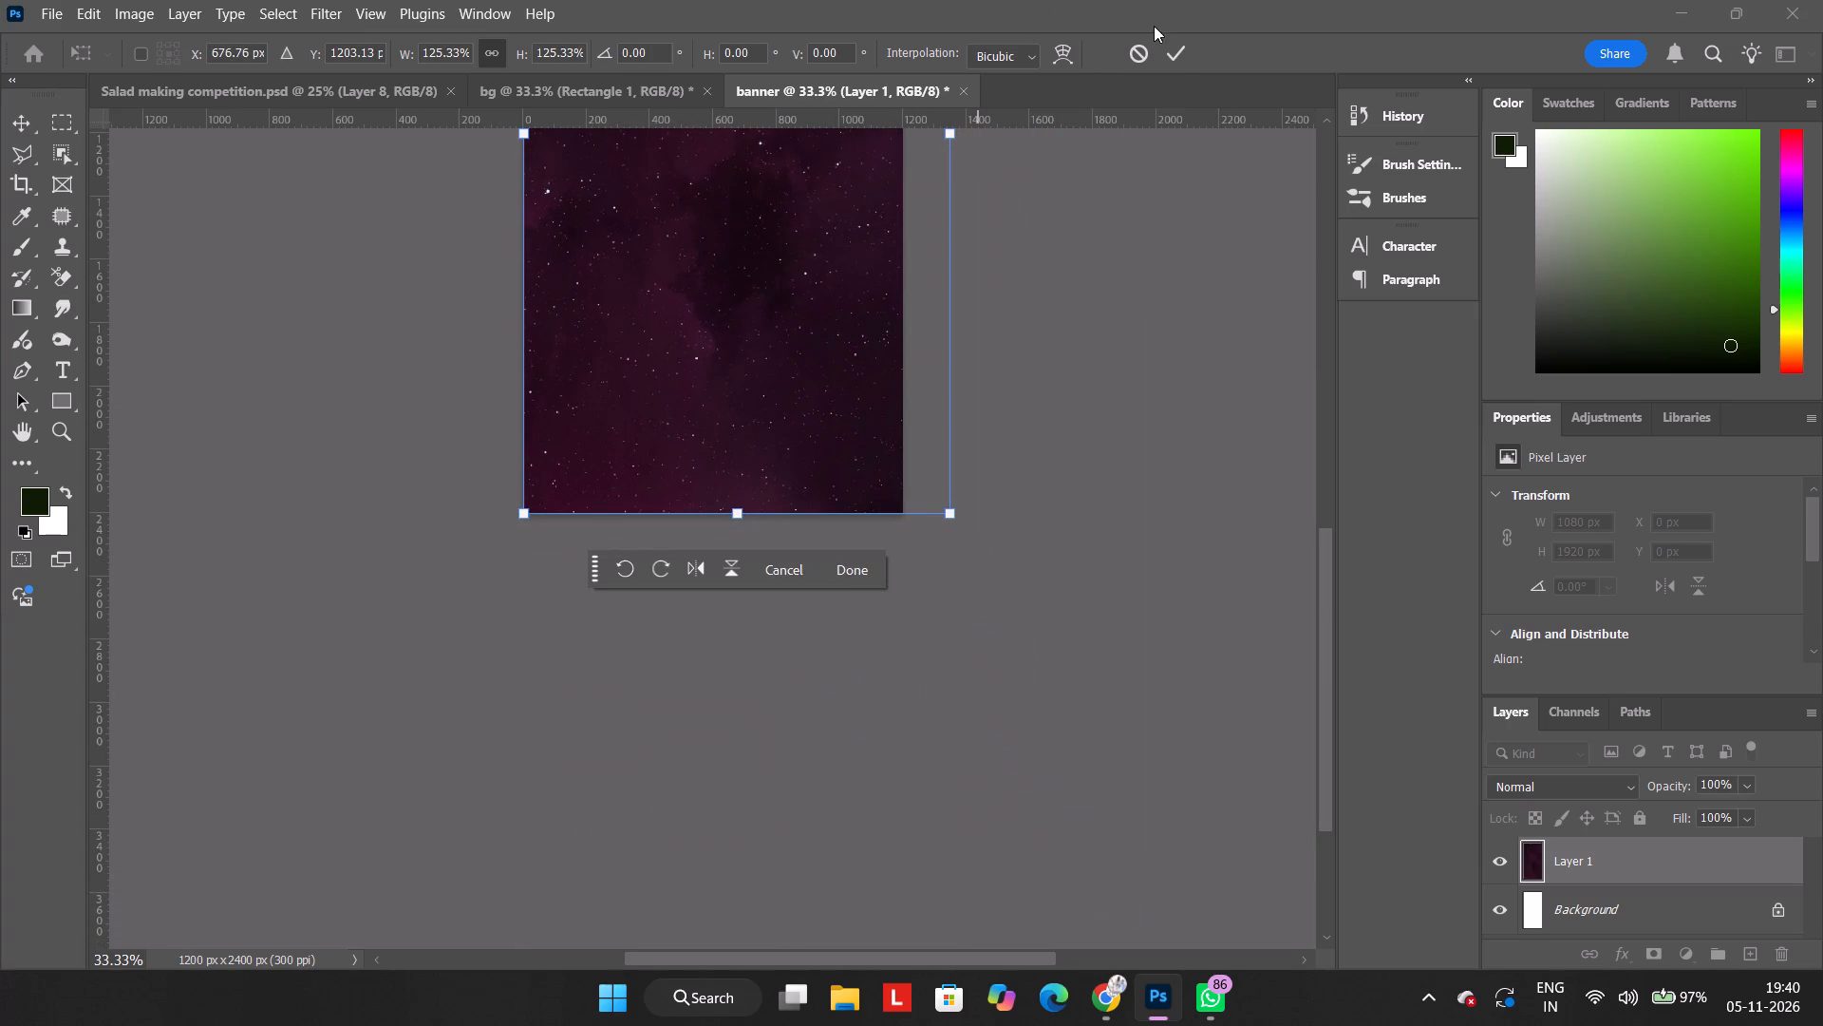
pyautogui.click(1166, 42)
pyautogui.scroll(4, 859, 225)
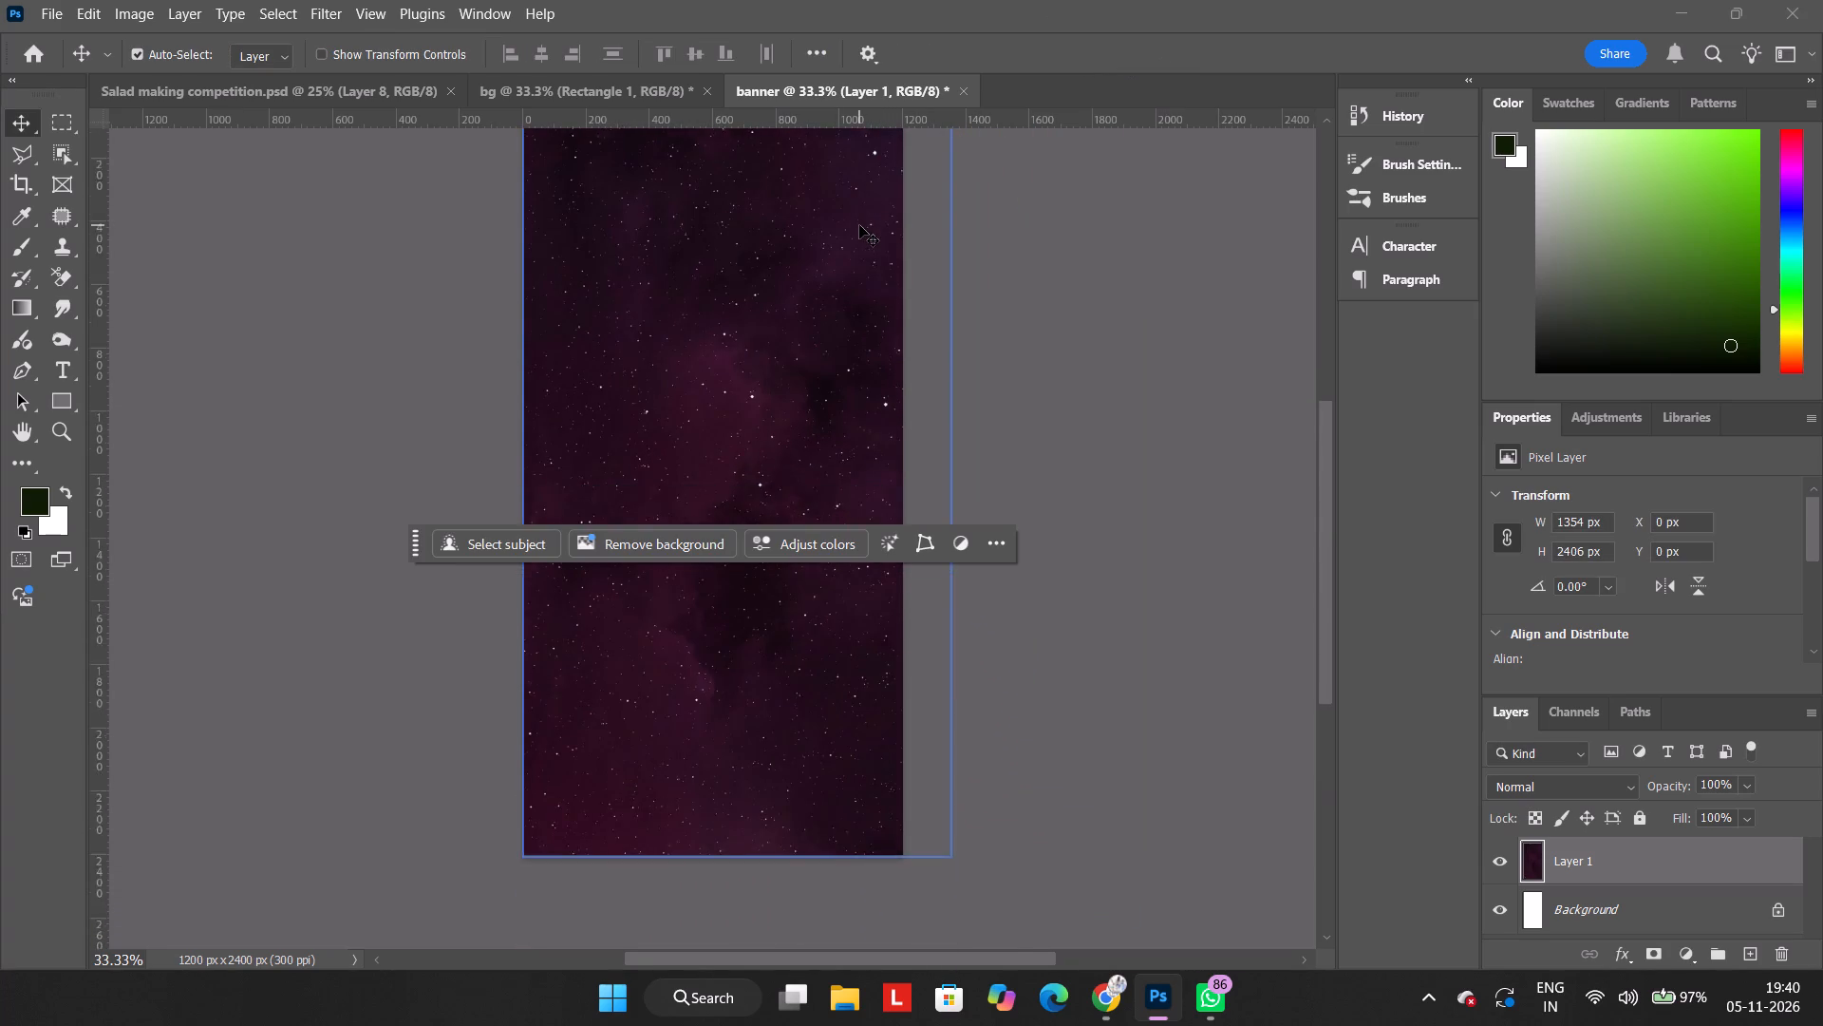
pyautogui.scroll(1, 859, 225)
pyautogui.scroll(-1, 859, 225)
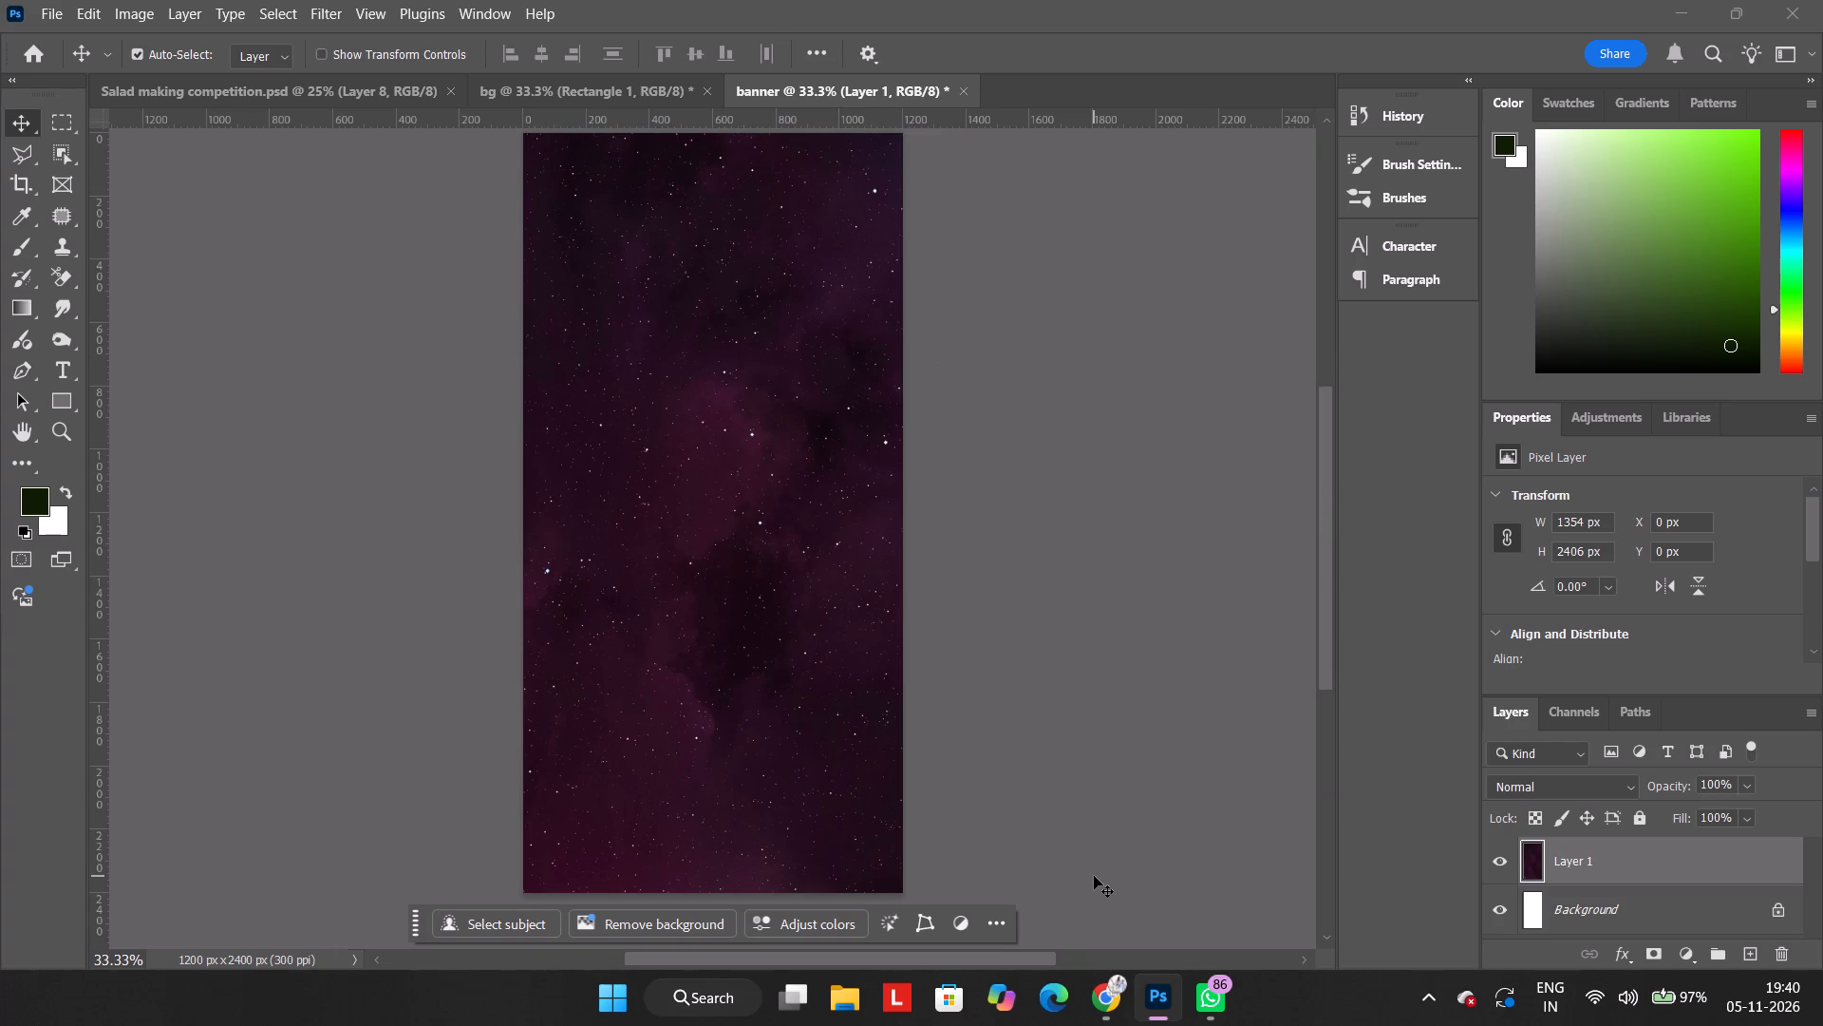
# Switch to Chrome, to the open Pinterest pin of the starry sky.
pyautogui.click(1118, 981)
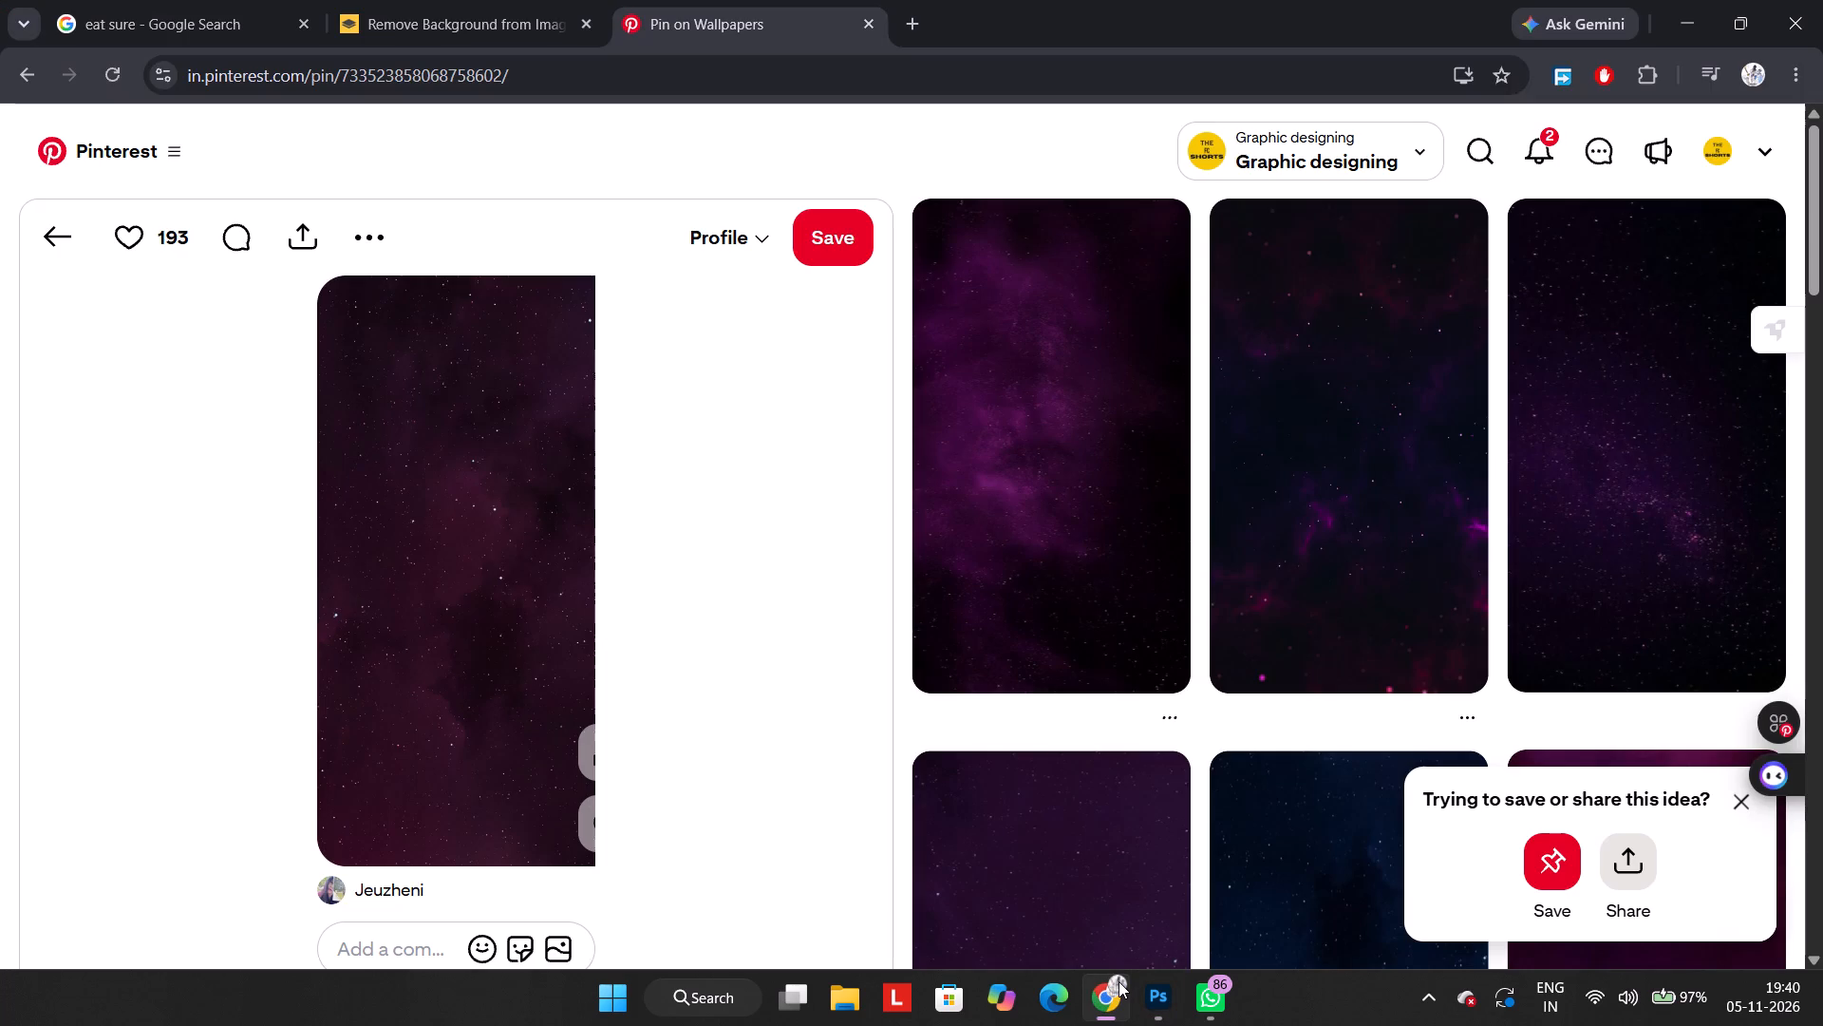
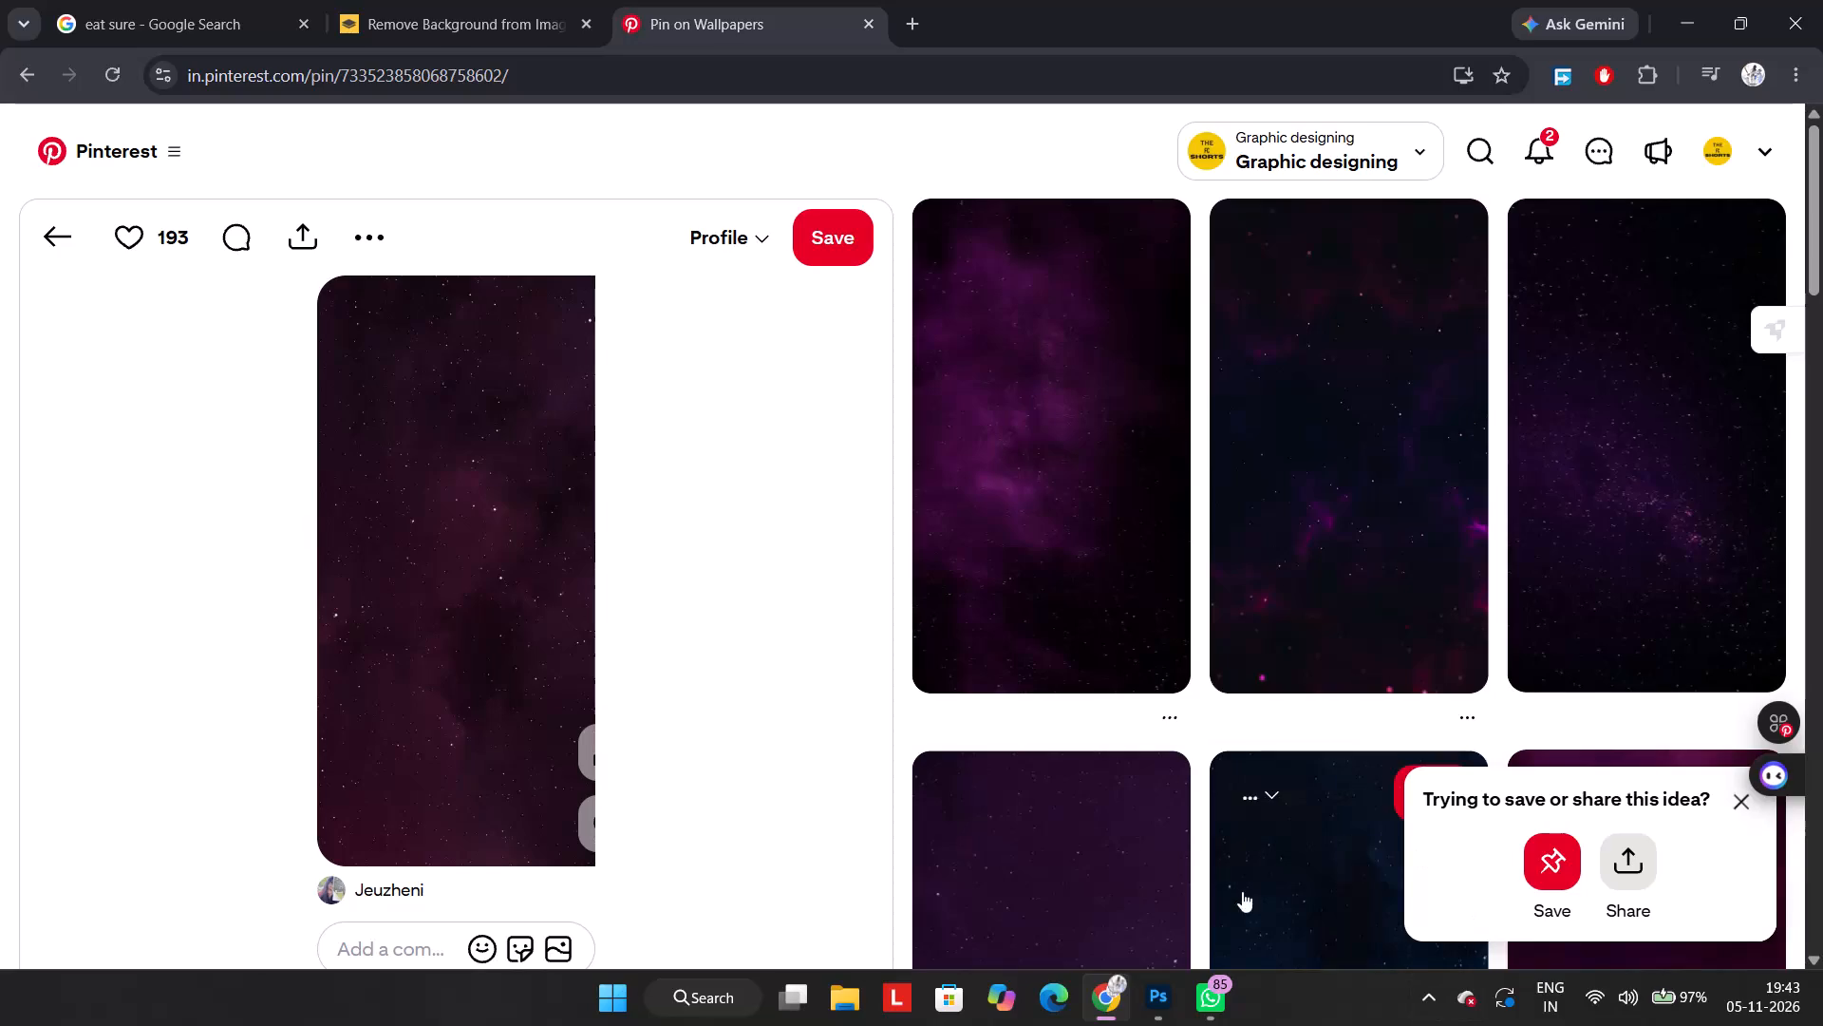
# Switch back to Photoshop and close the banner document with the starry background without saving its changes.
pyautogui.click(1169, 993)
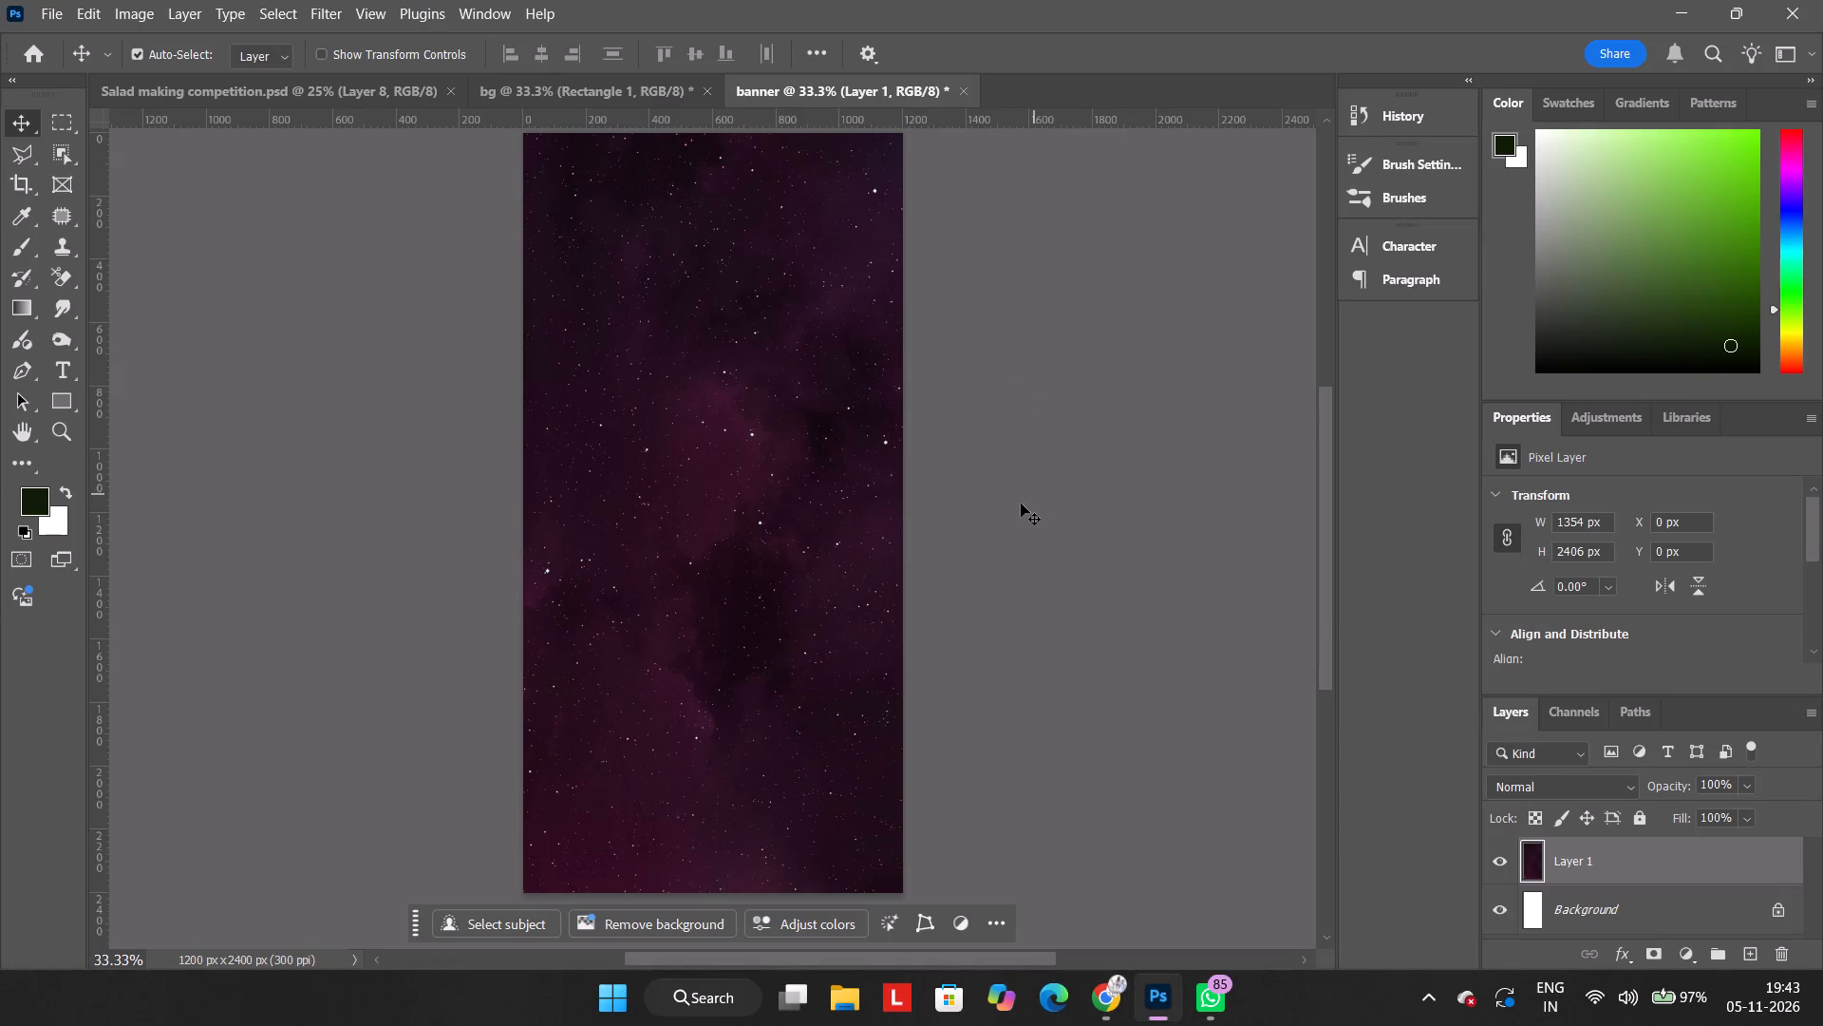
pyautogui.scroll(1, 1021, 503)
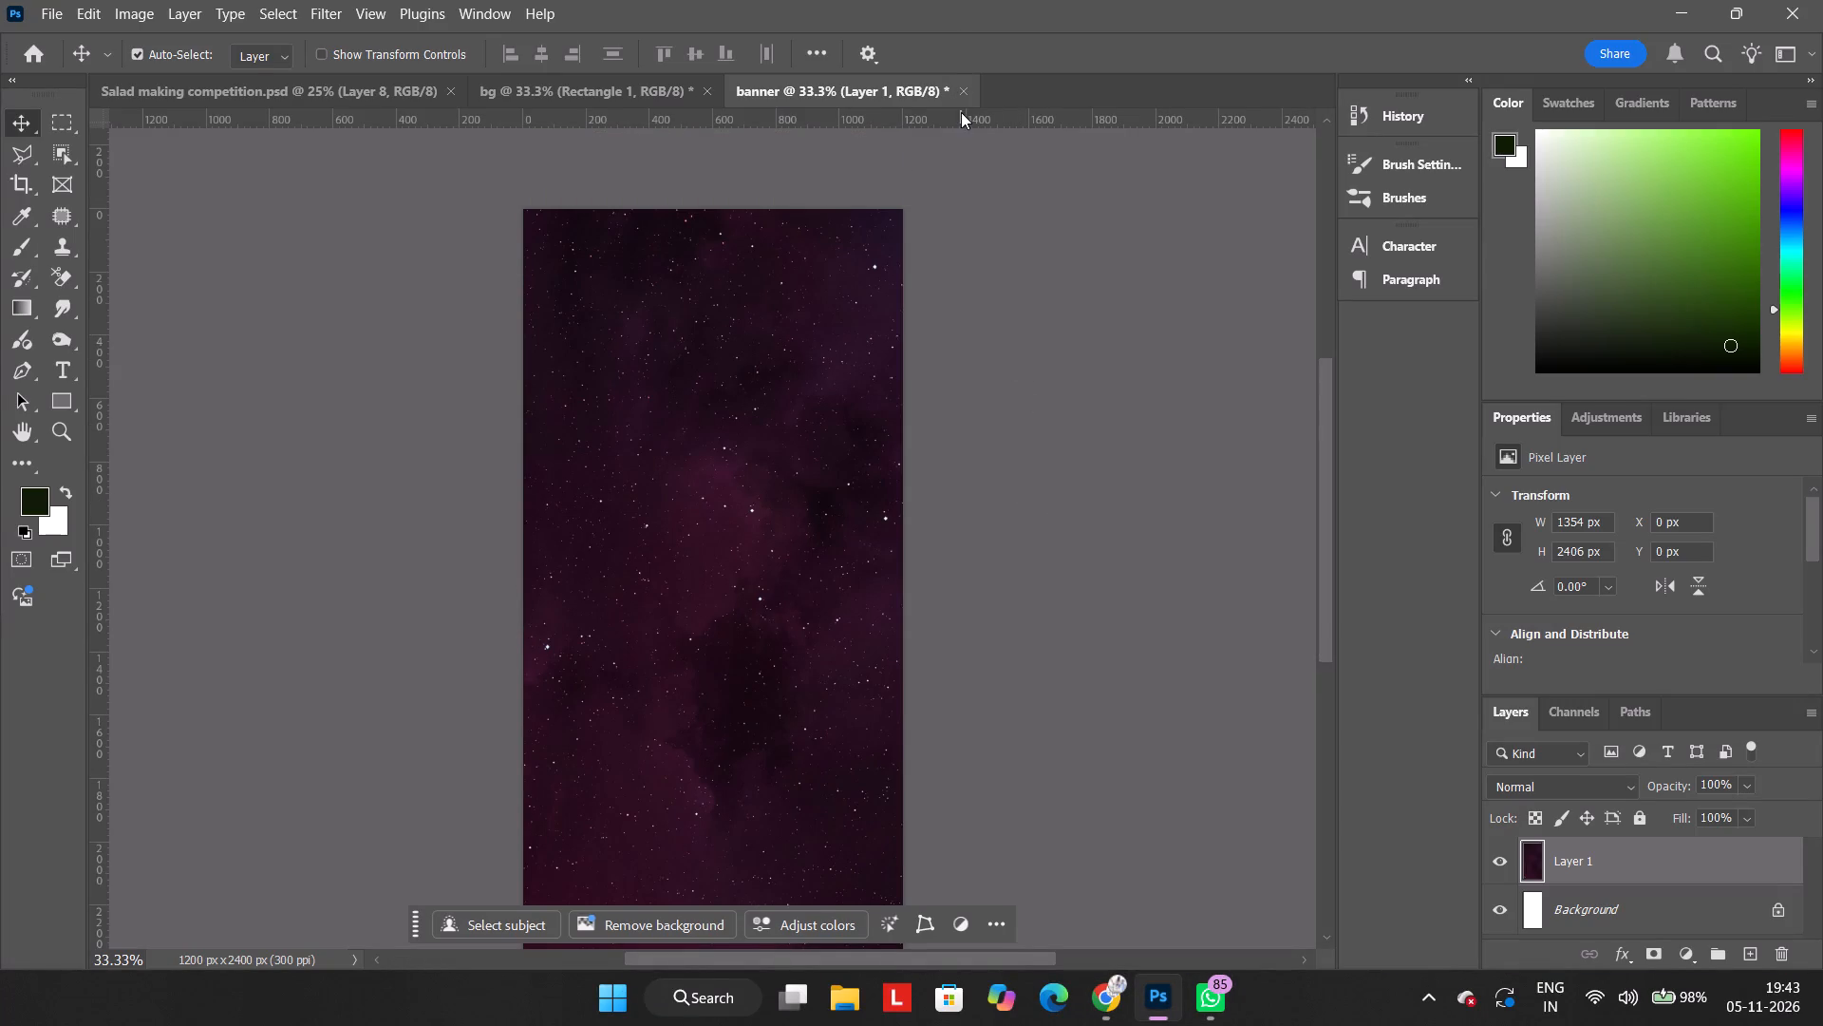
pyautogui.click(967, 85)
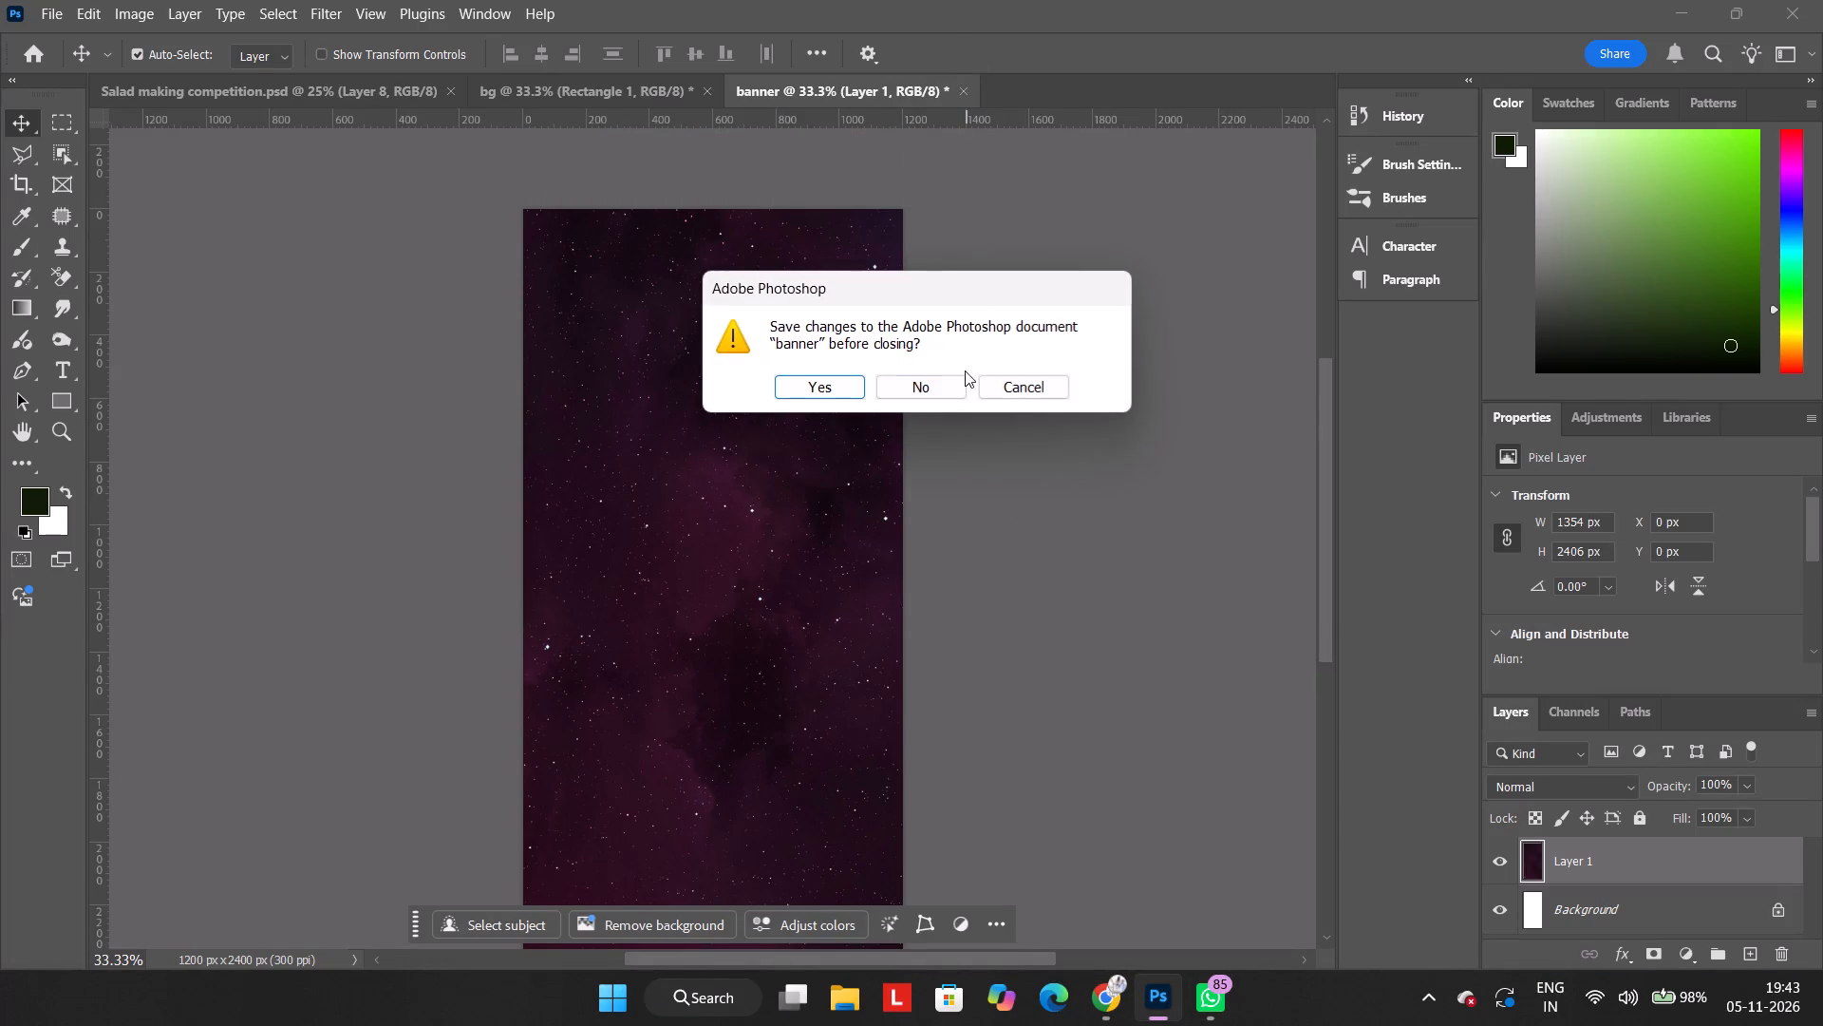
pyautogui.click(942, 386)
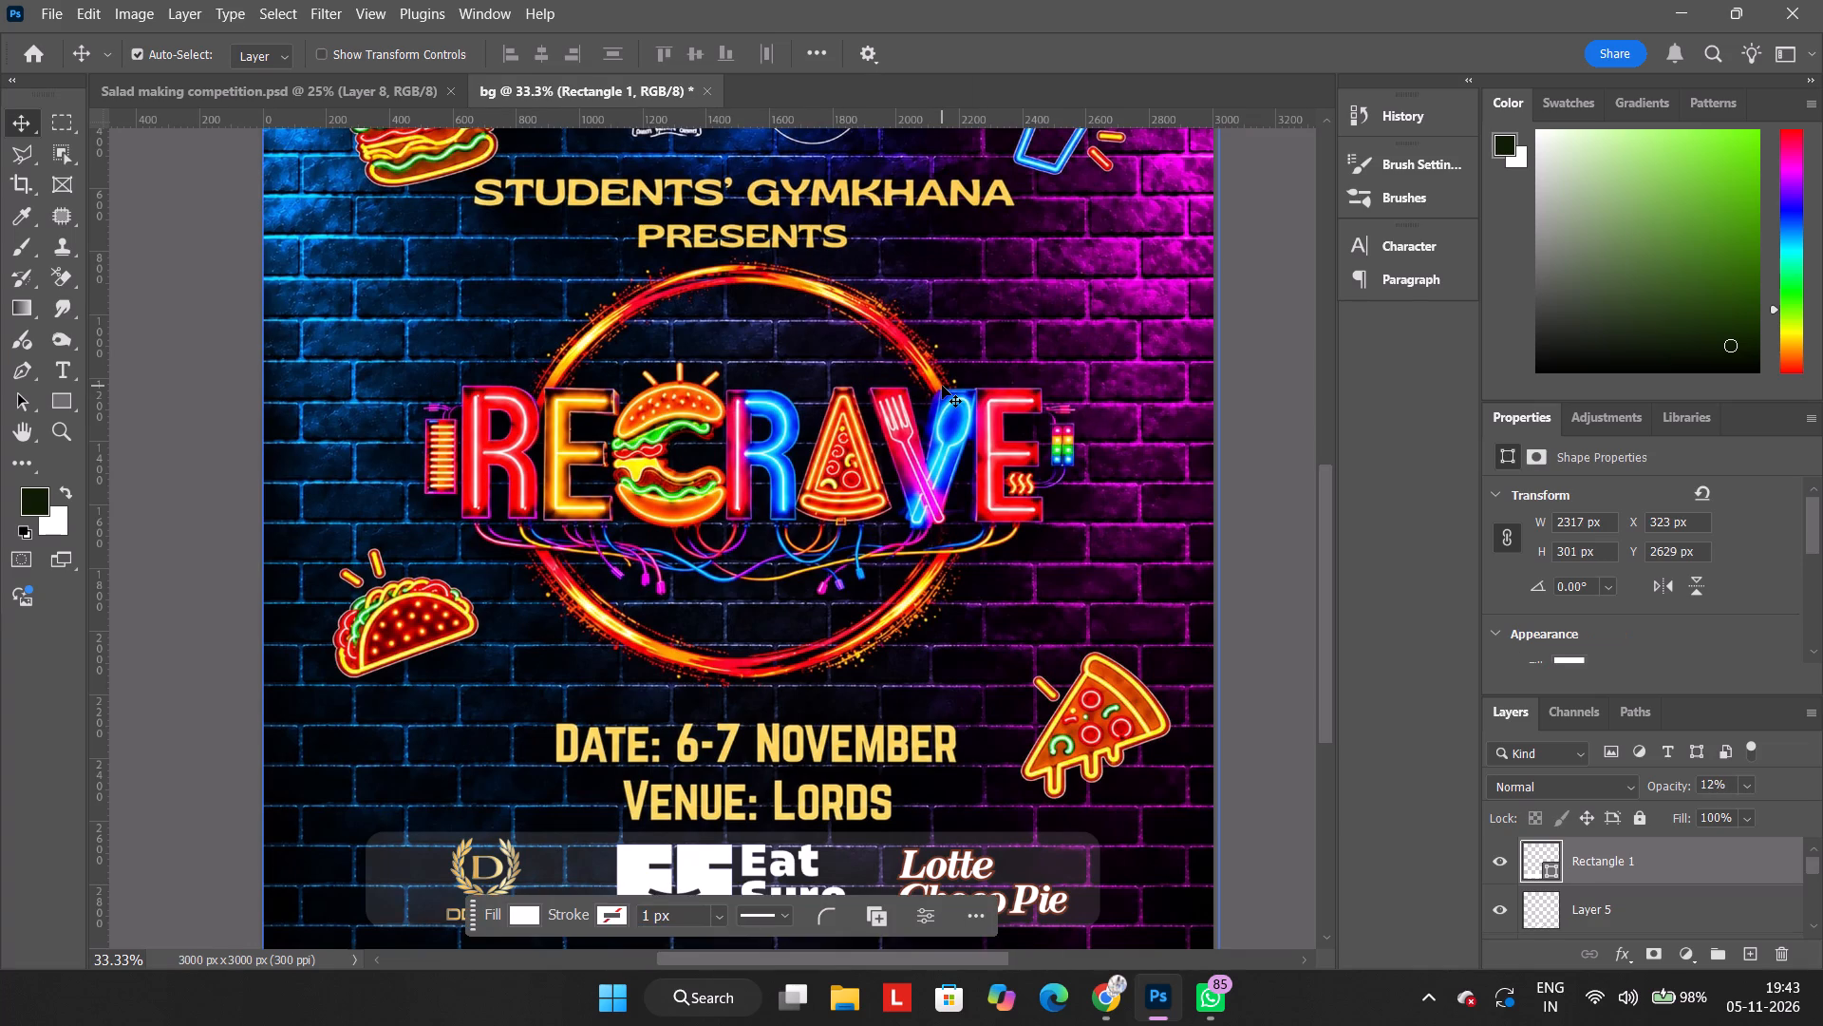
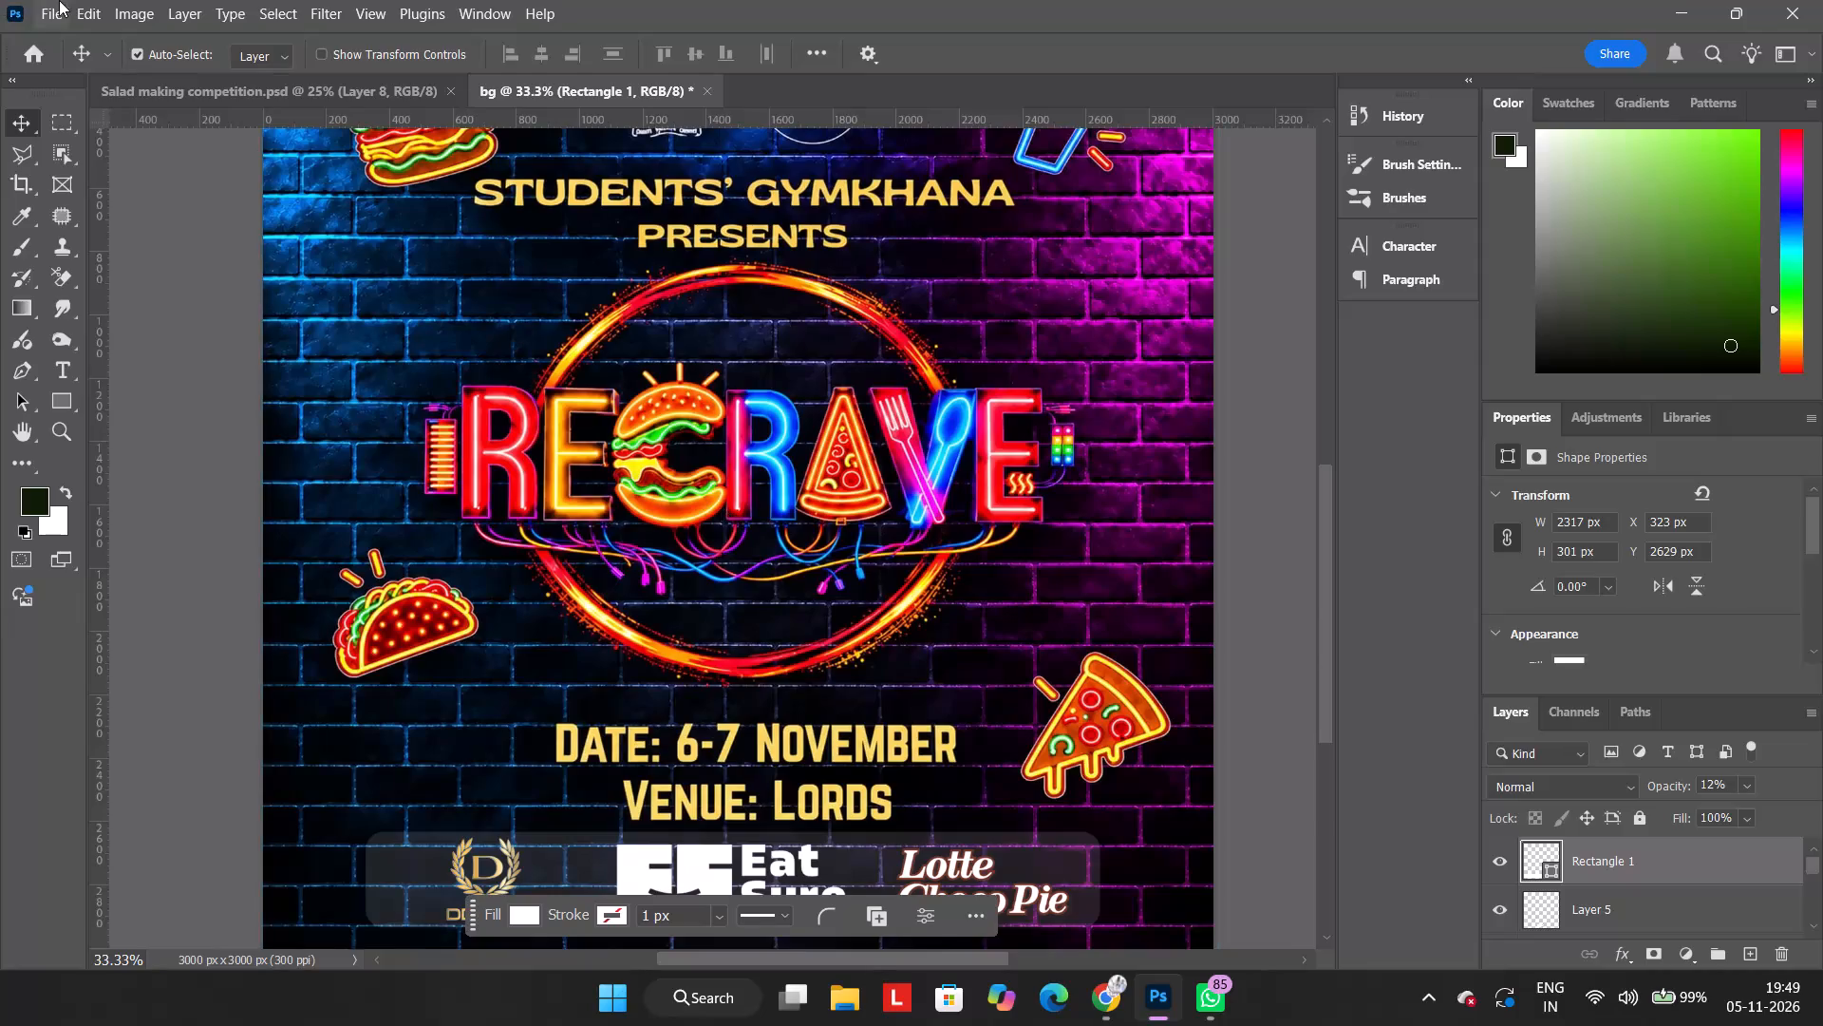
# Create a new document named banner, 20 inches wide by 2 inches high at 300 pixels/inch, with a white background.
pyautogui.click(59, 0)
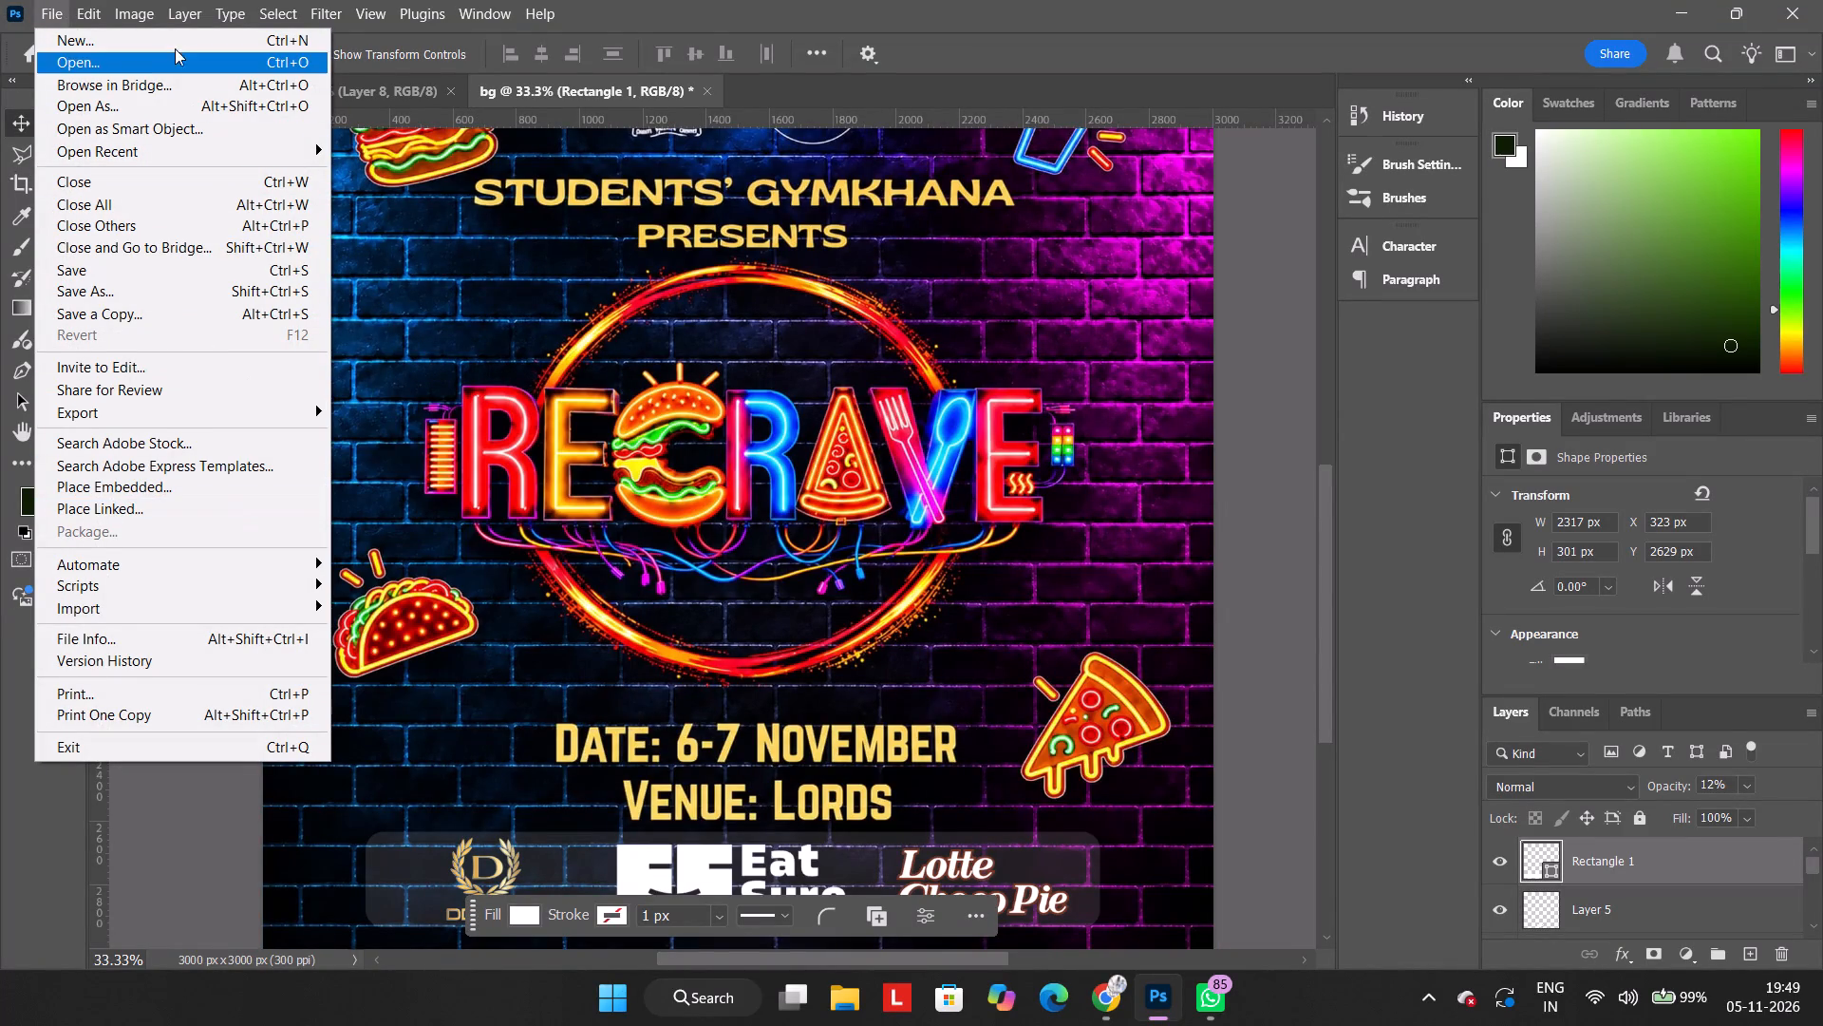
pyautogui.click(90, 34)
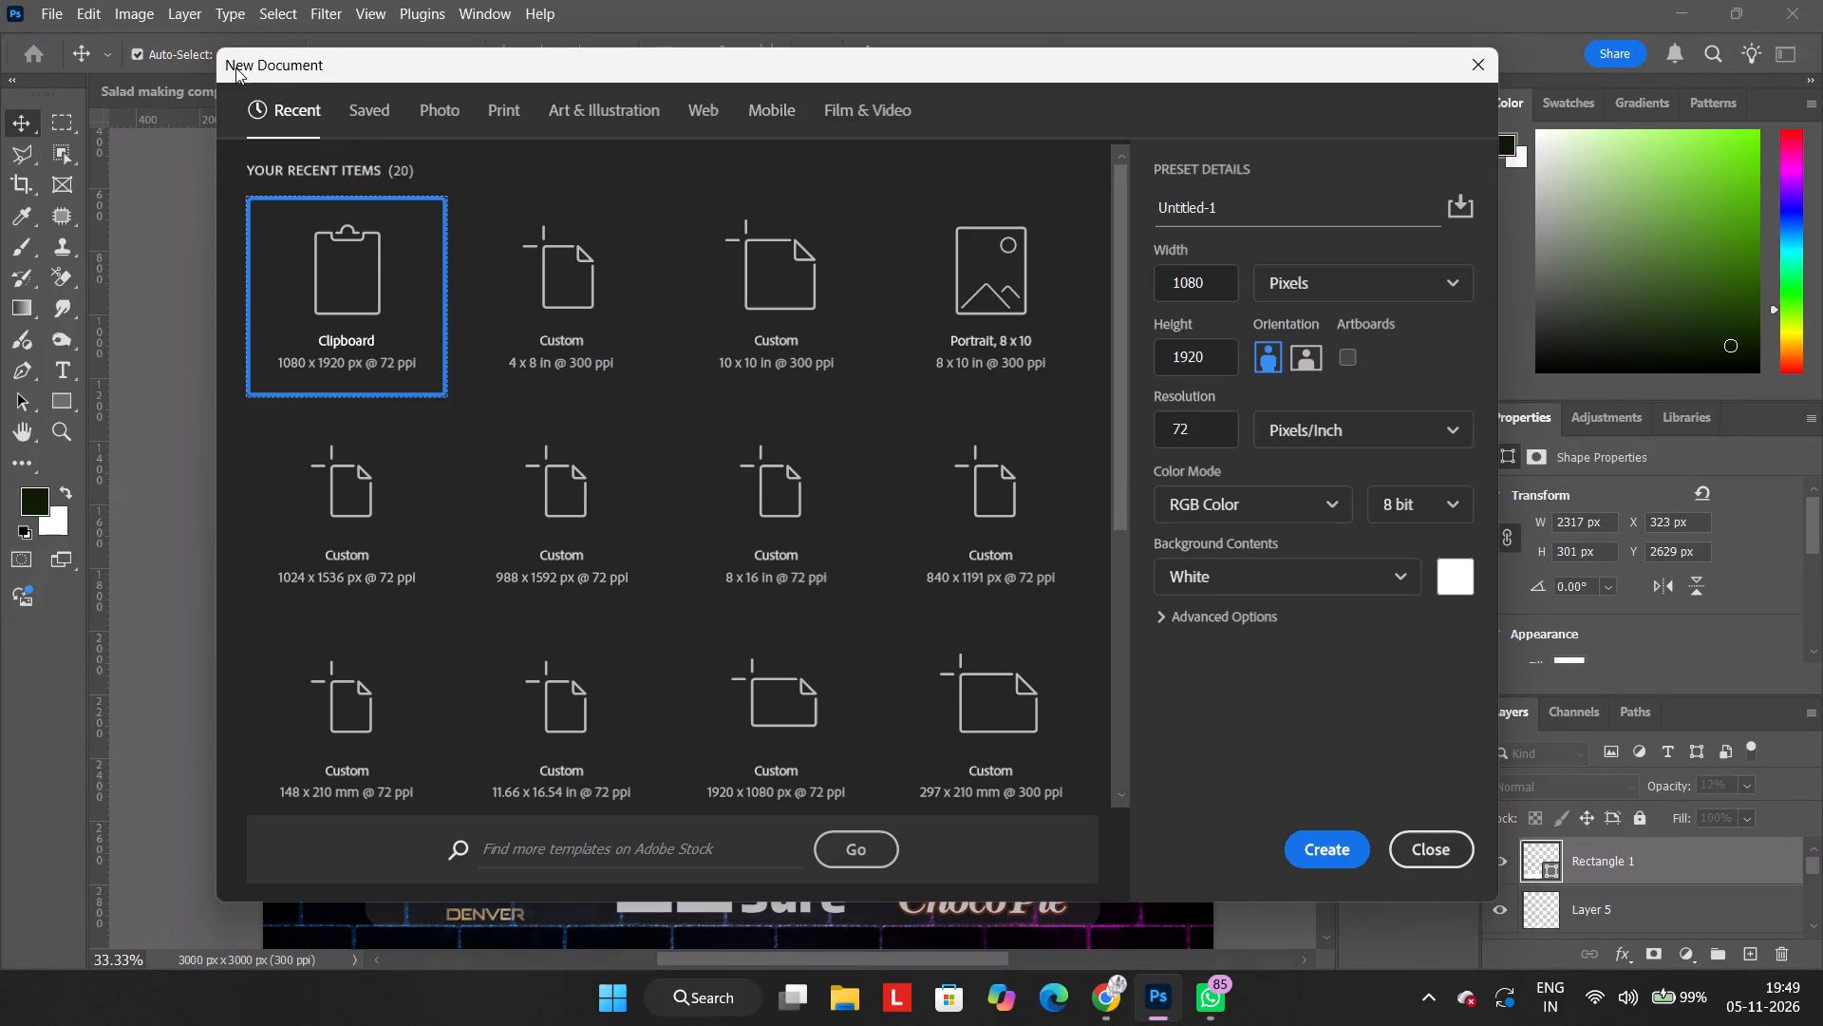
pyautogui.click(786, 361)
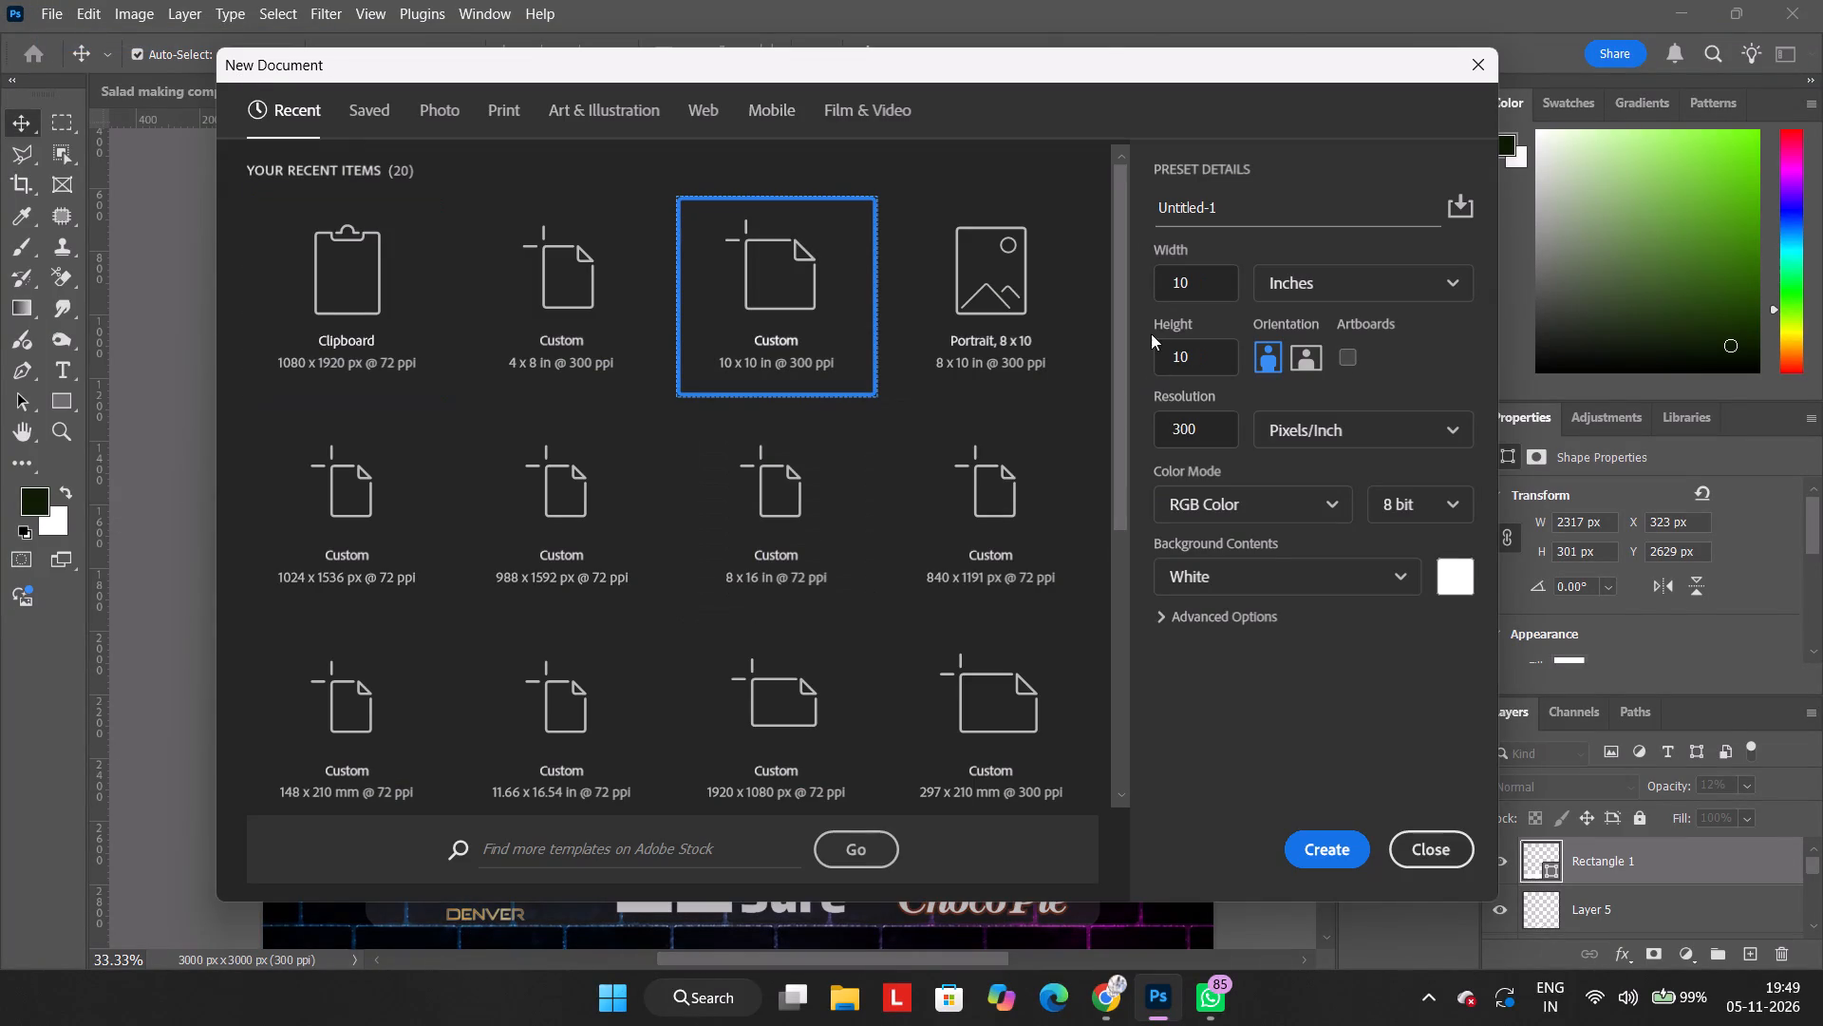
pyautogui.moveTo(1189, 283); pyautogui.dragTo(1085, 292)
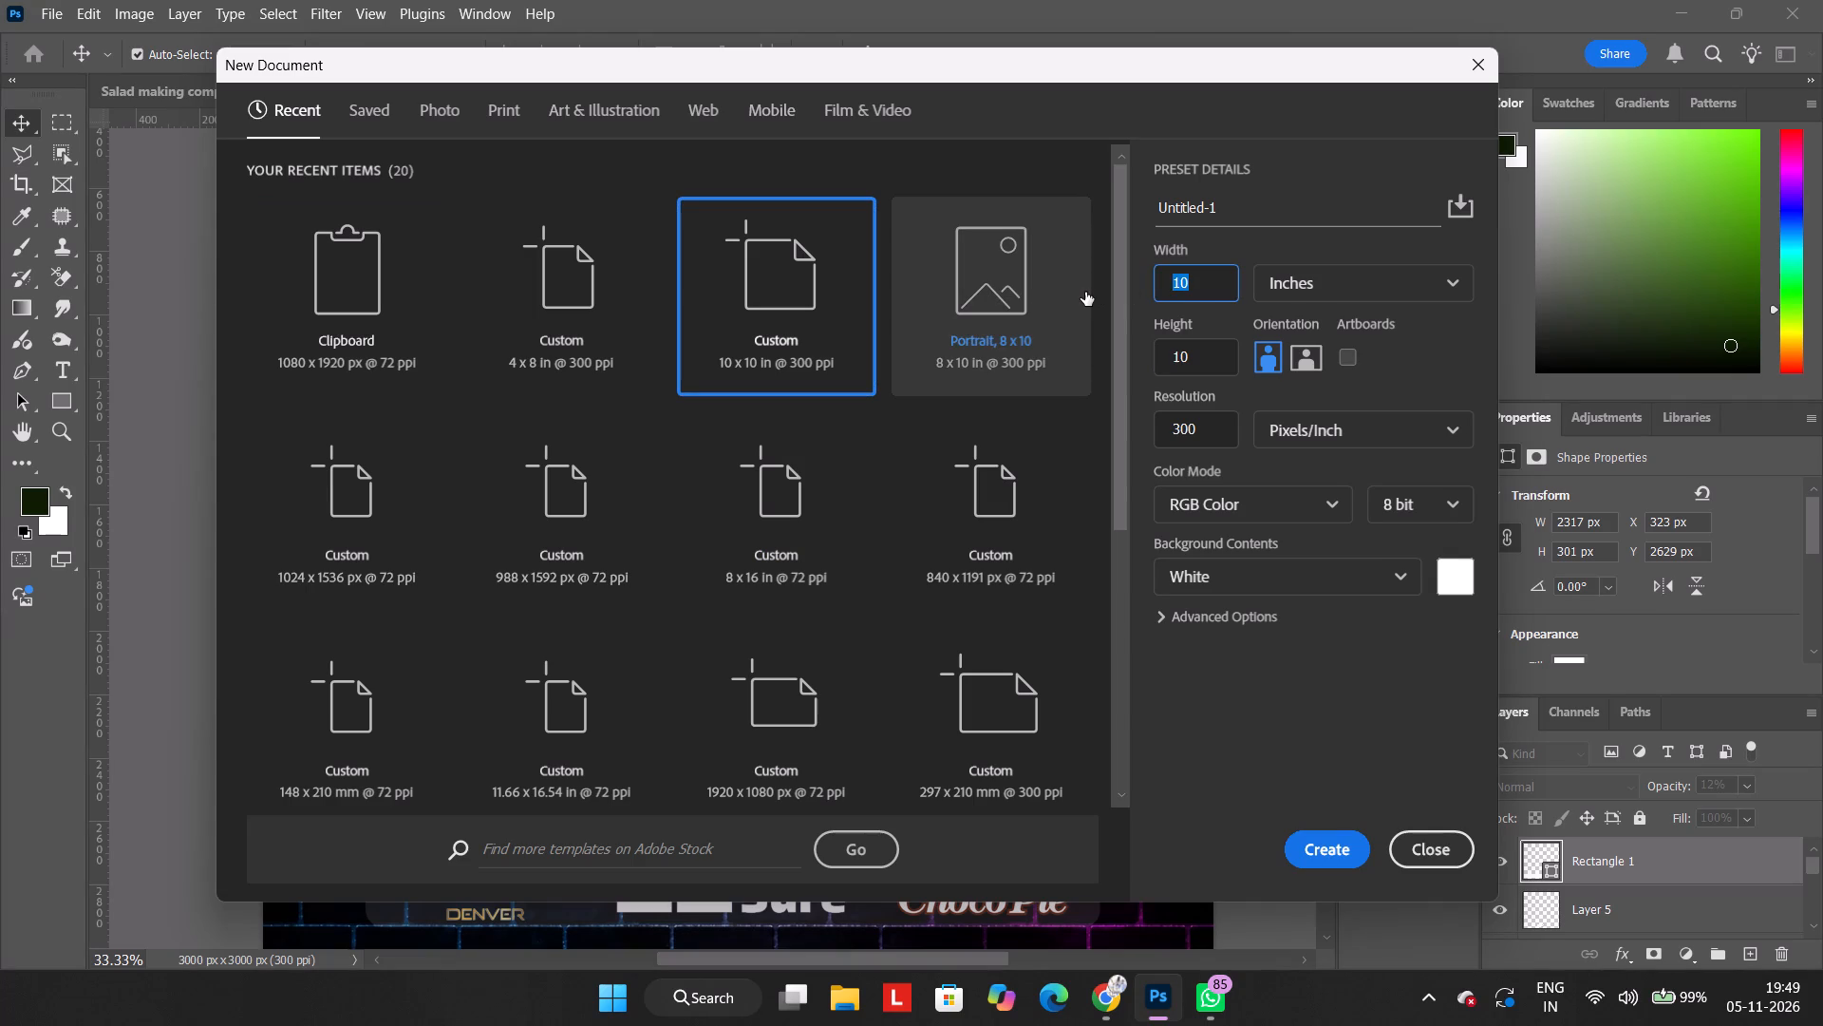
pyautogui.write('20')
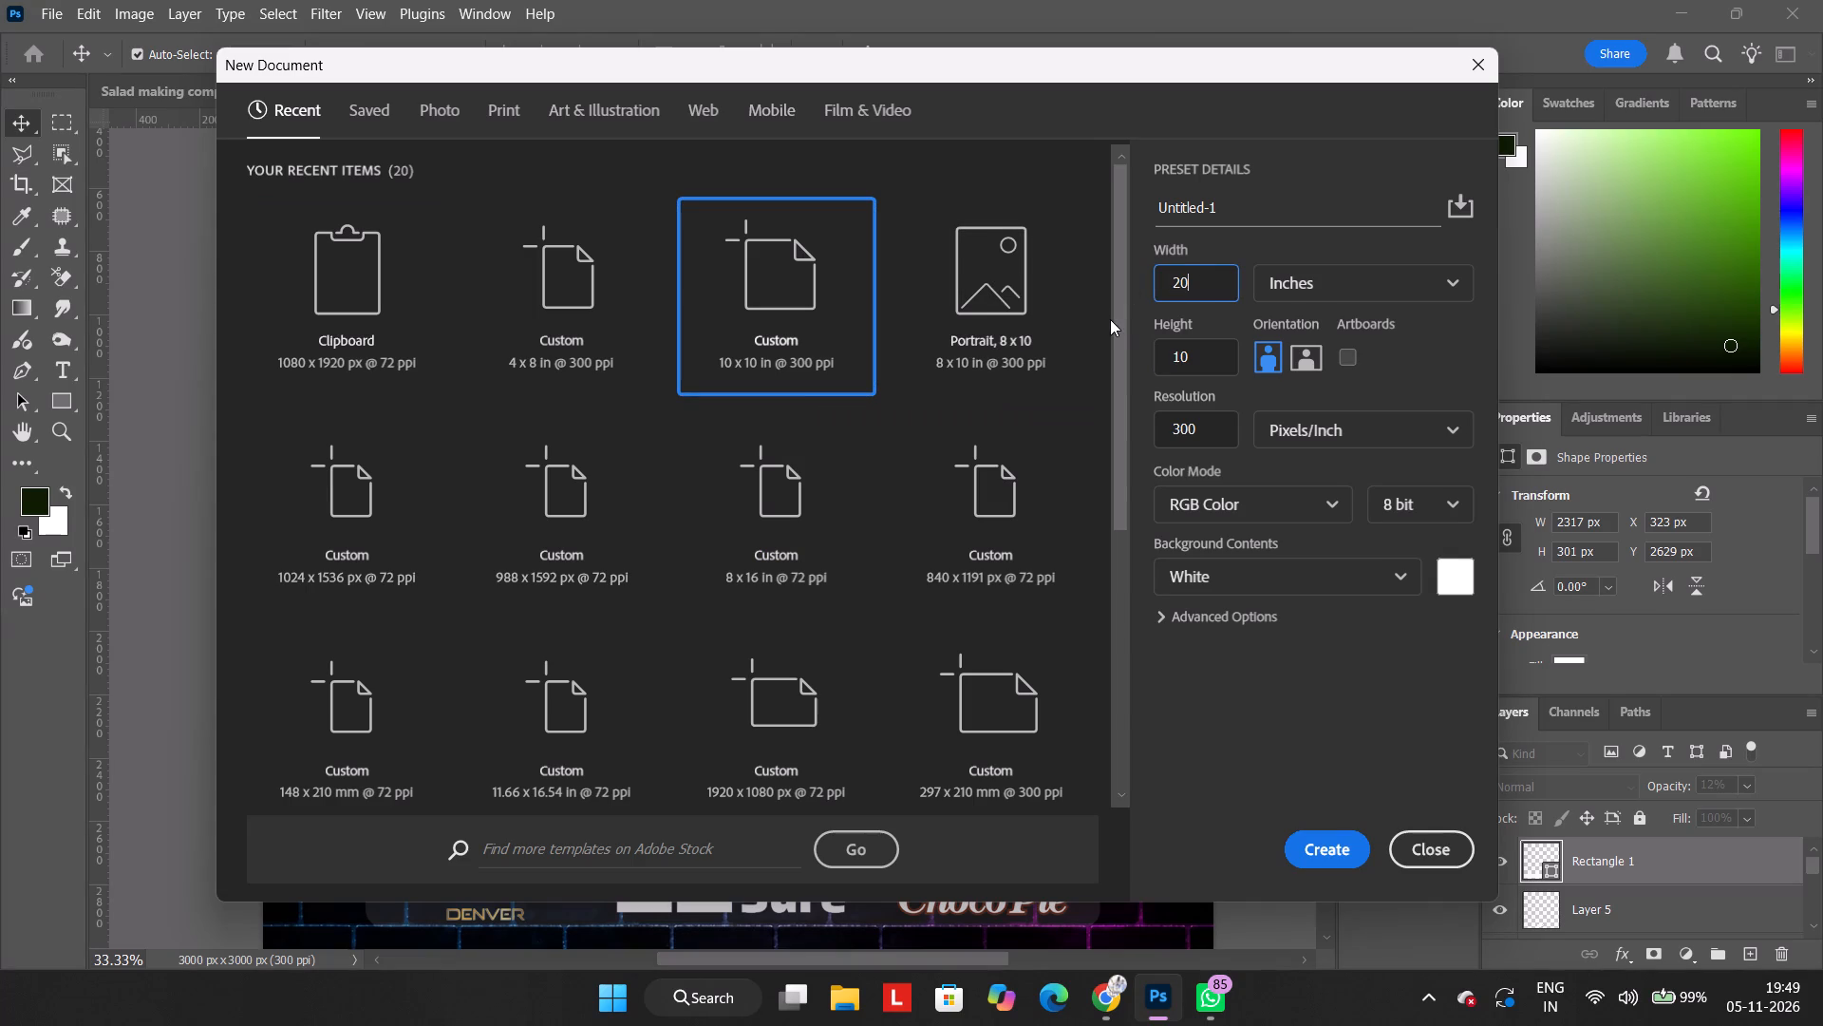
pyautogui.click(1231, 358)
pyautogui.click(1231, 358)
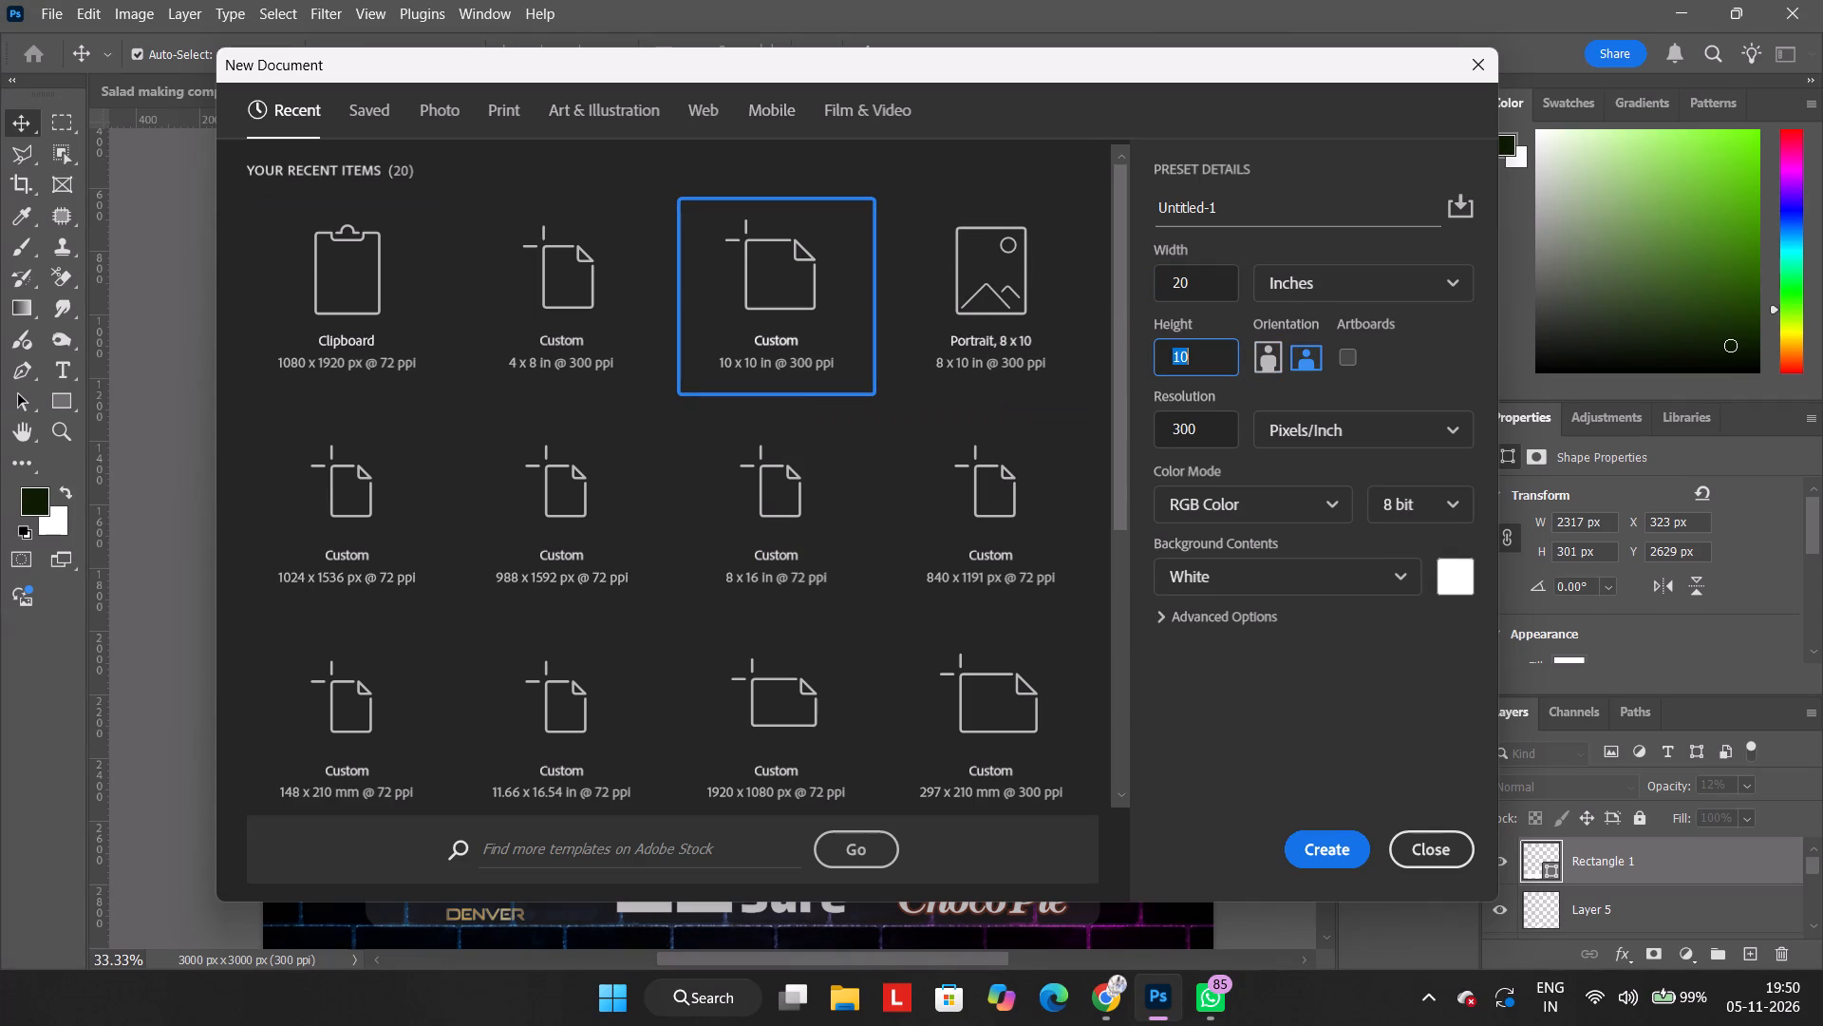
pyautogui.click(1229, 358)
pyautogui.press('2')
pyautogui.click(1345, 293)
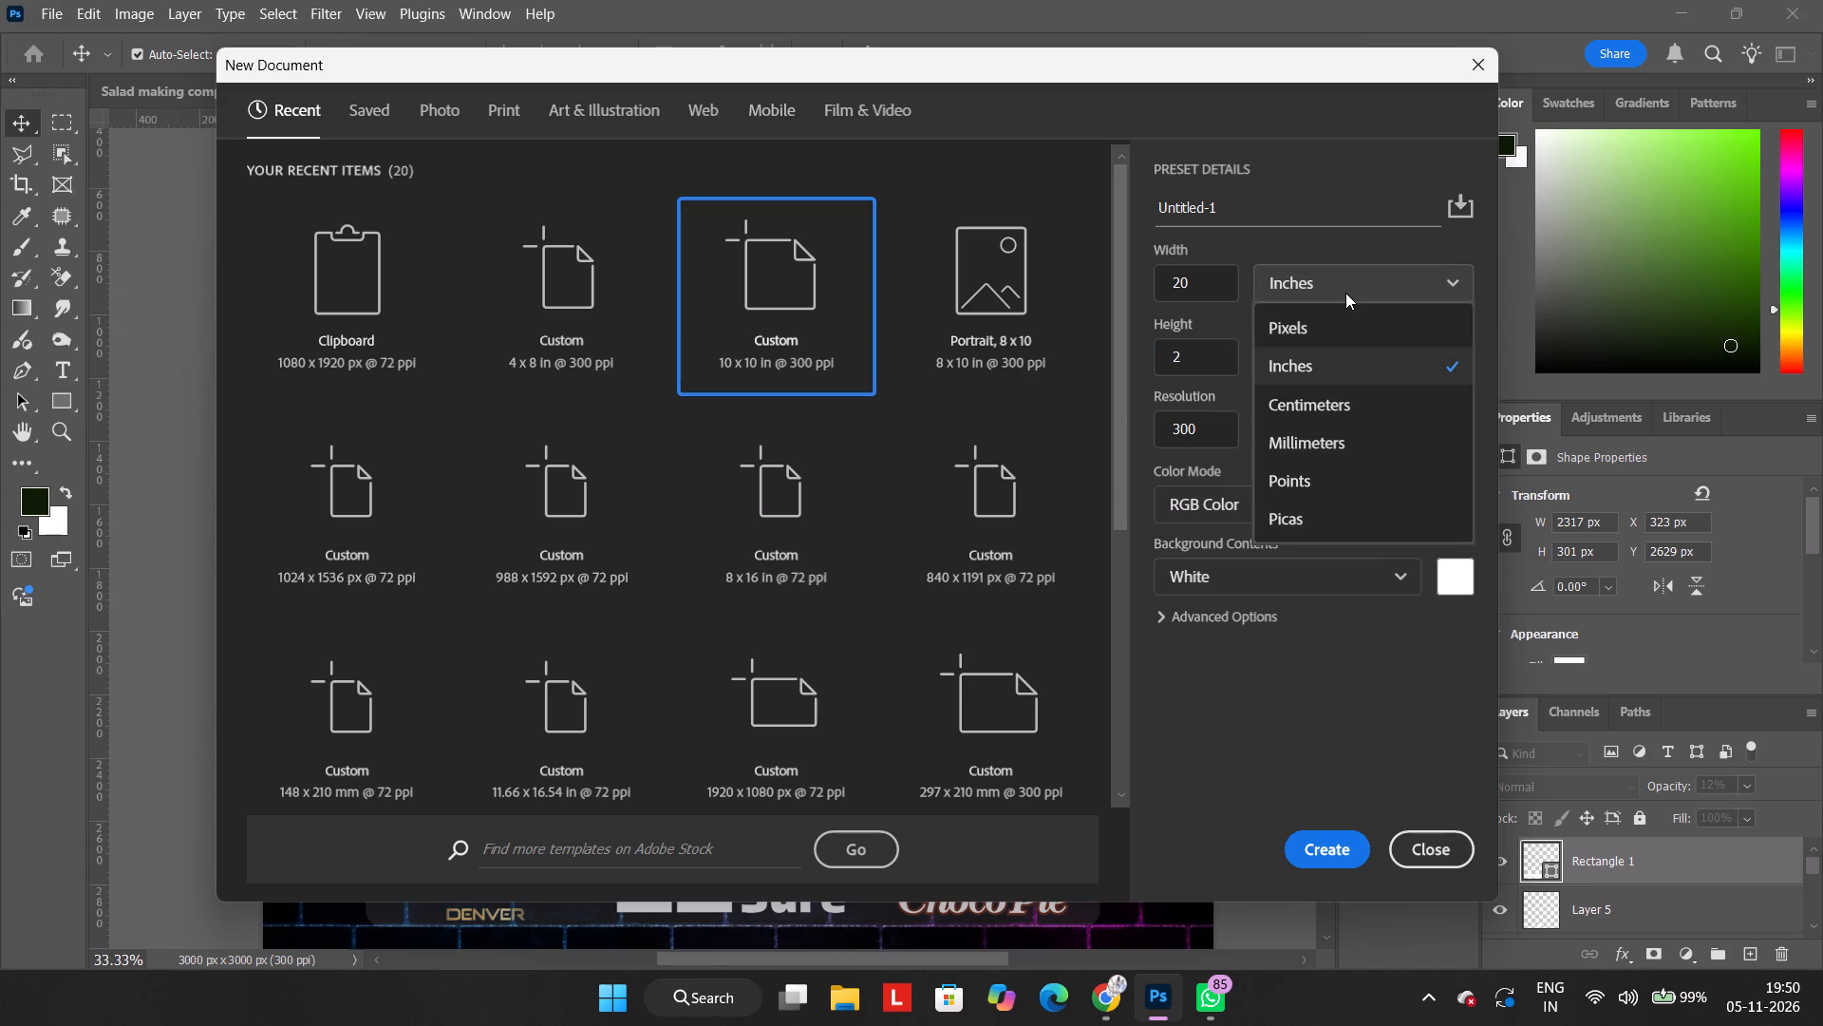
pyautogui.click(1345, 293)
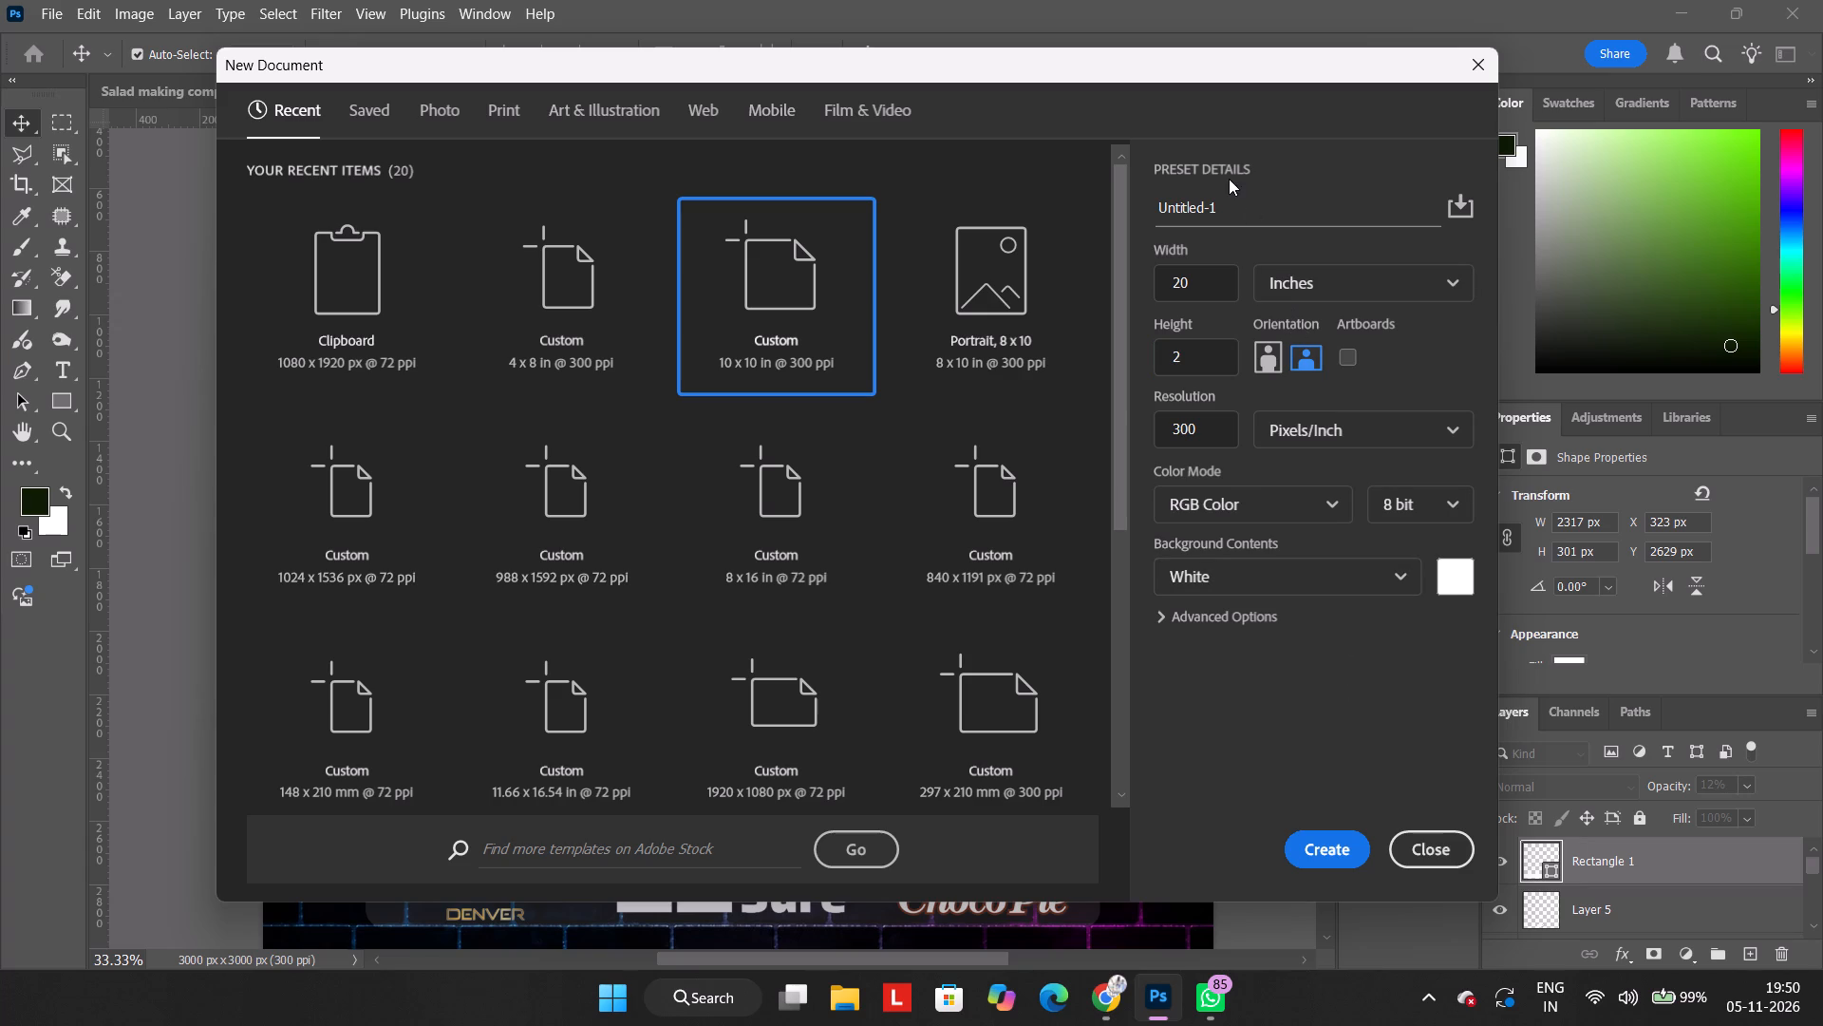
pyautogui.click(1241, 212)
pyautogui.moveTo(1241, 212); pyautogui.dragTo(1123, 215)
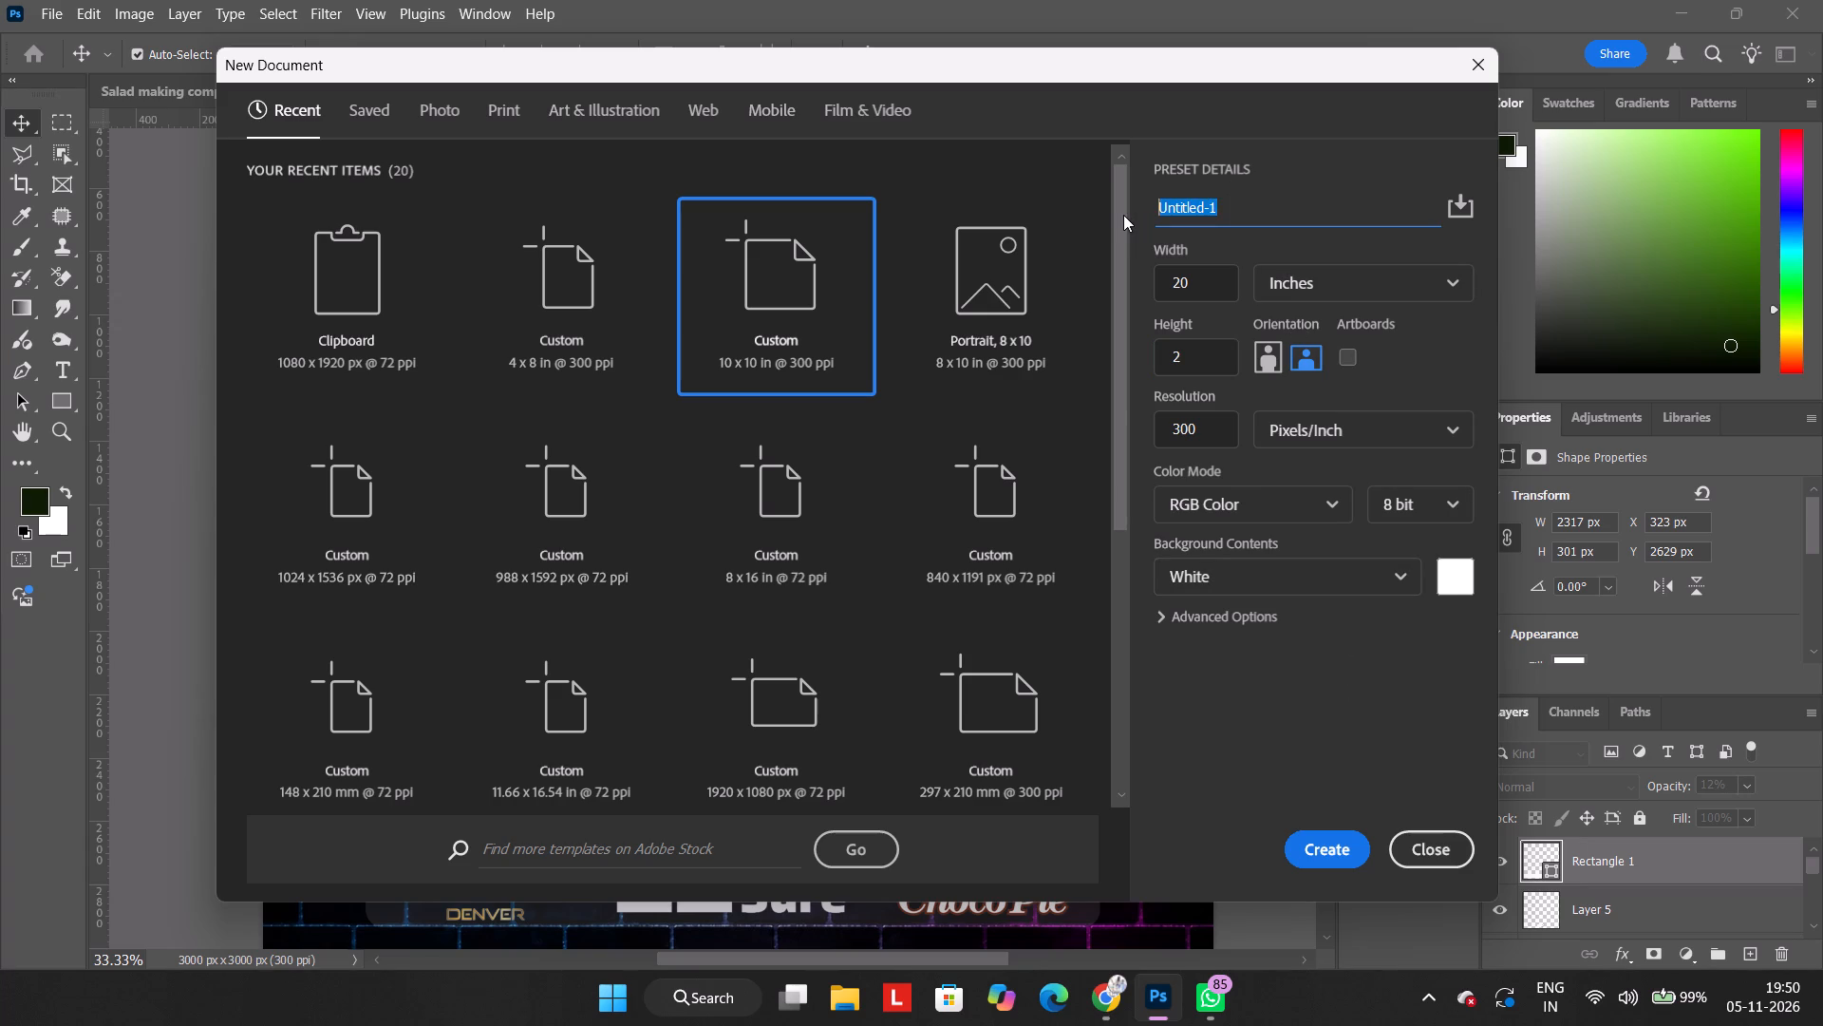
pyautogui.write('banner')
pyautogui.click(1351, 848)
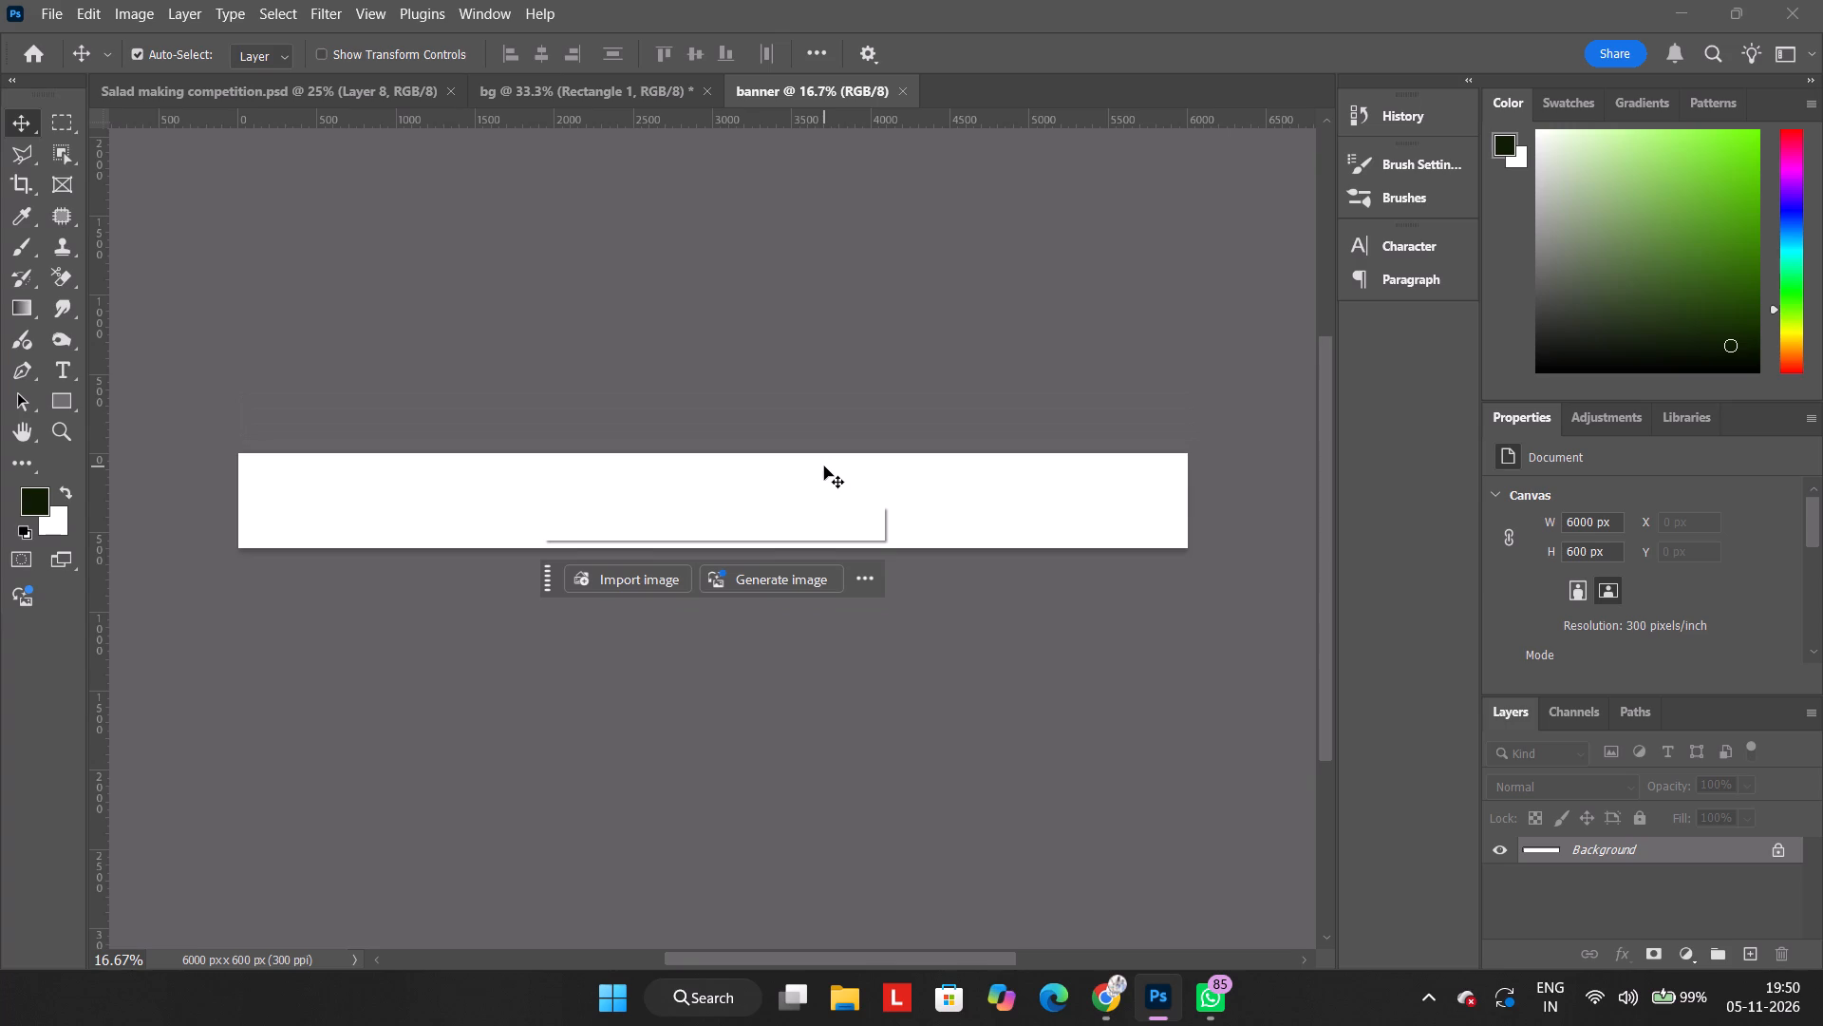
# Switch to Pinterest in Chrome, open the dark purple starry nebula wallpaper among the related pins, and copy its image.
pyautogui.click(1082, 997)
pyautogui.scroll(-1, 1065, 783)
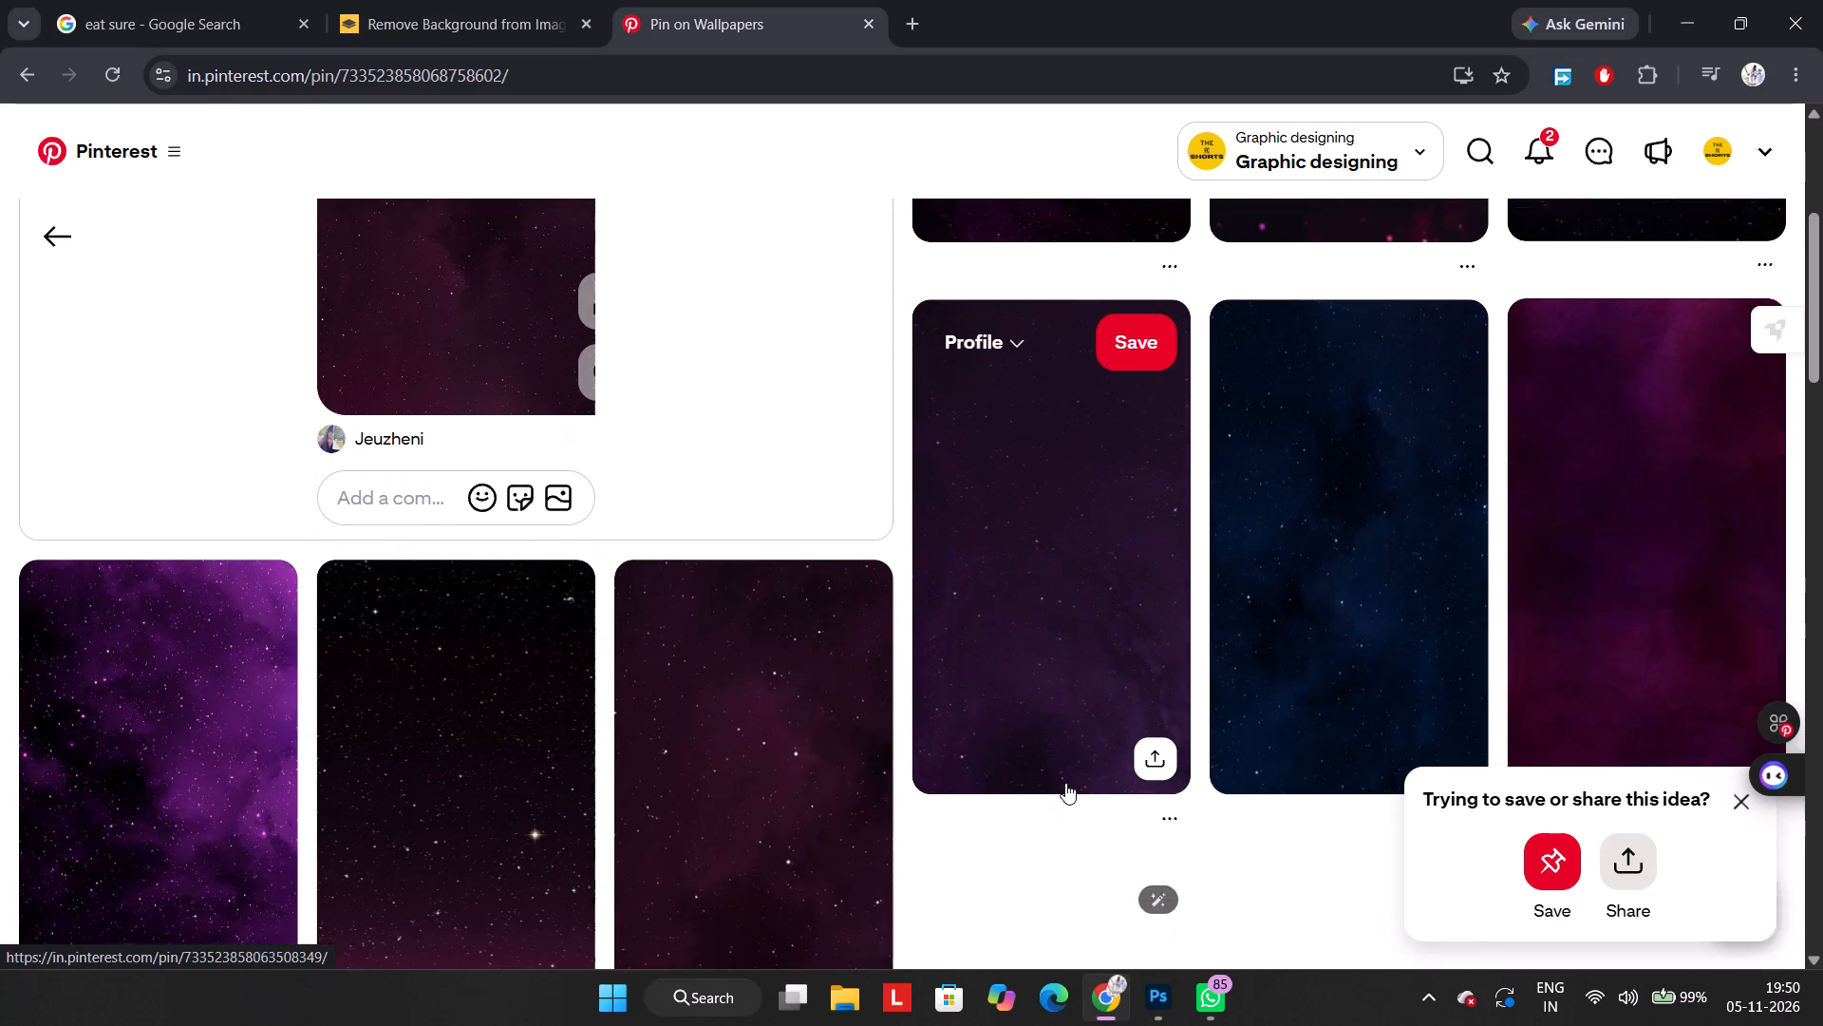
pyautogui.scroll(-3, 1065, 783)
pyautogui.scroll(3, 1065, 783)
pyautogui.click(1090, 597)
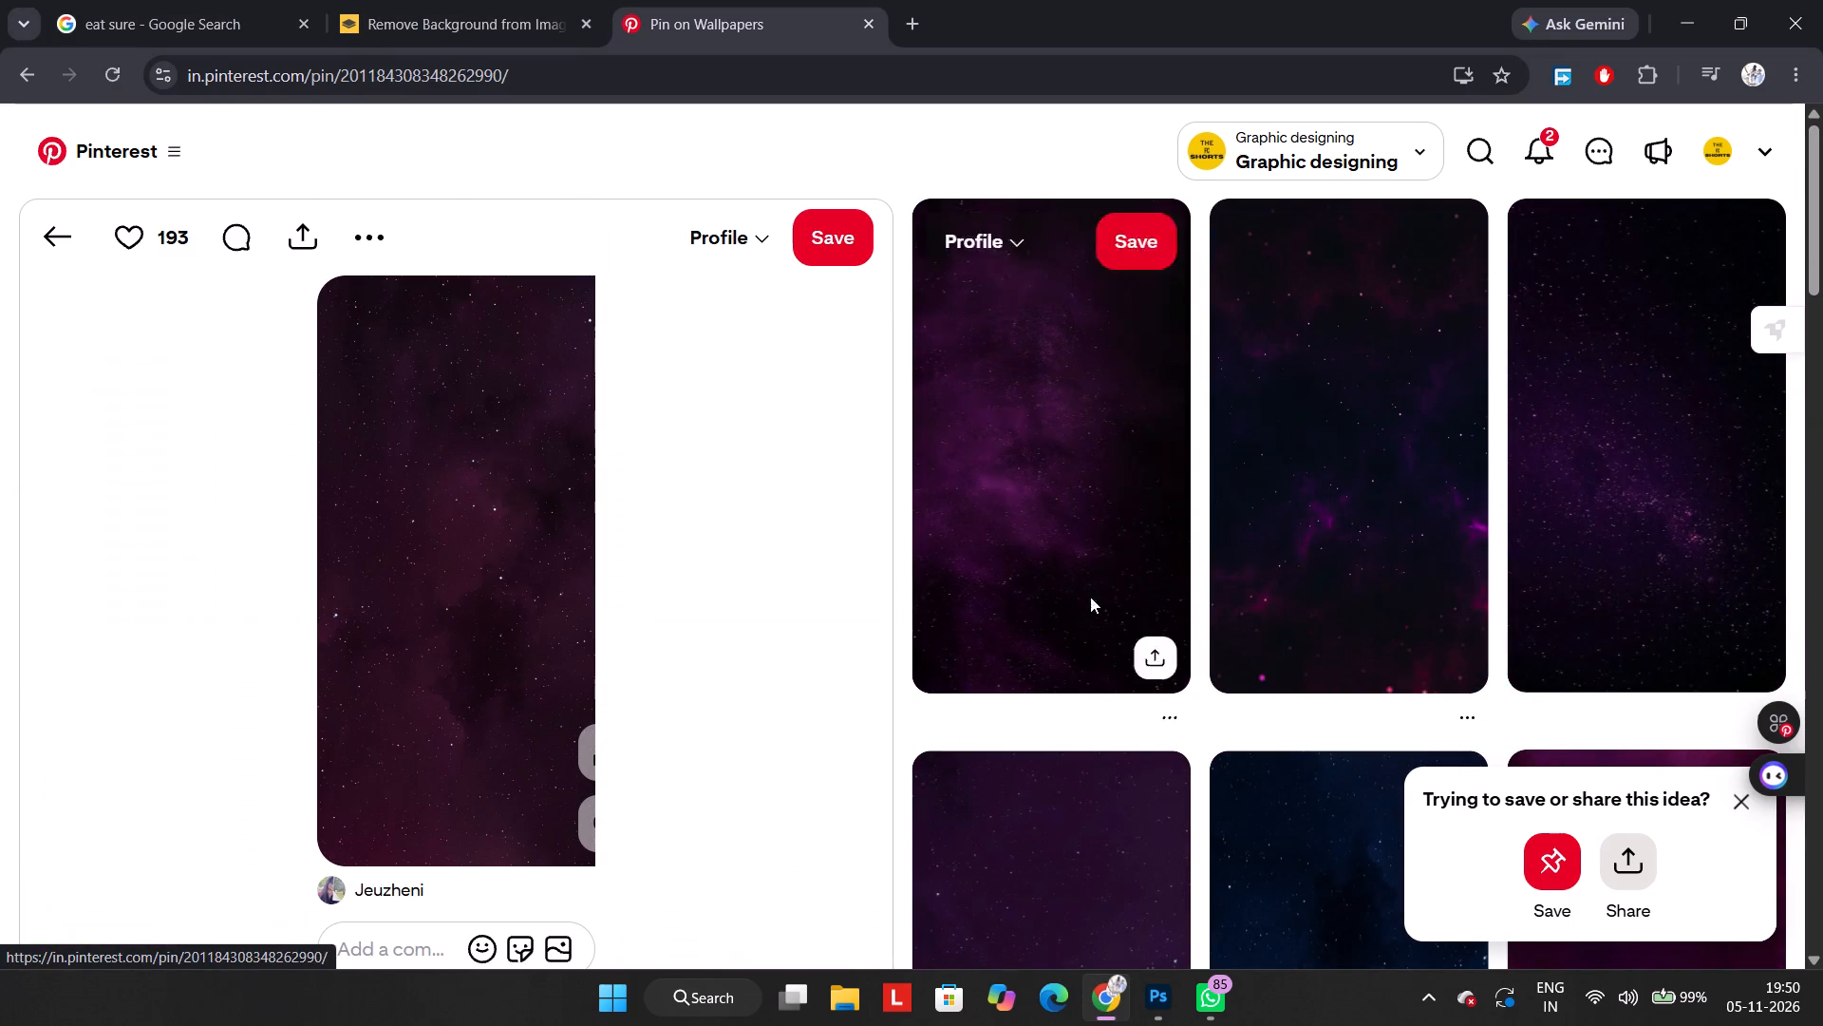
pyautogui.rightClick(453, 418)
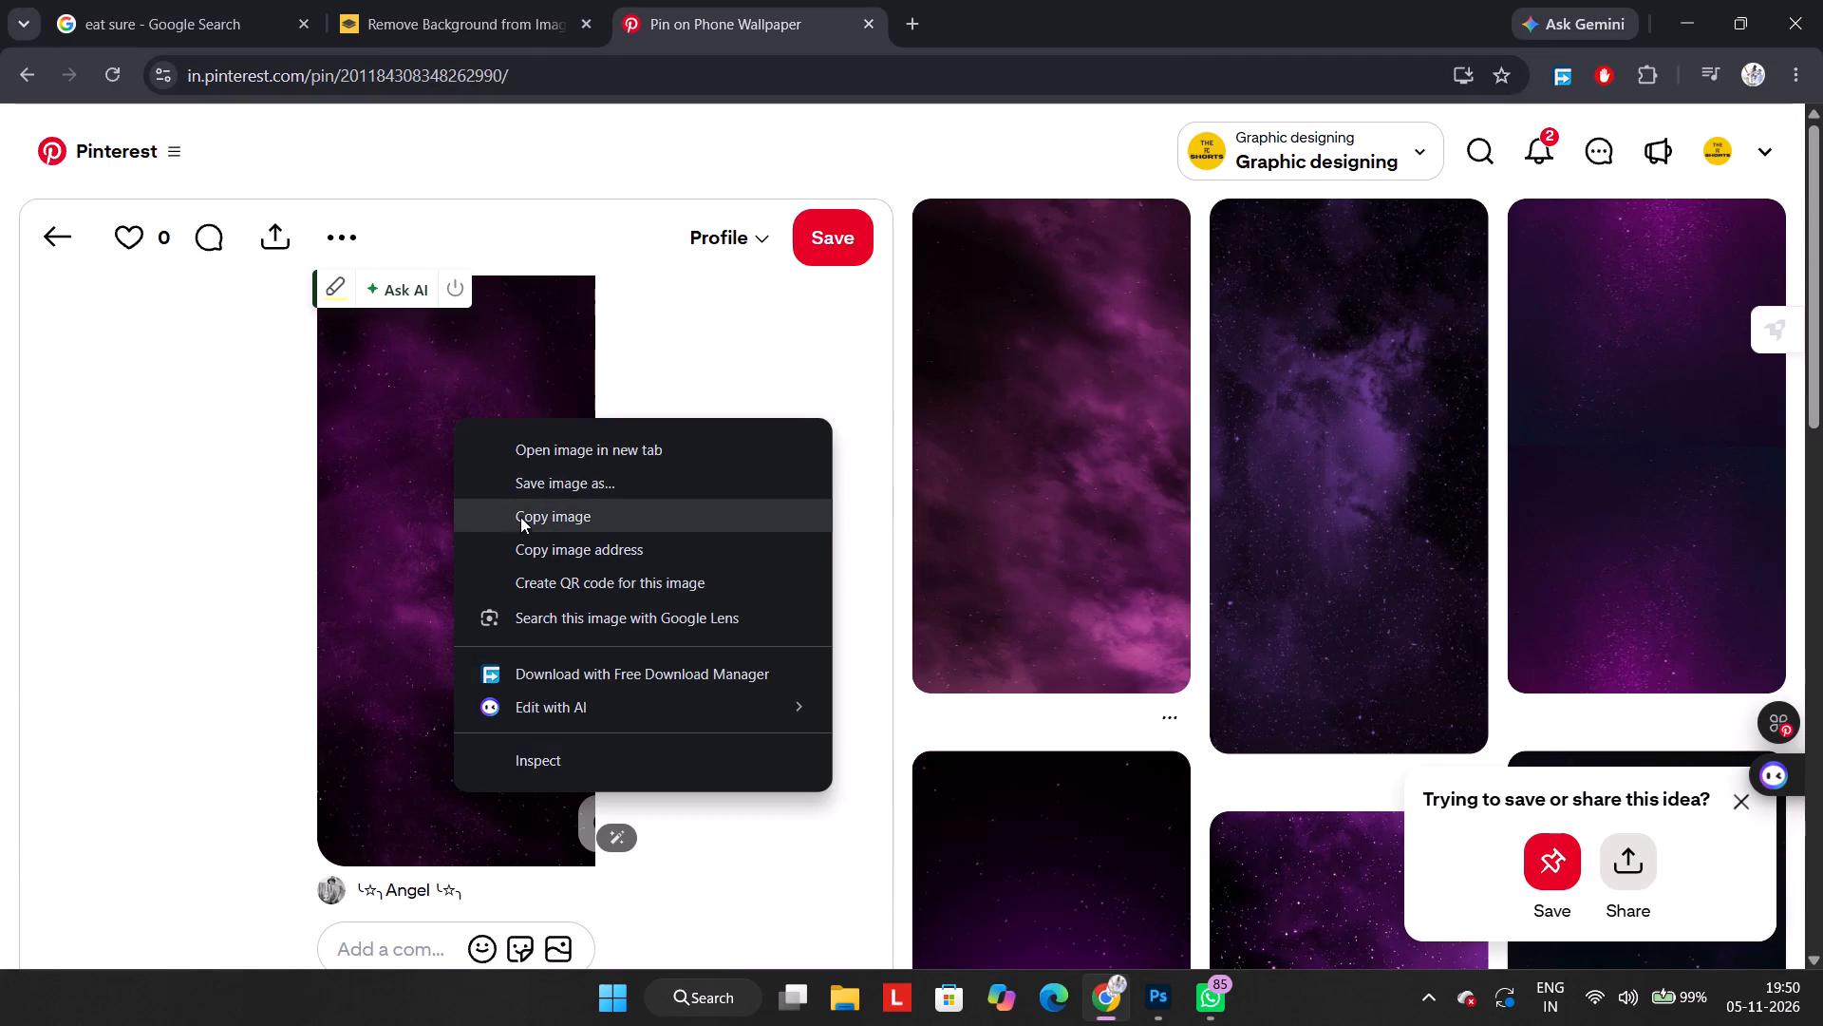
pyautogui.click(526, 521)
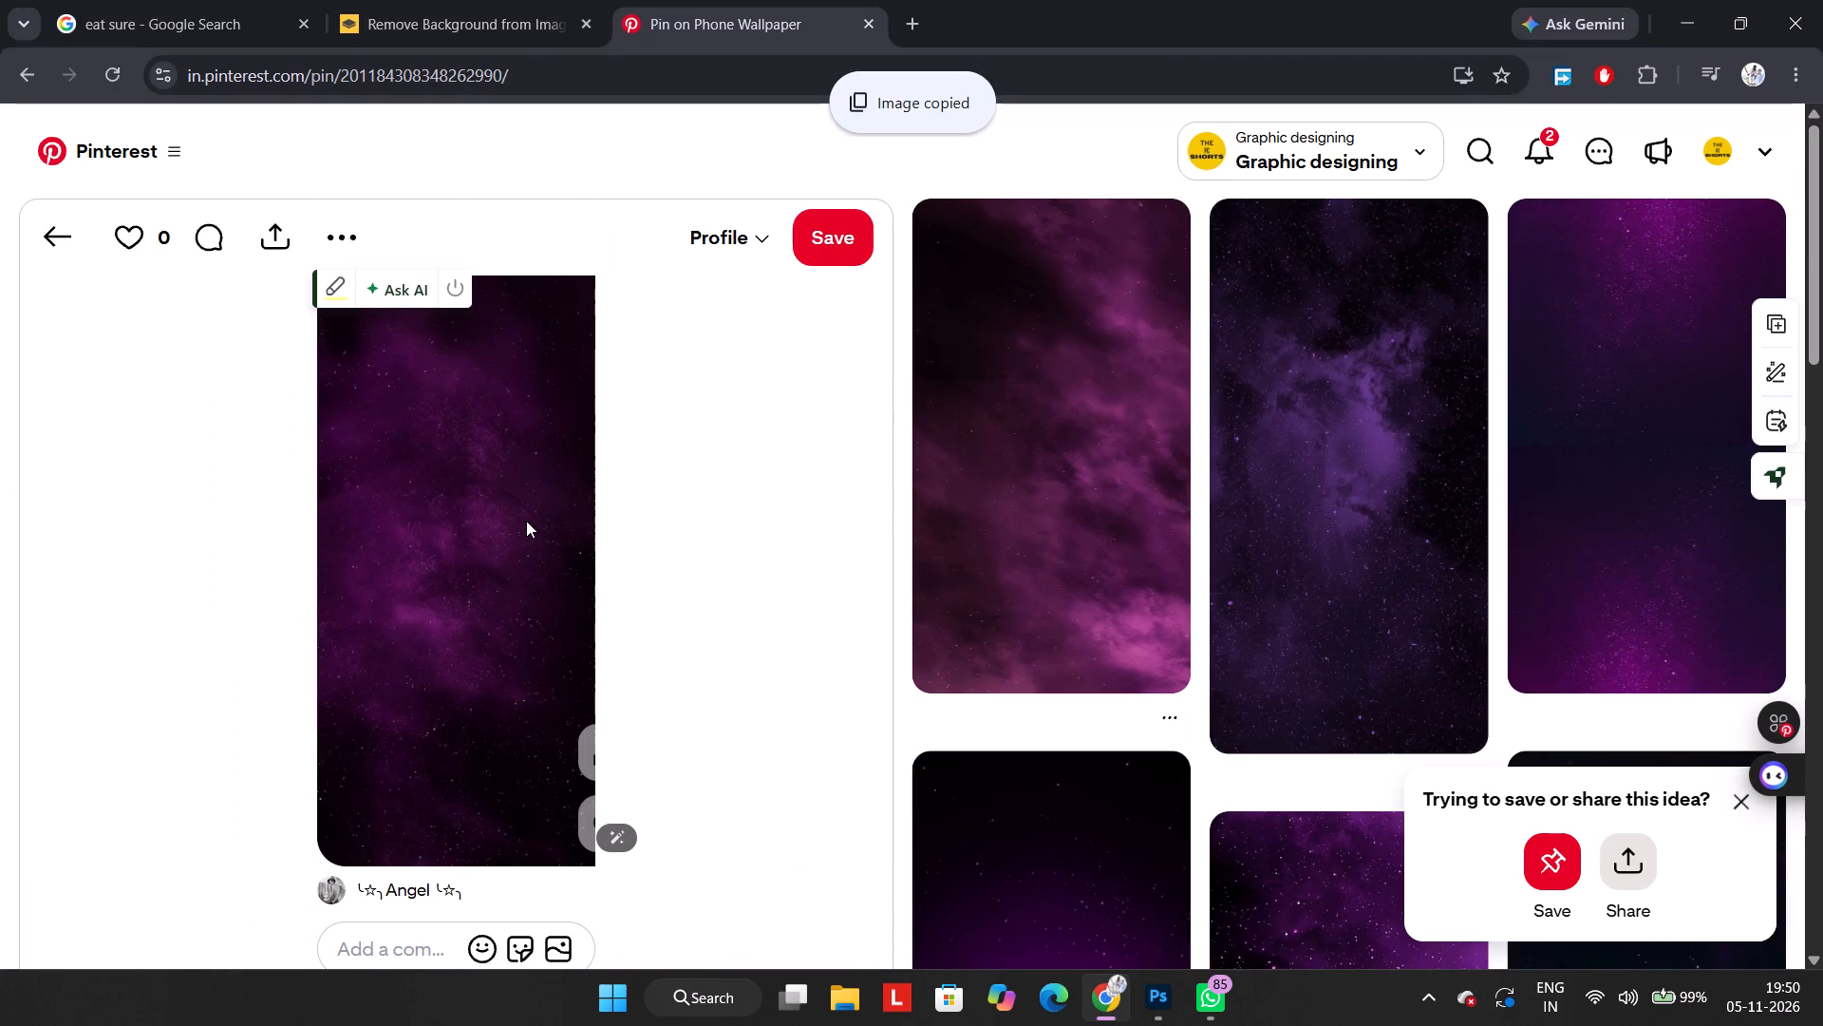
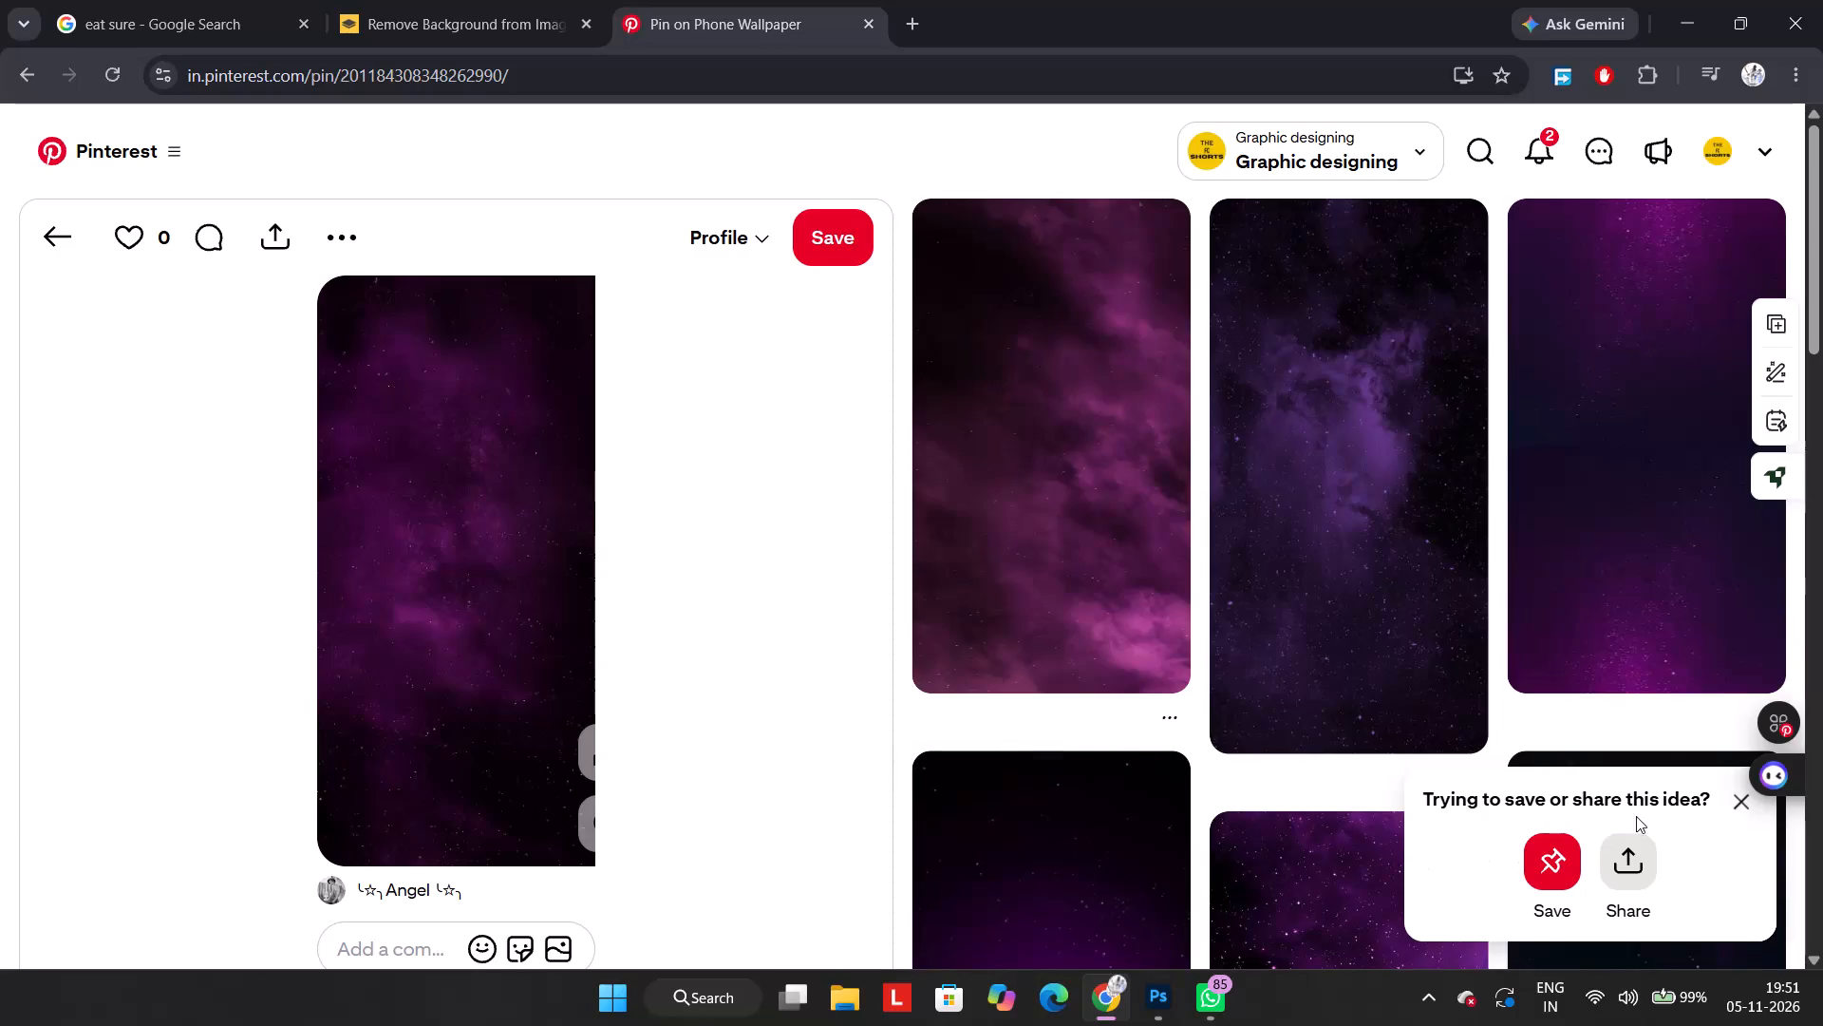
# Copy the dark purple starry nebula image from the open pin and paste it into the banner document in Photoshop.
pyautogui.click(1734, 809)
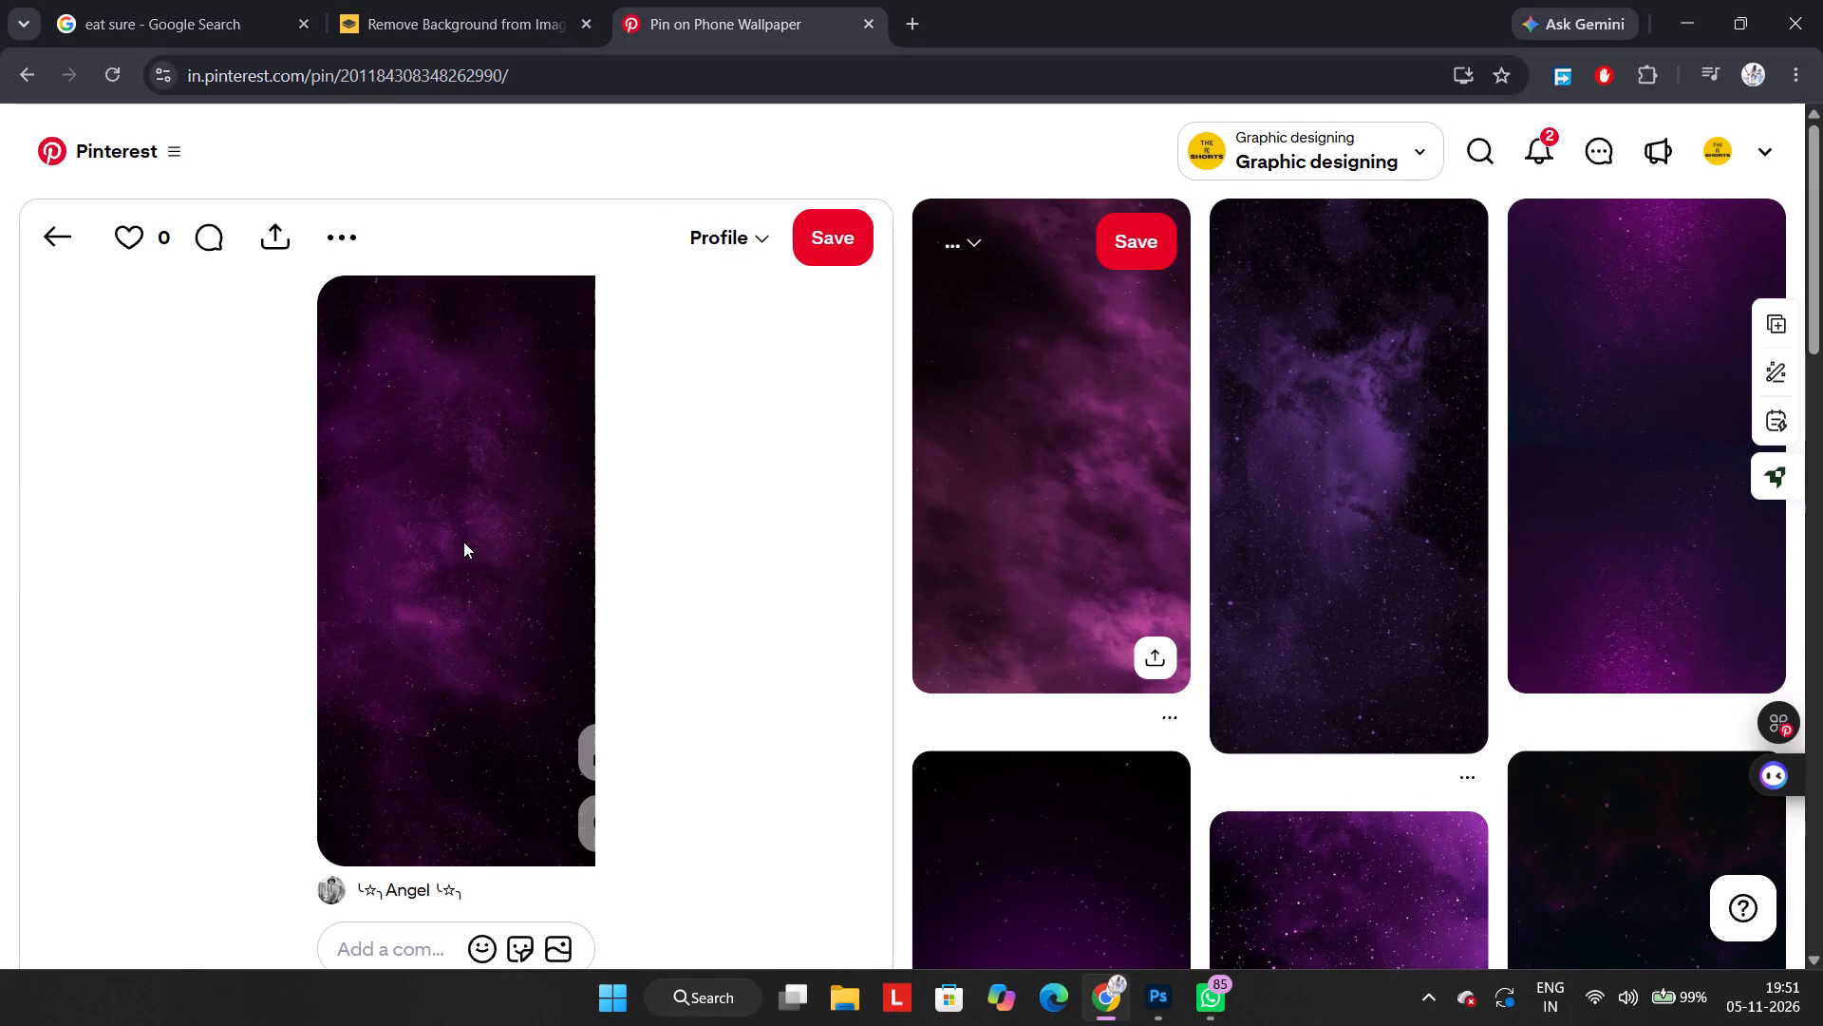
pyautogui.rightClick(465, 535)
pyautogui.click(538, 644)
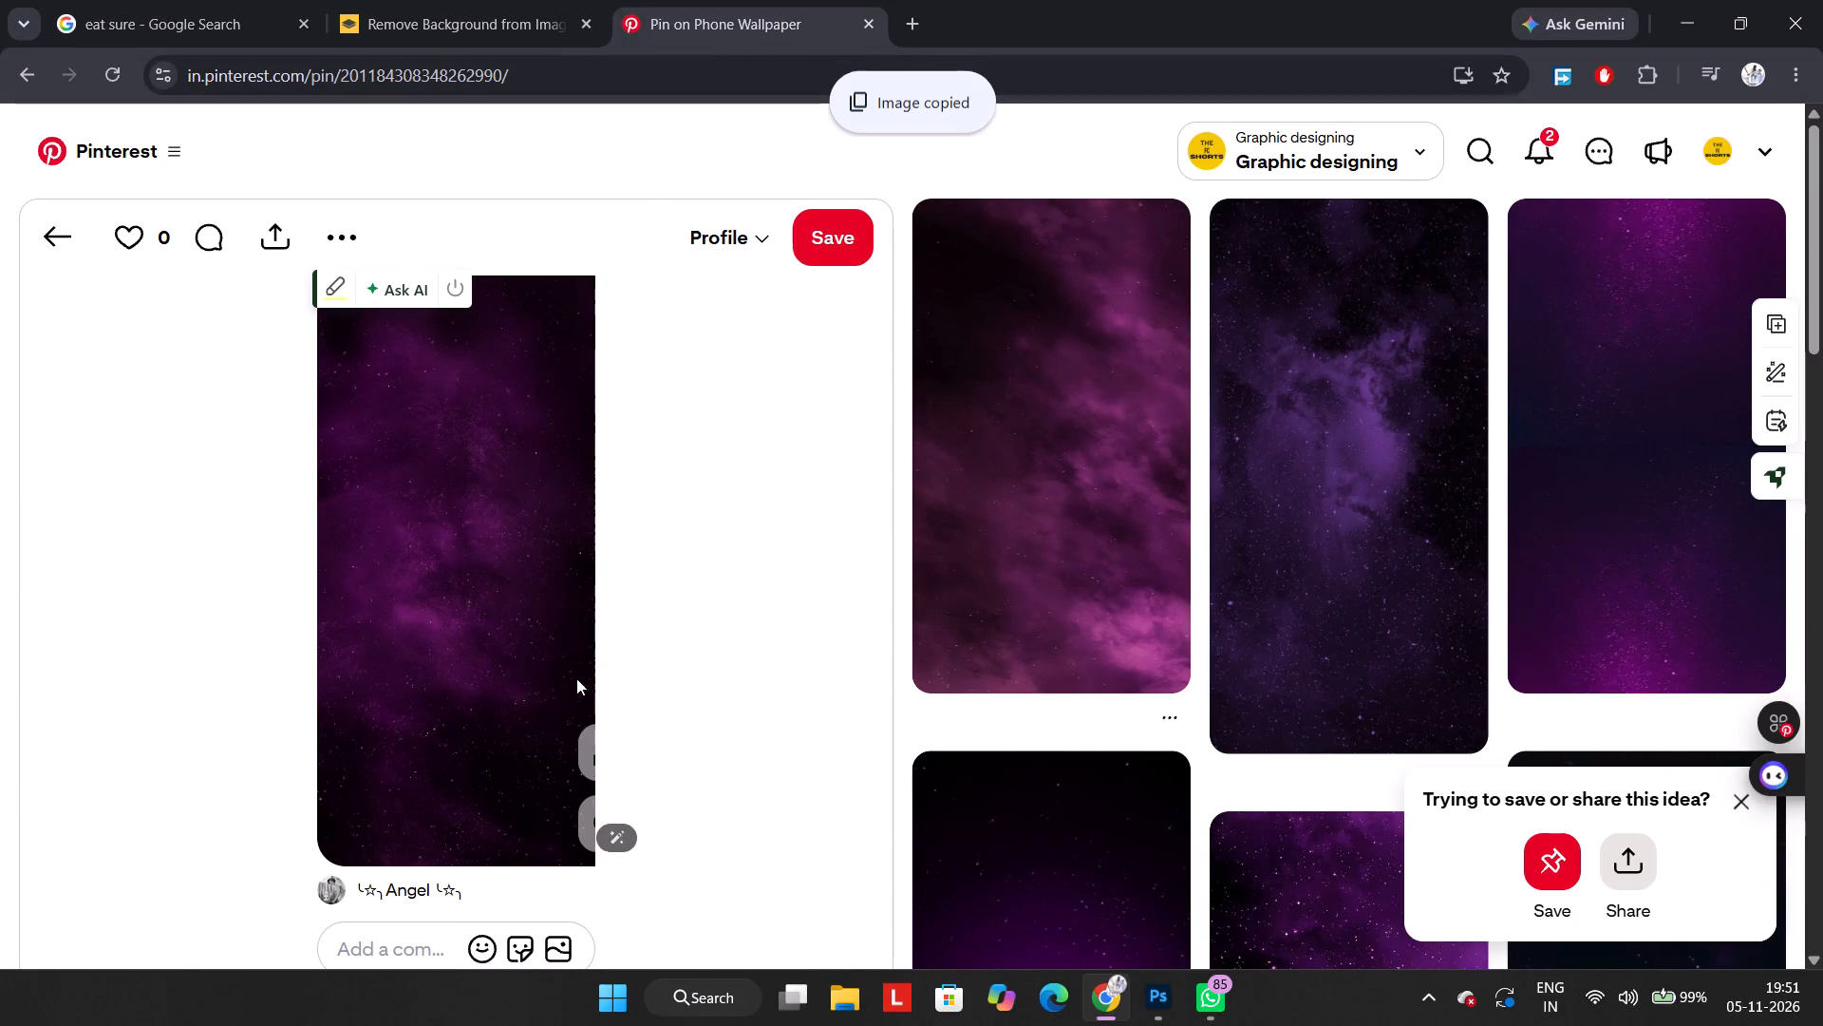
pyautogui.click(1155, 1008)
pyautogui.hotkey('ctrl', 'v')
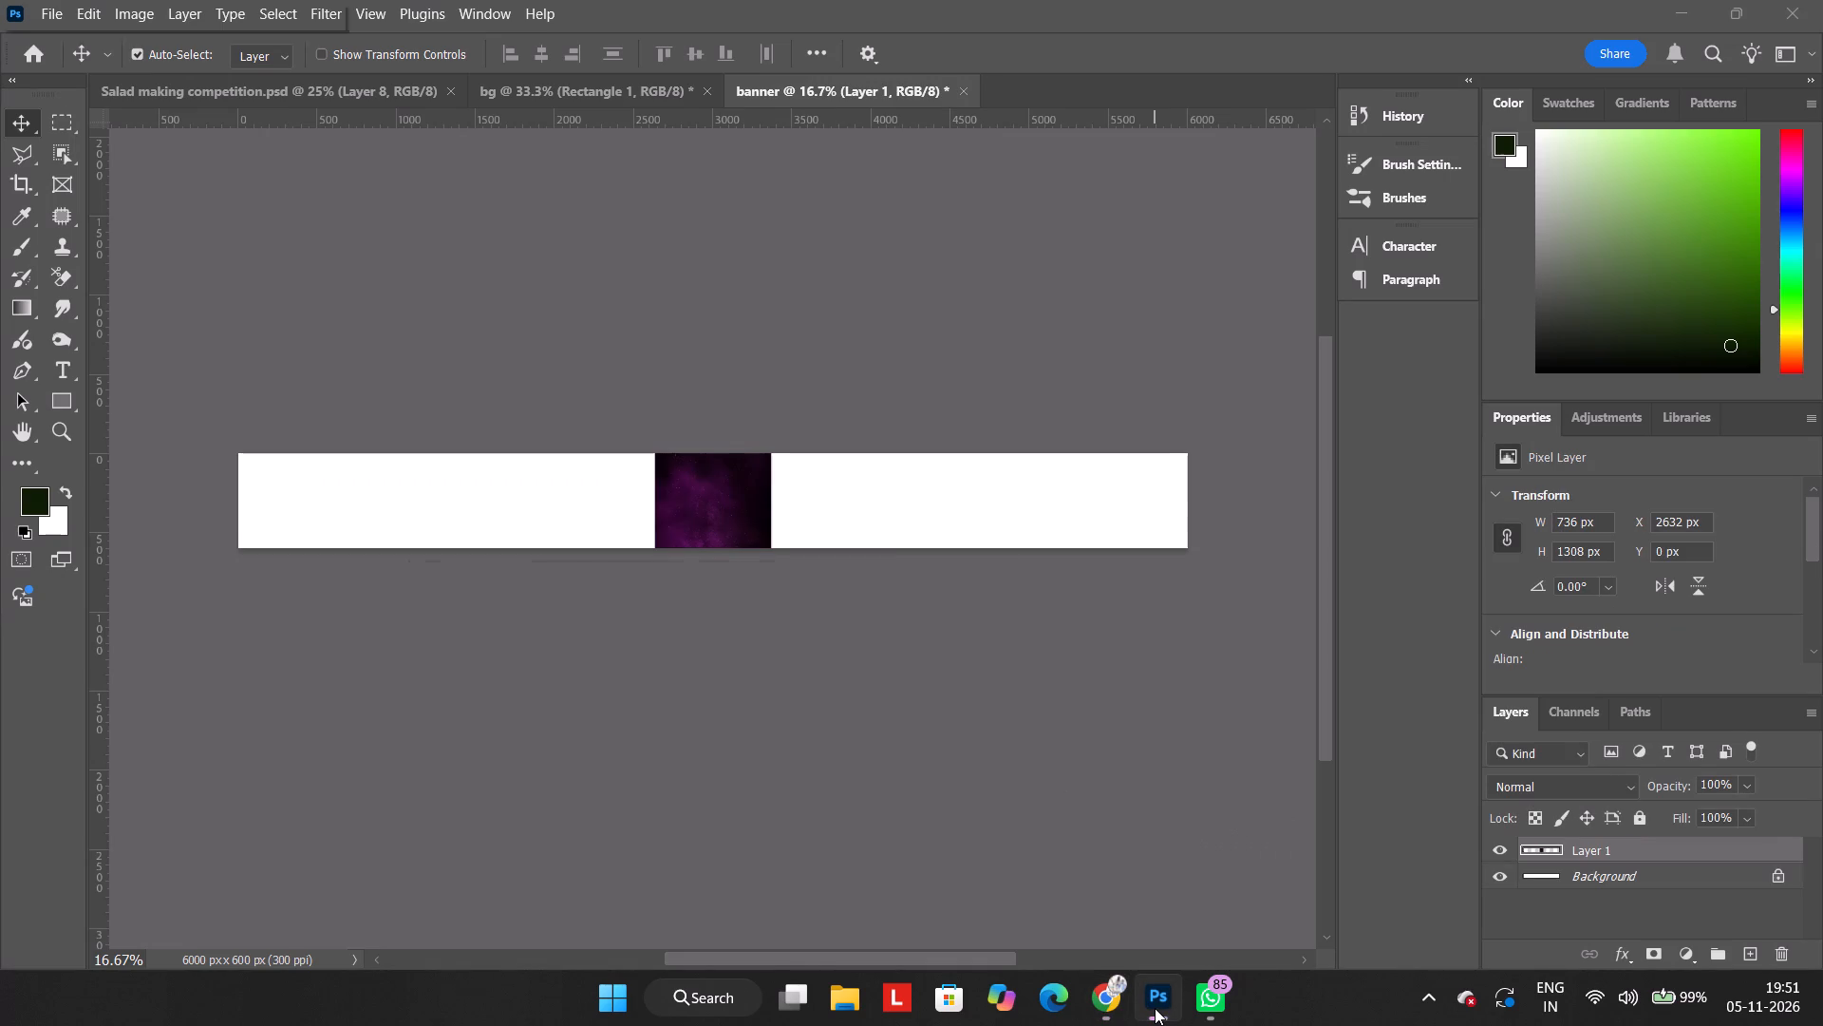
# Free-transform the pasted nebula image, rotating it clockwise about 90° so it lies horizontally.
pyautogui.click(753, 518)
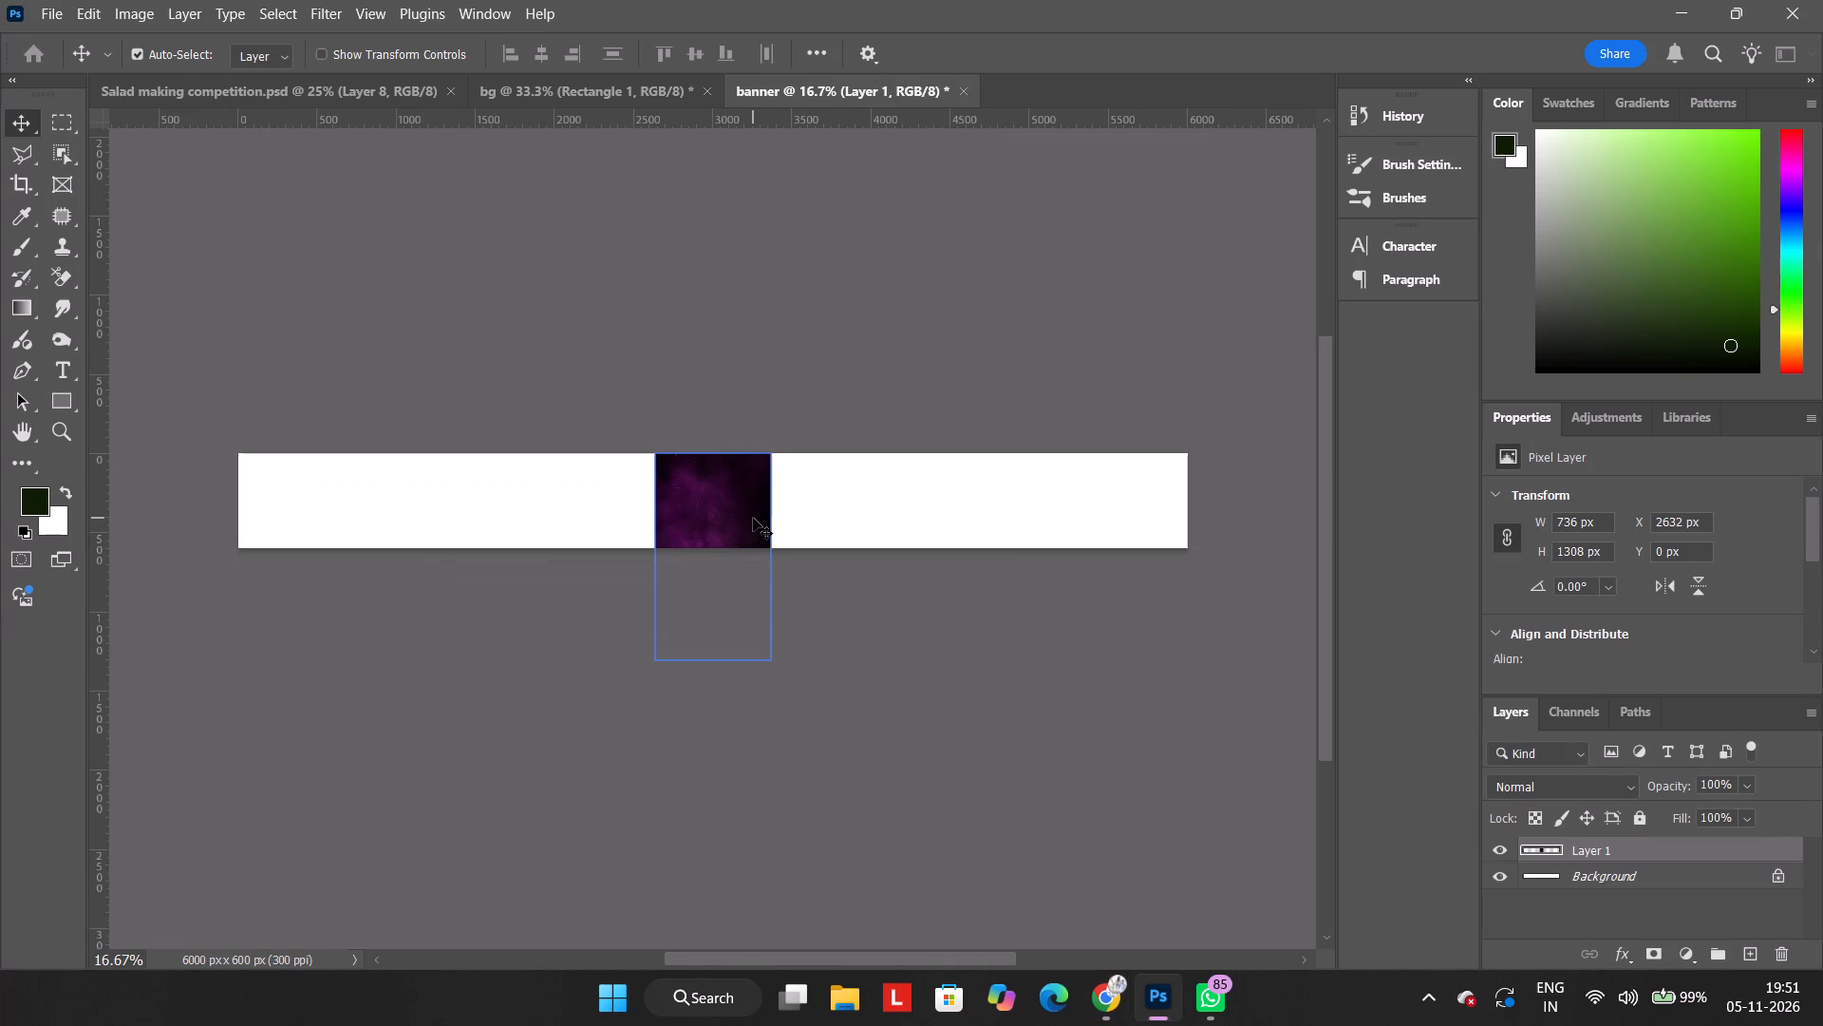
pyautogui.hotkey('ctrl', 't')
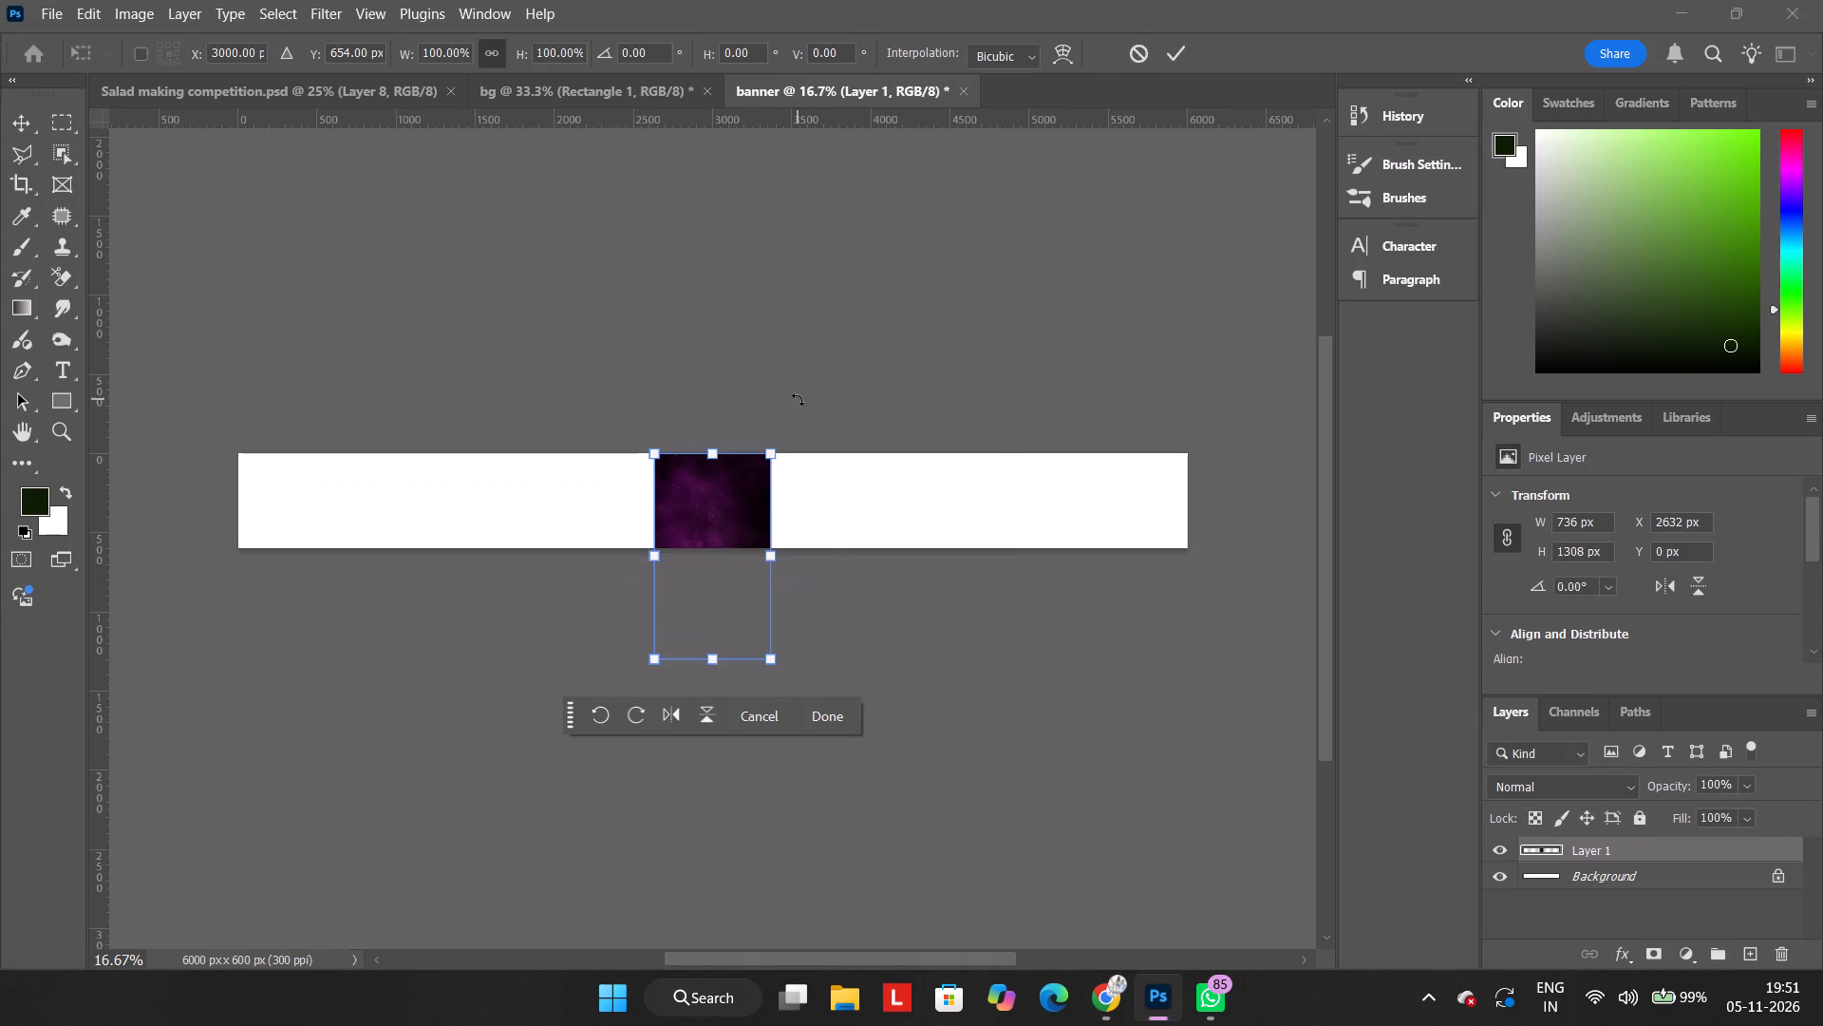
pyautogui.moveTo(798, 399); pyautogui.dragTo(1033, 725)
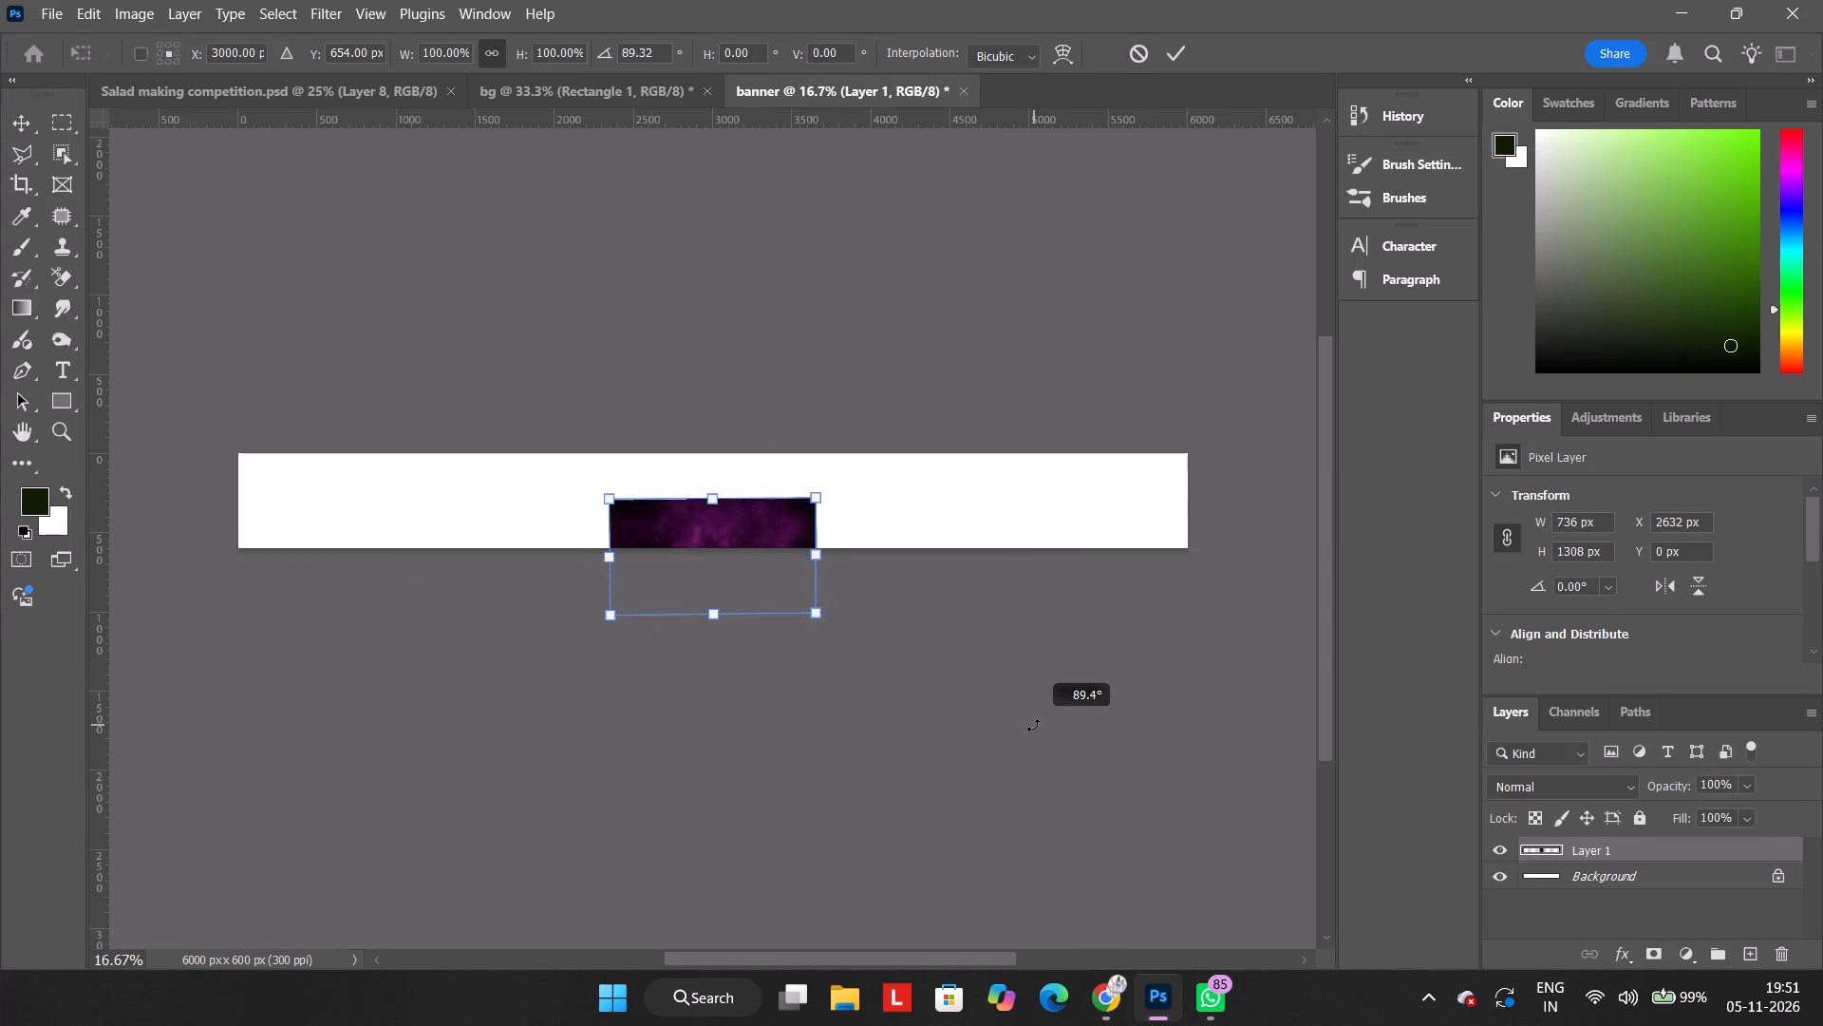
pyautogui.moveTo(1033, 725); pyautogui.dragTo(1026, 728)
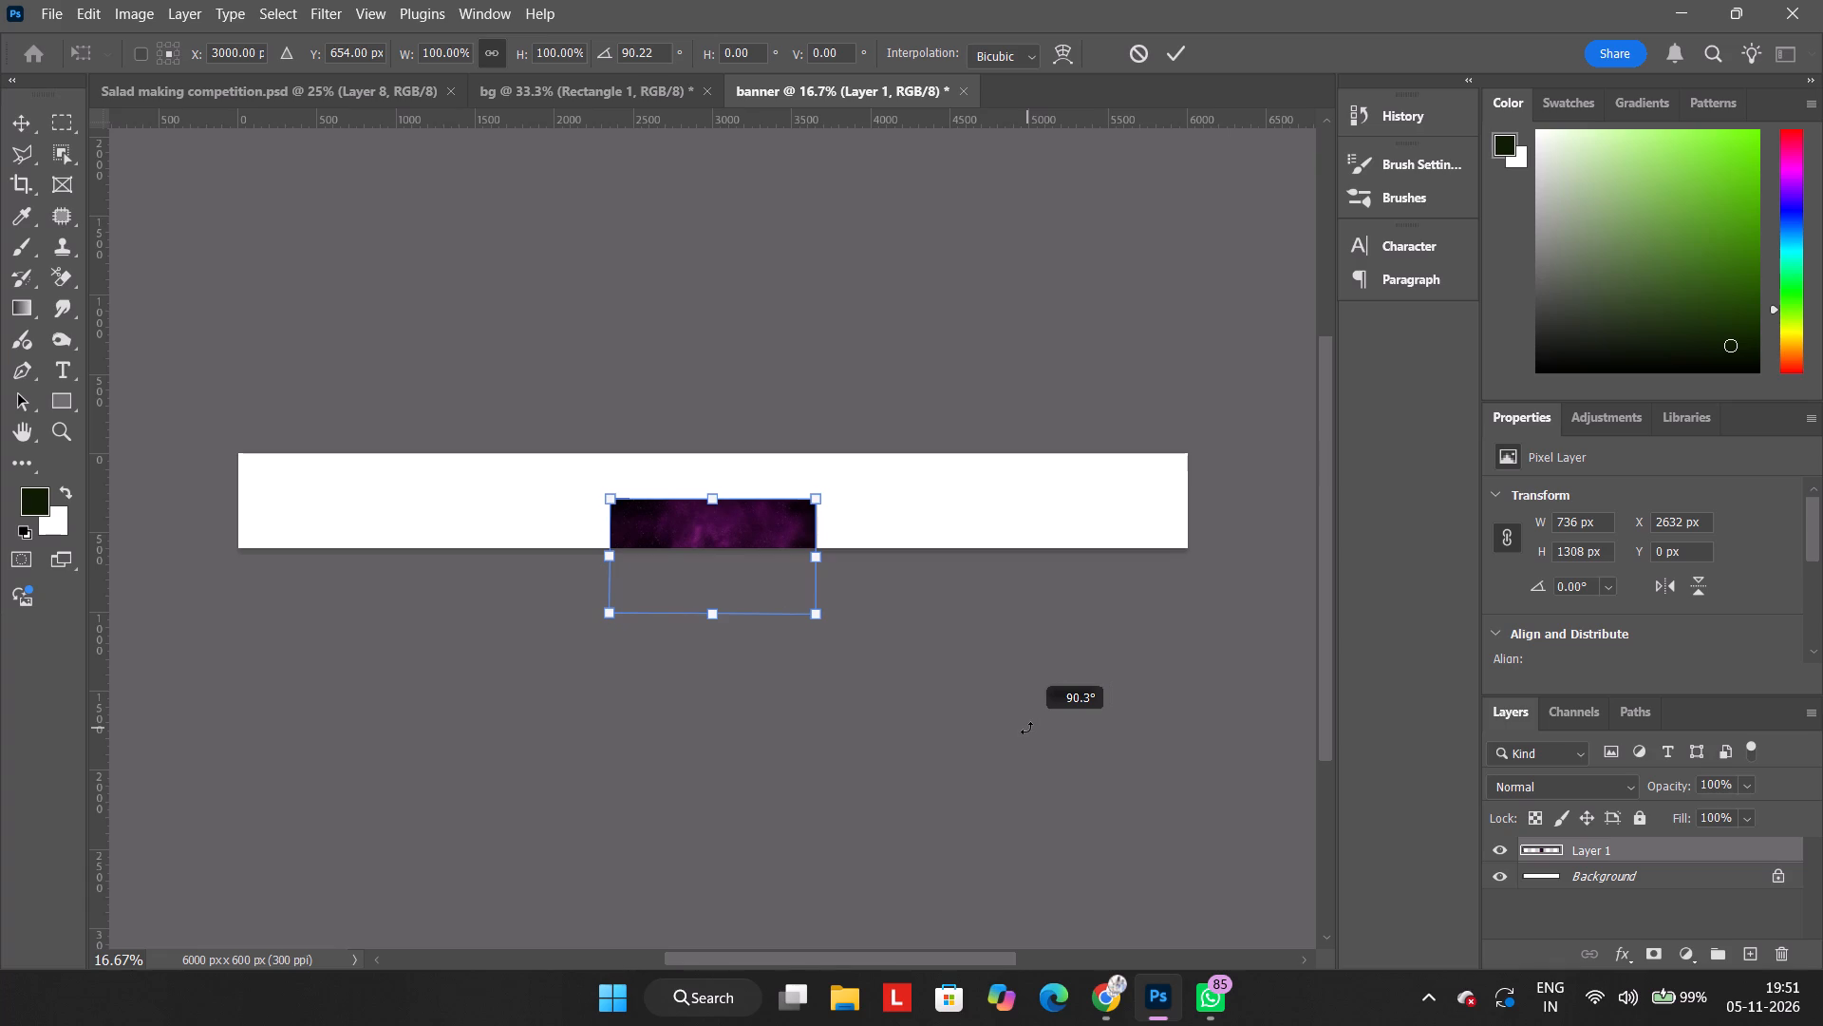
pyautogui.moveTo(1026, 728); pyautogui.dragTo(1025, 729)
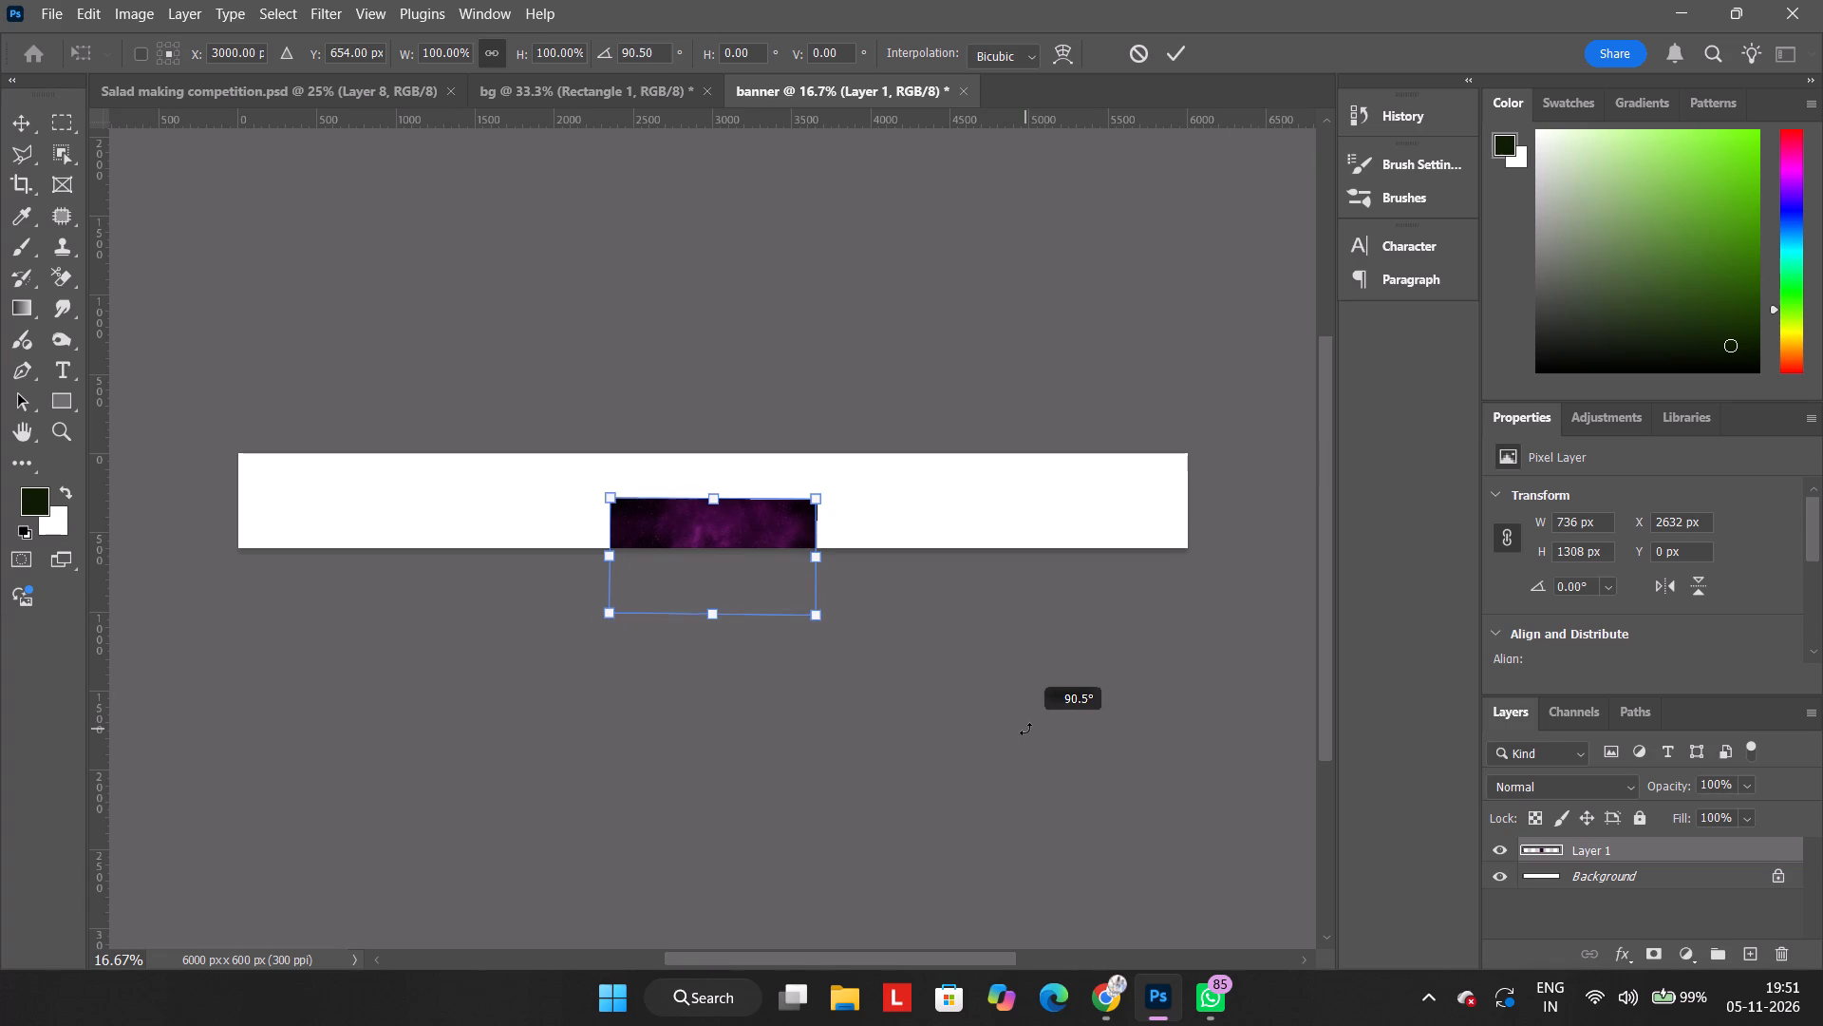
pyautogui.moveTo(1025, 729); pyautogui.dragTo(1026, 723)
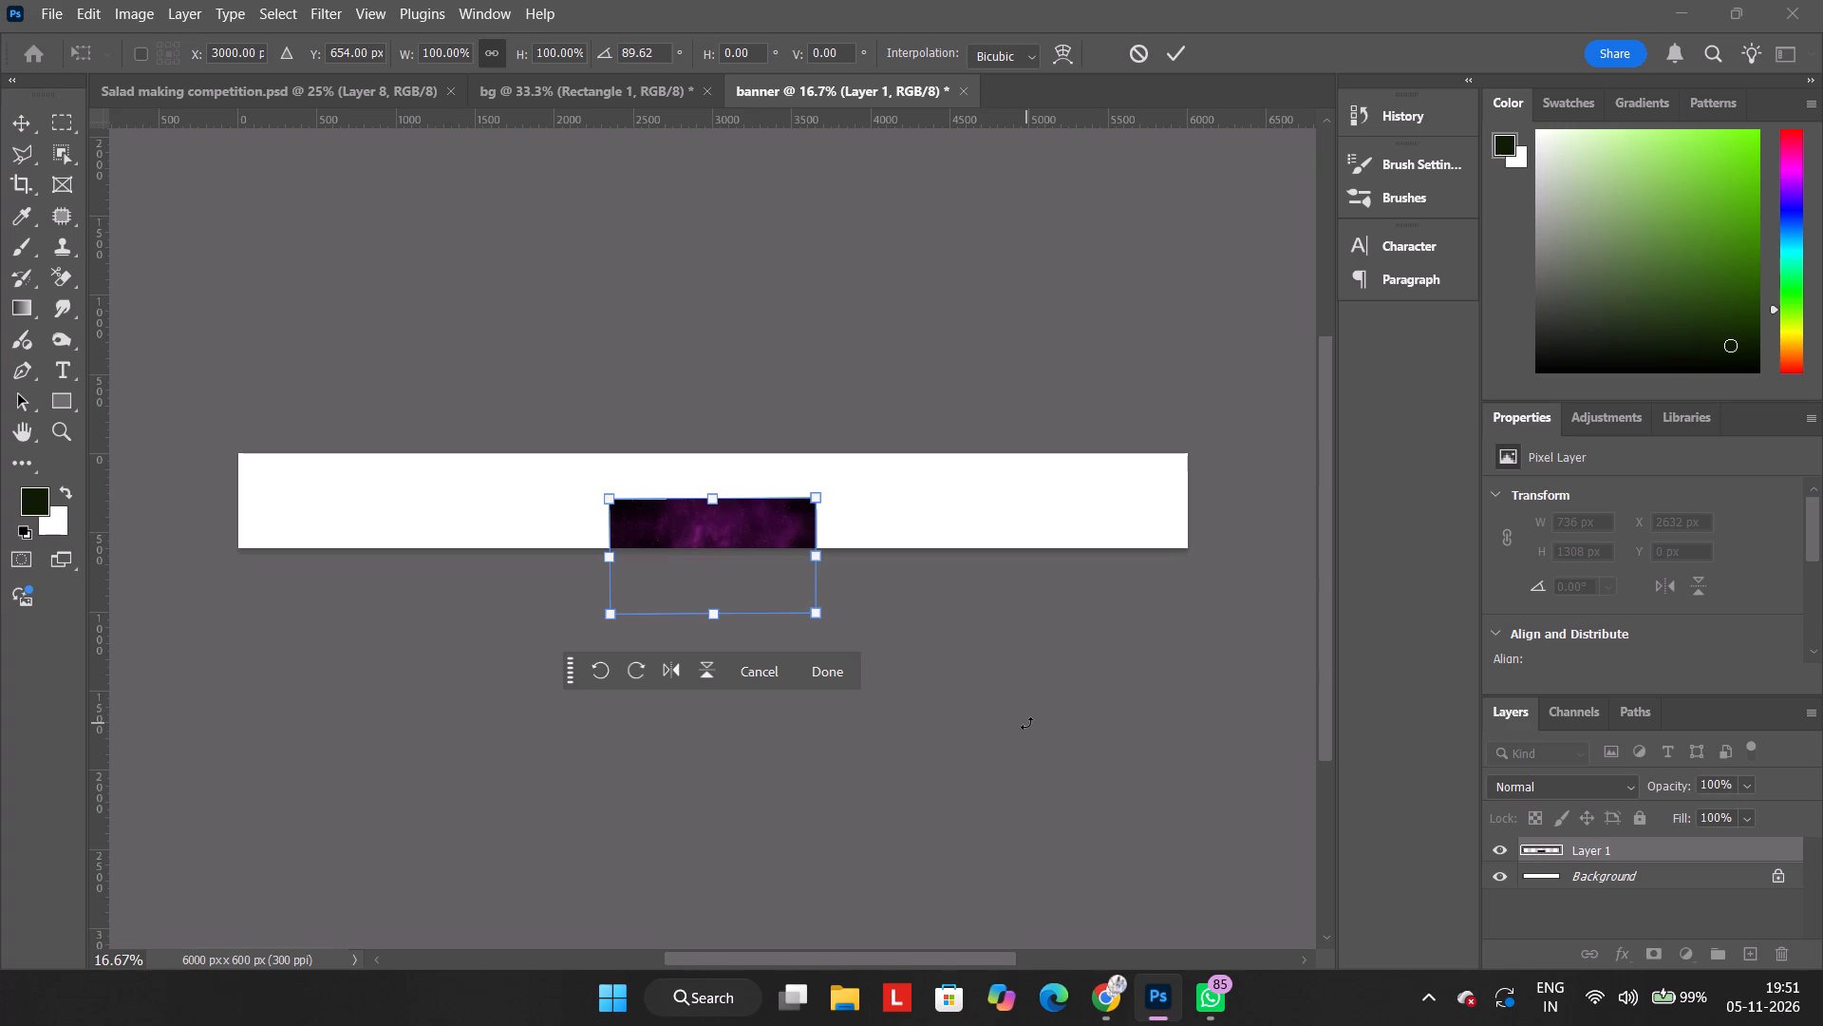
# Align the rotated nebula image with the banner's left end and scale it to about 458% so it spans the full width.
pyautogui.moveTo(753, 530); pyautogui.dragTo(510, 490)
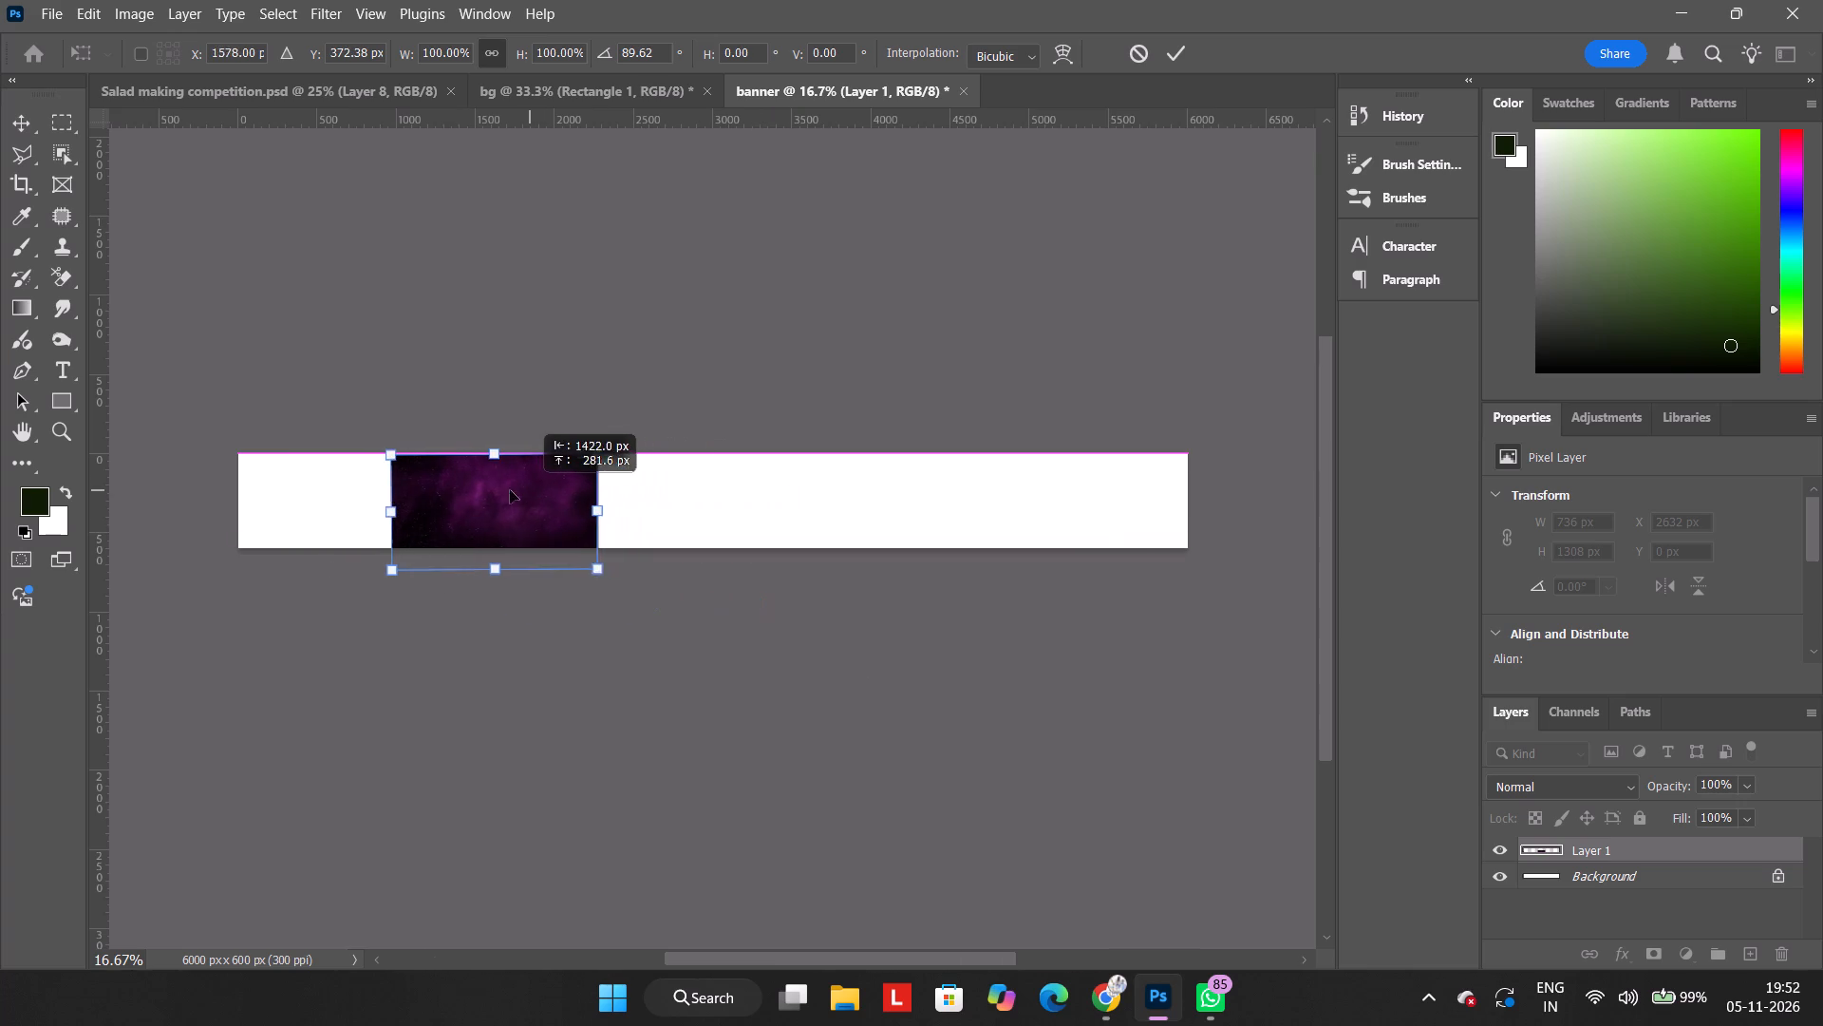
pyautogui.moveTo(510, 490); pyautogui.dragTo(388, 482)
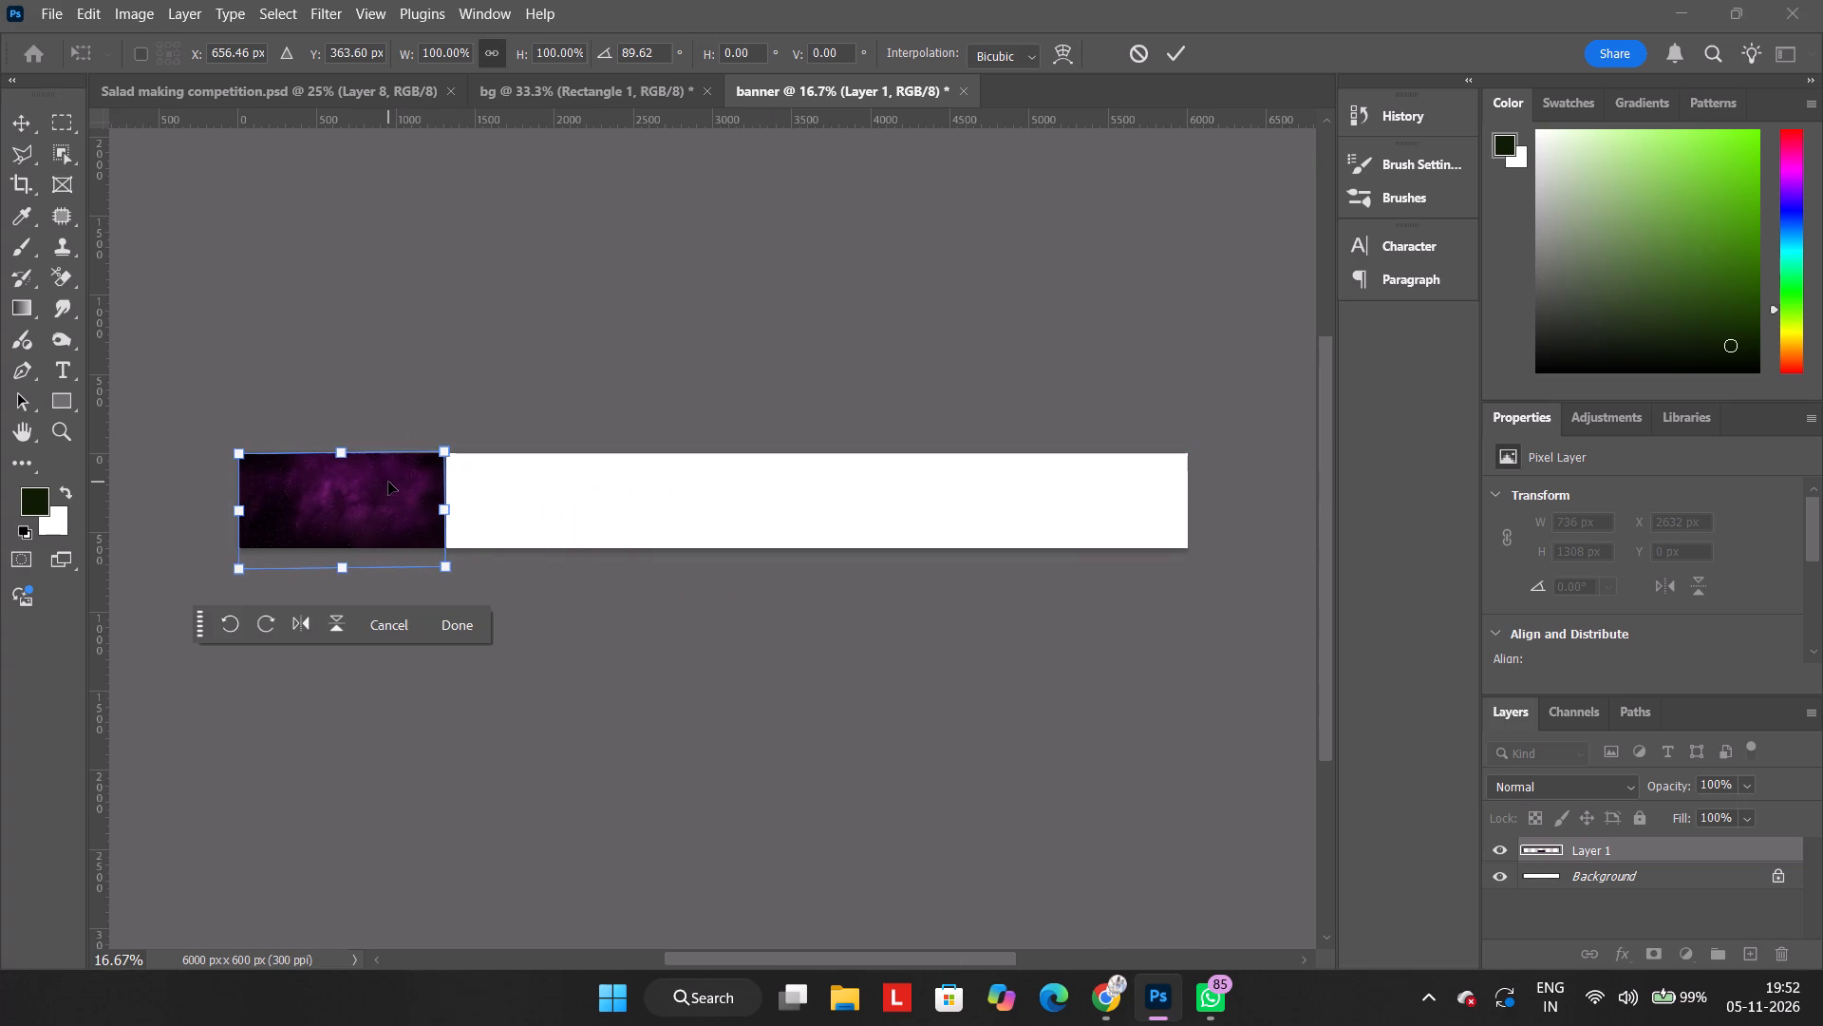
pyautogui.moveTo(447, 507); pyautogui.dragTo(1218, 583)
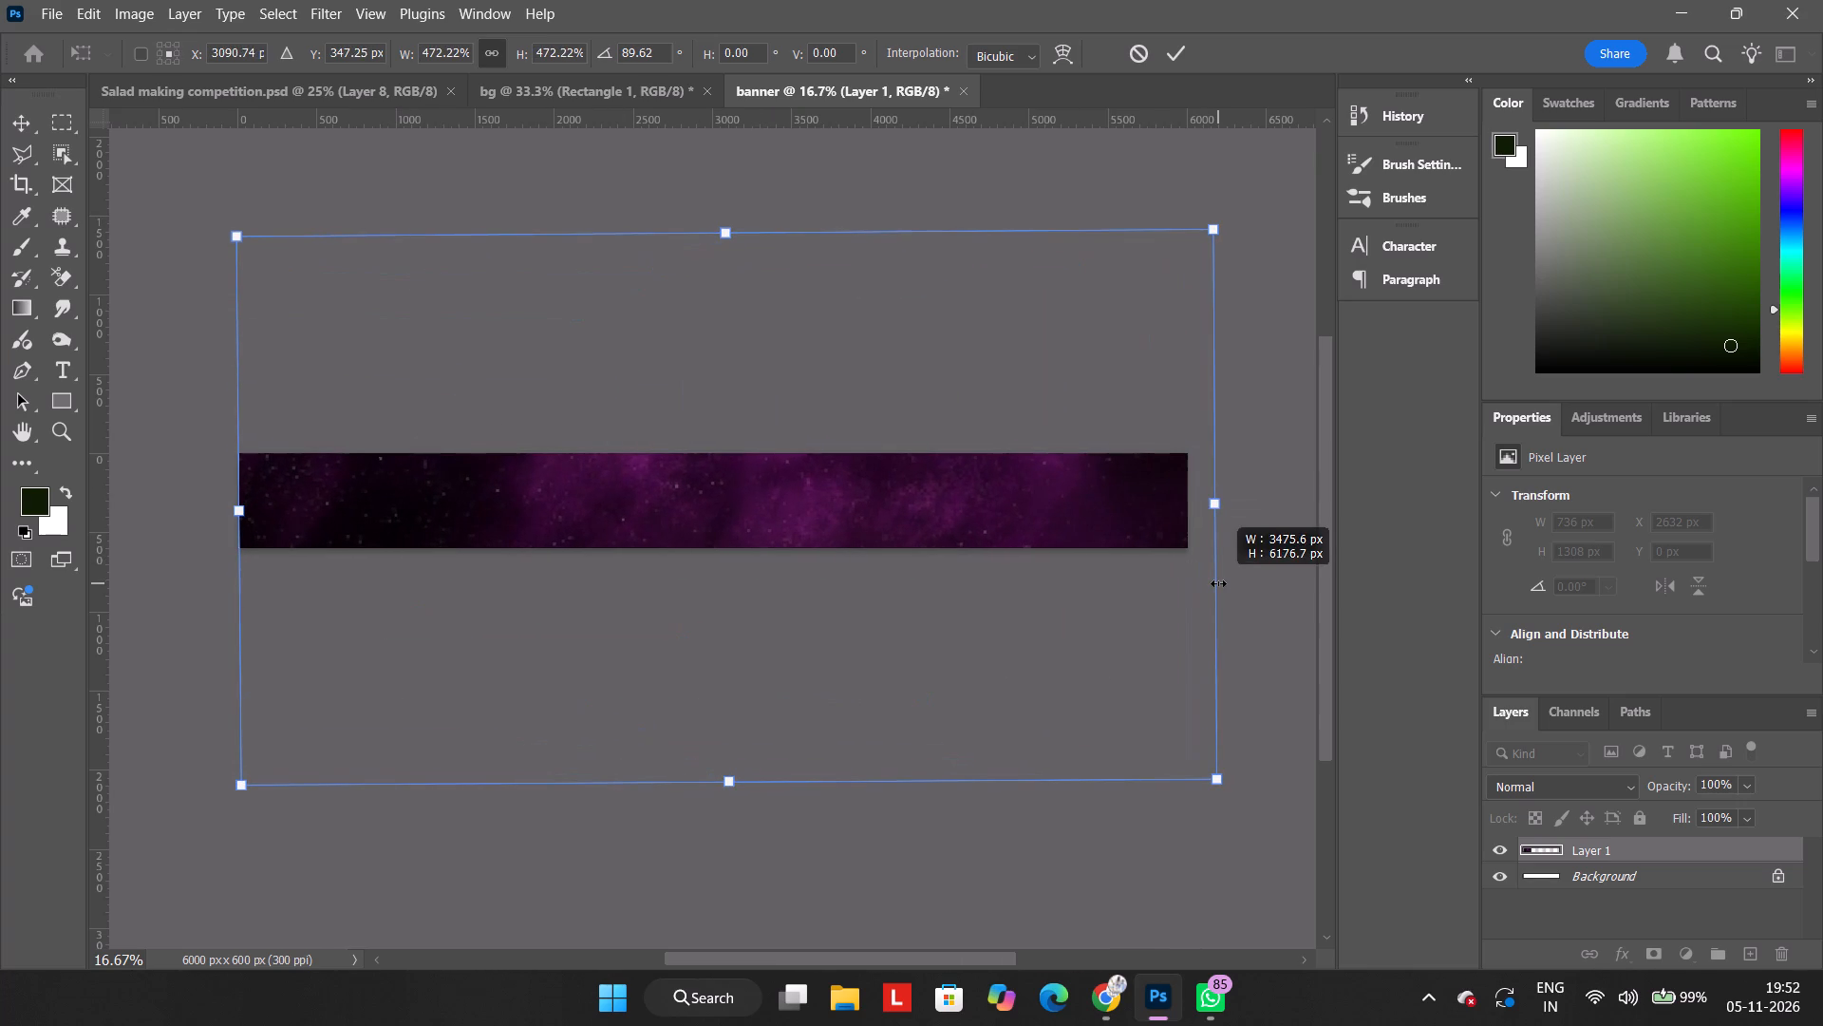
pyautogui.moveTo(1218, 583); pyautogui.dragTo(1193, 587)
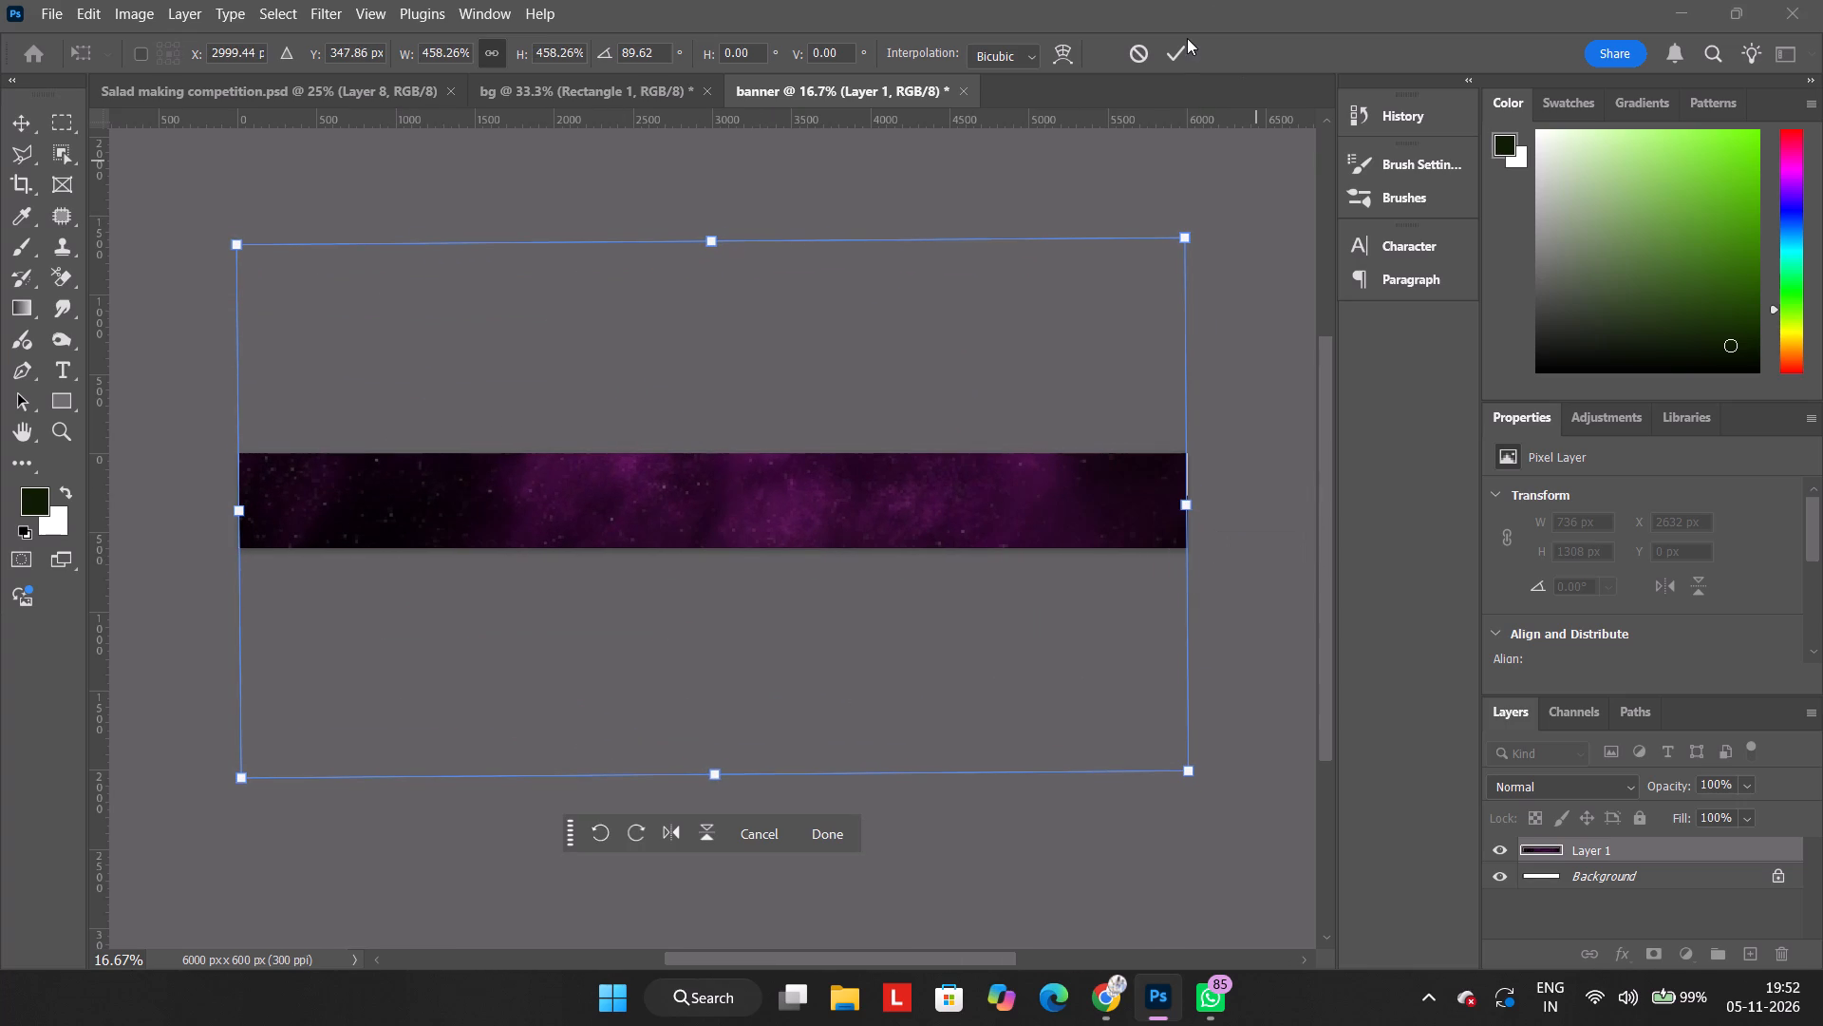
pyautogui.click(1185, 39)
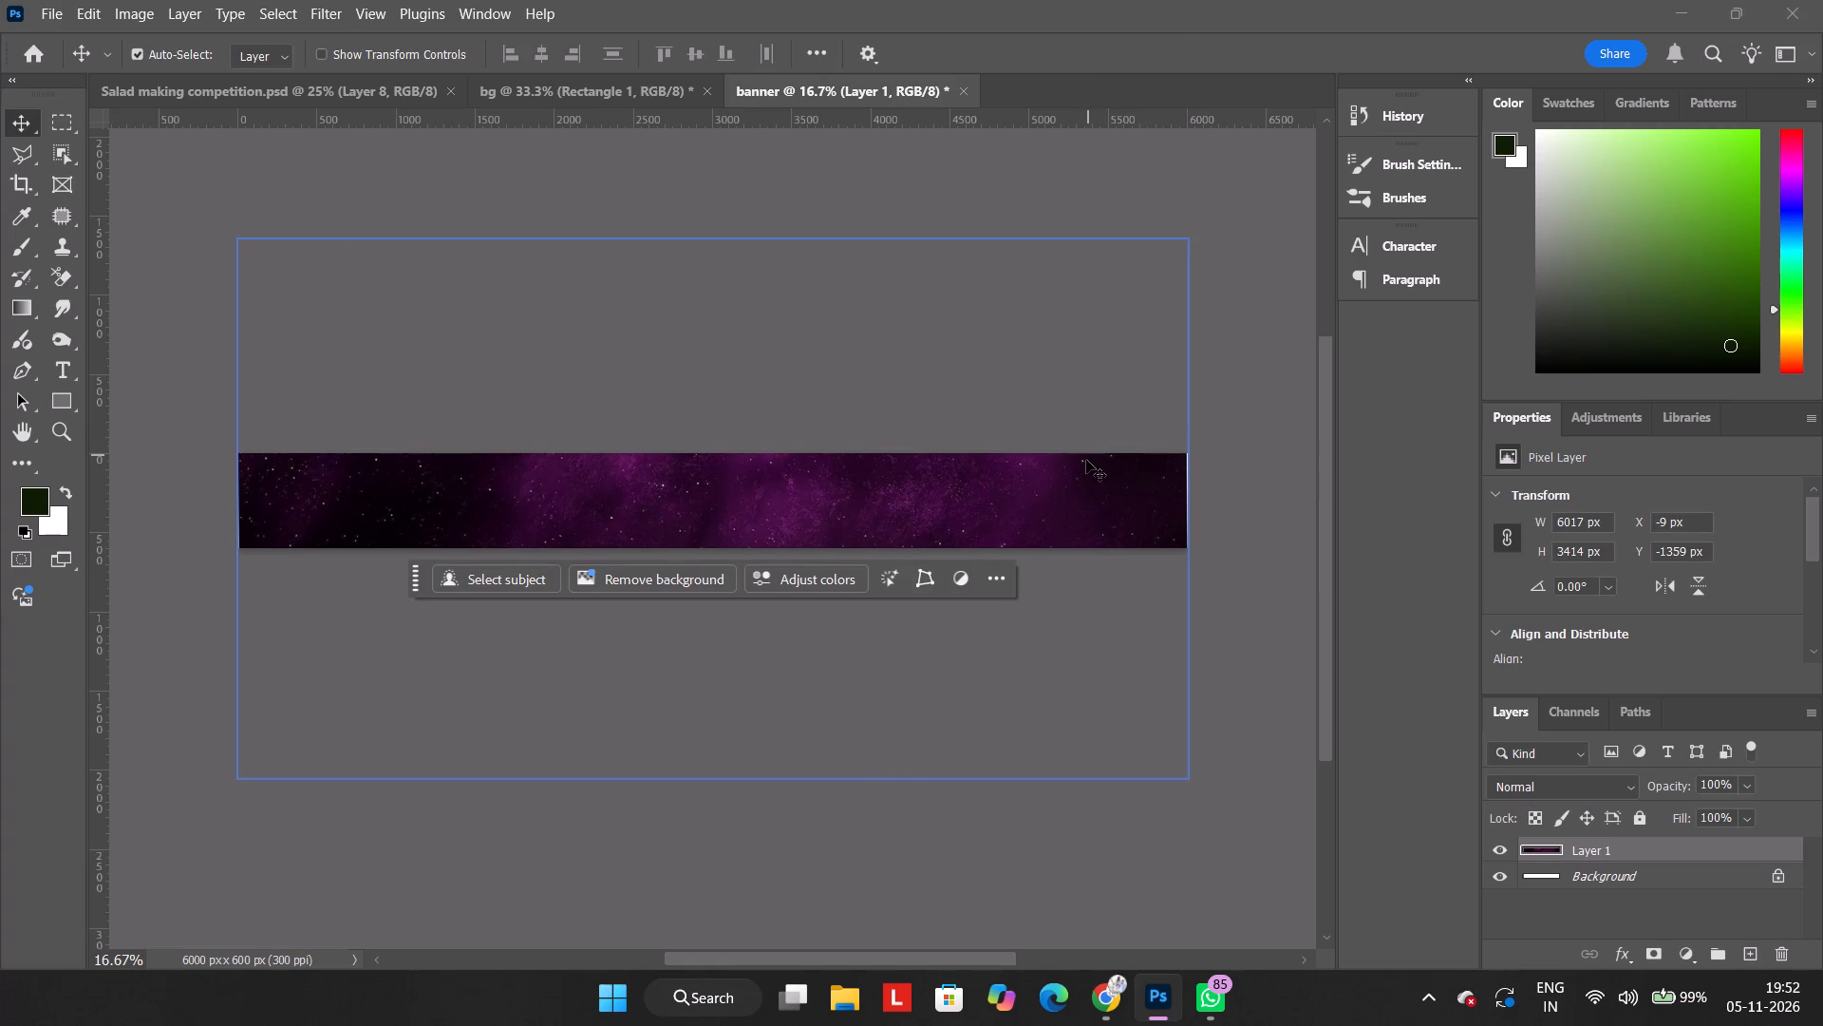
# Enlarge the nebula background proportionally to 101%, extending it past the banner's right edge.
pyautogui.click(1084, 467)
pyautogui.hotkey('ctrl', 't')
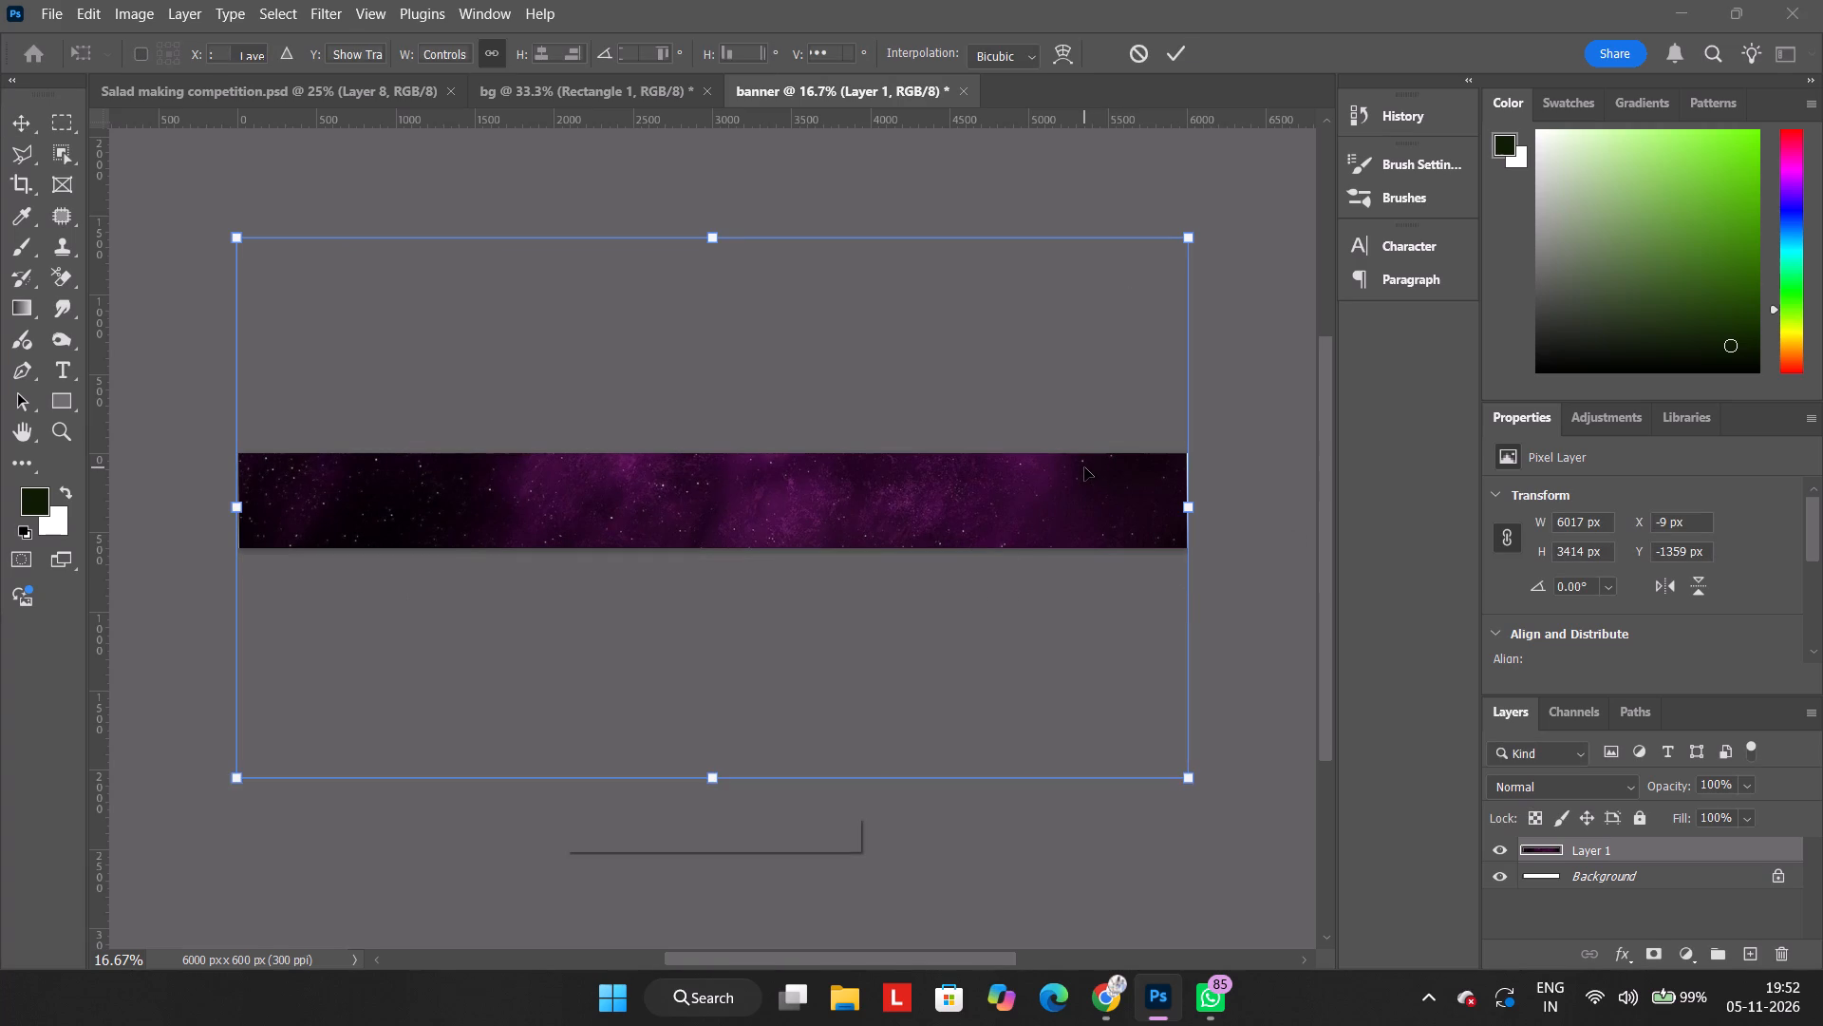
pyautogui.moveTo(1179, 507); pyautogui.dragTo(1189, 510)
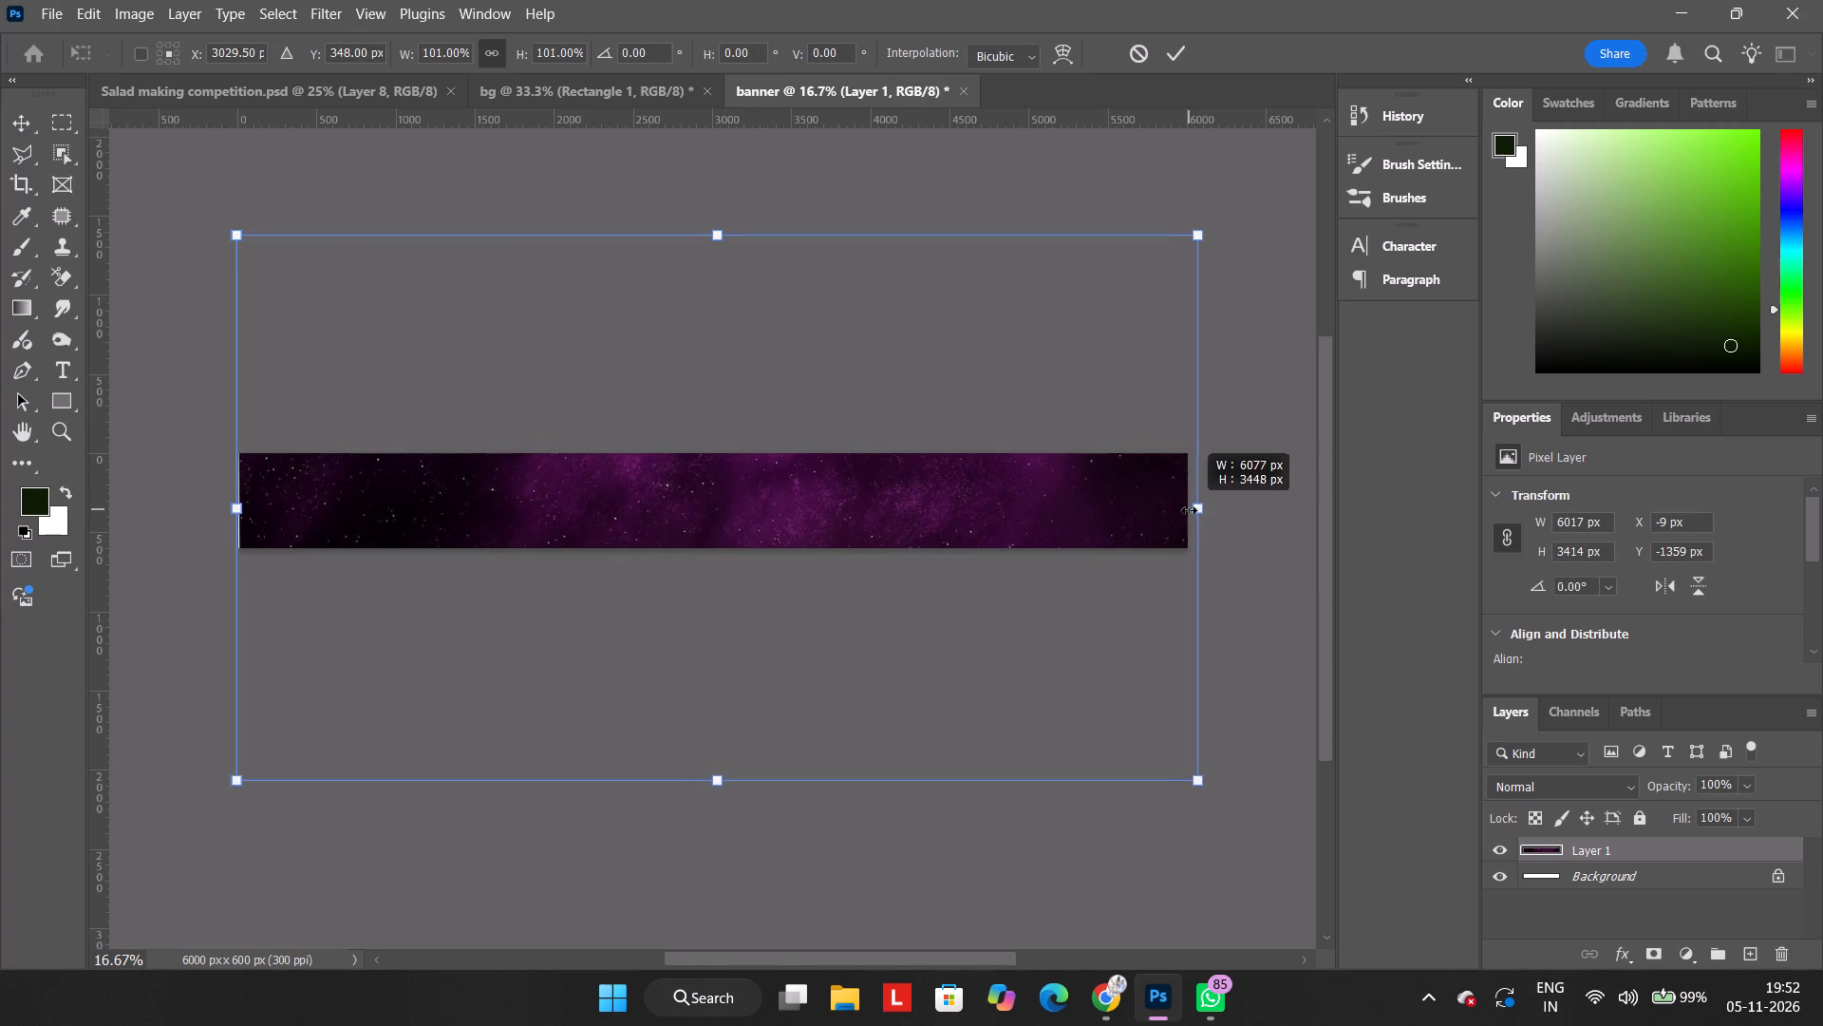
pyautogui.moveTo(1189, 510); pyautogui.dragTo(1189, 511)
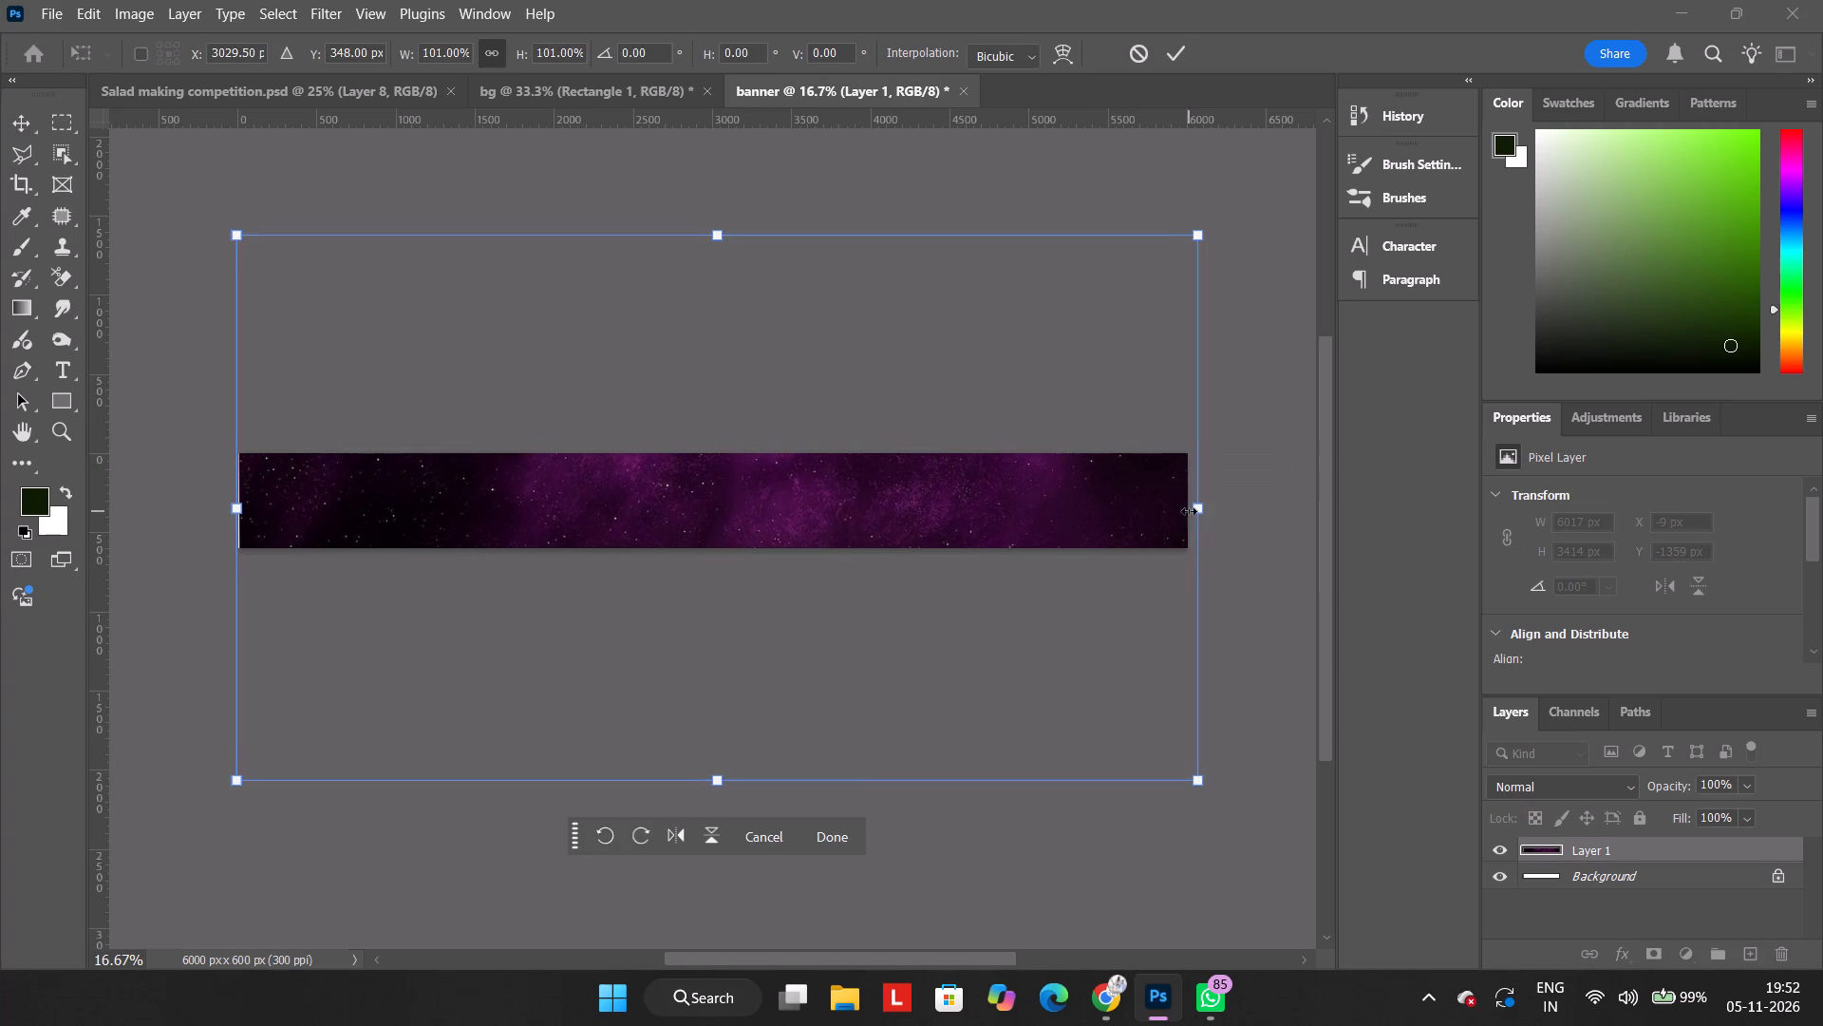
pyautogui.click(1165, 66)
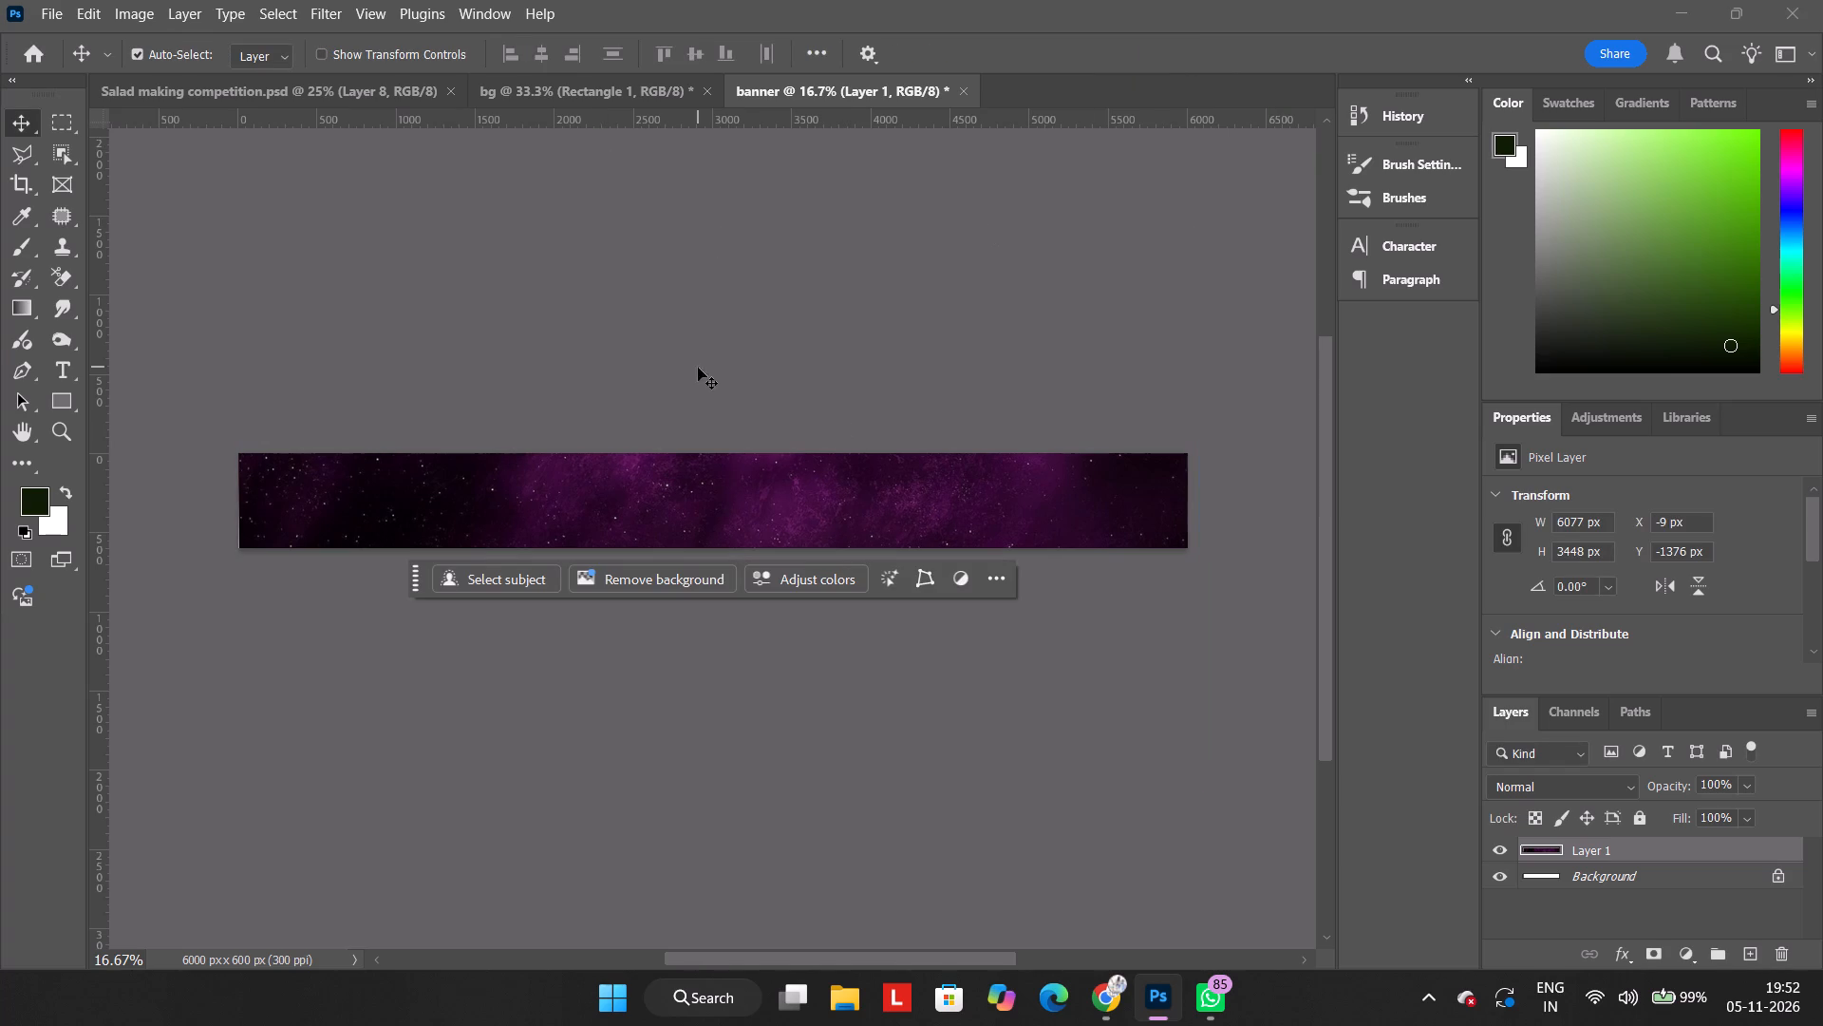
# Shift the nebula background slightly left and up to about X -38 px, Y -1424 px, keeping the whole banner covered.
pyautogui.click(733, 439)
pyautogui.press('Left')
pyautogui.press('Left')
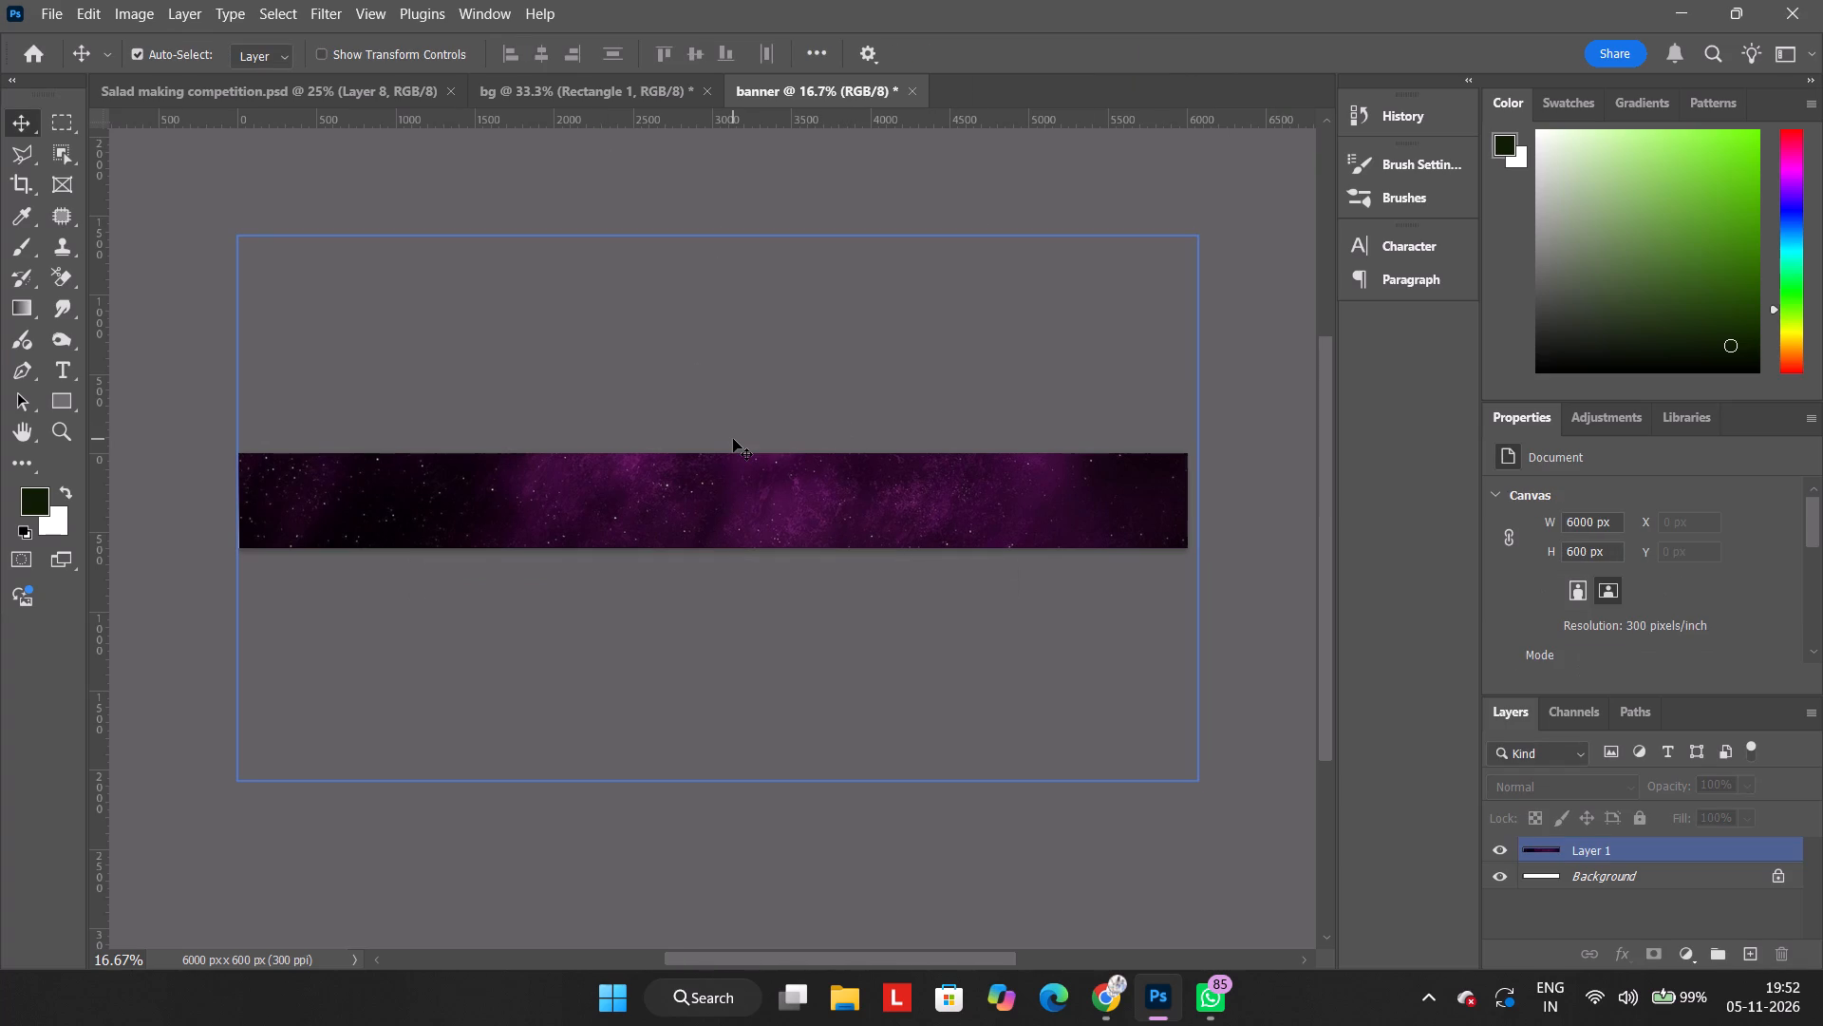
pyautogui.press('Left')
pyautogui.press('Left')
pyautogui.press('Left')
pyautogui.press('Left')
pyautogui.press('Left')
pyautogui.click(733, 439)
pyautogui.press('Left')
pyautogui.press('Left')
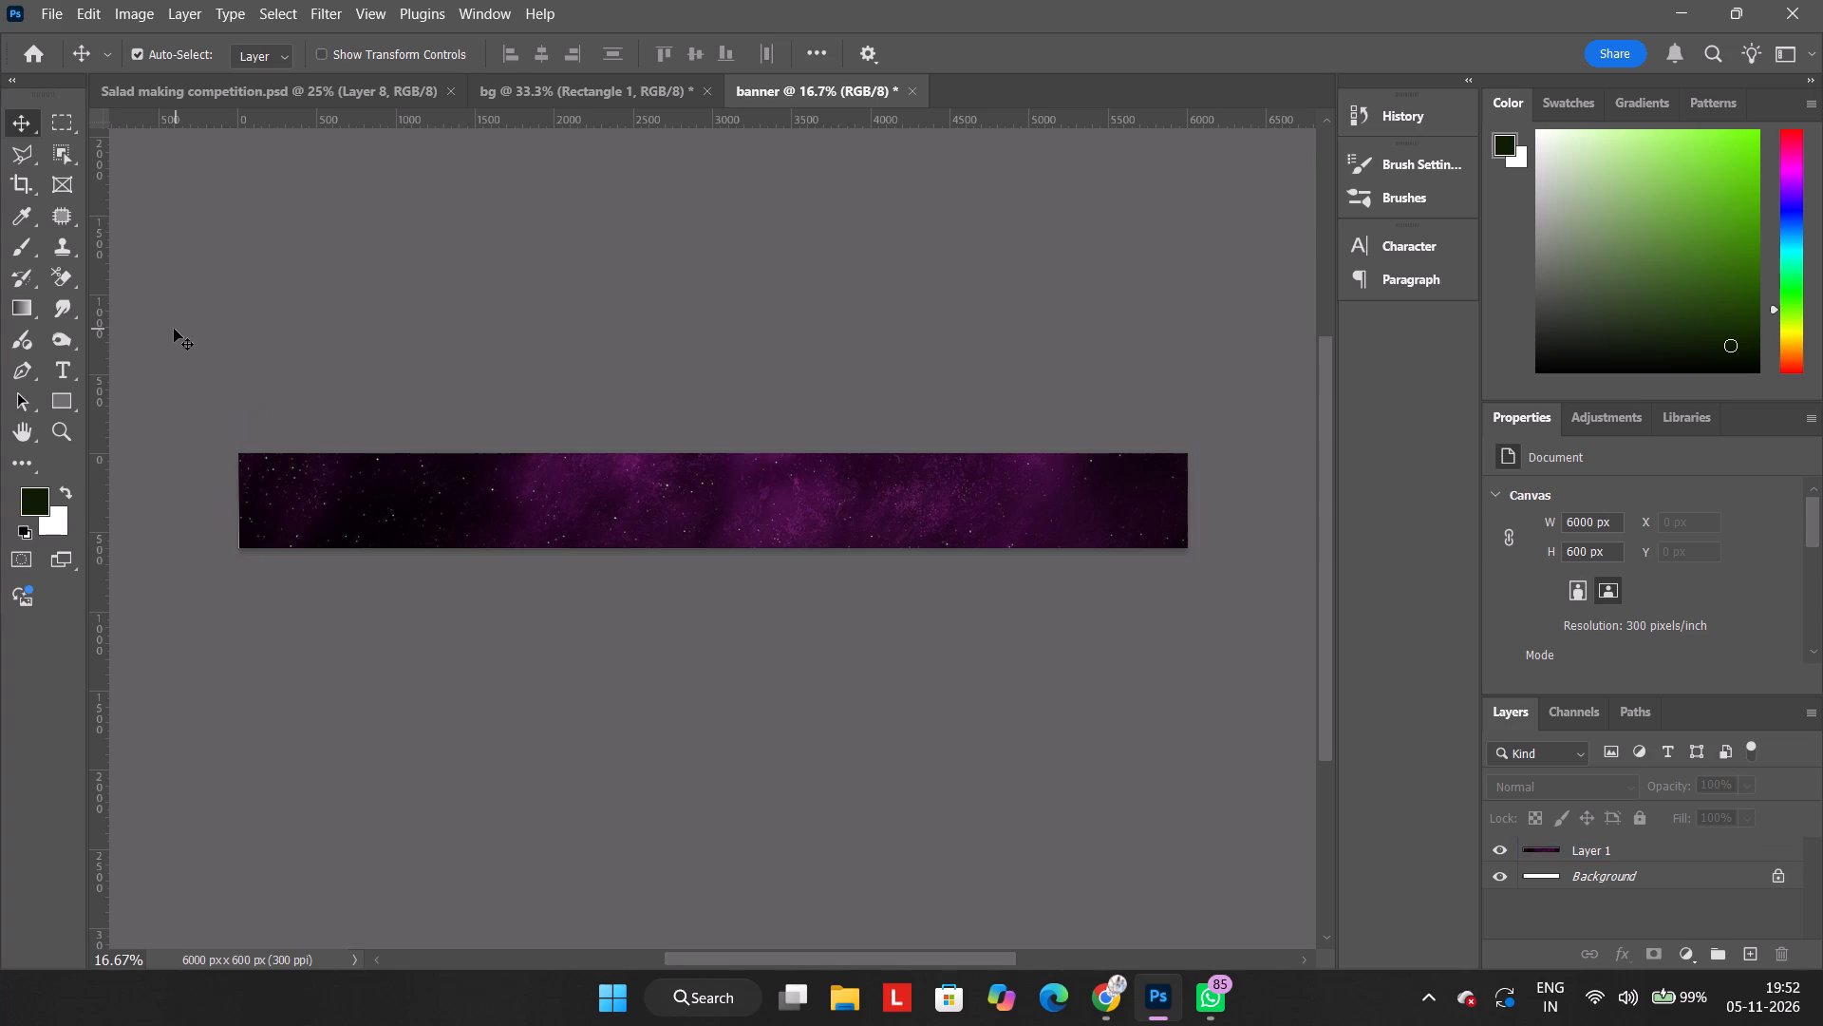
pyautogui.click(597, 491)
pyautogui.press('Left')
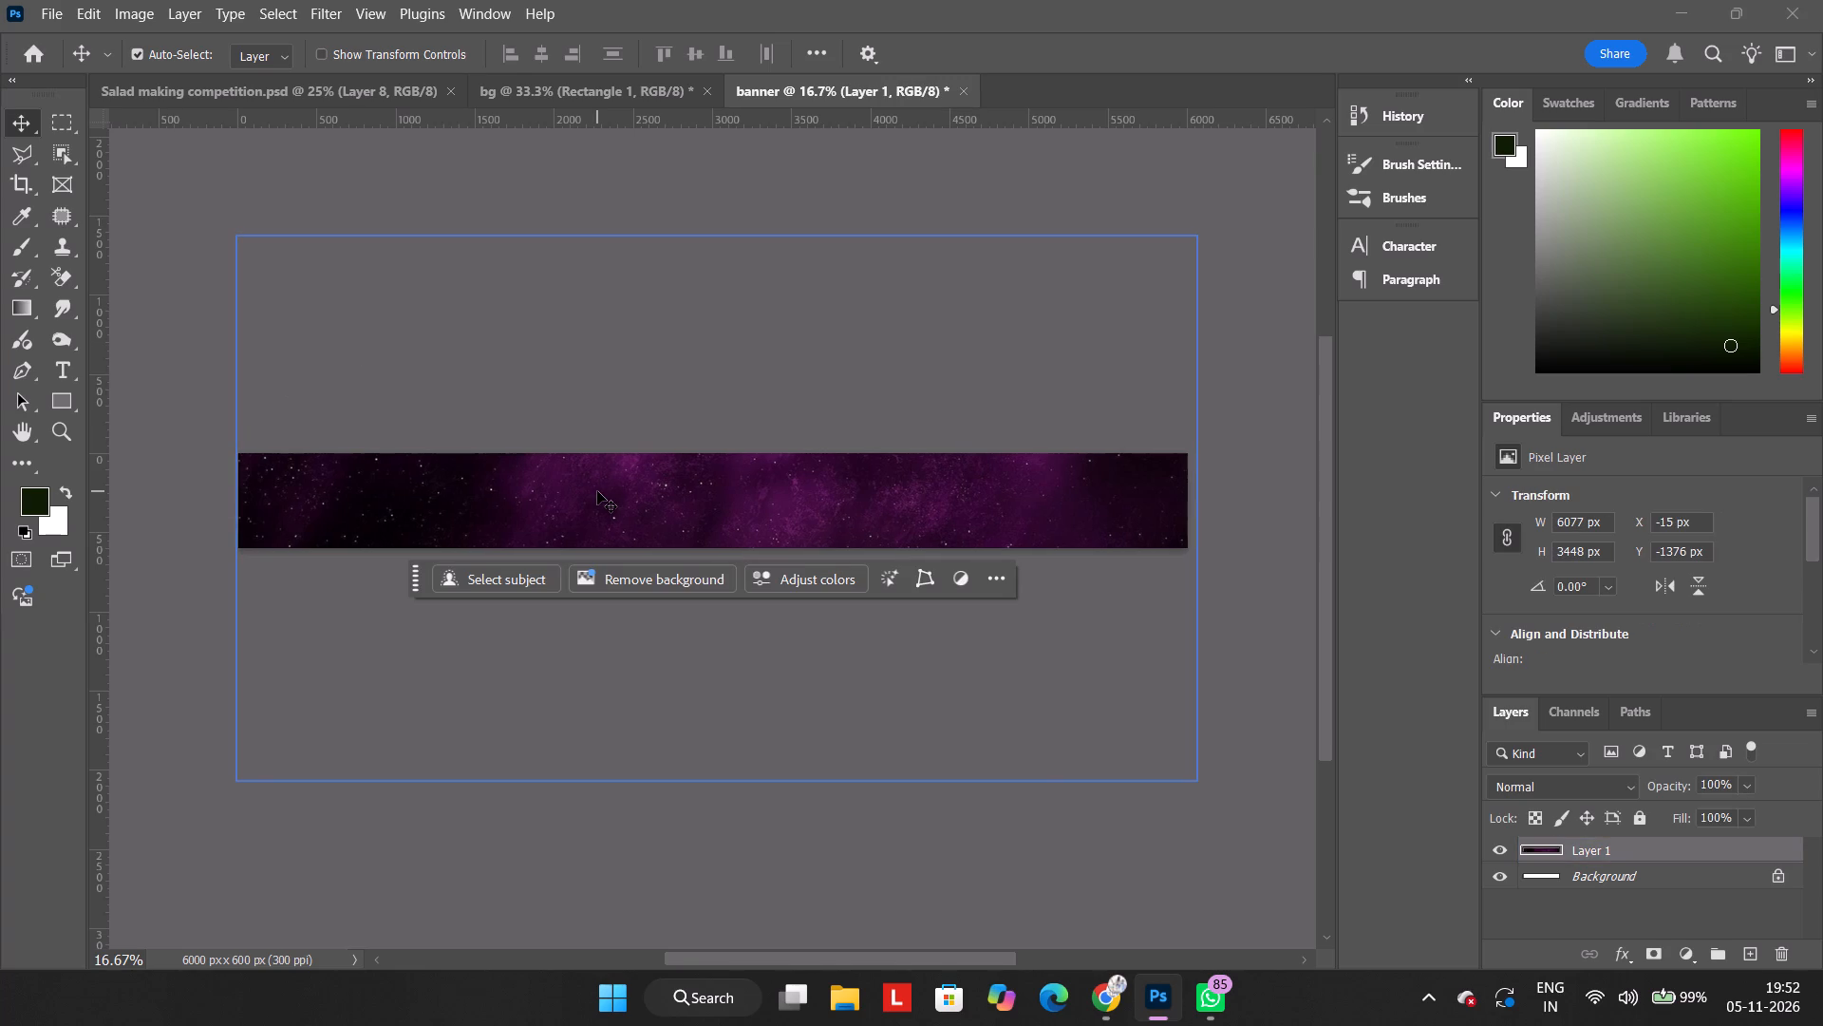
pyautogui.press('Left')
pyautogui.press('Left')
pyautogui.moveTo(728, 440); pyautogui.dragTo(720, 441)
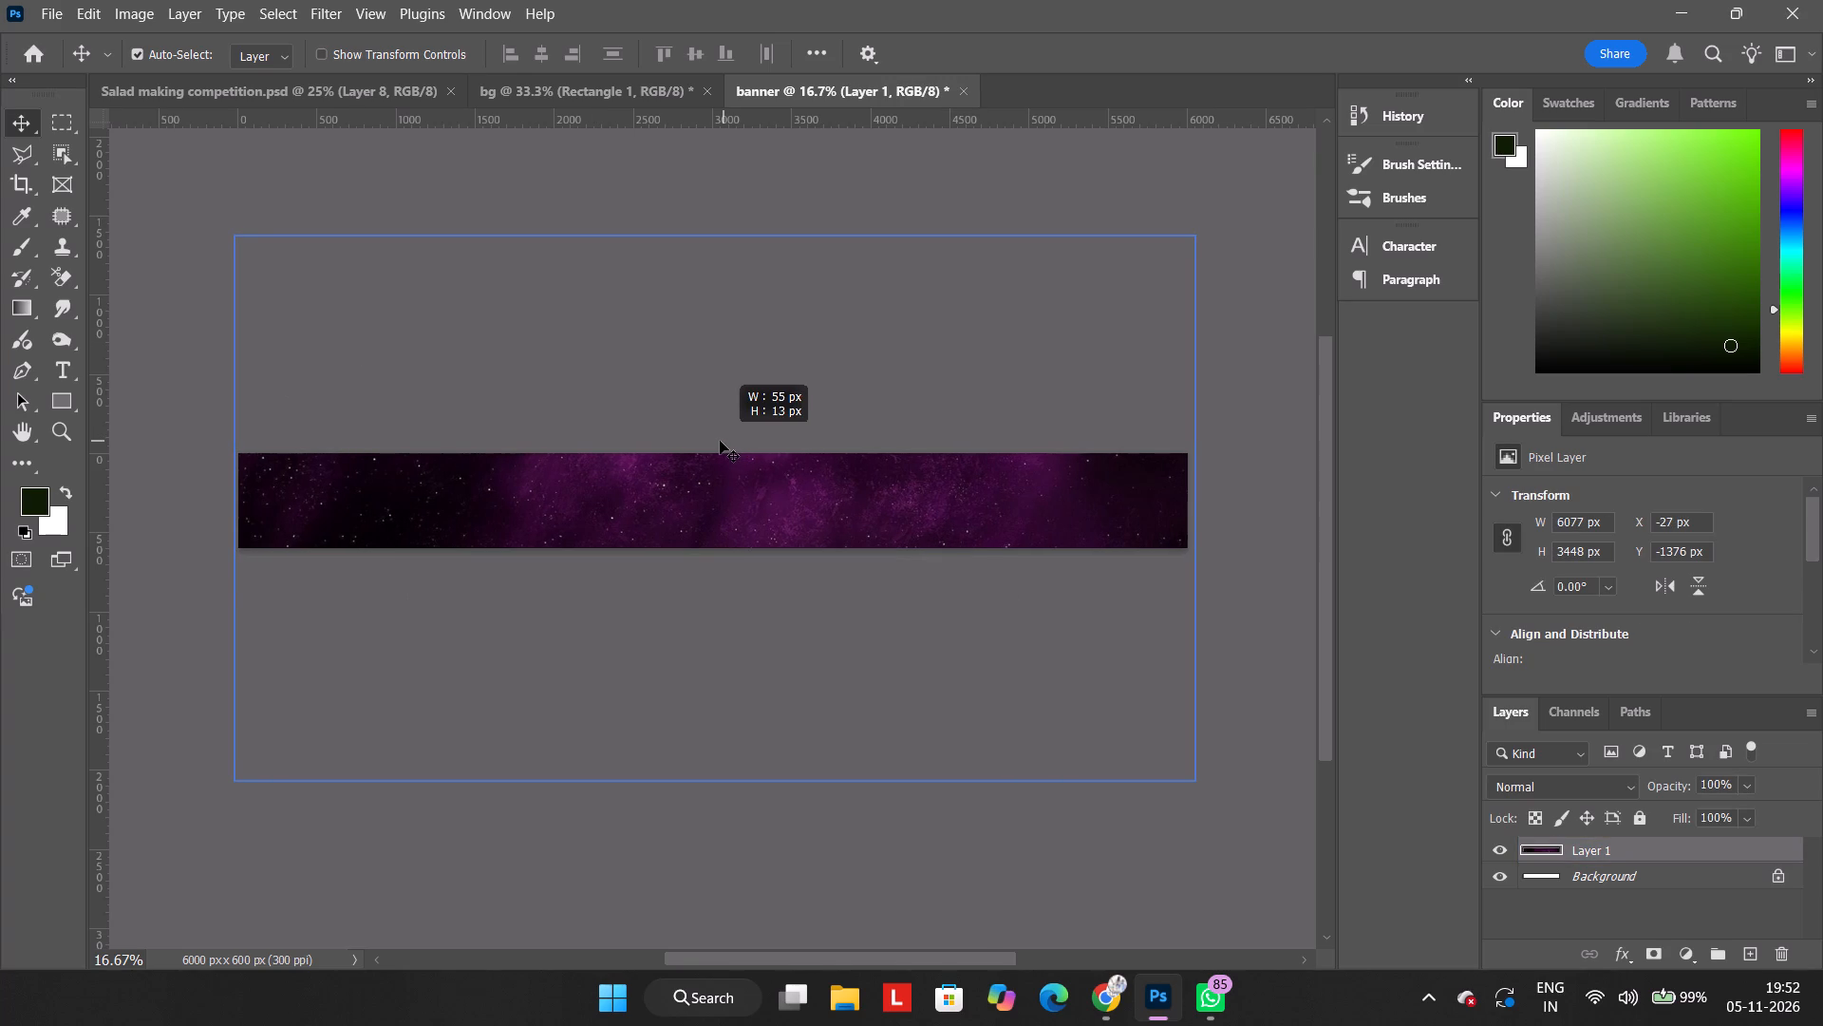
pyautogui.moveTo(720, 441); pyautogui.dragTo(737, 487)
pyautogui.moveTo(737, 487); pyautogui.dragTo(685, 472)
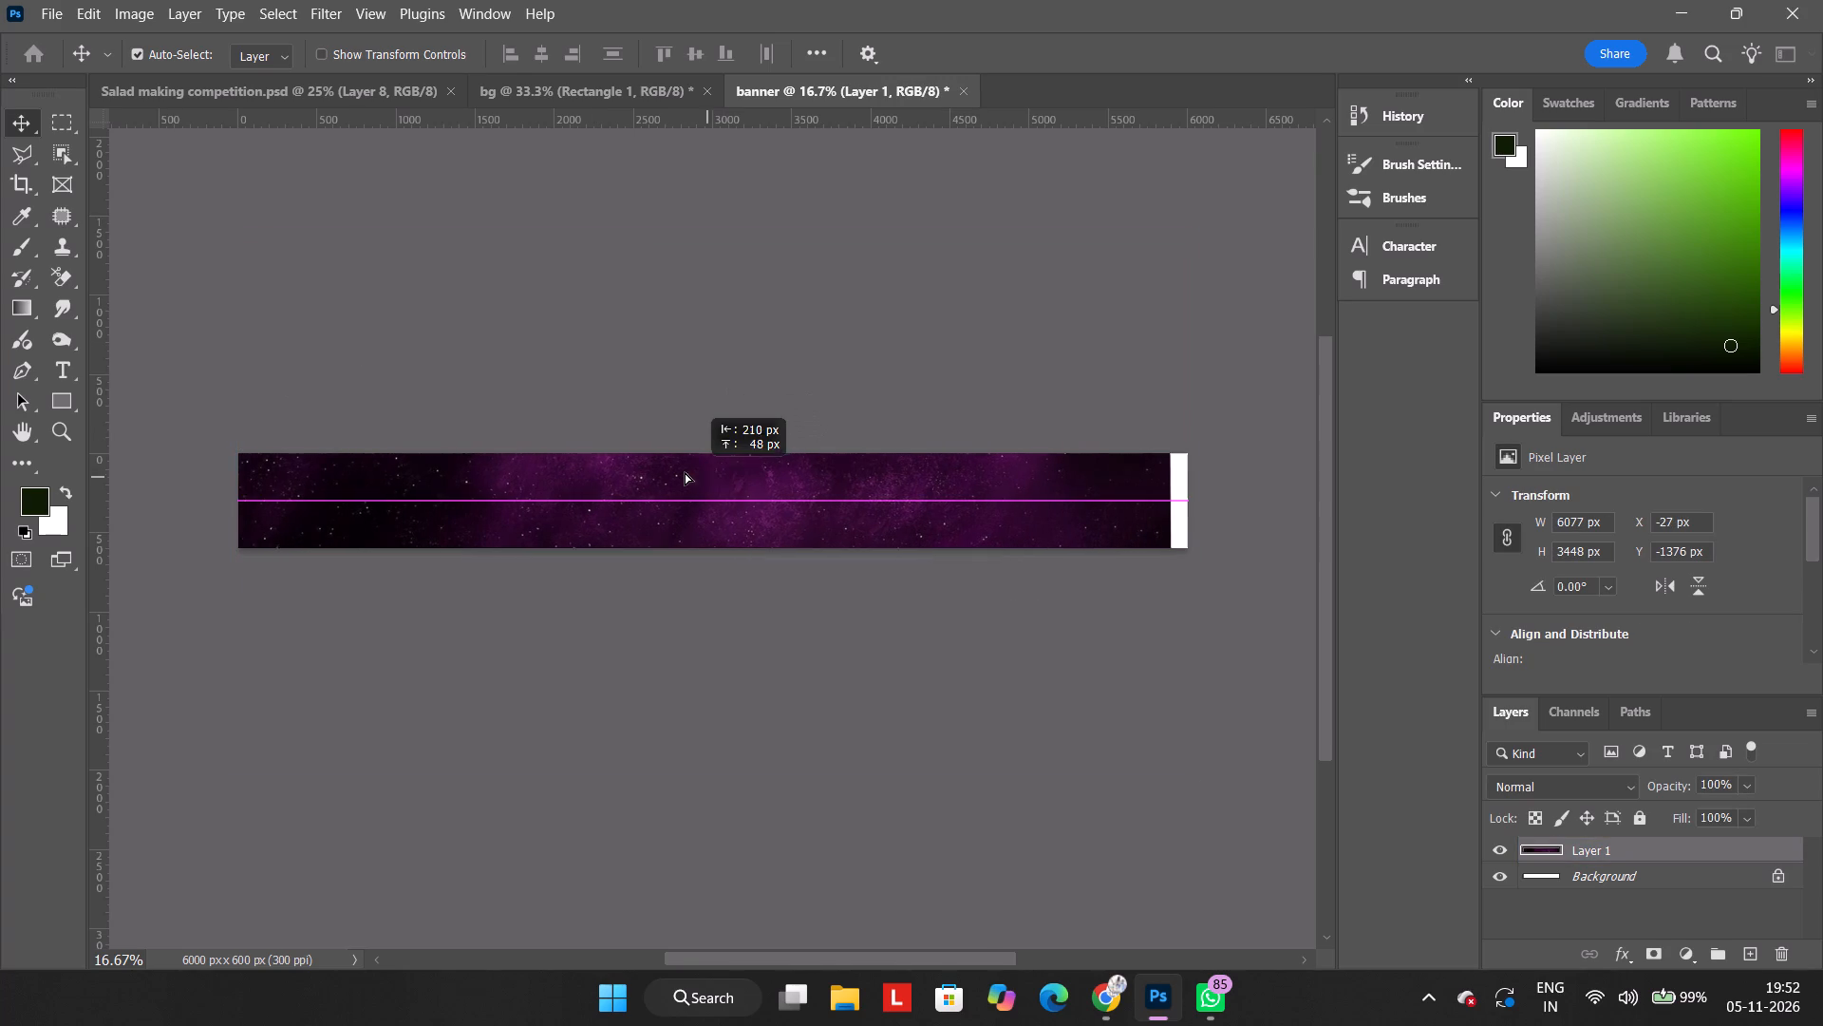
pyautogui.moveTo(685, 472); pyautogui.dragTo(742, 473)
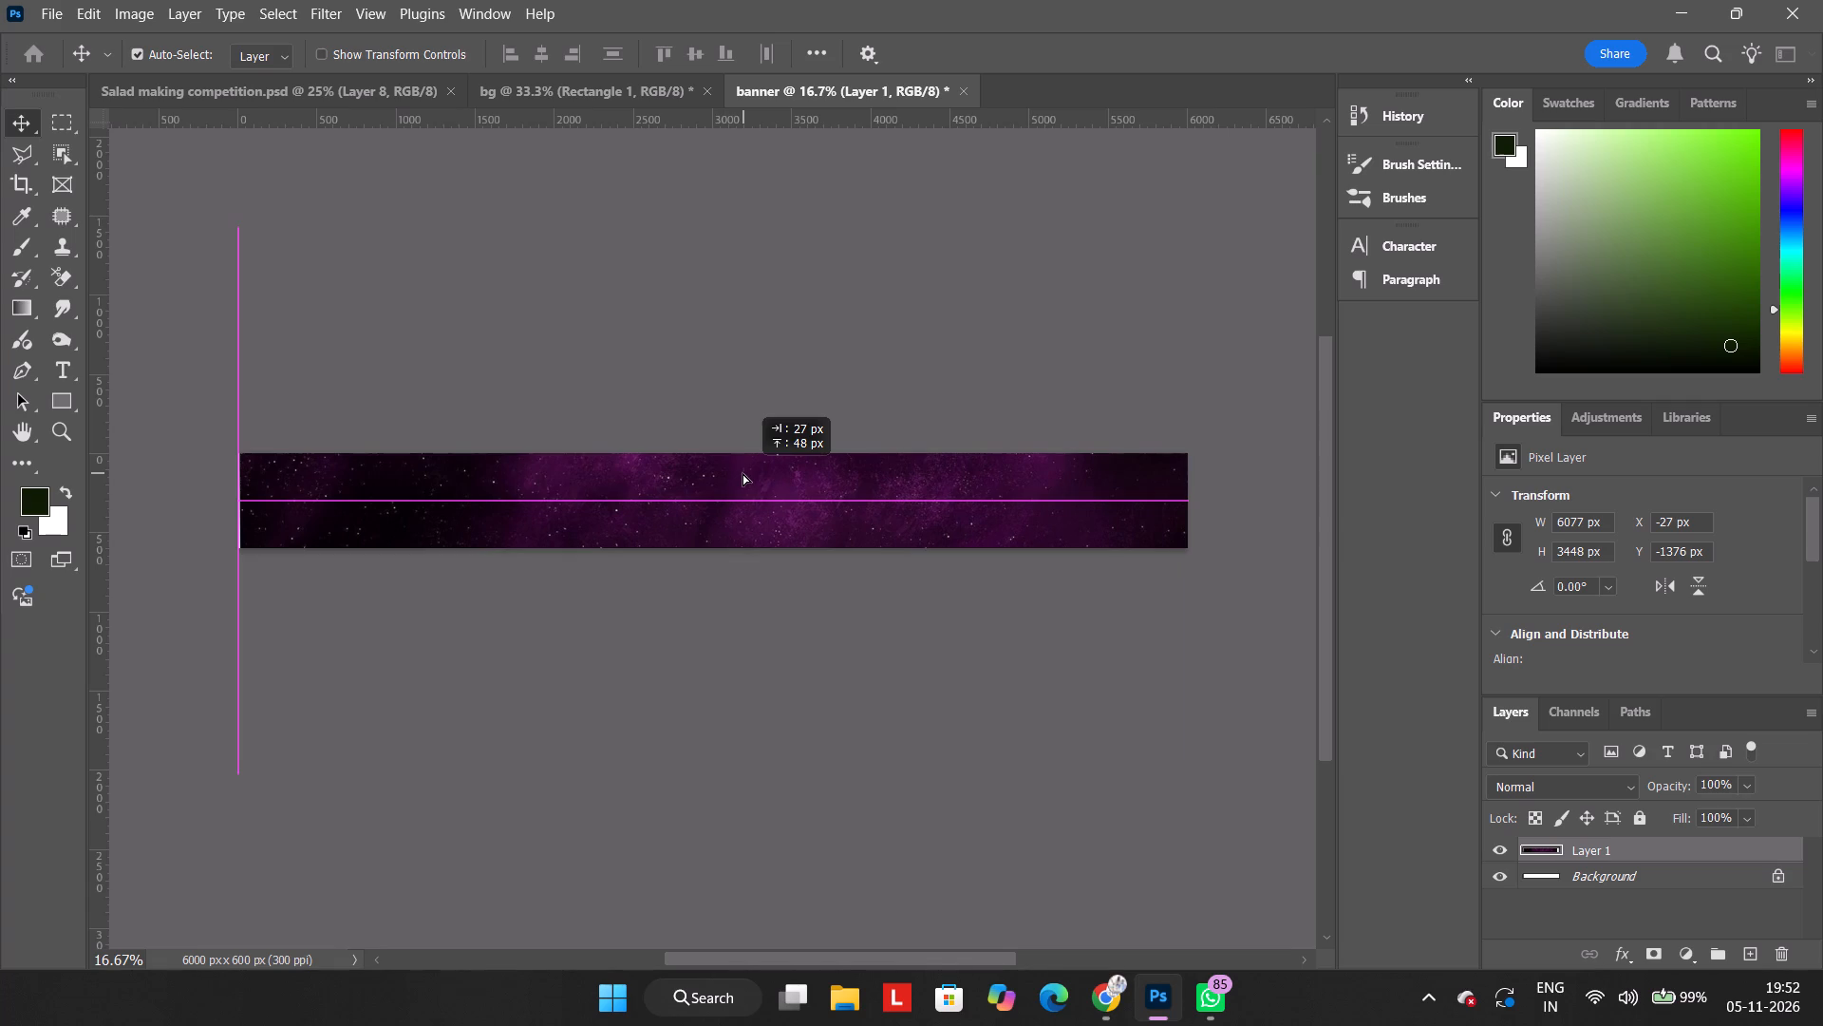
pyautogui.moveTo(742, 473); pyautogui.dragTo(733, 473)
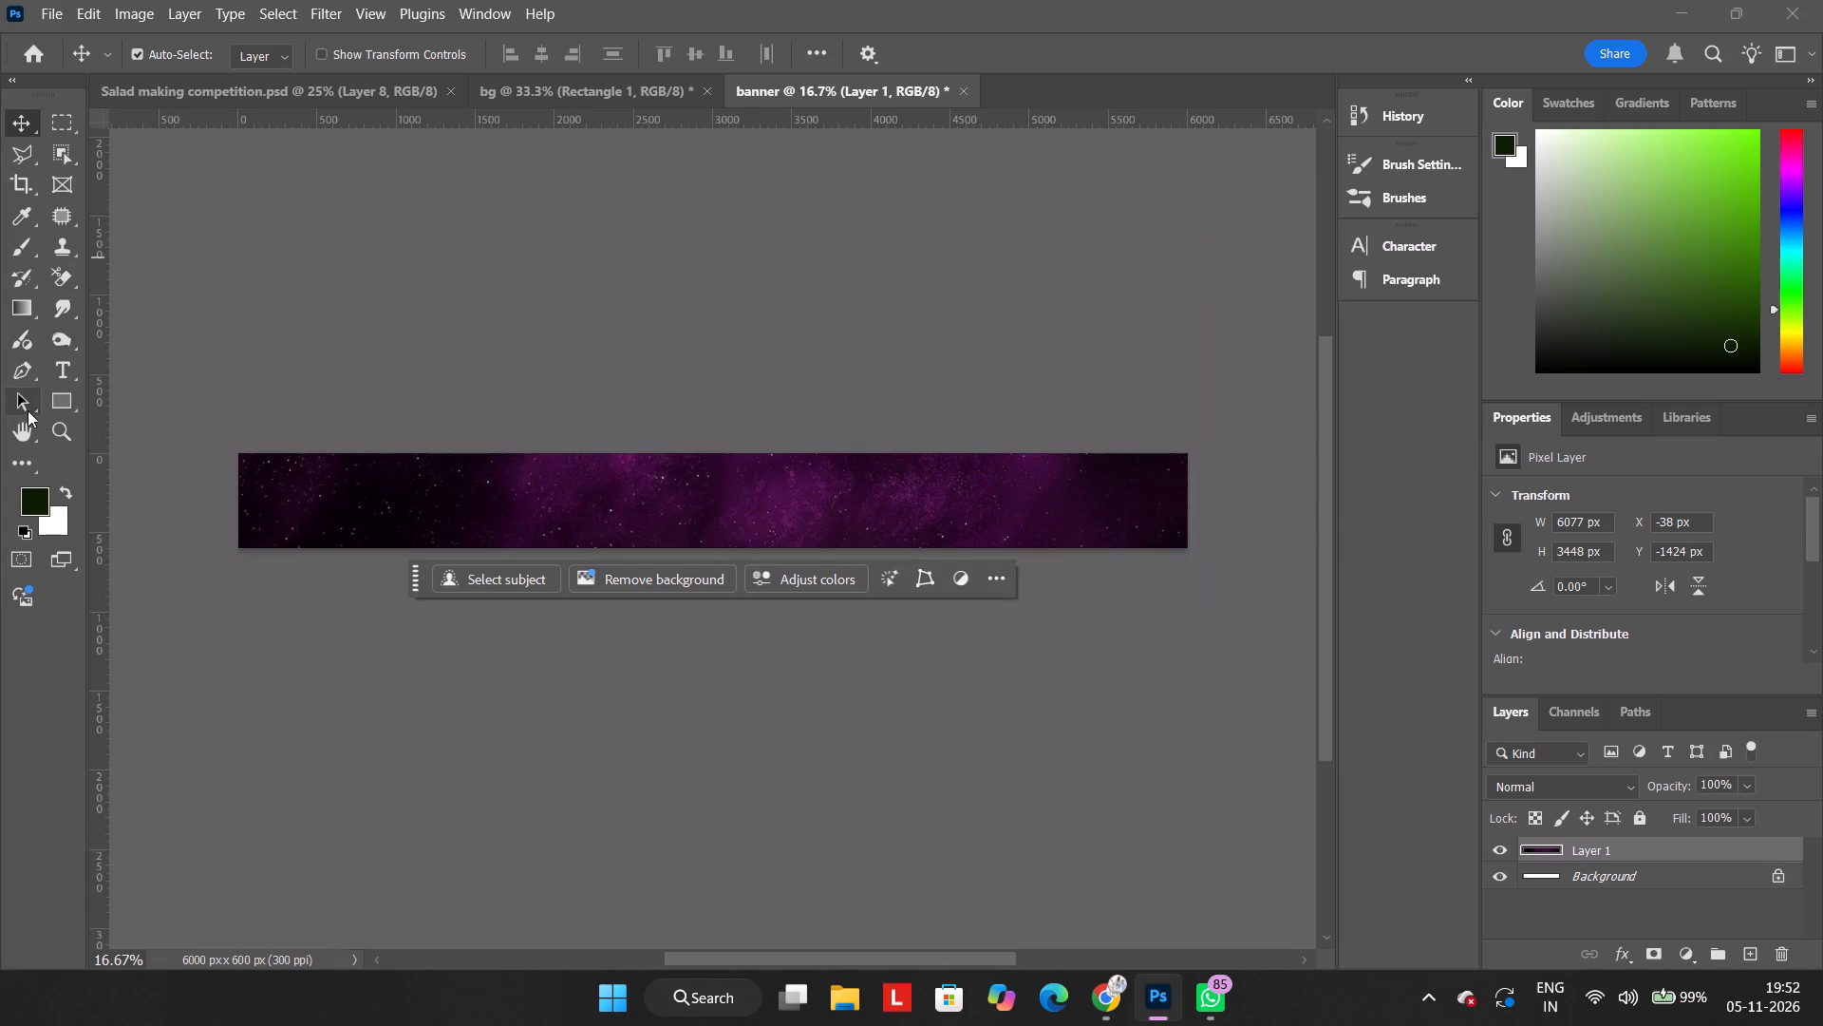
# Add the text RECRAVE near the banner's left end in Bell MT Regular, 72 pt.
pyautogui.click(57, 376)
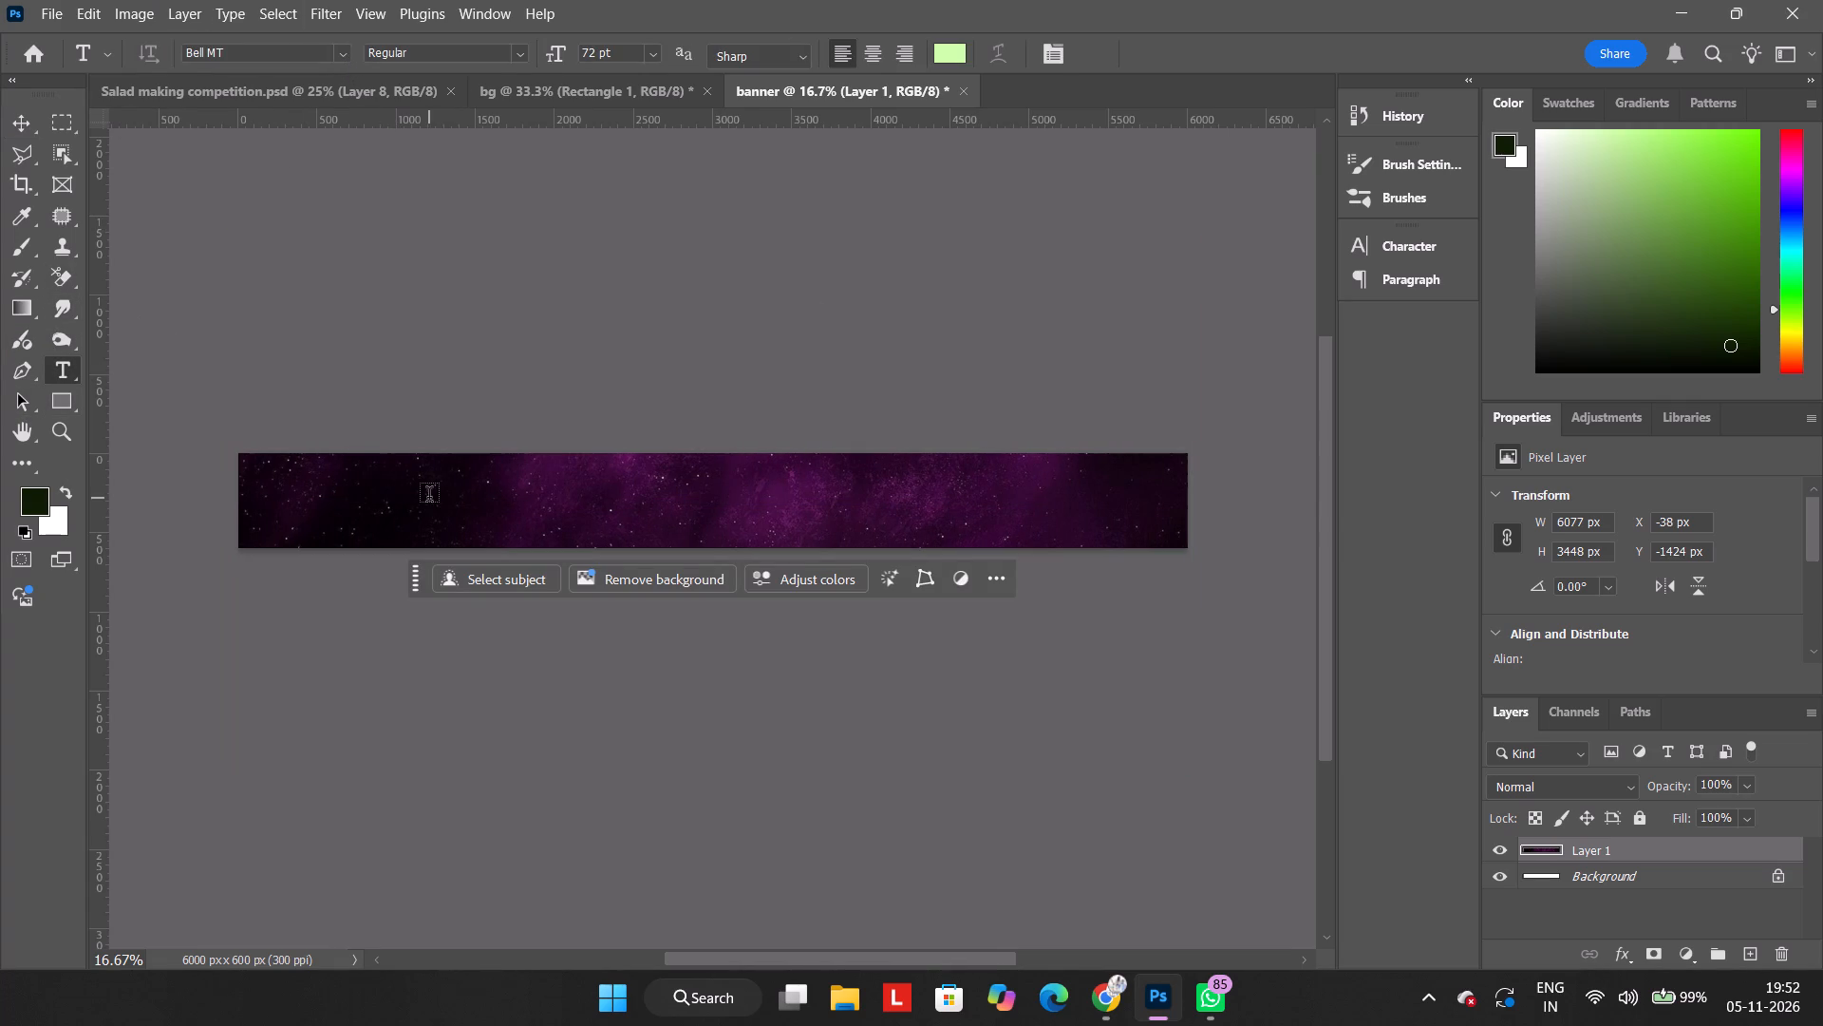
pyautogui.click(348, 501)
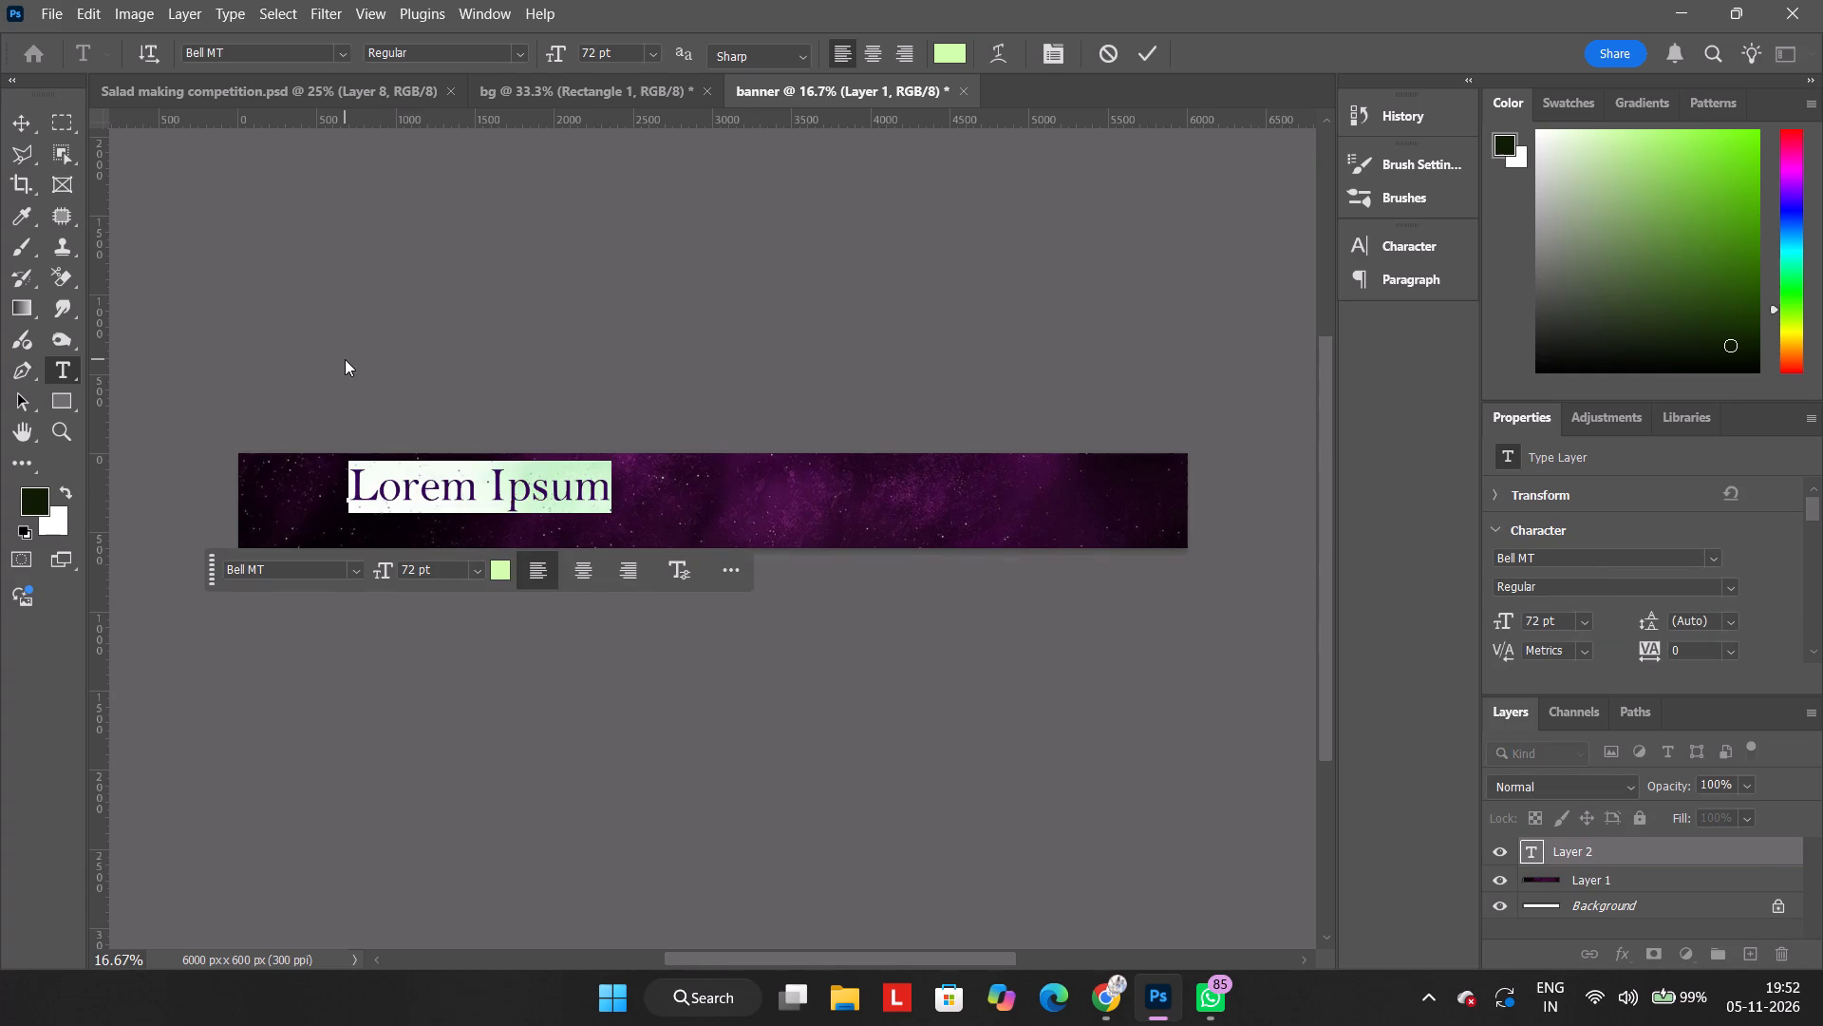
pyautogui.write('RE')
pyautogui.write('CRAVE')
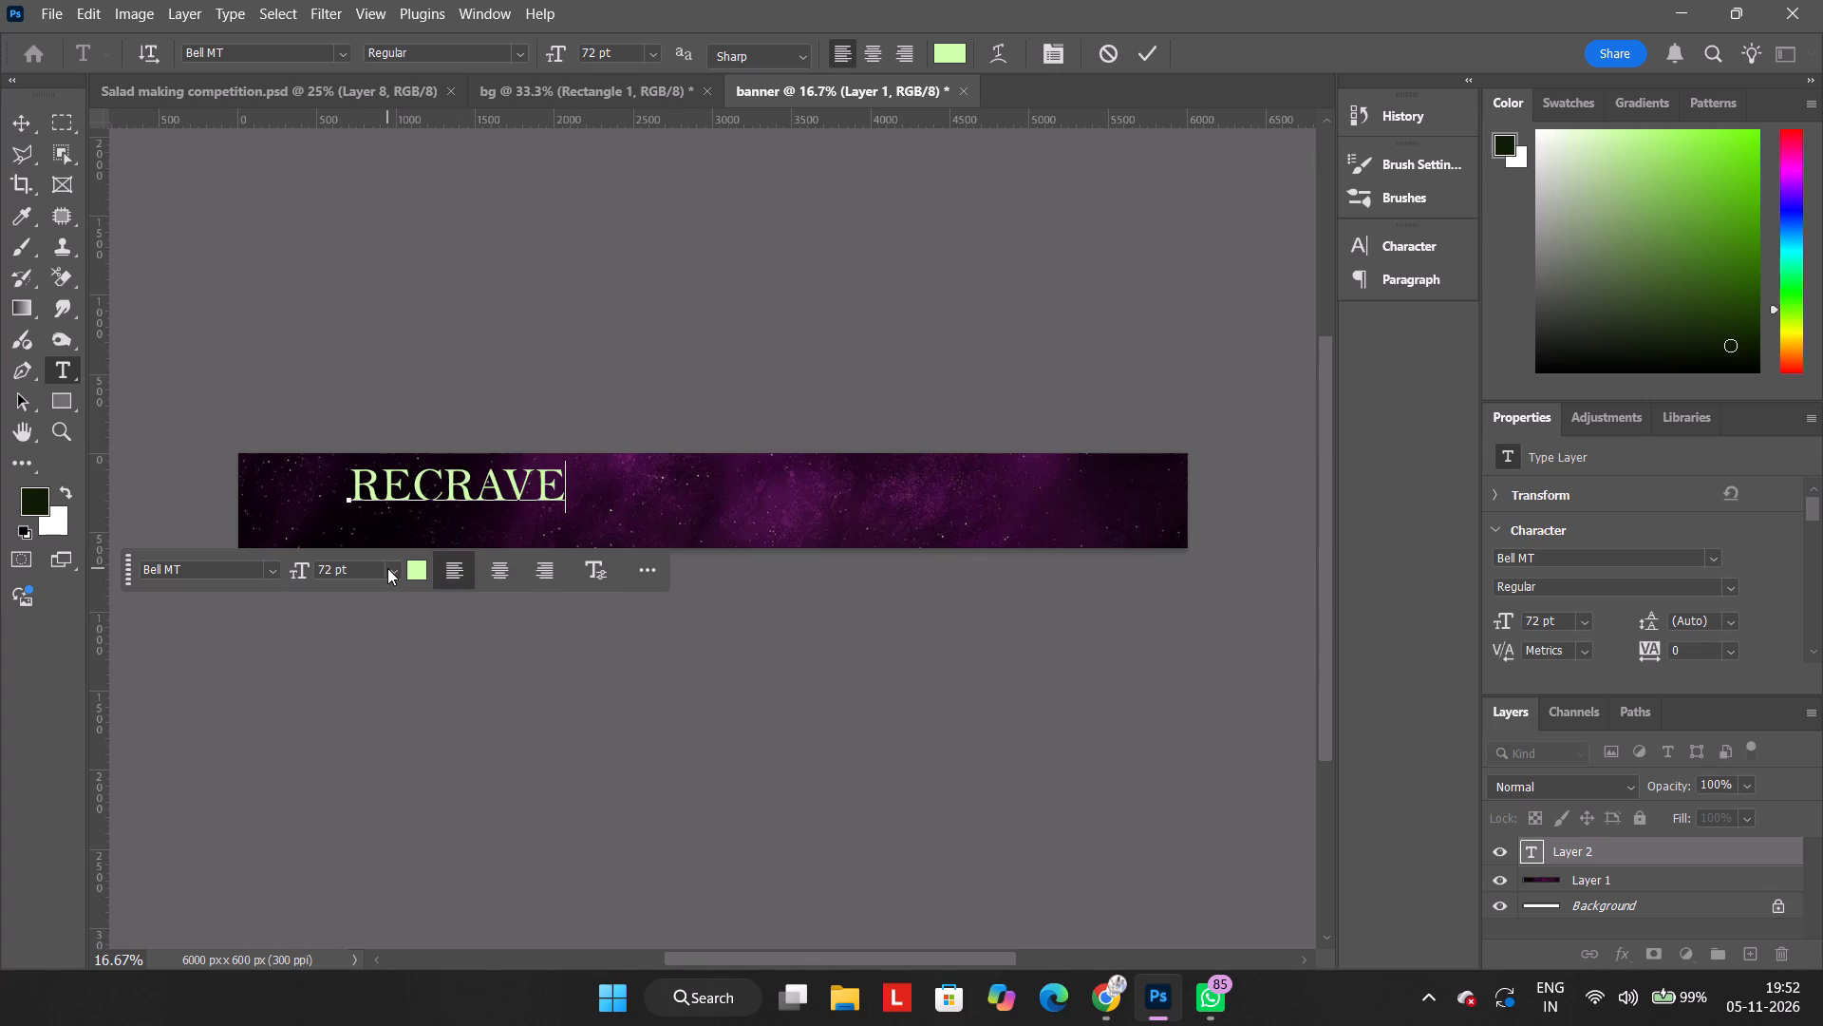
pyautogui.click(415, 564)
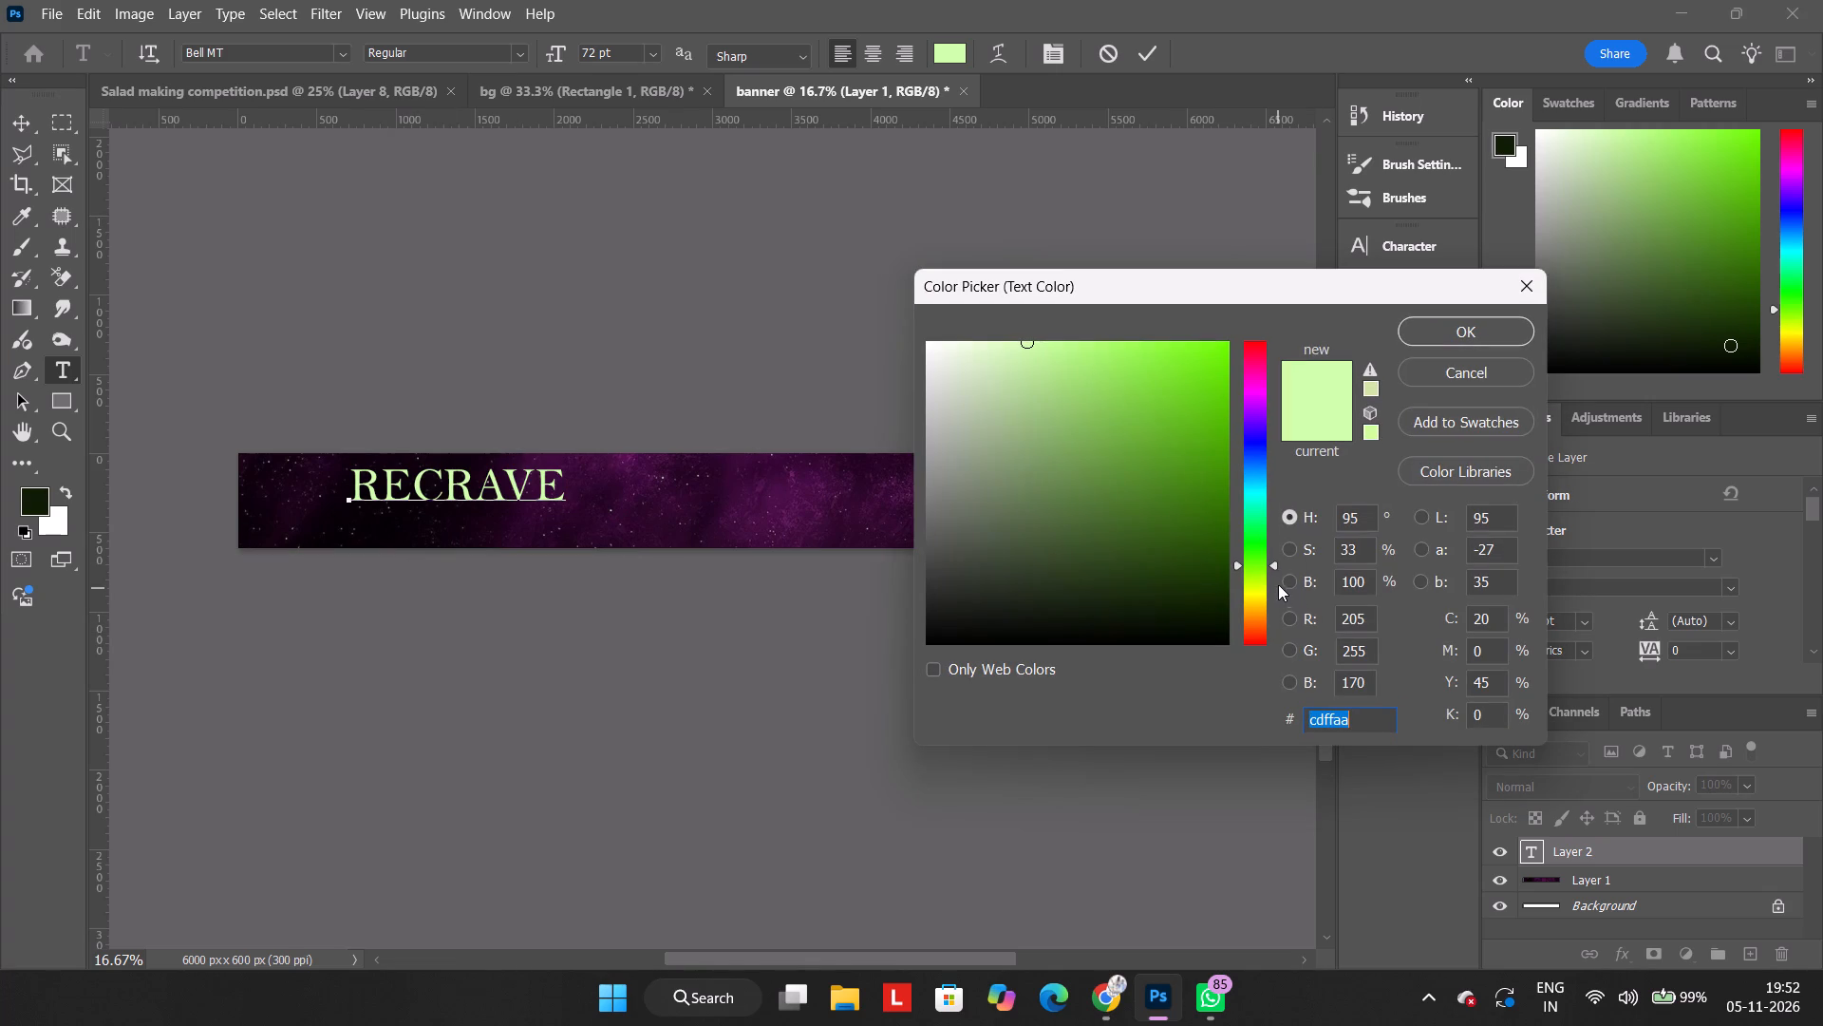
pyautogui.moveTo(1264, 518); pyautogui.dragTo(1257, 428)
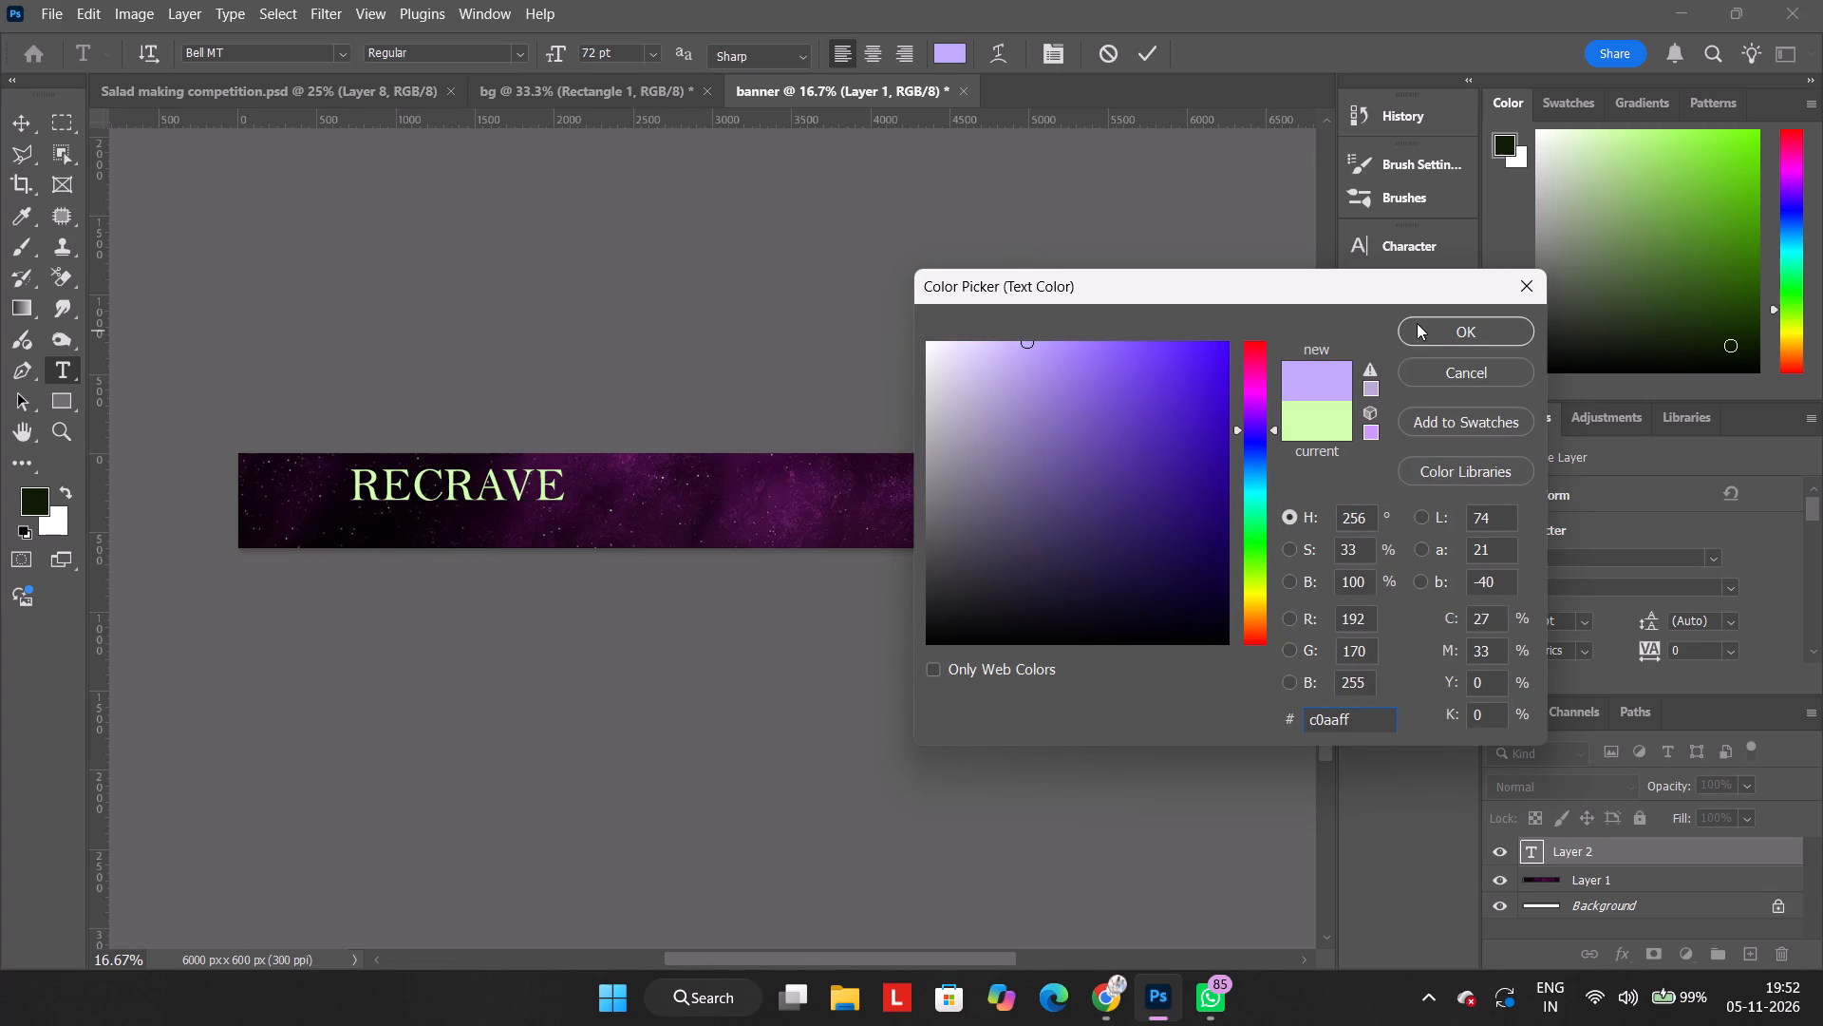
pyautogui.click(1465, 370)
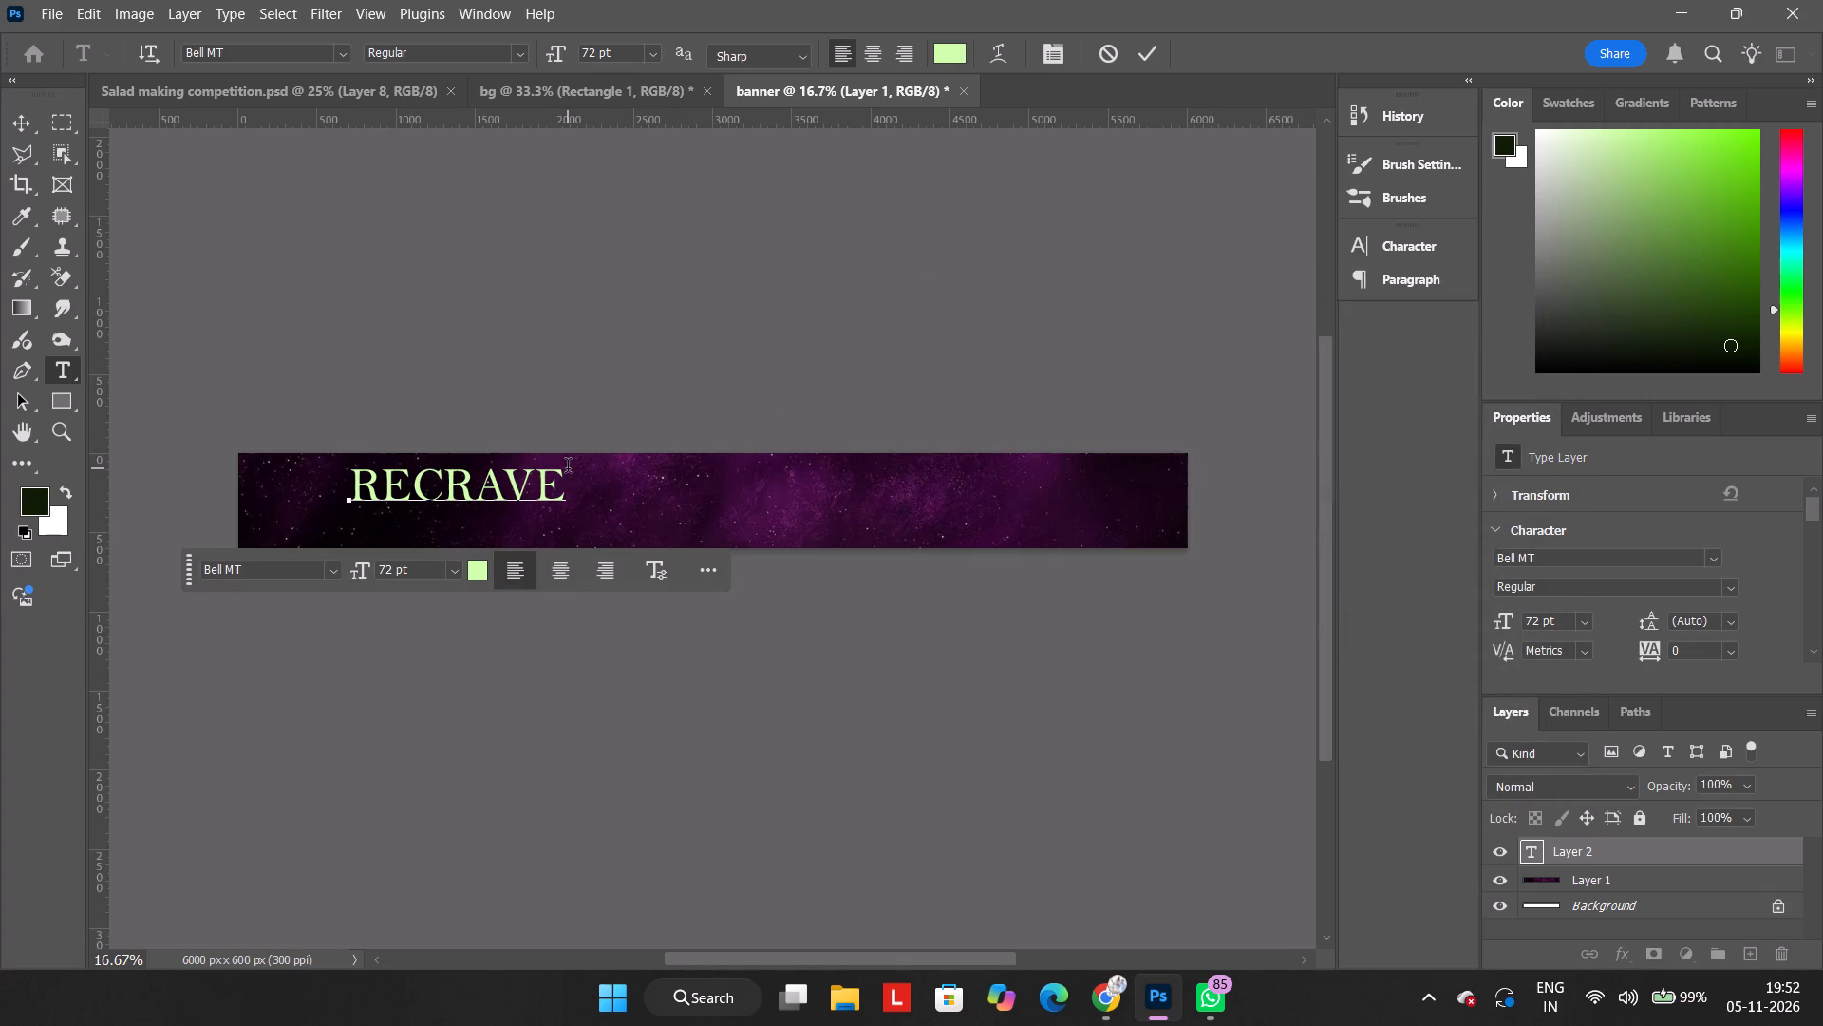
# Recolour the whole RECRAVE text to pale pink, #ffdbeb.
pyautogui.moveTo(568, 468); pyautogui.dragTo(340, 441)
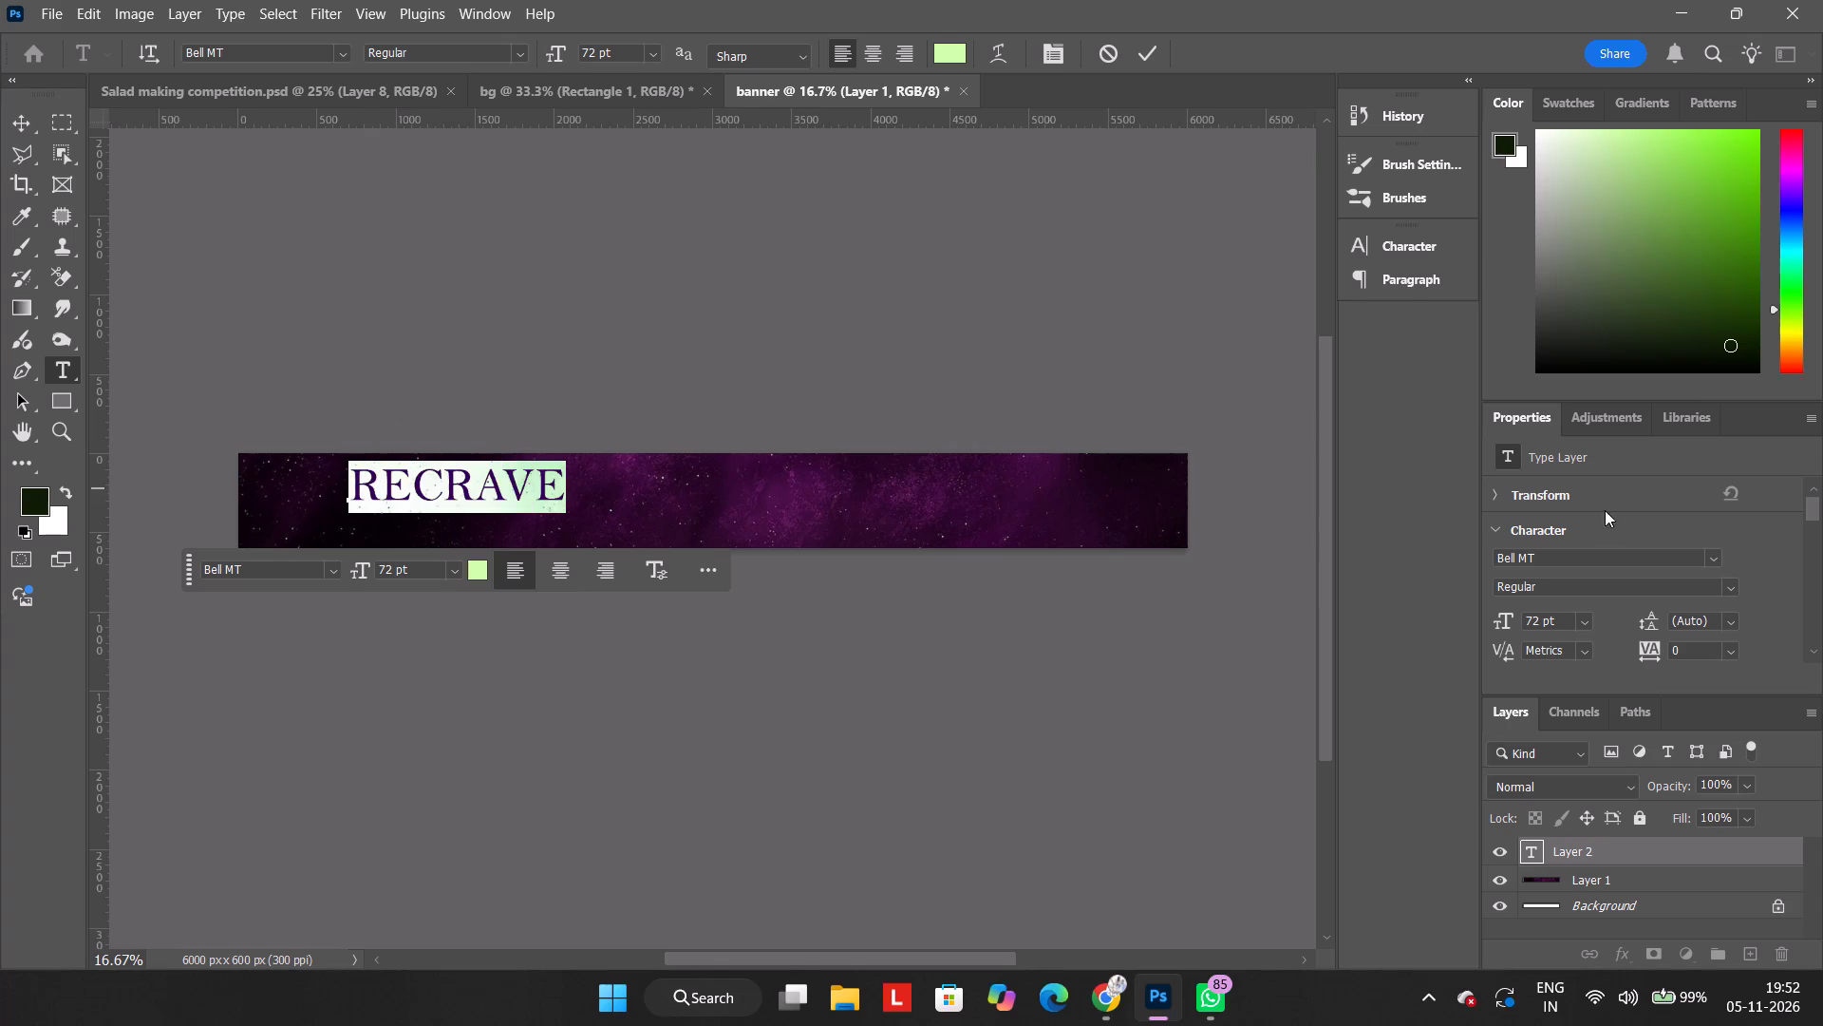
pyautogui.scroll(-2, 1605, 547)
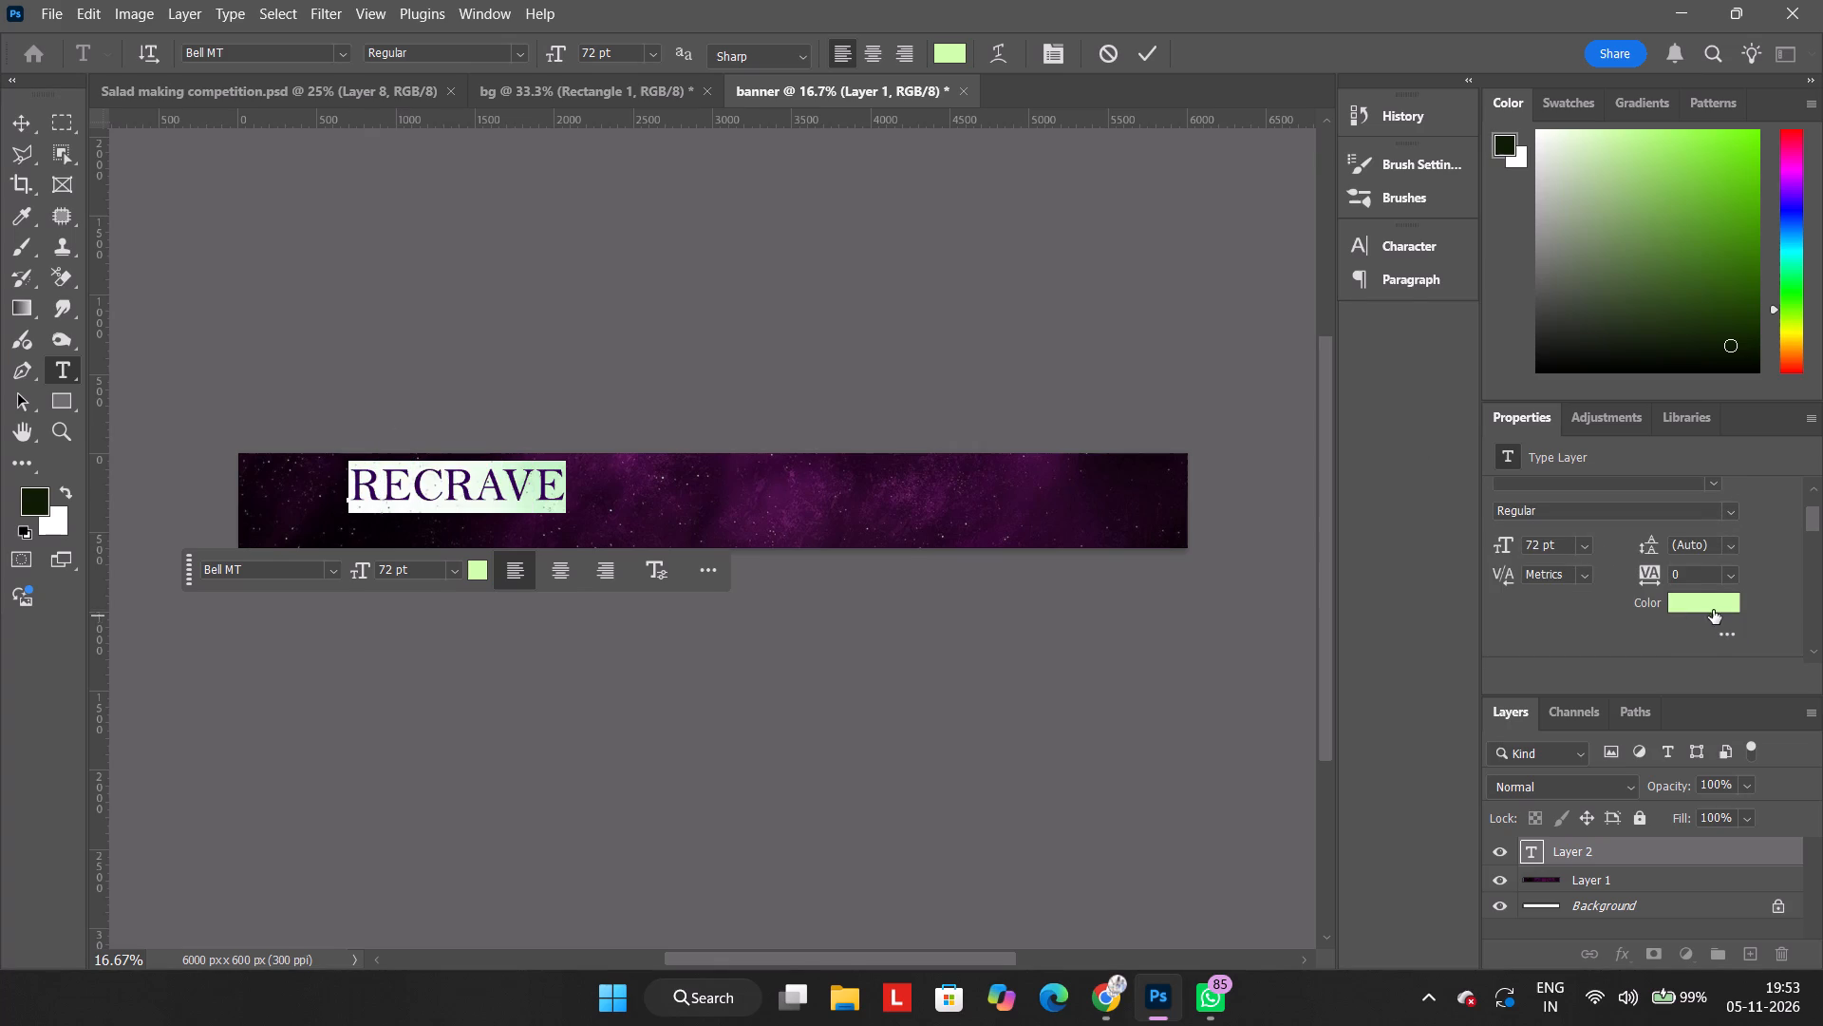
pyautogui.click(1710, 605)
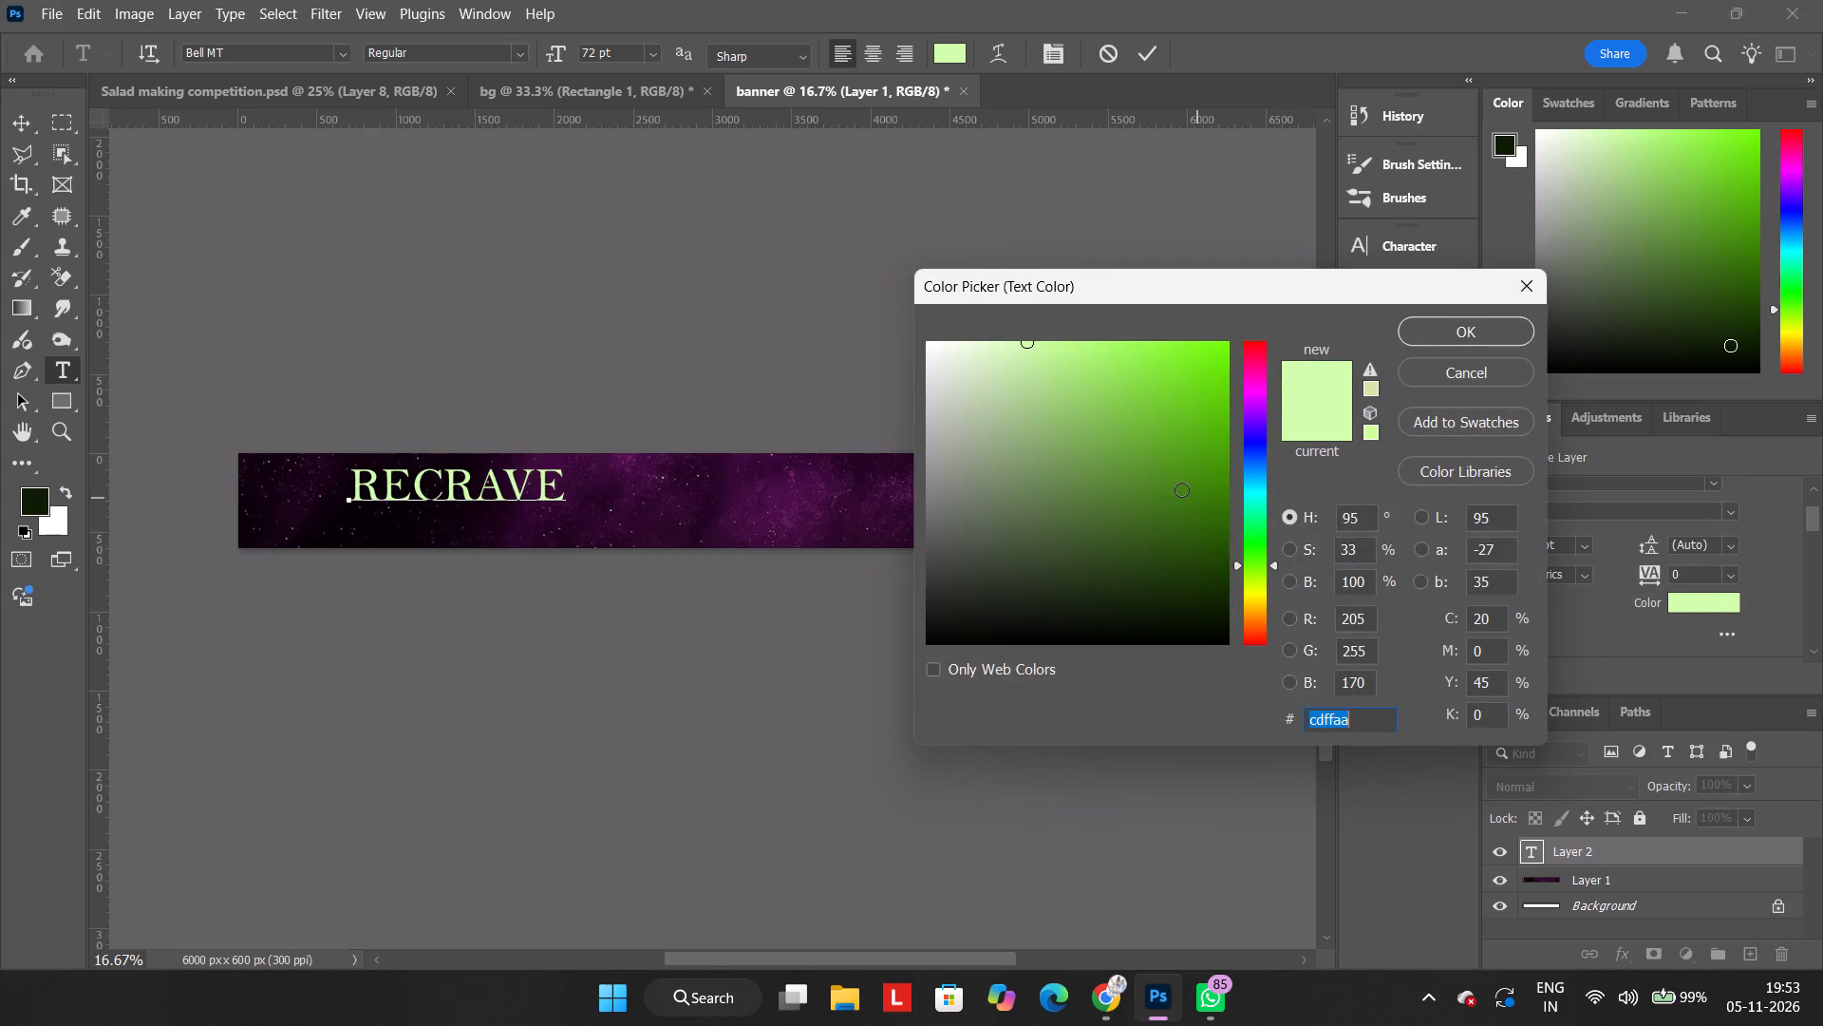
pyautogui.moveTo(1182, 489); pyautogui.dragTo(1276, 288)
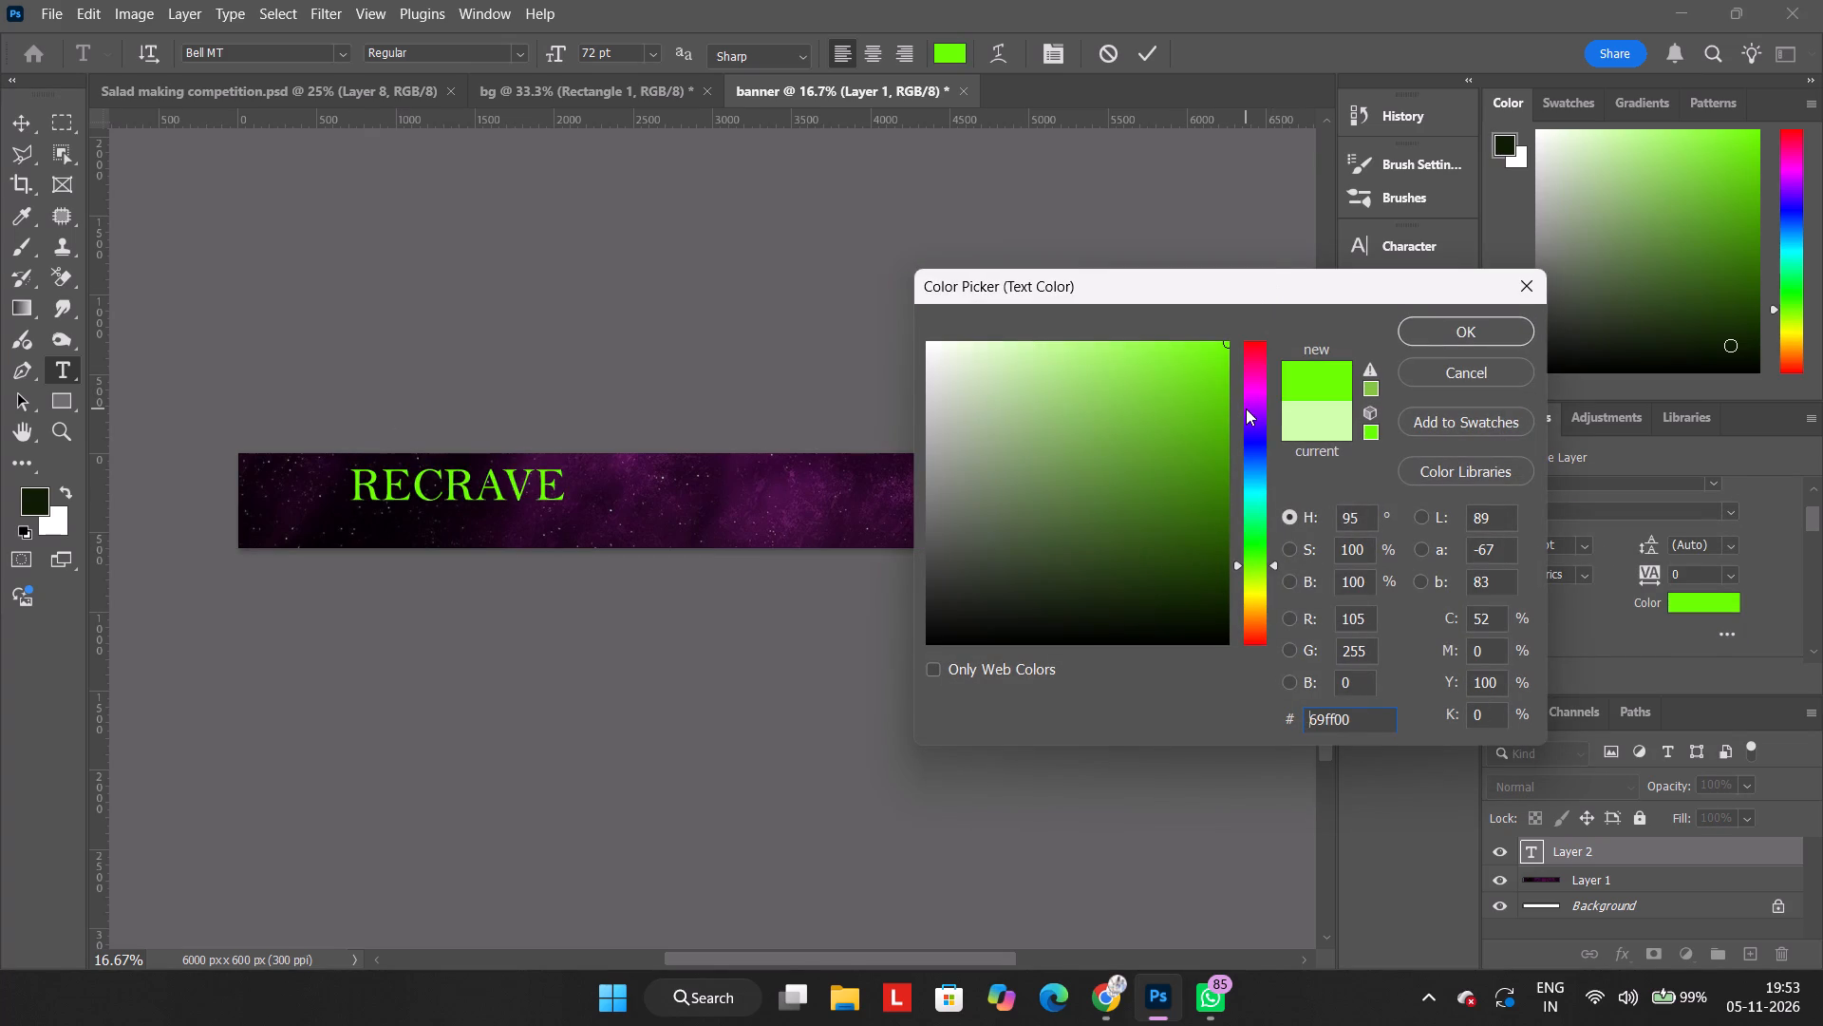
pyautogui.moveTo(1246, 408); pyautogui.dragTo(1247, 436)
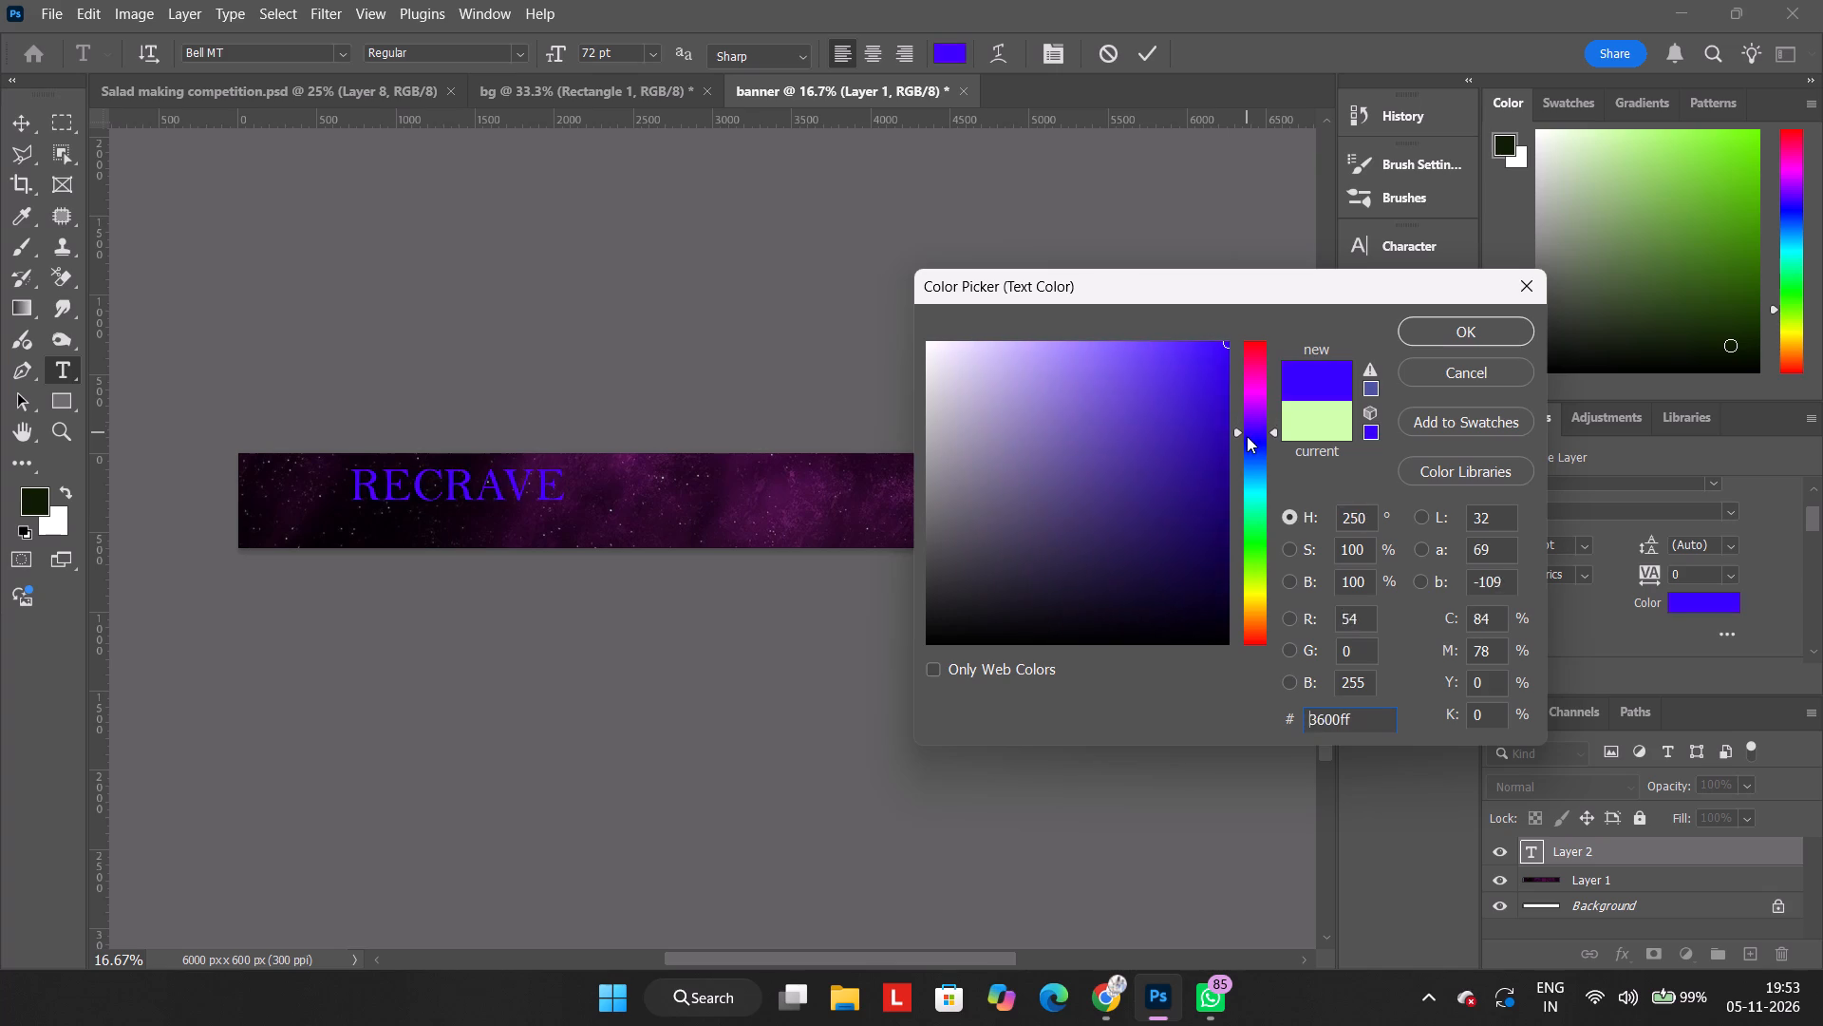
pyautogui.moveTo(1247, 436); pyautogui.dragTo(1231, 212)
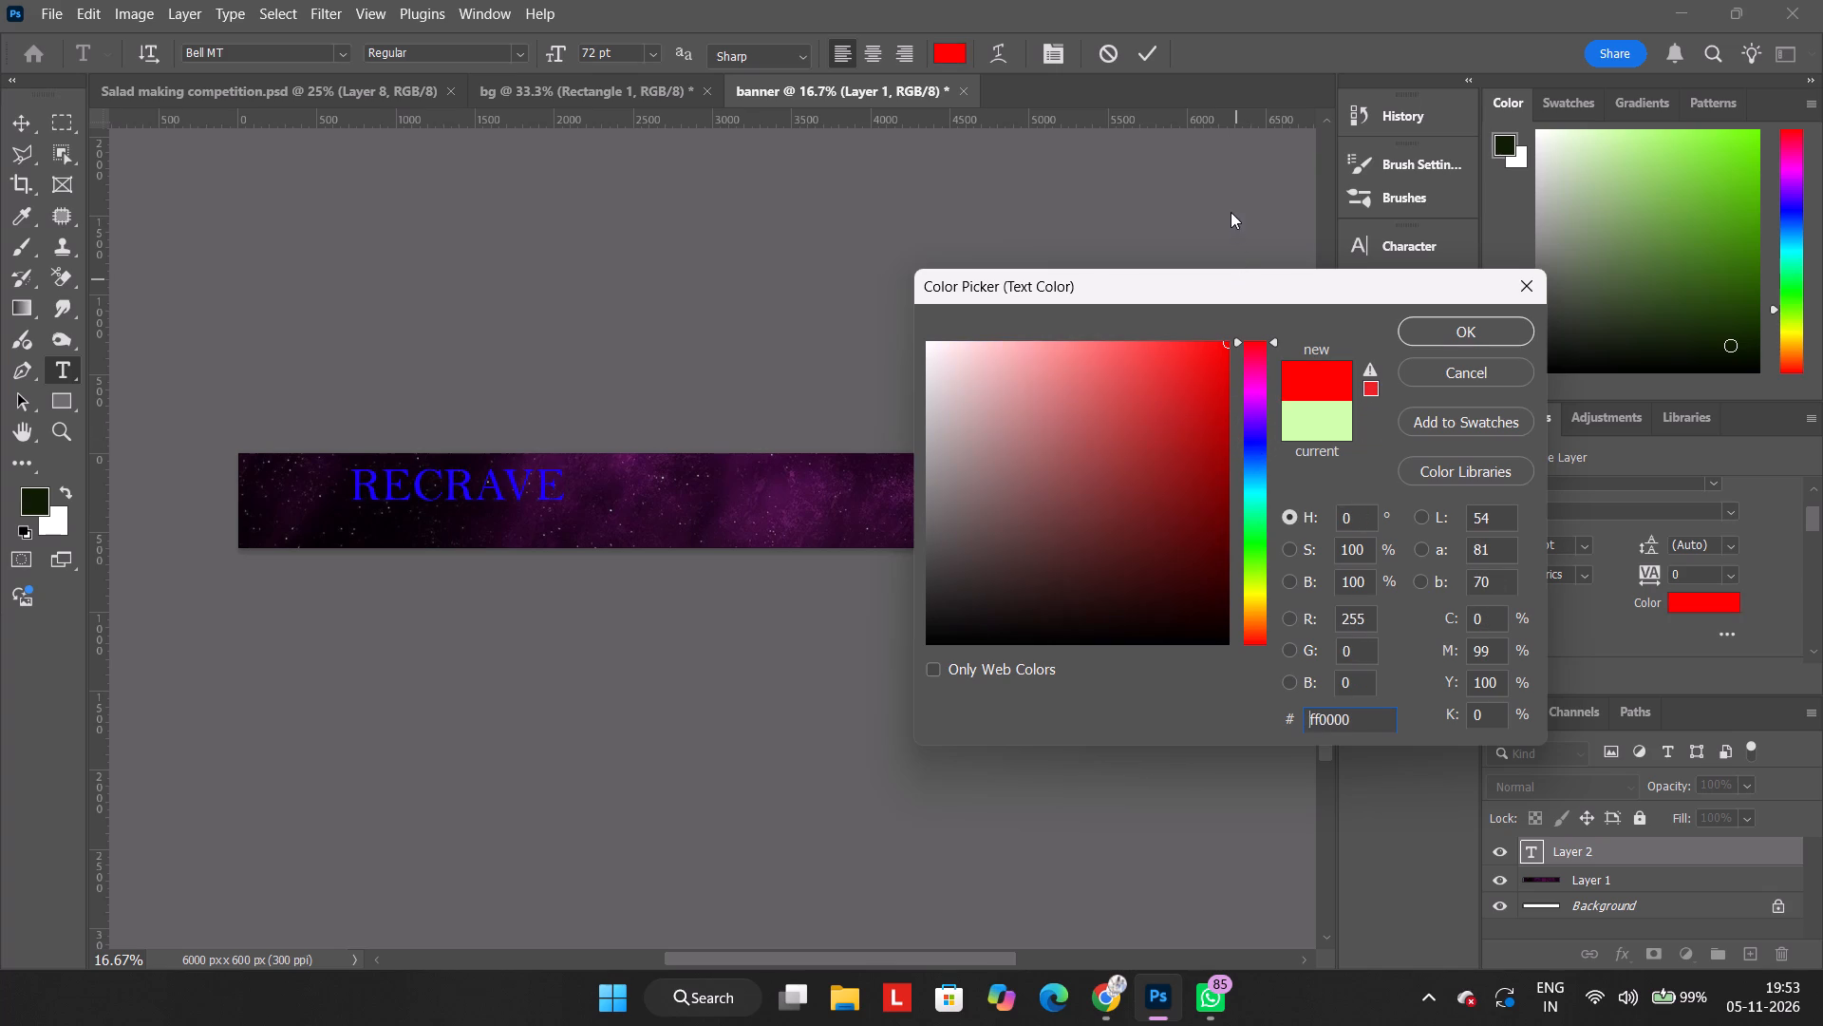
pyautogui.moveTo(1231, 212); pyautogui.dragTo(1227, 335)
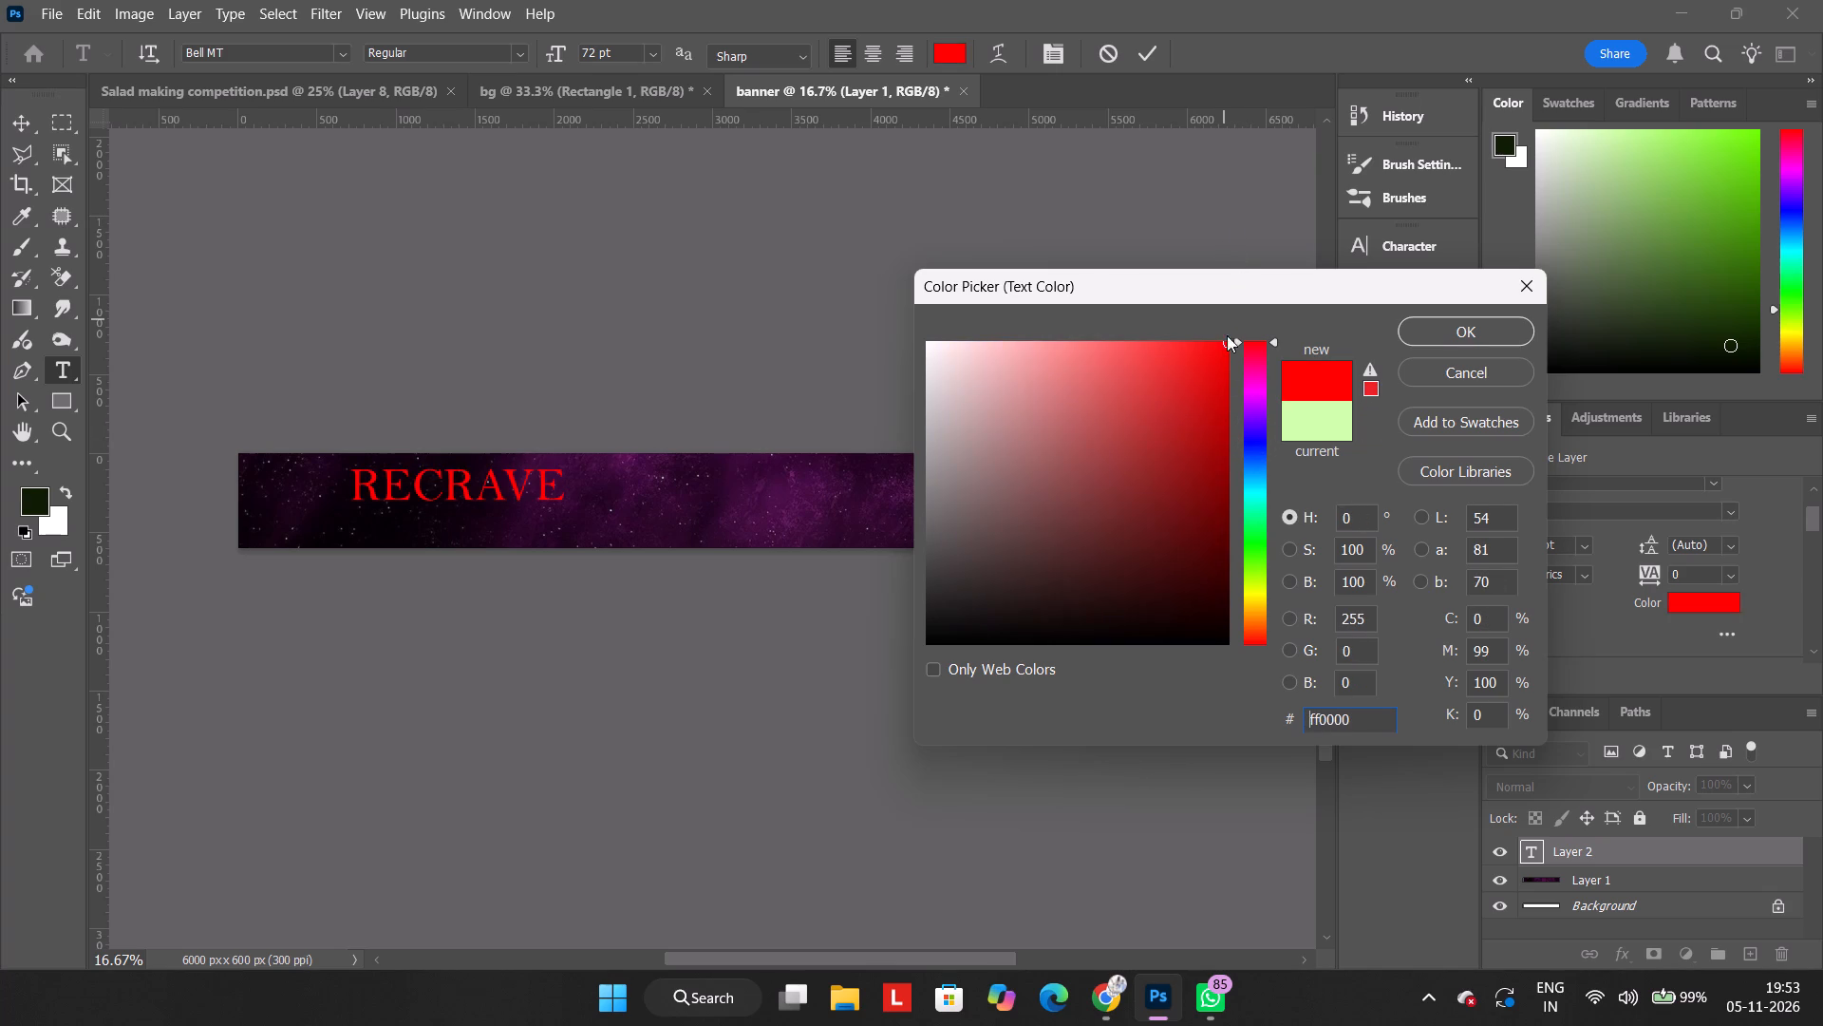
pyautogui.moveTo(1227, 335); pyautogui.dragTo(1235, 365)
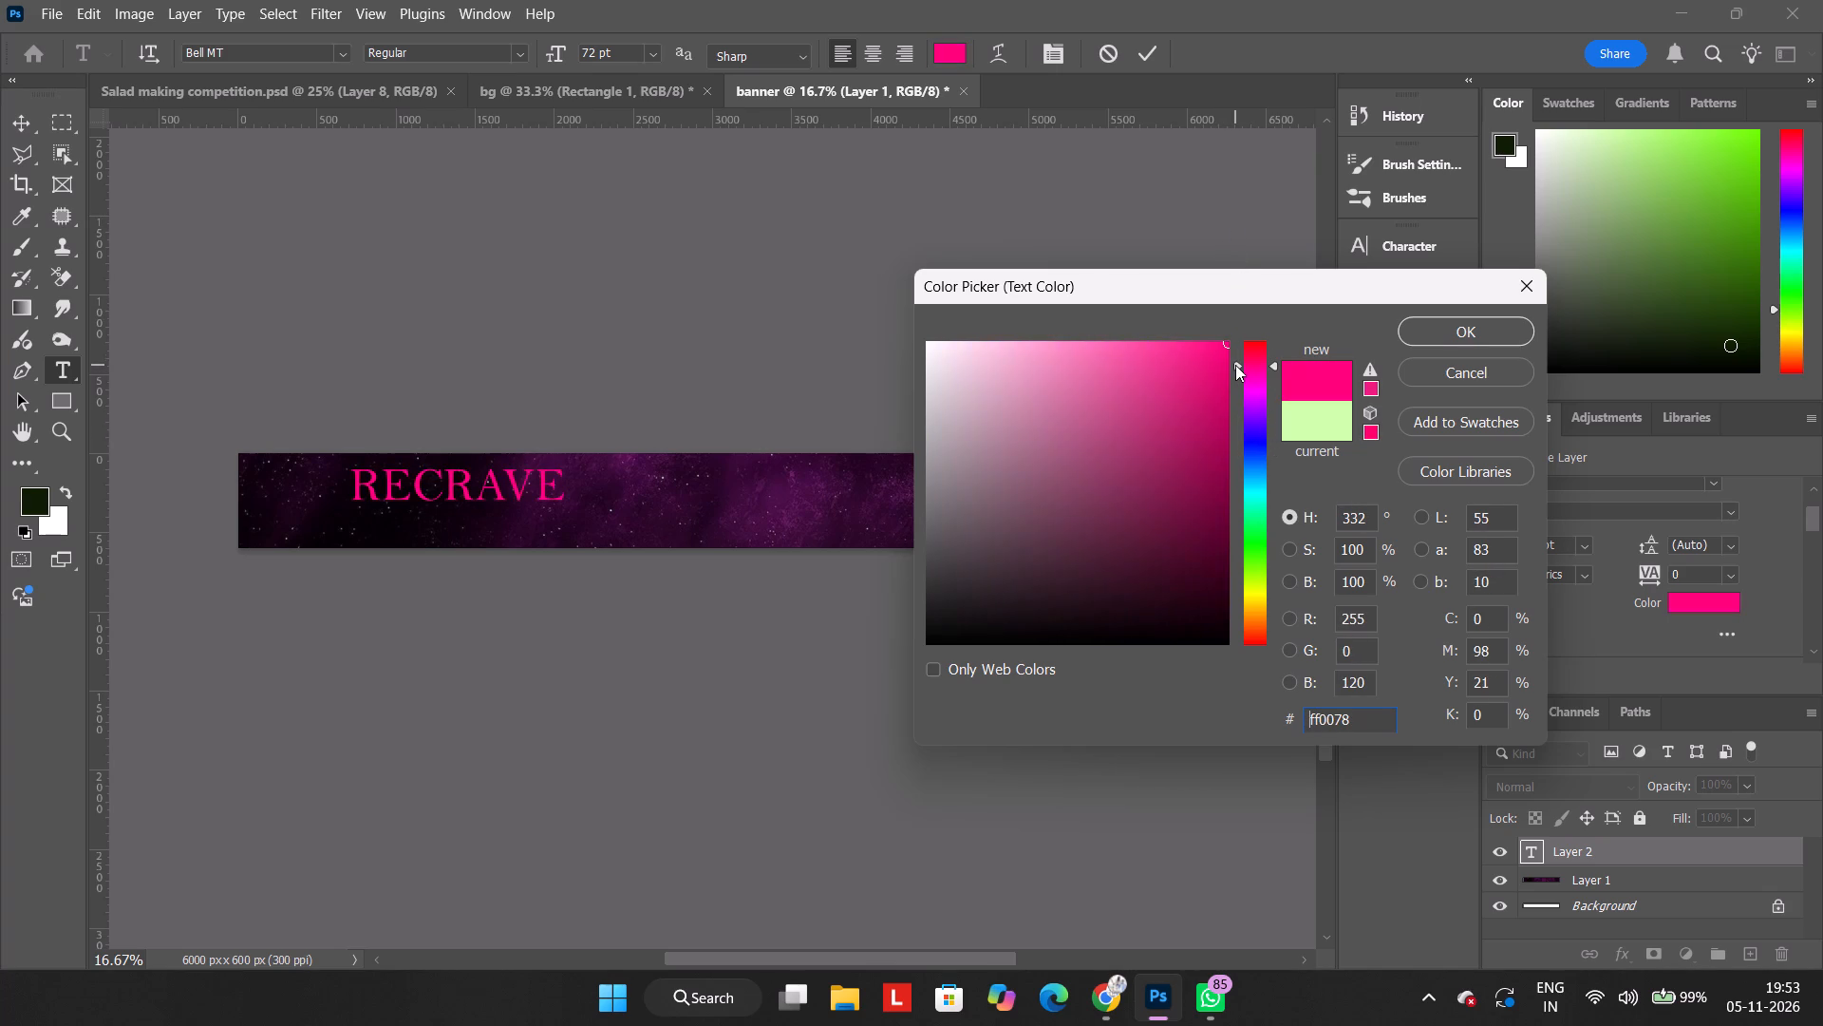
pyautogui.moveTo(1235, 365); pyautogui.dragTo(1234, 369)
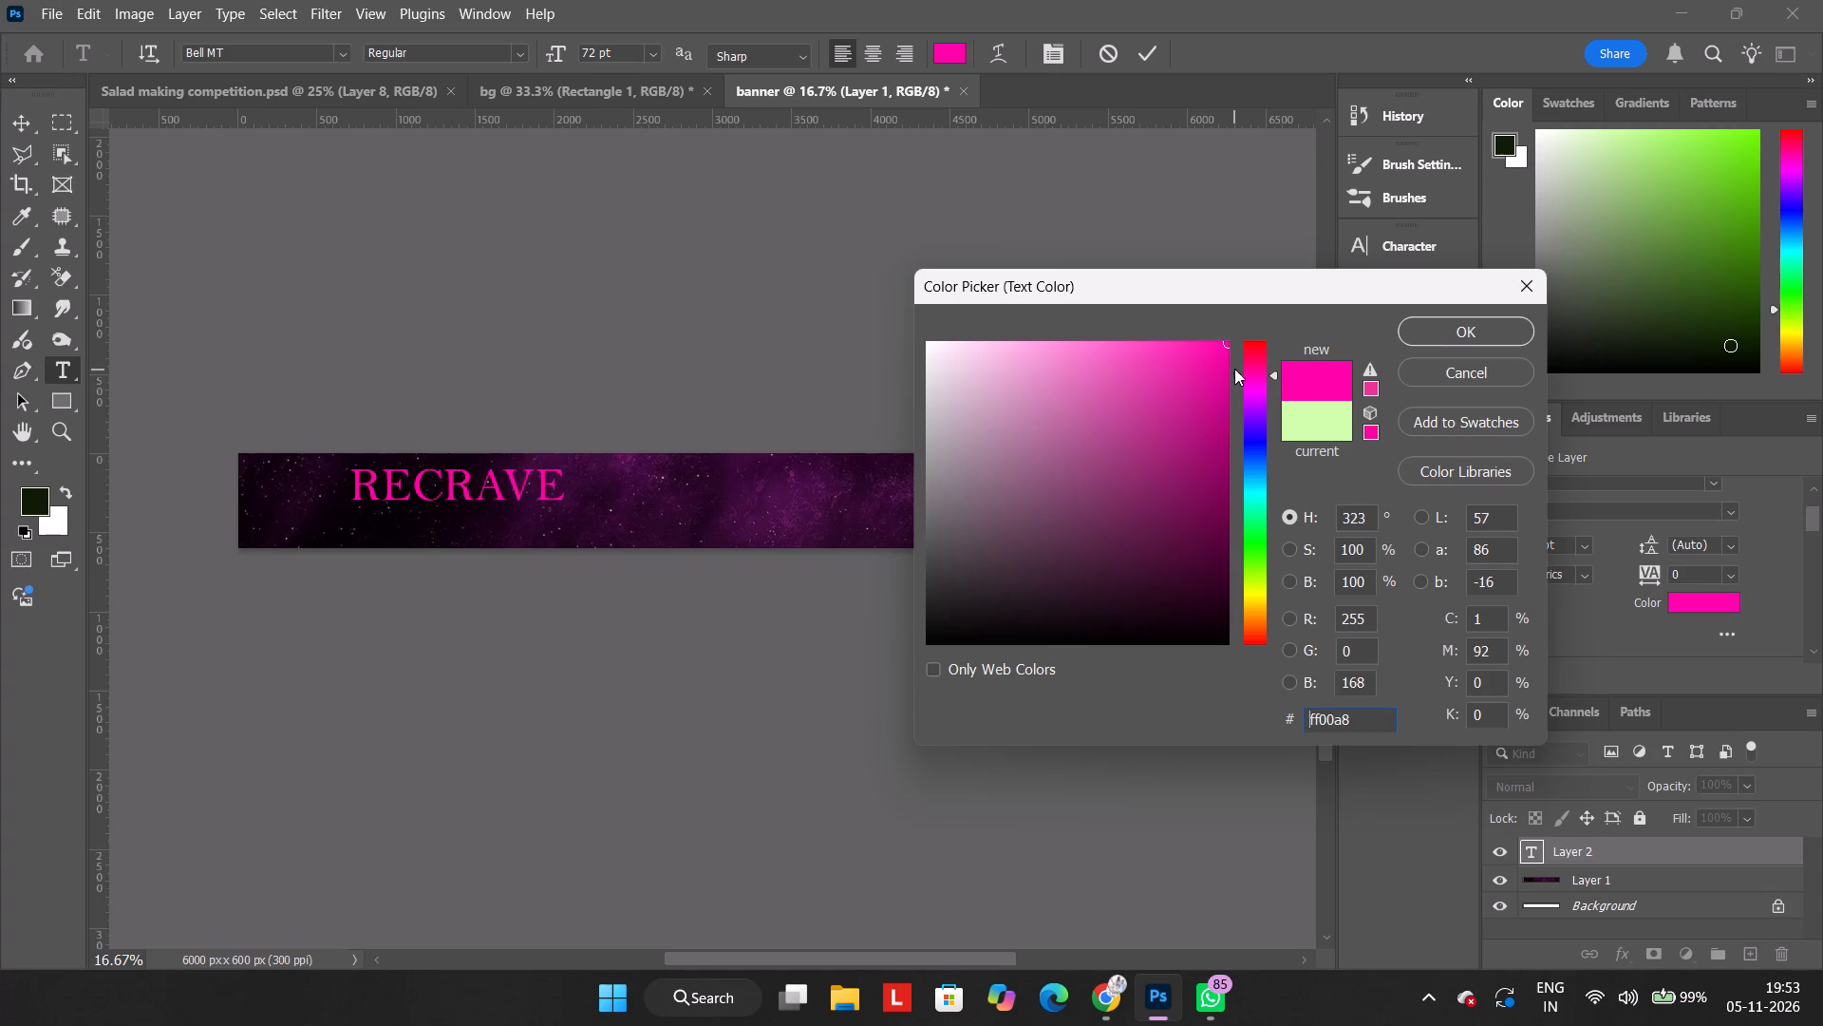
pyautogui.moveTo(1234, 369); pyautogui.dragTo(1231, 325)
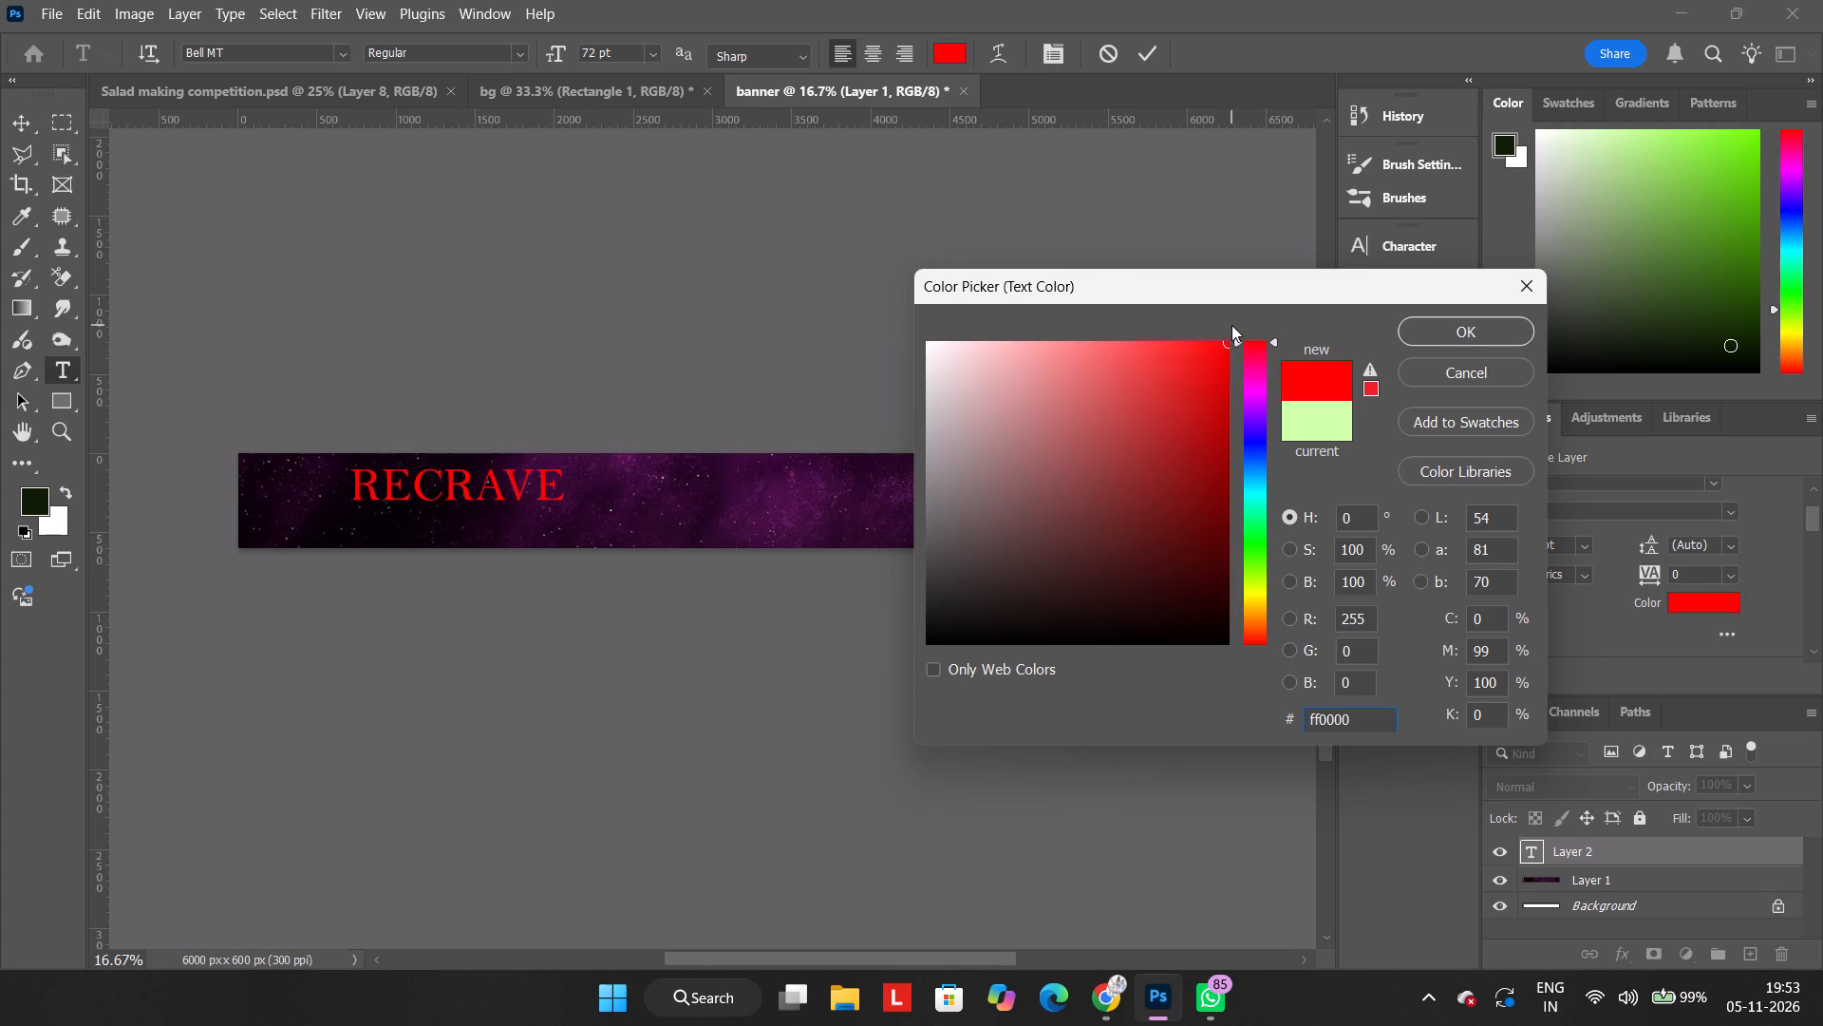
pyautogui.moveTo(1231, 325); pyautogui.dragTo(1235, 363)
pyautogui.moveTo(1157, 396); pyautogui.dragTo(1099, 380)
pyautogui.moveTo(1099, 380); pyautogui.dragTo(1085, 384)
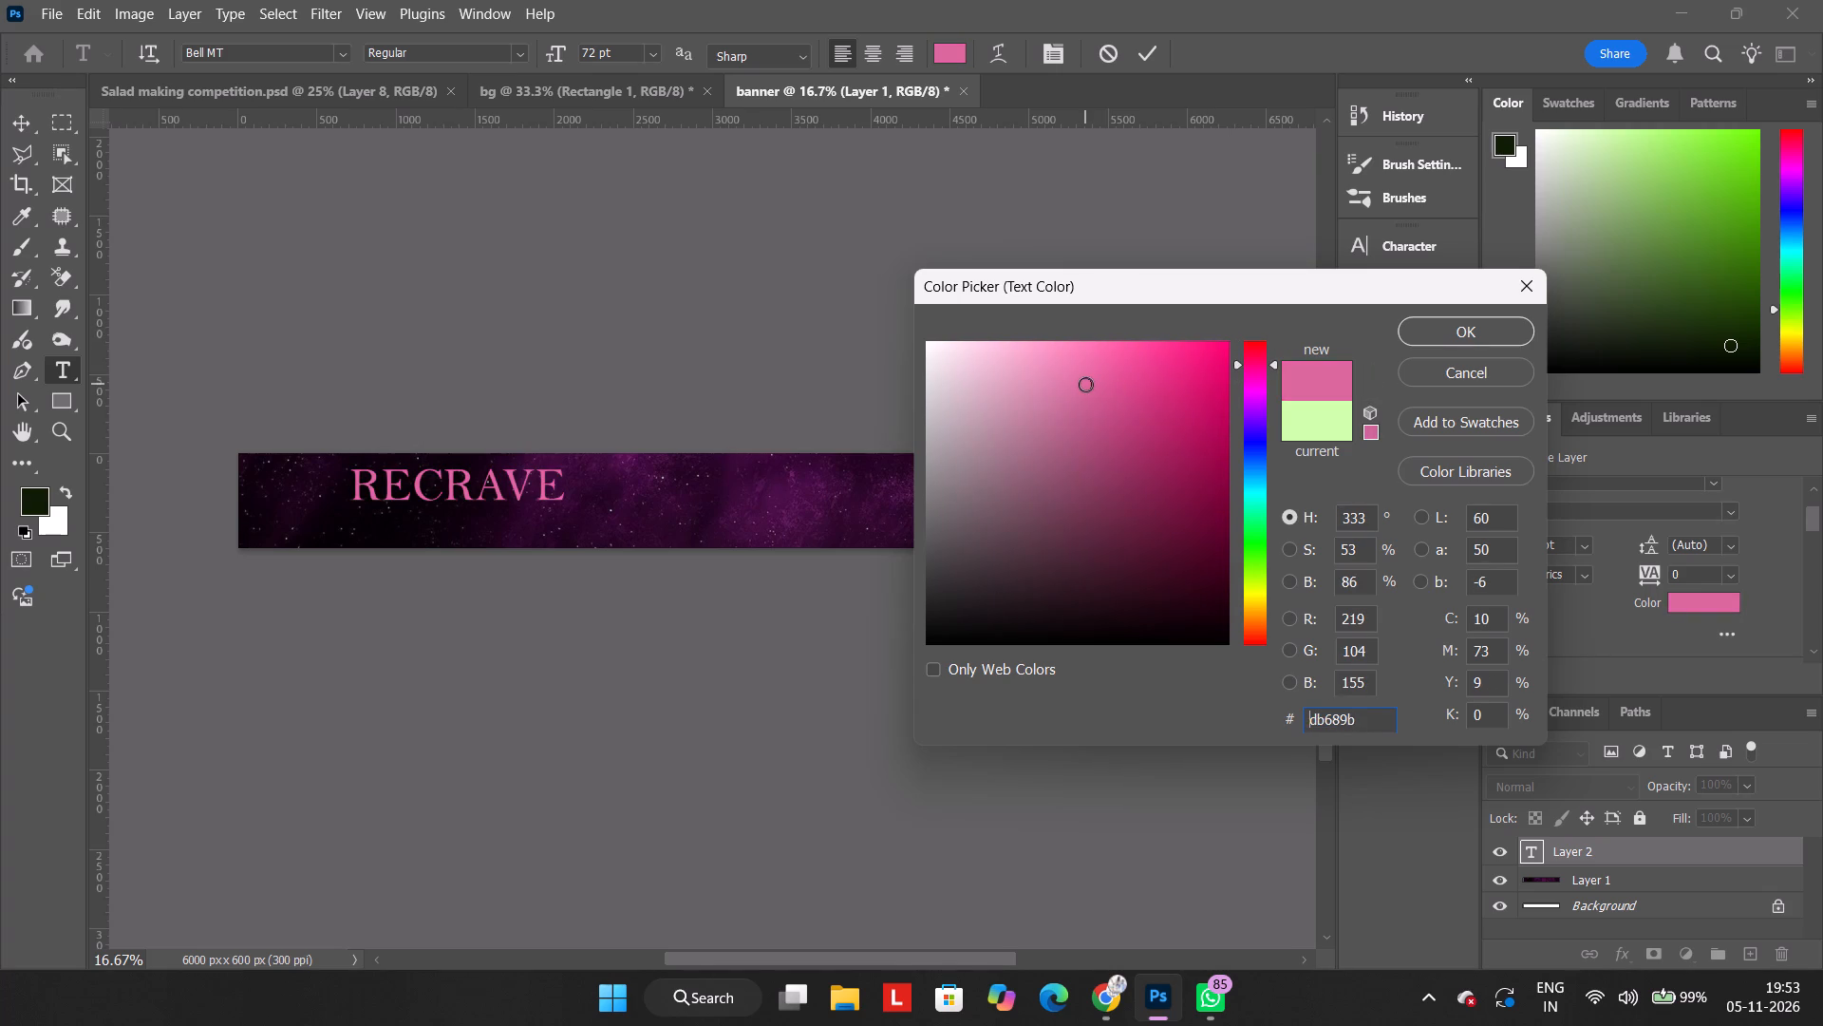
pyautogui.click(1085, 384)
pyautogui.moveTo(1085, 384); pyautogui.dragTo(1014, 399)
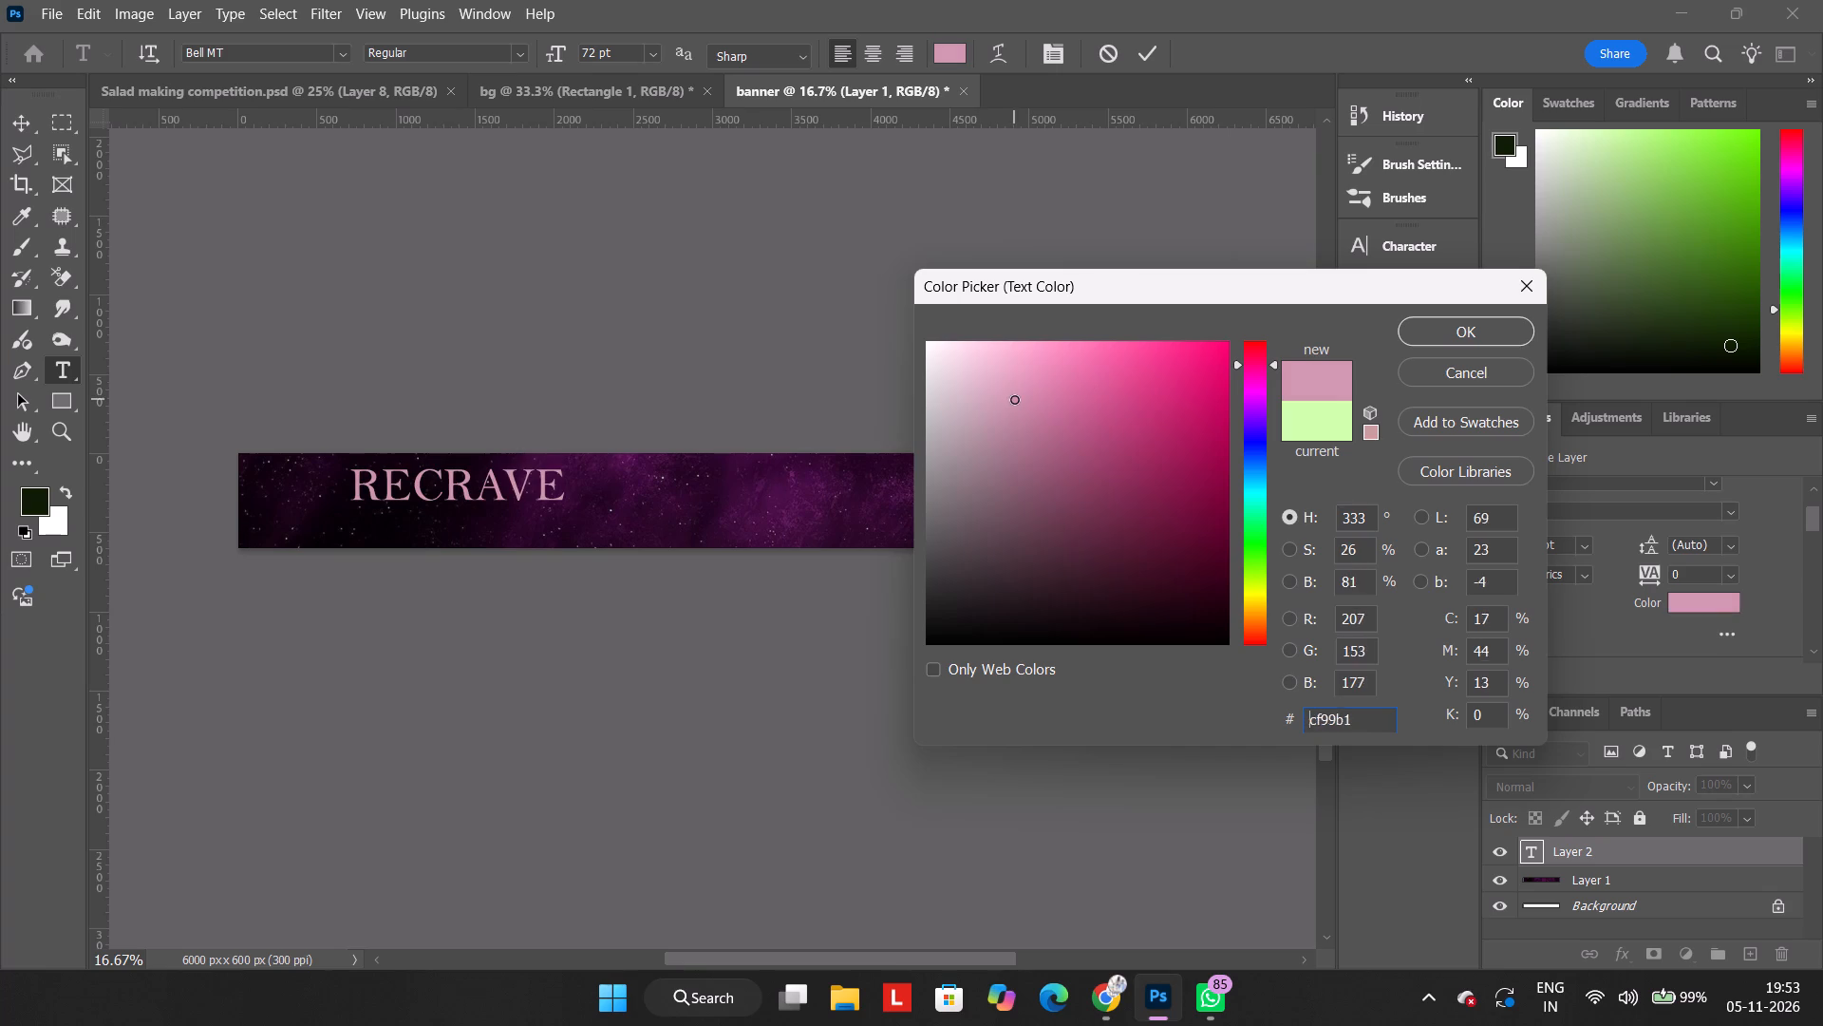
pyautogui.moveTo(1014, 399); pyautogui.dragTo(1062, 624)
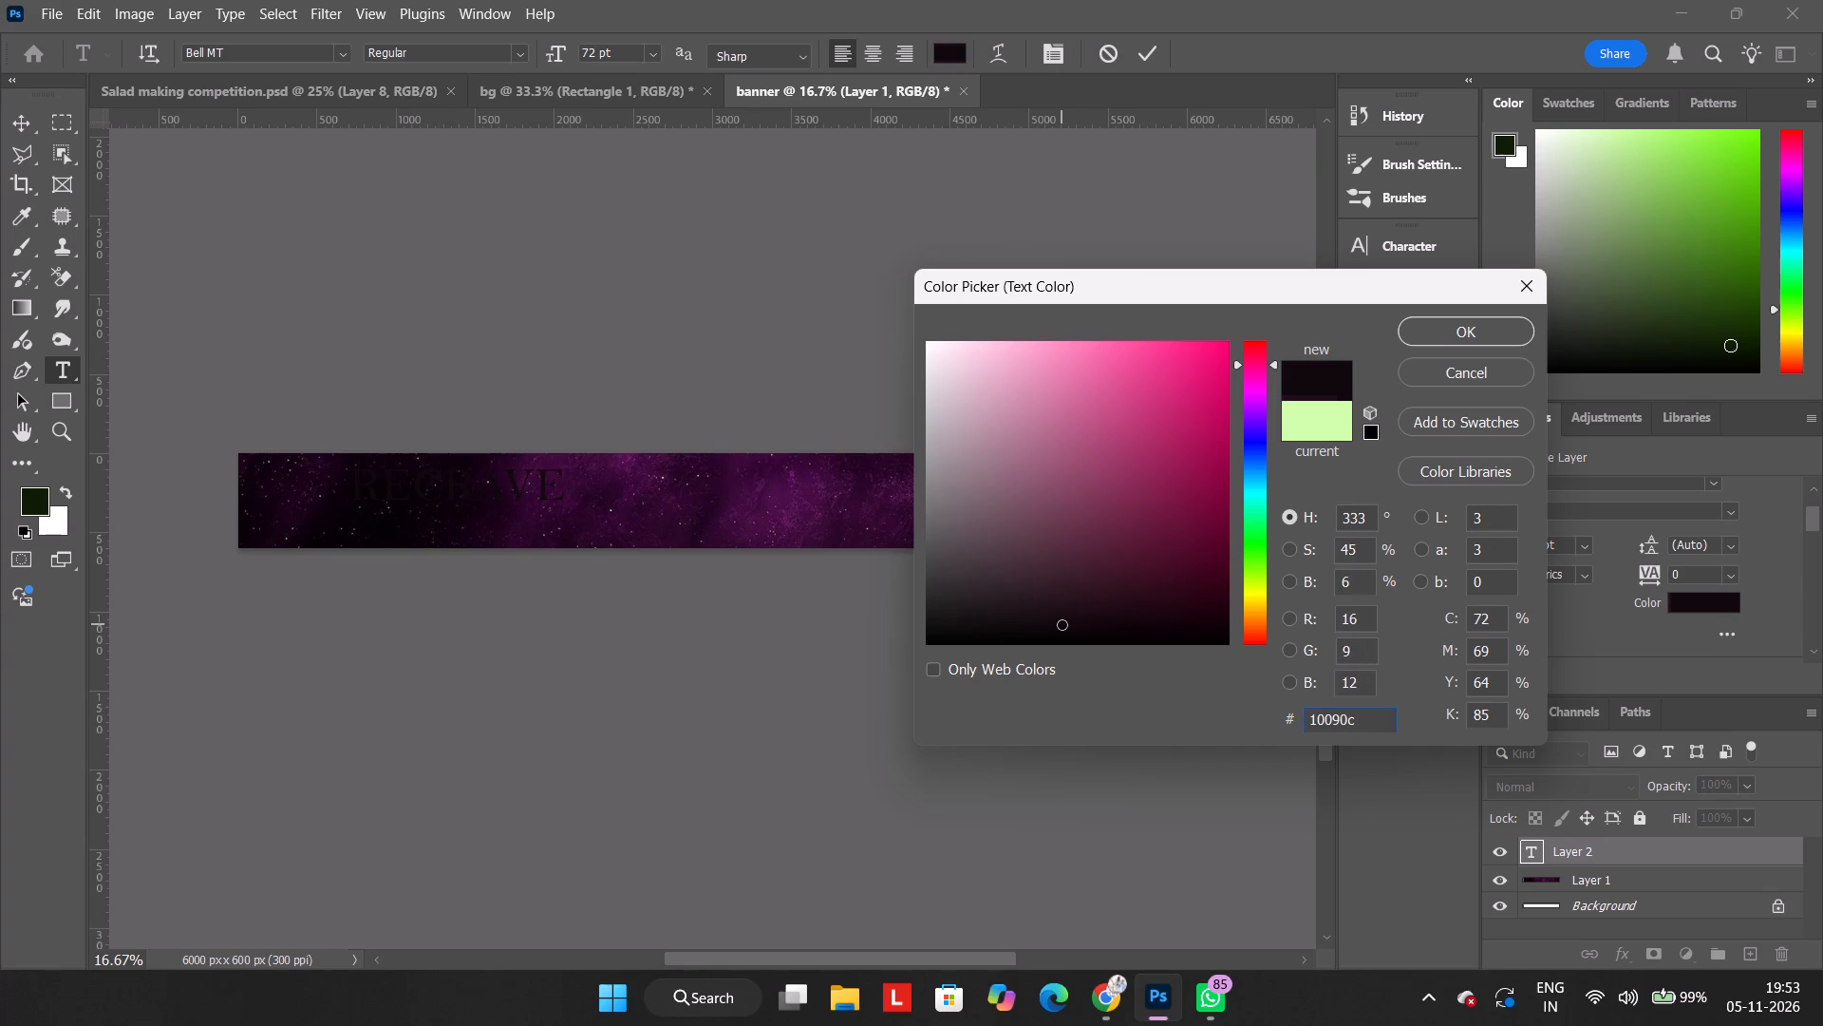
pyautogui.moveTo(1062, 624); pyautogui.dragTo(1062, 623)
pyautogui.moveTo(1062, 623); pyautogui.dragTo(1083, 437)
pyautogui.scroll(-1, 1064, 604)
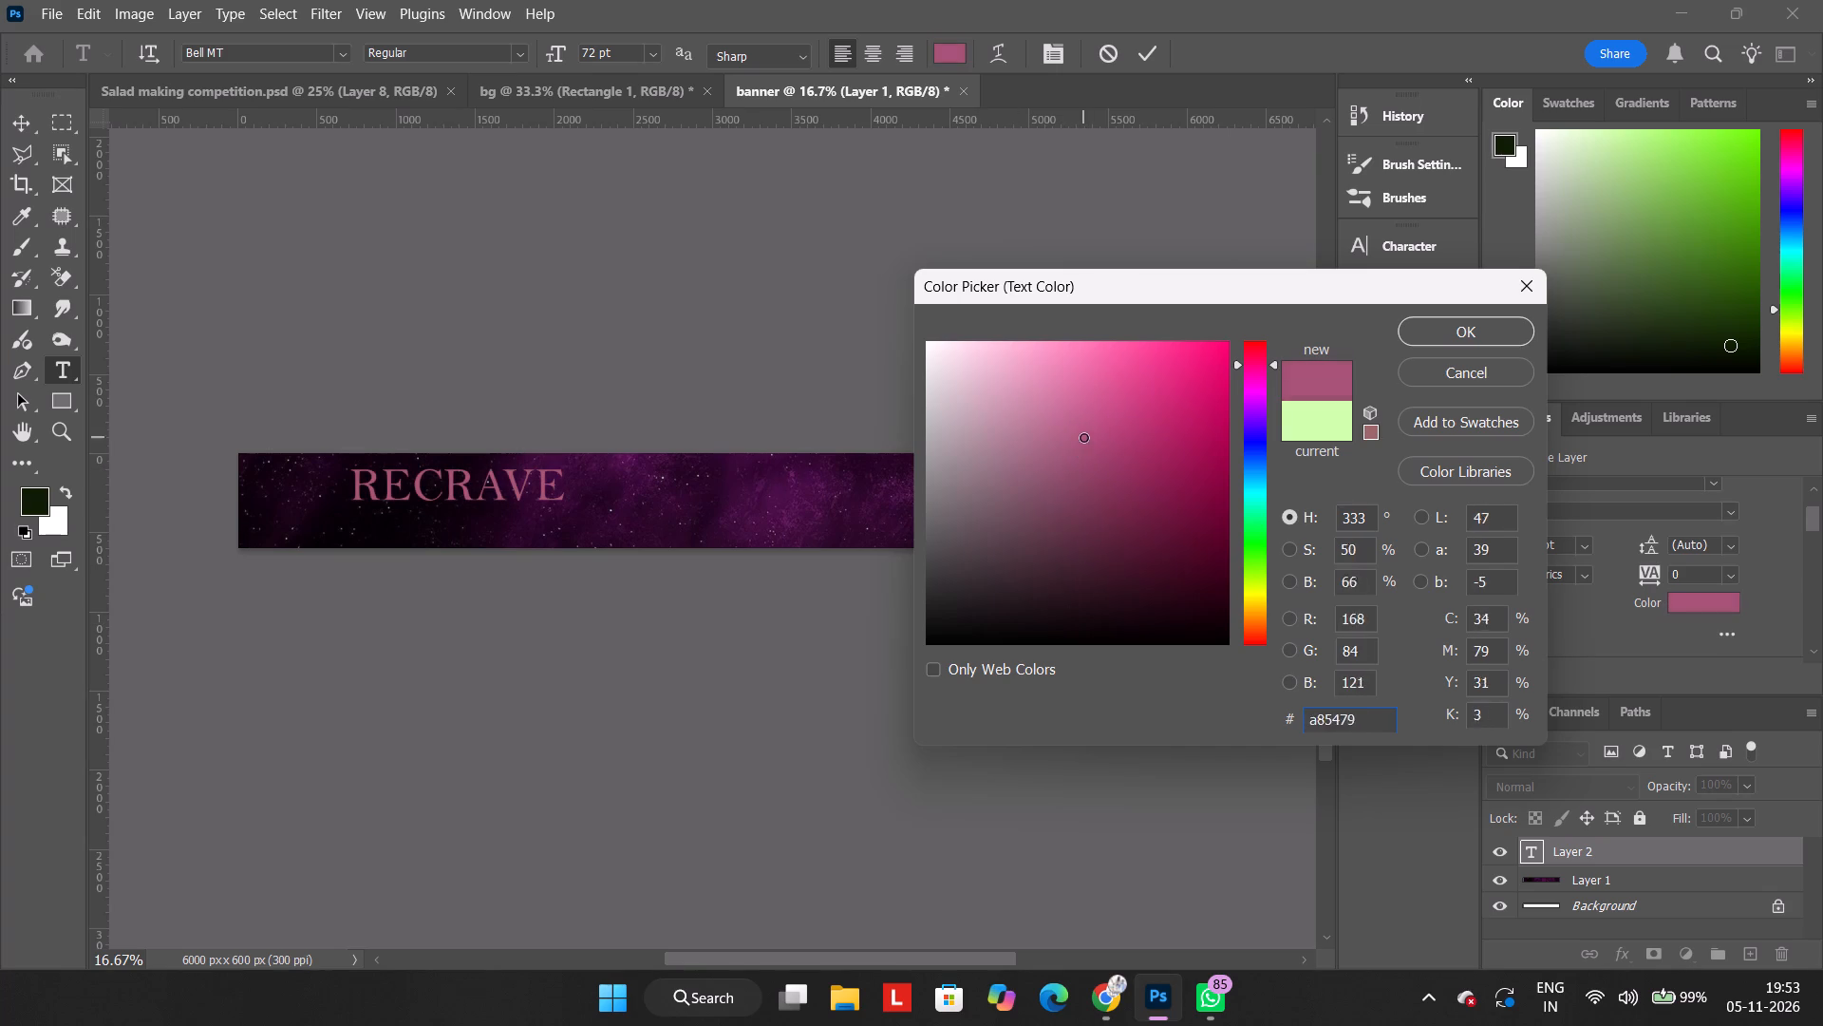
pyautogui.moveTo(1083, 437); pyautogui.dragTo(1091, 357)
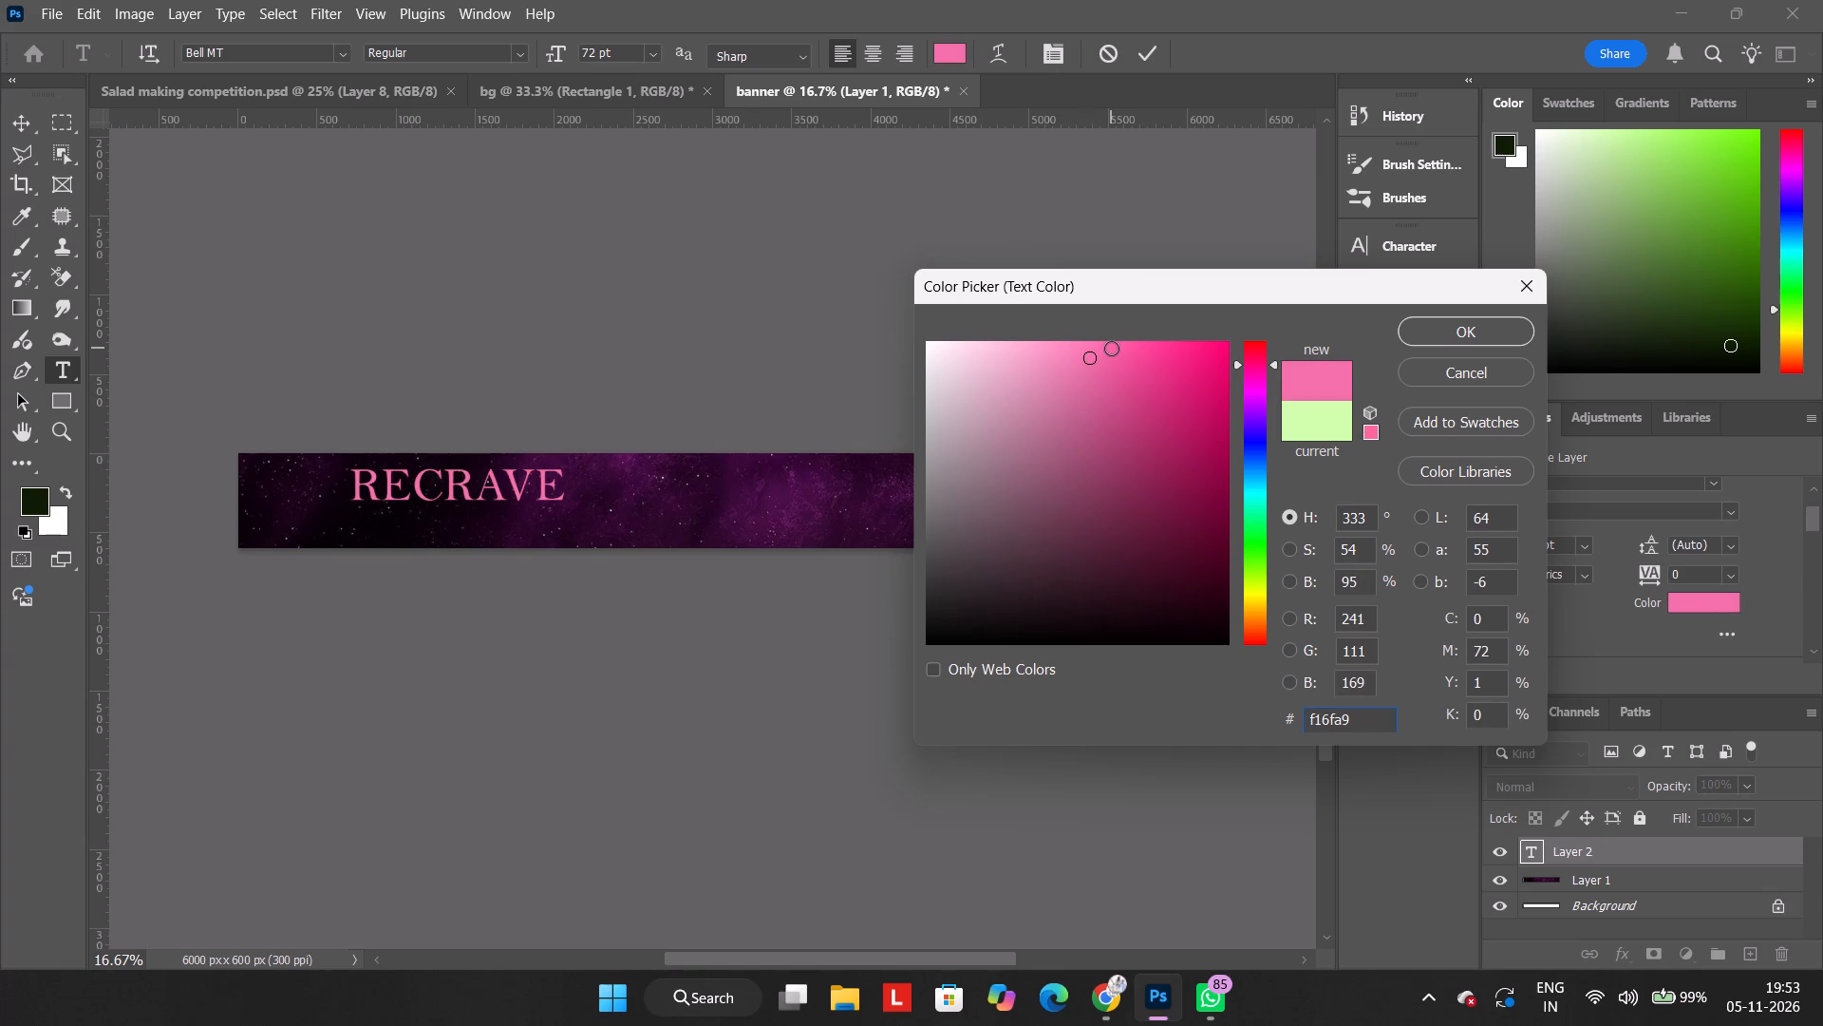
pyautogui.moveTo(1111, 348); pyautogui.dragTo(969, 340)
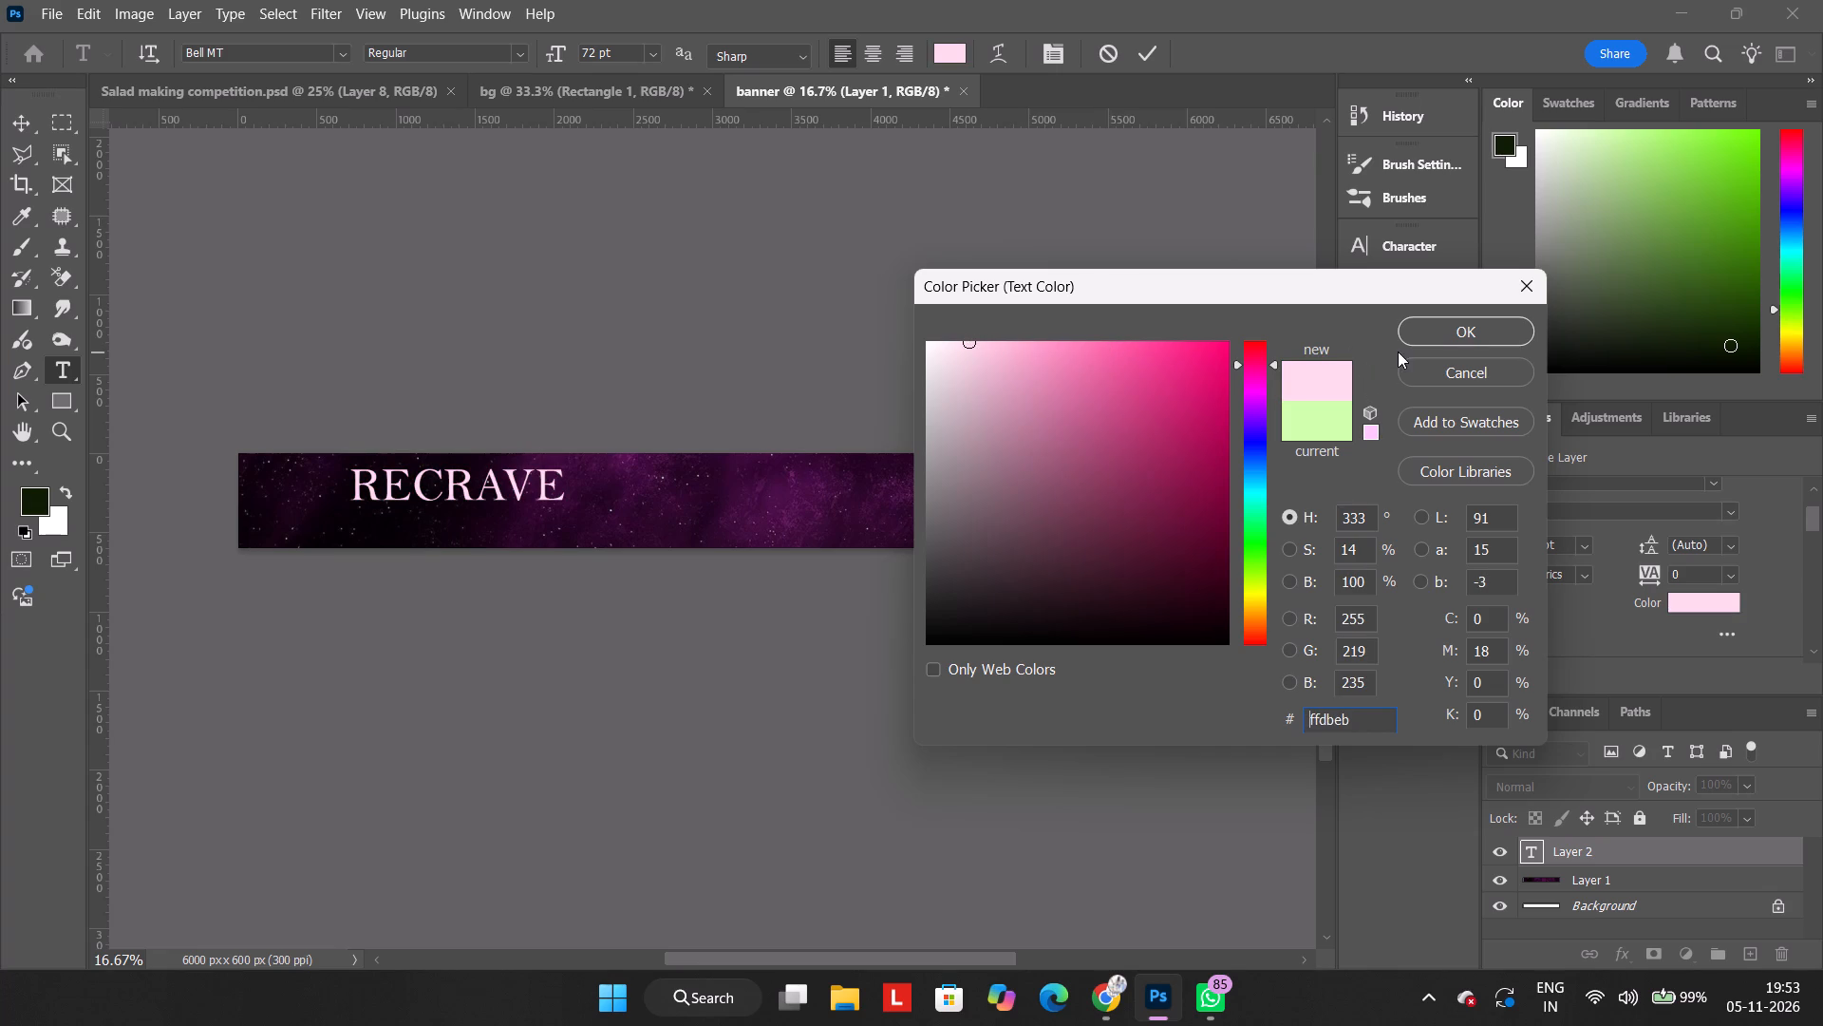
pyautogui.click(1426, 328)
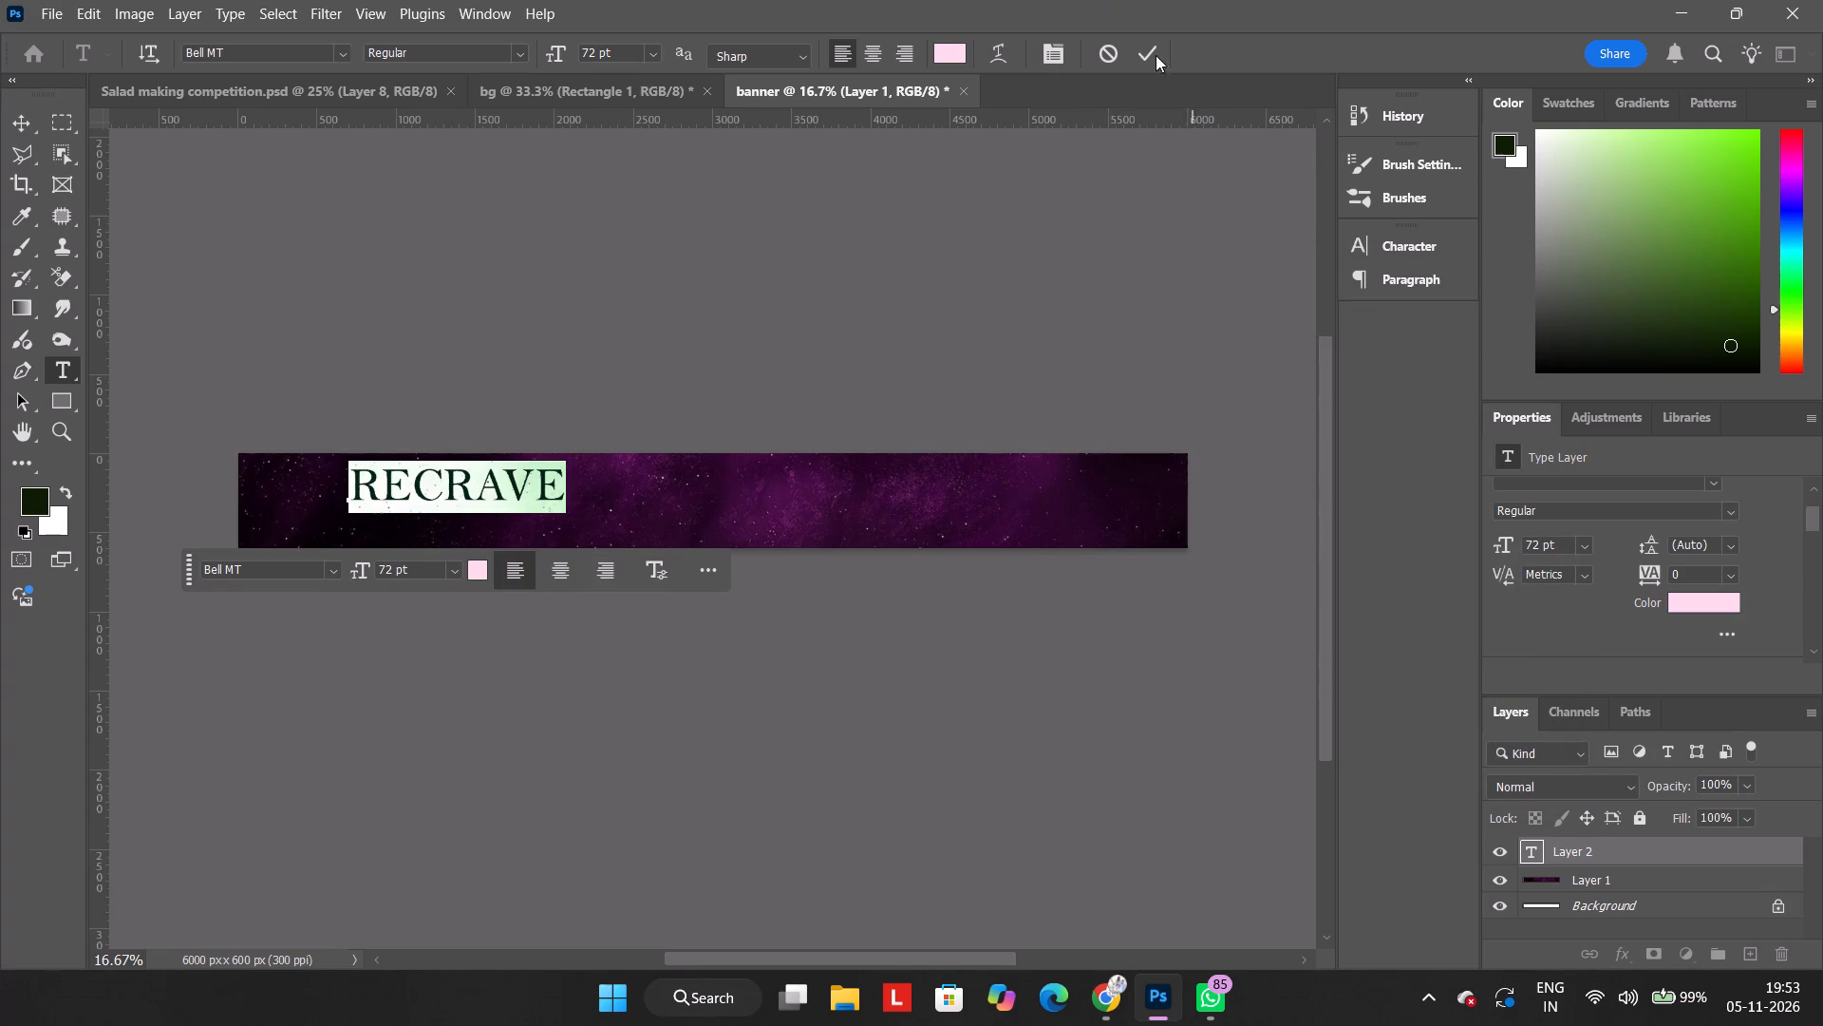
# Change the RECRAVE text's font to Neon Planet Personal Use Only Display and commit the text edit.
pyautogui.click(335, 45)
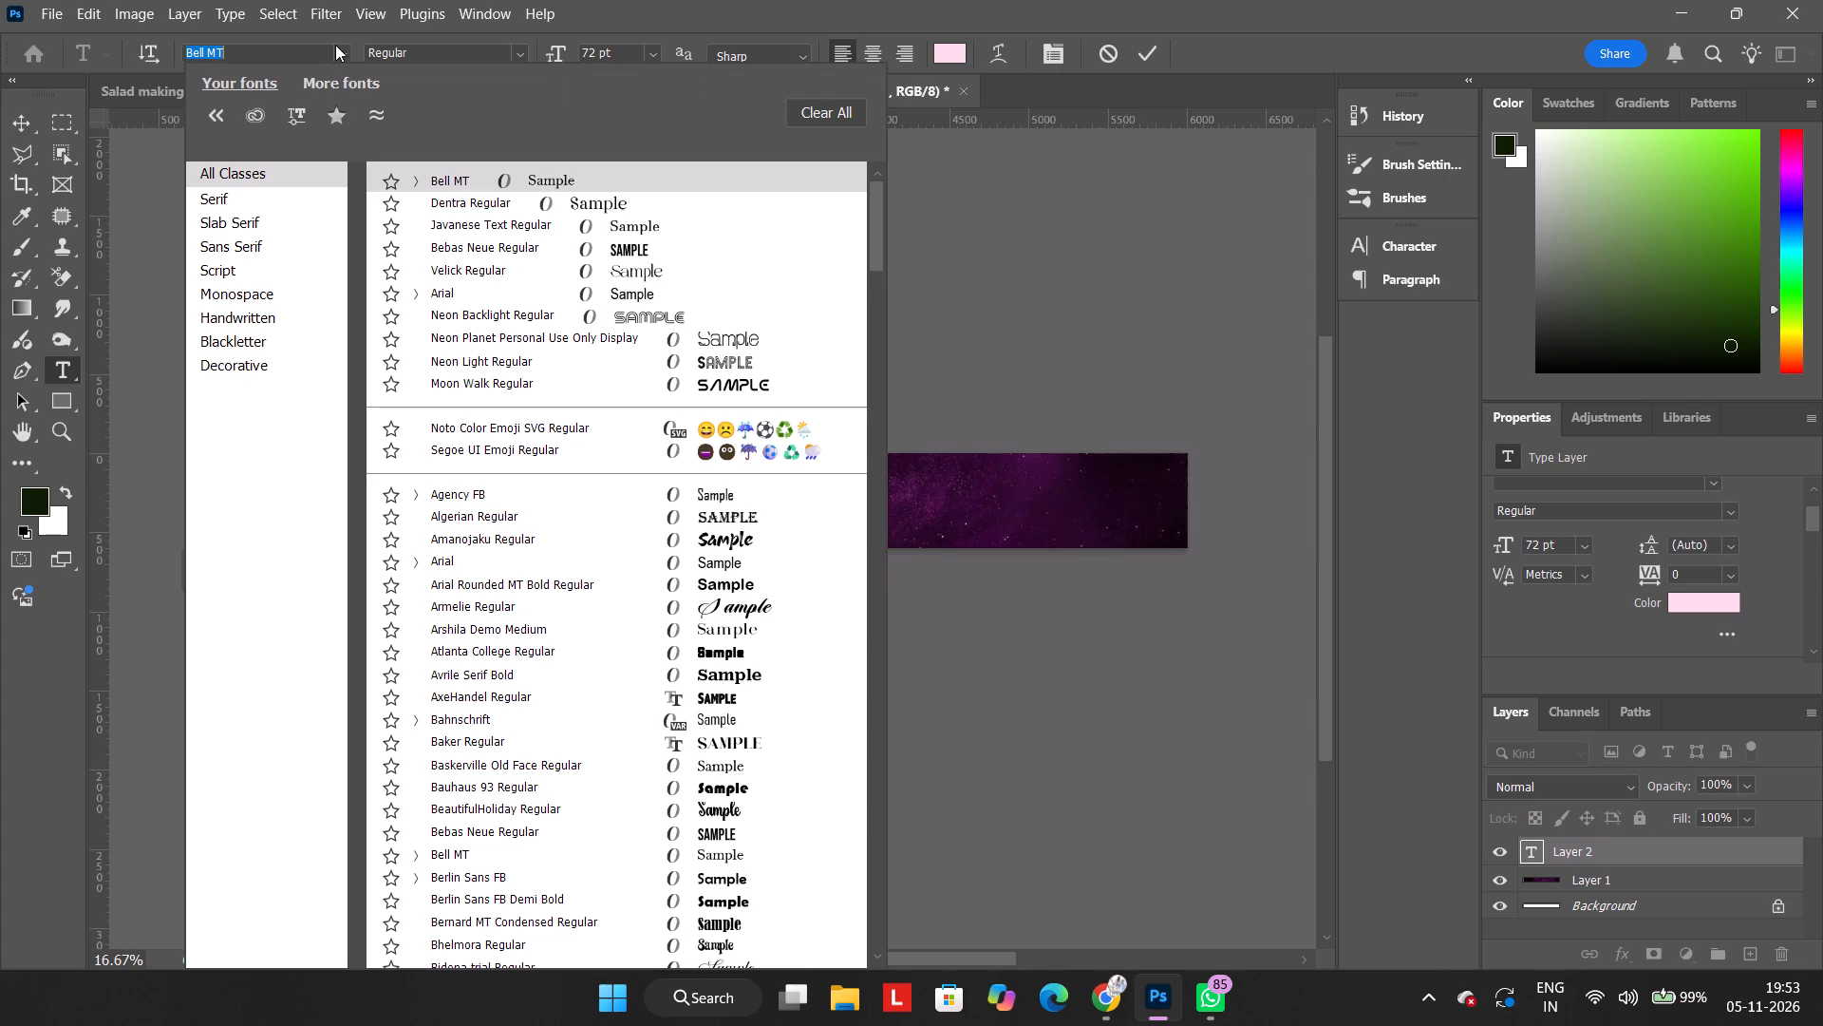
pyautogui.write('NE')
pyautogui.press('o')
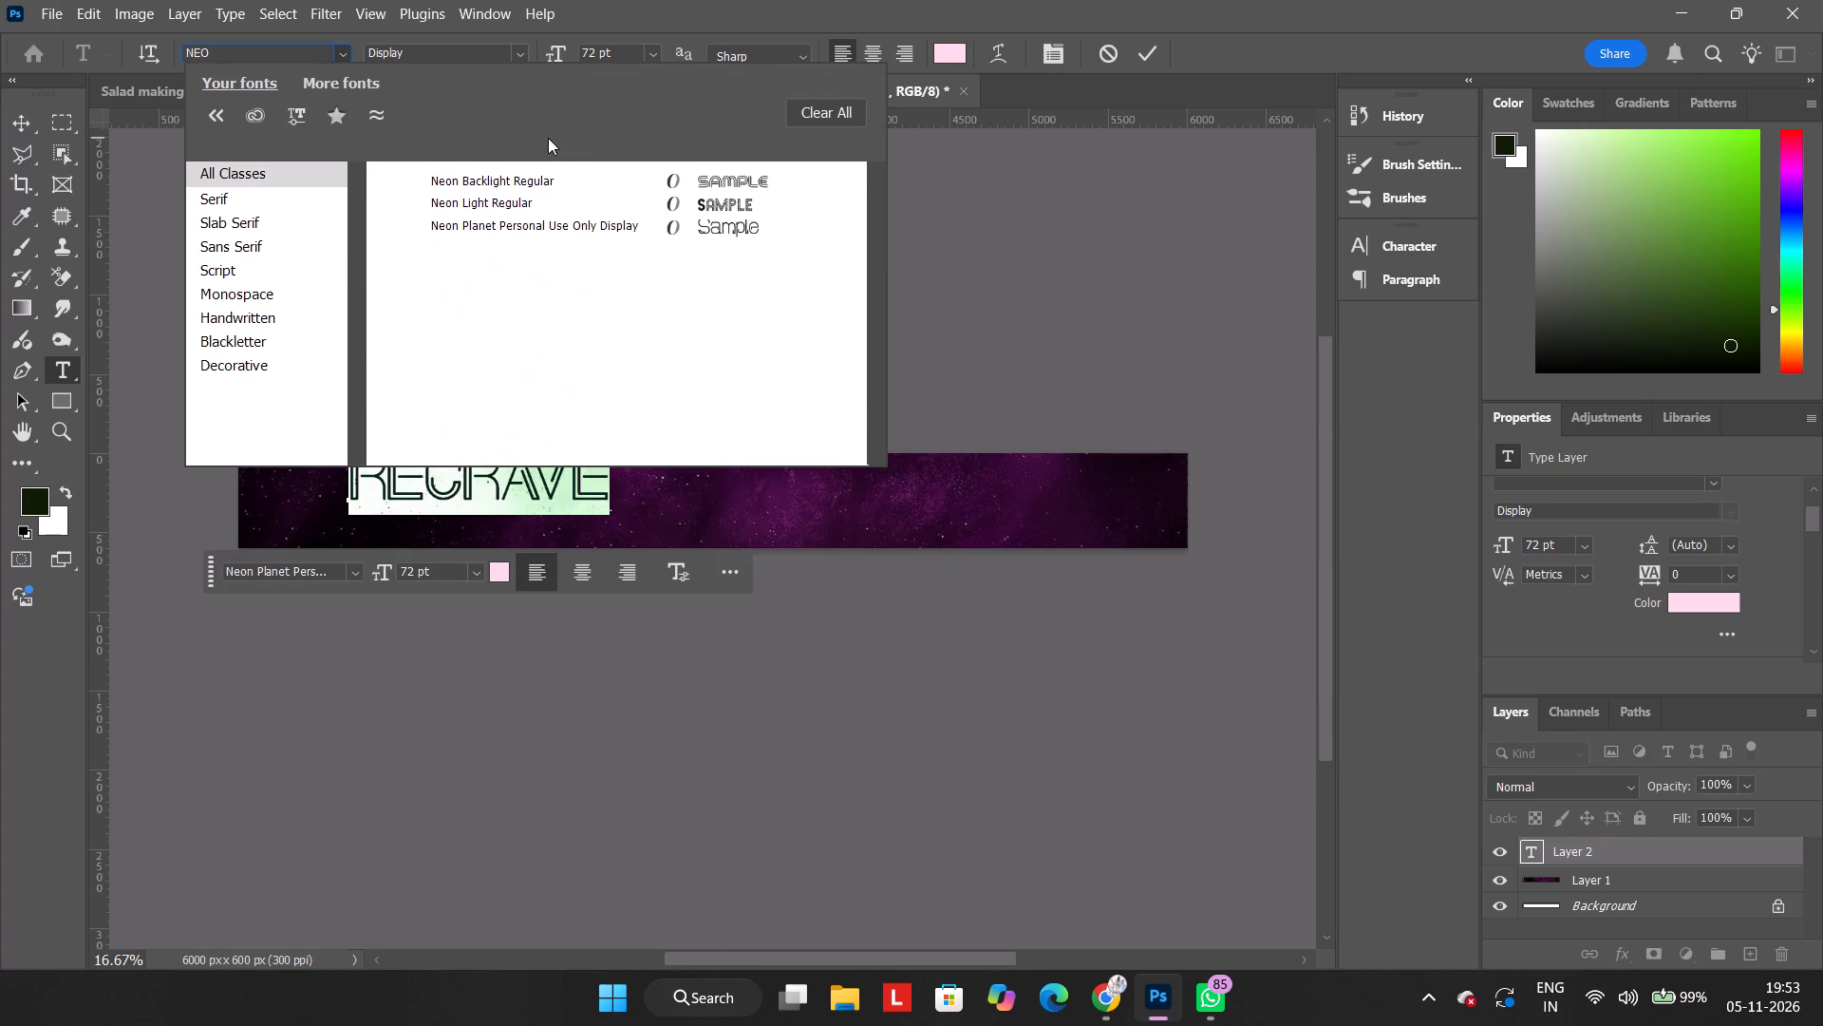
pyautogui.click(624, 225)
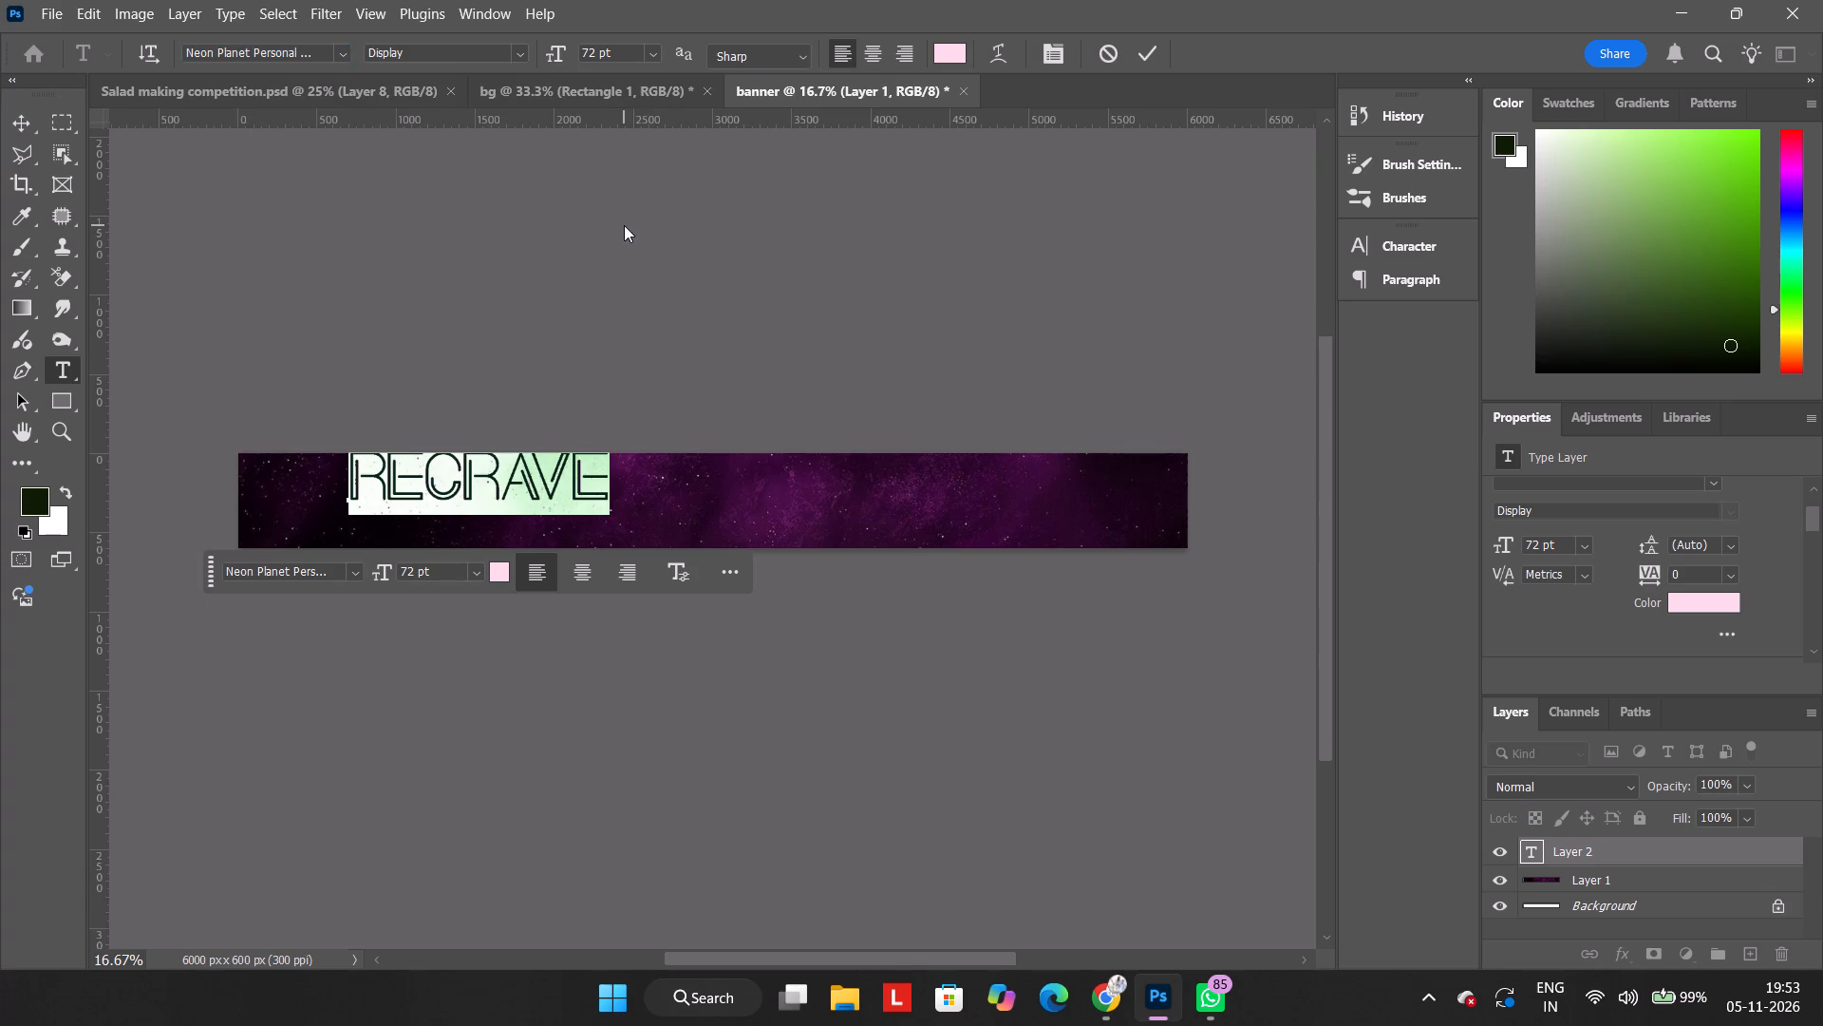
pyautogui.click(1145, 61)
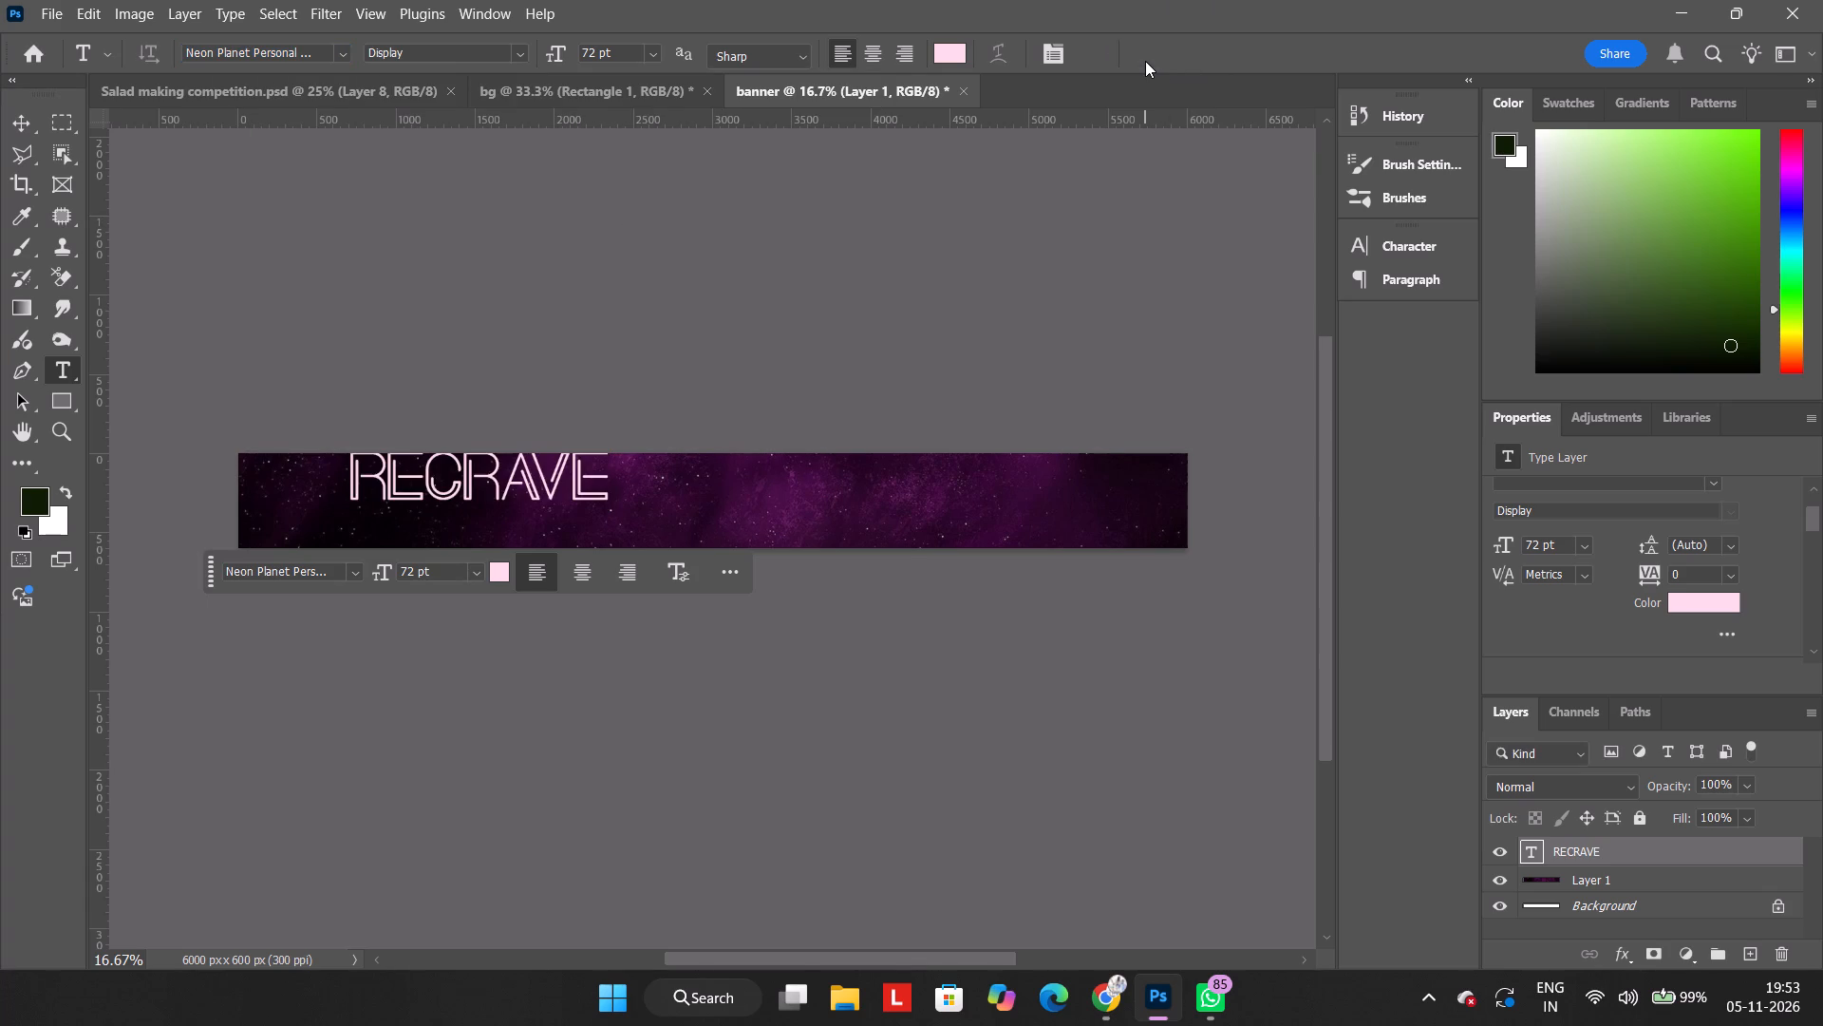
# Activate the Move tool for the RECRAVE title layer.
pyautogui.click(23, 119)
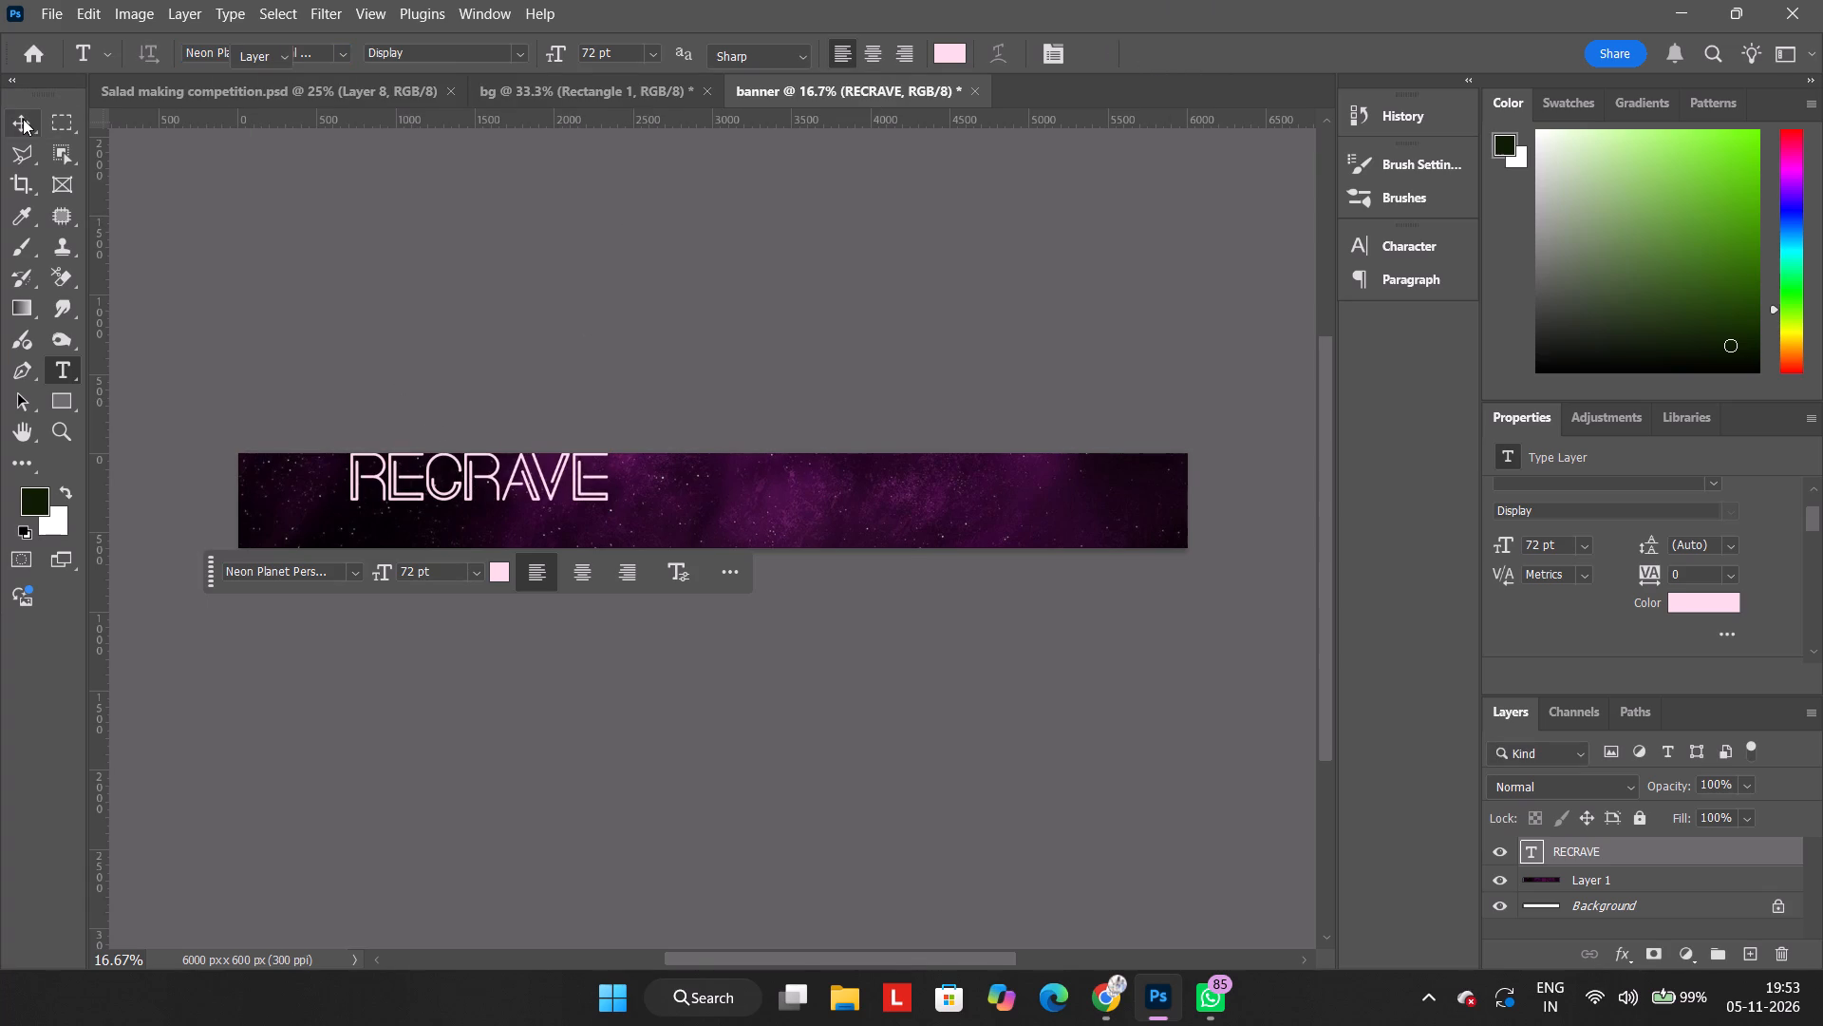
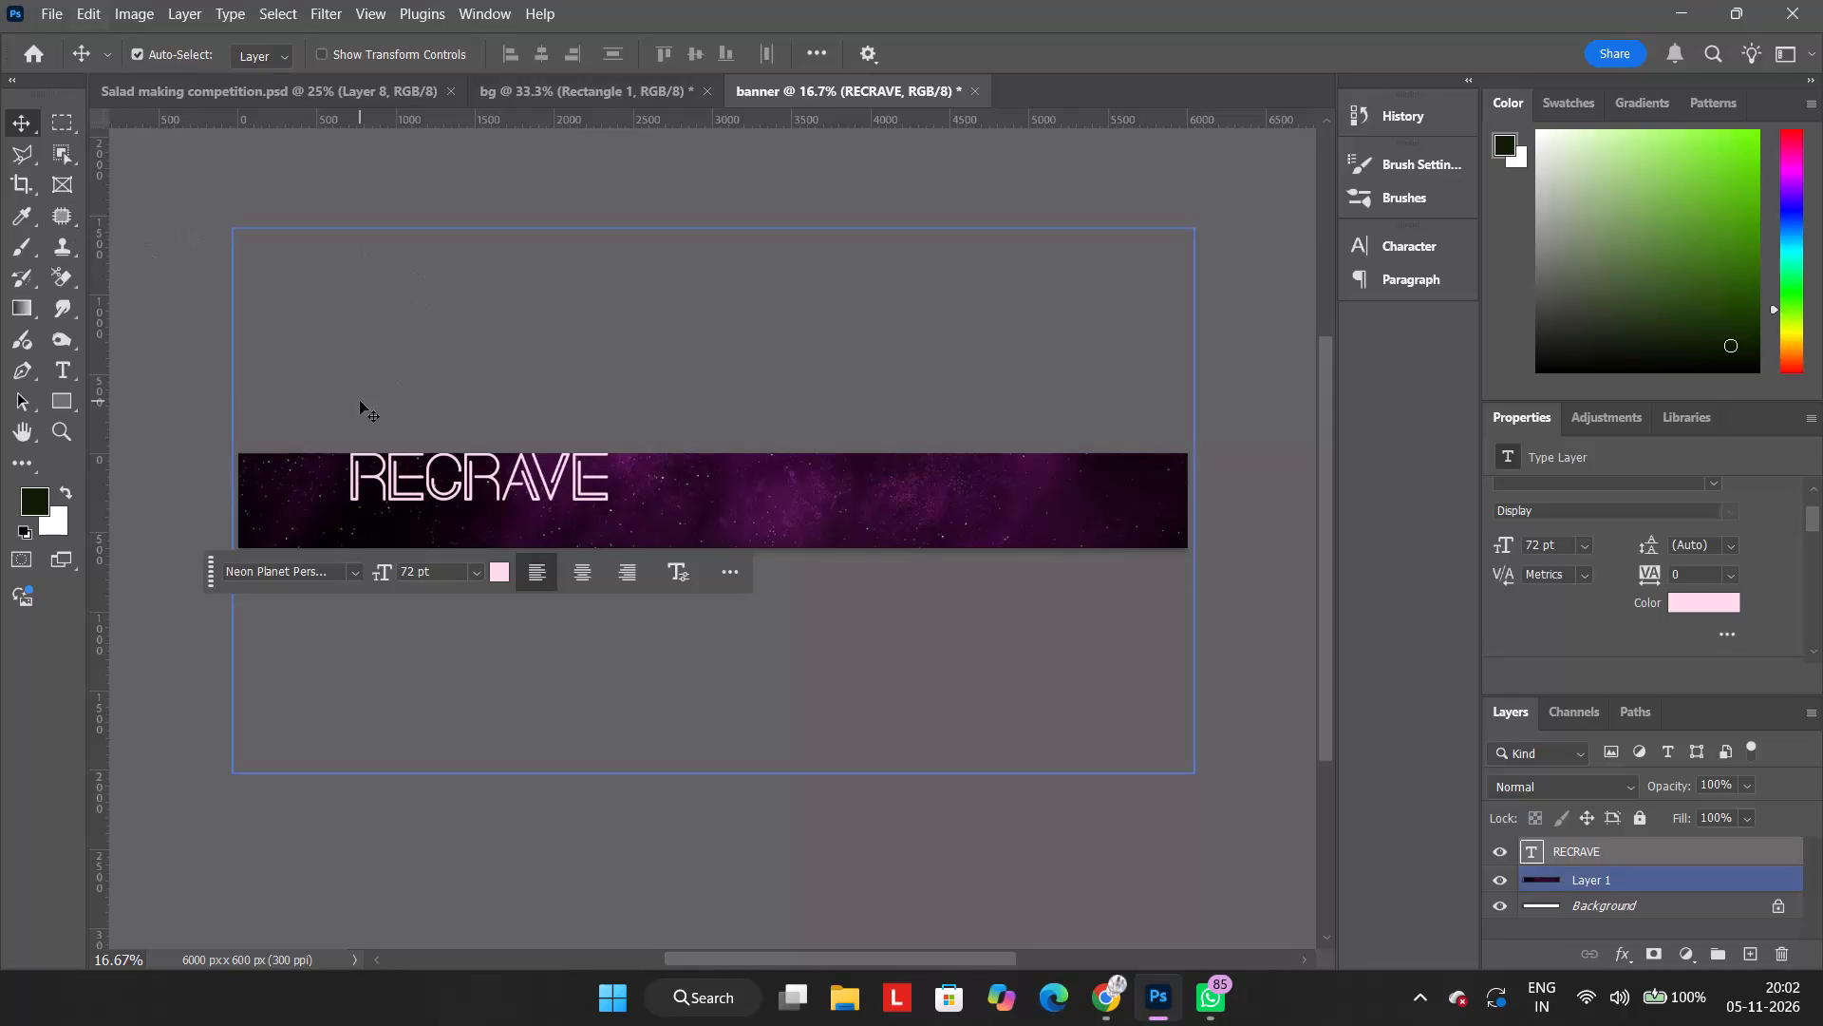
# Move the RECRAVE title to the banner's middle, scale it to about 143%, and centre it horizontally.
pyautogui.moveTo(463, 468); pyautogui.dragTo(678, 506)
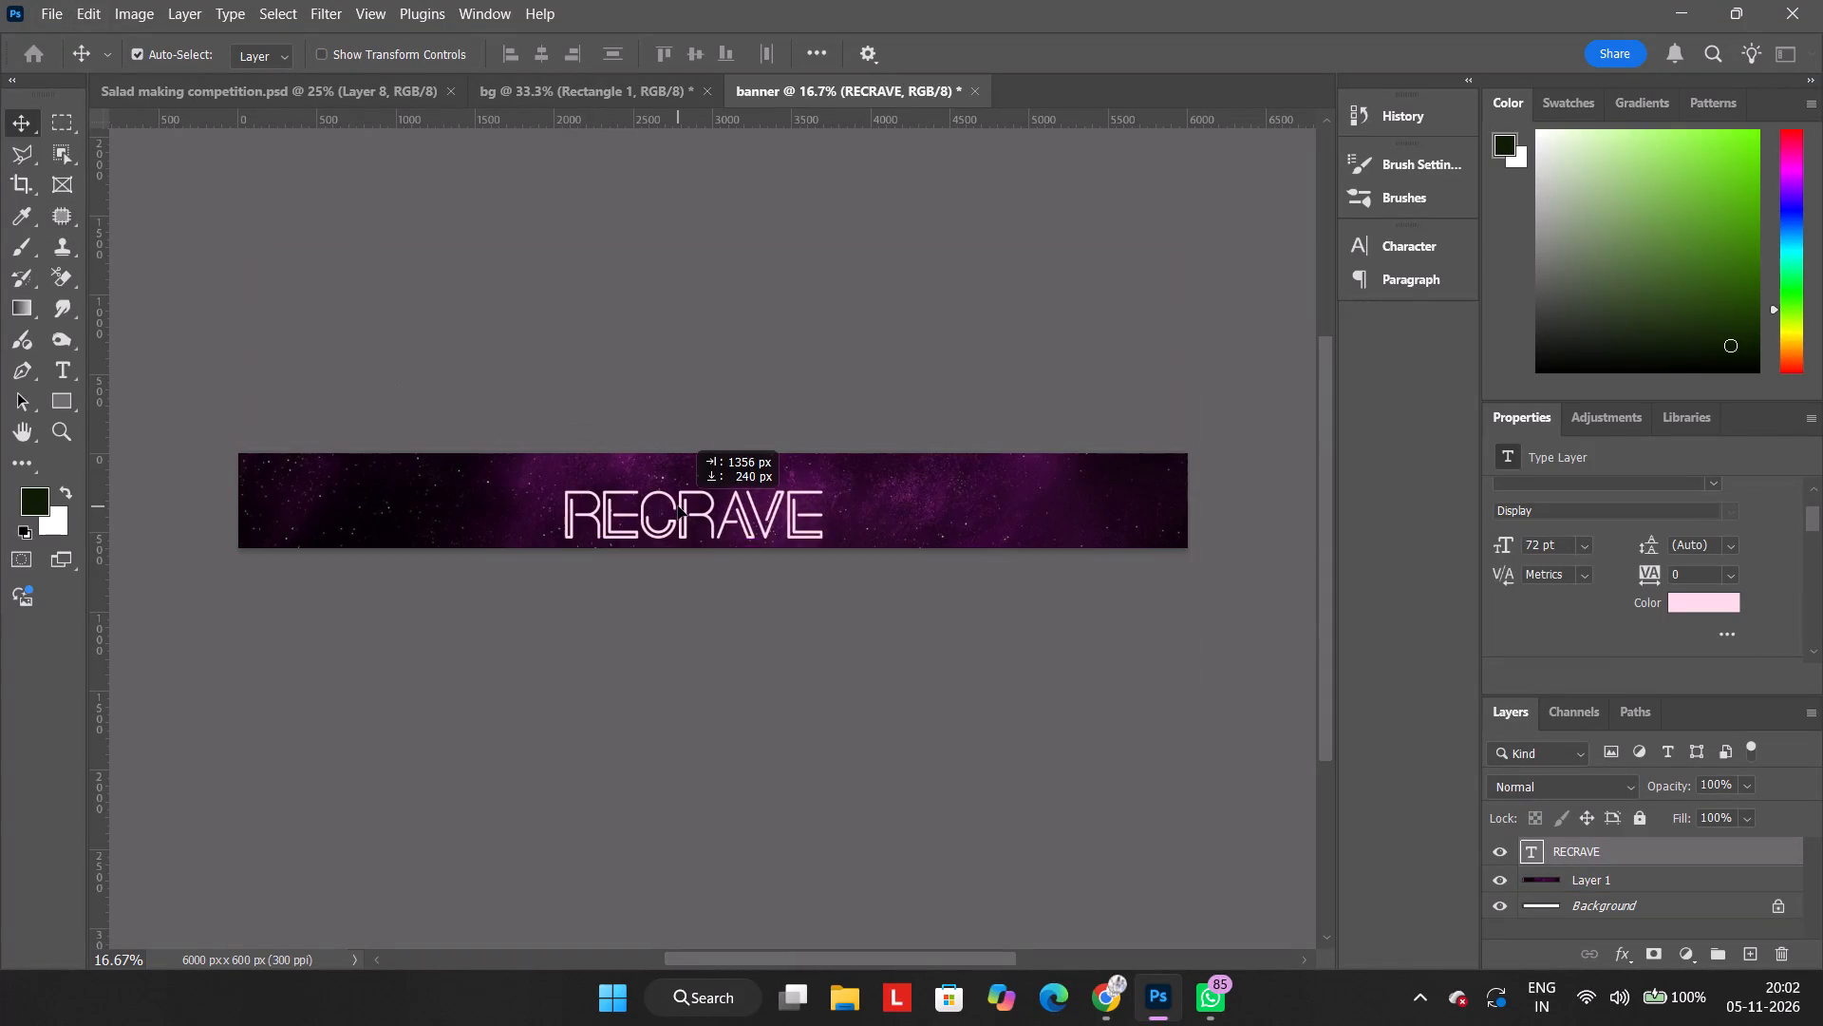
pyautogui.moveTo(678, 506); pyautogui.dragTo(694, 500)
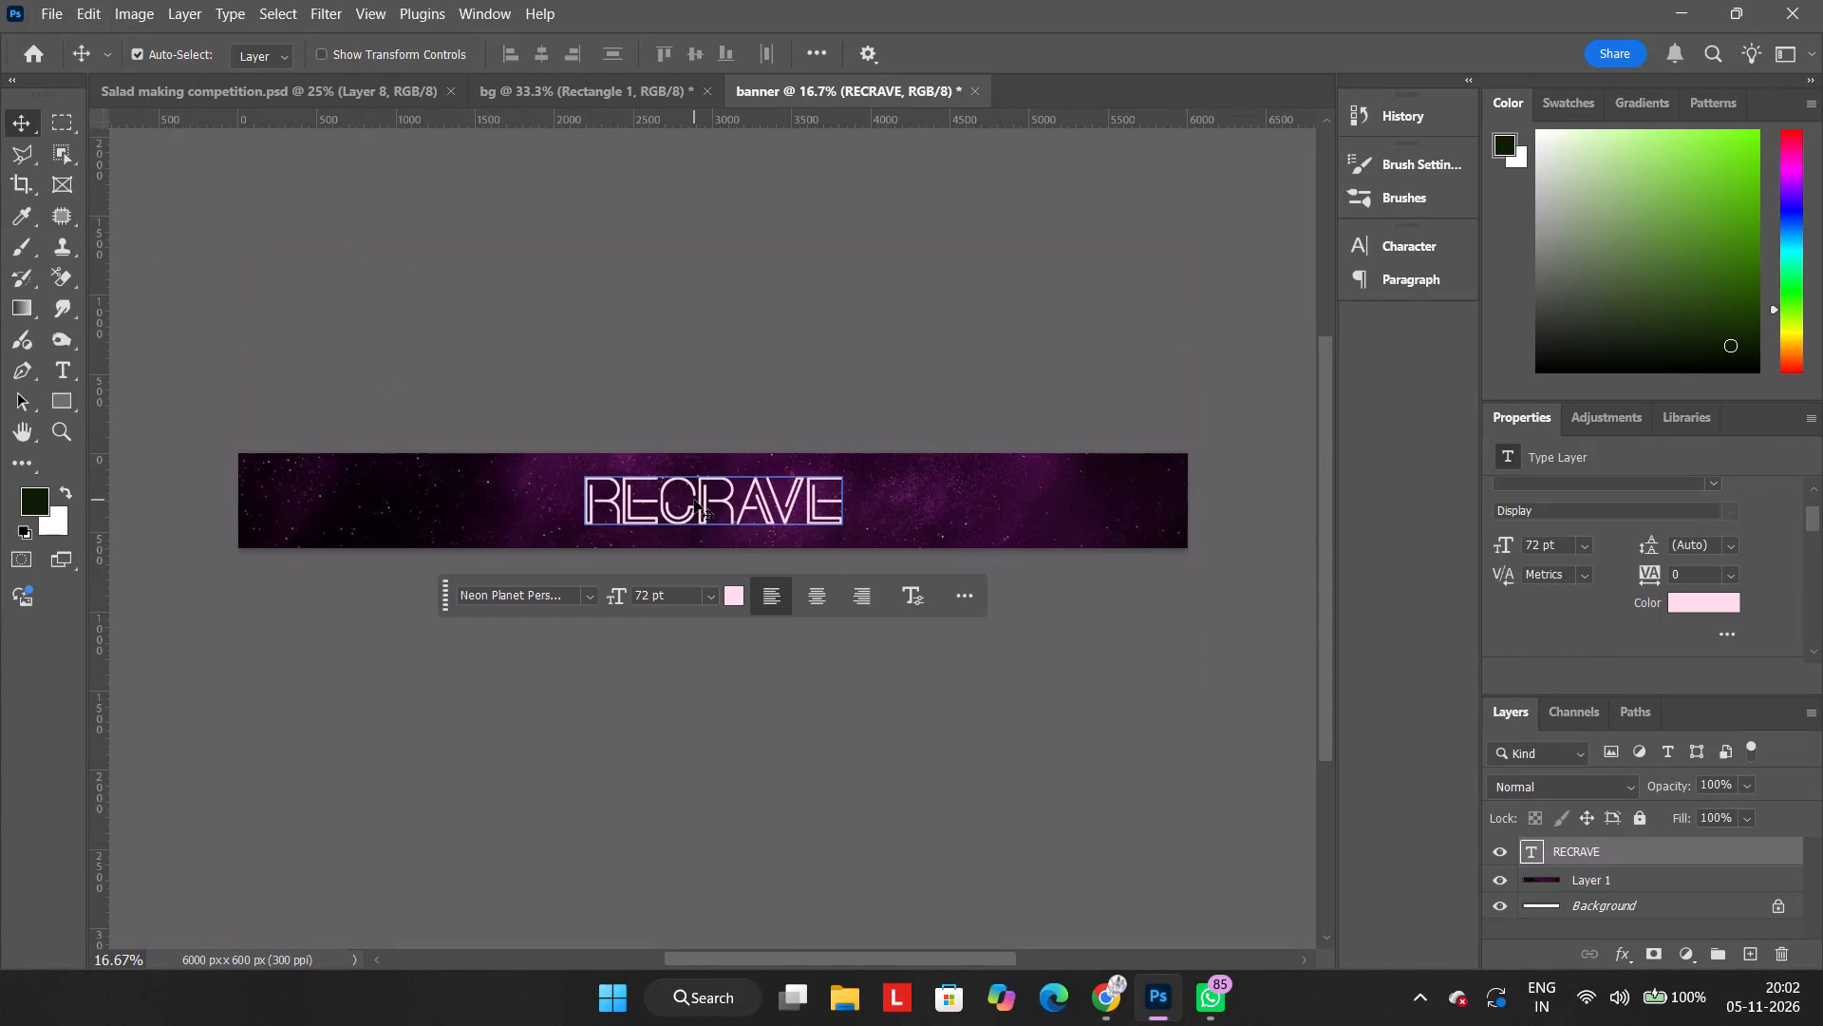
pyautogui.hotkey('ctrl', 't')
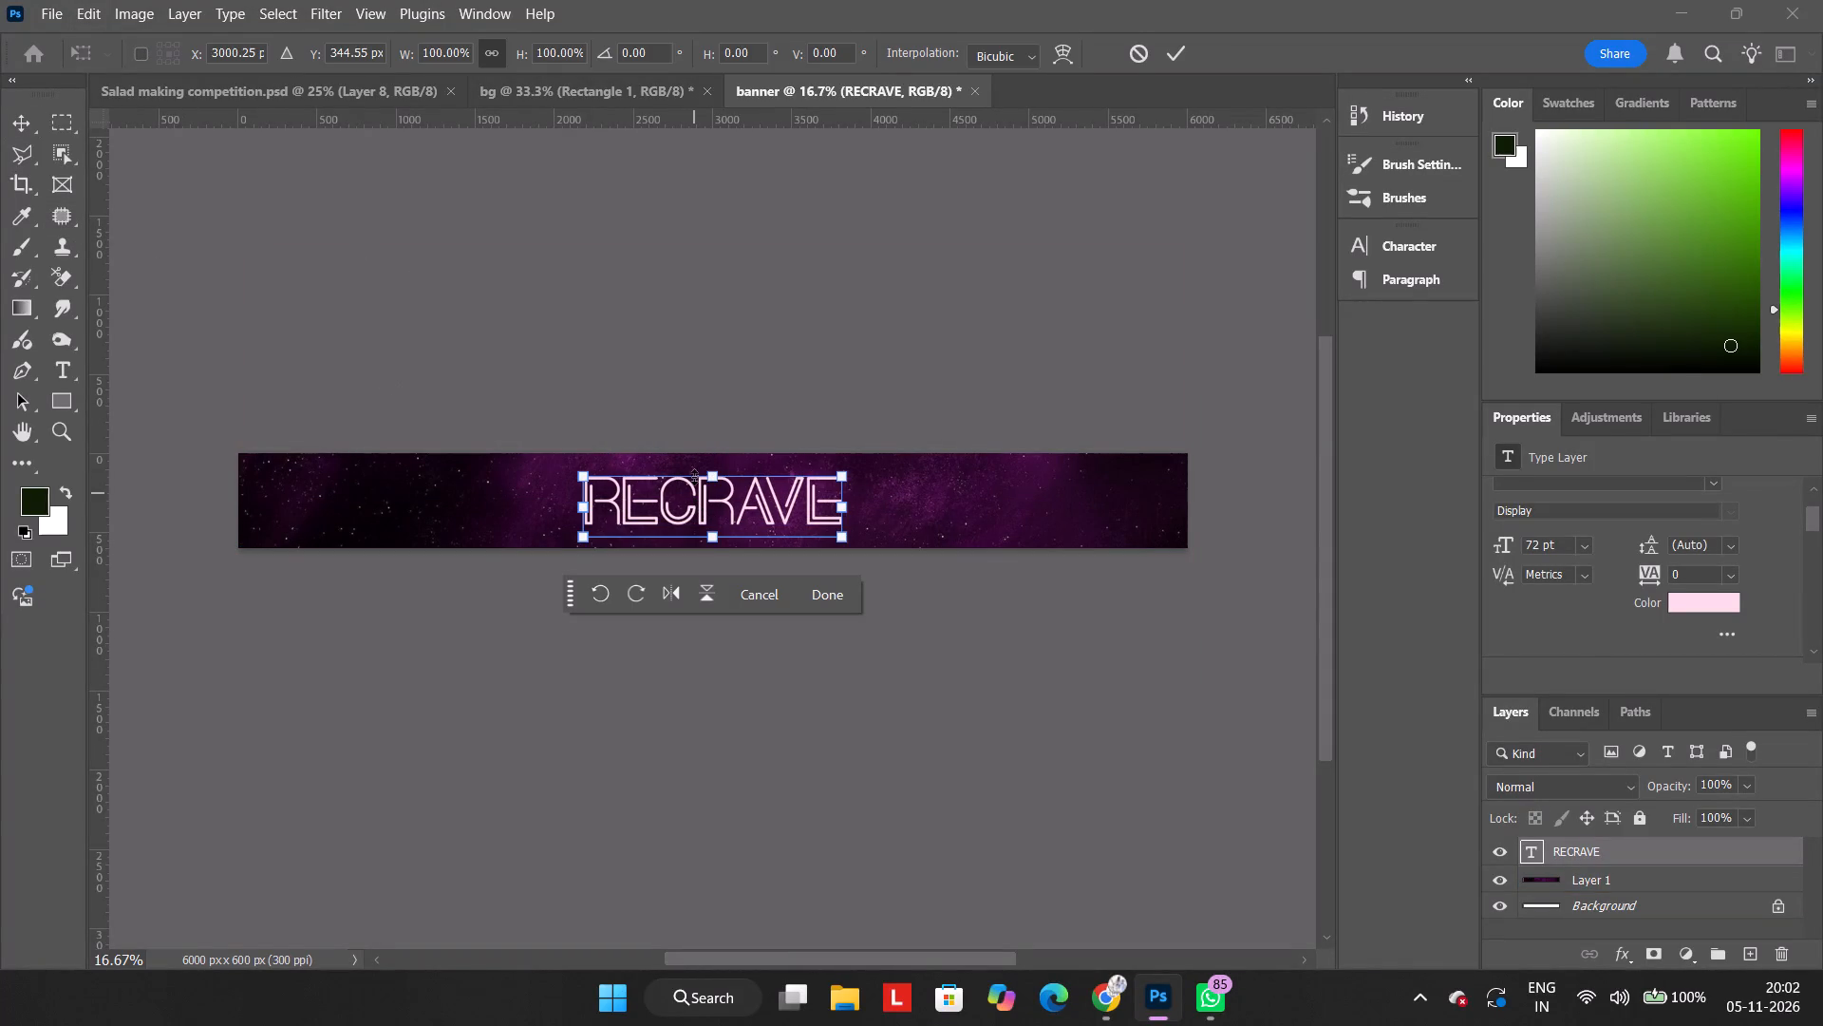
pyautogui.moveTo(840, 500); pyautogui.dragTo(989, 517)
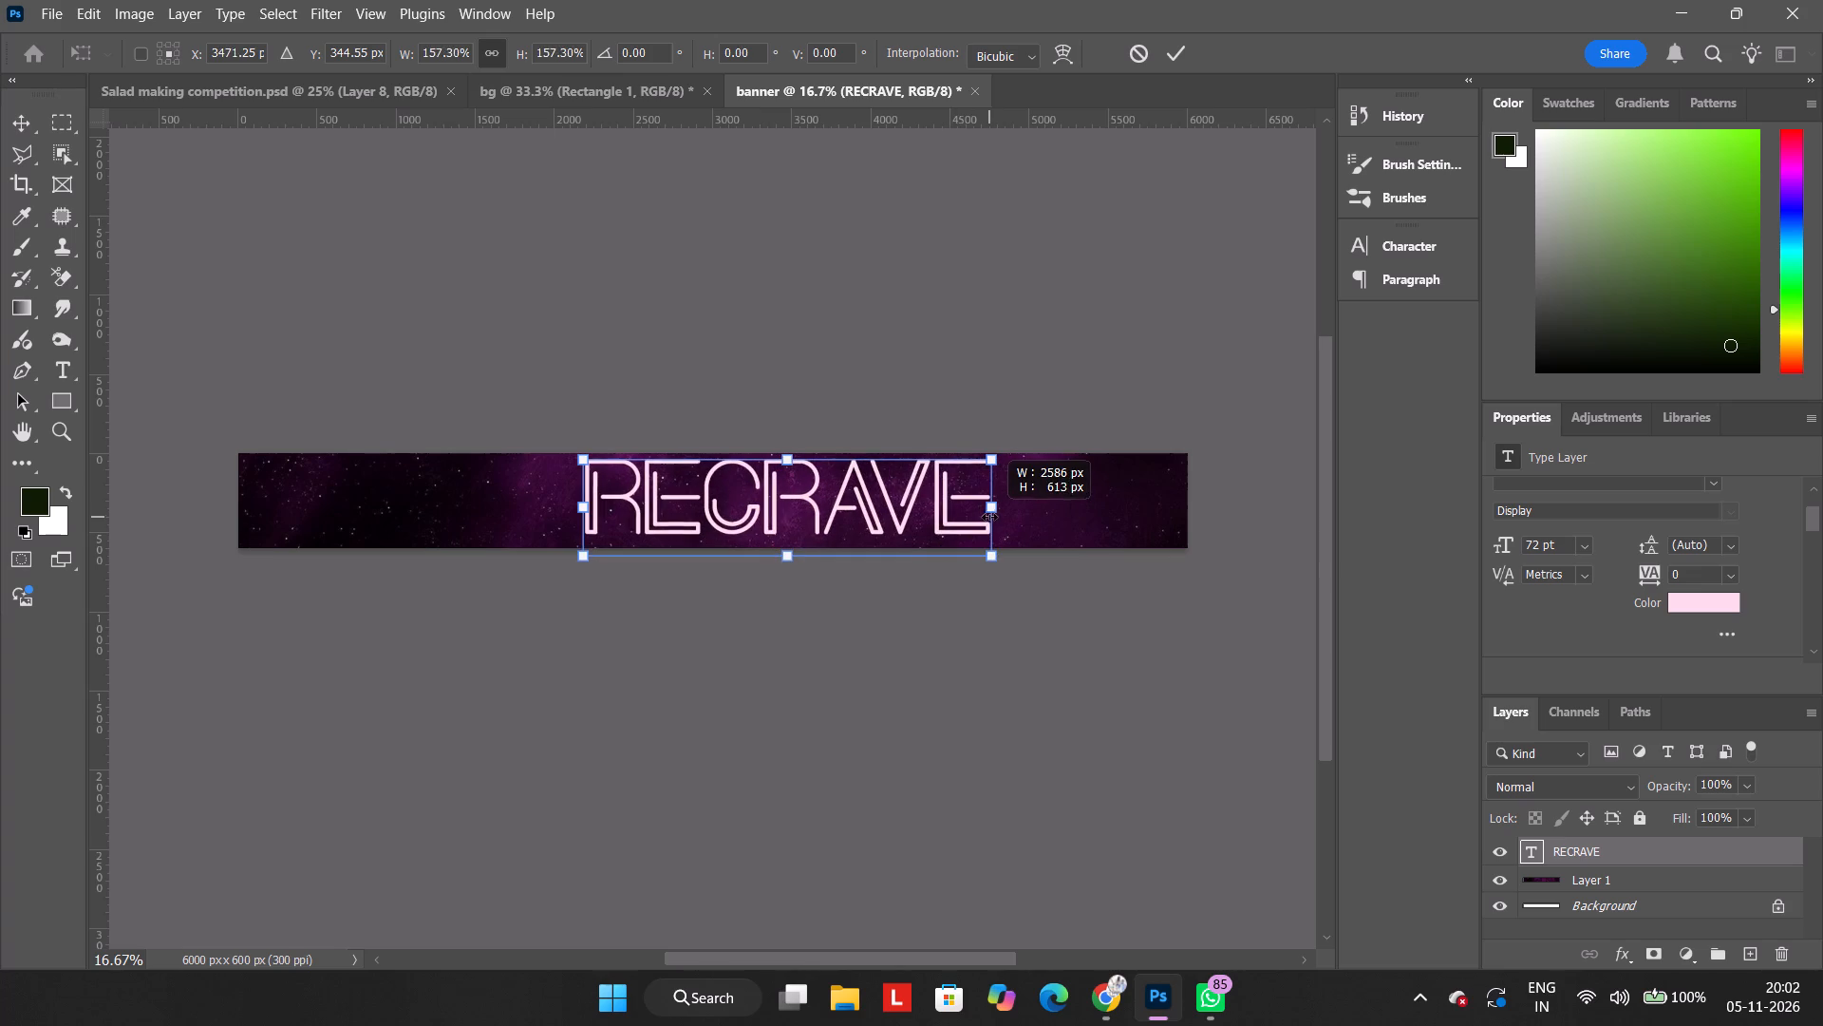
pyautogui.moveTo(989, 517); pyautogui.dragTo(991, 517)
pyautogui.moveTo(576, 519); pyautogui.dragTo(614, 535)
pyautogui.moveTo(771, 491); pyautogui.dragTo(651, 498)
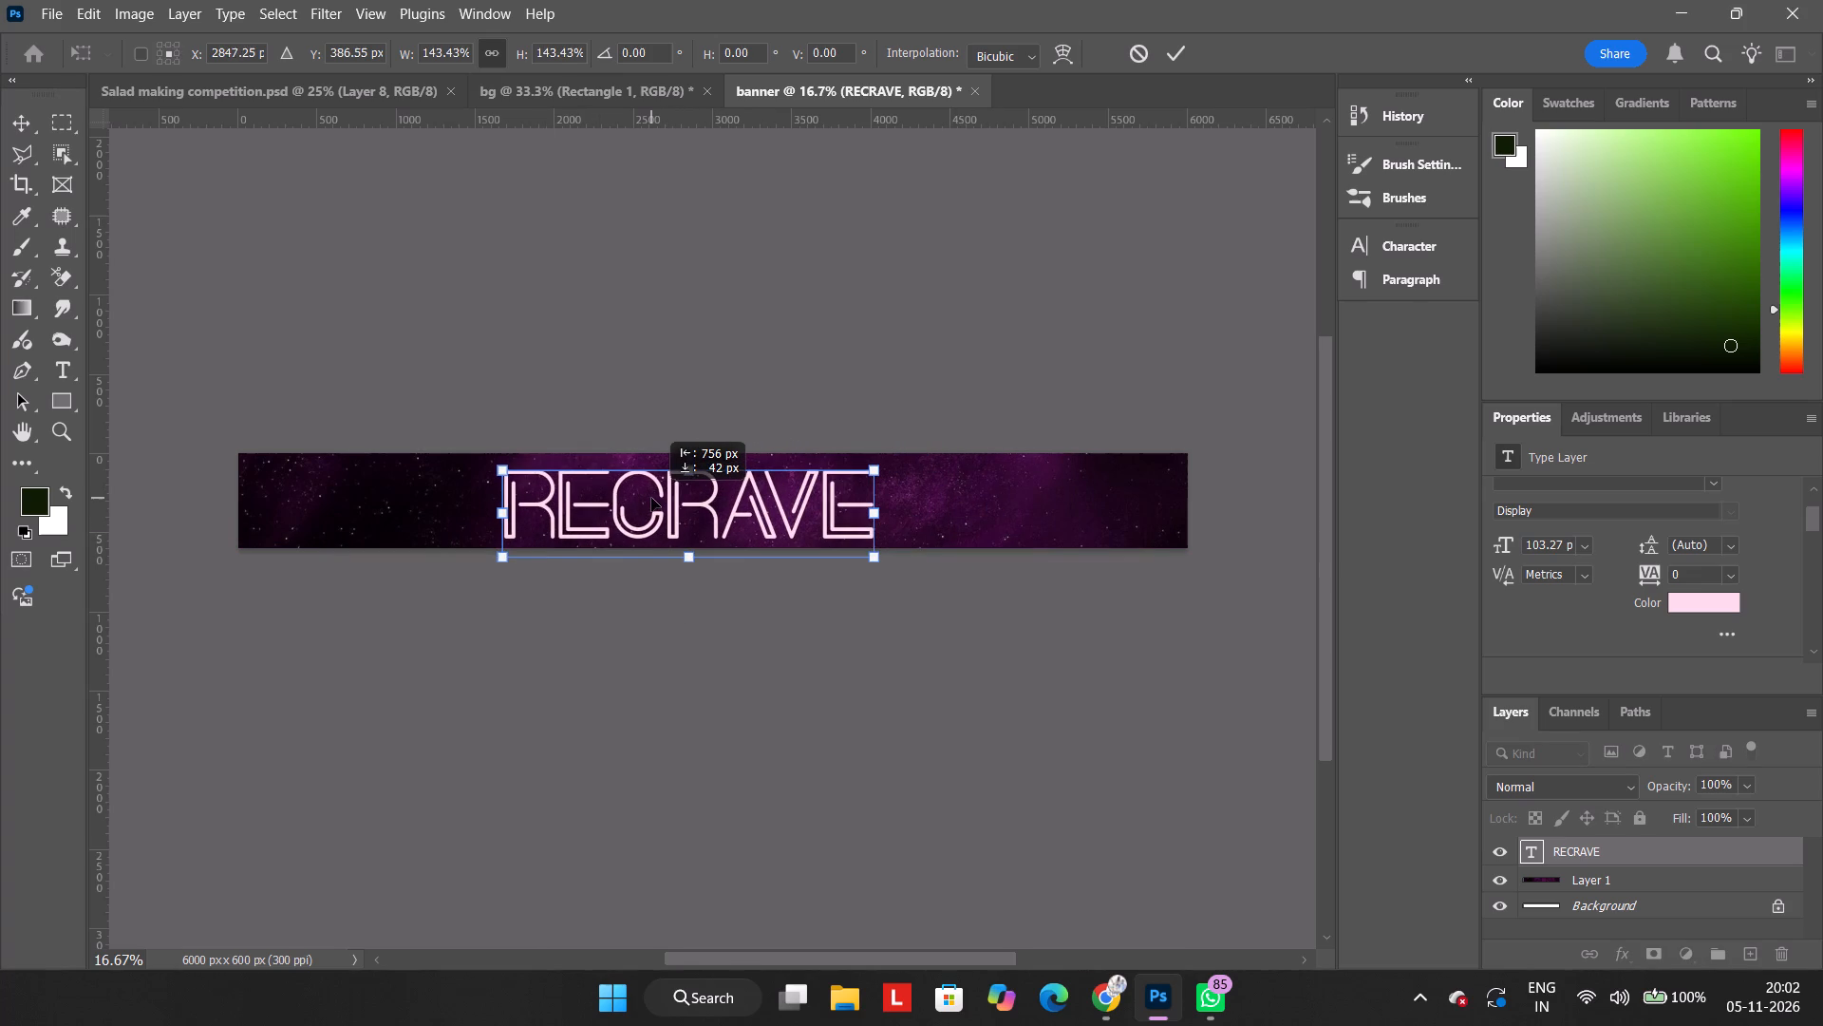
pyautogui.moveTo(651, 498); pyautogui.dragTo(667, 478)
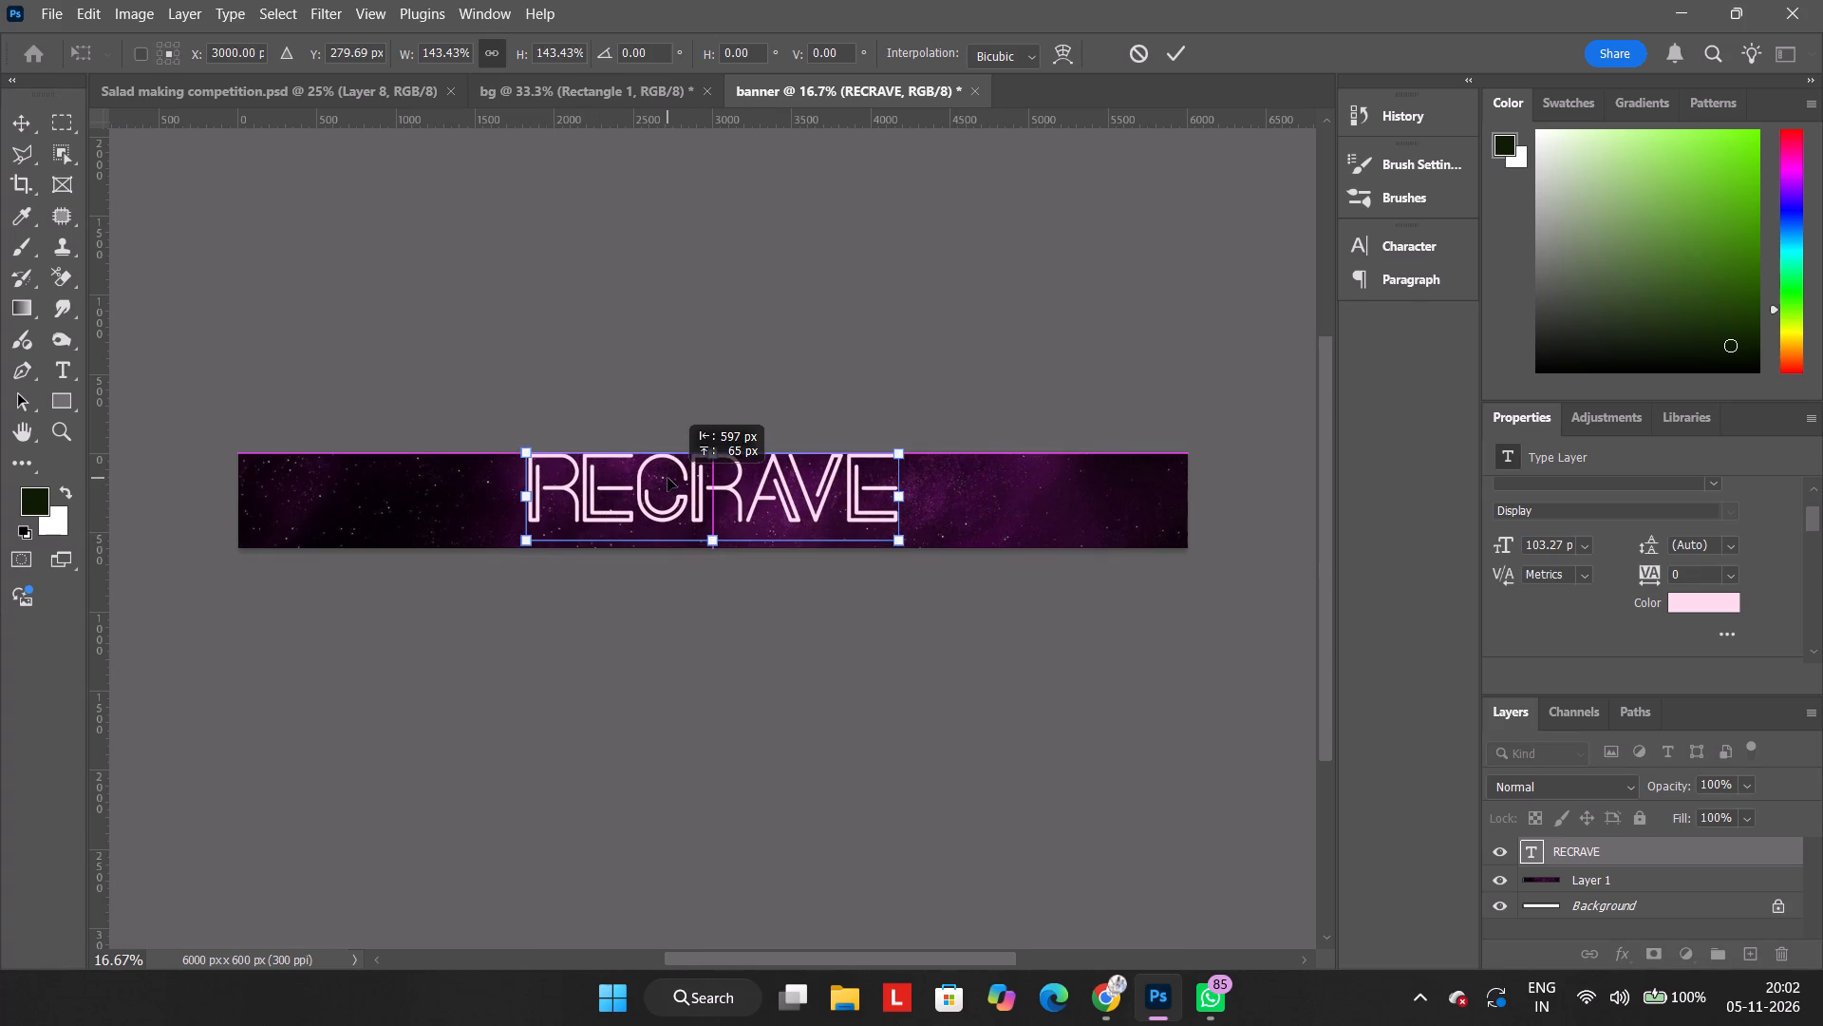
pyautogui.moveTo(667, 478); pyautogui.dragTo(672, 487)
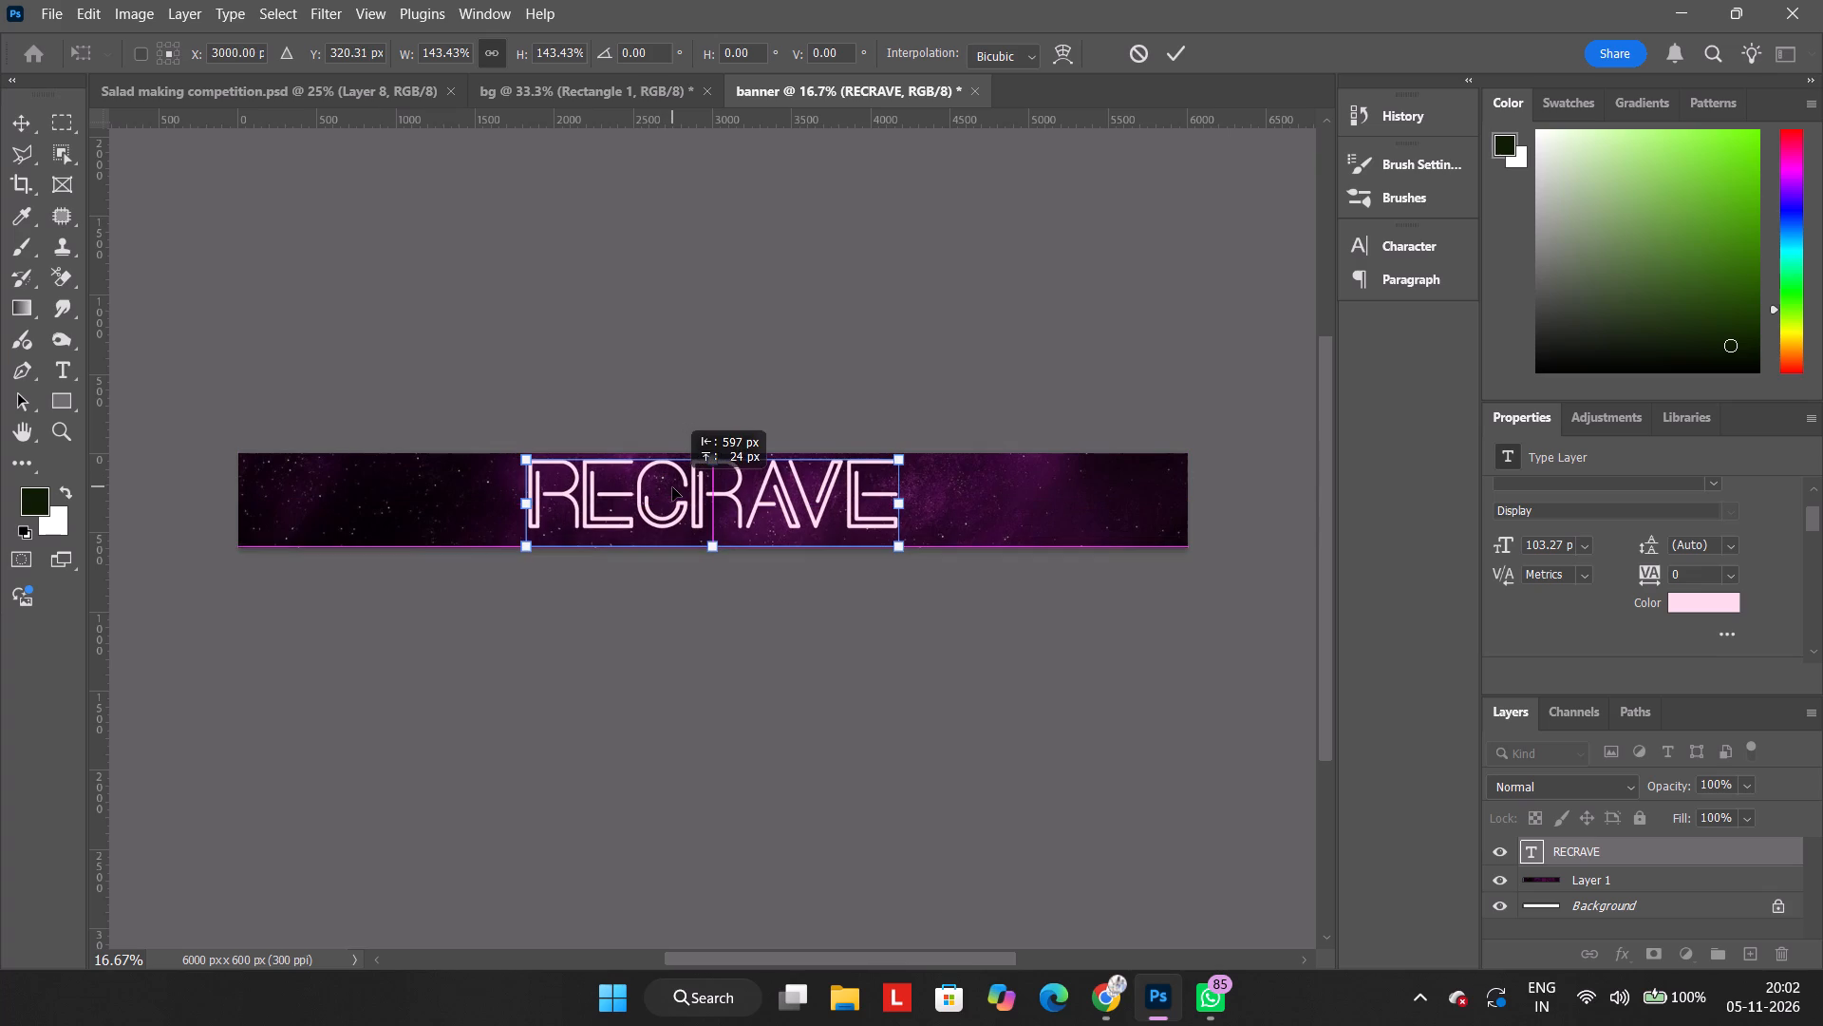
pyautogui.moveTo(672, 487); pyautogui.dragTo(668, 491)
pyautogui.click(806, 597)
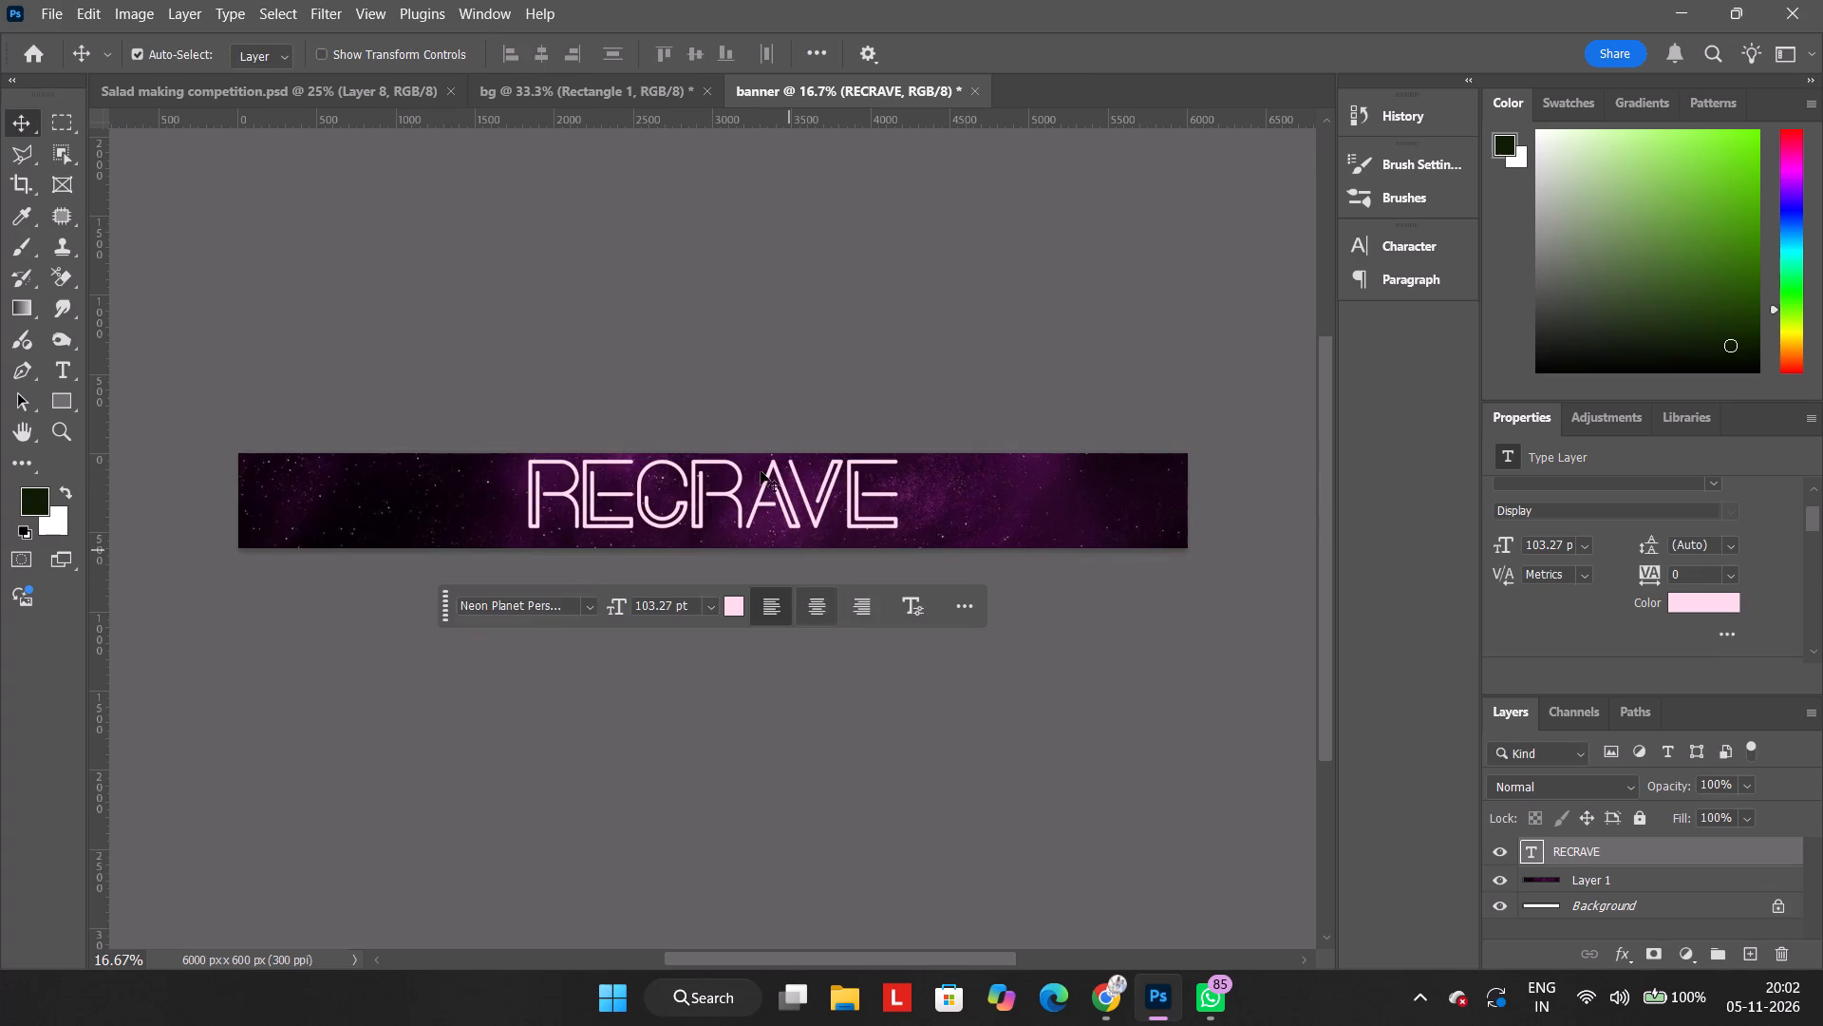
# Nudge the RECRAVE title slightly downward so it sits vertically centred in the banner.
pyautogui.click(760, 467)
pyautogui.press('Down')
pyautogui.press('Down')
pyautogui.press('Down')
pyautogui.press('Down')
pyautogui.press('Down')
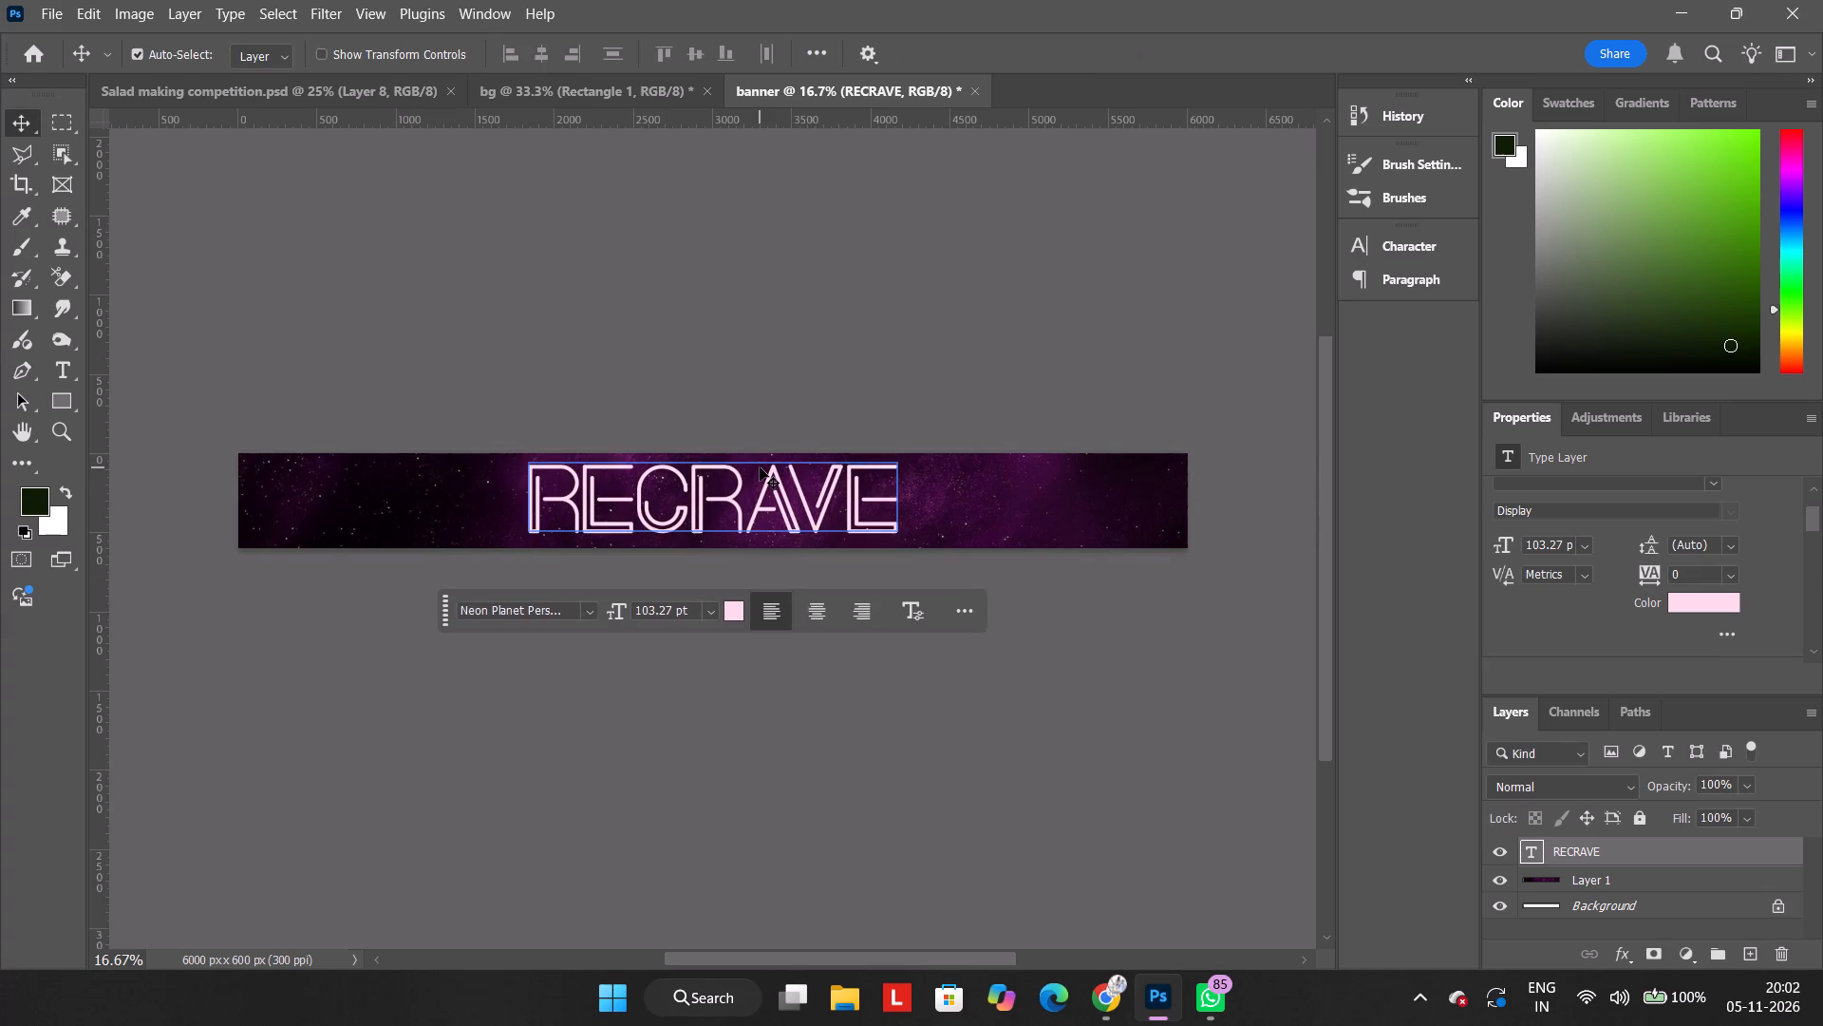
pyautogui.press('Down')
pyautogui.press('Down')
pyautogui.press('Up')
pyautogui.click(820, 243)
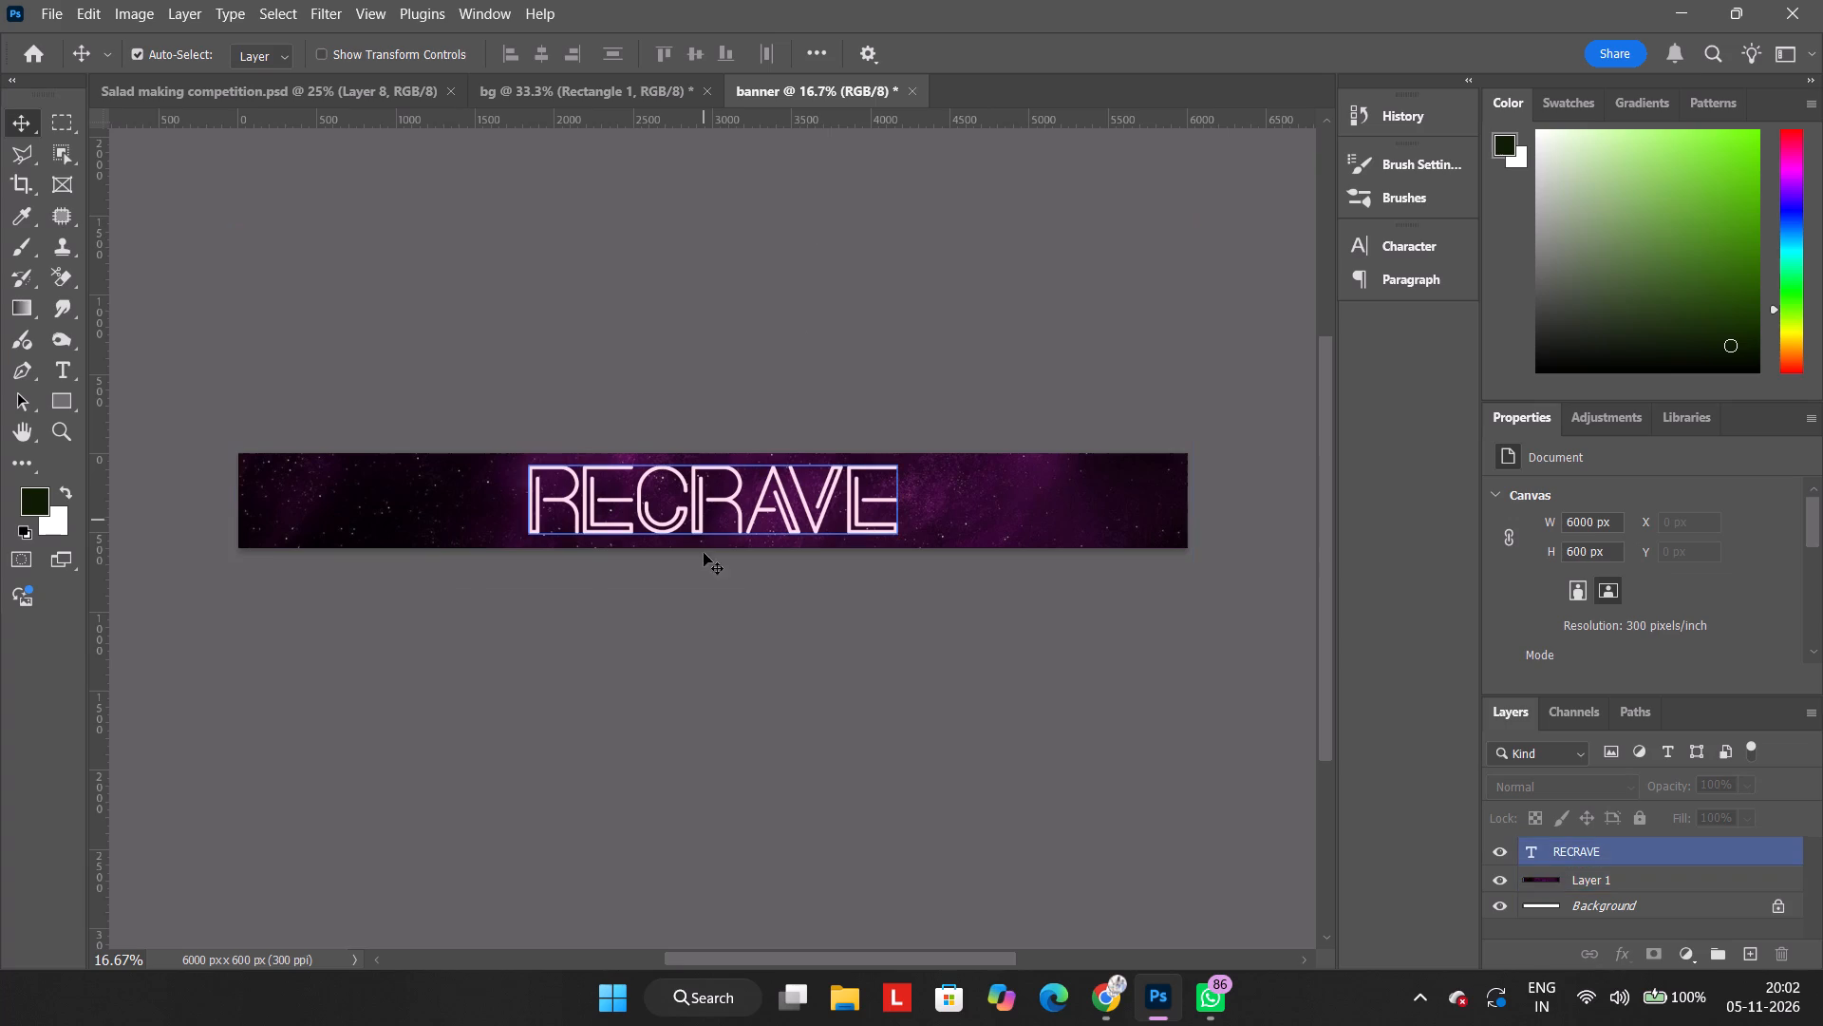
# Add an Outer Glow effect to the RECRAVE title layer and change its glow colour to bright purple.
pyautogui.click(724, 499)
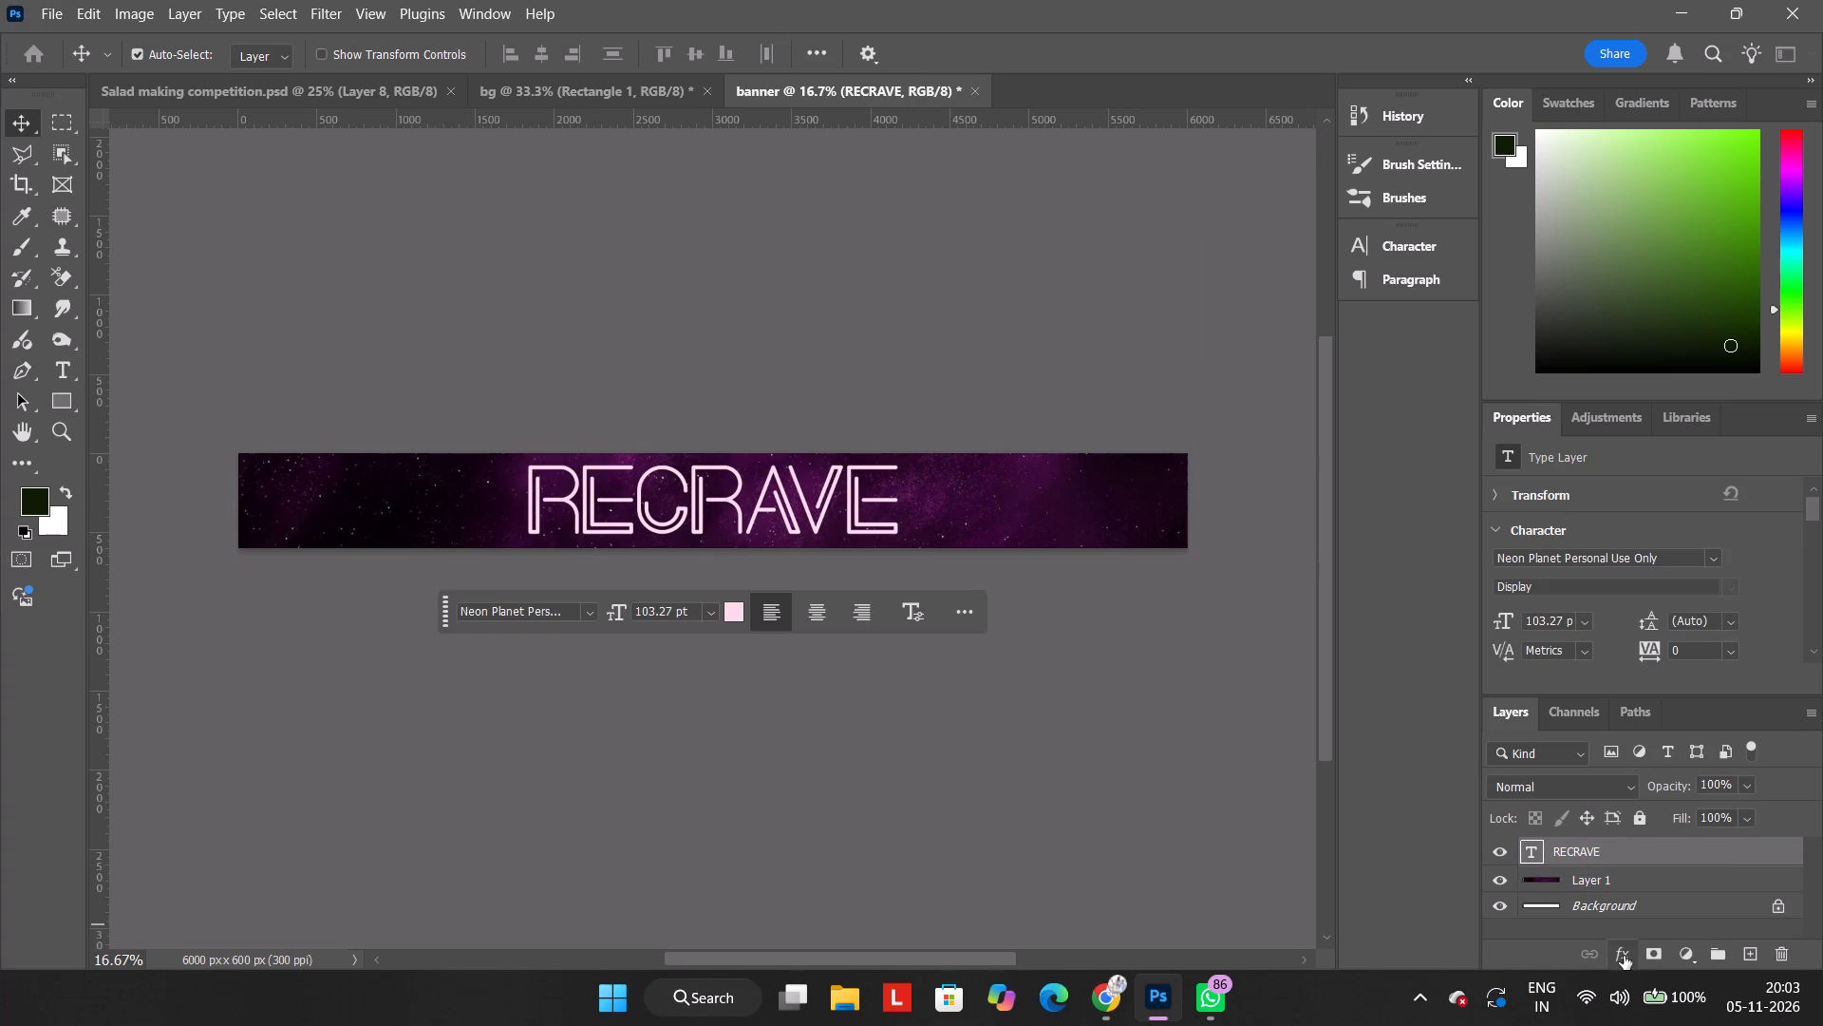
pyautogui.click(1624, 956)
pyautogui.click(1673, 917)
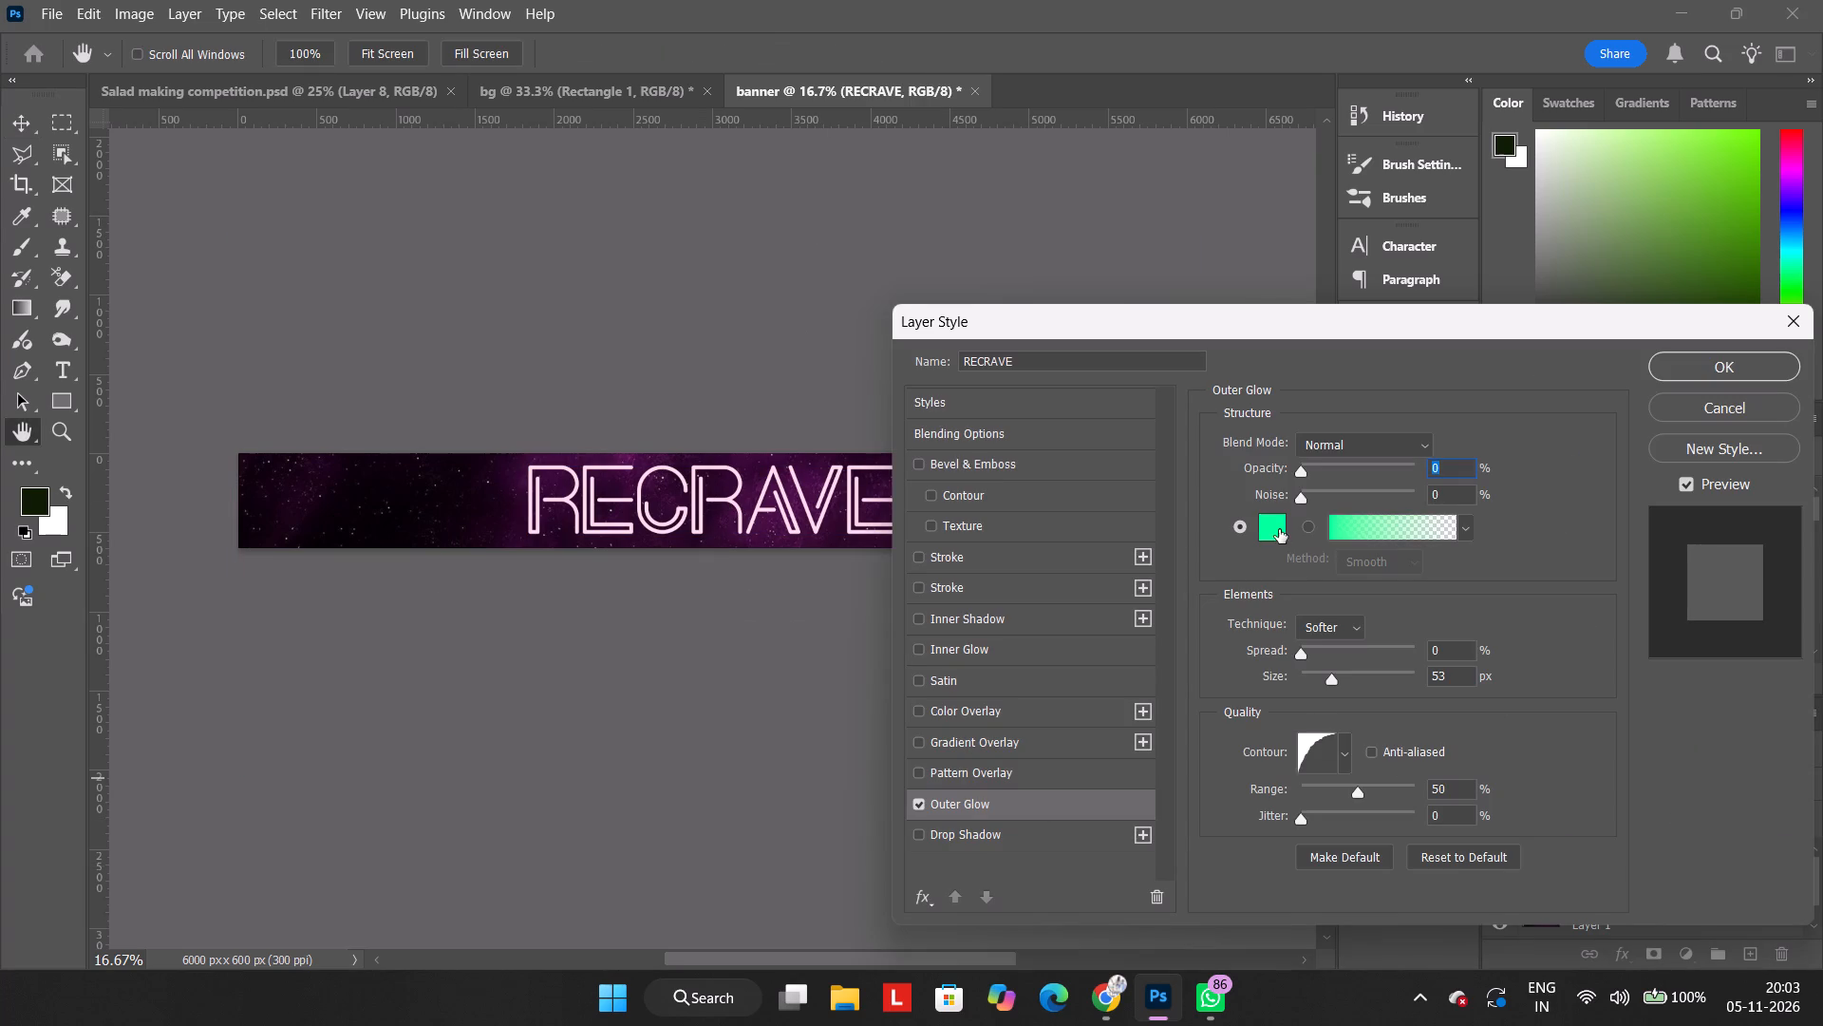
pyautogui.click(1279, 529)
pyautogui.moveTo(986, 433); pyautogui.dragTo(946, 363)
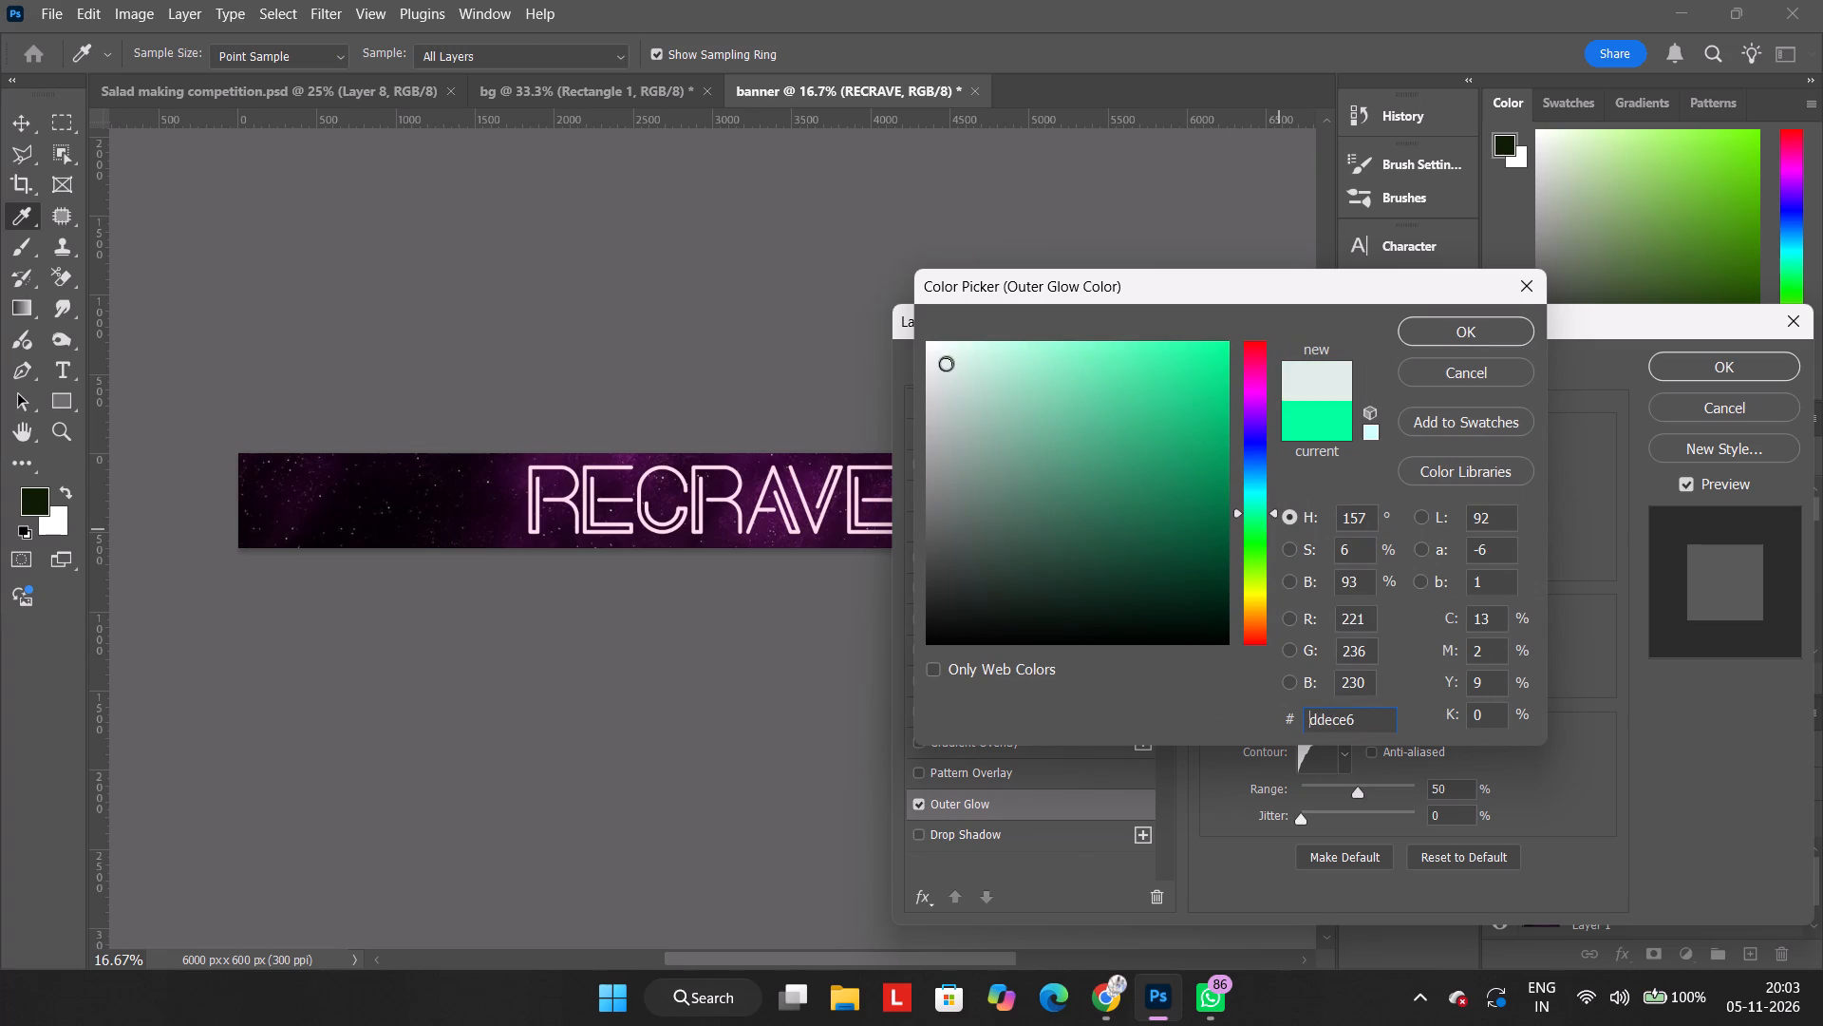
pyautogui.moveTo(1261, 424); pyautogui.dragTo(1256, 414)
pyautogui.moveTo(1167, 394); pyautogui.dragTo(1117, 345)
pyautogui.click(1438, 323)
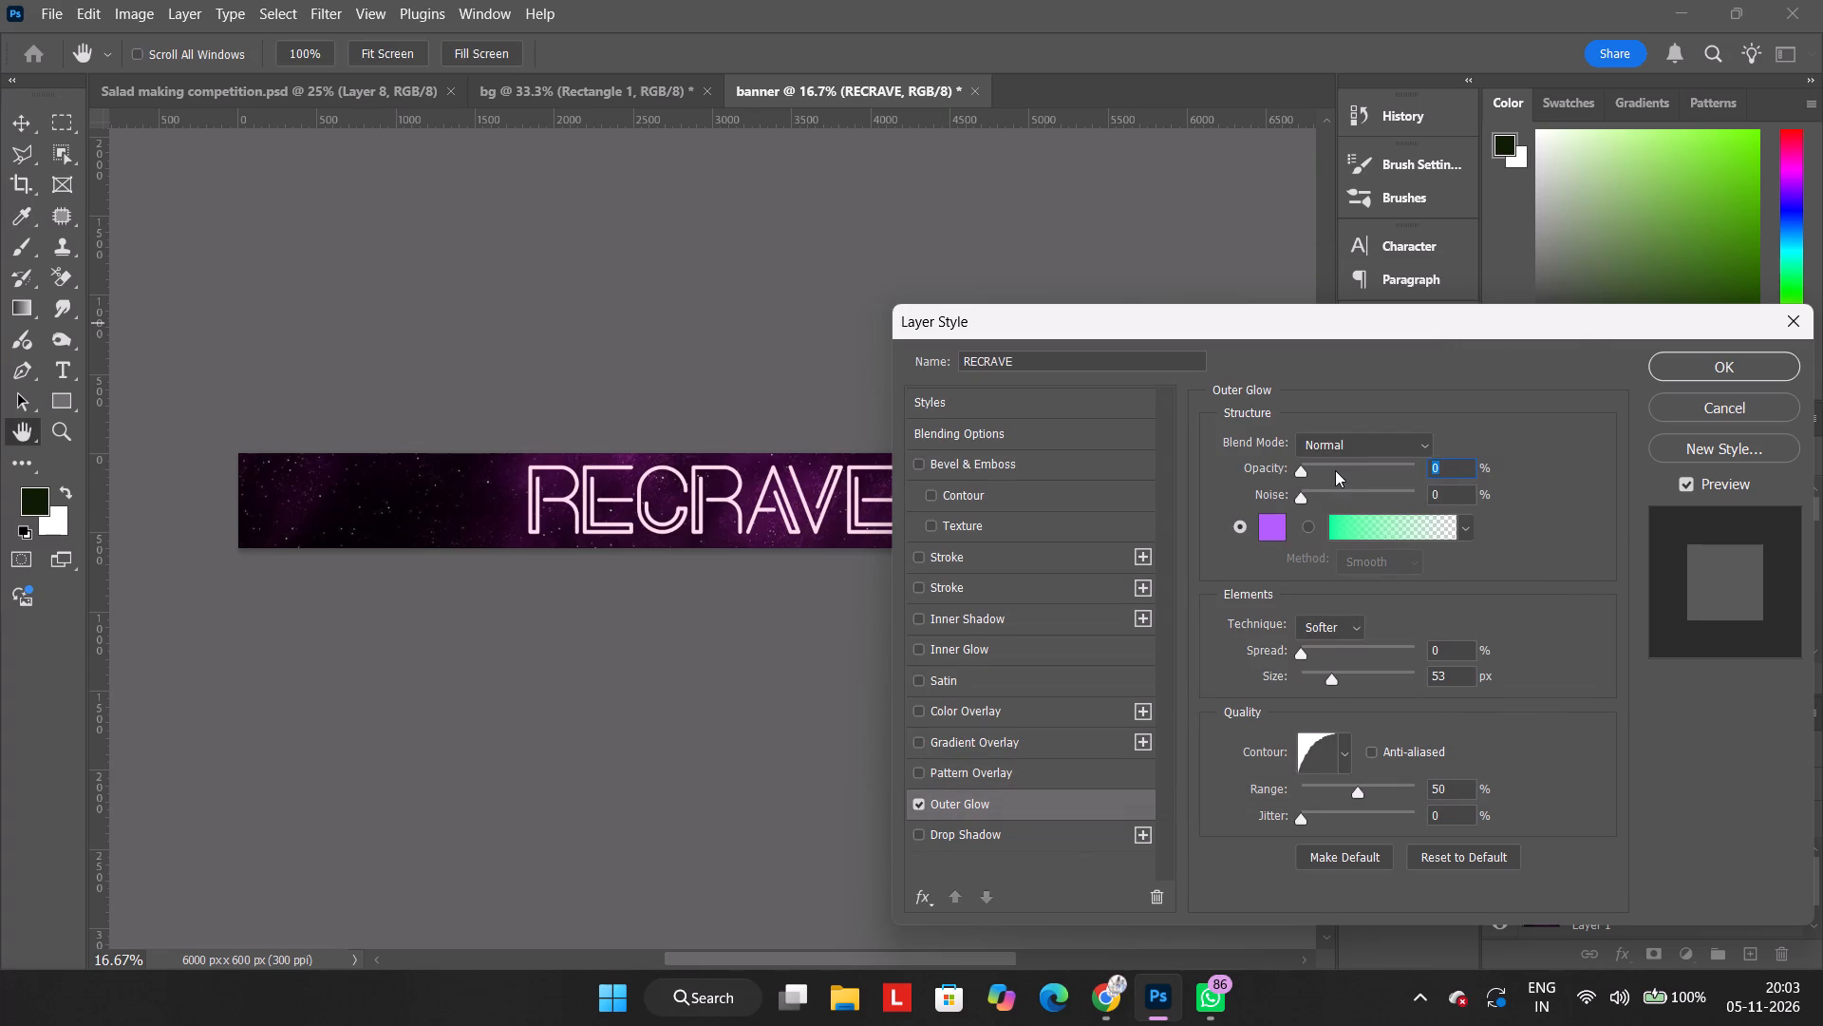
# Set the title's outer glow to 72% opacity, 0% noise, 0% spread and 51 px size.
pyautogui.moveTo(1335, 470); pyautogui.dragTo(1392, 510)
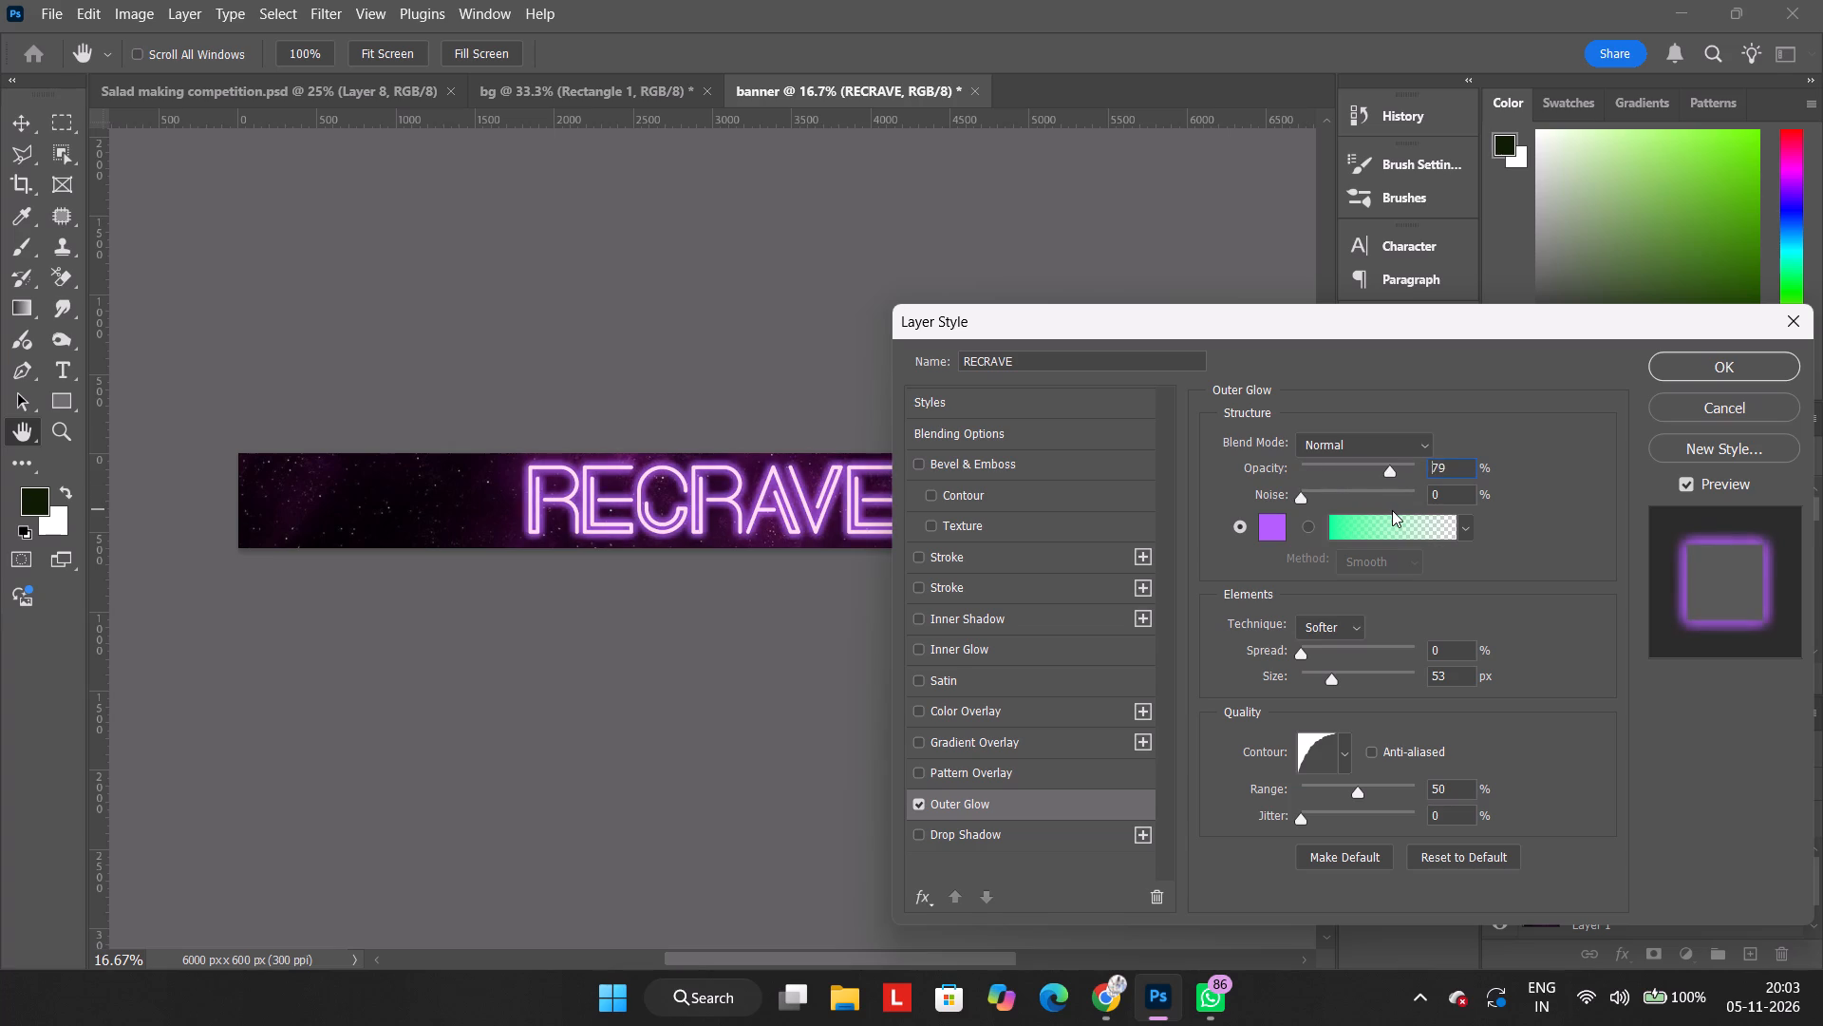
pyautogui.moveTo(1392, 510); pyautogui.dragTo(1383, 510)
pyautogui.moveTo(1329, 492); pyautogui.dragTo(1414, 516)
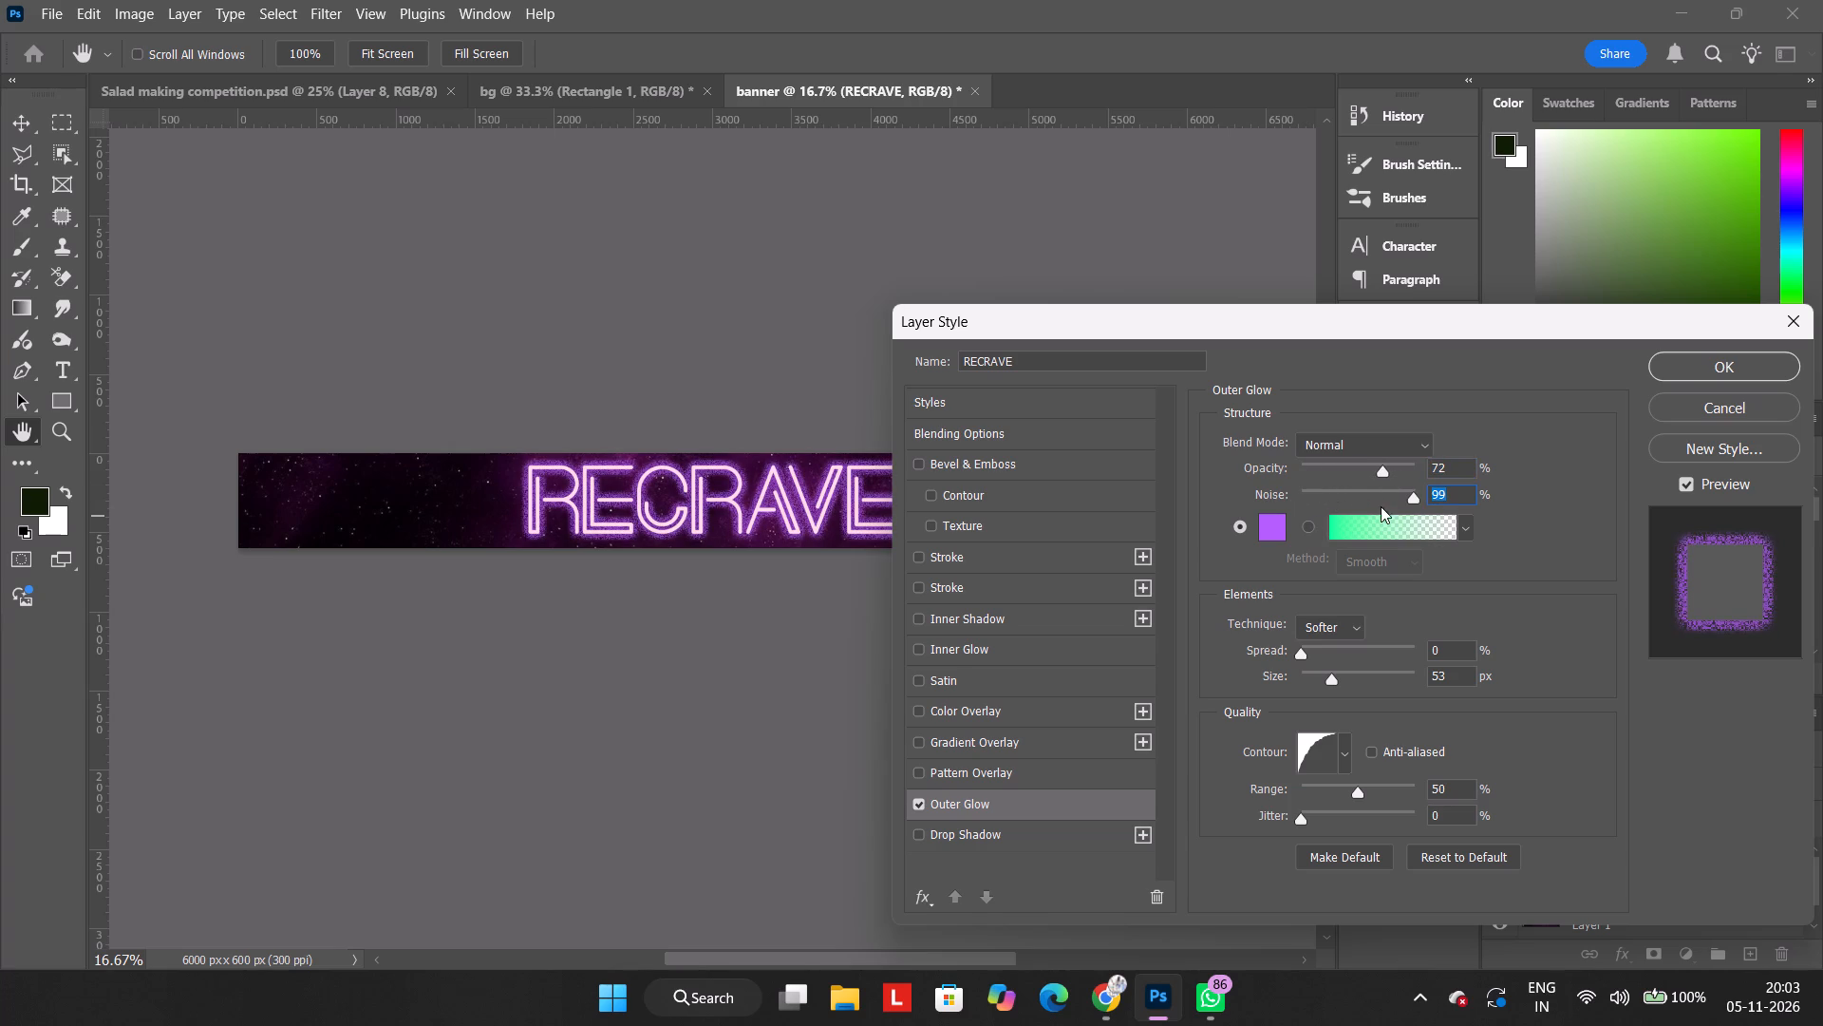
pyautogui.moveTo(1338, 491); pyautogui.dragTo(1251, 507)
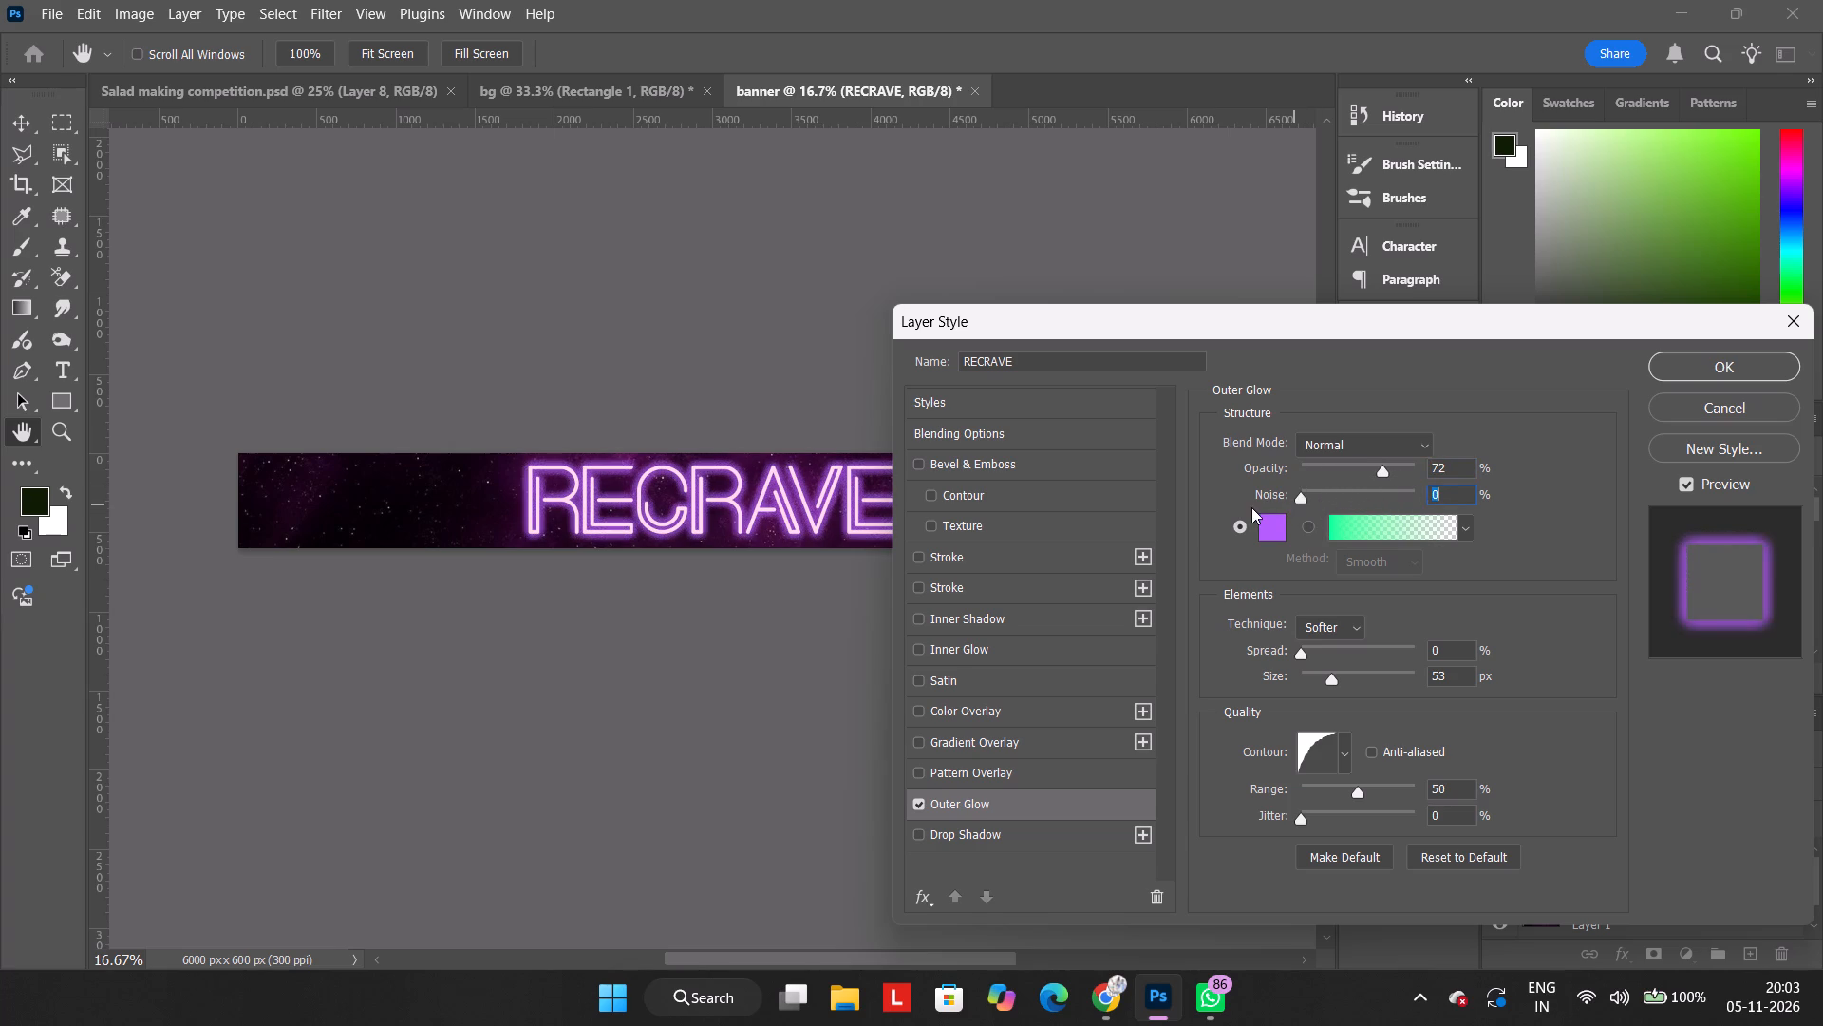
pyautogui.moveTo(1300, 658); pyautogui.dragTo(1368, 661)
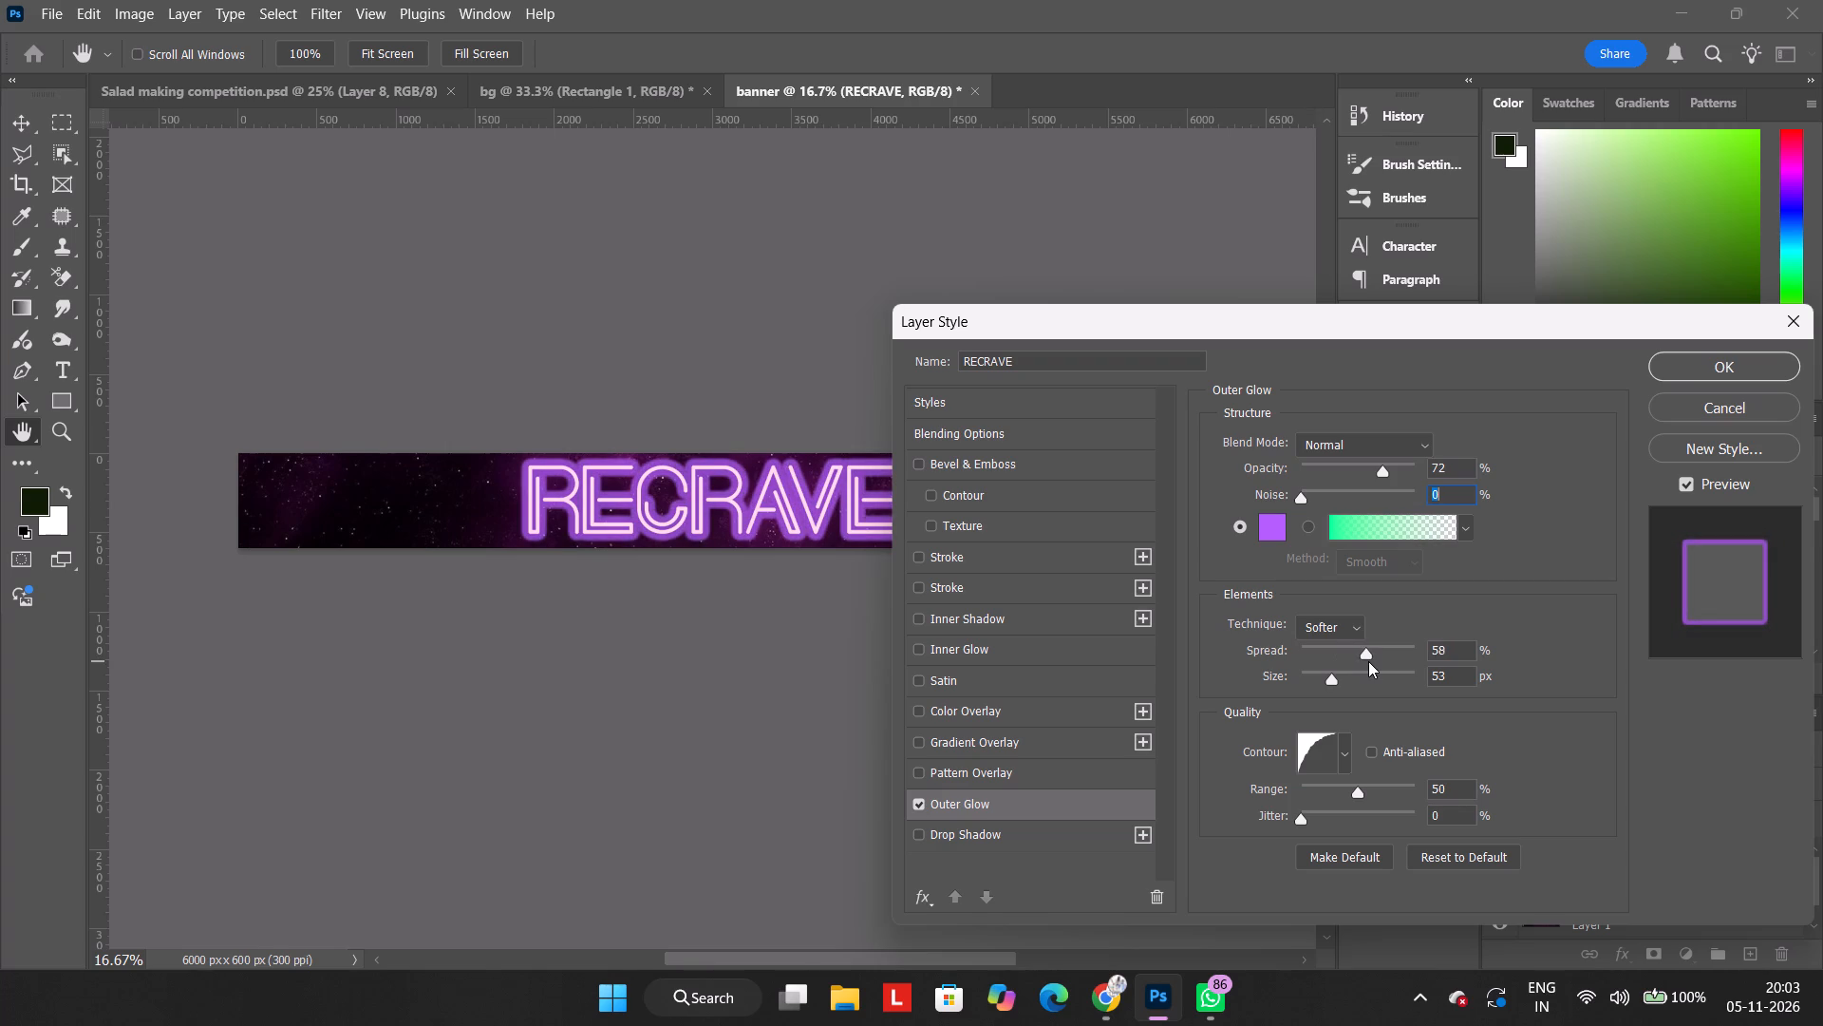
pyautogui.moveTo(1368, 661); pyautogui.dragTo(1250, 677)
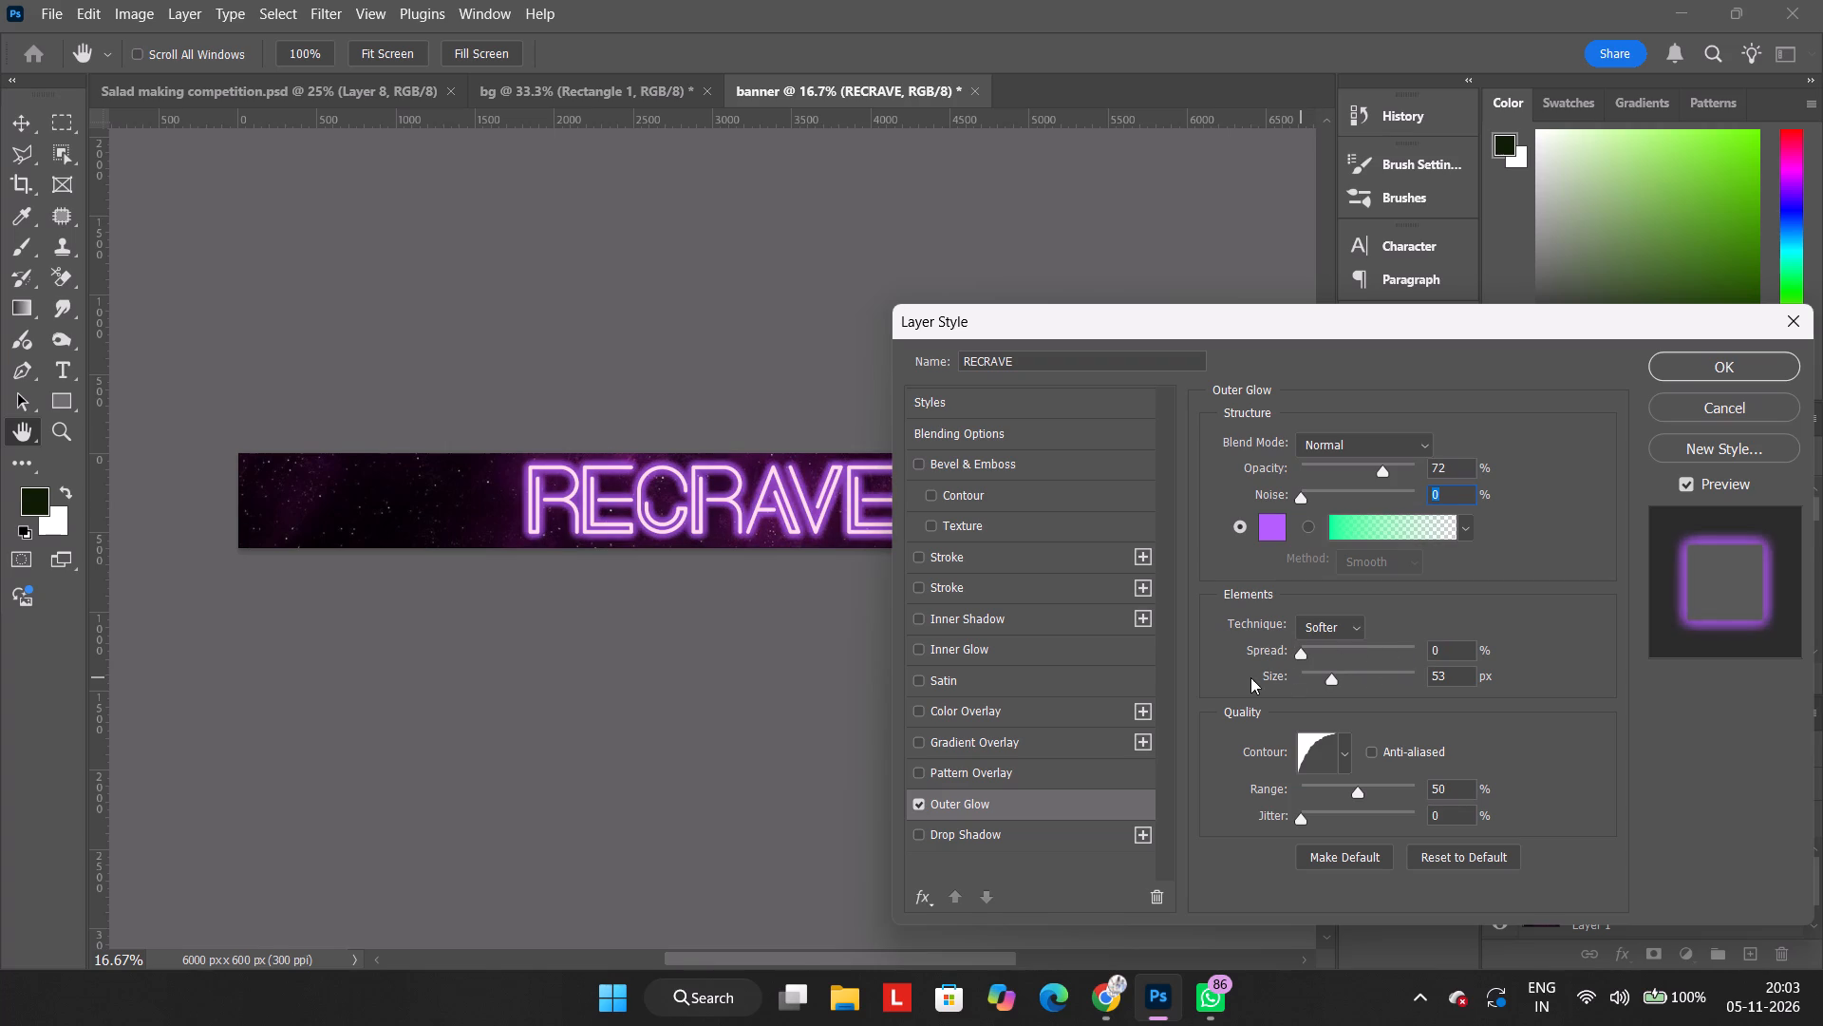
pyautogui.moveTo(1250, 677); pyautogui.dragTo(1234, 677)
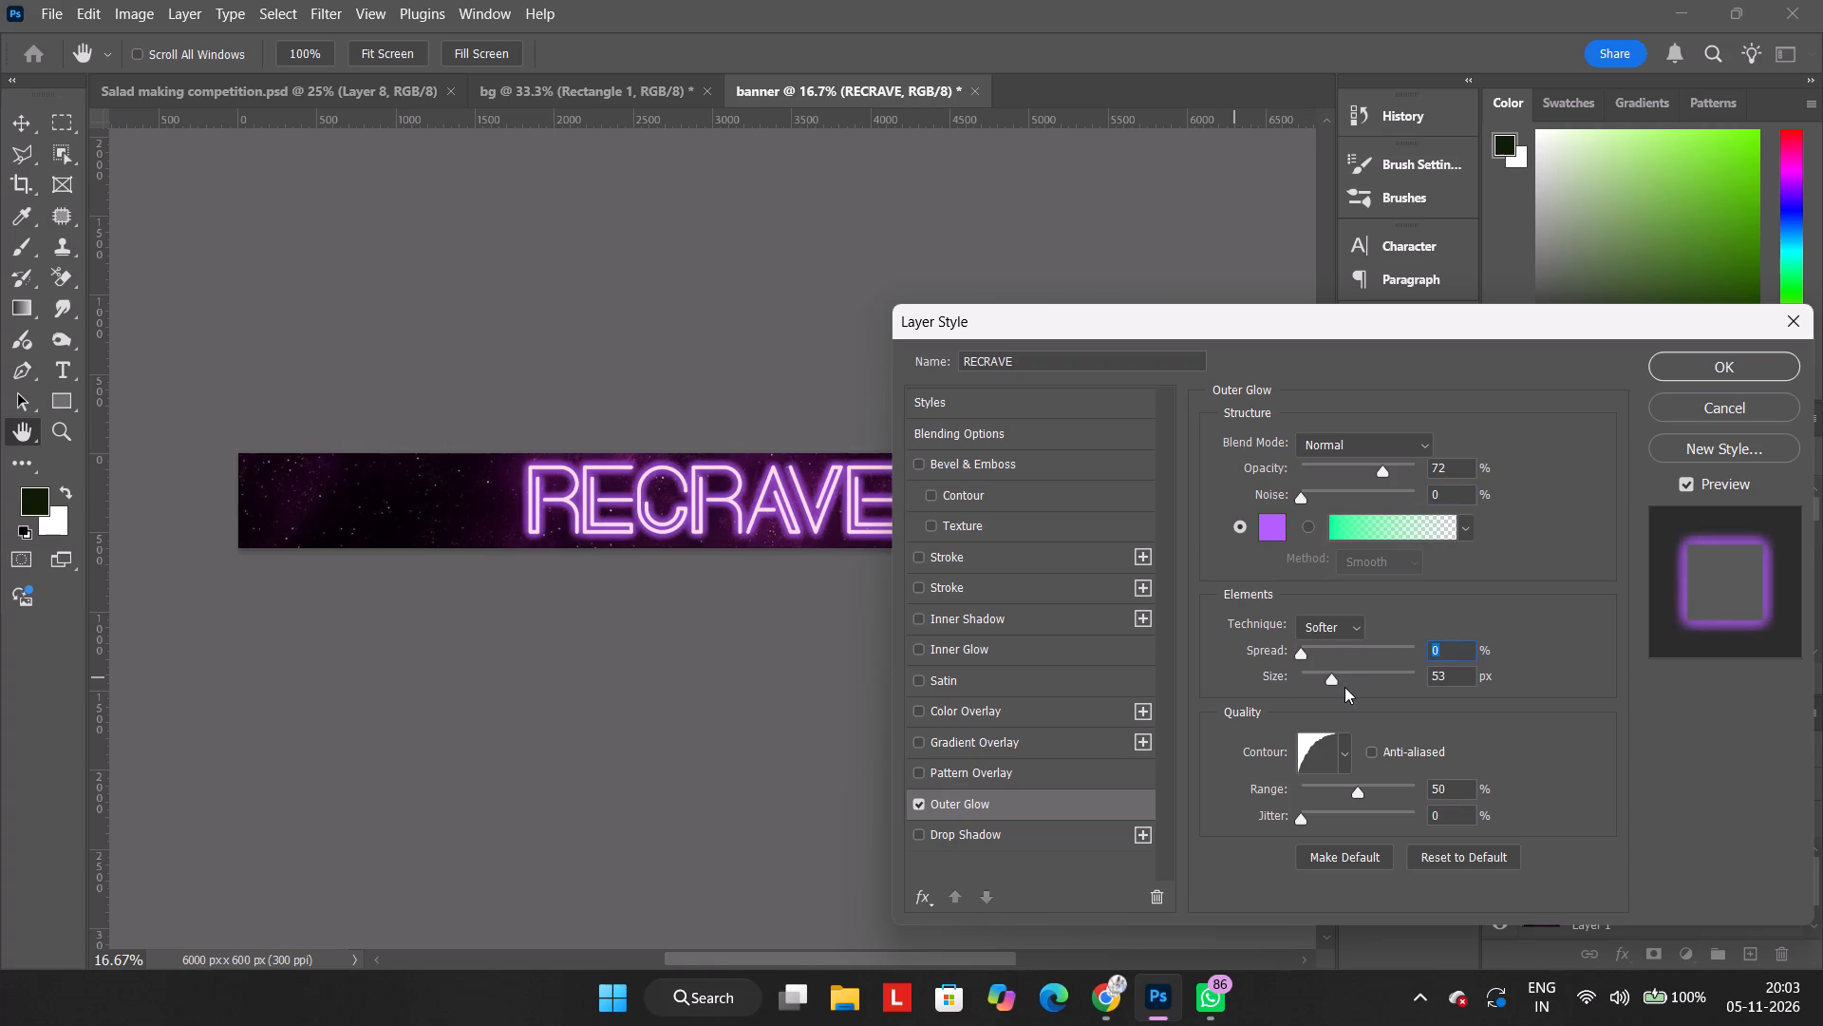
pyautogui.click(1334, 685)
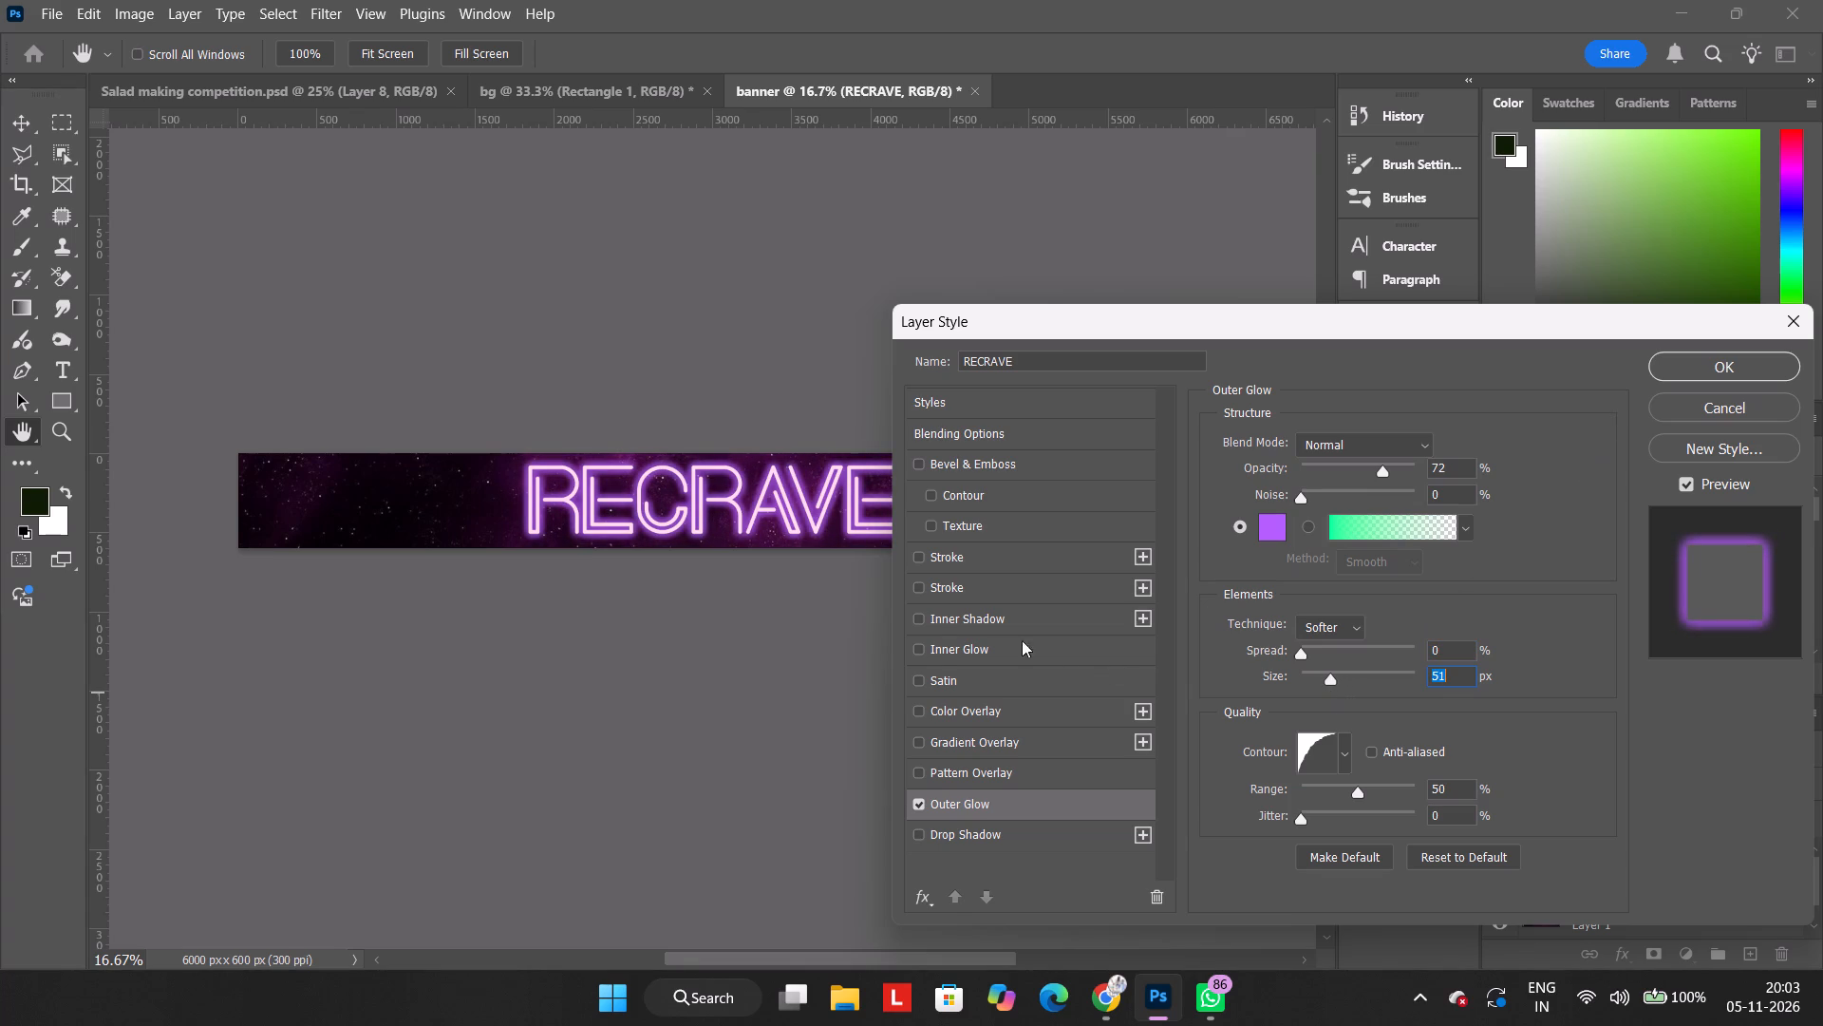
# Enable an Inner Glow on the RECRAVE title and set its colour to white, #ffffff.
pyautogui.click(923, 646)
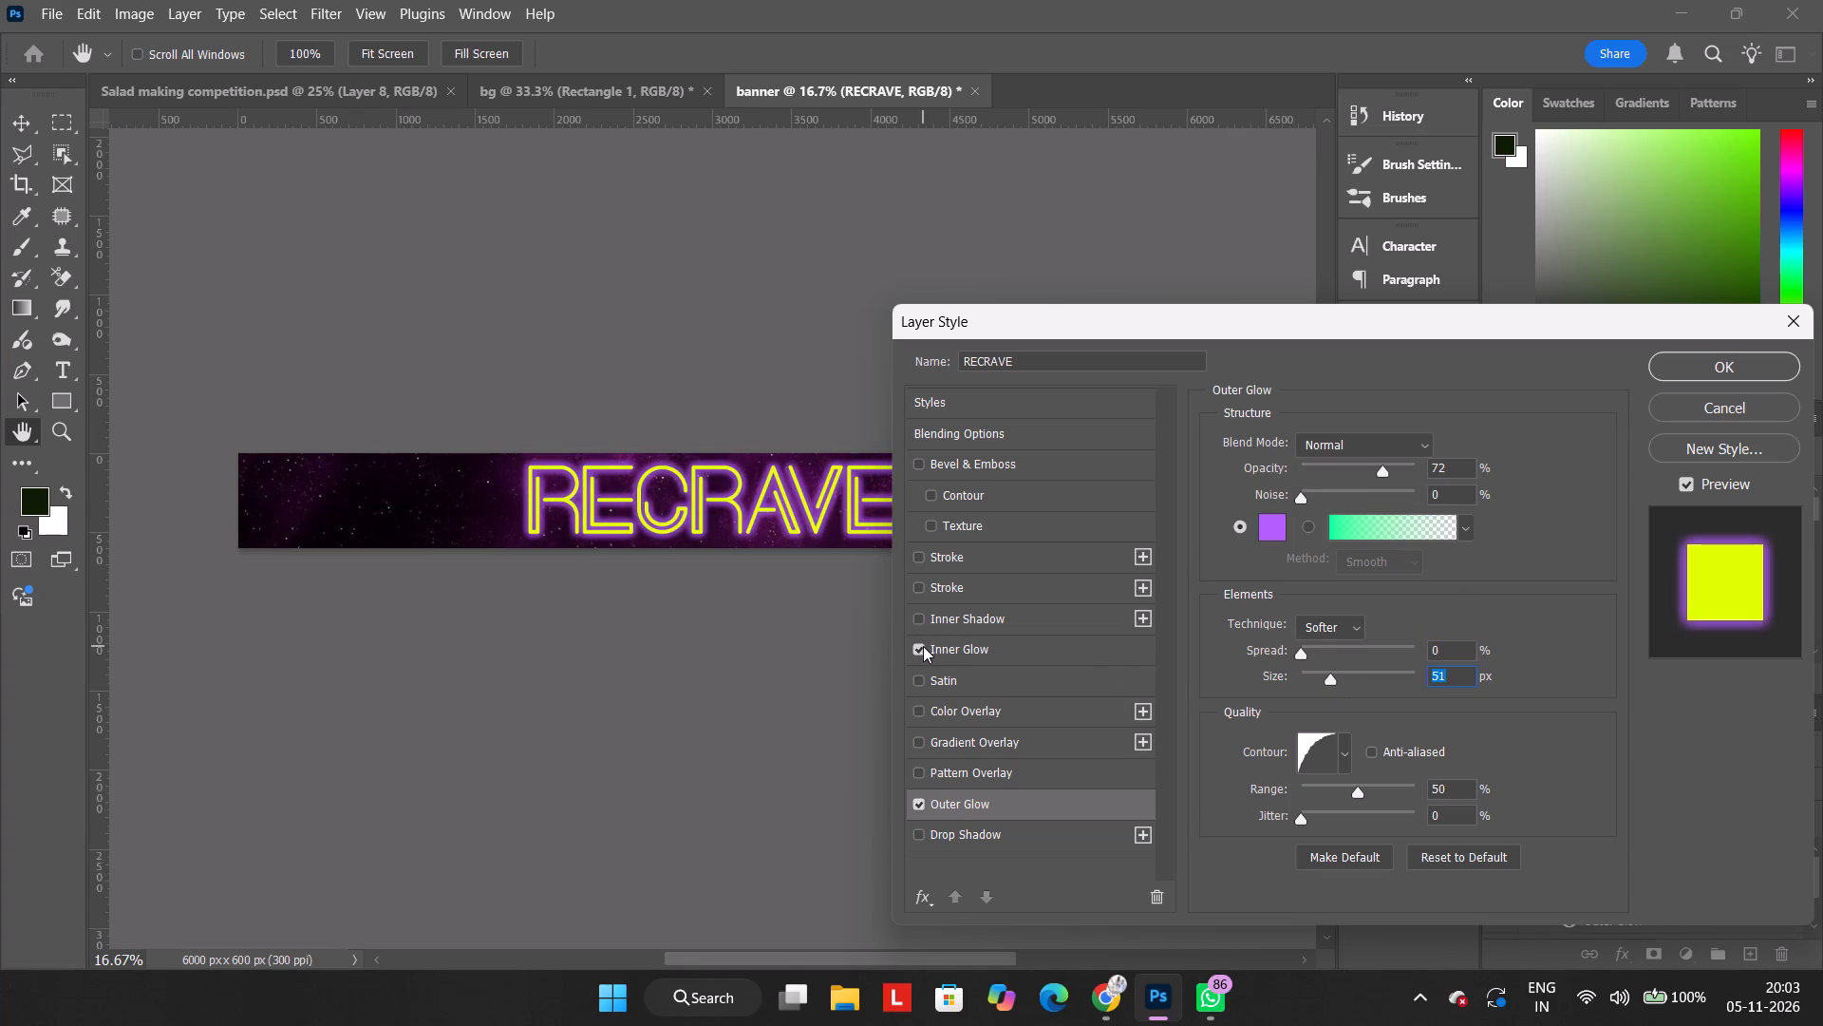
pyautogui.click(971, 652)
pyautogui.click(1275, 525)
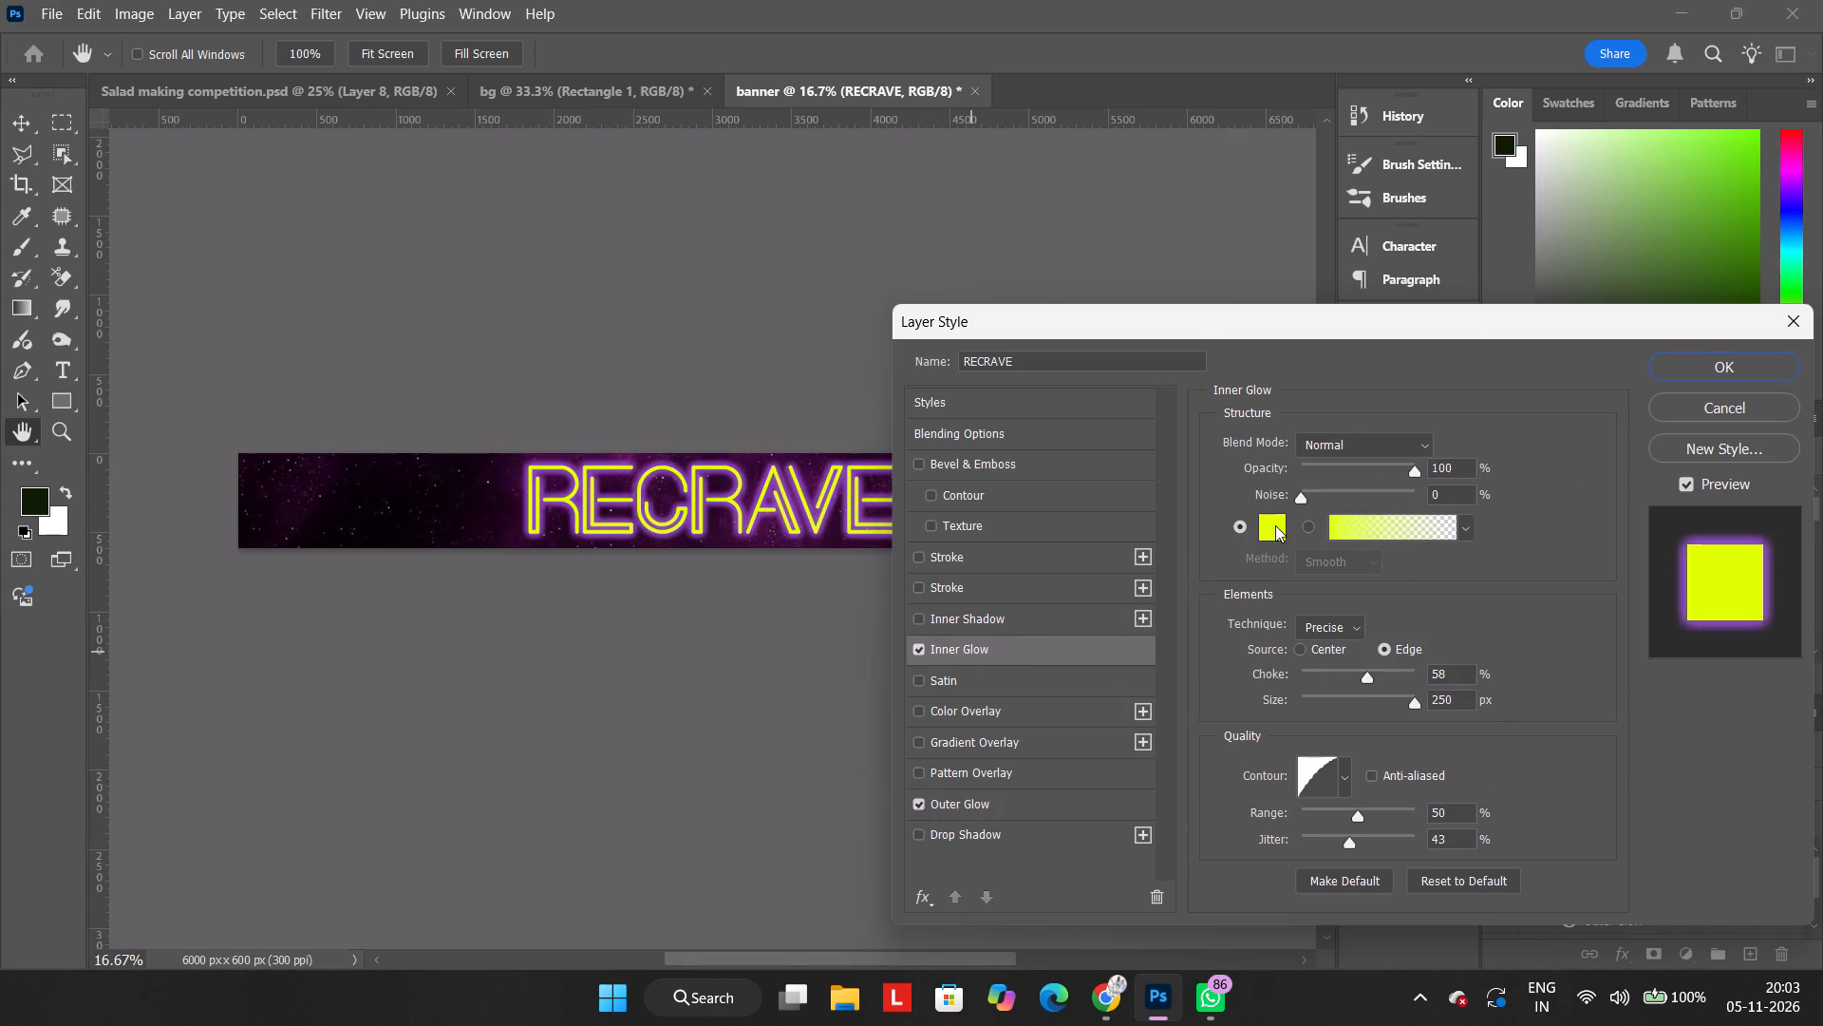
pyautogui.moveTo(978, 392); pyautogui.dragTo(820, 292)
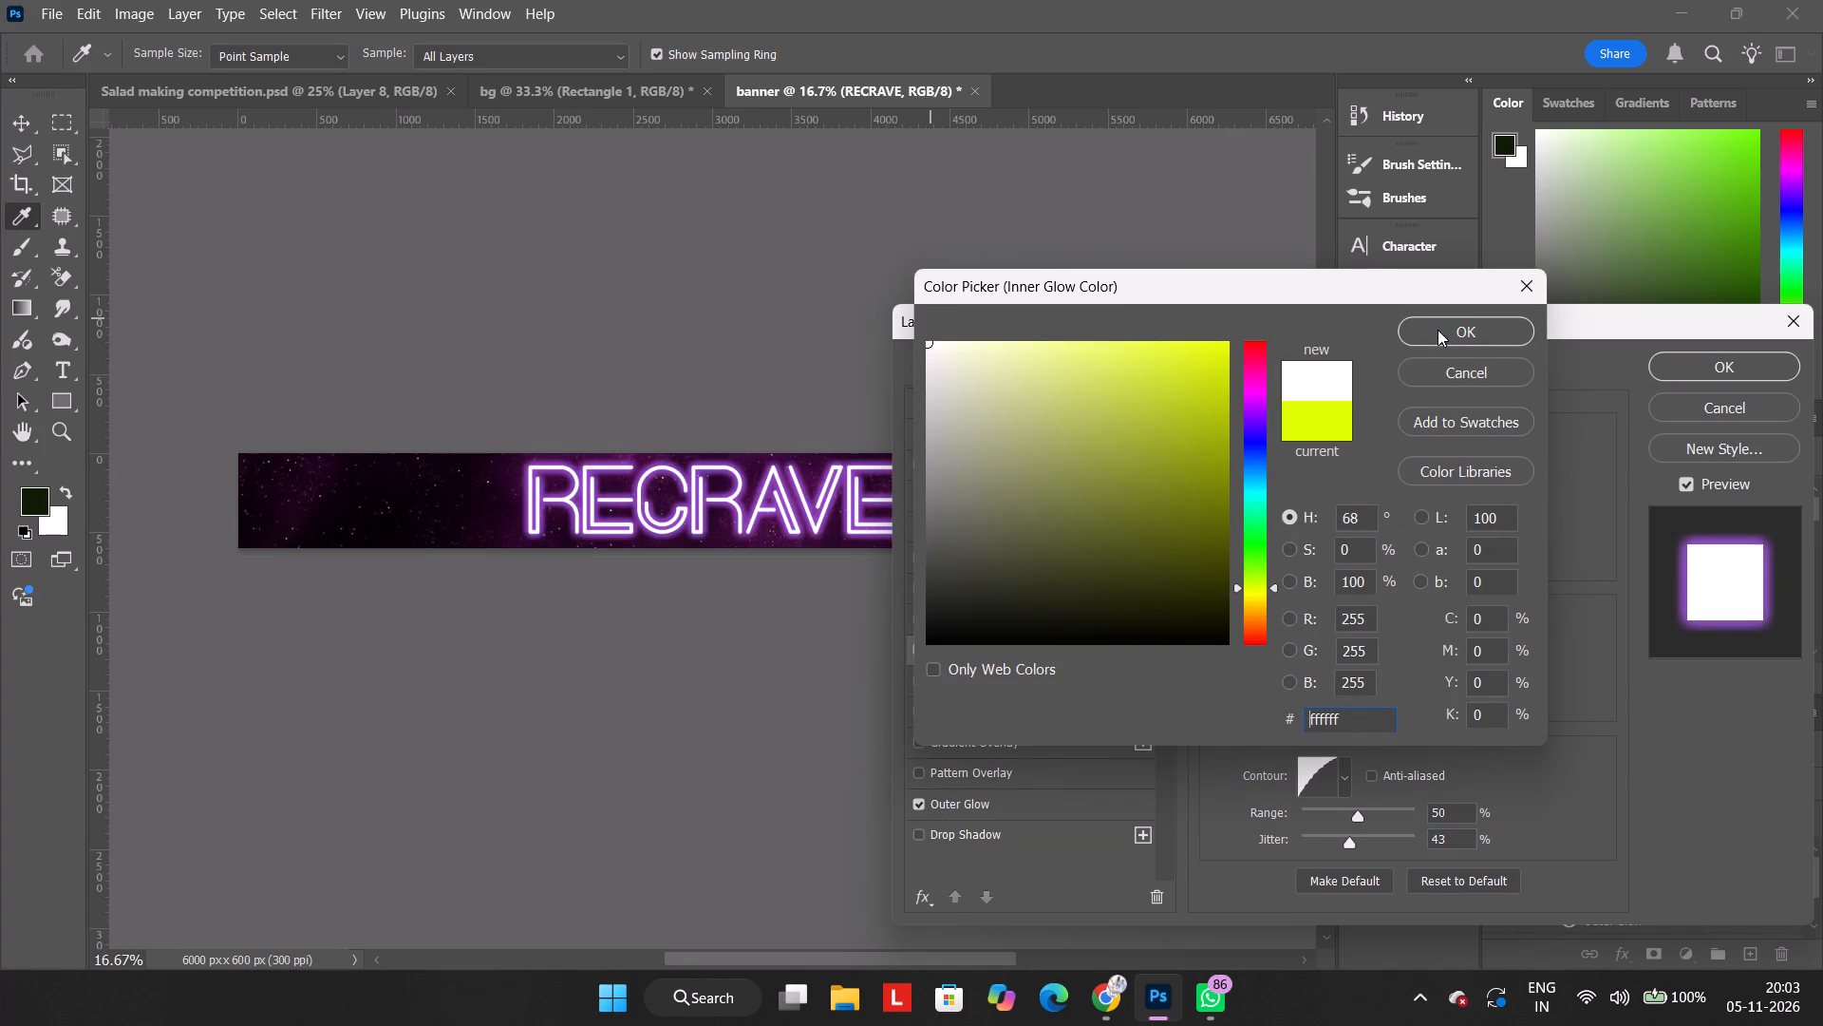
pyautogui.click(1438, 330)
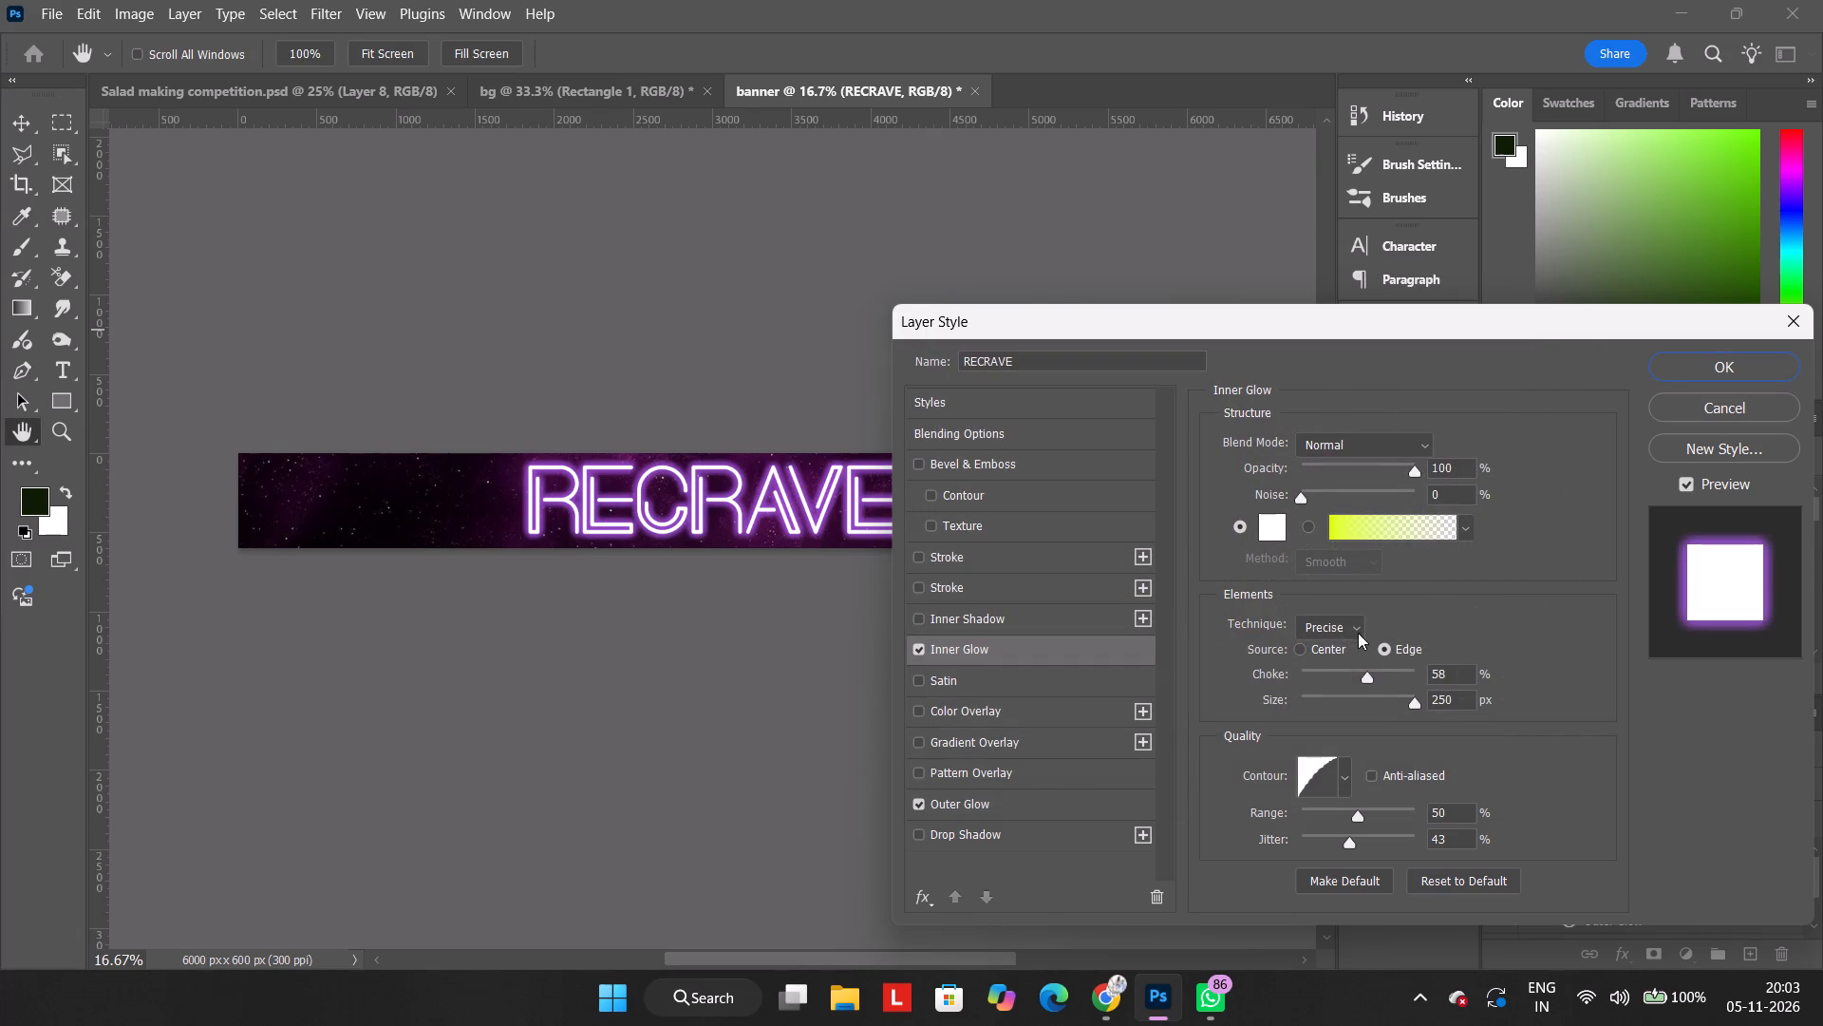
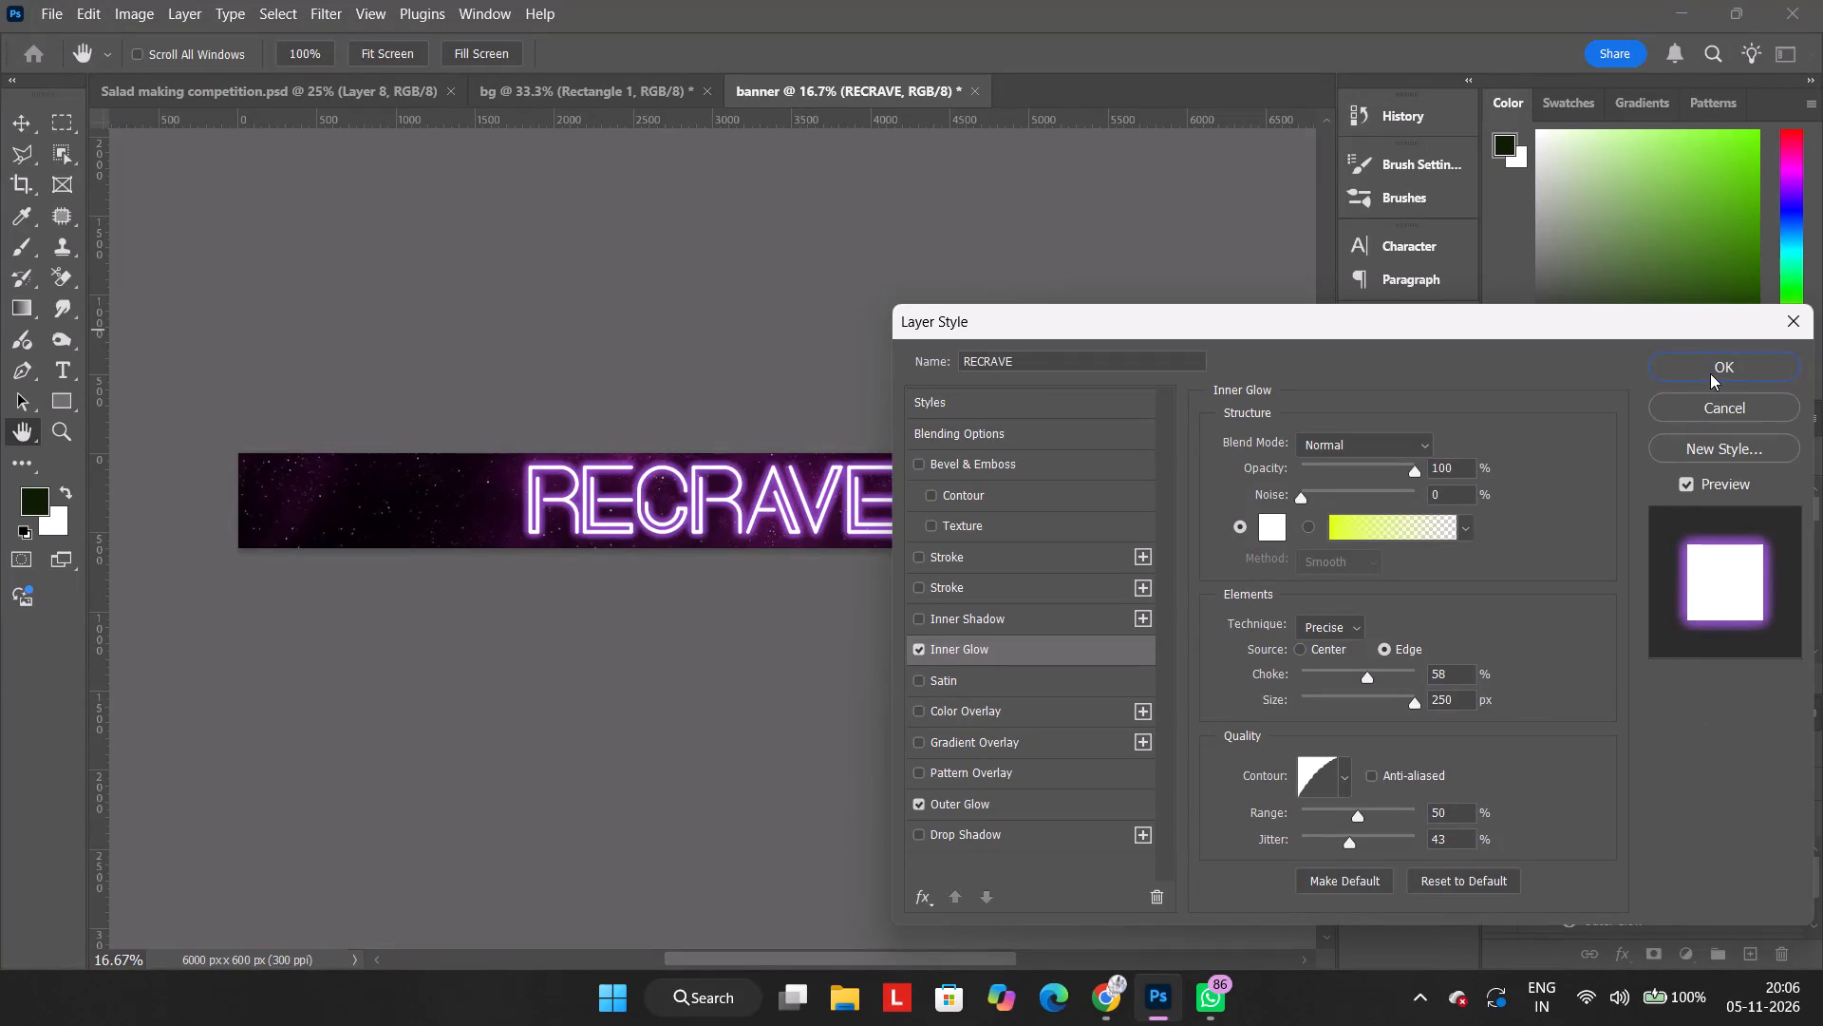
# Apply the glow effect settings to the RECRAVE title layer.
pyautogui.click(1710, 373)
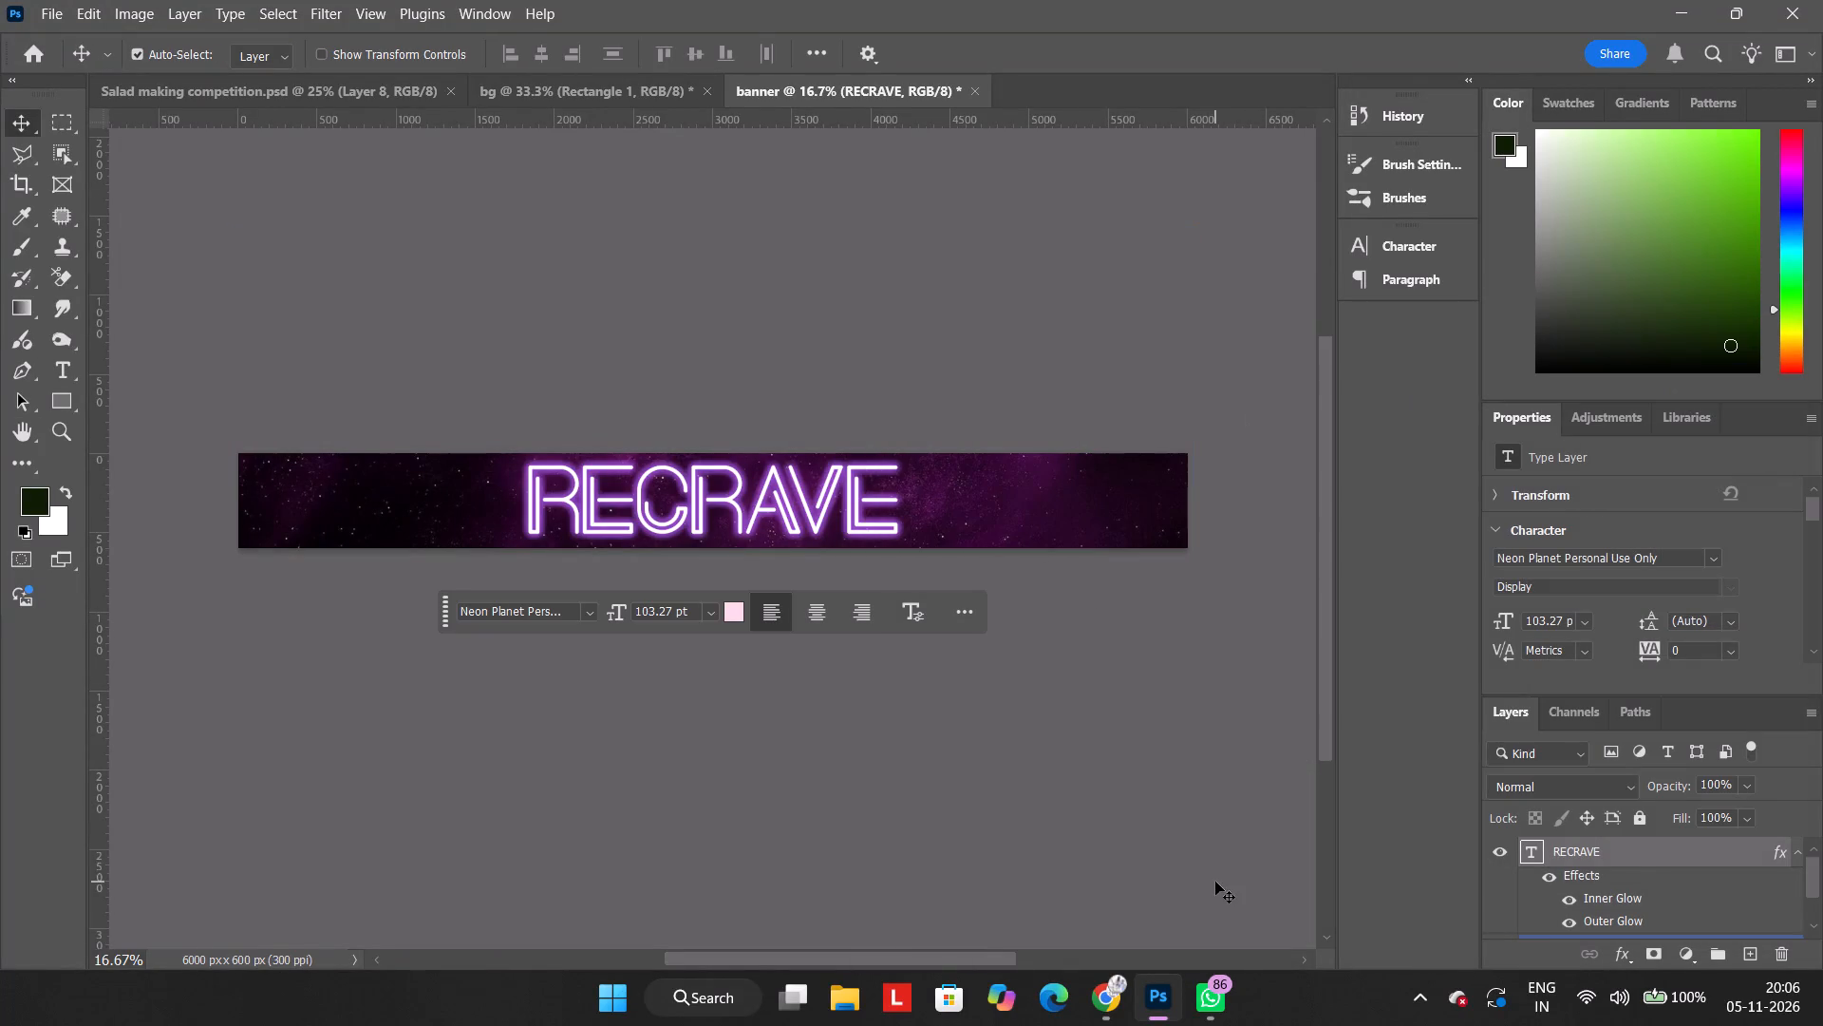
# Switch to Chrome and search Pinterest for NEON FOODS.
pyautogui.click(1114, 1001)
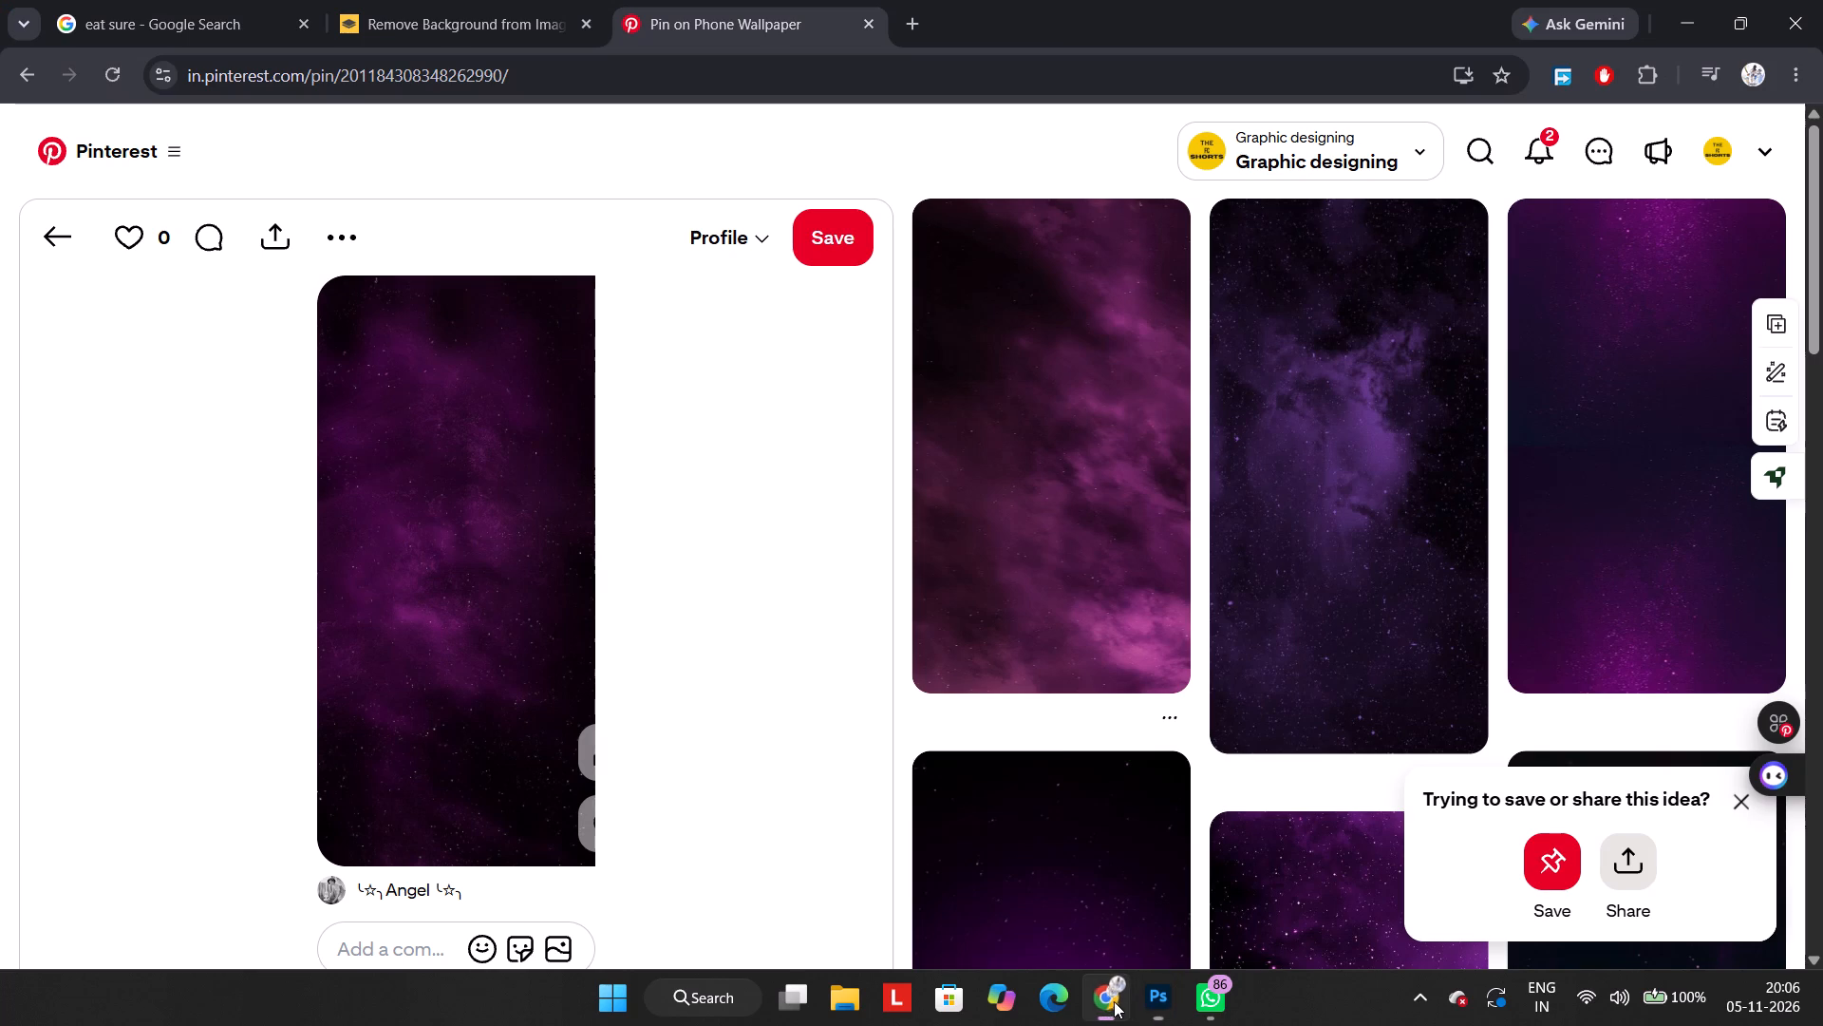
pyautogui.click(1472, 145)
pyautogui.write('NEON')
pyautogui.press('space')
pyautogui.write('FOODS')
pyautogui.press('Return')
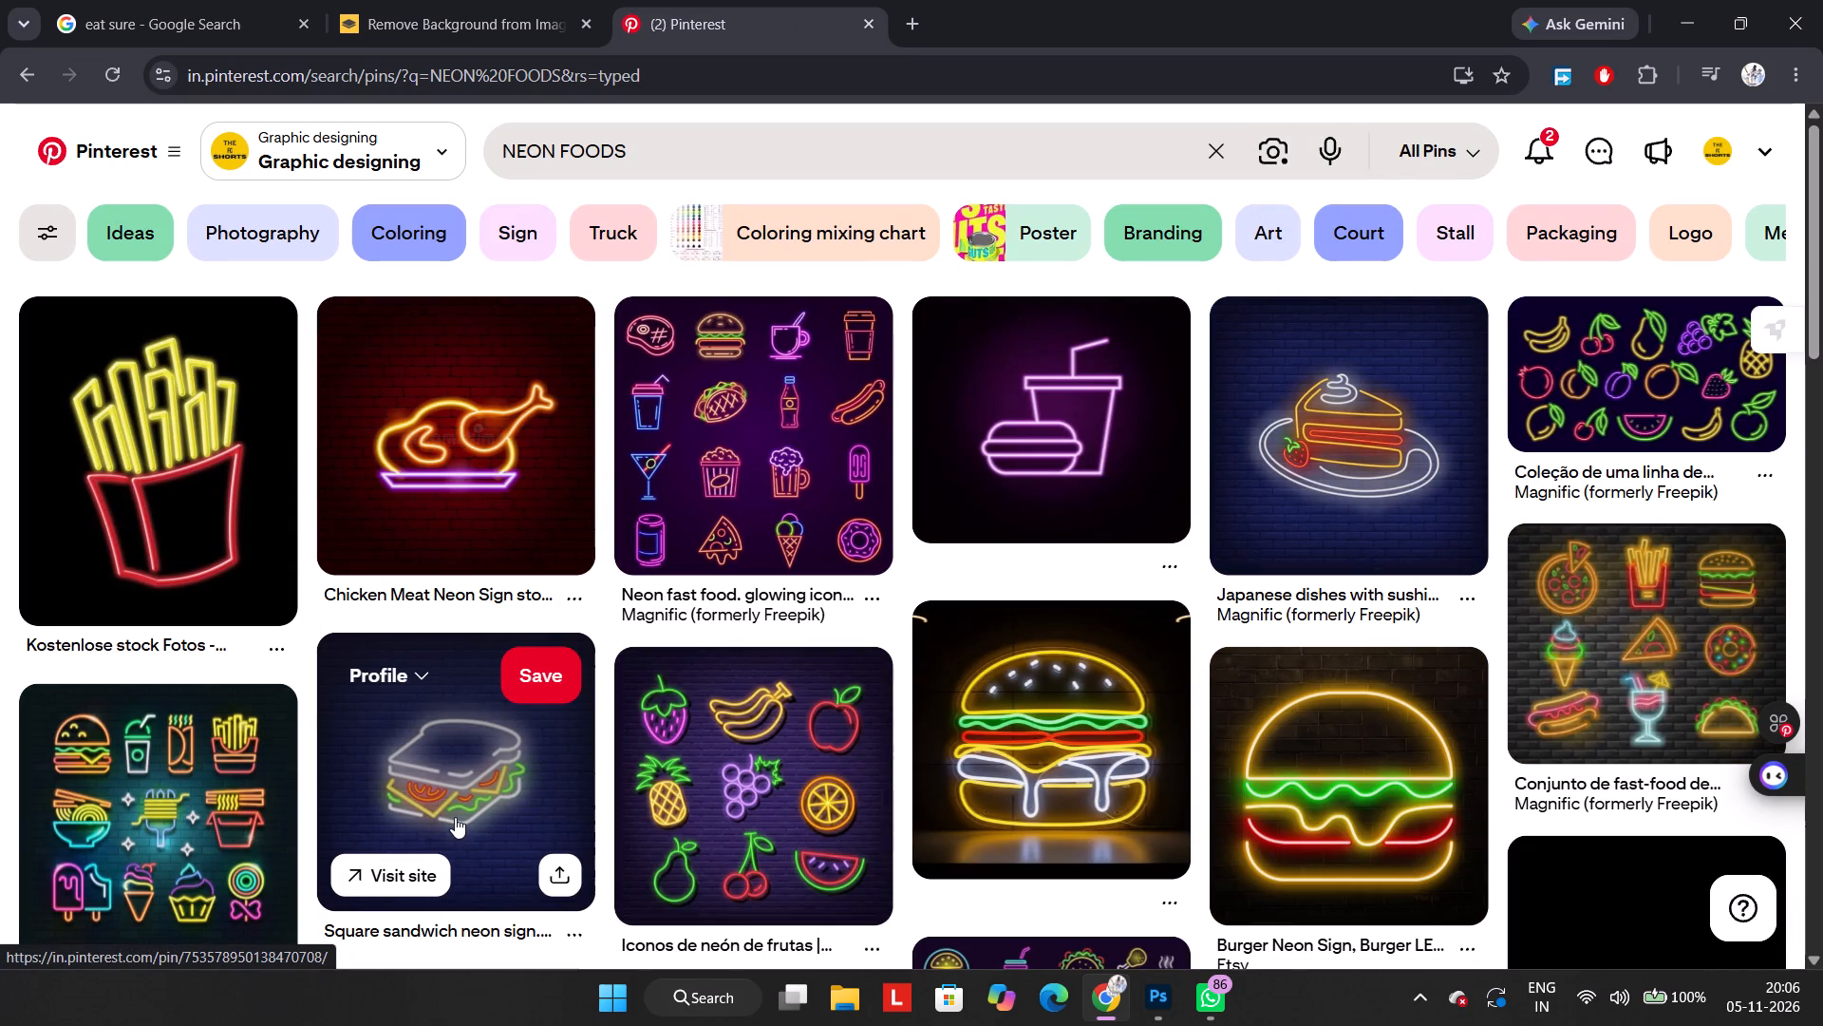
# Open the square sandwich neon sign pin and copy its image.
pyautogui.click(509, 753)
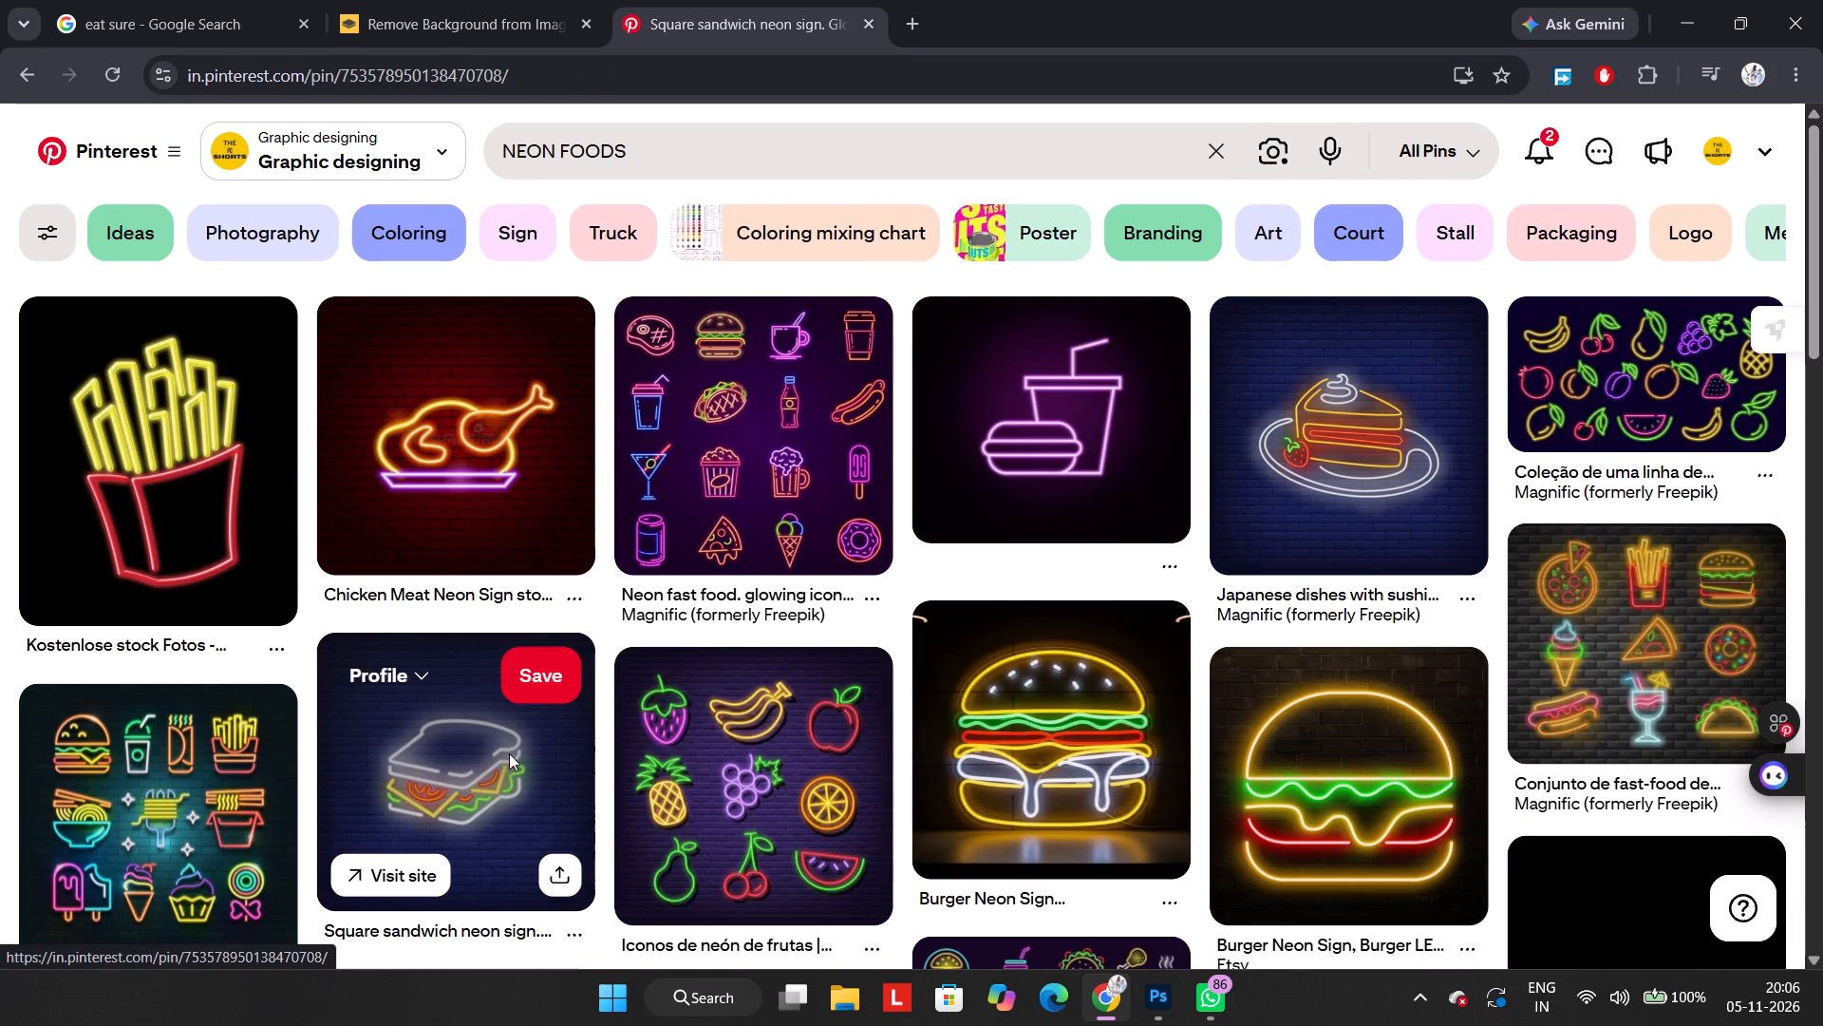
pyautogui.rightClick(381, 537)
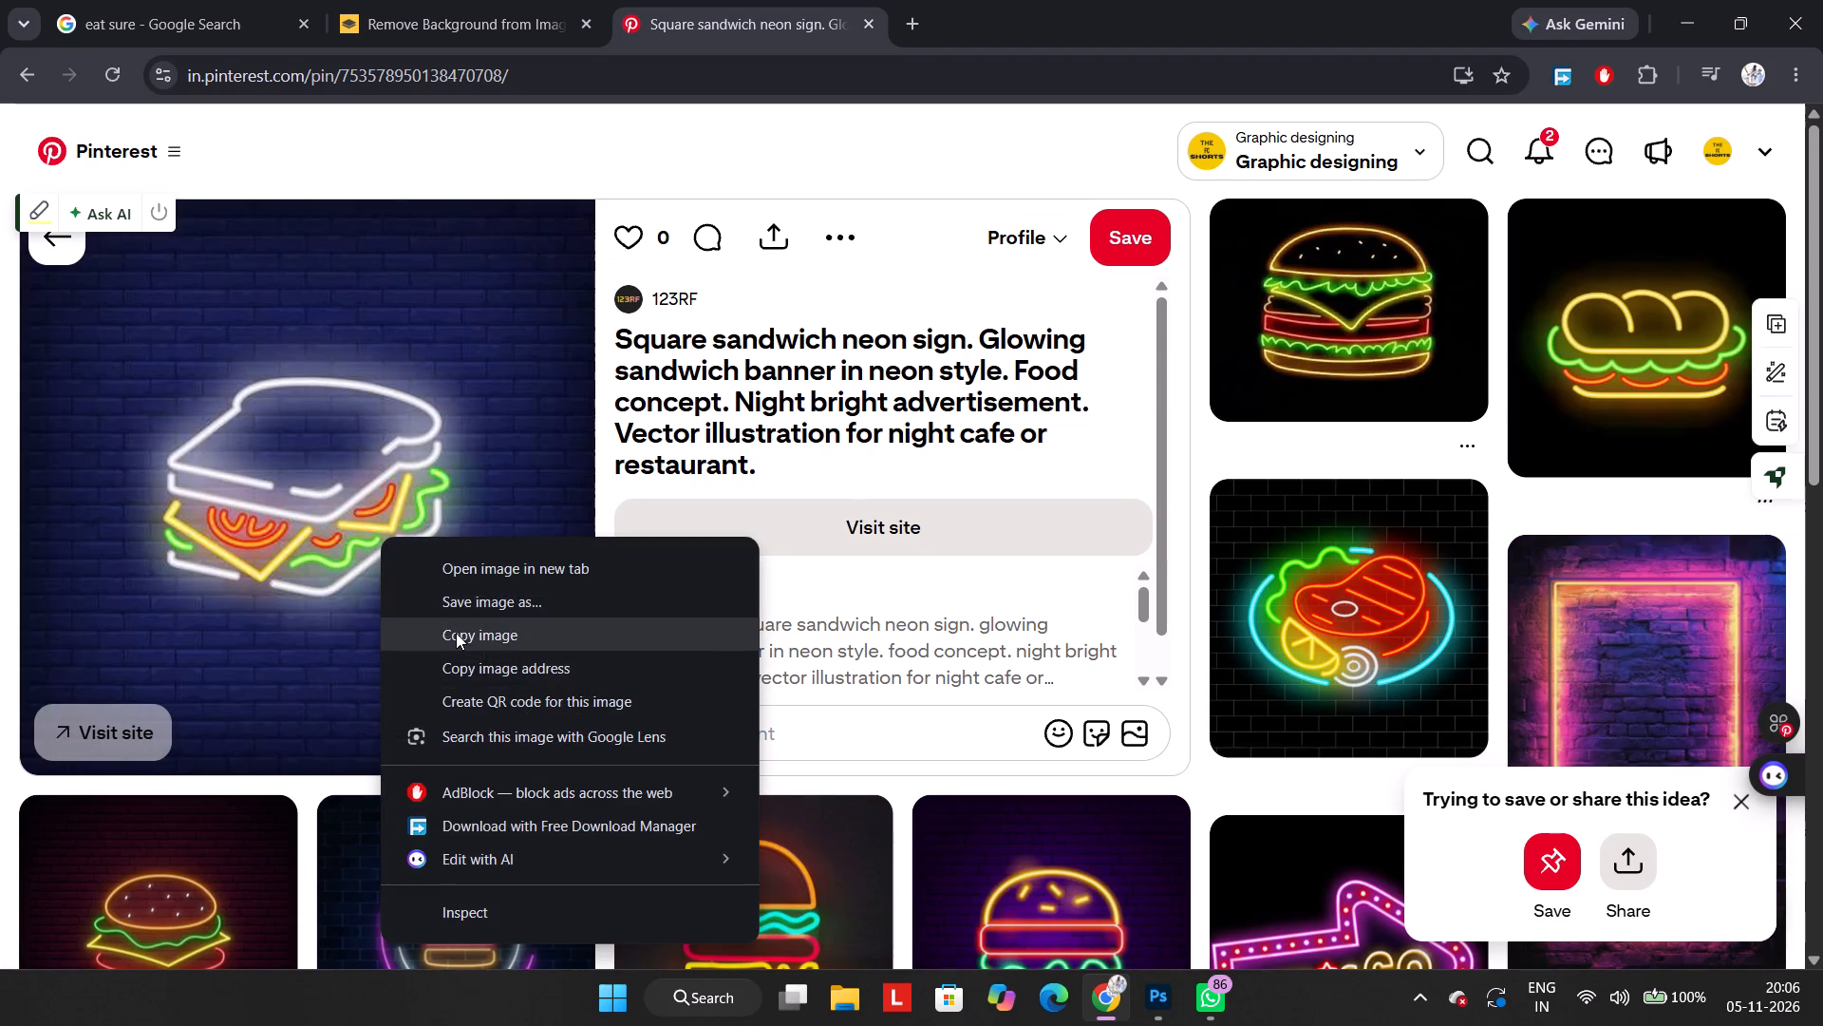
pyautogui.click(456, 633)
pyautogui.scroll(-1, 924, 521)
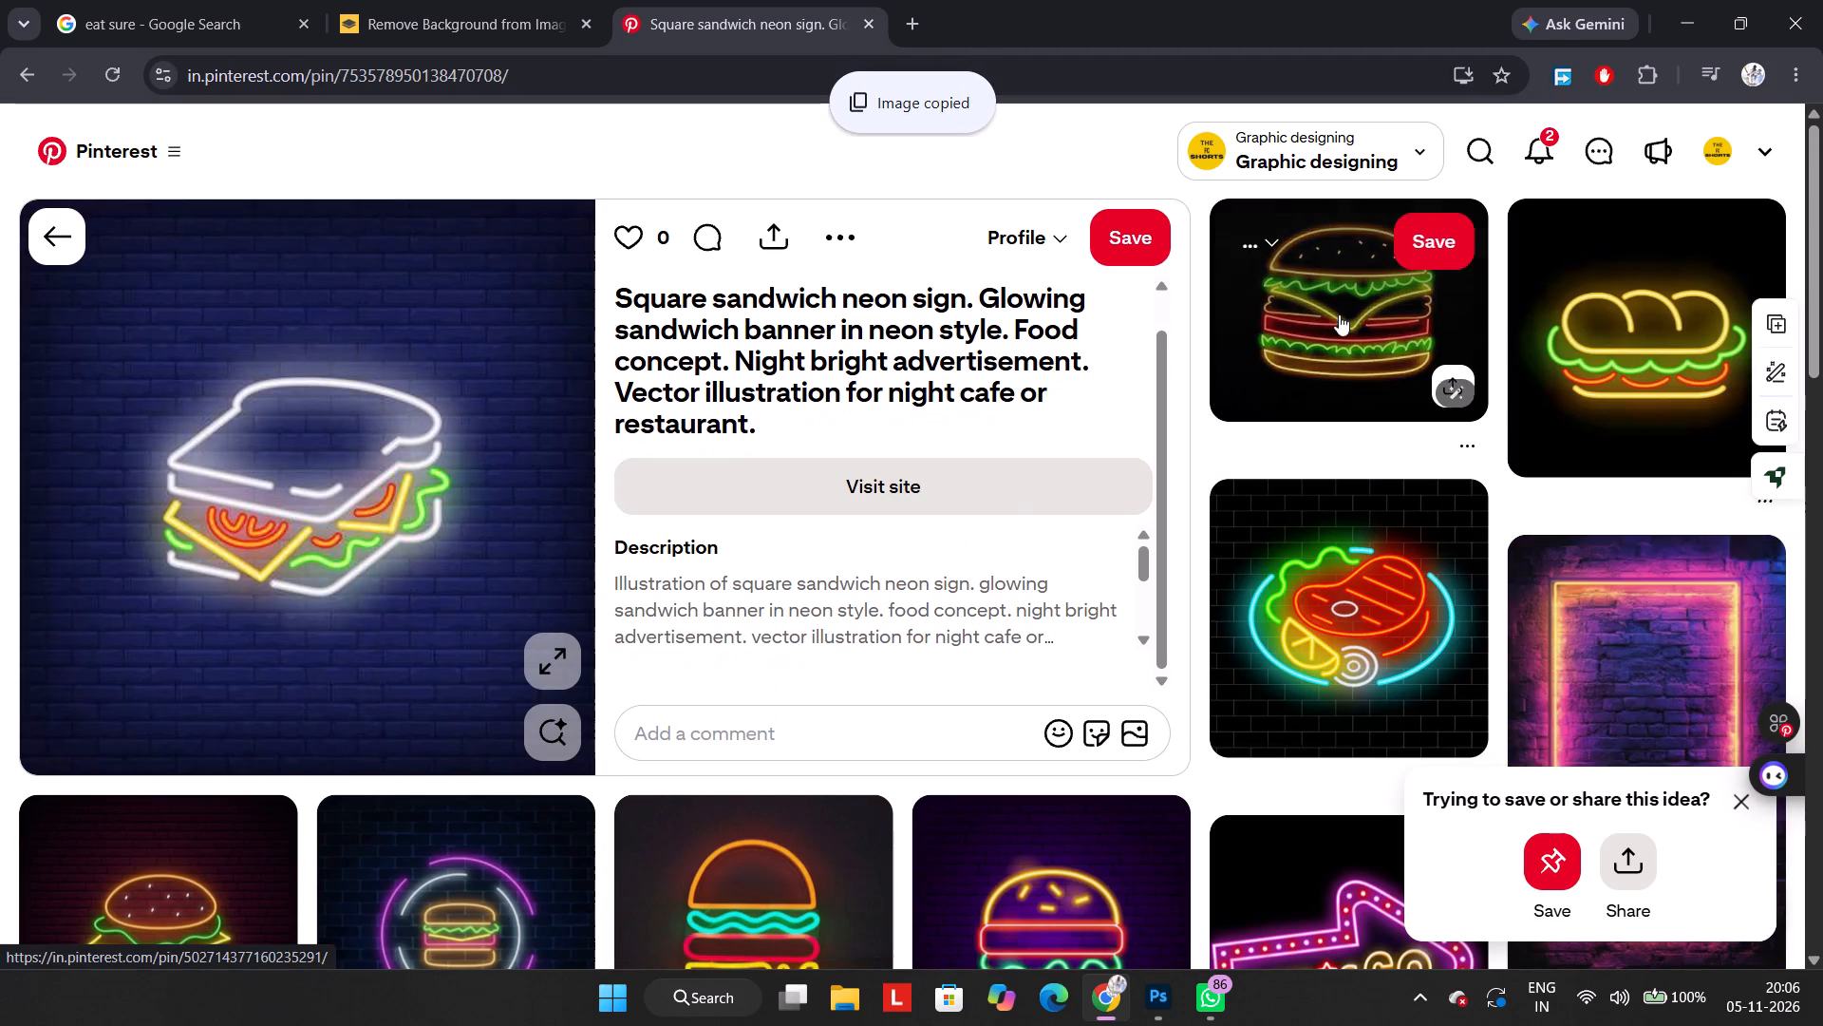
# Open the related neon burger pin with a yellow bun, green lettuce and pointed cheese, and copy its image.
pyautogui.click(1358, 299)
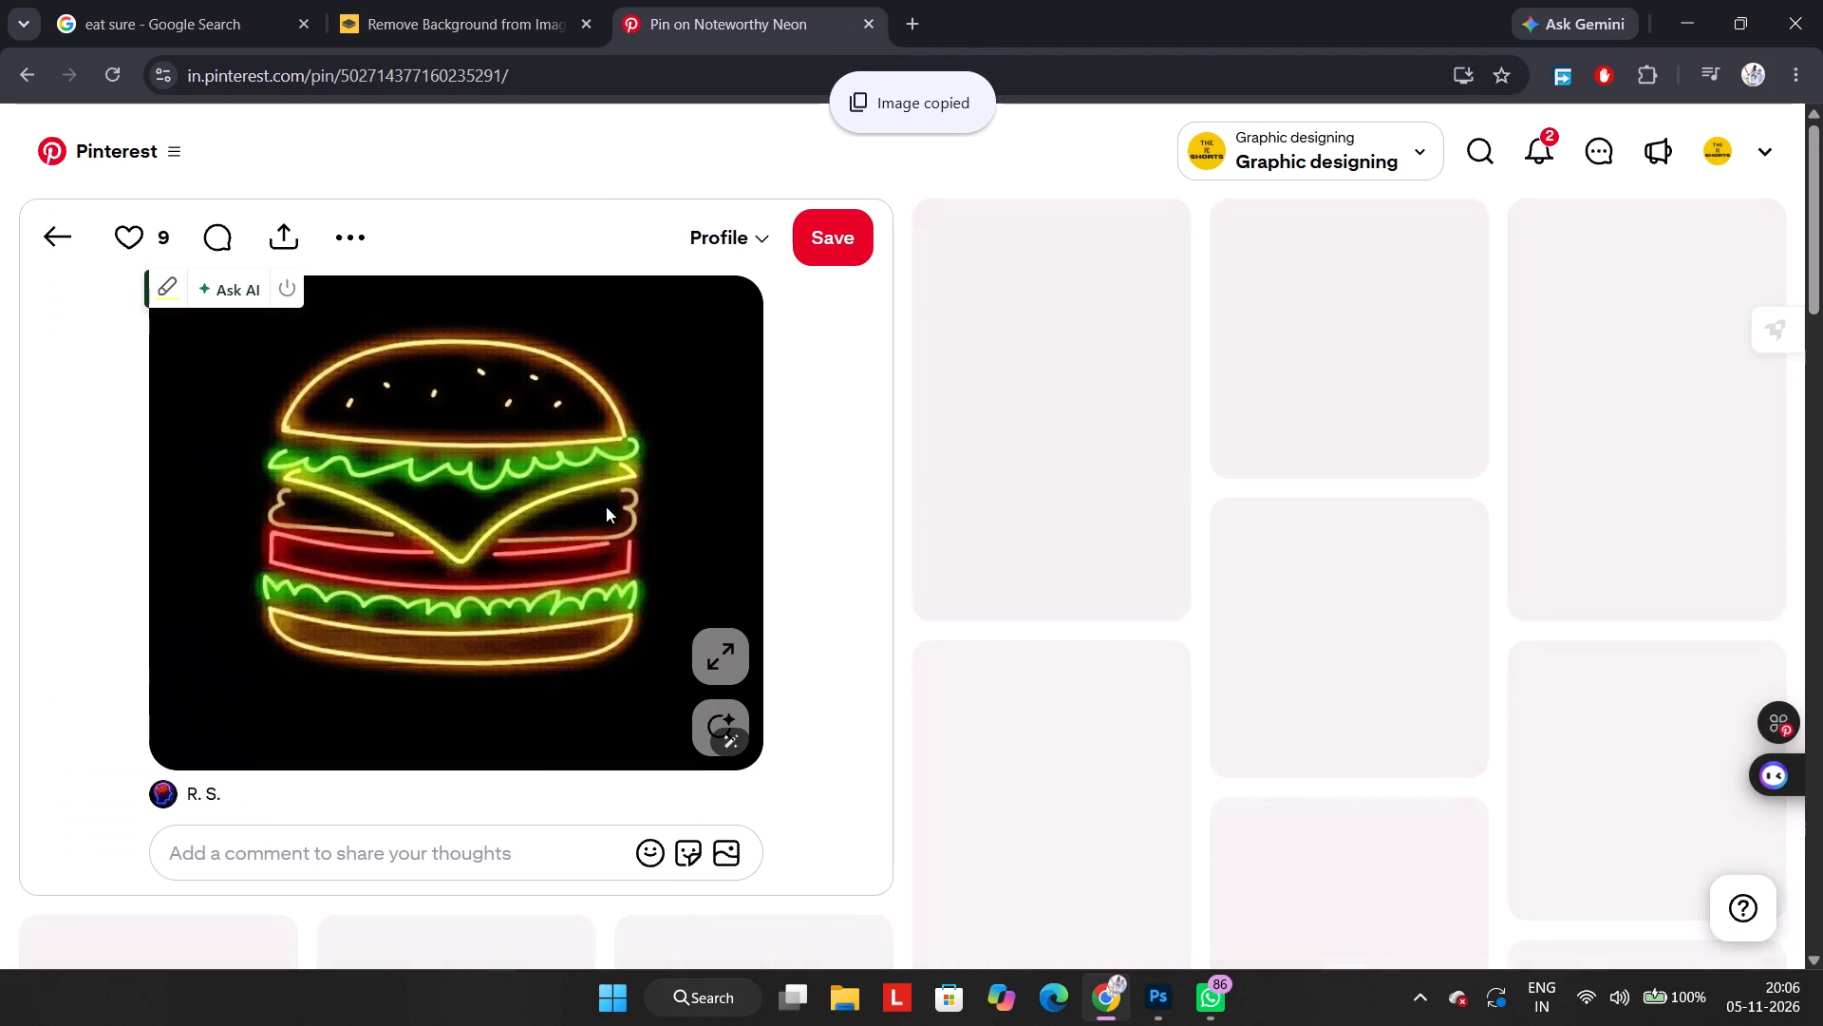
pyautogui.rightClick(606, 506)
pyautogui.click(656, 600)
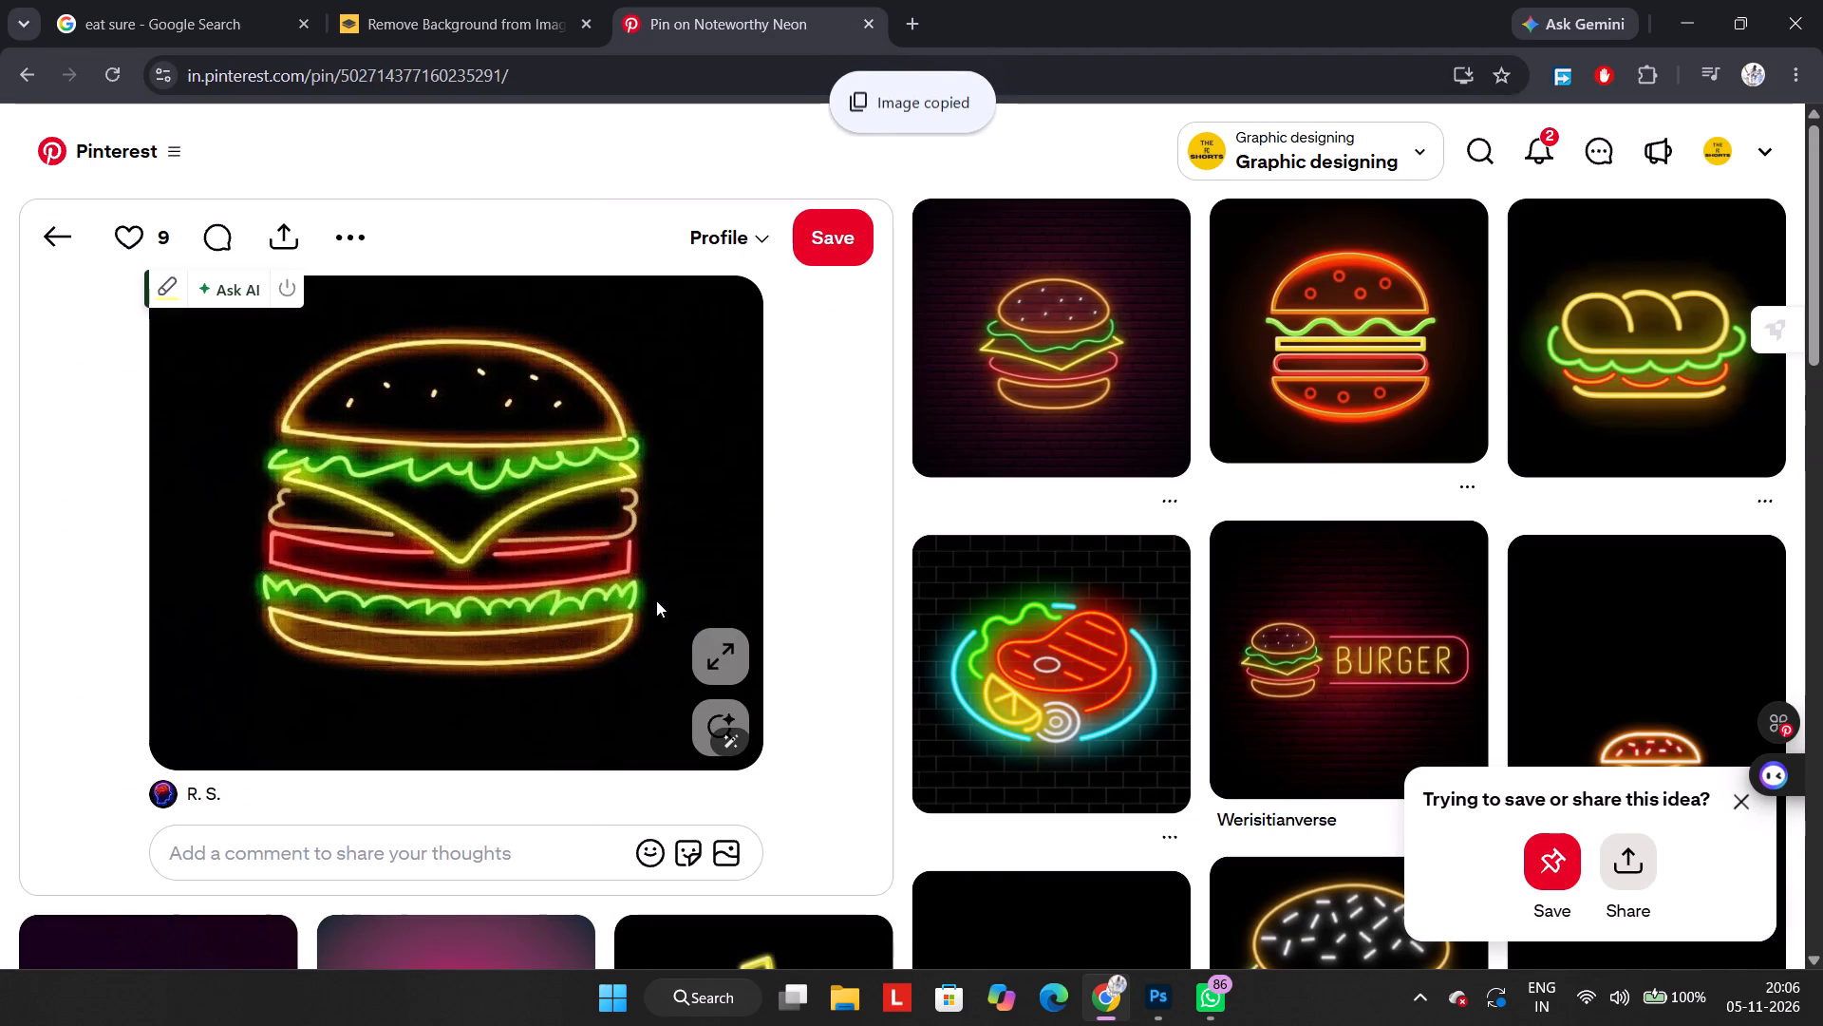
# Copy the related orange-red neon burger image with ring-shaped seeds and paste it into the banner in Photoshop.
pyautogui.click(1306, 357)
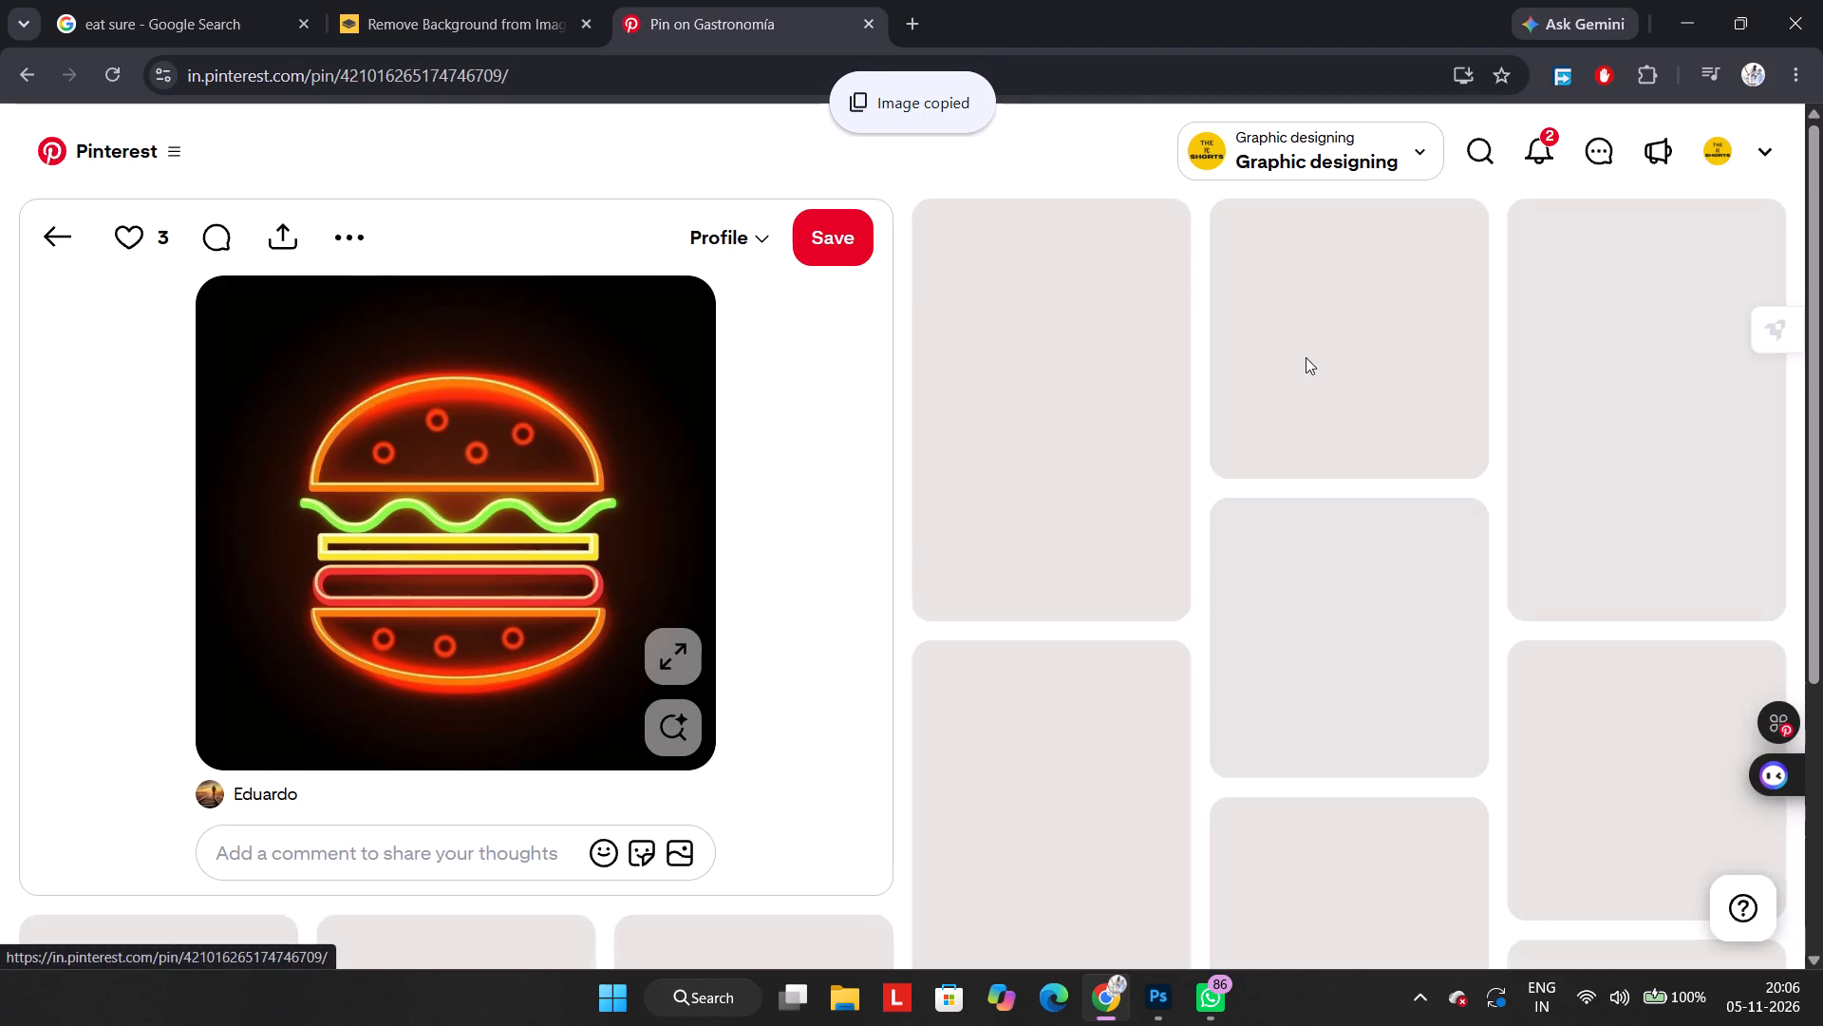
pyautogui.rightClick(532, 482)
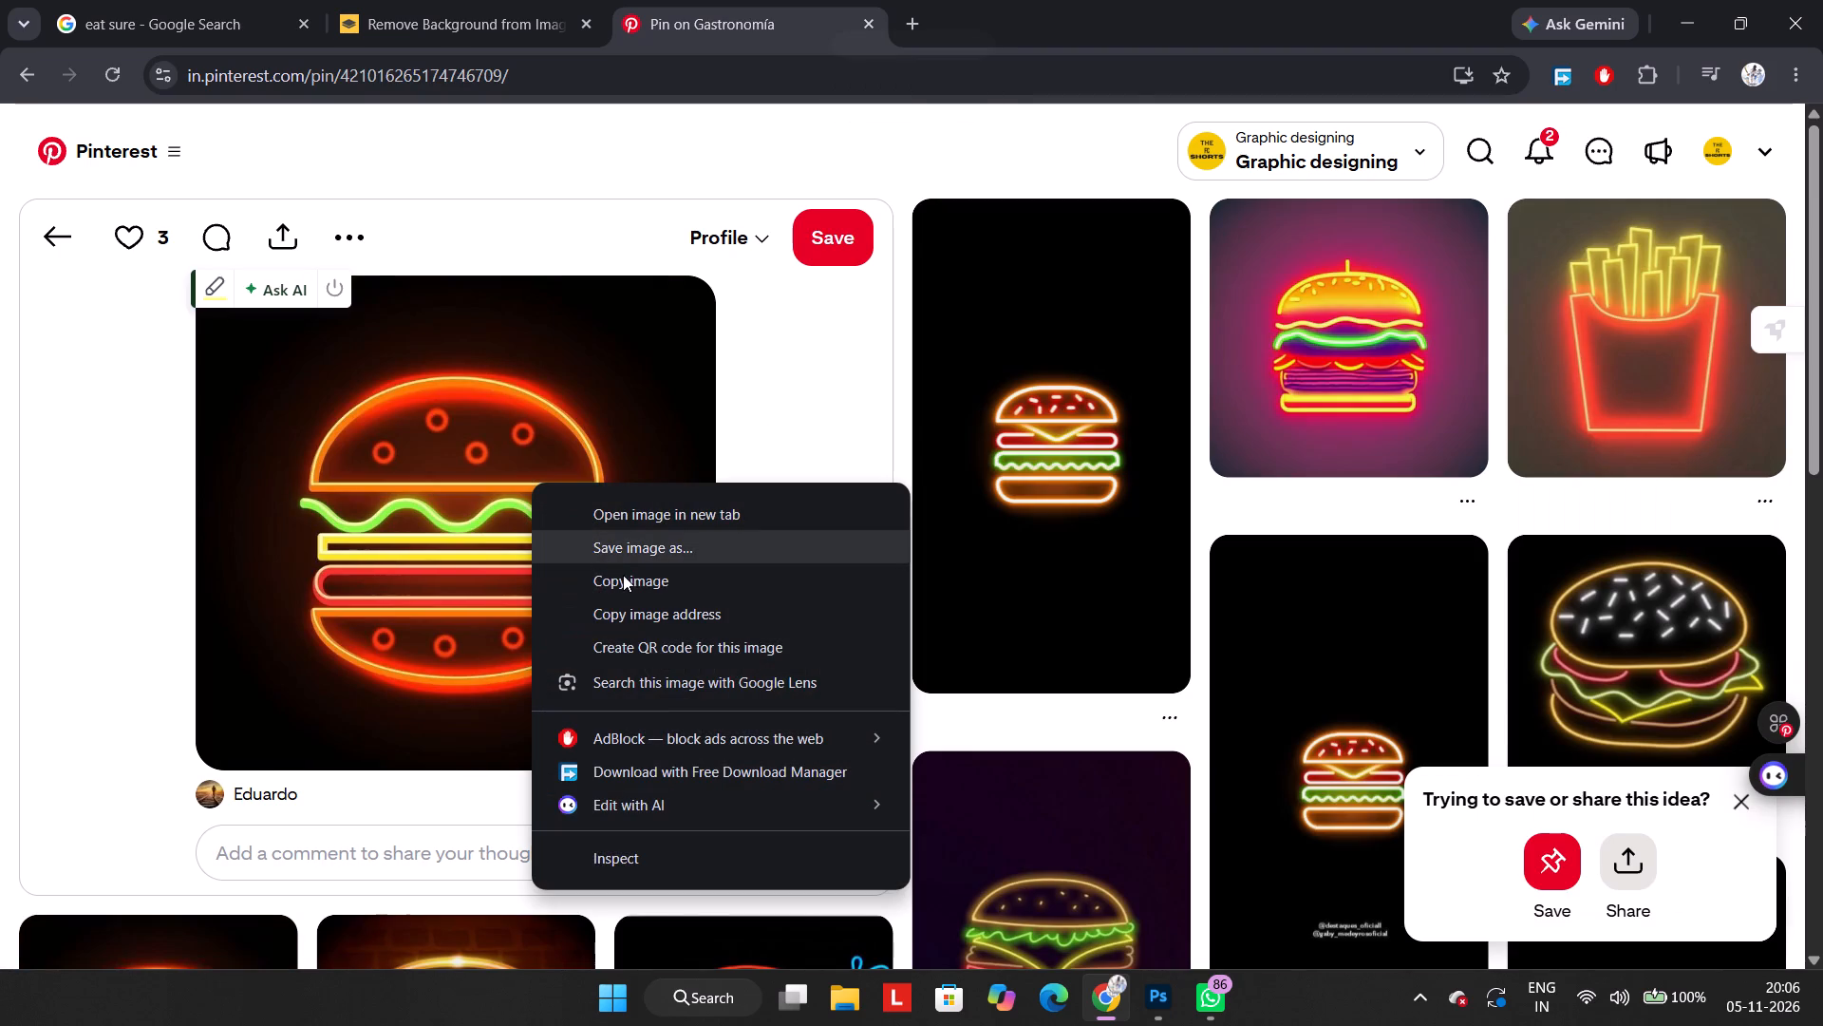
pyautogui.click(631, 585)
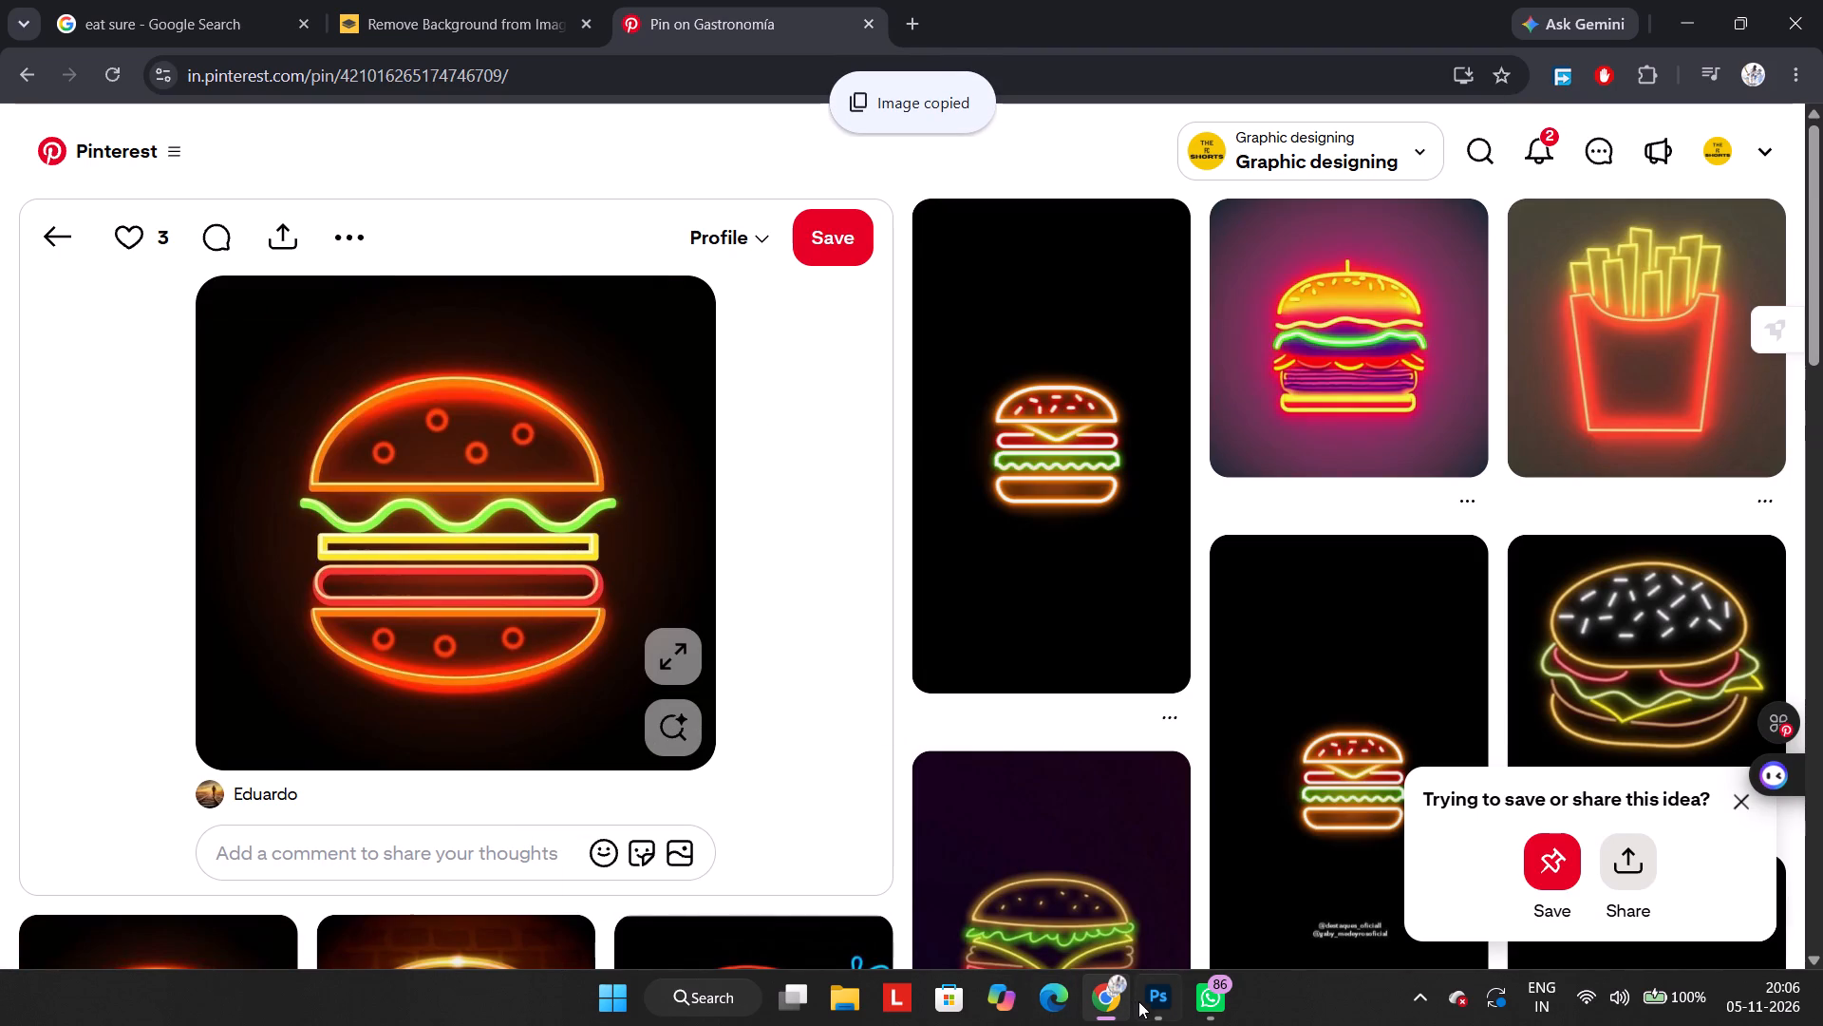
pyautogui.click(1141, 1001)
pyautogui.hotkey('ctrl', 'v')
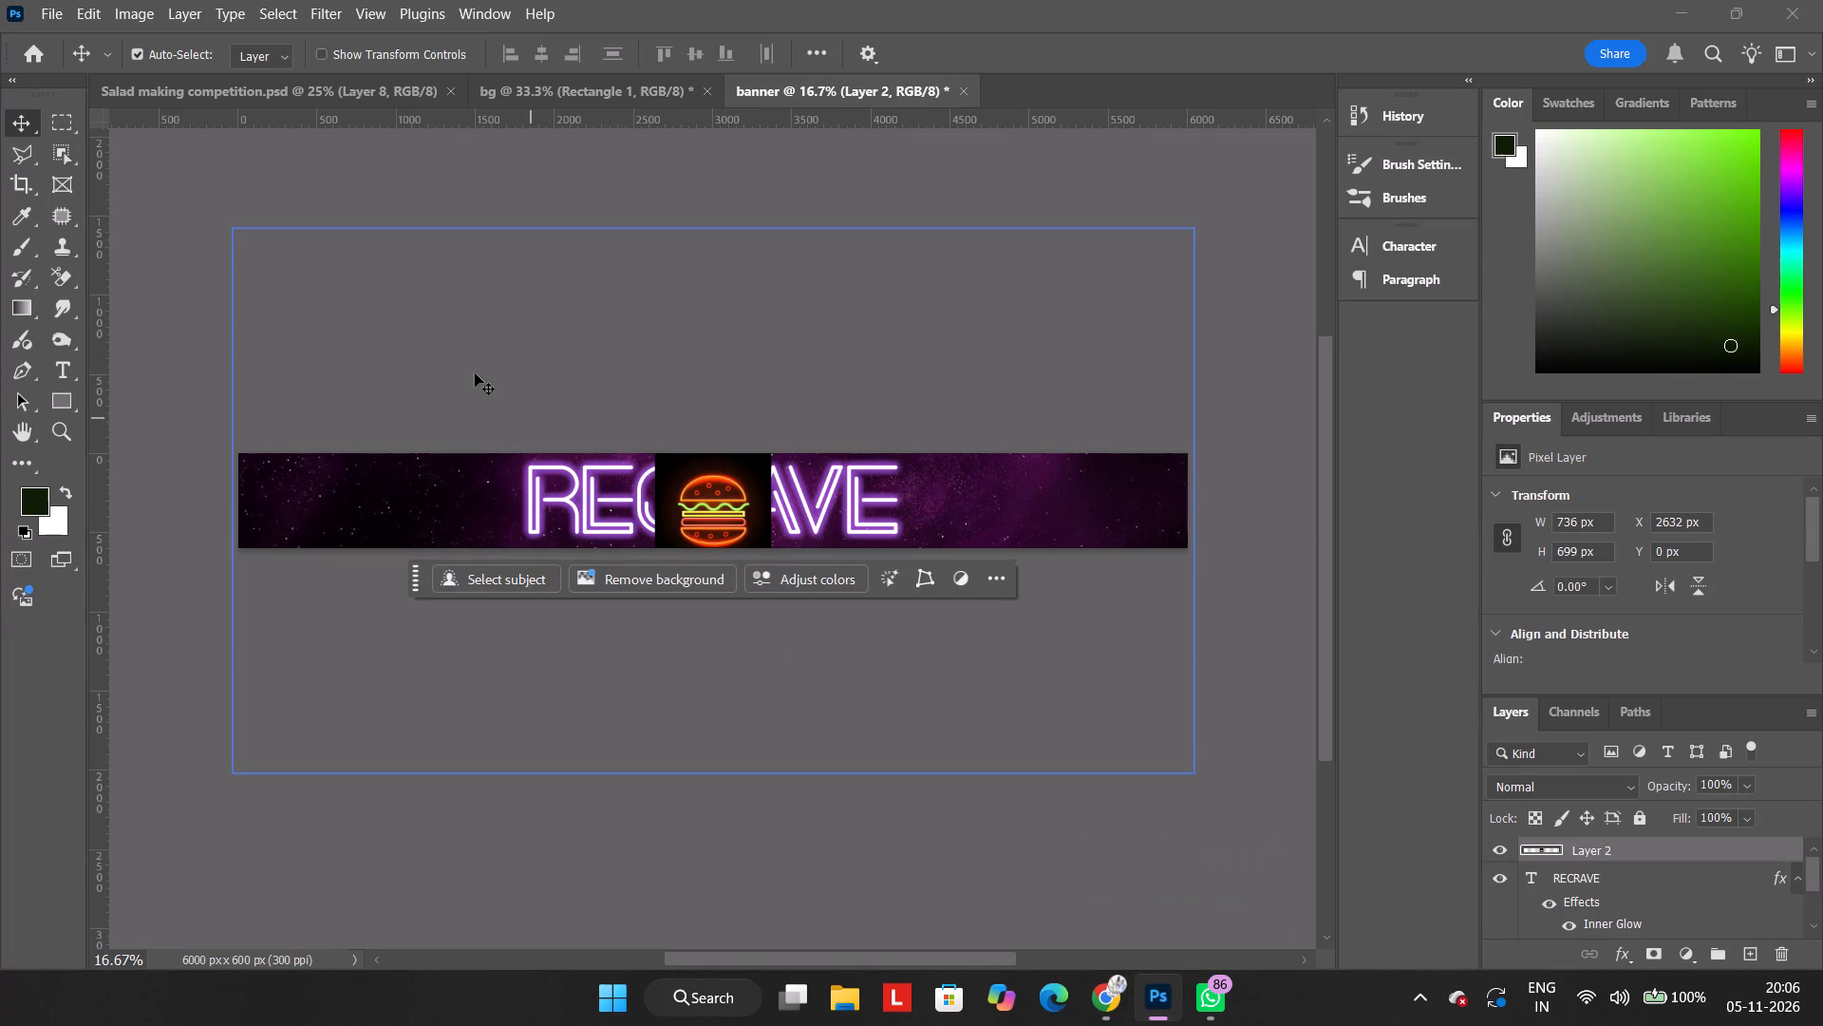
# Scale the pasted burger image to about 77% and place it in the dark area to the right of the RECRAVE title.
pyautogui.click(742, 485)
pyautogui.hotkey('ctrl', 't')
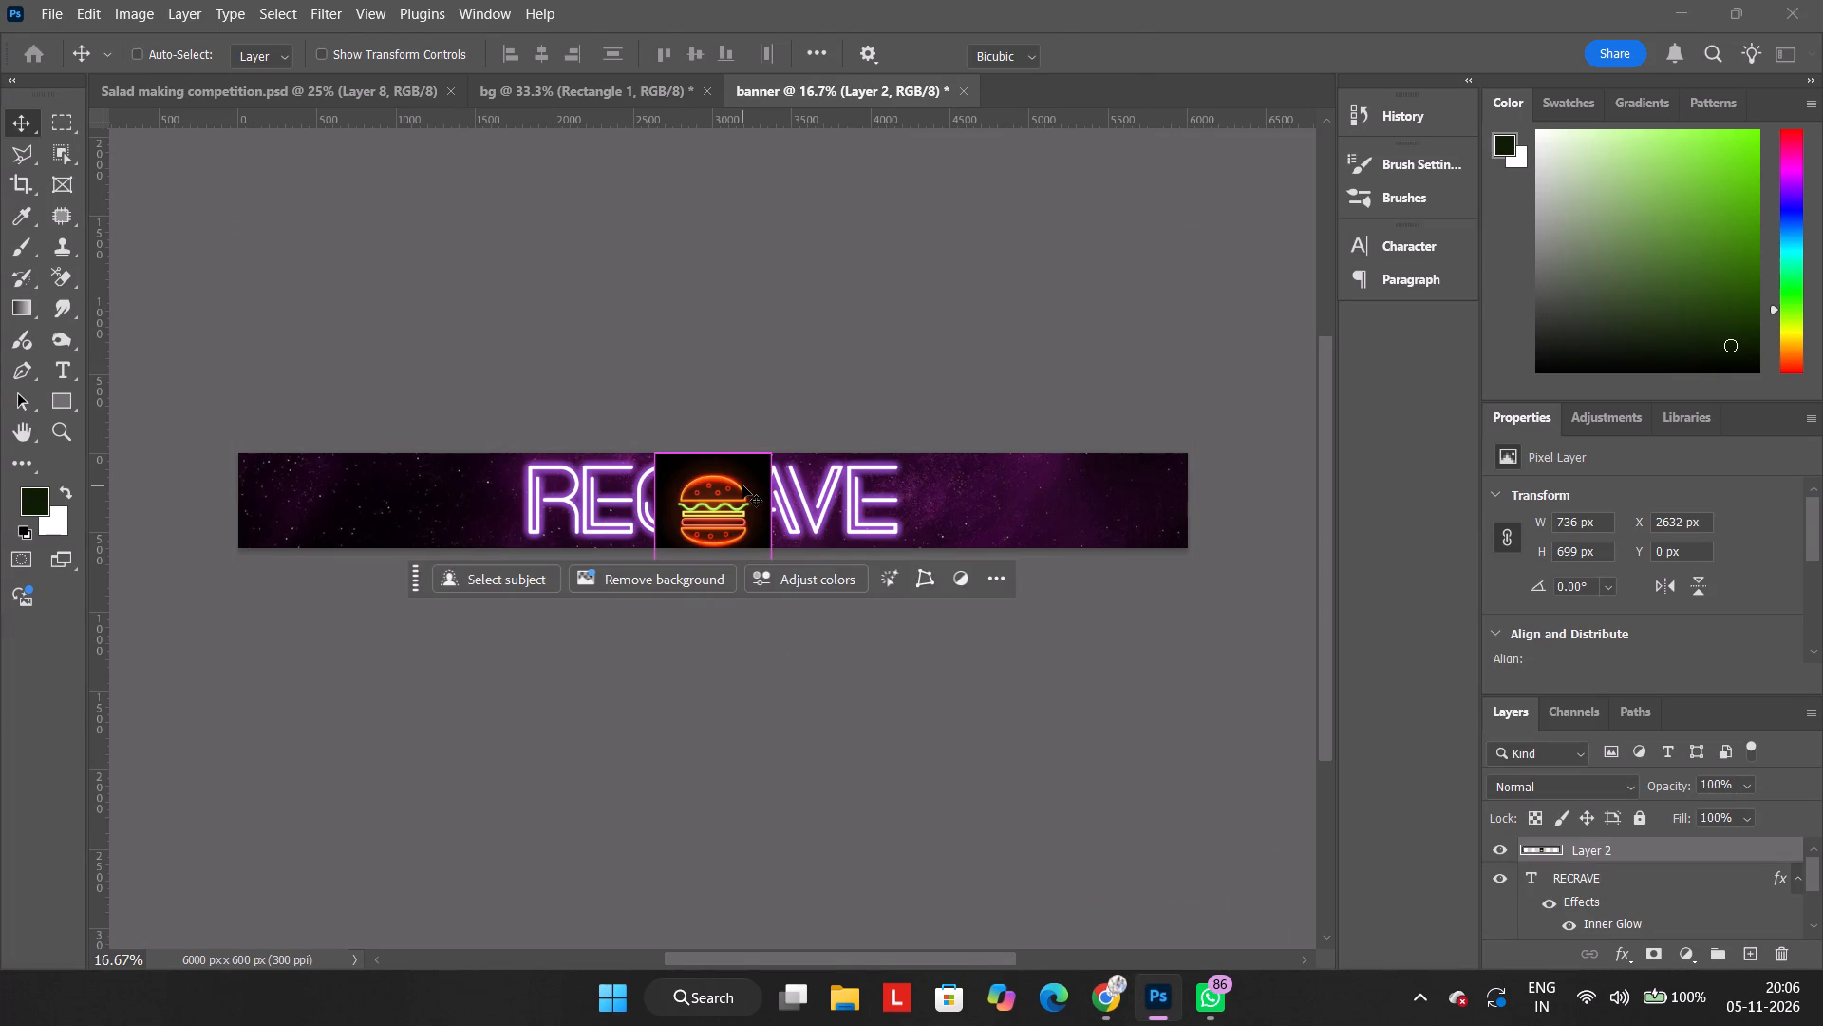
pyautogui.moveTo(777, 516); pyautogui.dragTo(759, 516)
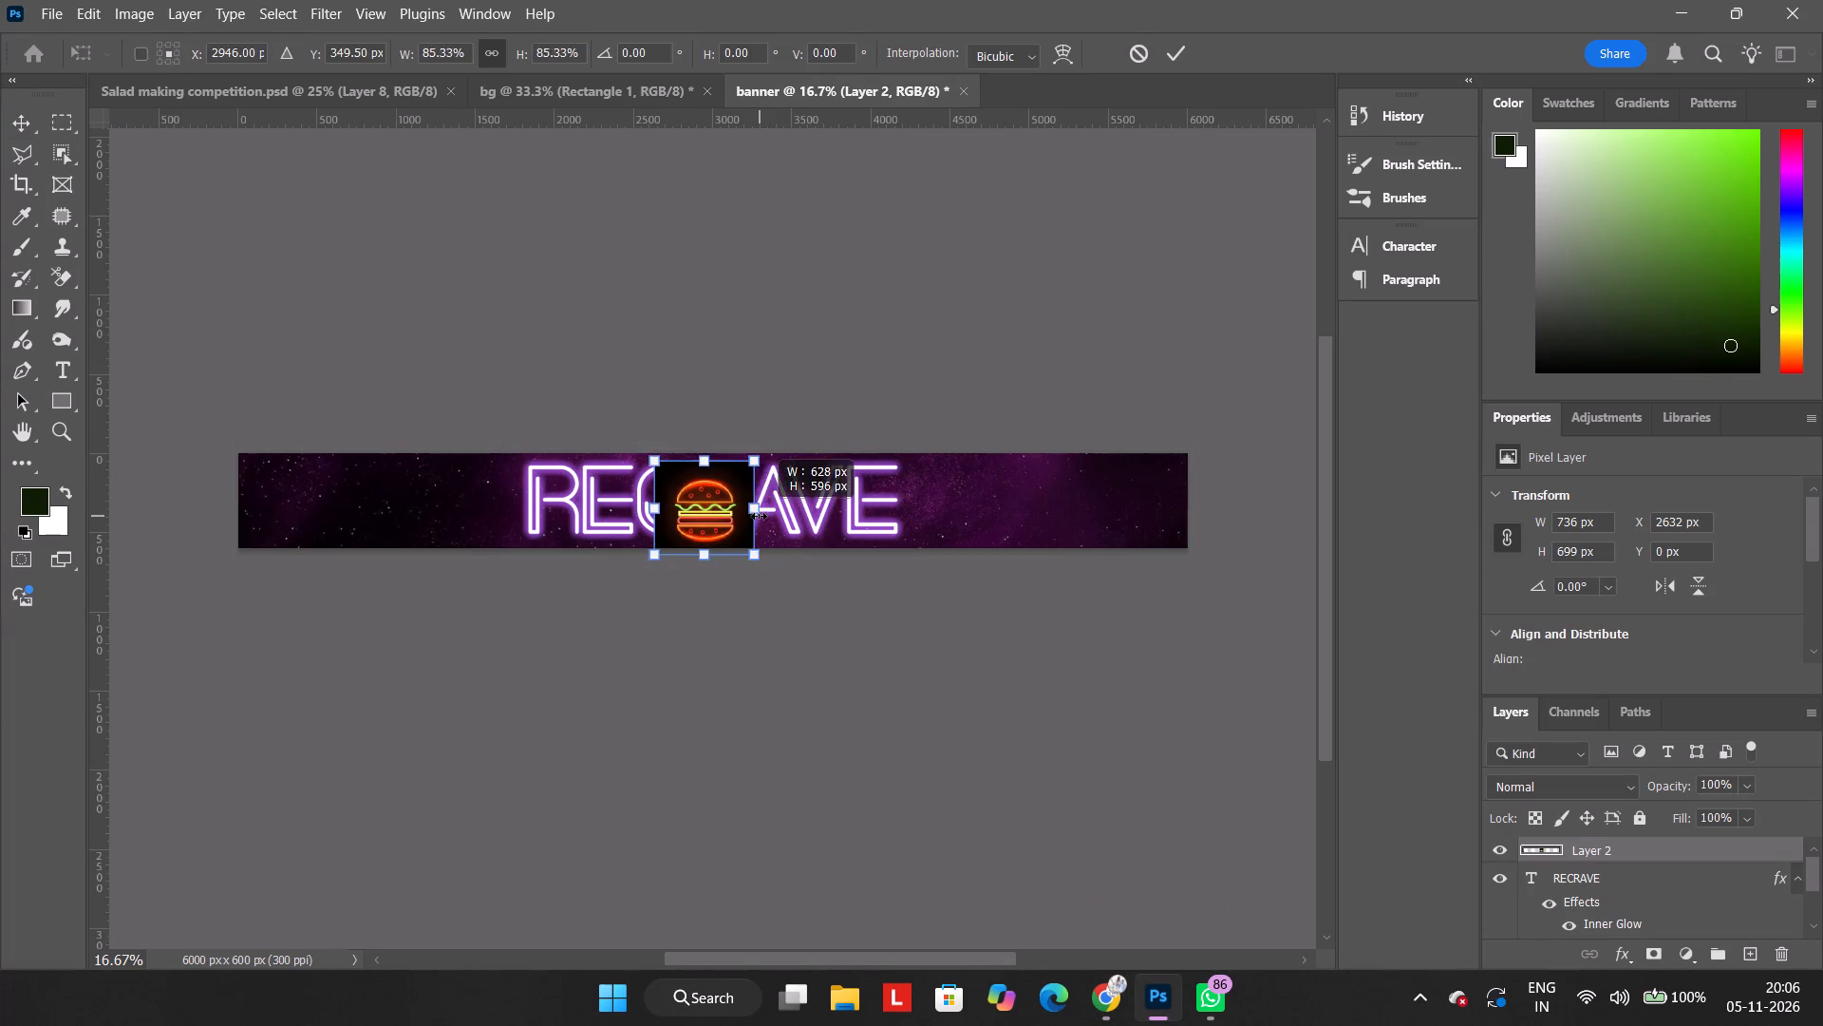
pyautogui.moveTo(759, 516); pyautogui.dragTo(750, 516)
pyautogui.moveTo(715, 516); pyautogui.dragTo(1061, 464)
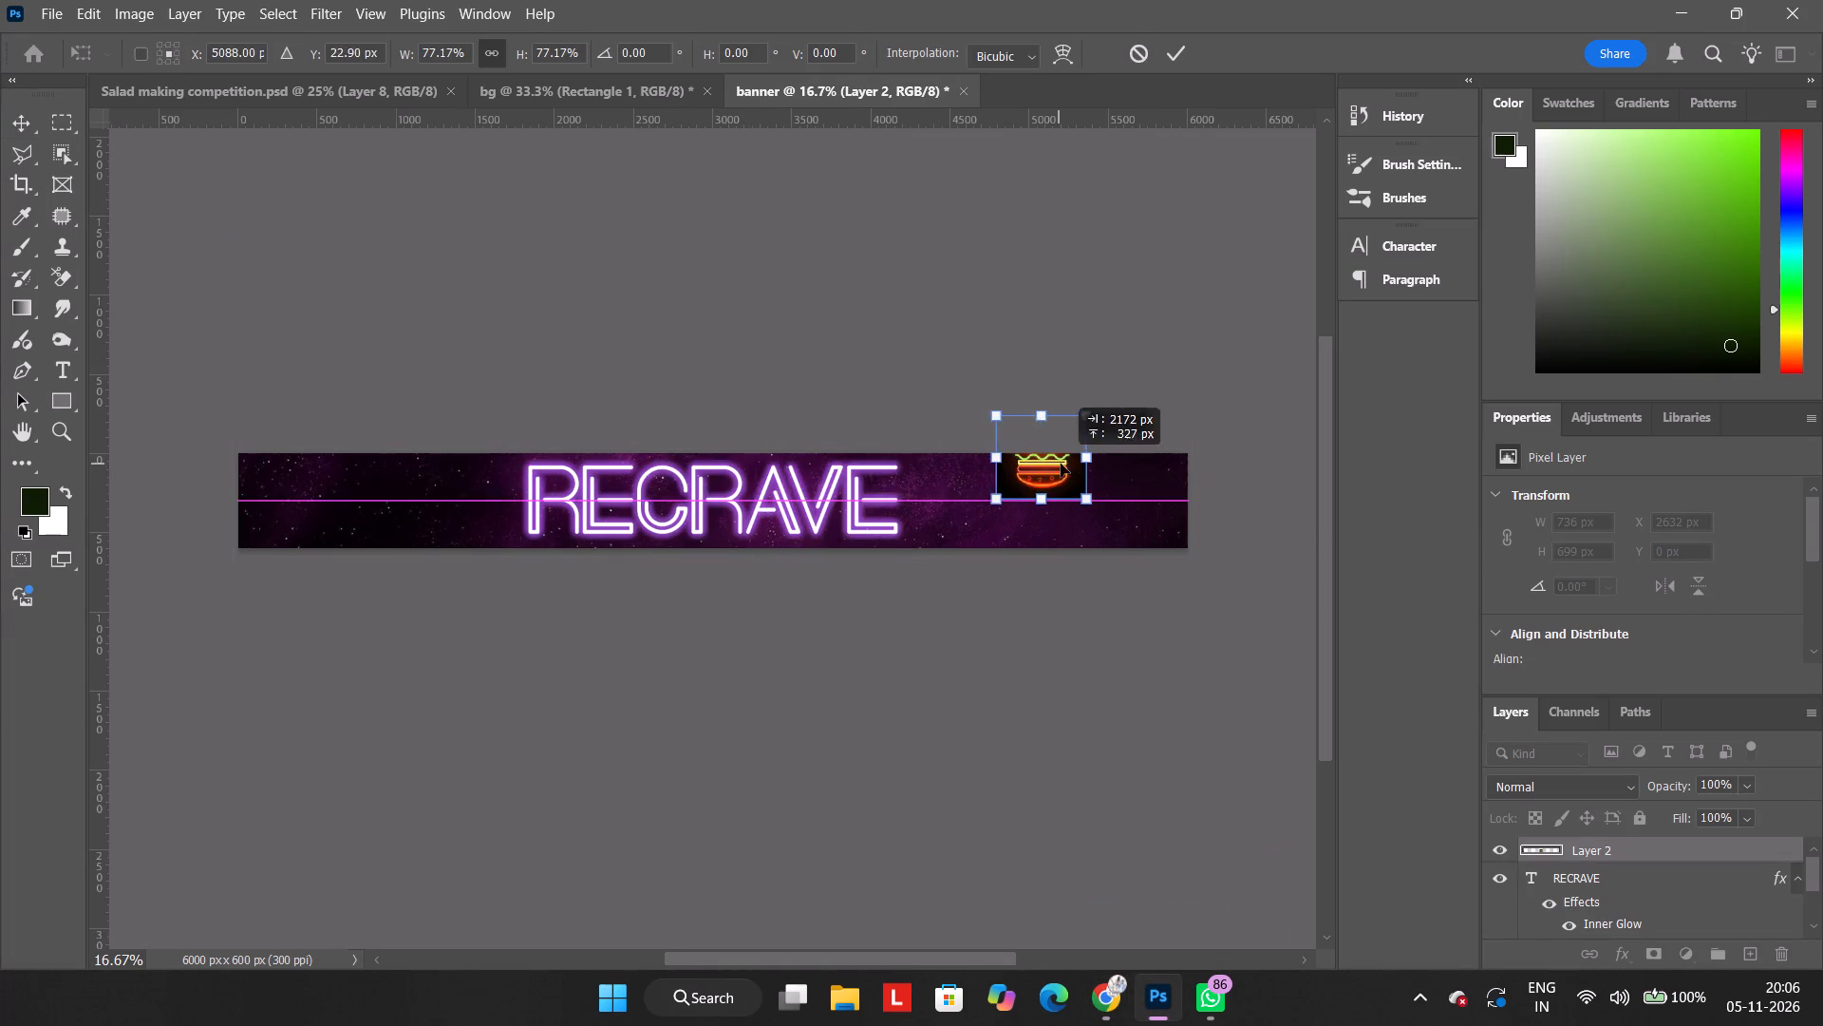
pyautogui.moveTo(1061, 464); pyautogui.dragTo(1058, 511)
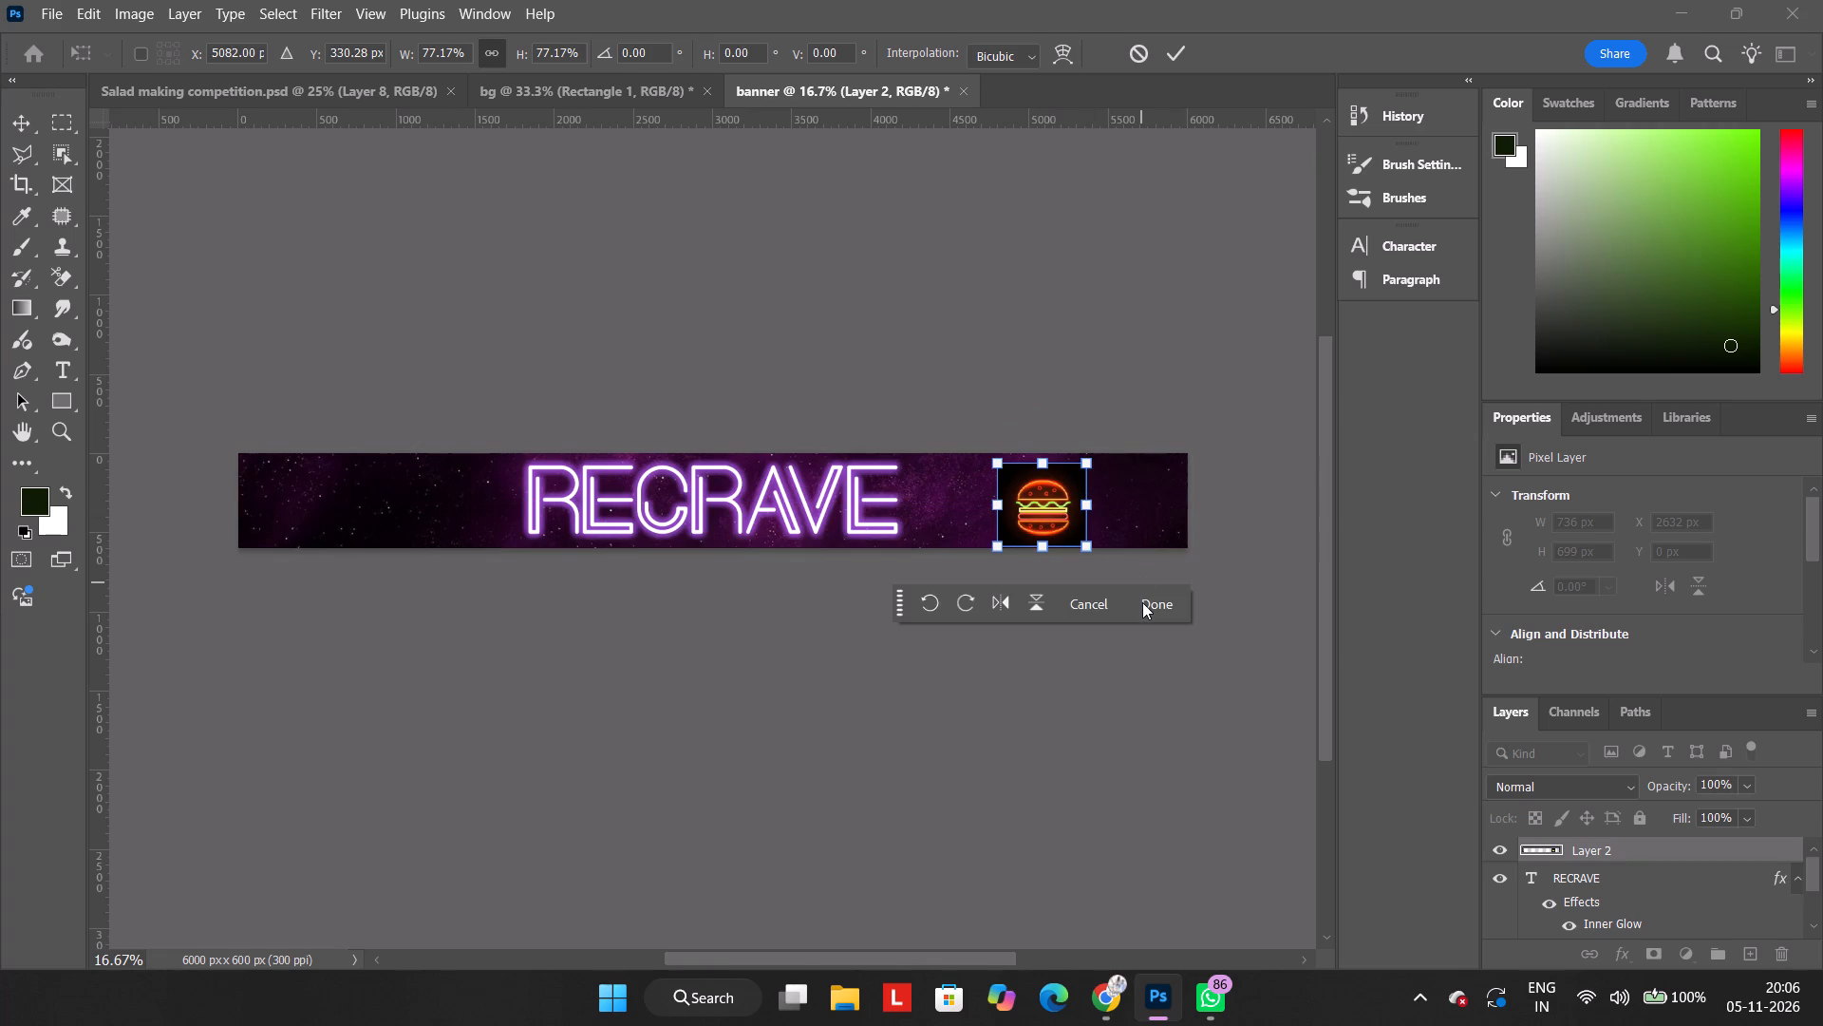
pyautogui.click(1142, 602)
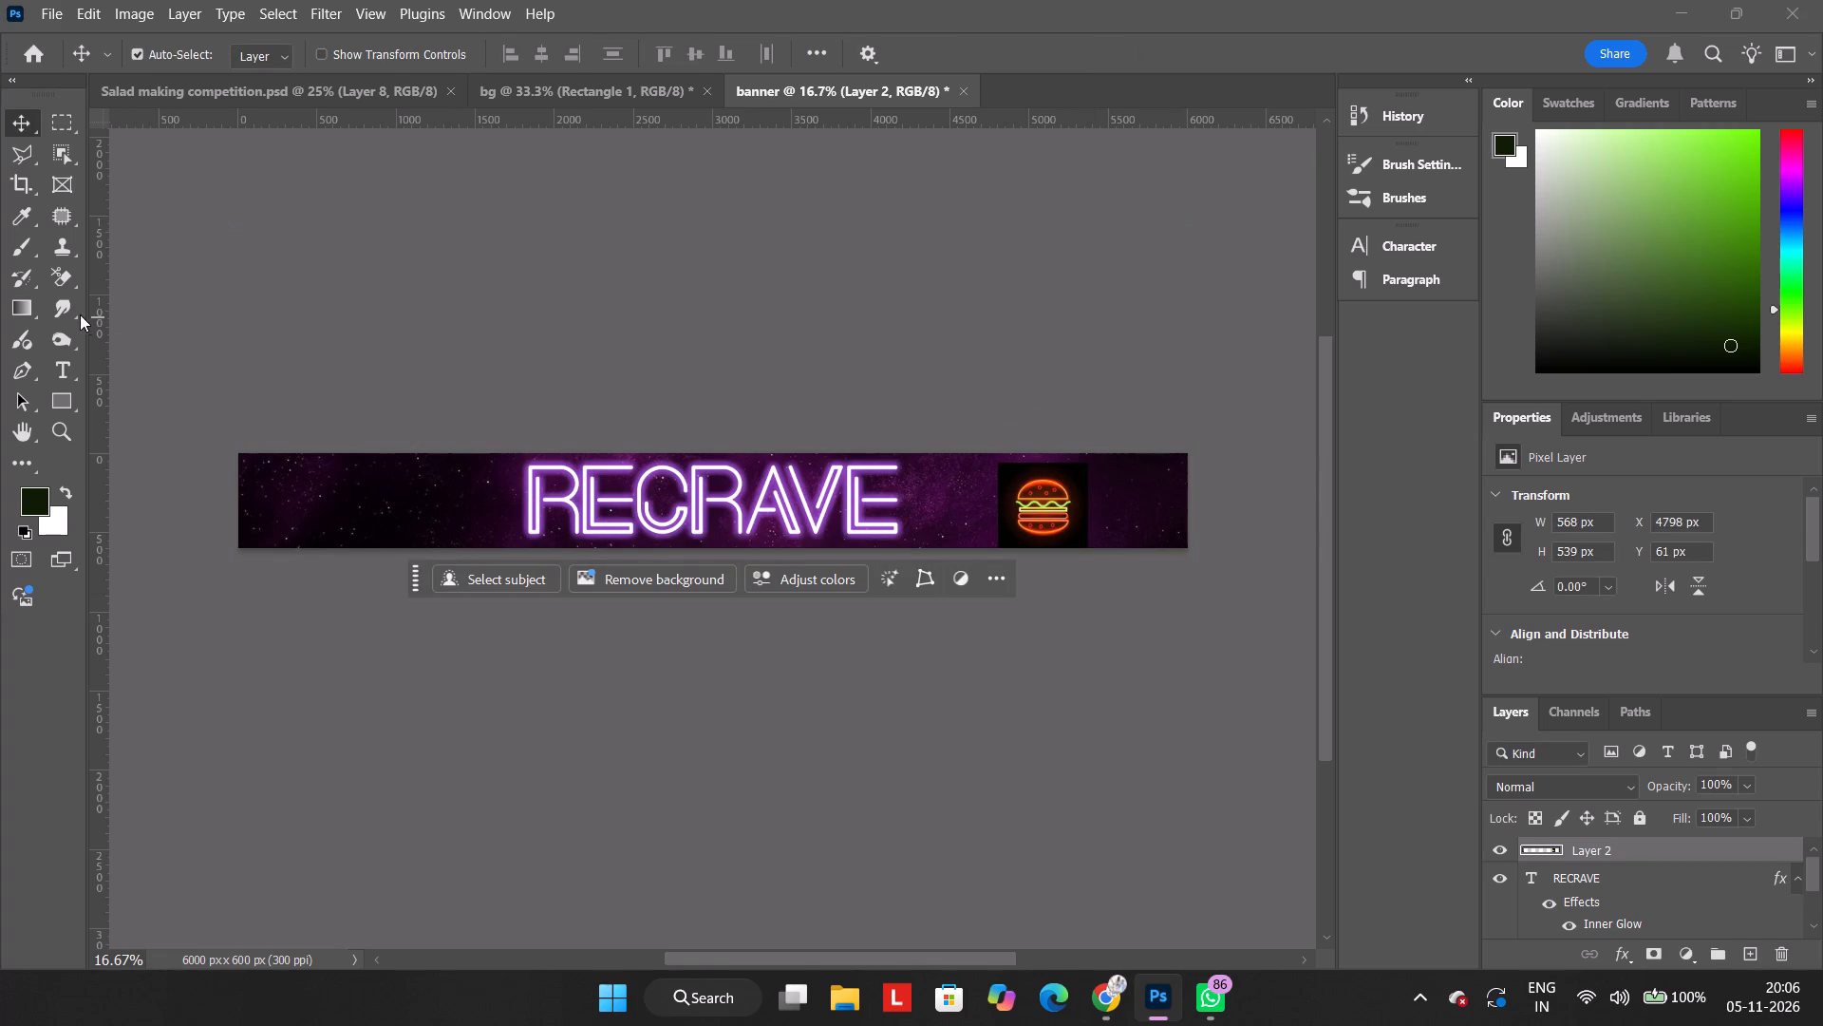
# Erase the black background around the neon burger with the Background Eraser, leaving only the glowing burger on the banner.
pyautogui.click(67, 291)
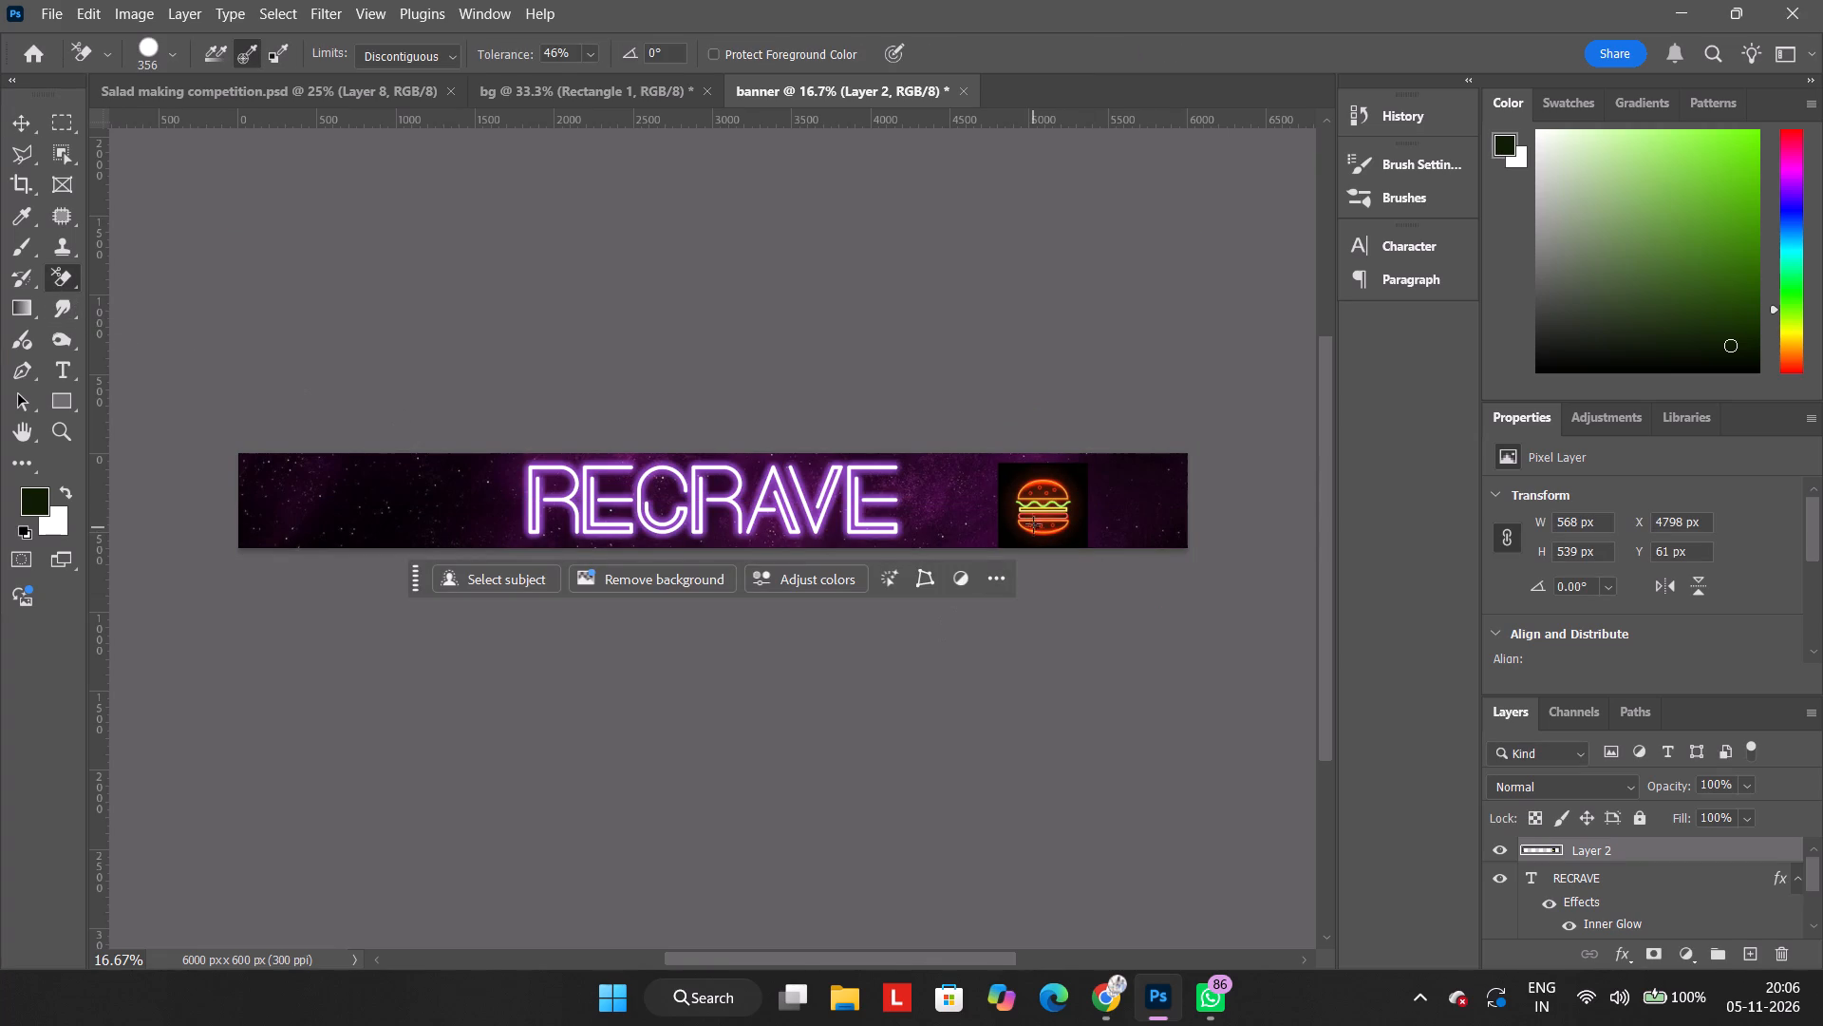
pyautogui.click(1015, 483)
pyautogui.moveTo(1064, 480); pyautogui.dragTo(1090, 463)
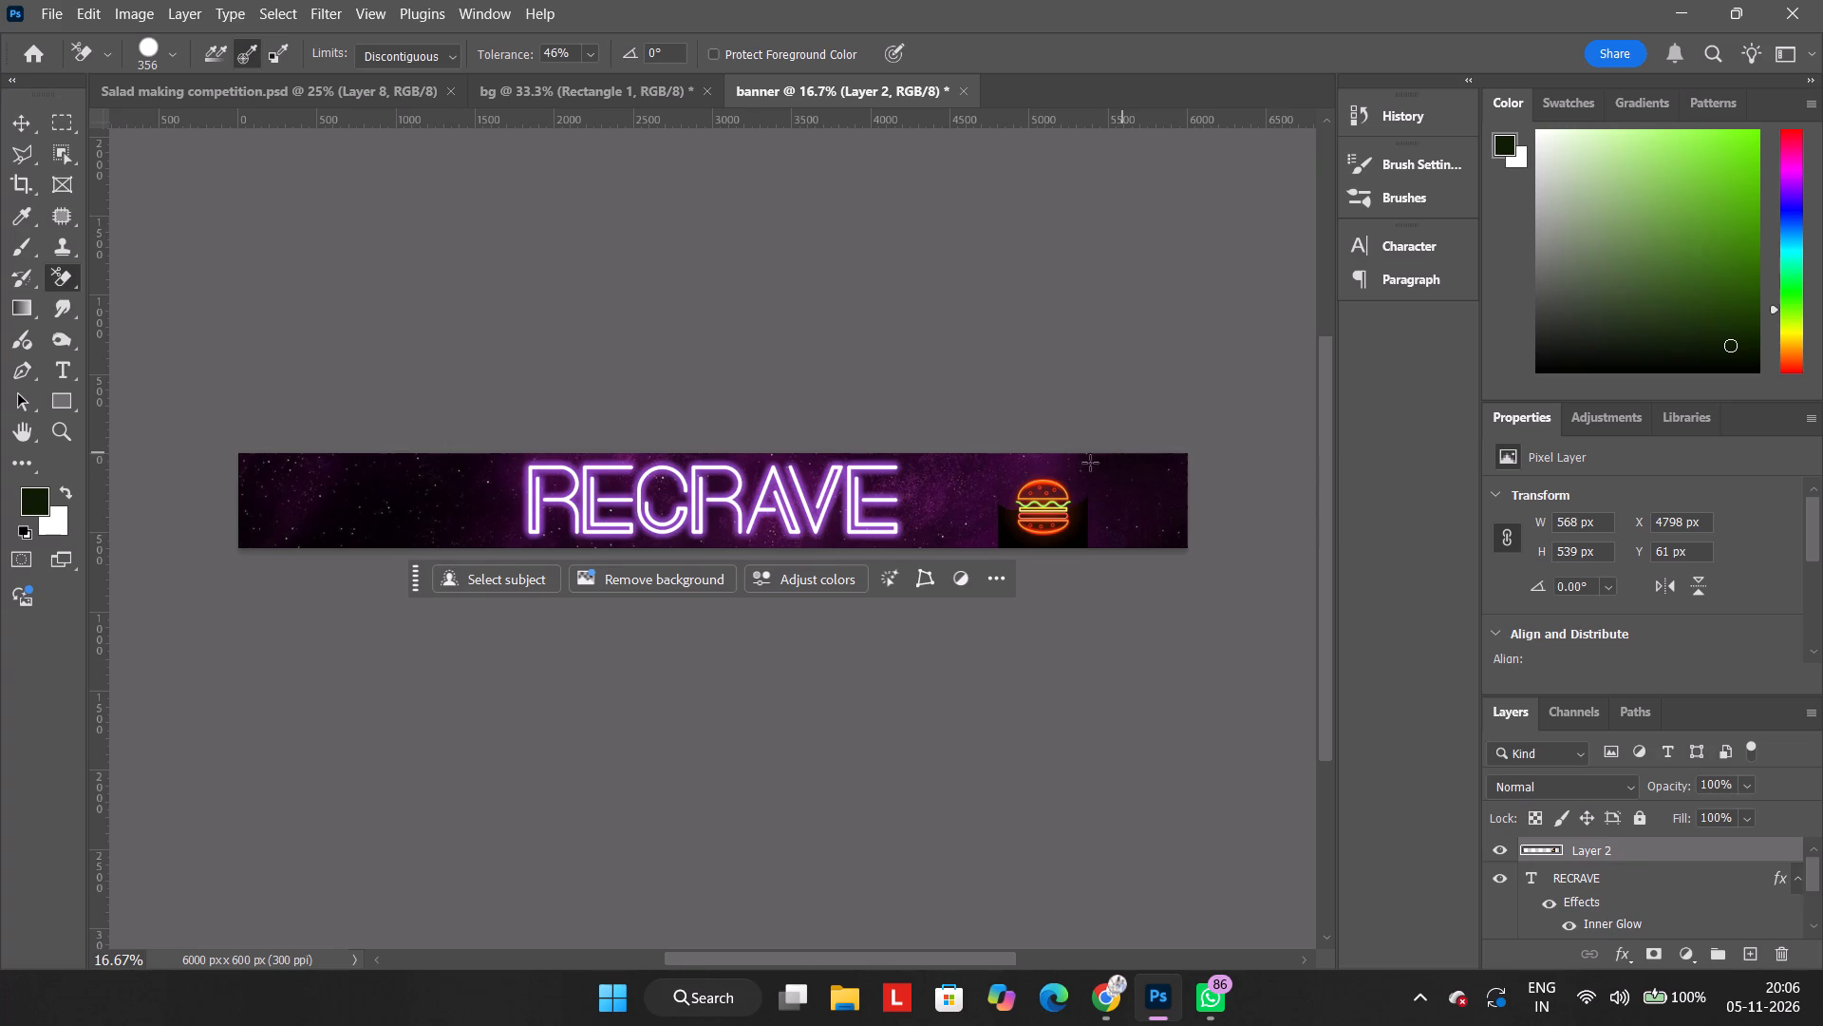
pyautogui.moveTo(1090, 463); pyautogui.dragTo(1043, 505)
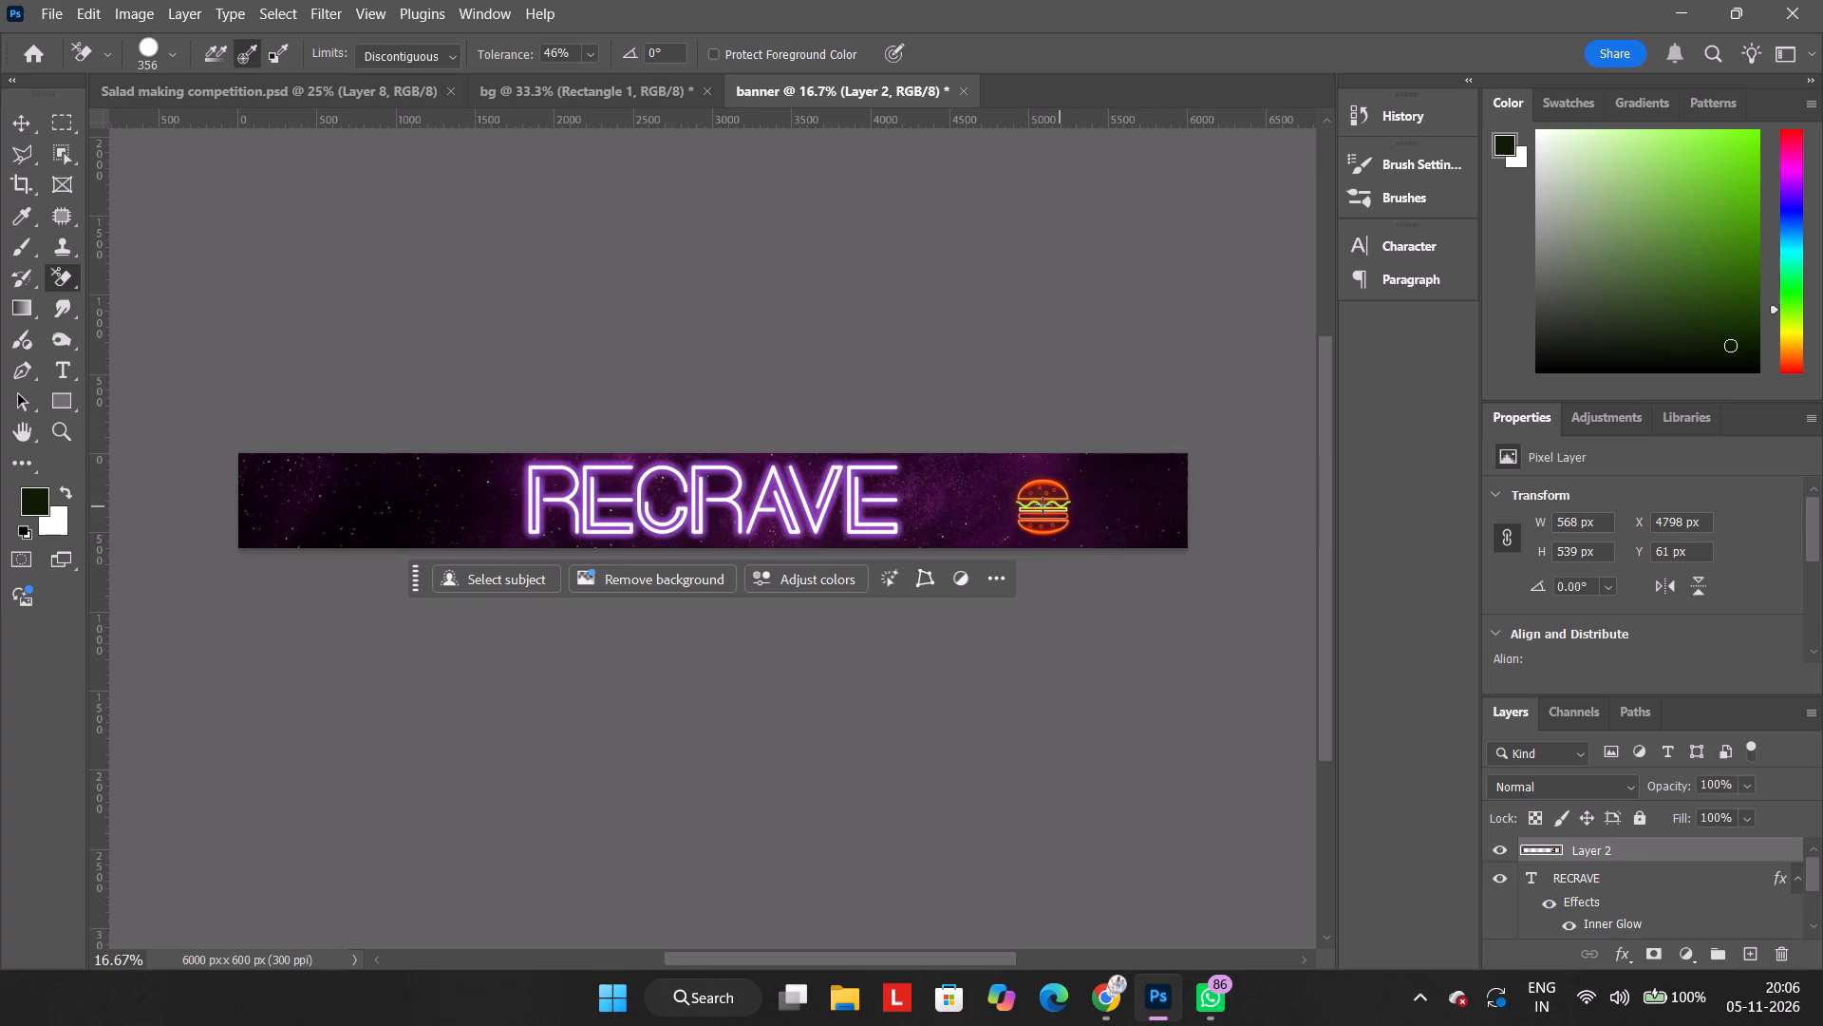
pyautogui.moveTo(1043, 505); pyautogui.dragTo(1066, 514)
# Scale the cut-out neon burger down to about 82% of its size.
pyautogui.click(20, 121)
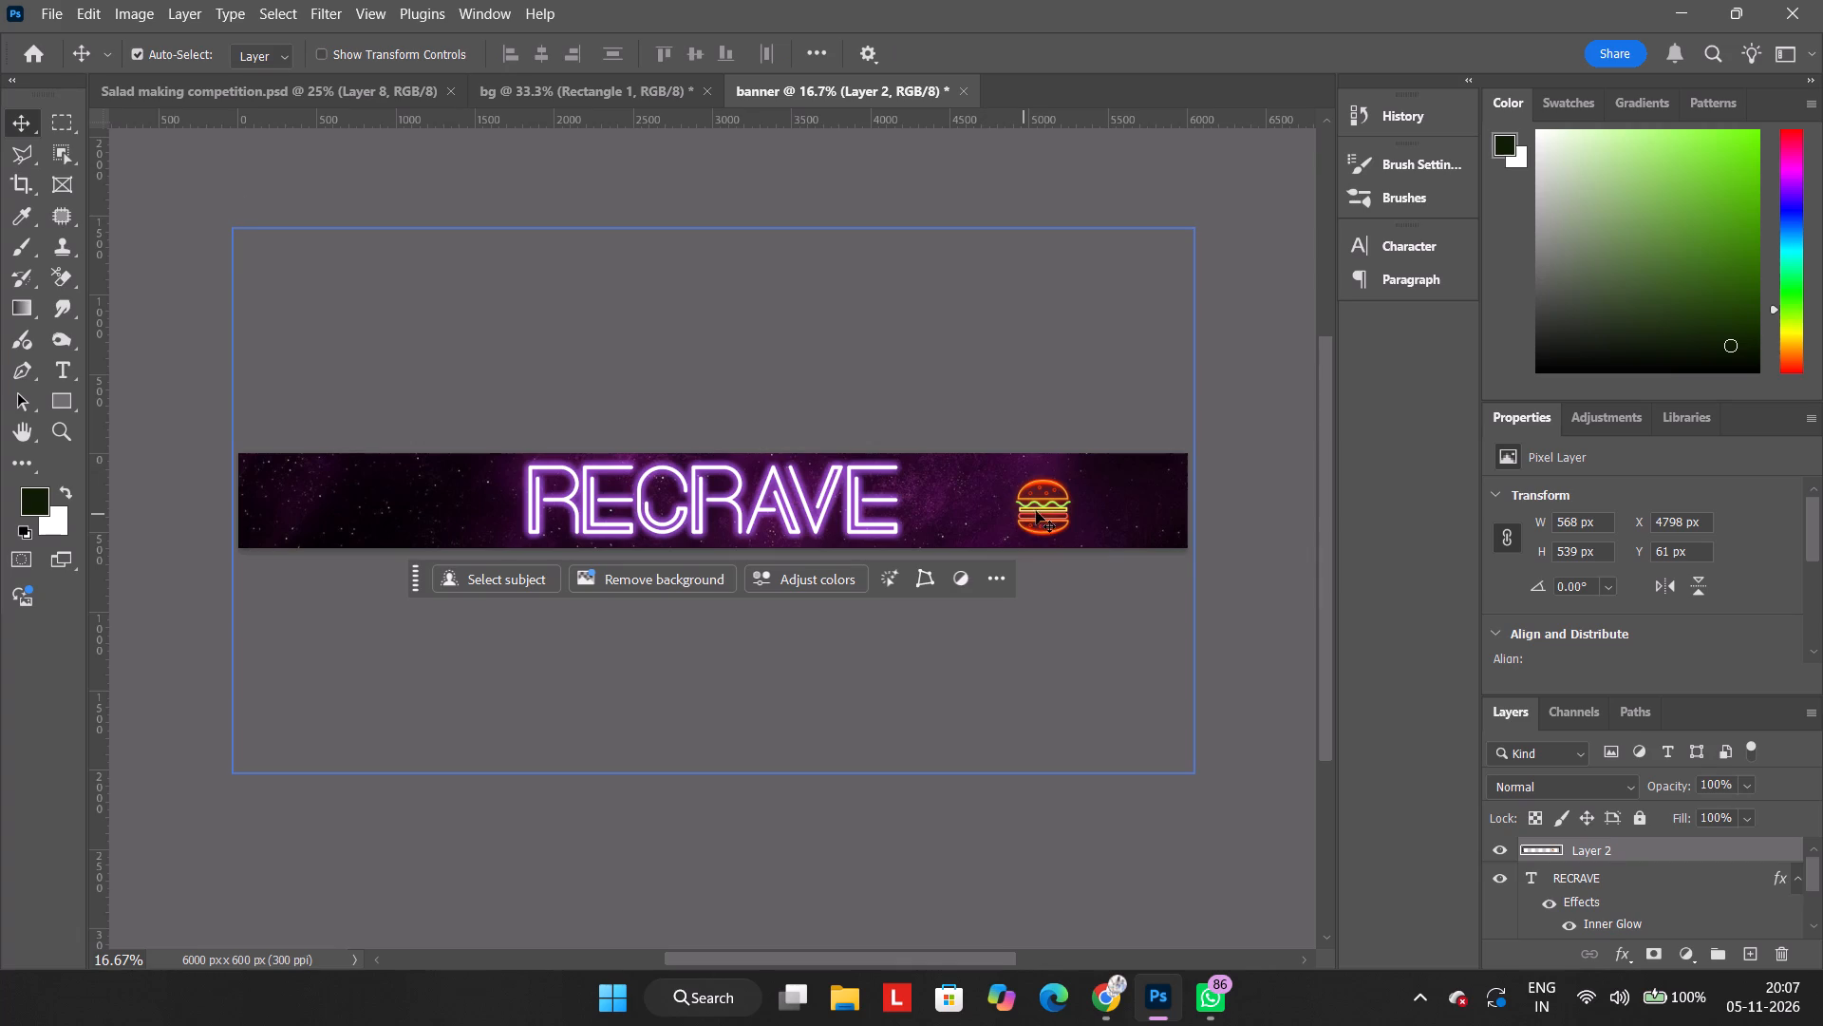
pyautogui.click(1041, 511)
pyautogui.hotkey('ctrl', 't')
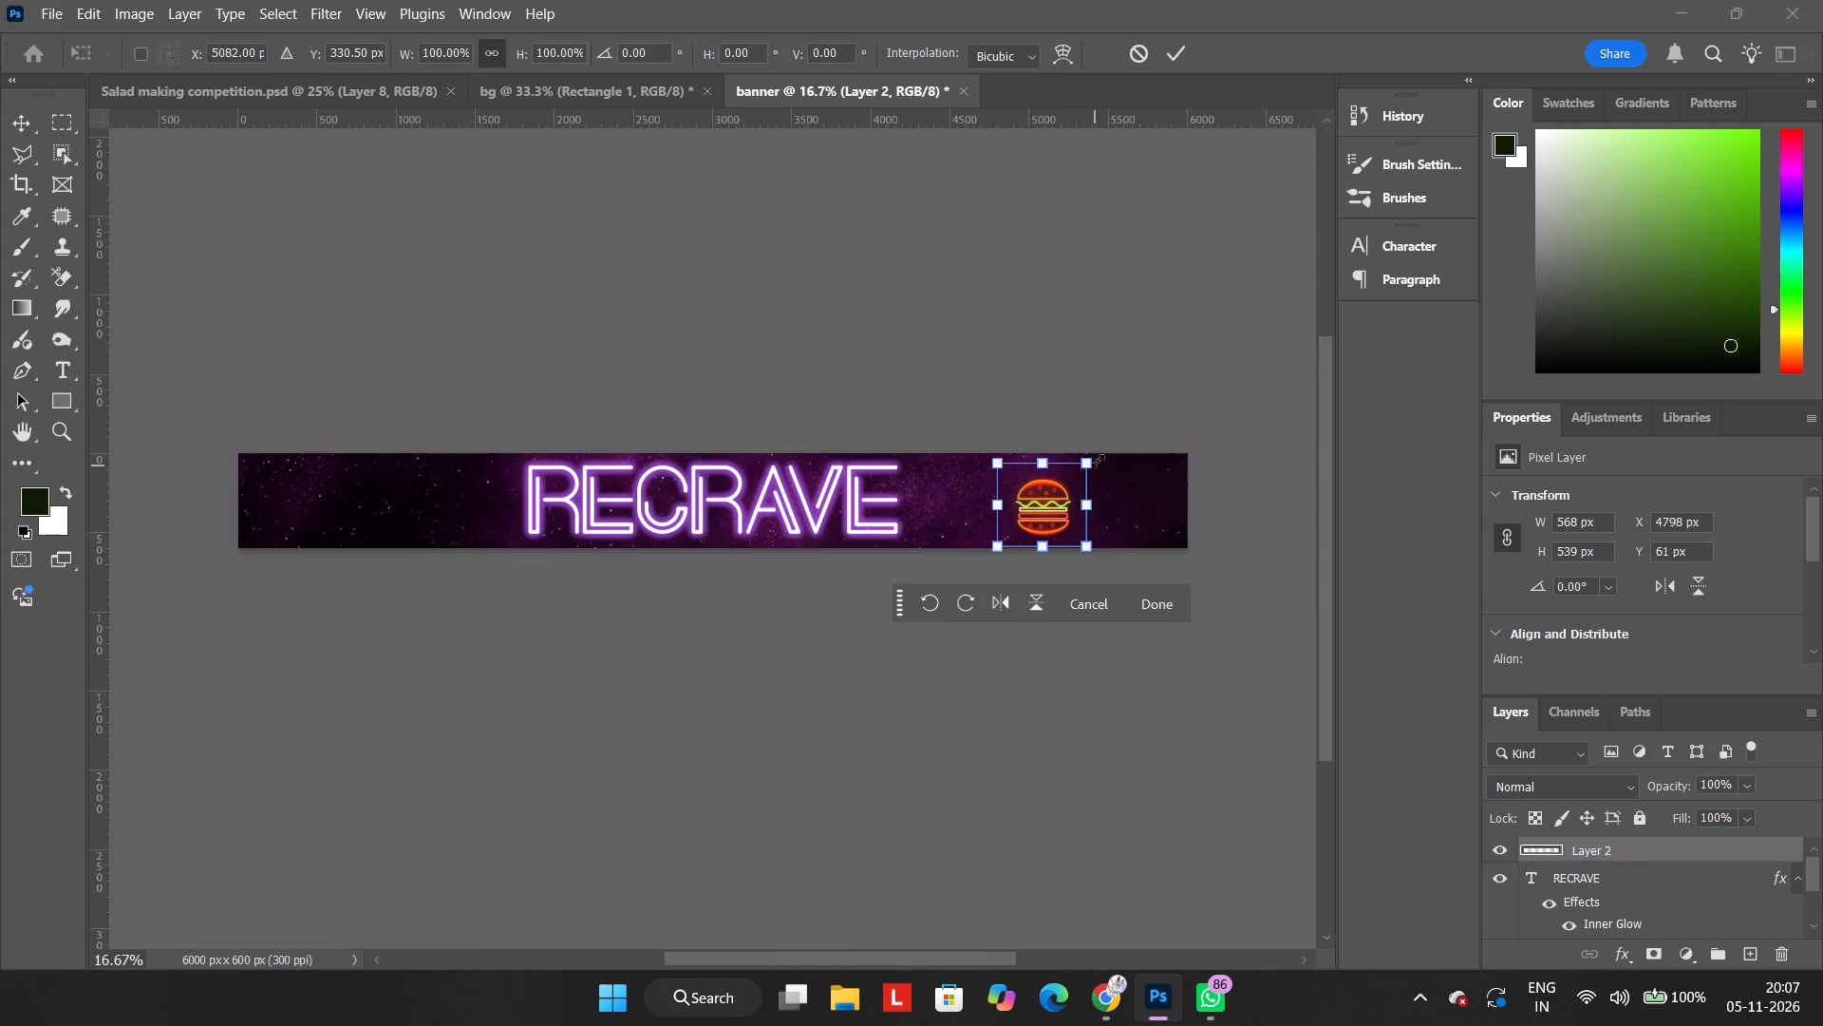
pyautogui.moveTo(1099, 459); pyautogui.dragTo(1090, 474)
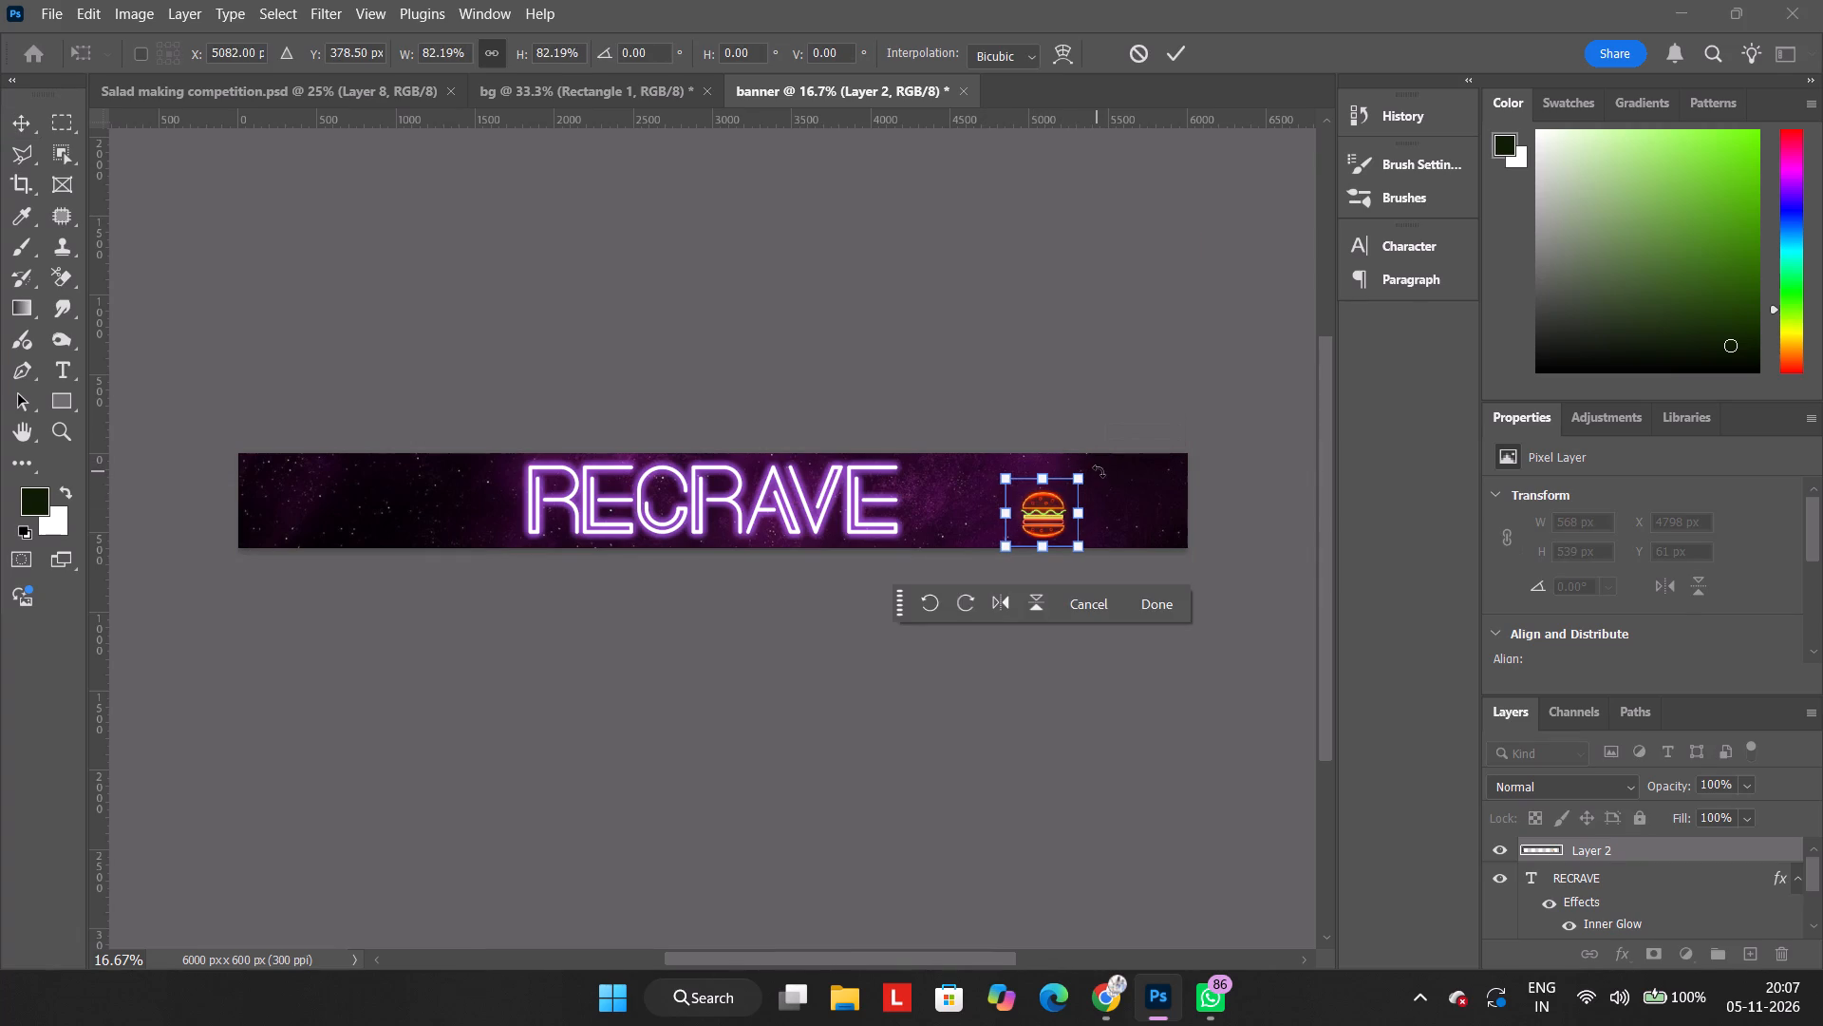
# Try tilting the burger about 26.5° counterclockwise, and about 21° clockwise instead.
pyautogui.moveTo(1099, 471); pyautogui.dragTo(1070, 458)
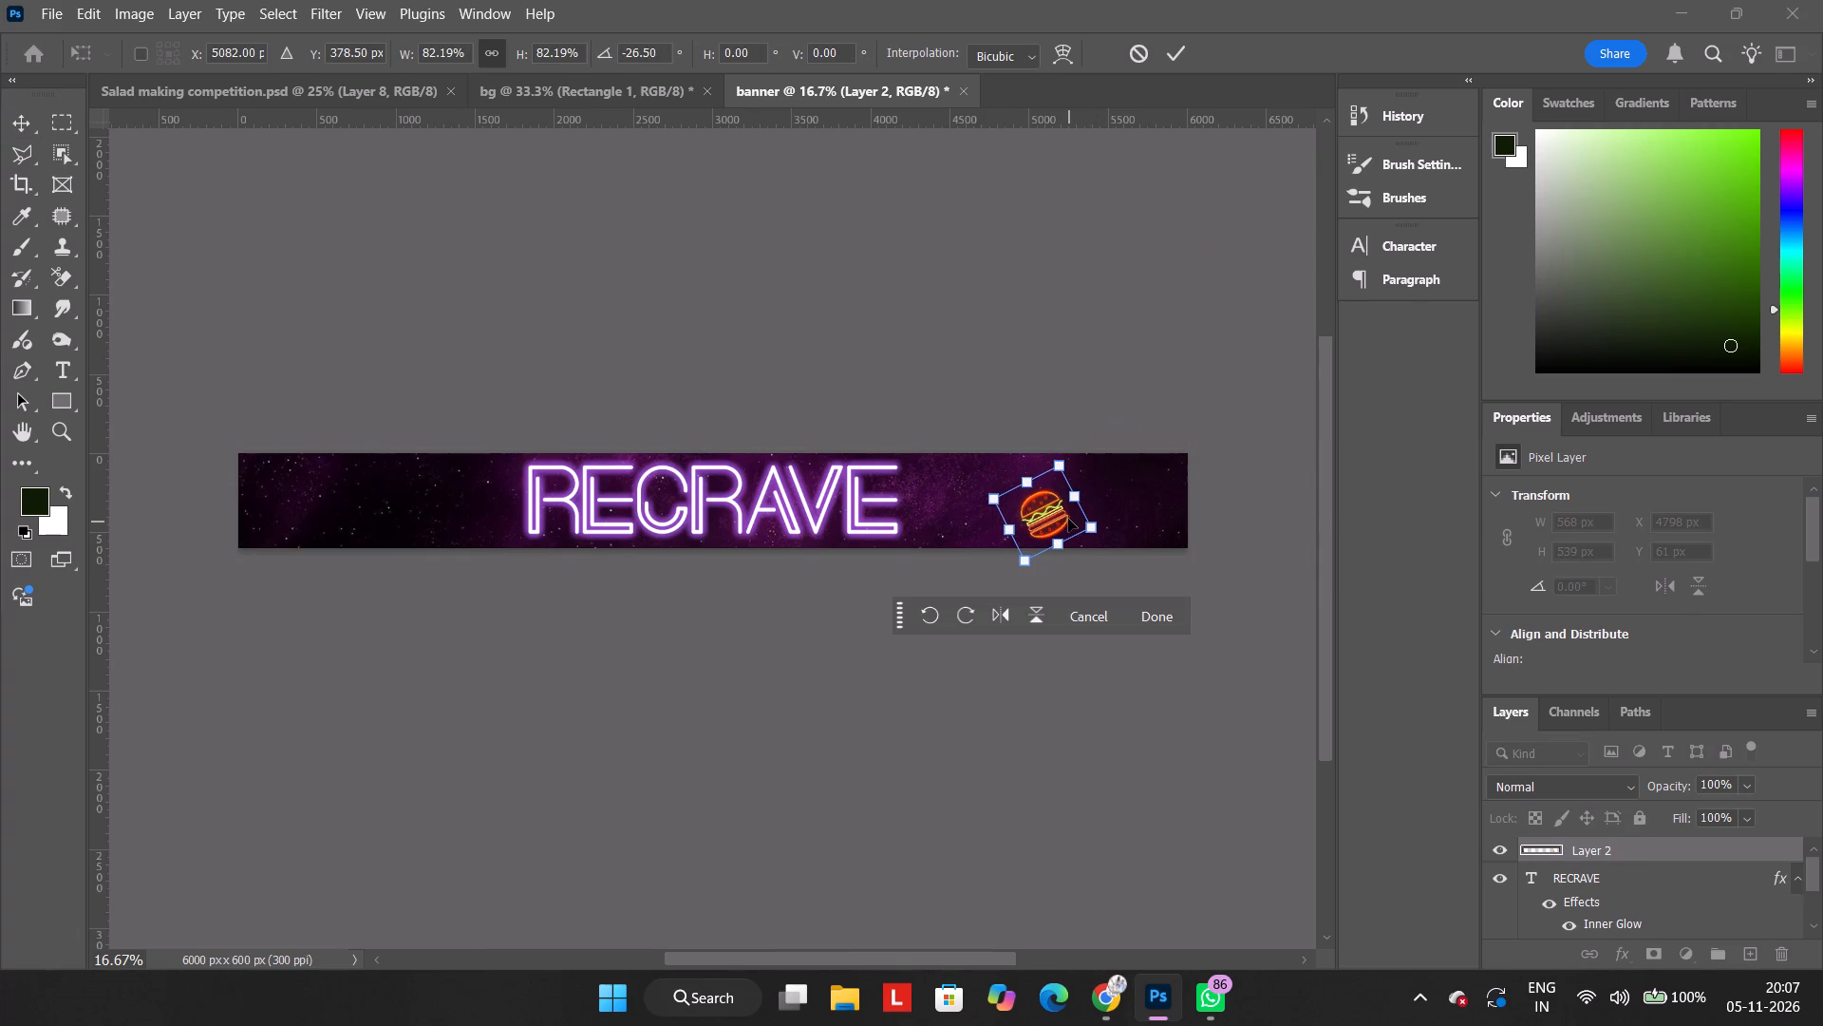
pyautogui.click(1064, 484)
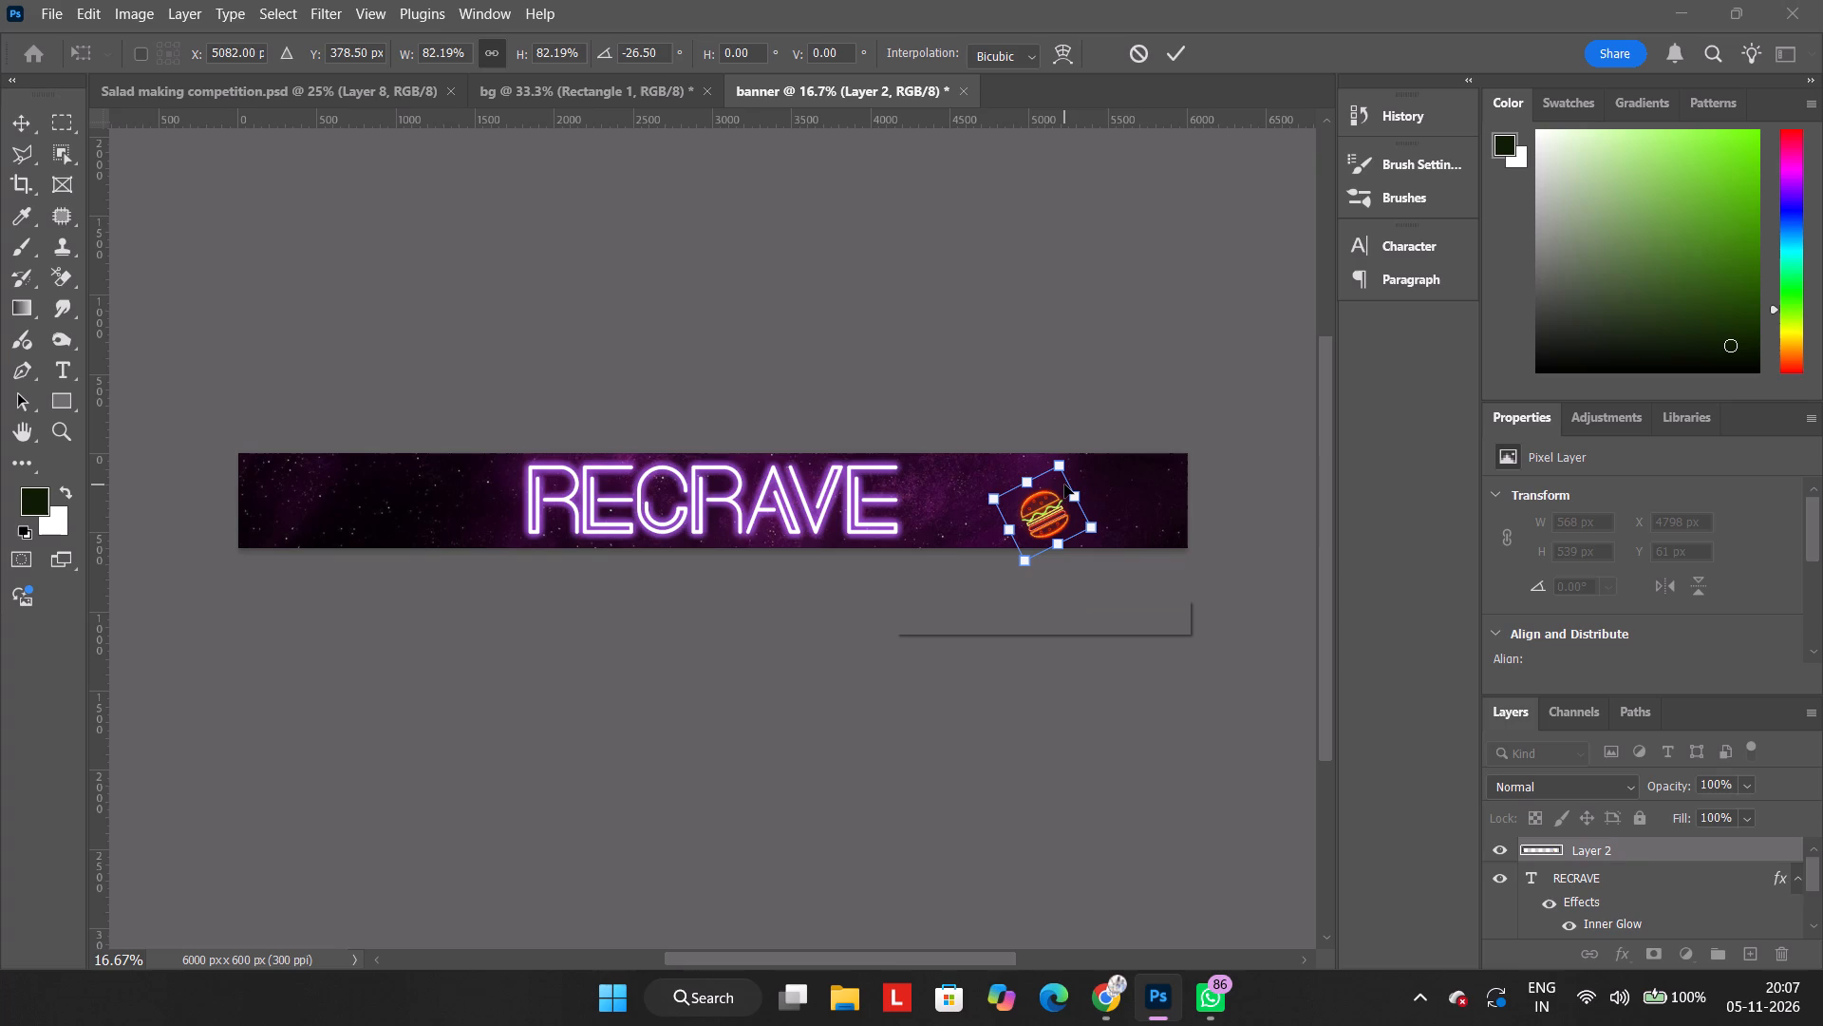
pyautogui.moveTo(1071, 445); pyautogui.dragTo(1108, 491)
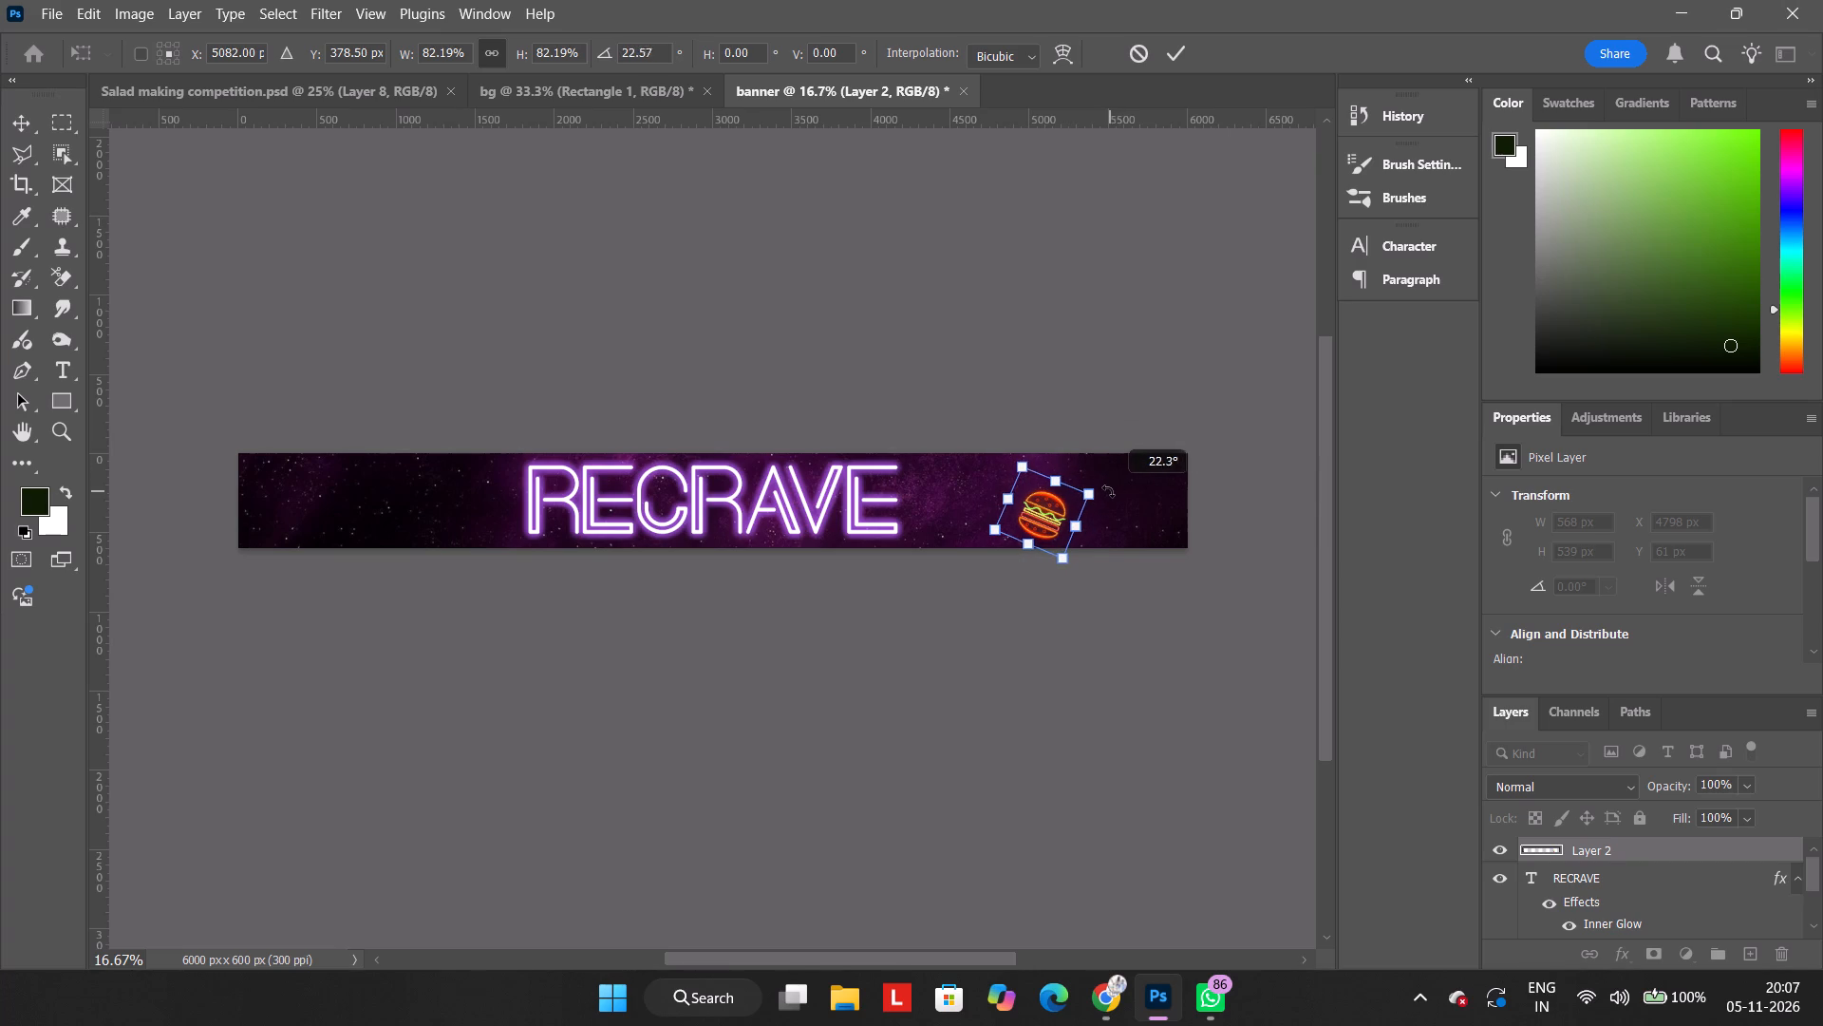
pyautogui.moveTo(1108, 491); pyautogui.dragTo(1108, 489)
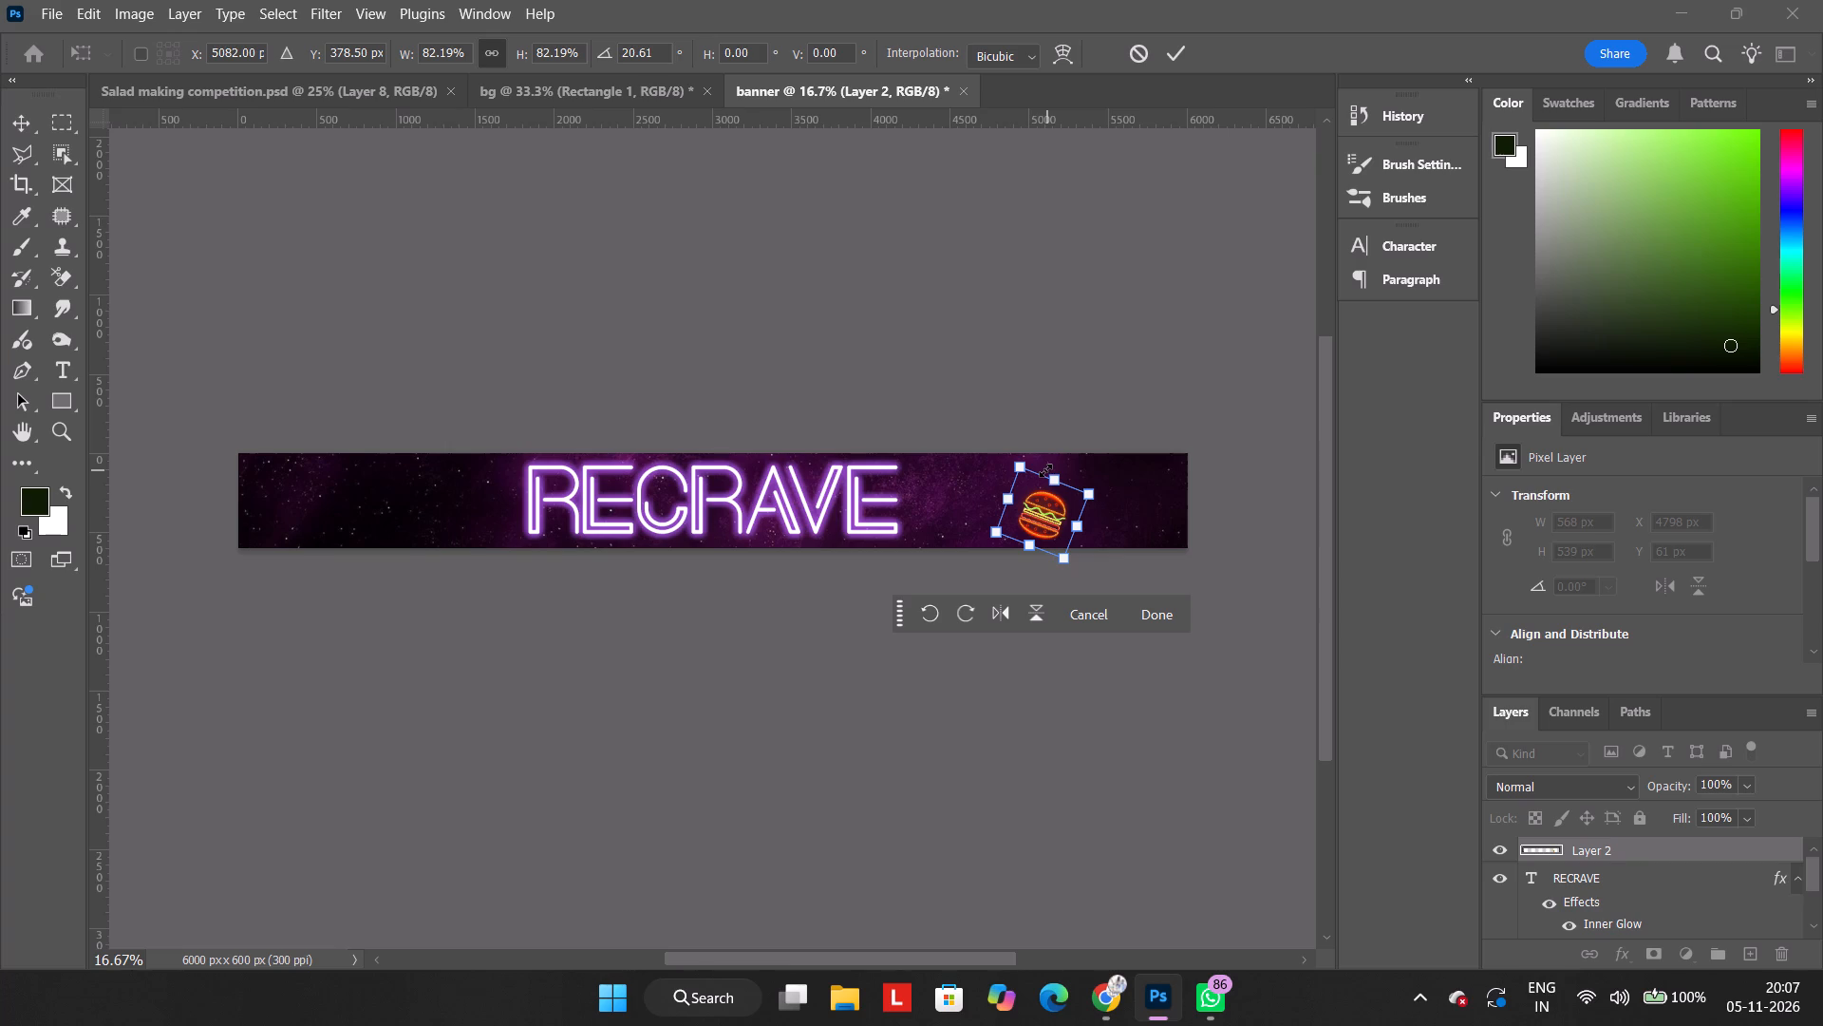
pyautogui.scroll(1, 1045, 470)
# Reduce the burger's tilt to about 2° and move it closer to the end of the RECRAVE title.
pyautogui.moveTo(1112, 484); pyautogui.dragTo(1096, 465)
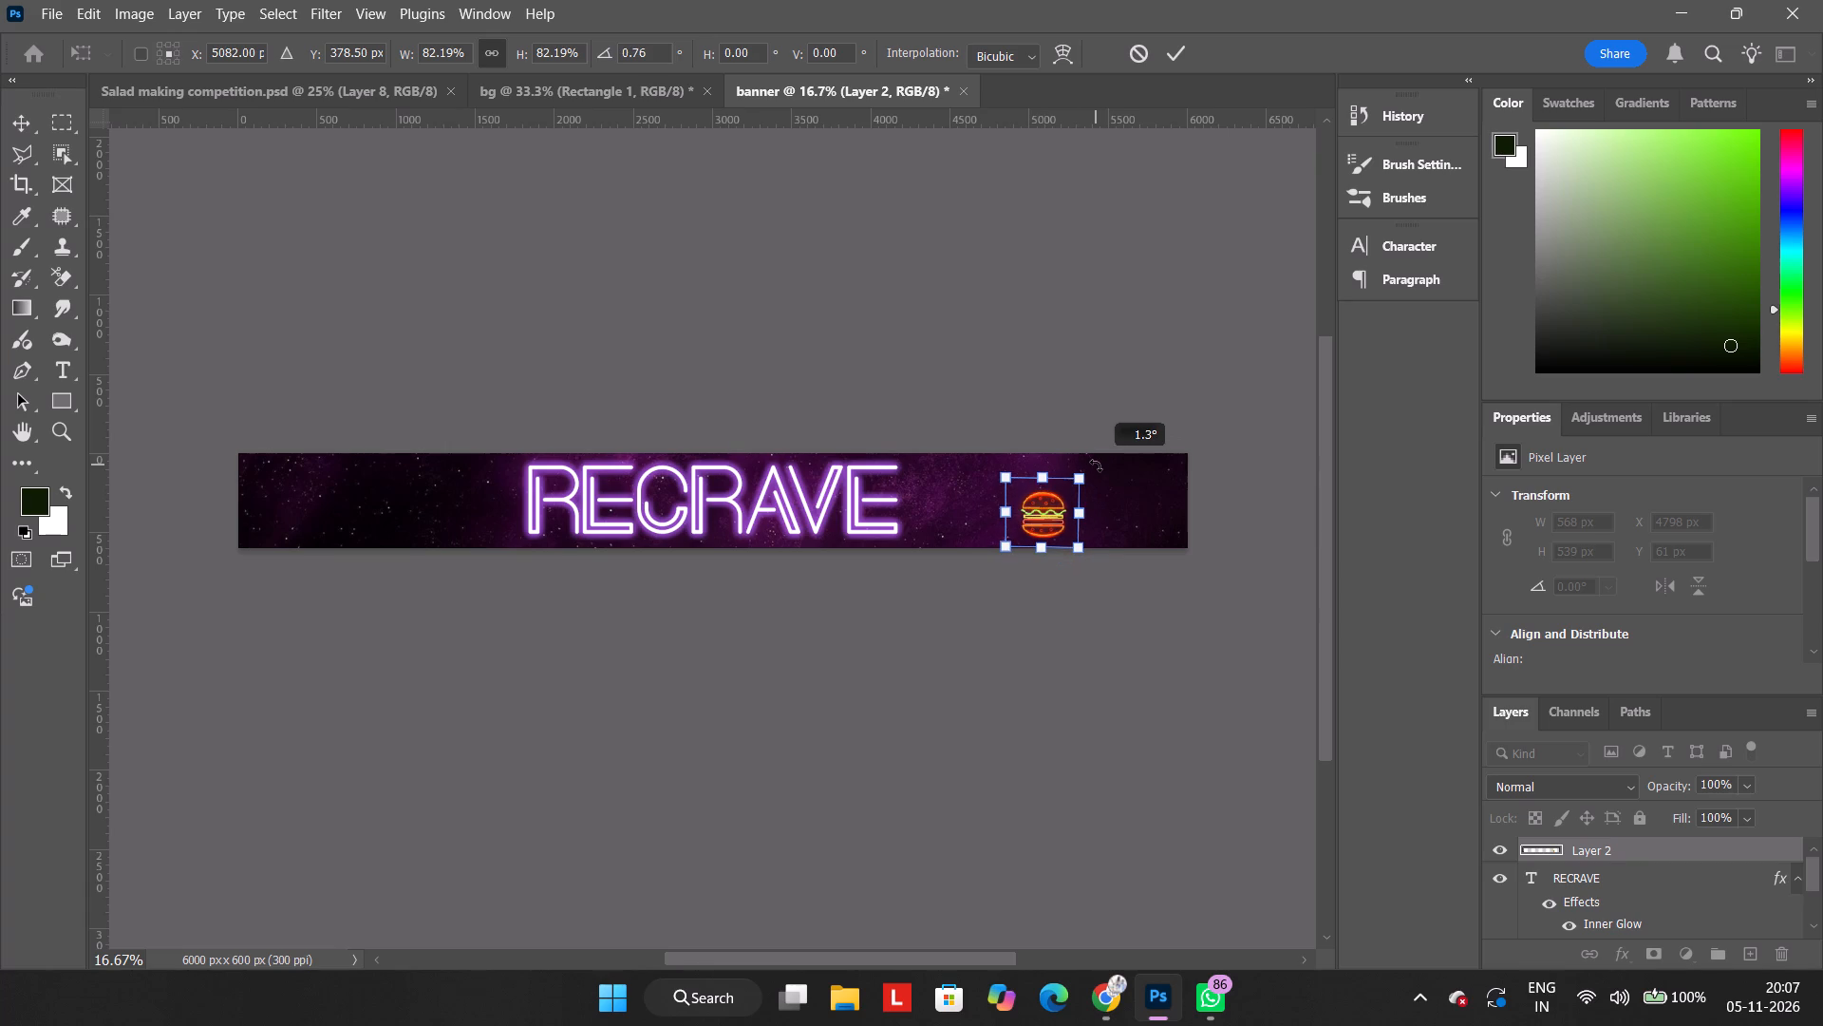
pyautogui.moveTo(1096, 465); pyautogui.dragTo(1097, 466)
pyautogui.moveTo(1056, 536); pyautogui.dragTo(1002, 540)
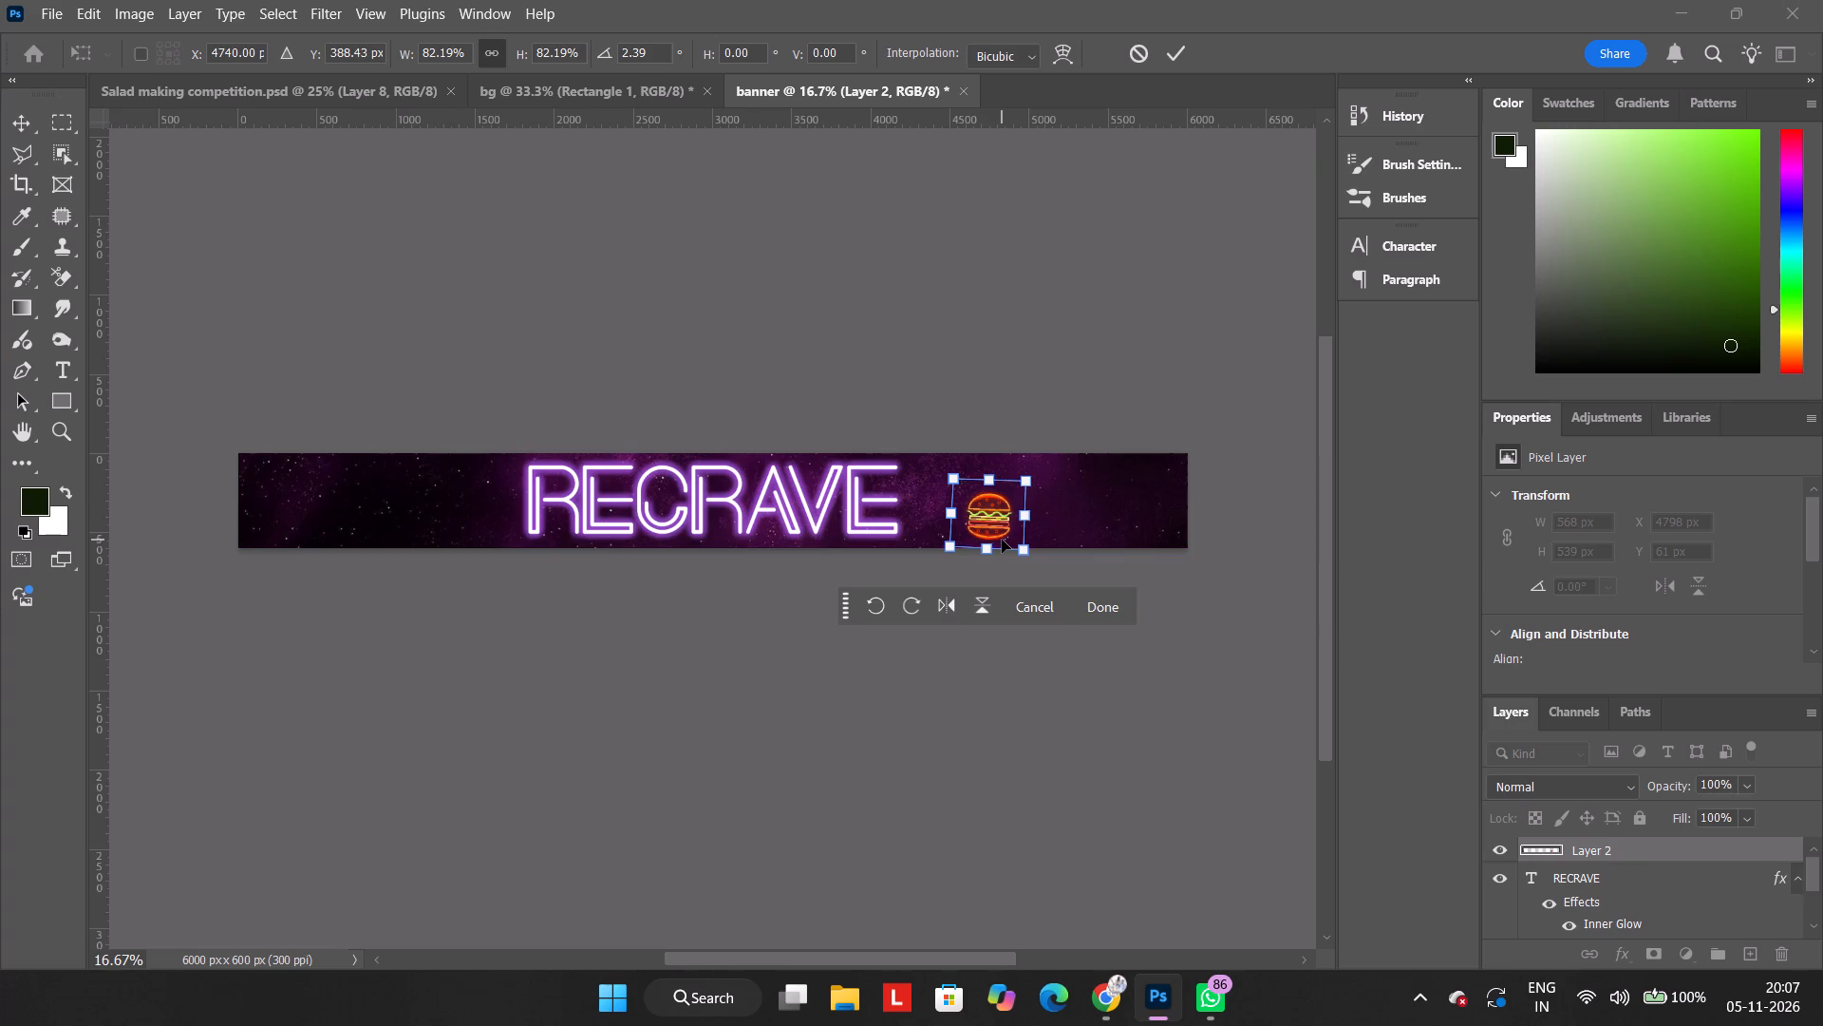
pyautogui.click(1043, 473)
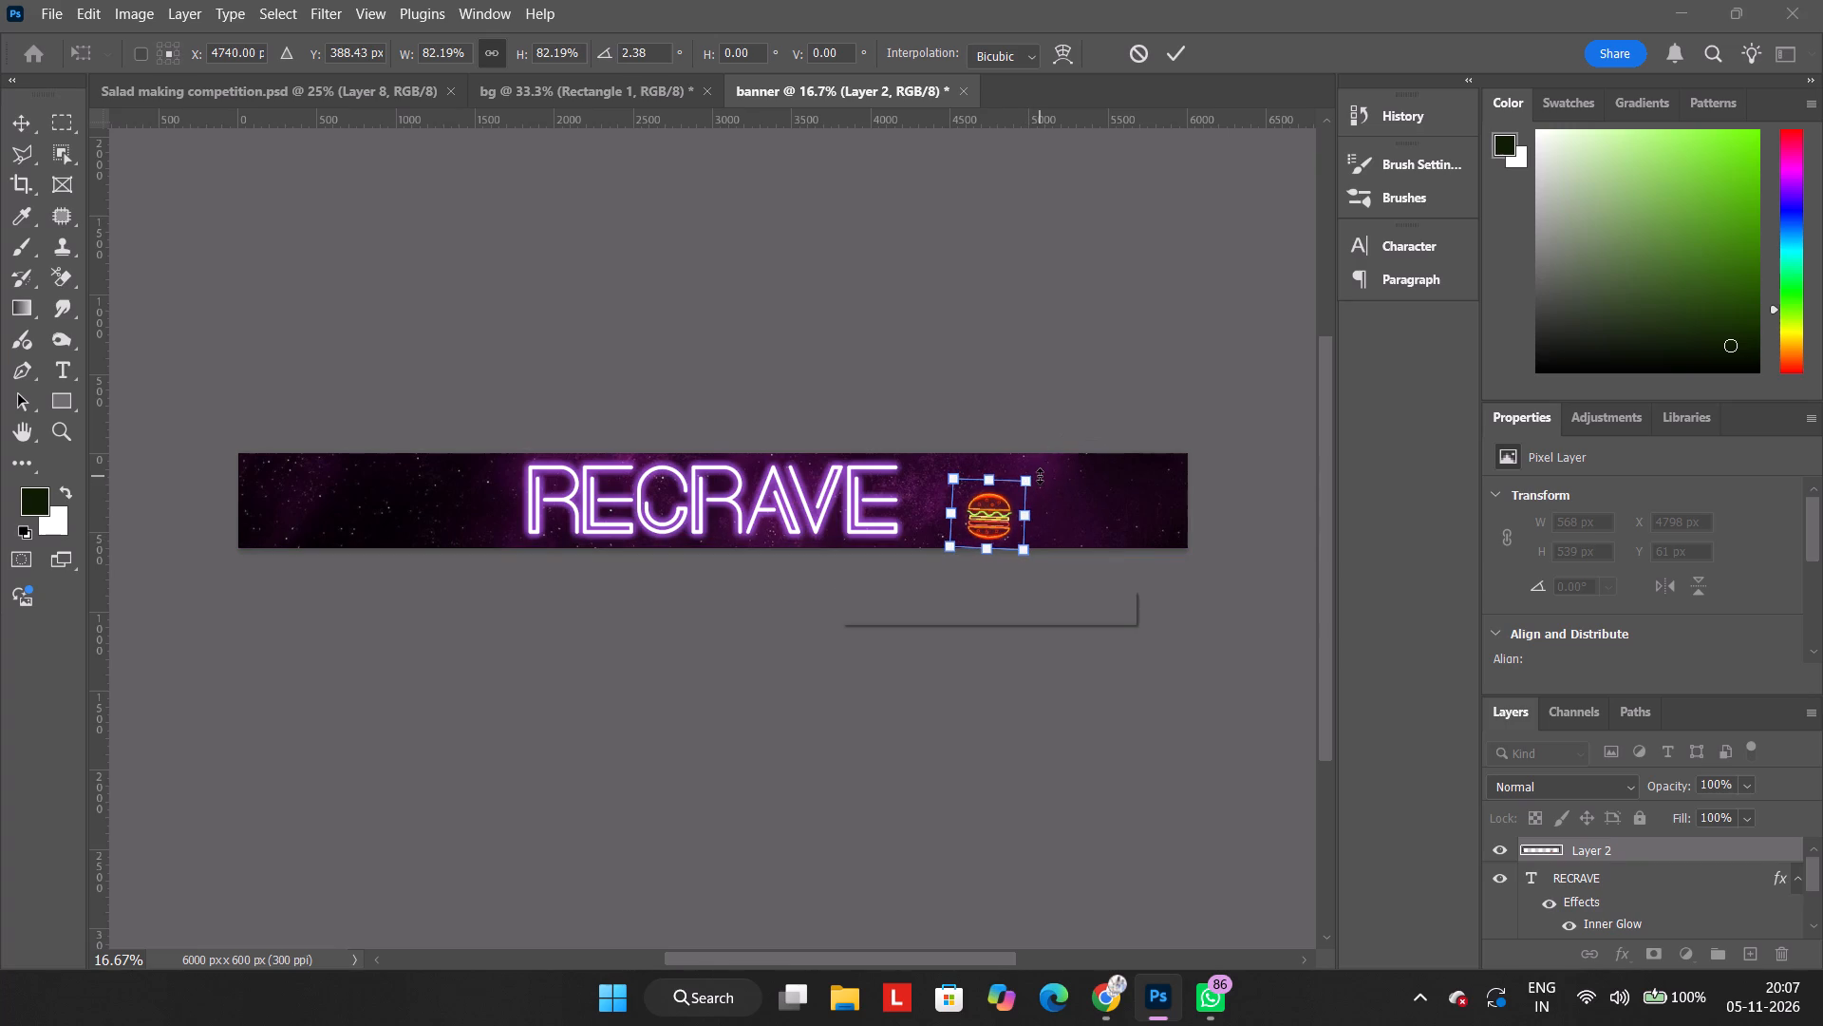
pyautogui.click(1087, 593)
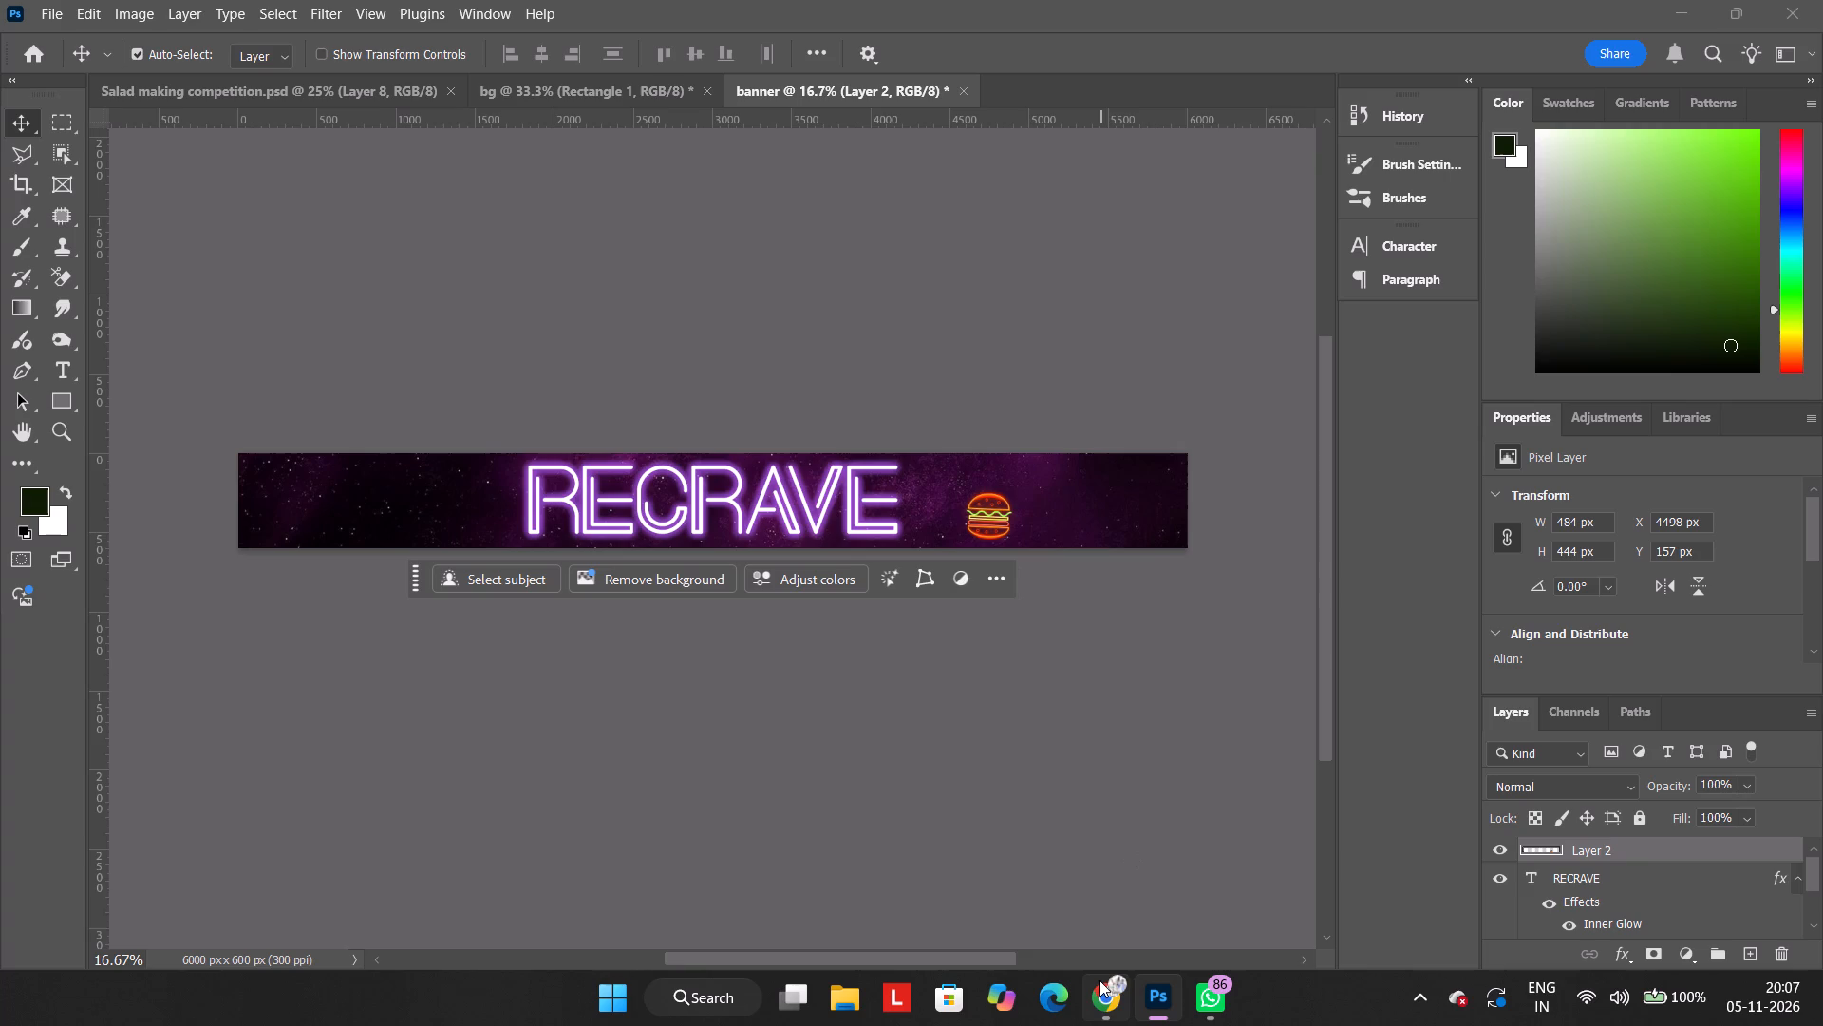
# Switch back to Chrome and browse the related Pinterest pins for another neon food image for the banner.
pyautogui.click(1100, 988)
pyautogui.scroll(-4, 980, 707)
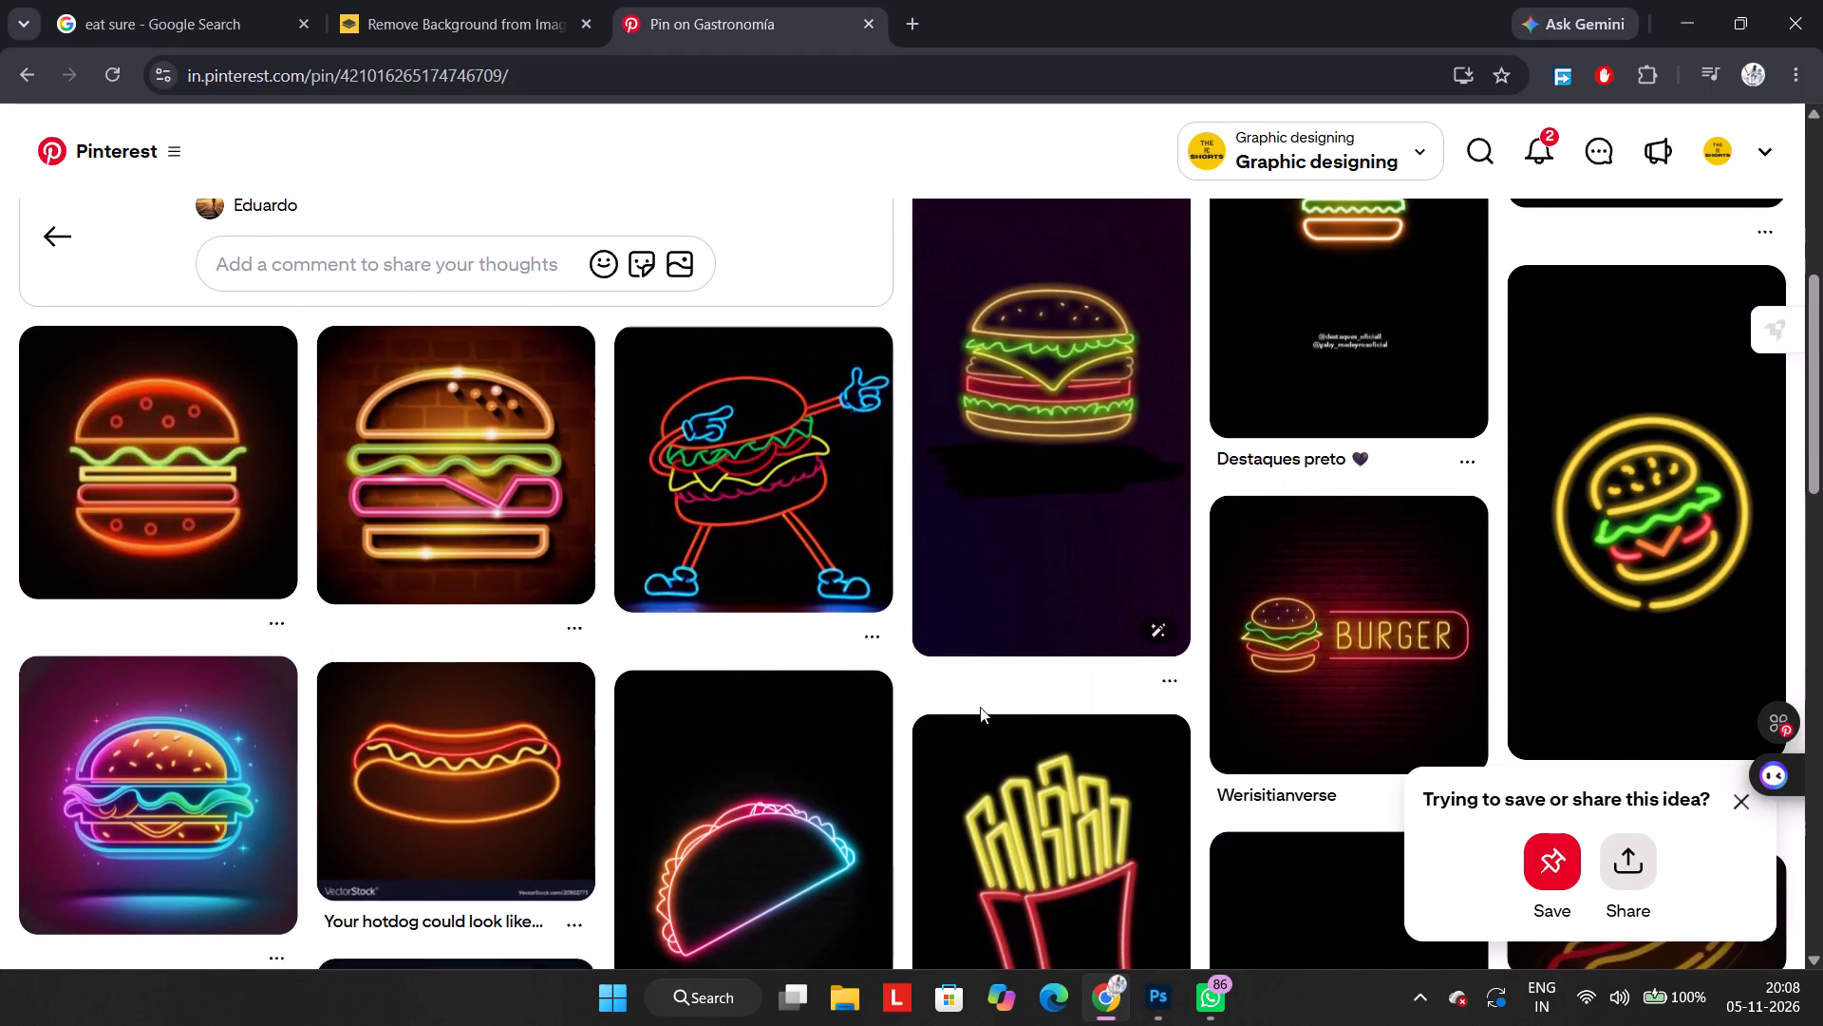
pyautogui.scroll(-3, 980, 707)
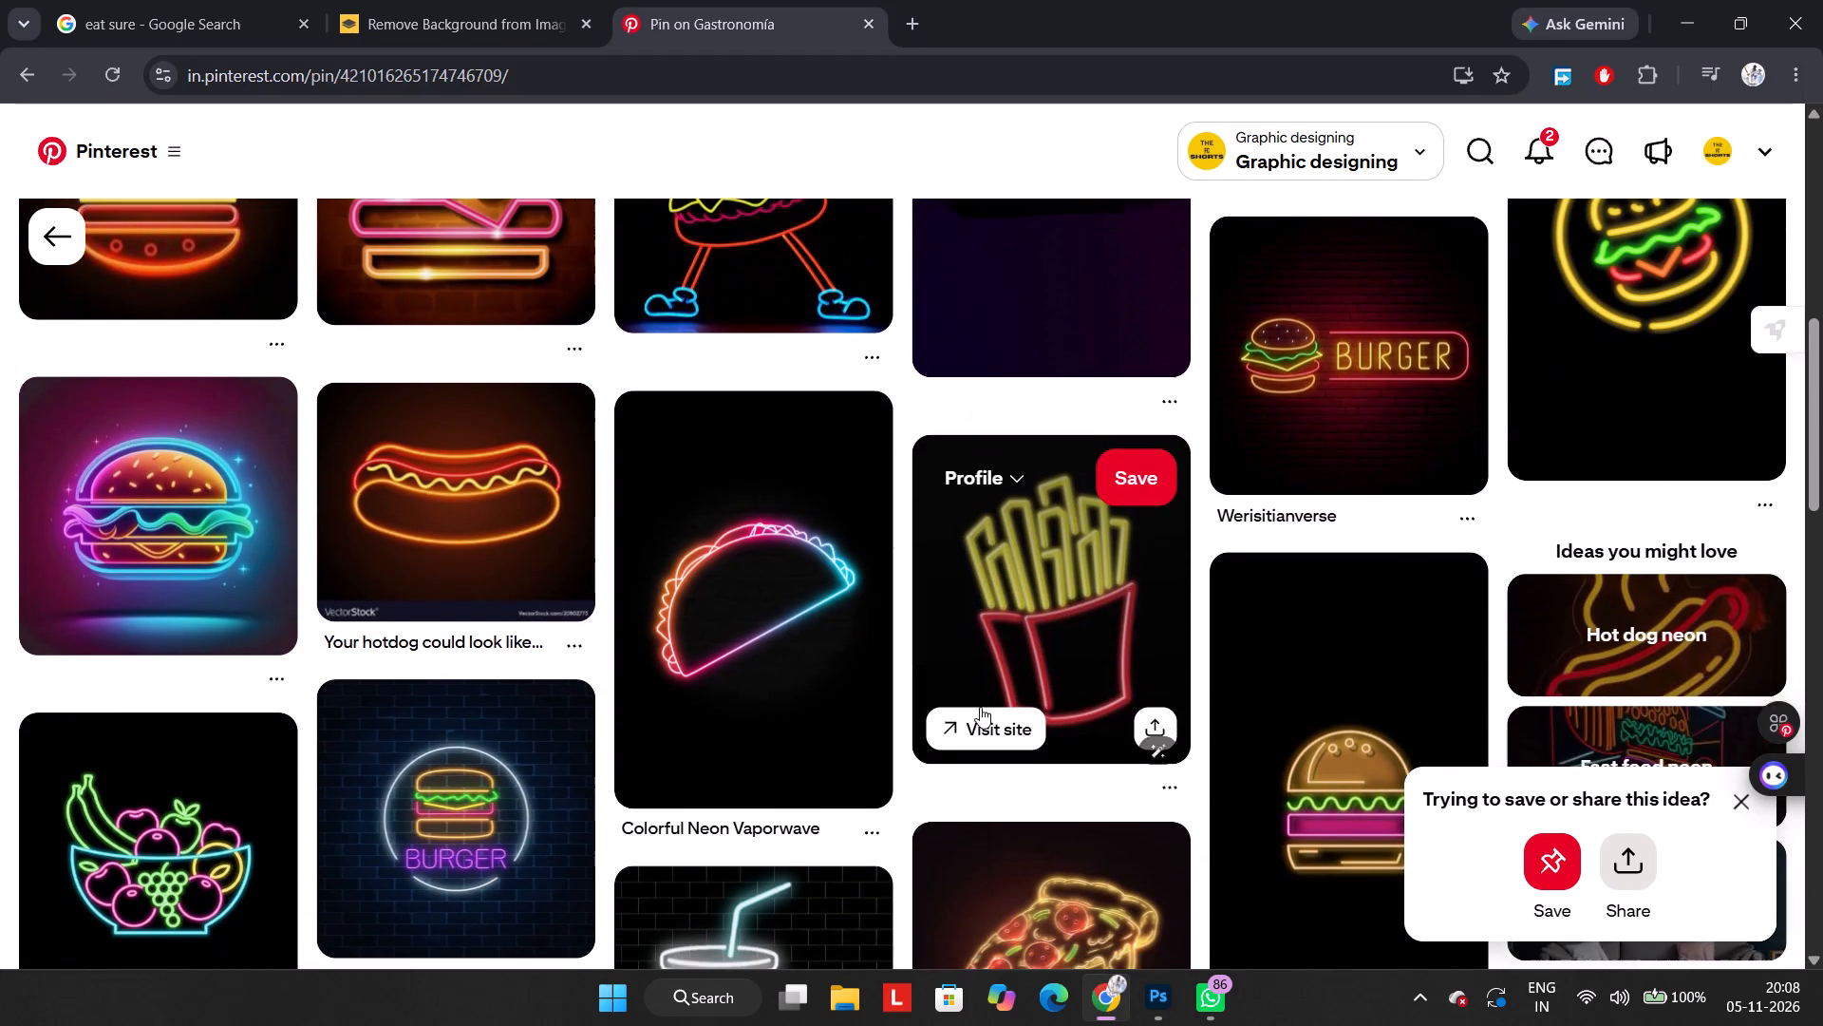
pyautogui.scroll(-2, 980, 707)
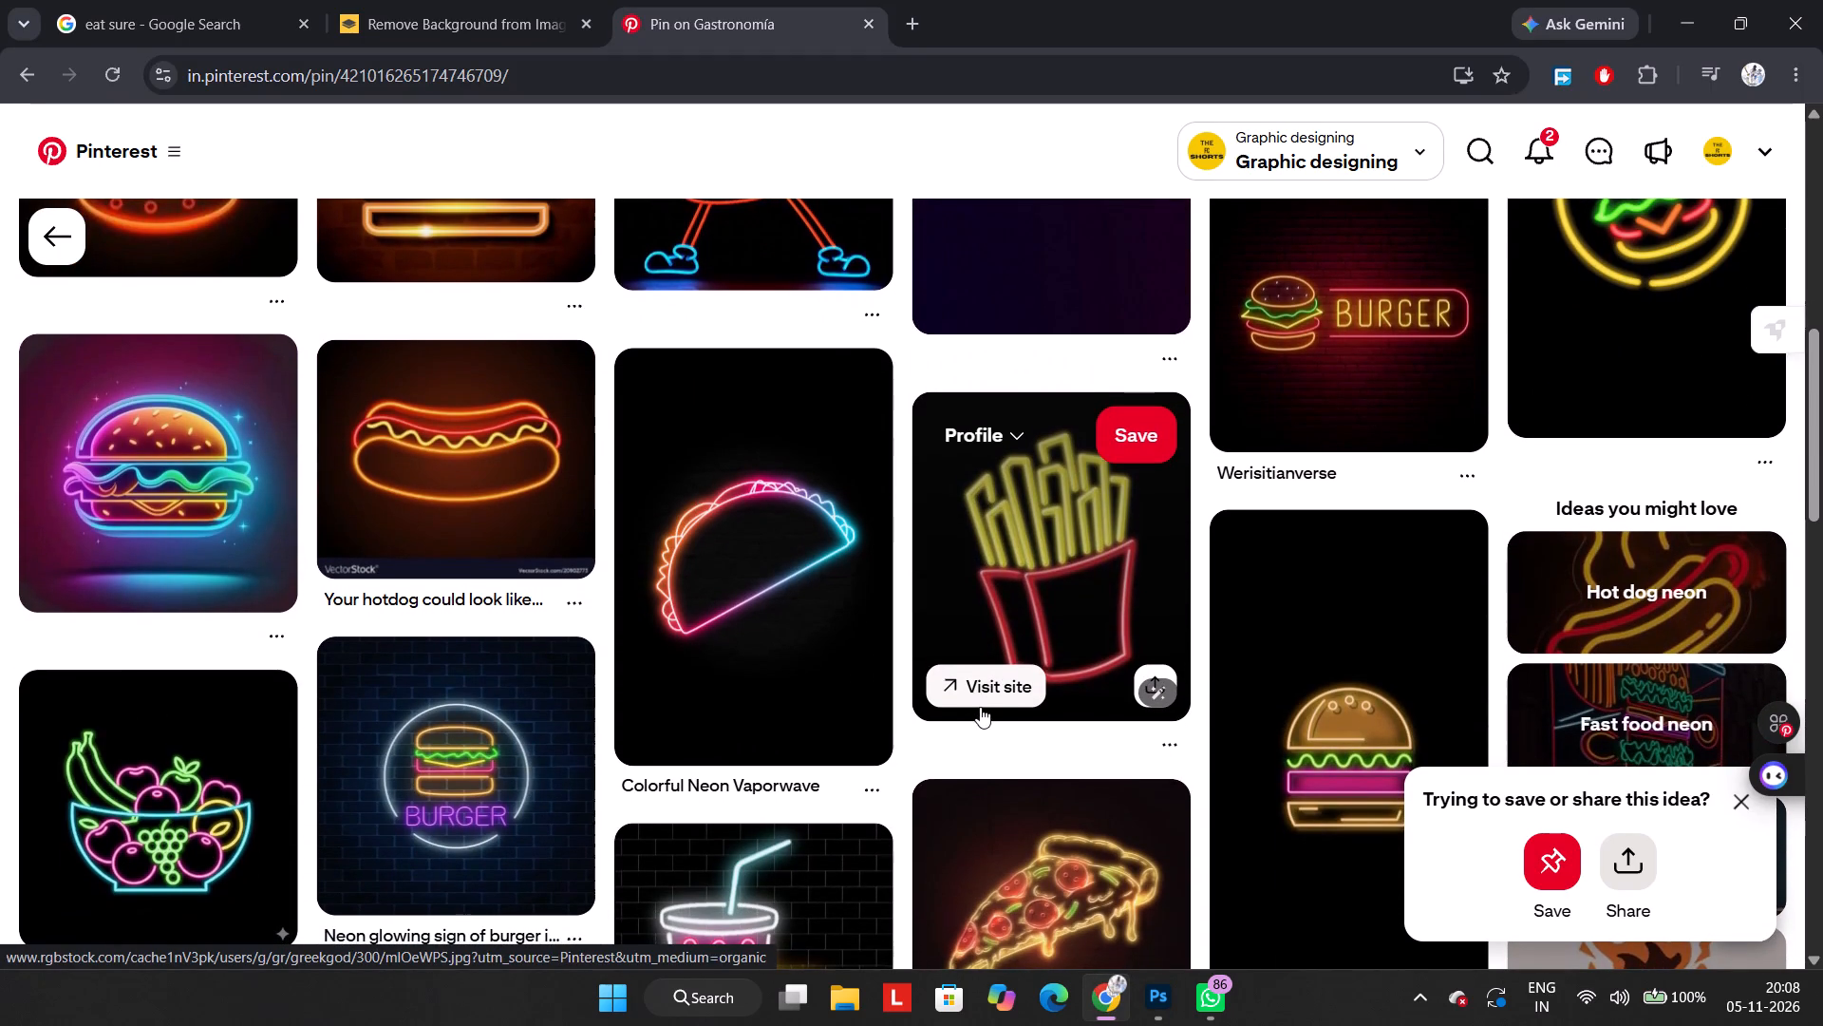
pyautogui.scroll(-1, 980, 707)
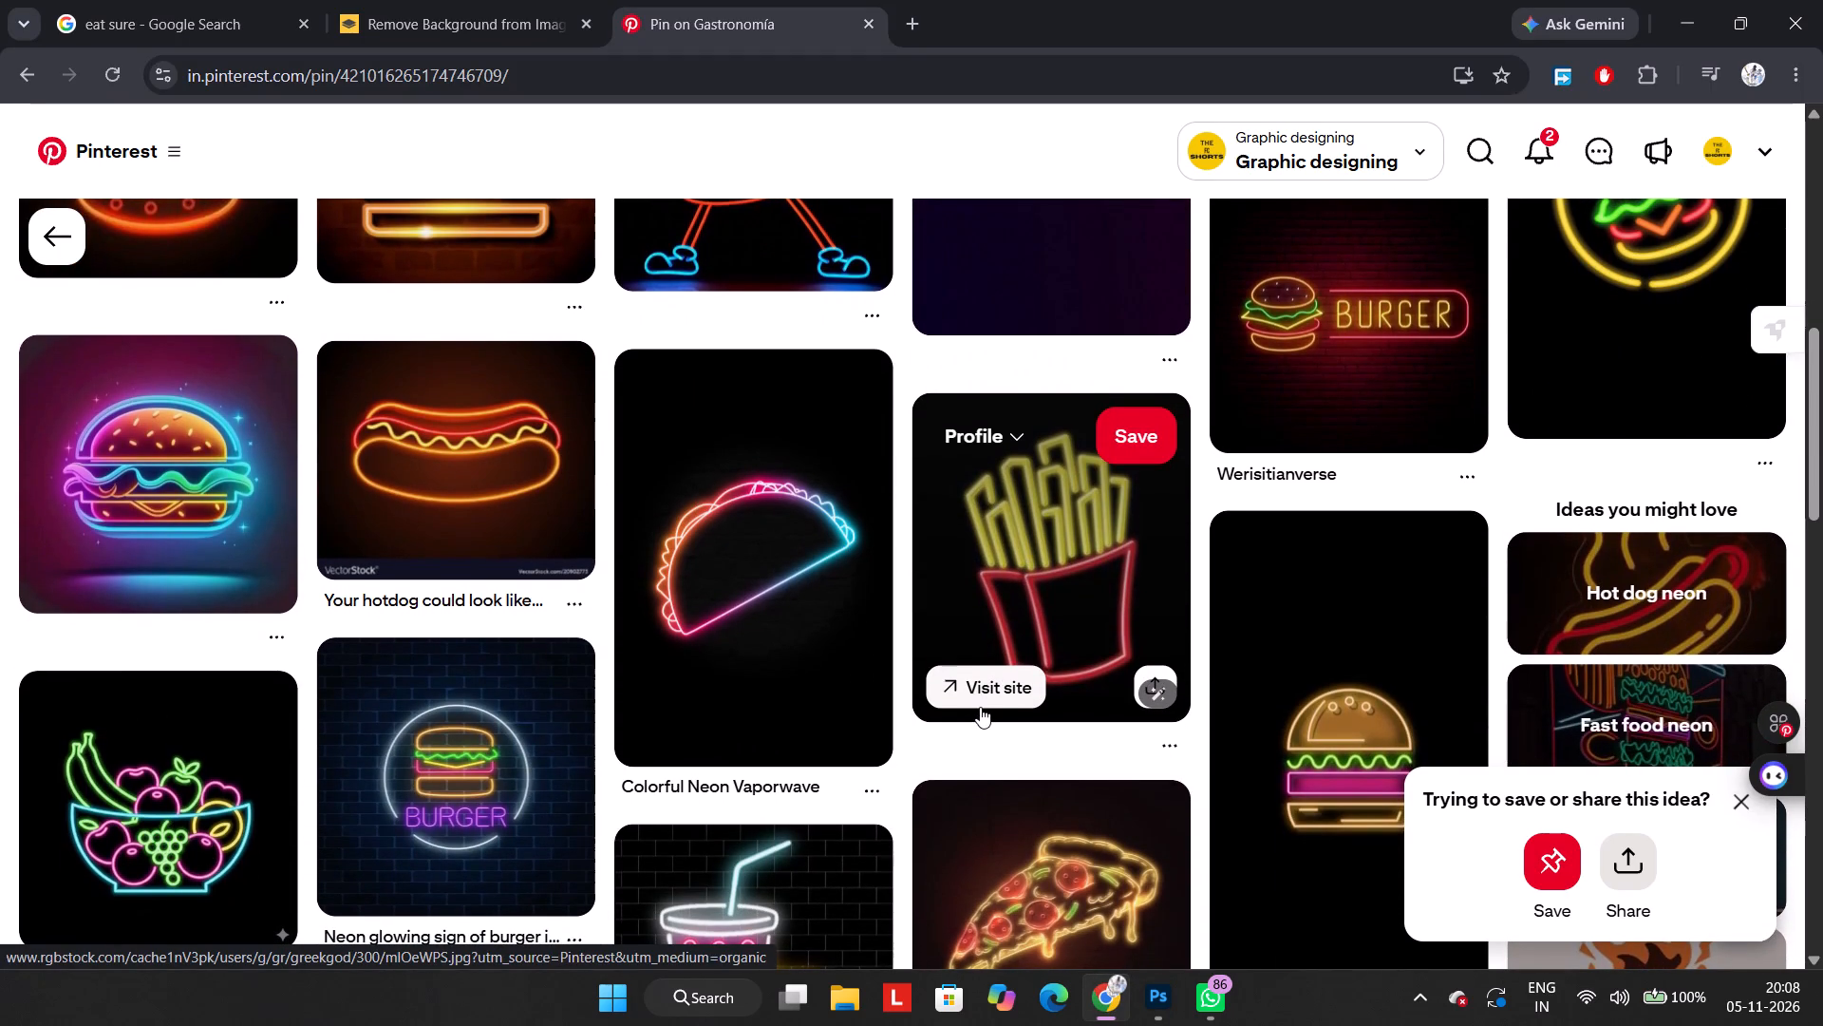
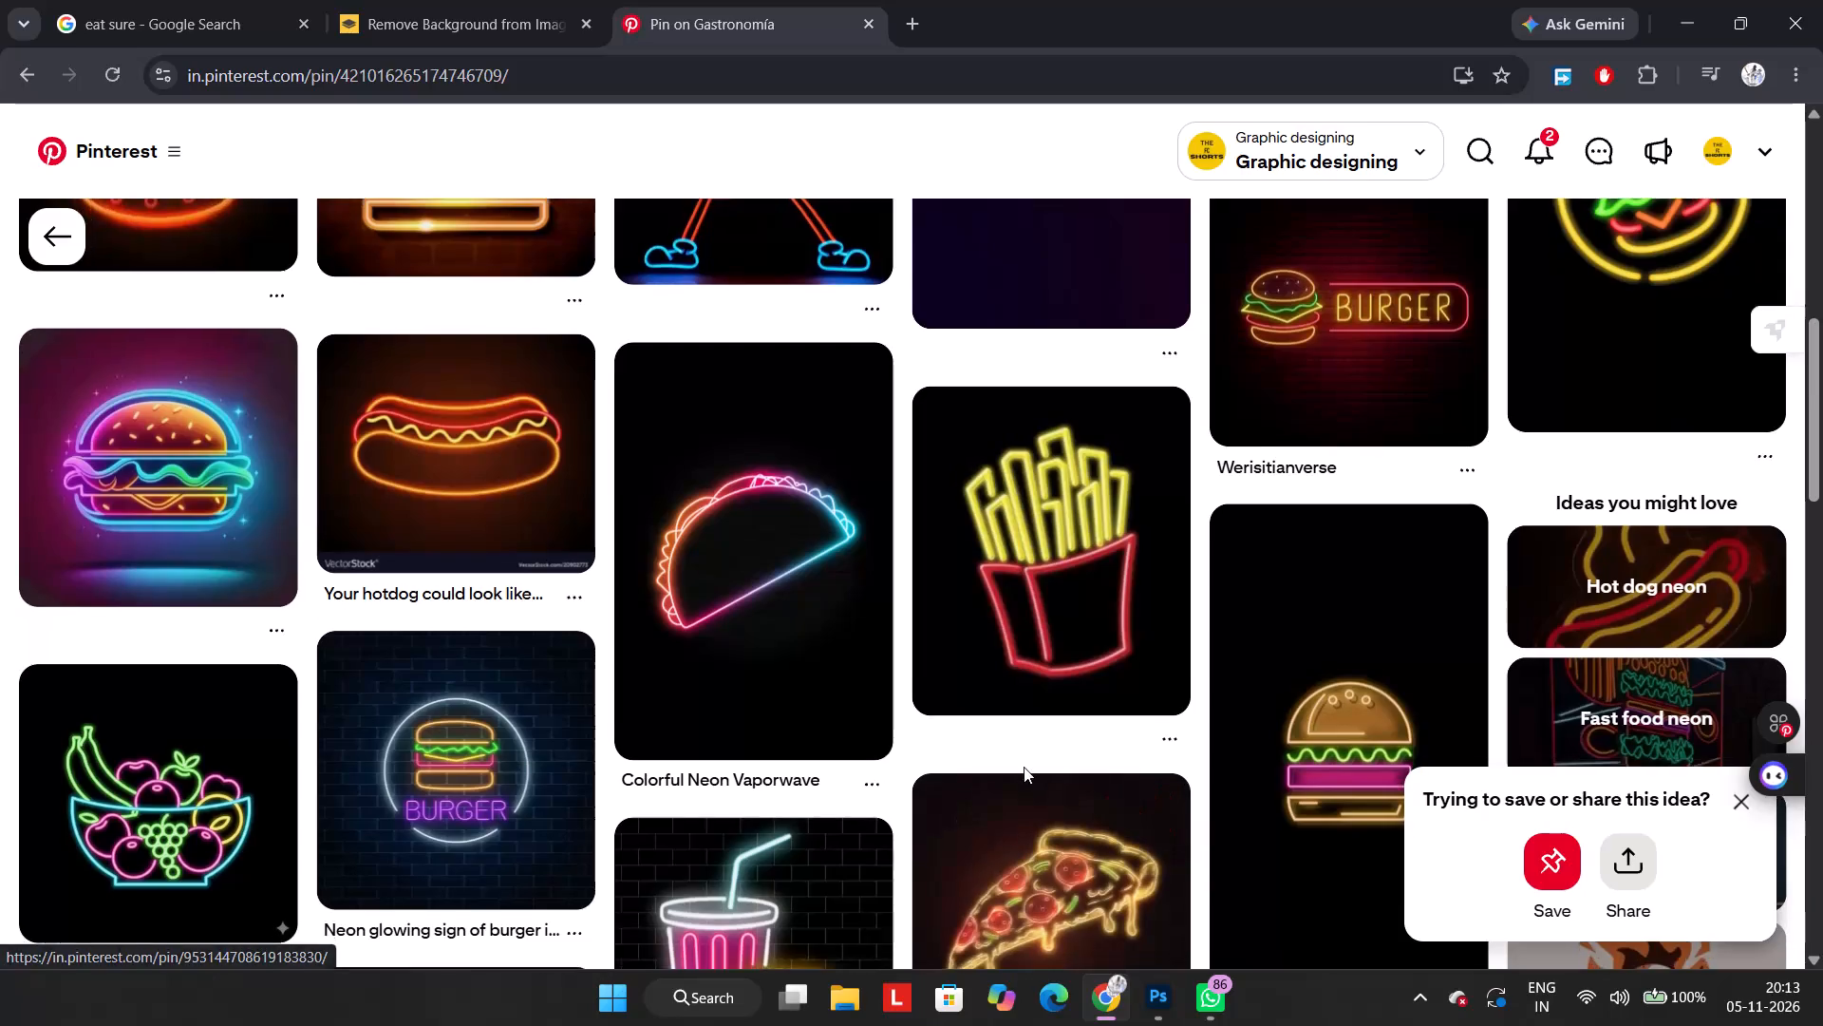
# Examine the neon fruit bowl pin and its related neon images as candidates for the banner, and return to the food pins.
pyautogui.scroll(-2, 1024, 767)
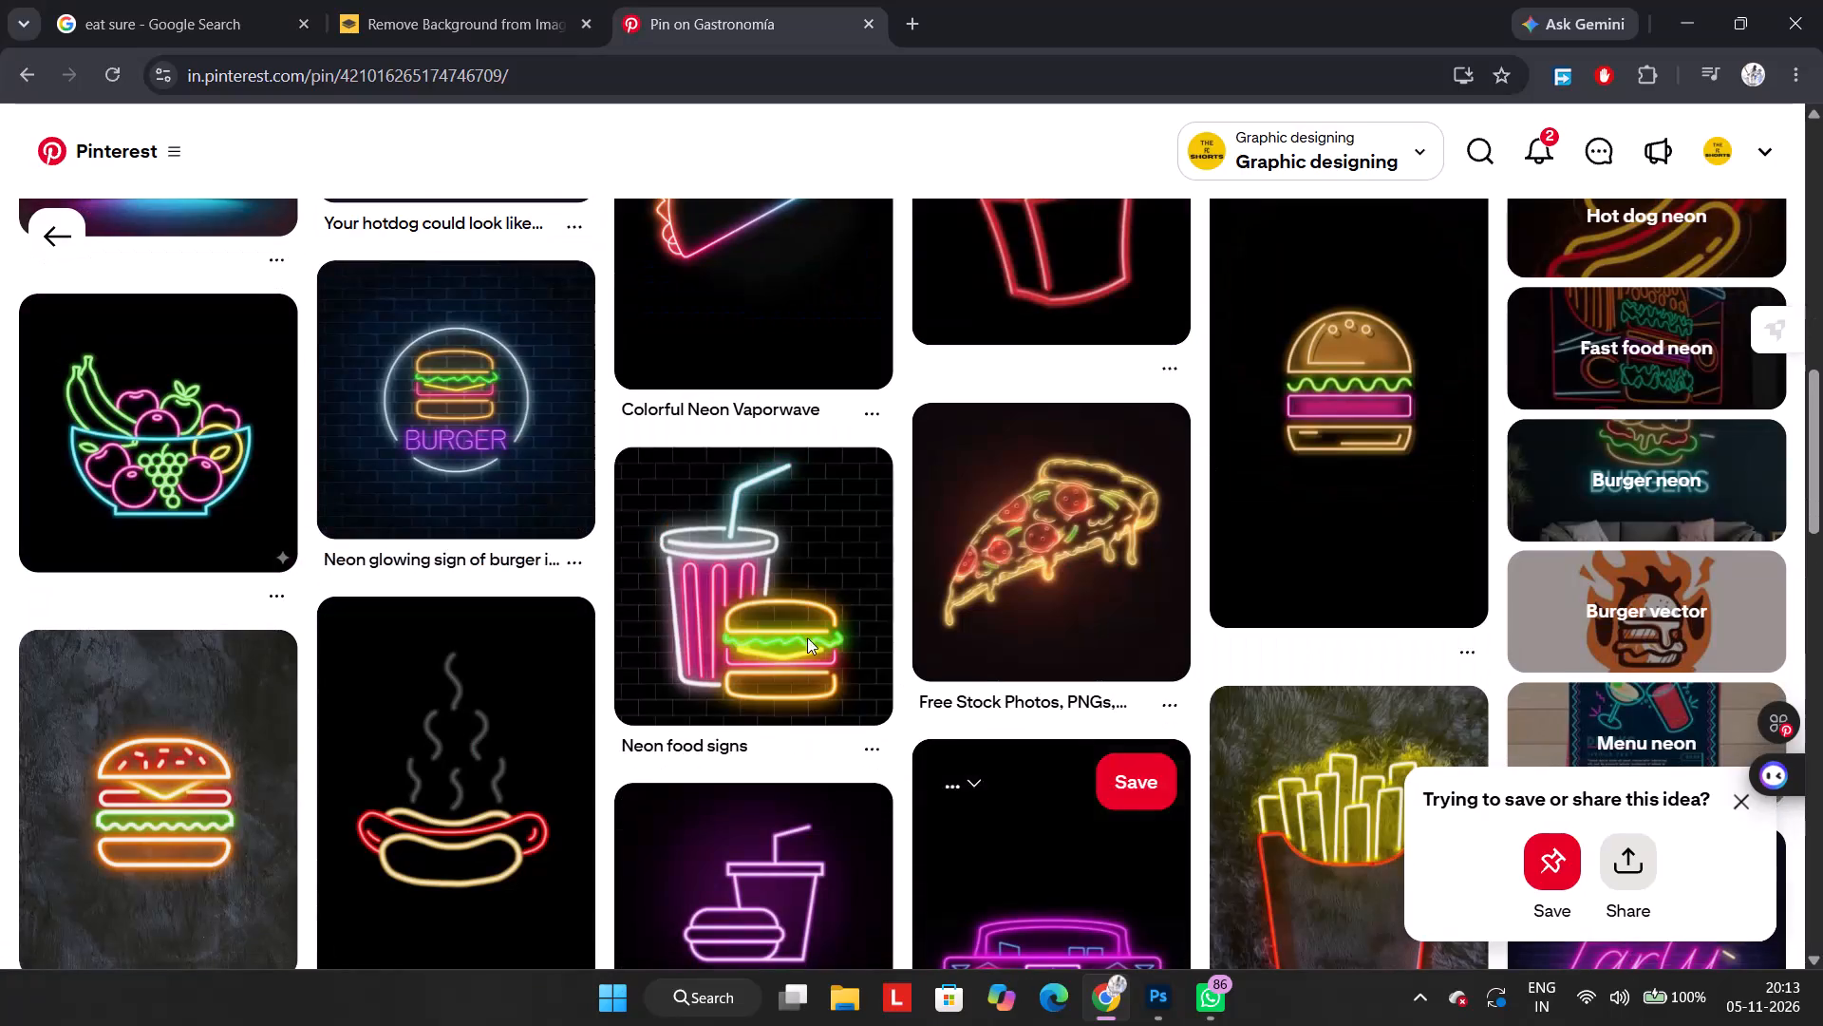
pyautogui.click(121, 428)
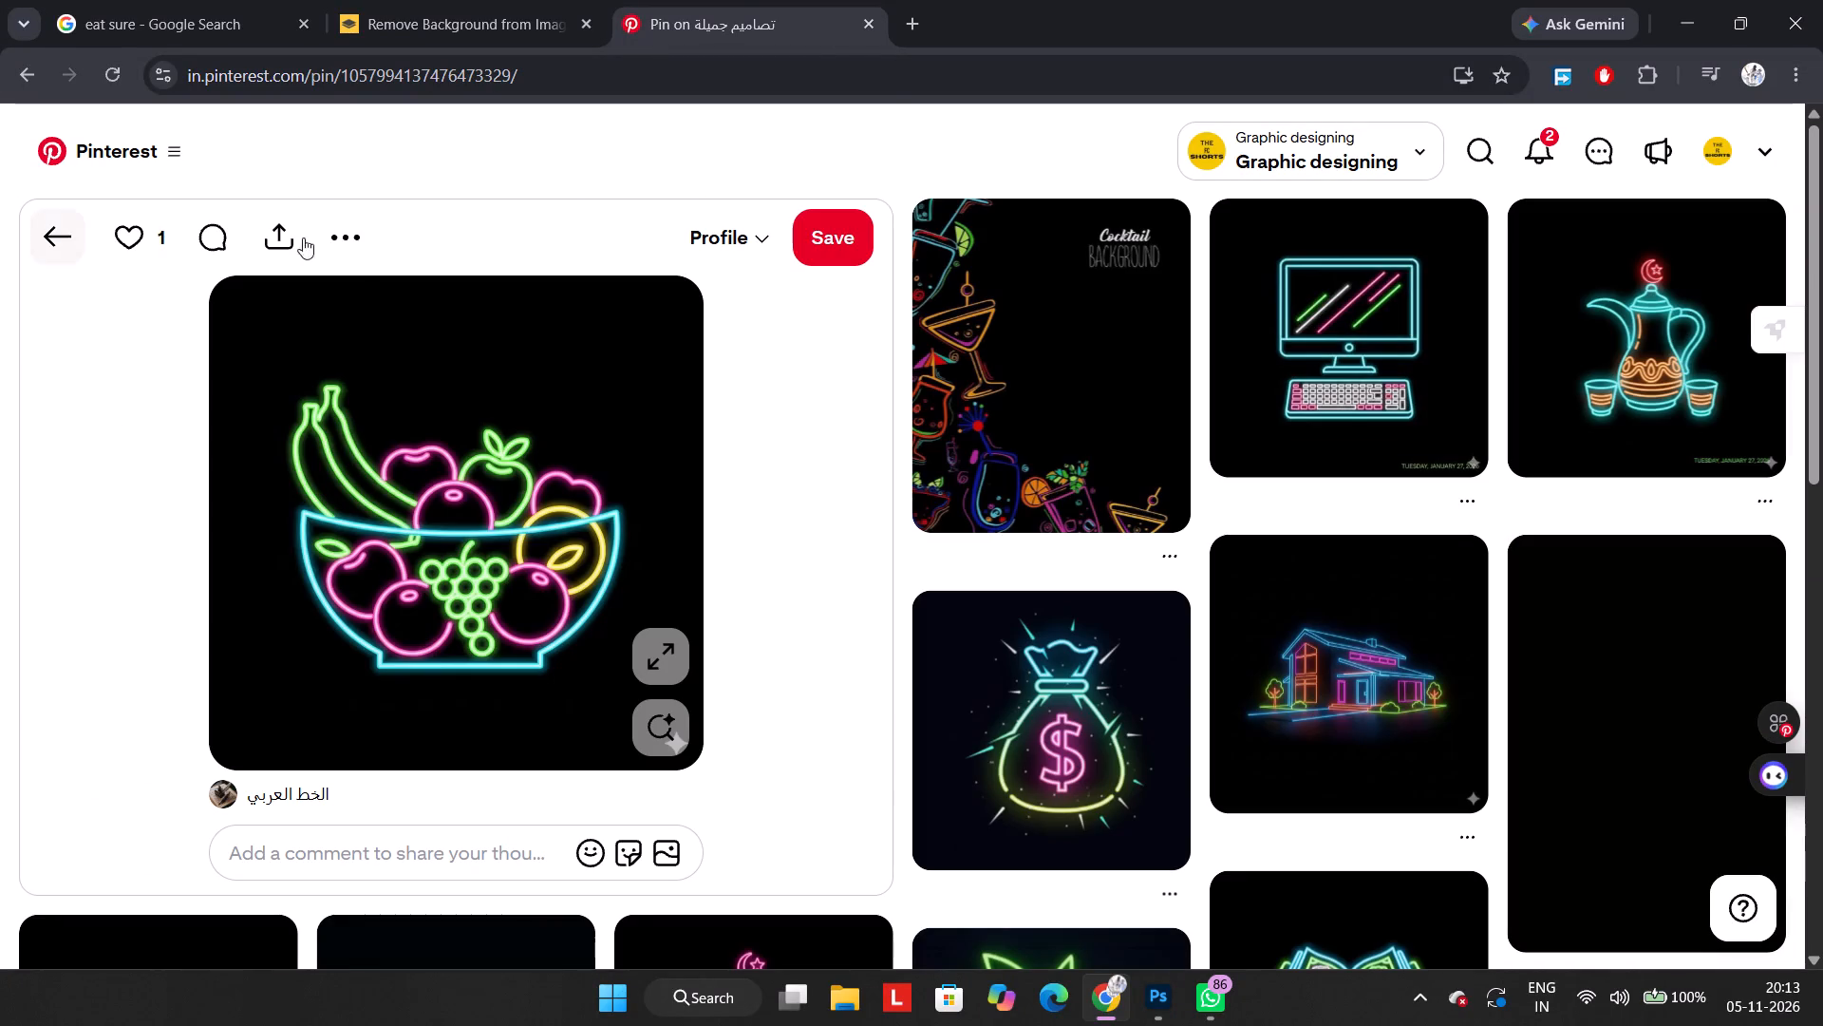
pyautogui.scroll(-1, 767, 530)
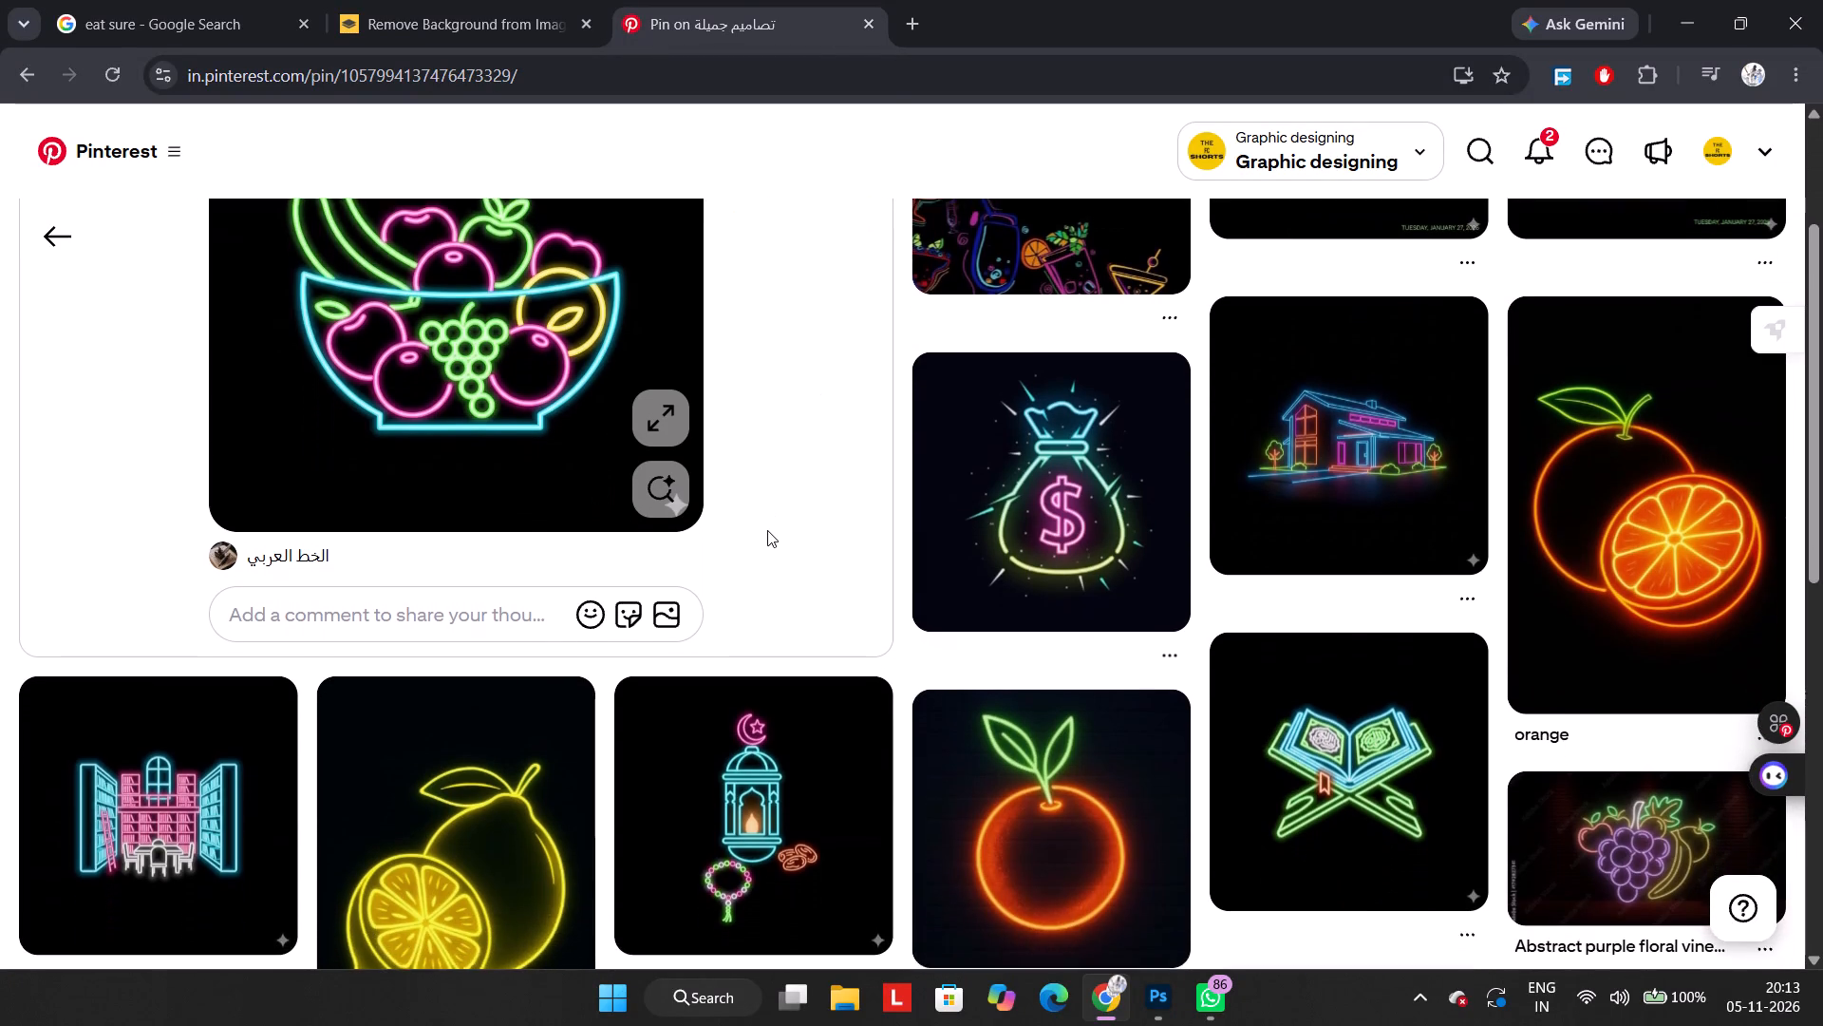
pyautogui.scroll(-1, 767, 530)
pyautogui.click(310, 409)
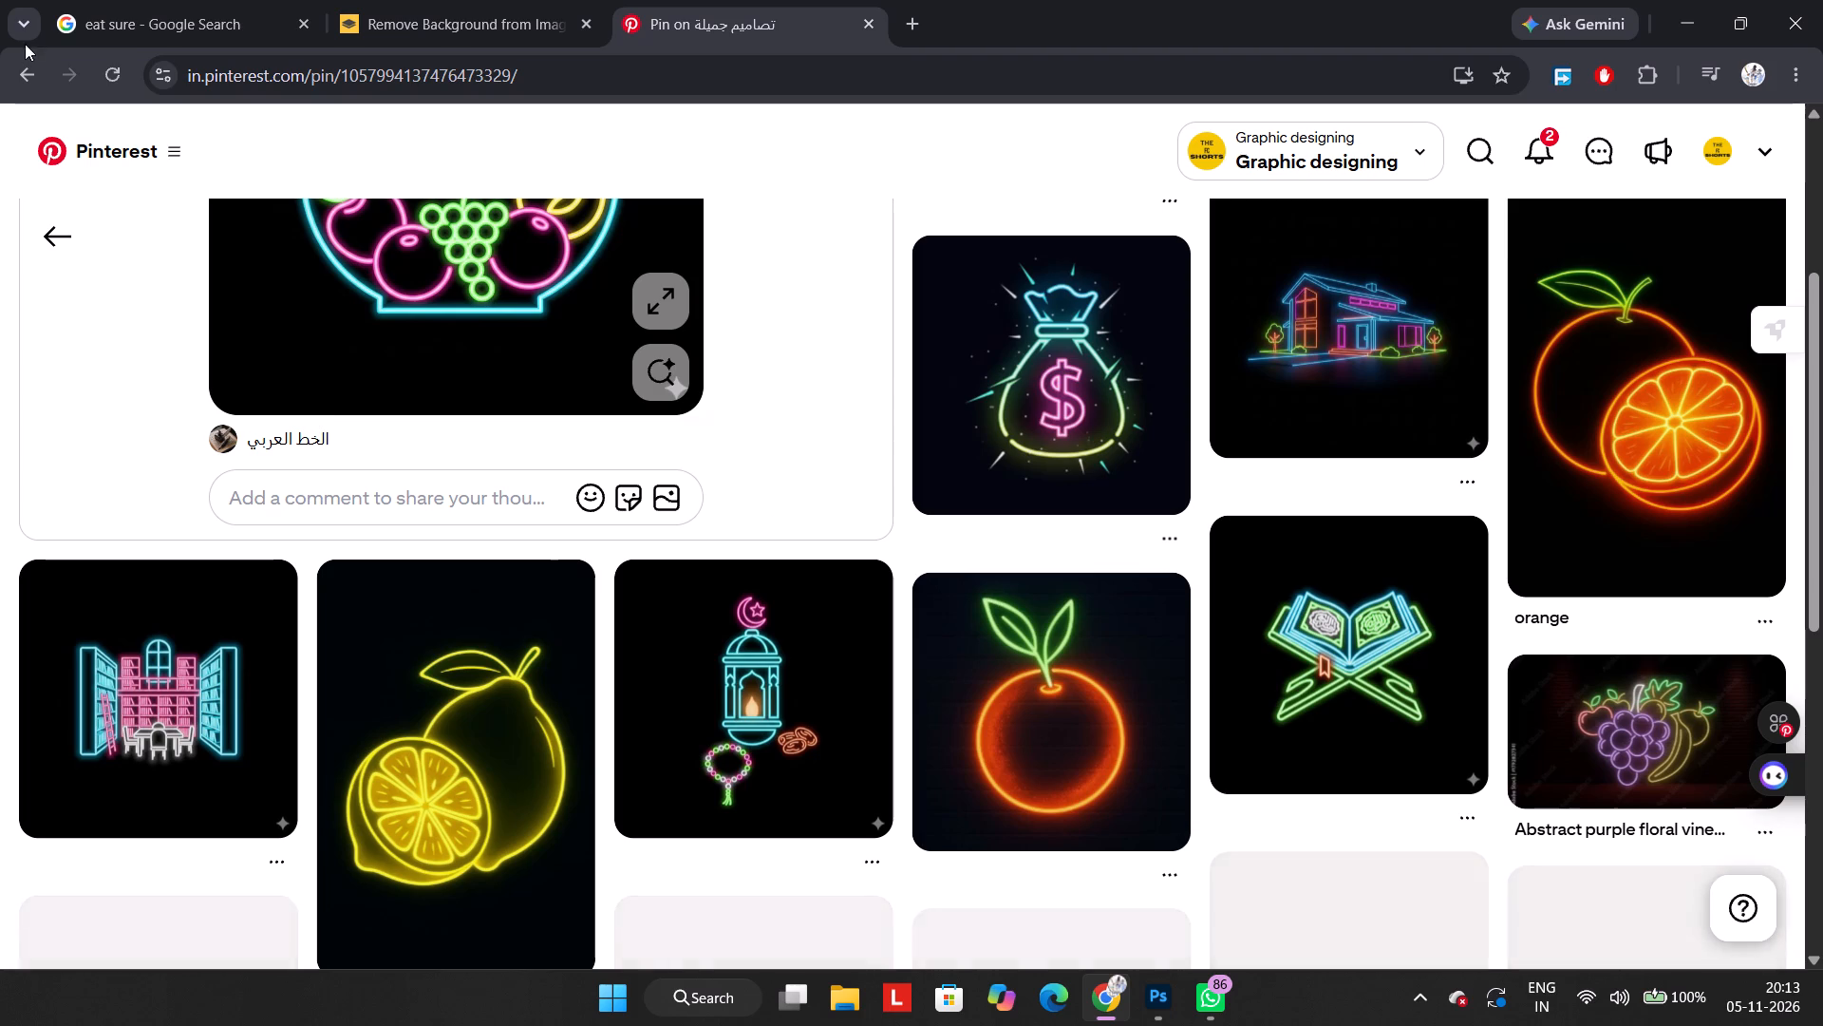
pyautogui.click(27, 71)
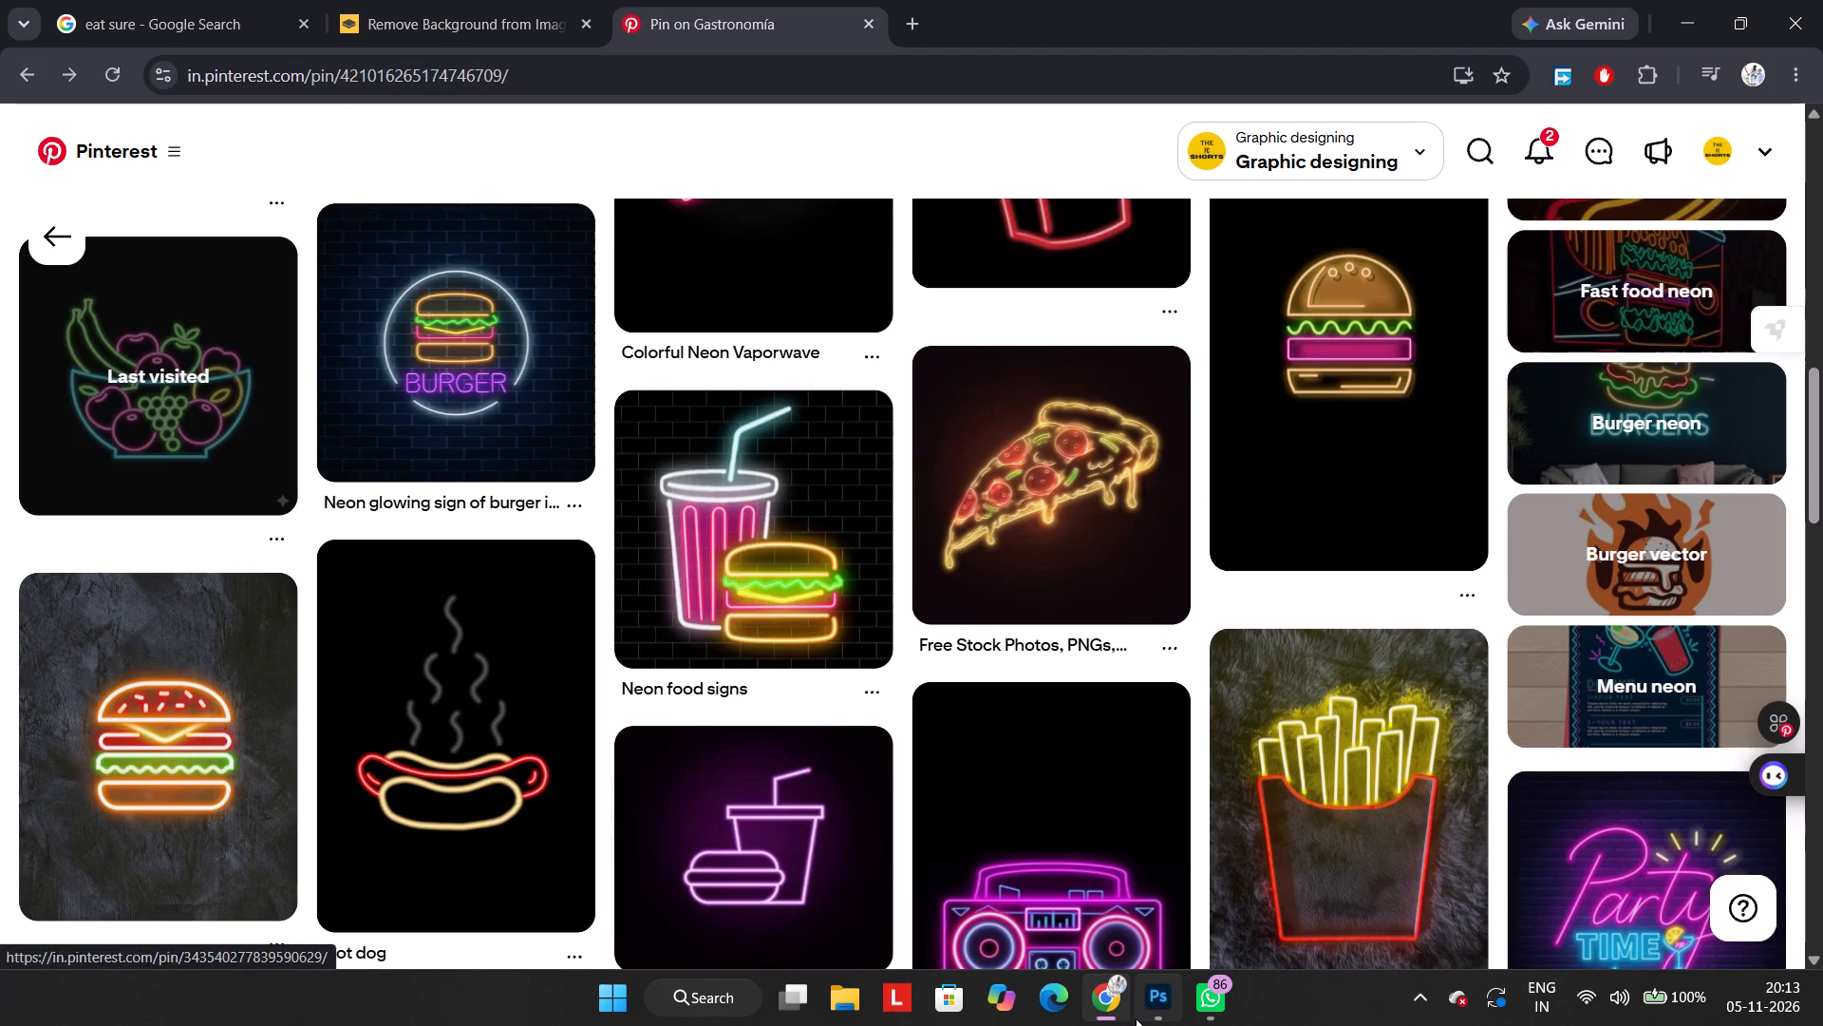
# Switch to Photoshop, scale the RECRAVE title down to about 91%, and re-centre it horizontally on the banner.
pyautogui.click(1138, 1018)
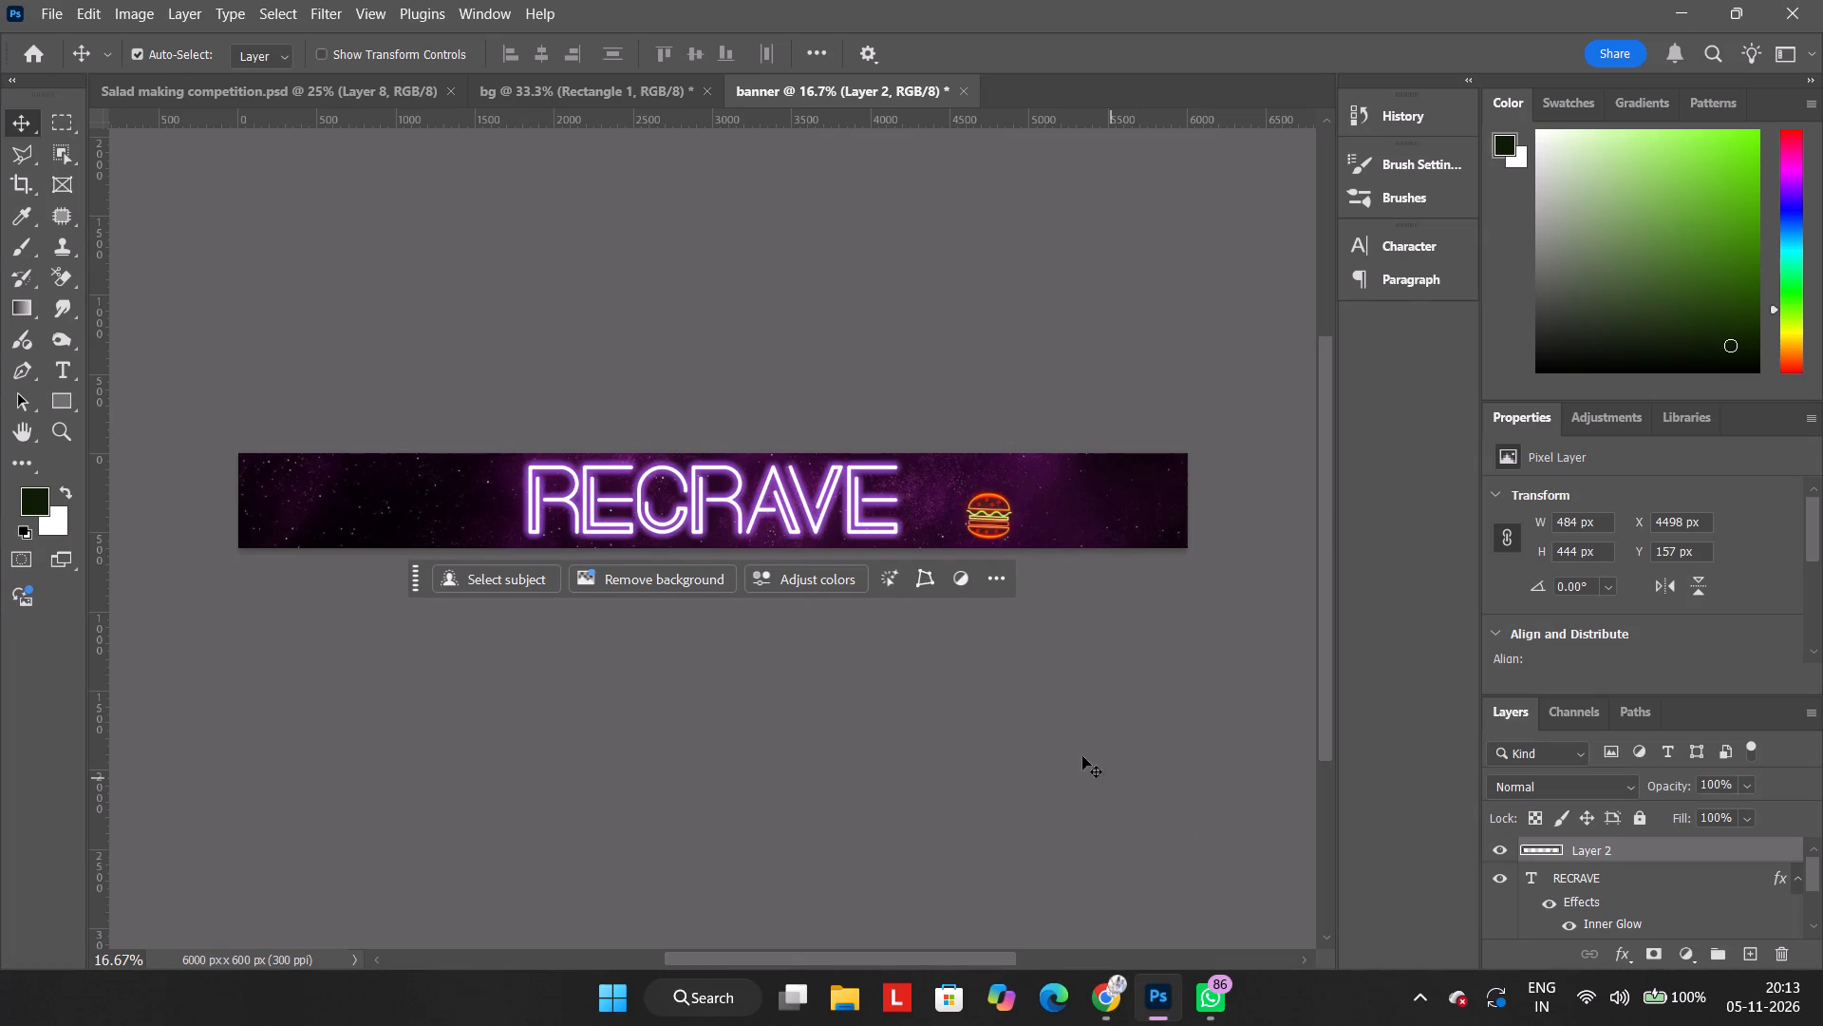
pyautogui.click(824, 523)
pyautogui.hotkey('ctrl', 't')
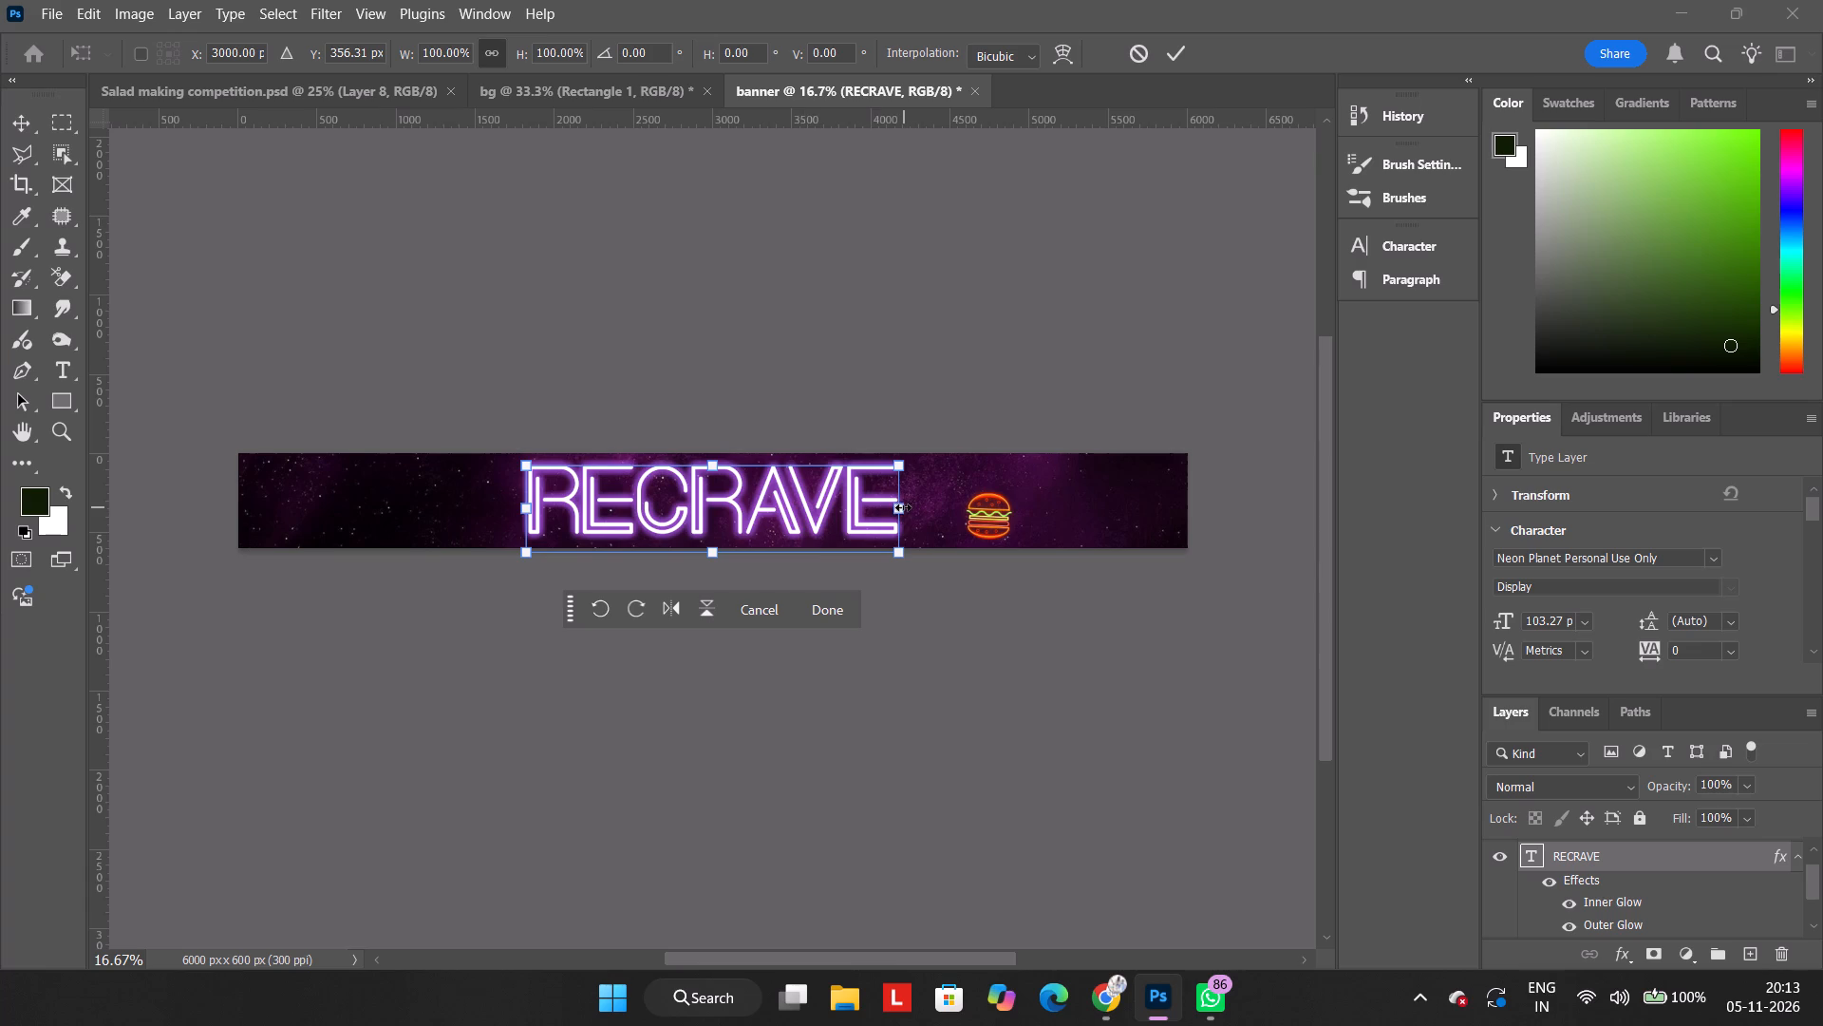
pyautogui.moveTo(903, 507); pyautogui.dragTo(870, 507)
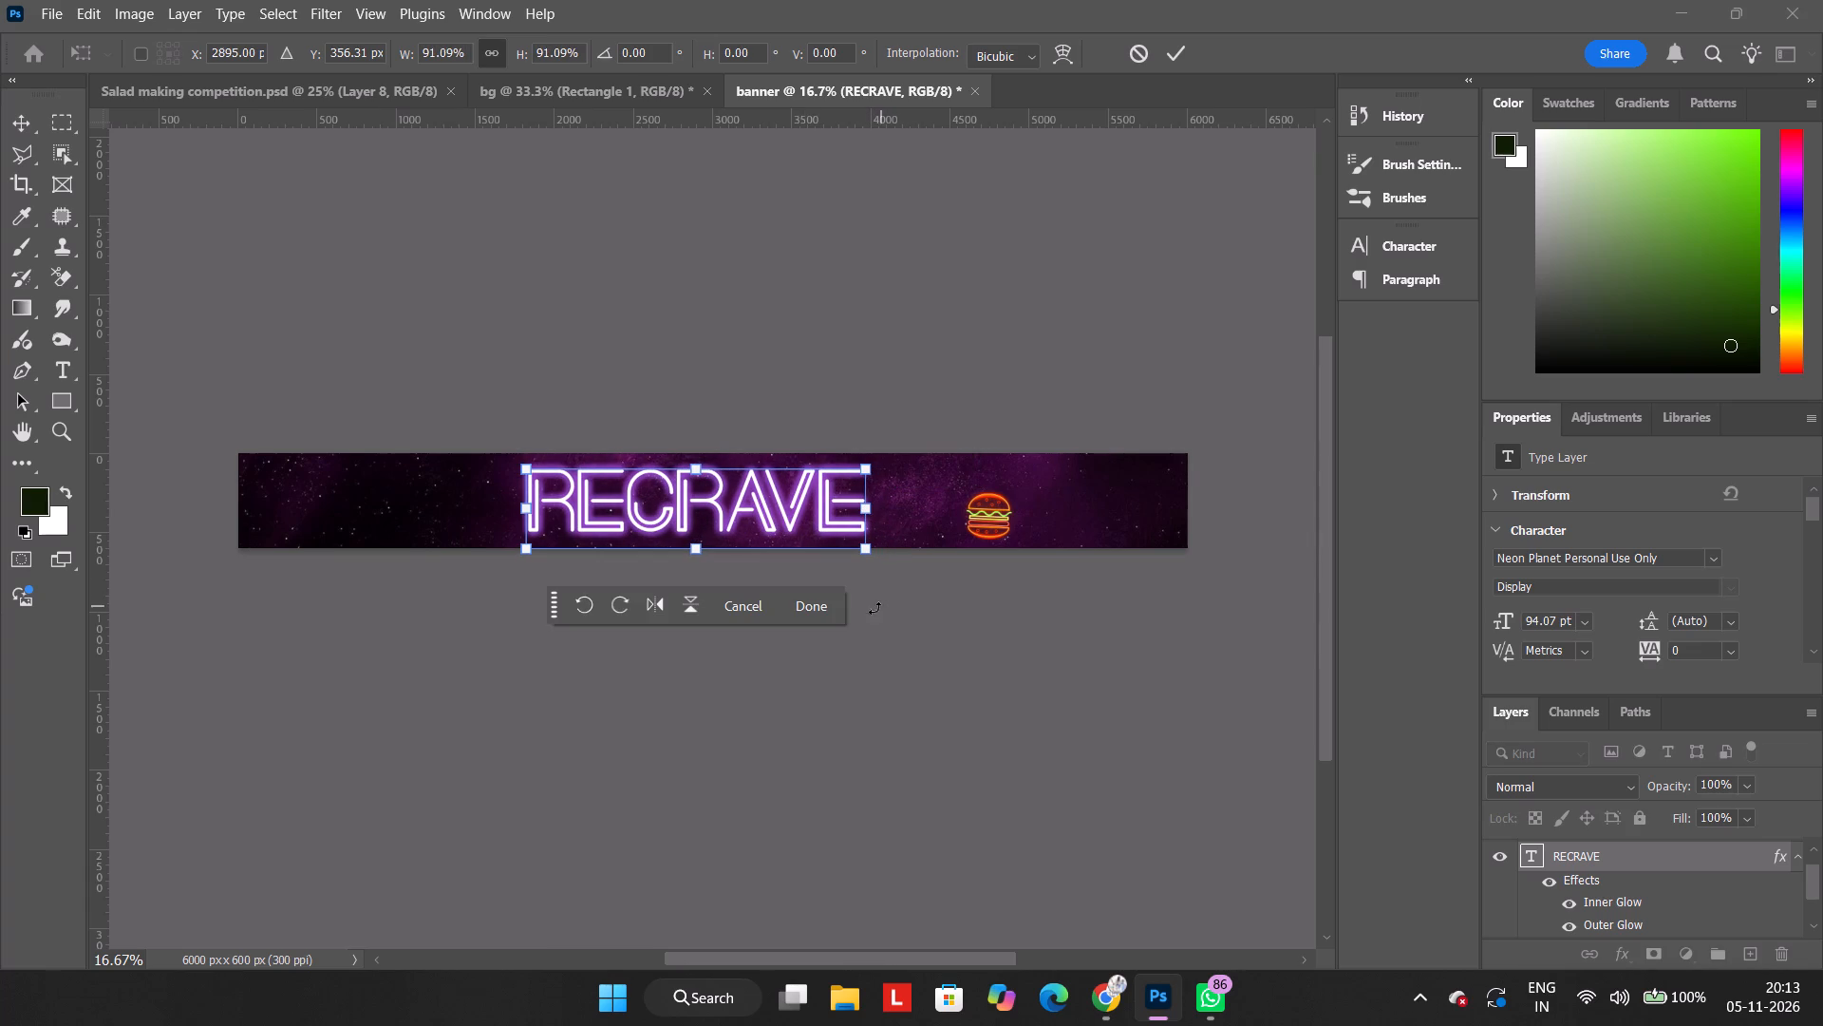
pyautogui.click(832, 612)
pyautogui.moveTo(770, 498); pyautogui.dragTo(773, 498)
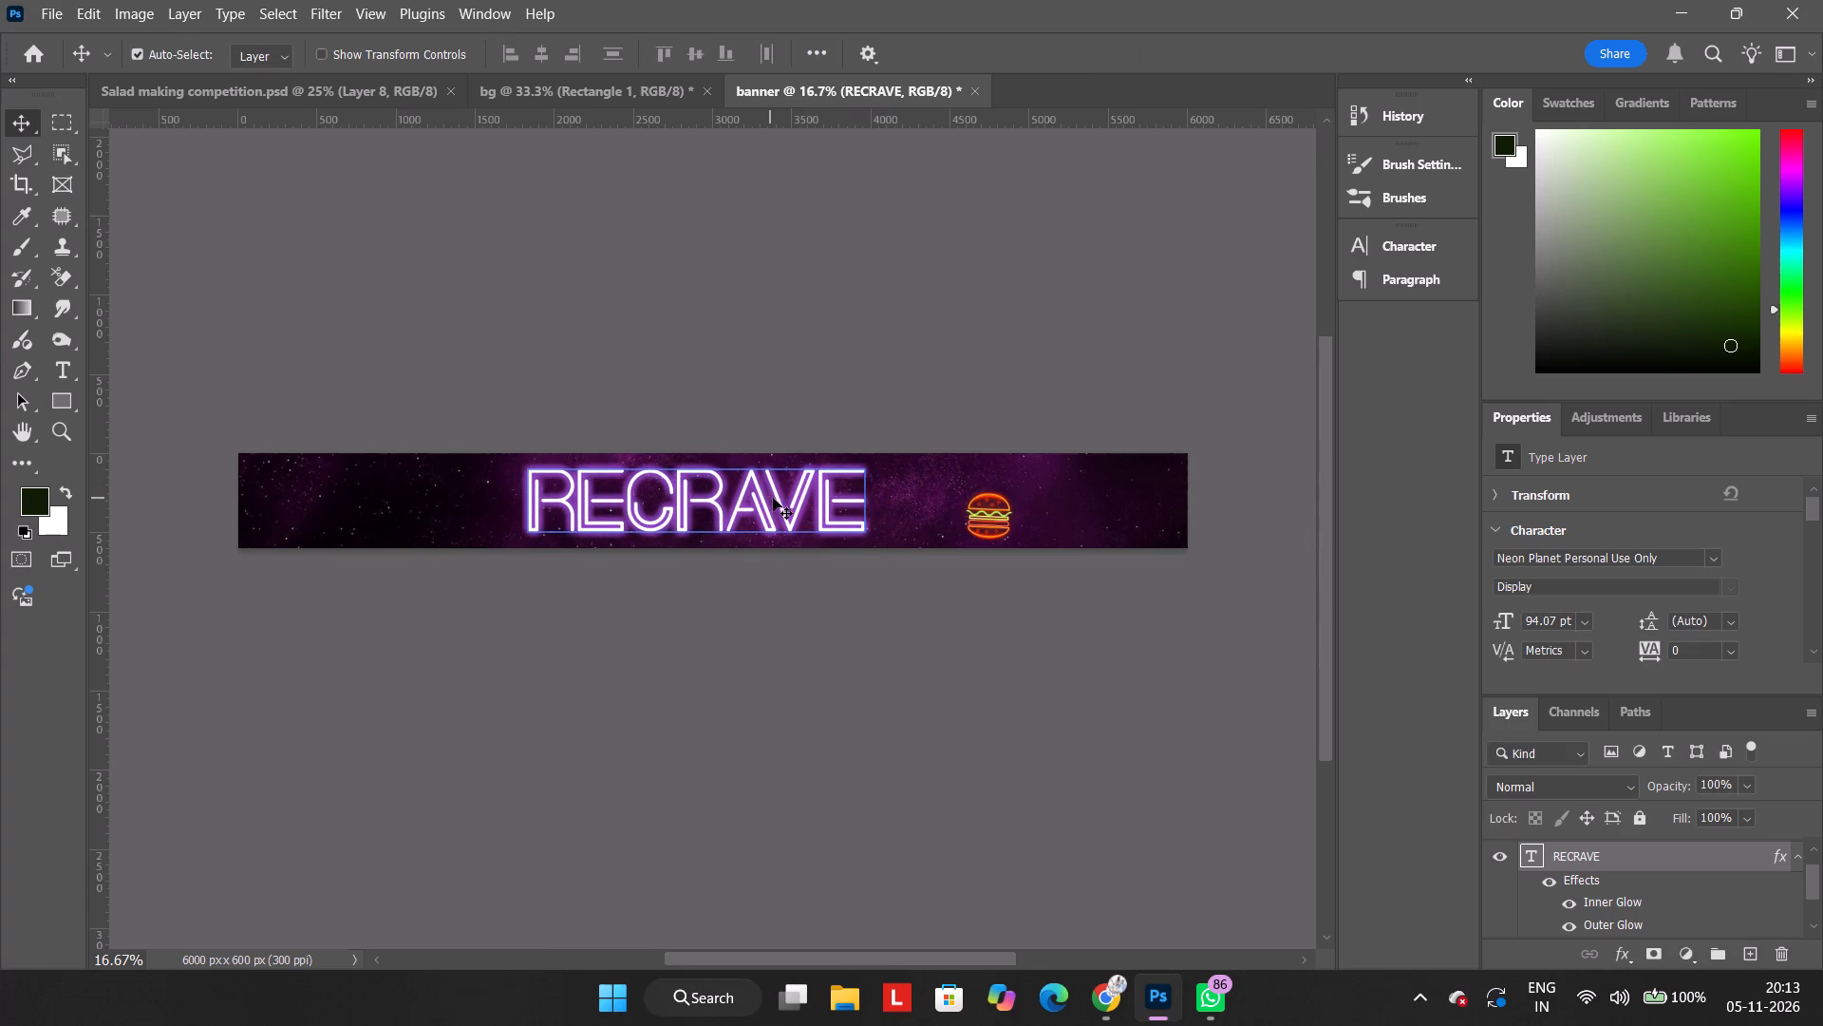
pyautogui.moveTo(773, 498); pyautogui.dragTo(783, 498)
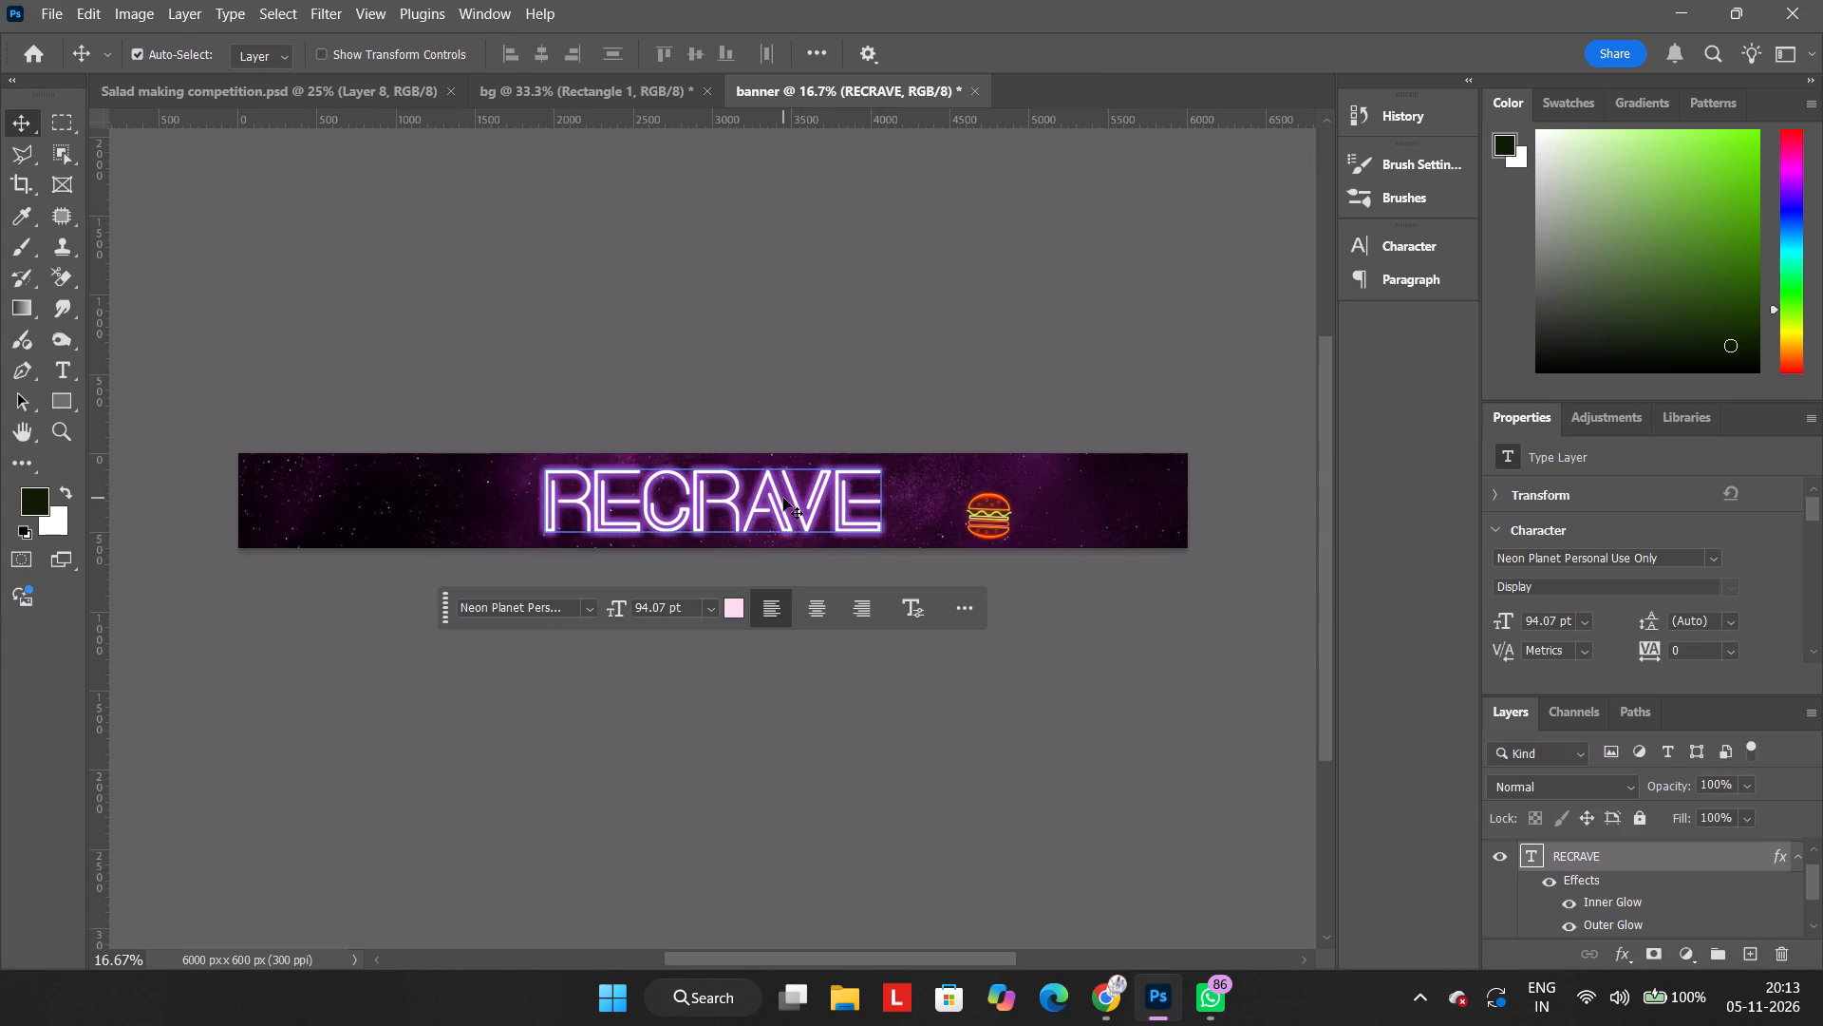
pyautogui.click(761, 597)
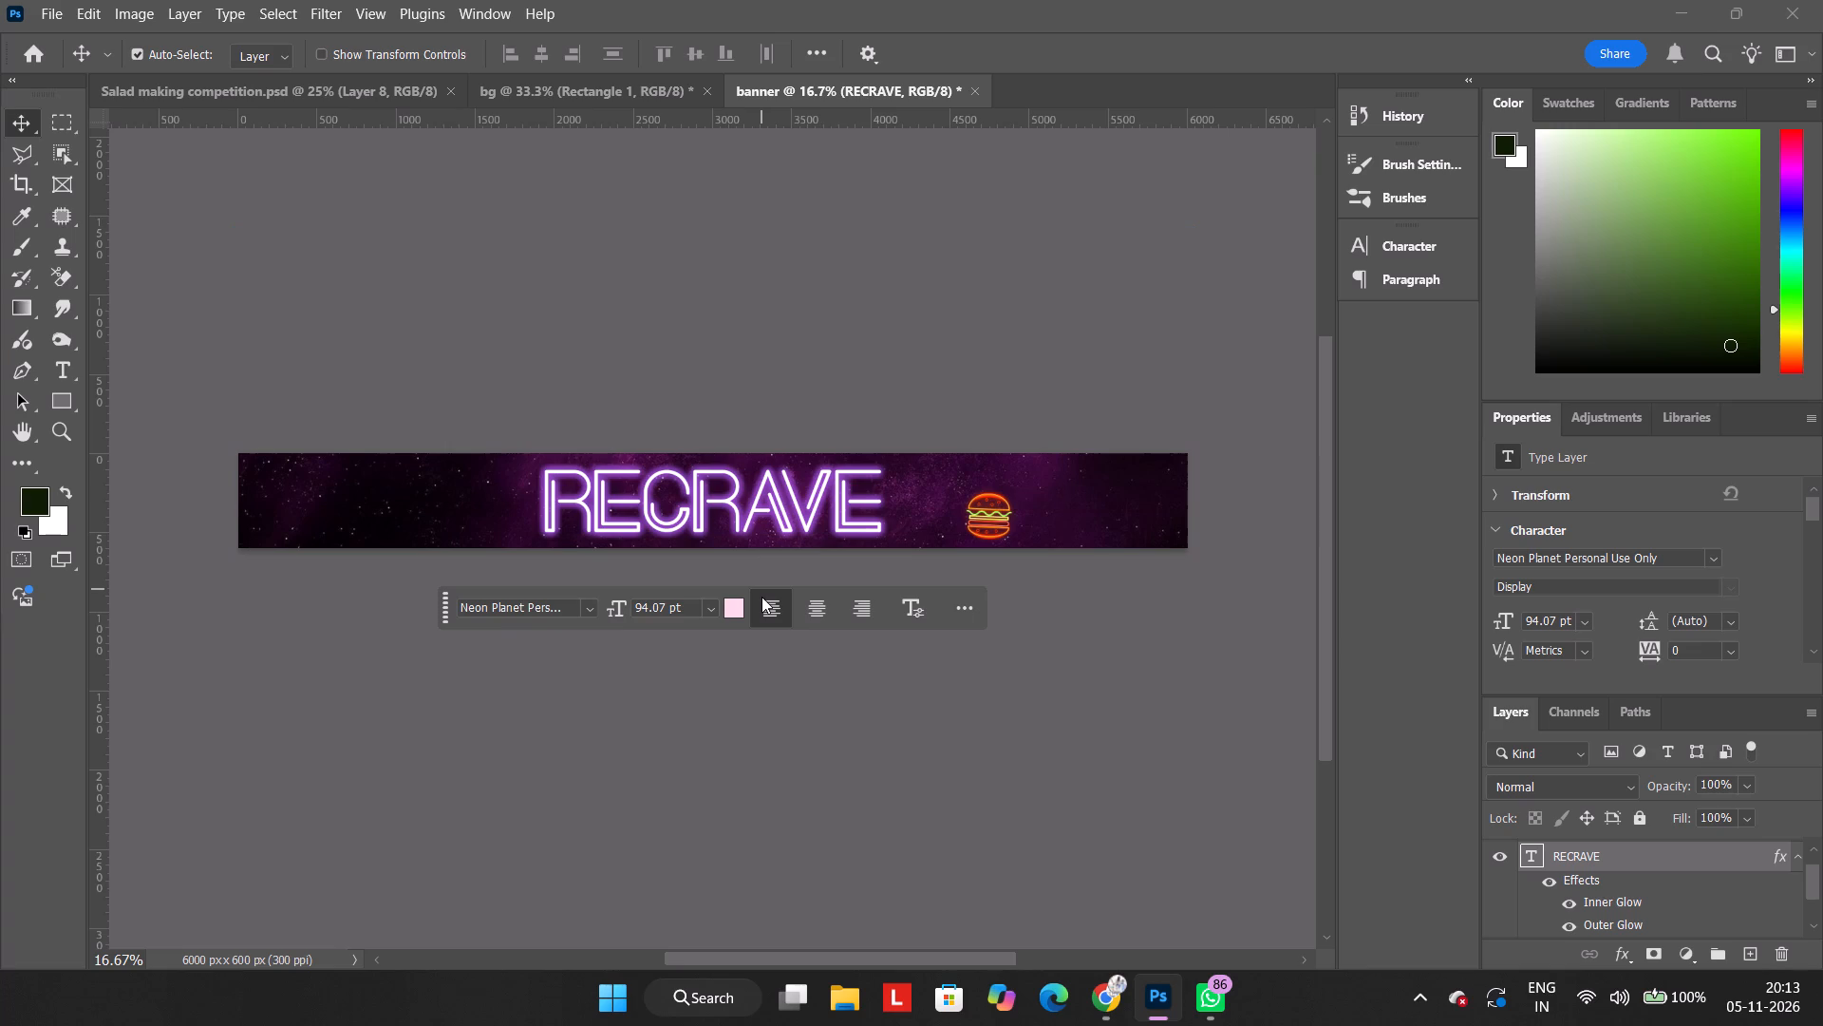
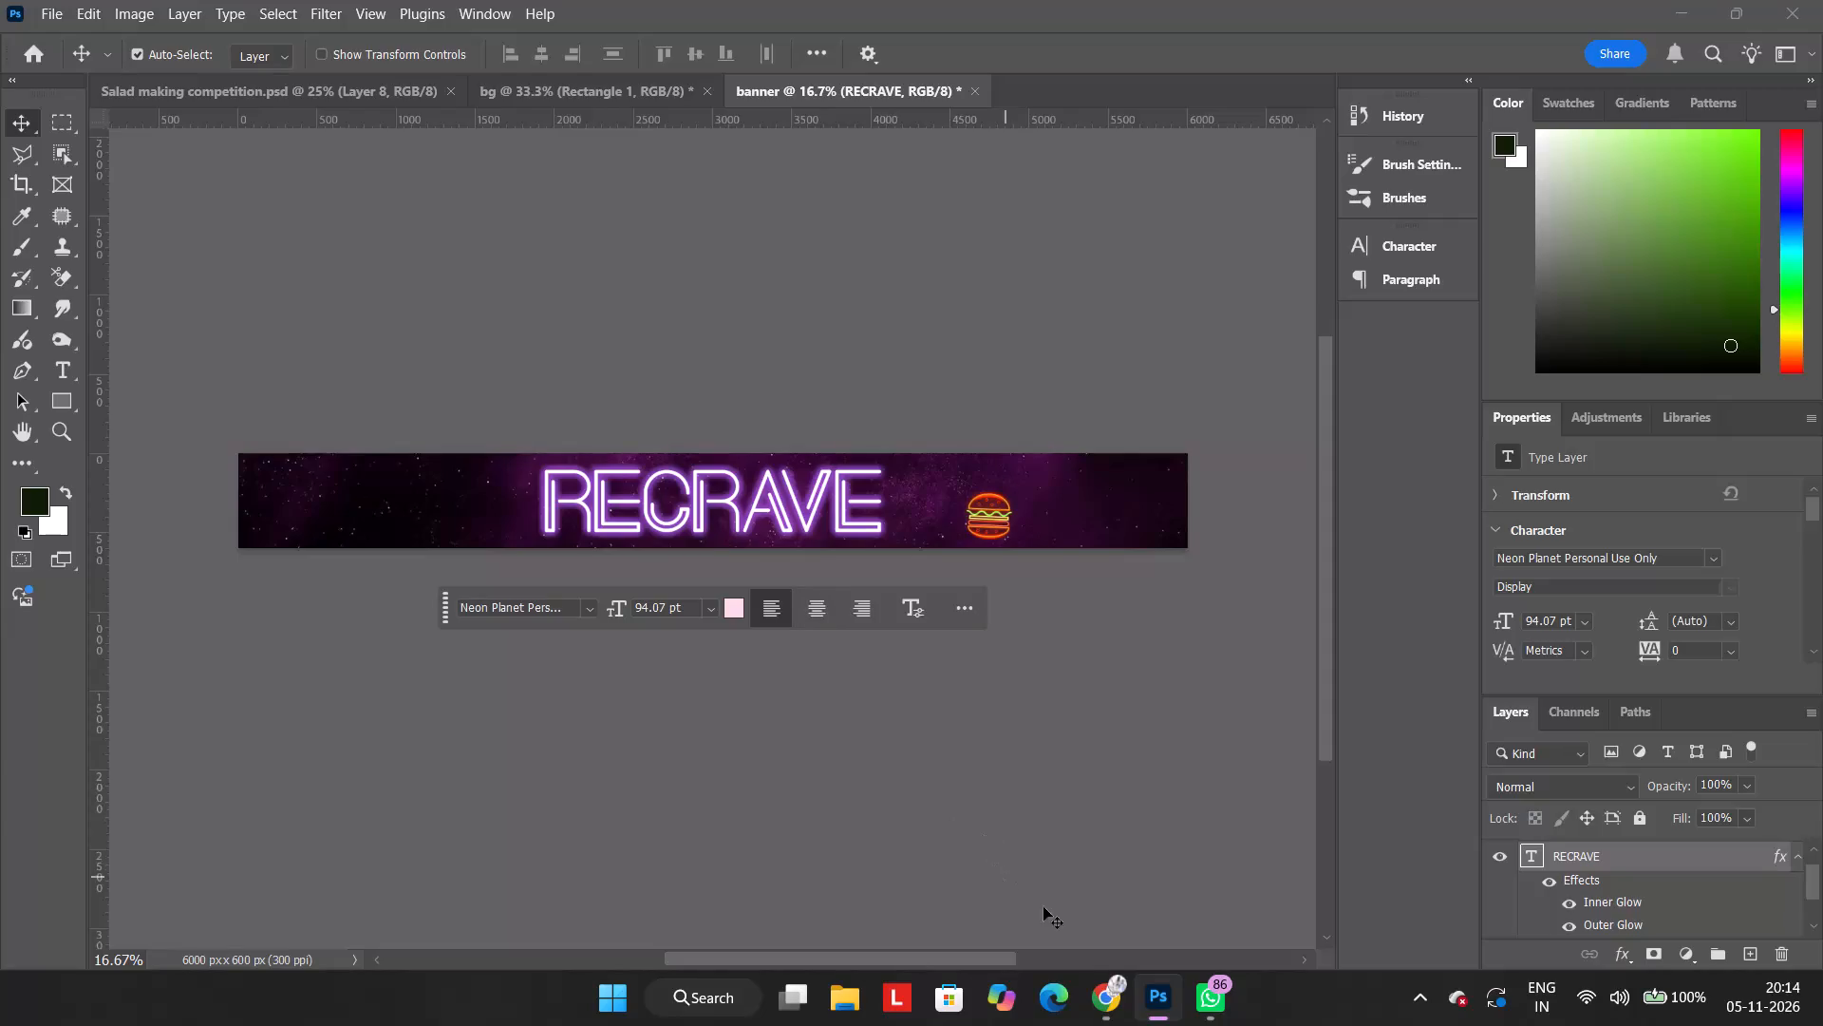
# Switch to Chrome, look through the neon food pins for a pizza and open the Pizza Neon pin.
pyautogui.click(1093, 978)
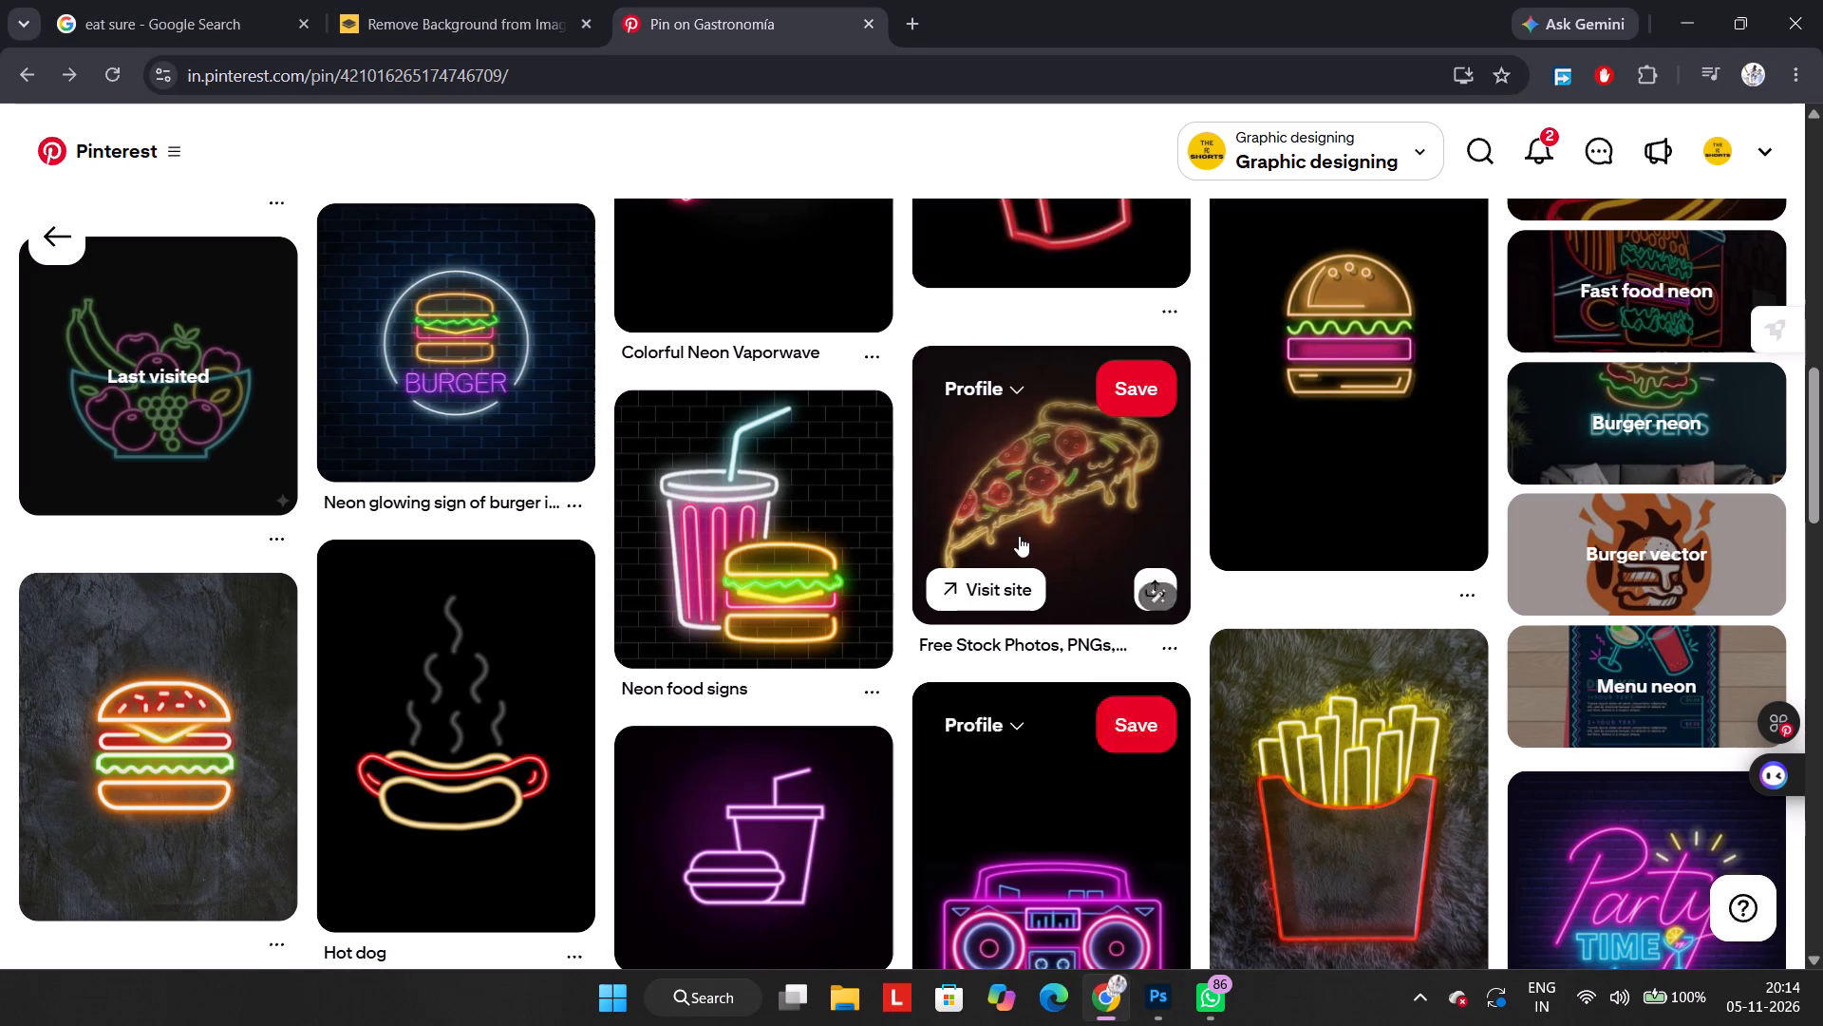
pyautogui.scroll(-4, 1019, 536)
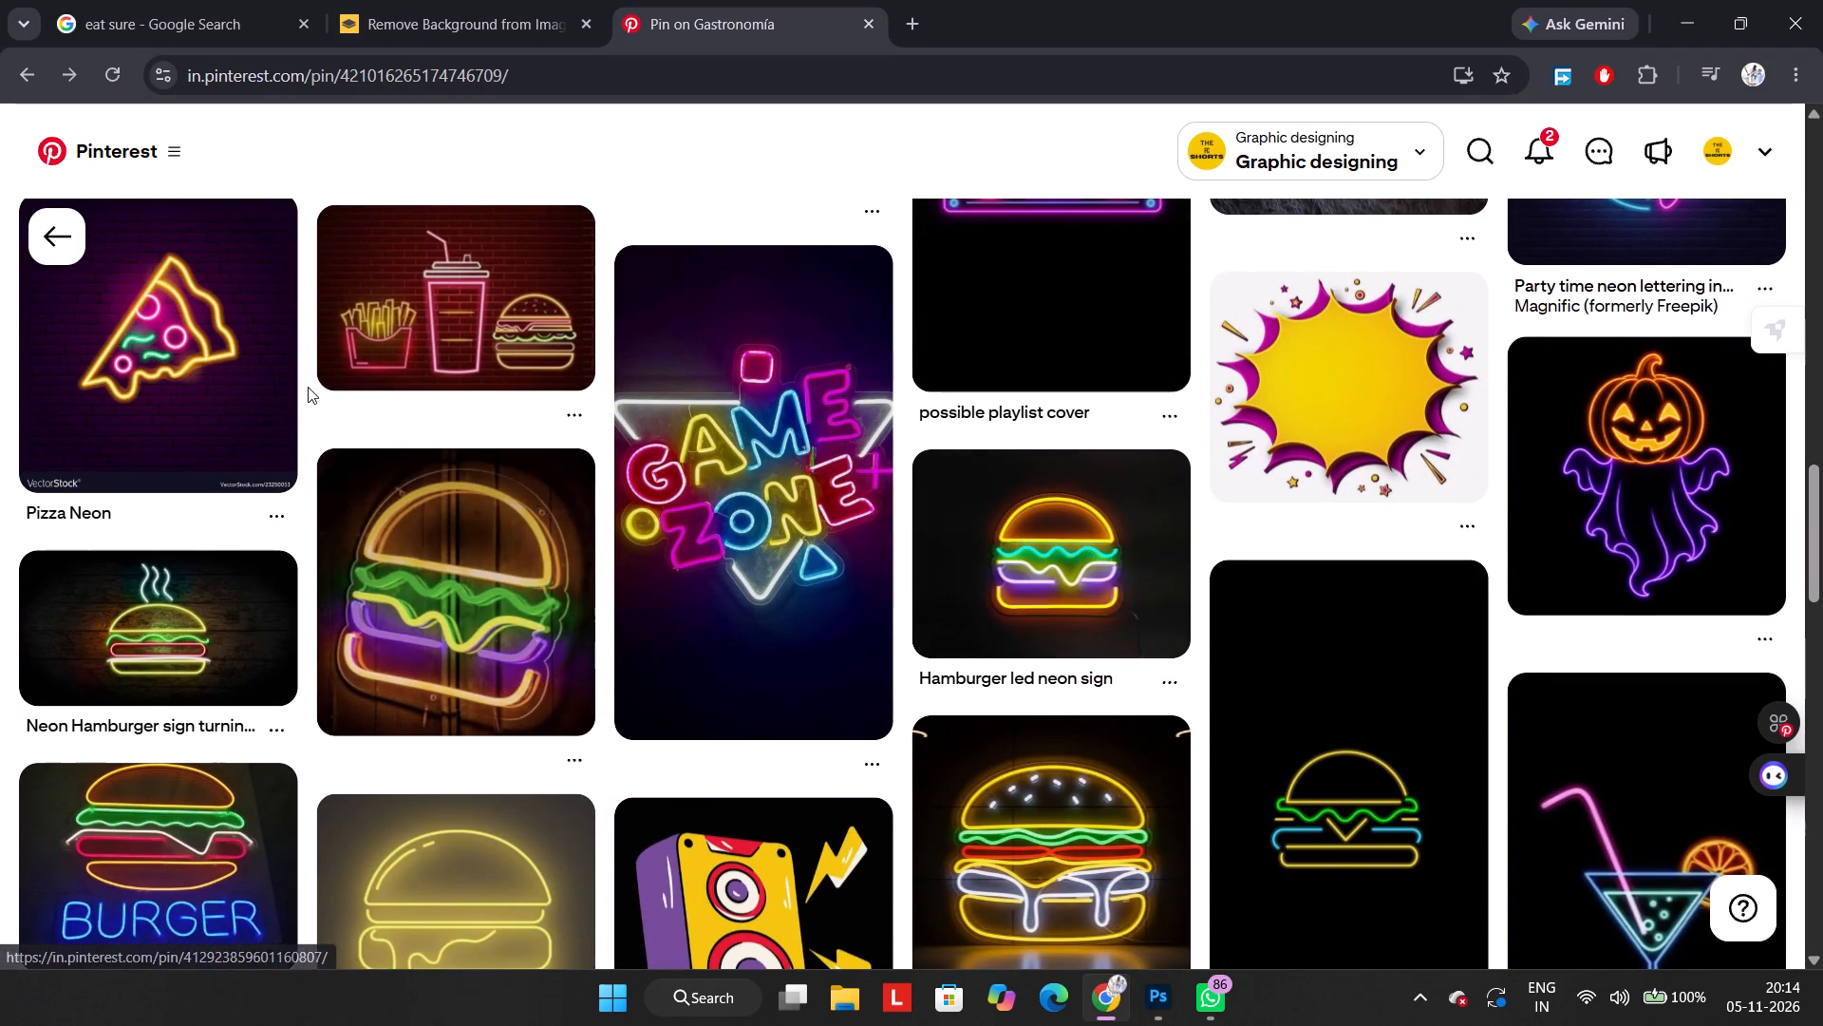
pyautogui.scroll(-2, 200, 332)
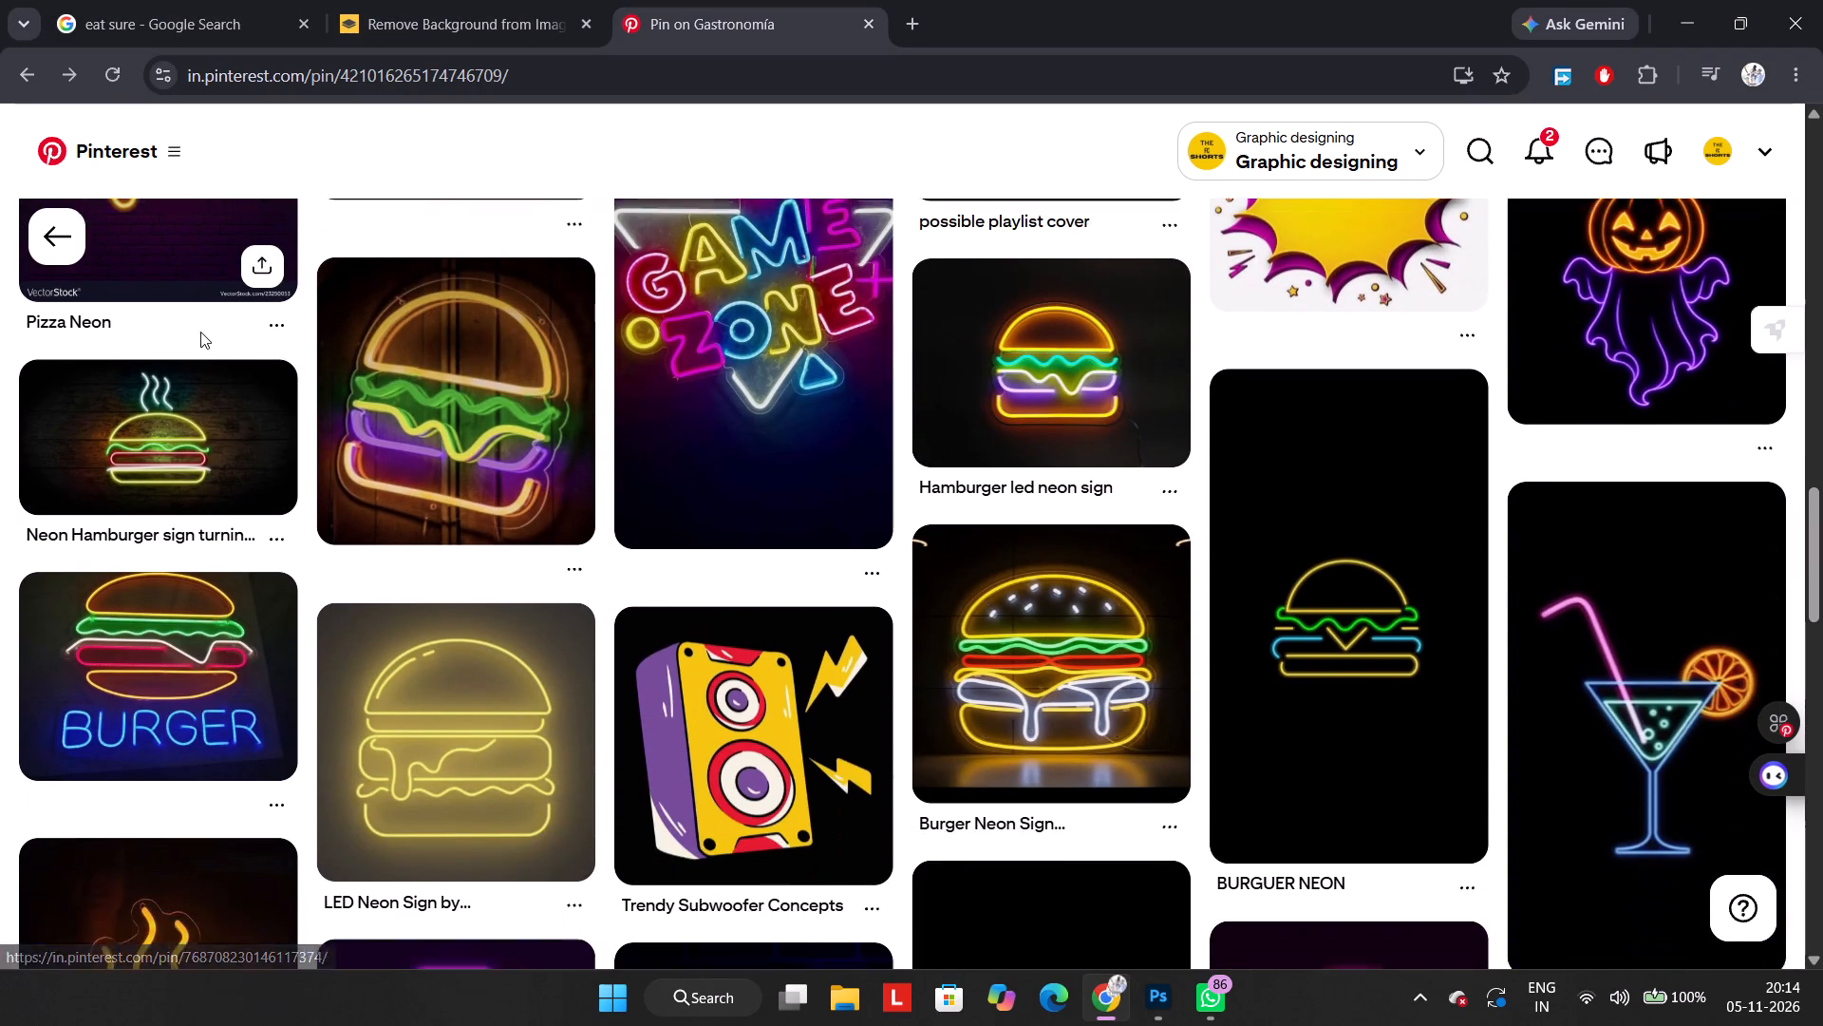
pyautogui.scroll(-1, 200, 332)
pyautogui.scroll(3, 200, 332)
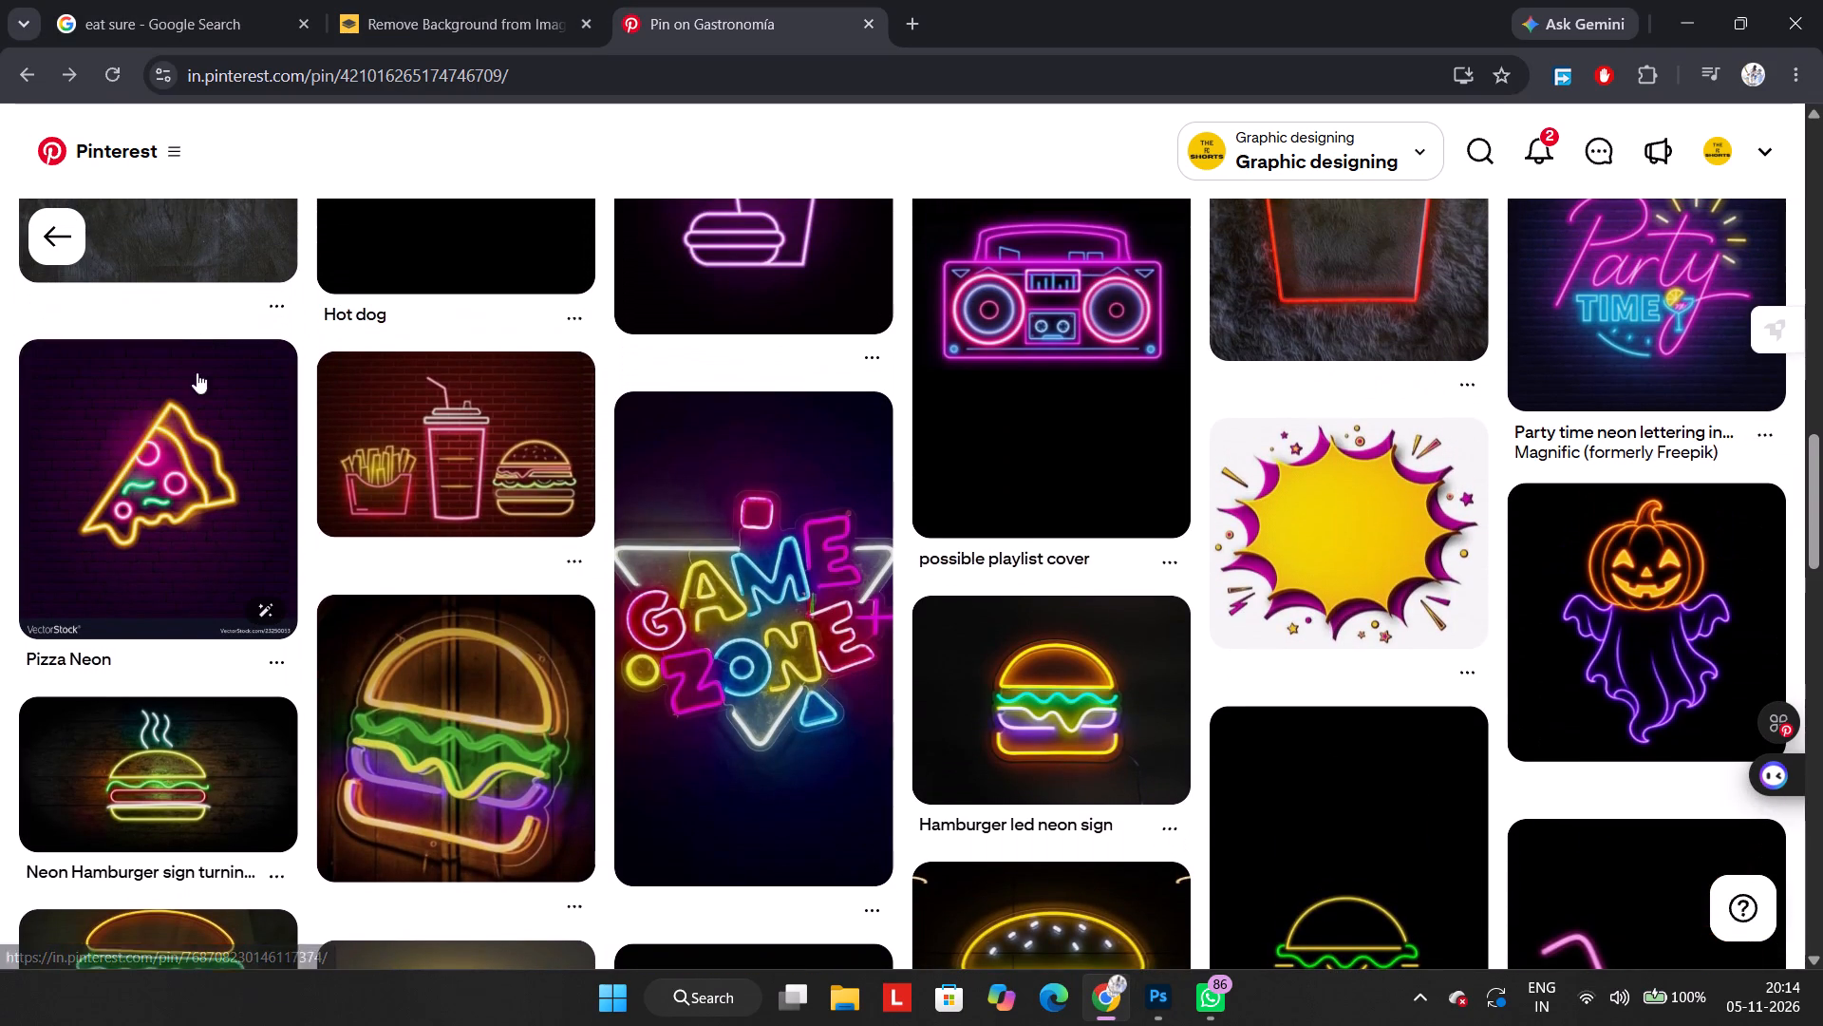
pyautogui.click(181, 436)
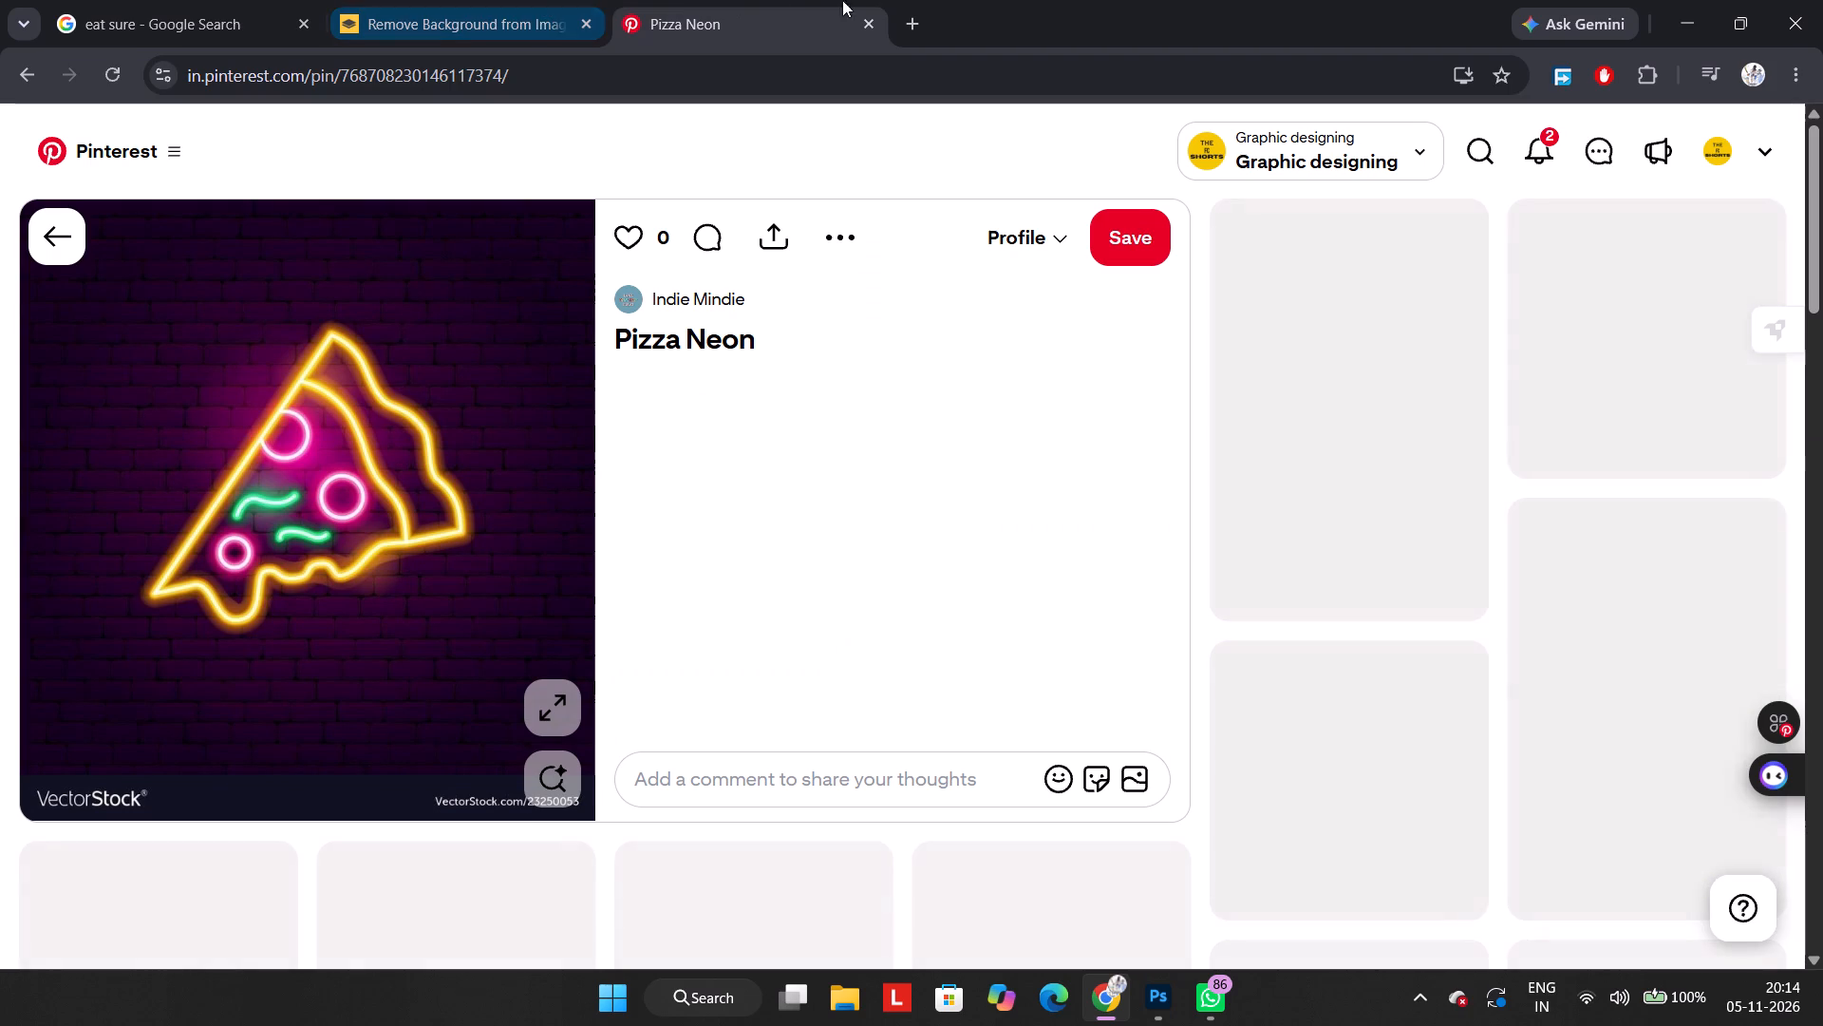
pyautogui.click(911, 40)
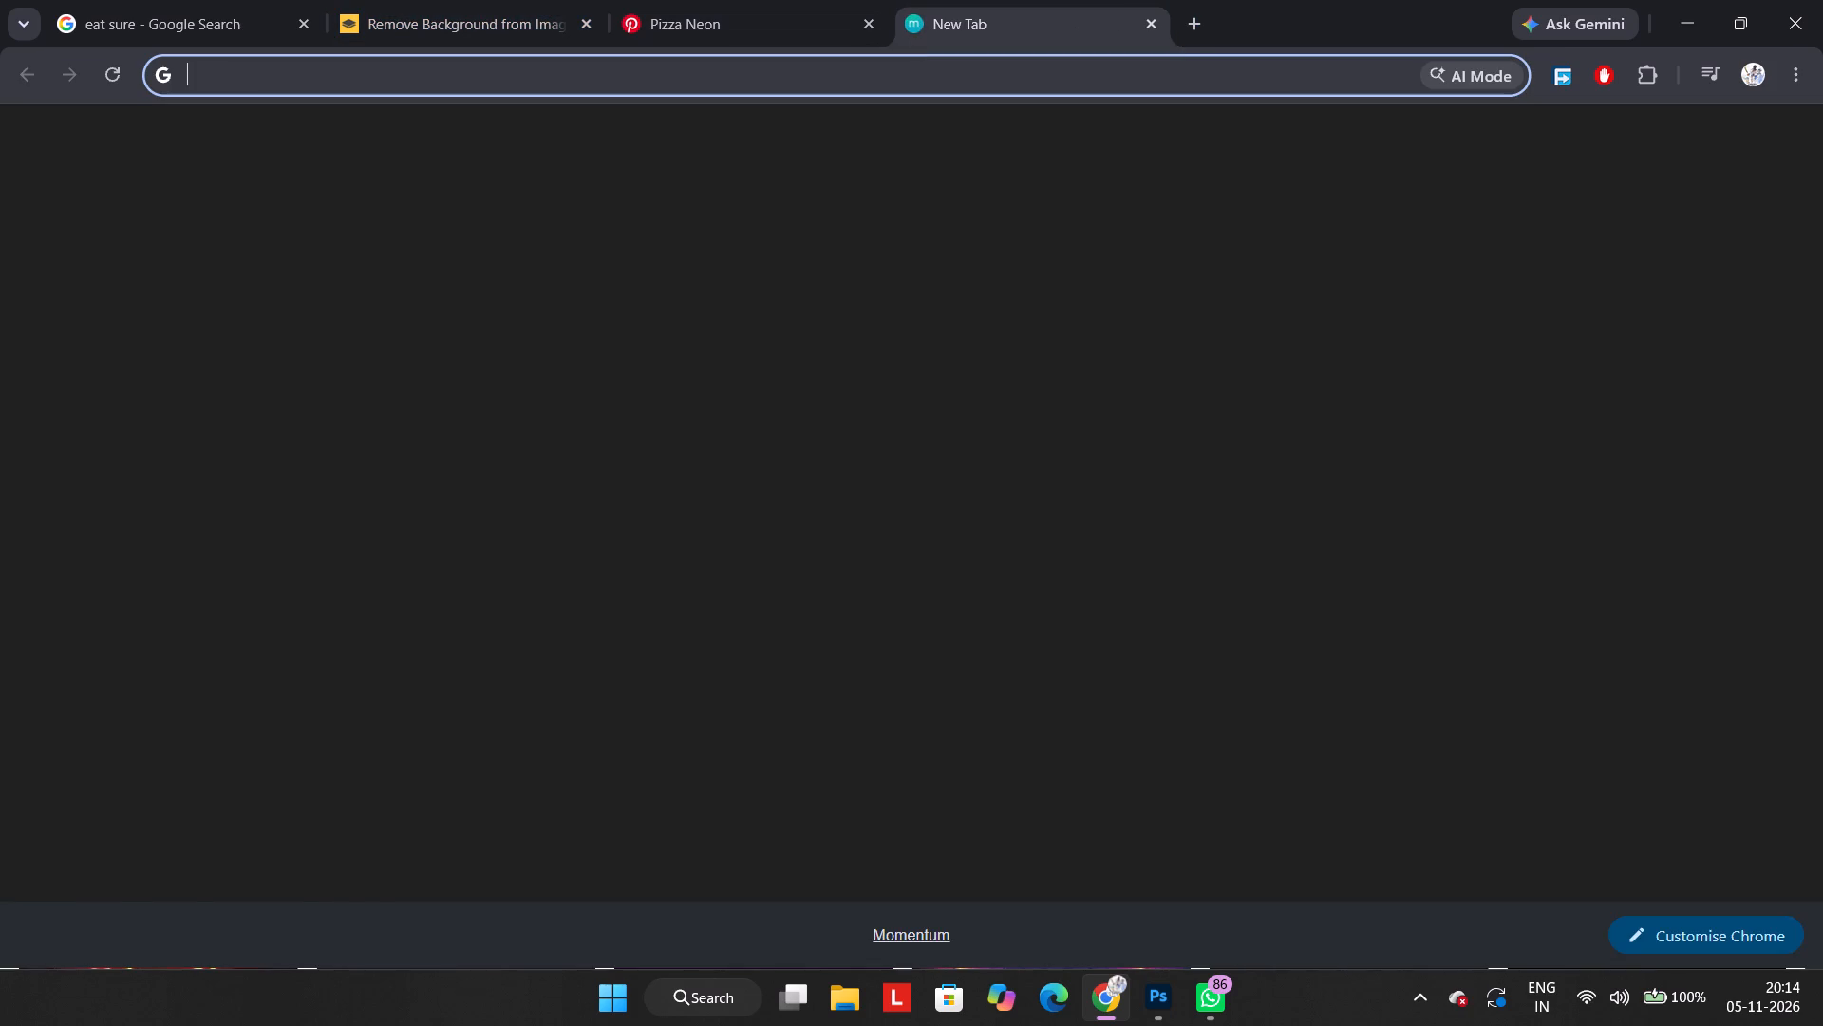
pyautogui.click(769, 0)
# Copy the image from the related orange smiling pizza-slice pin and paste it into the banner in Photoshop.
pyautogui.click(1275, 413)
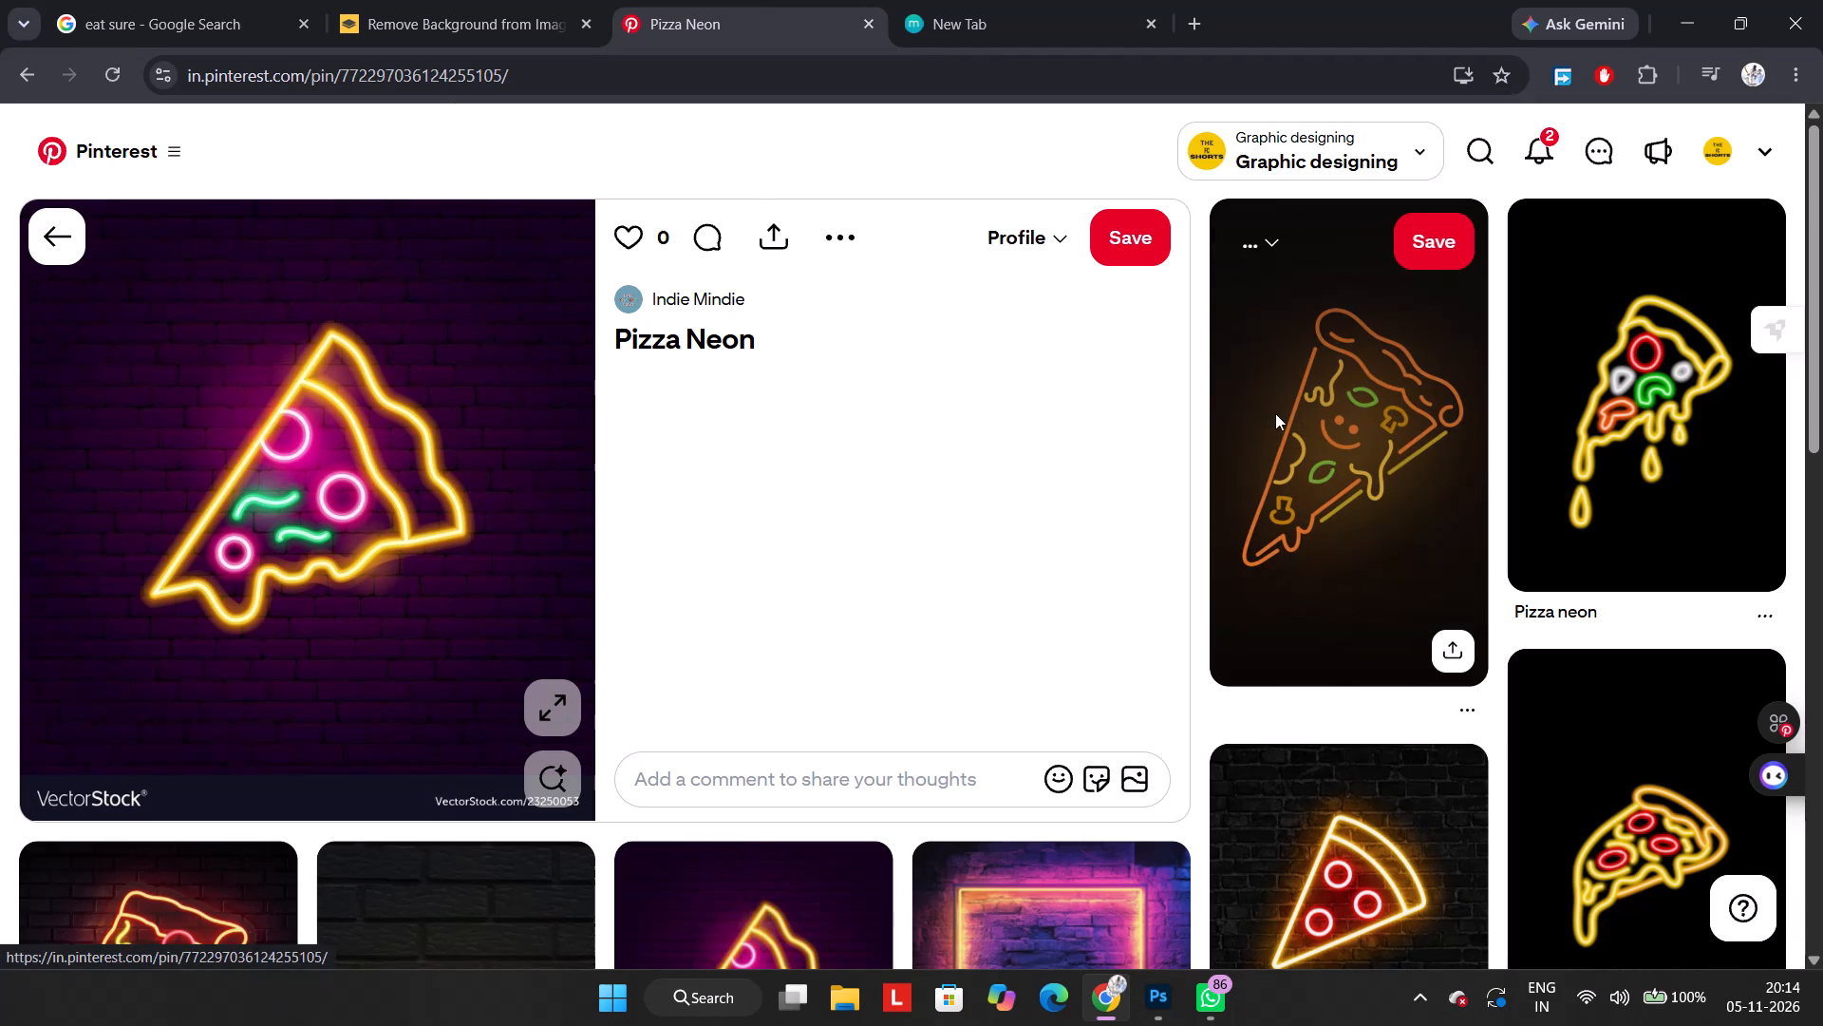
pyautogui.rightClick(415, 529)
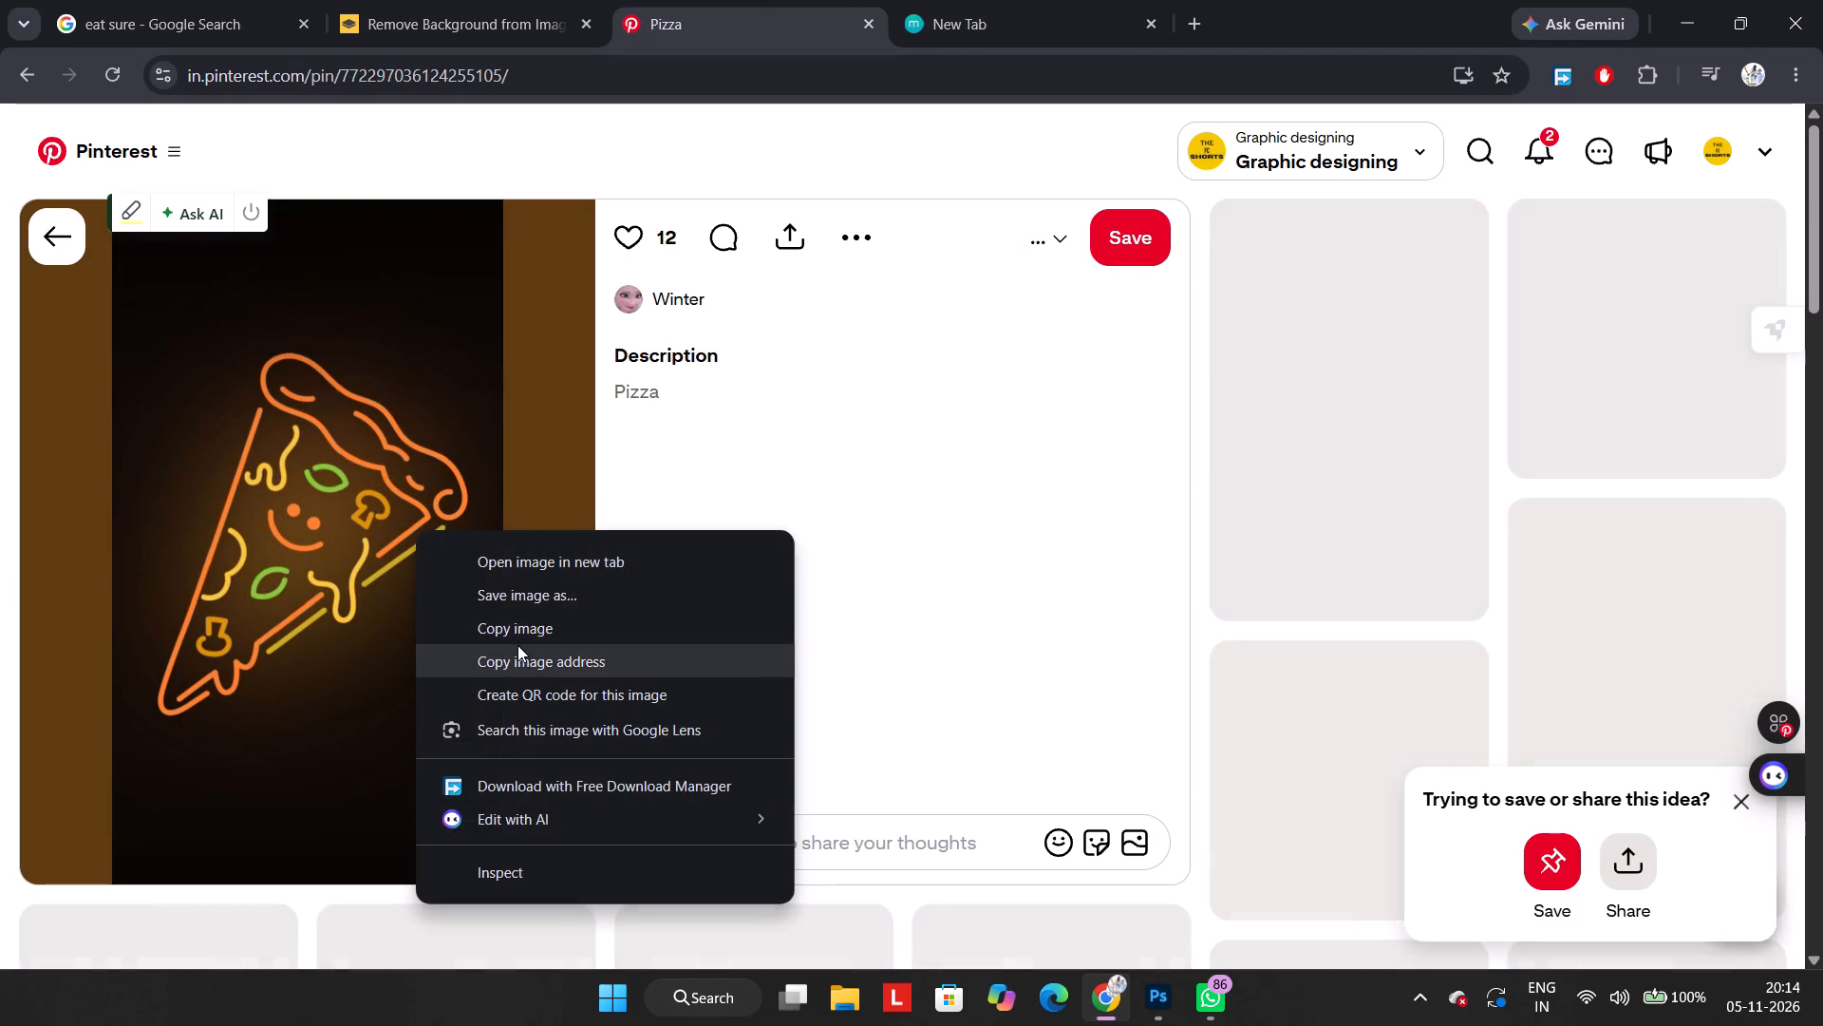
pyautogui.click(532, 640)
pyautogui.click(1156, 1025)
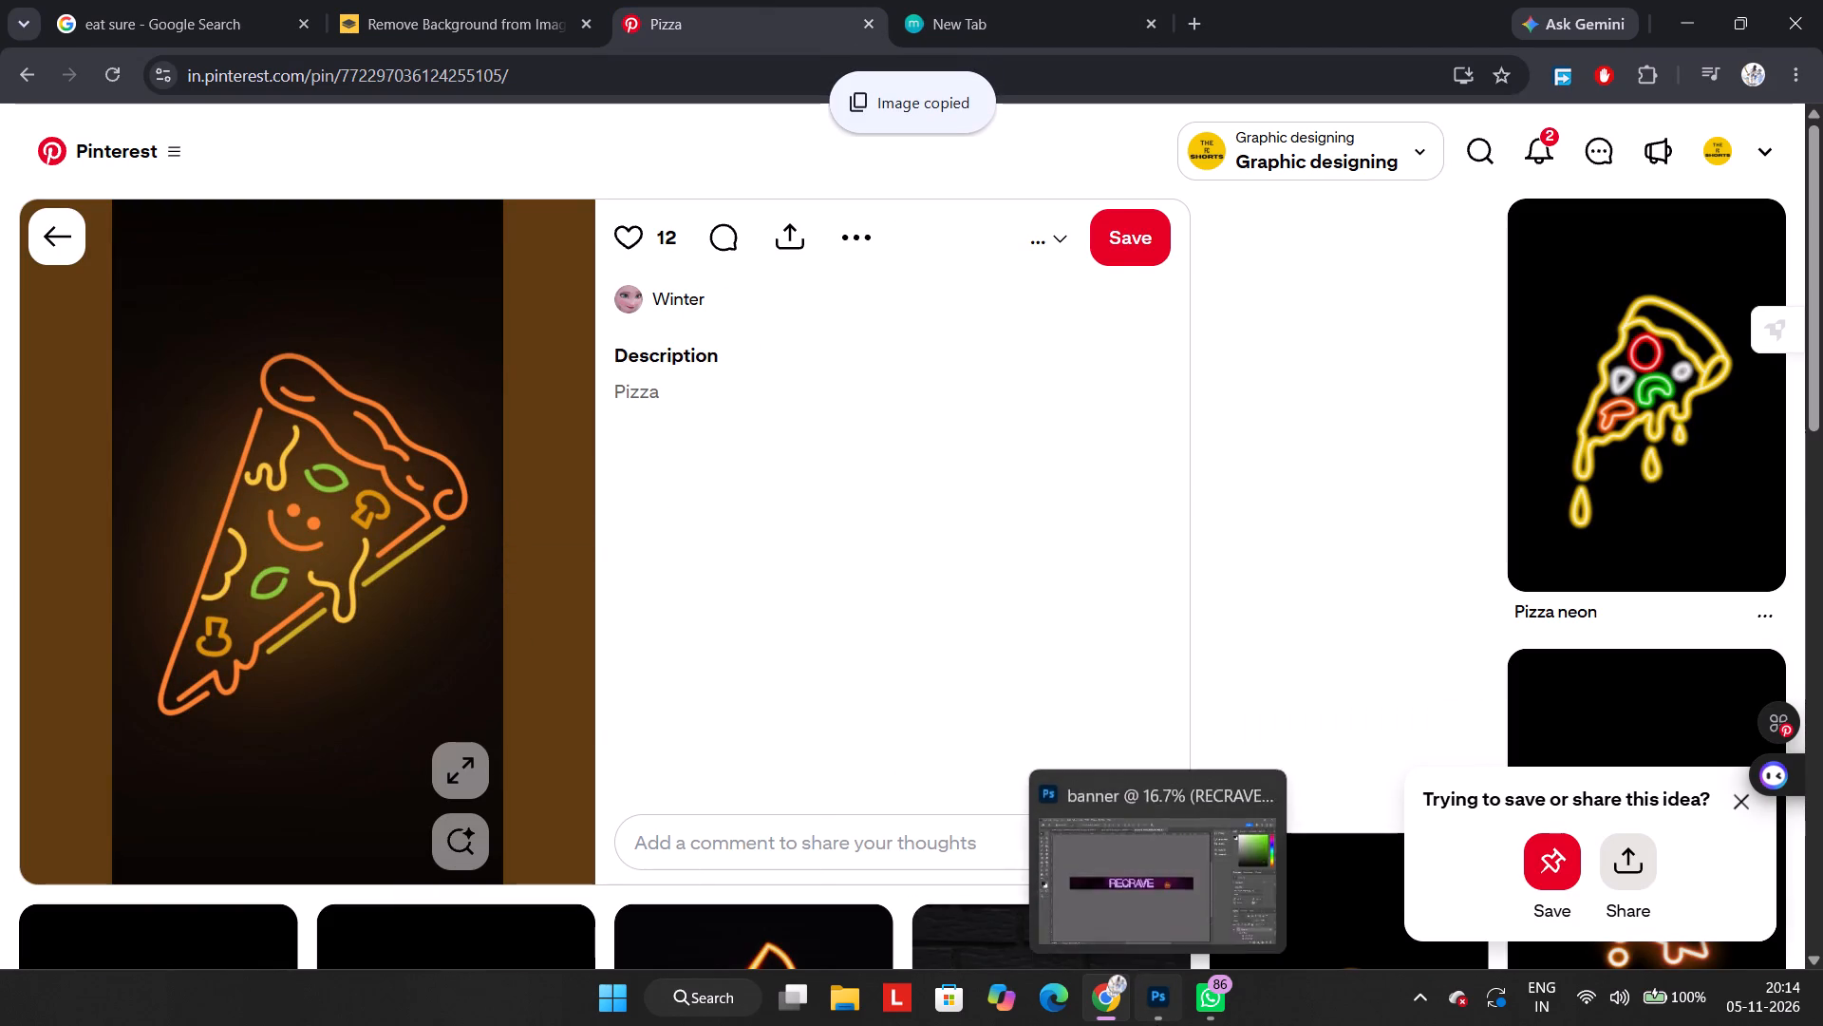
pyautogui.hotkey('ctrl', 'v')
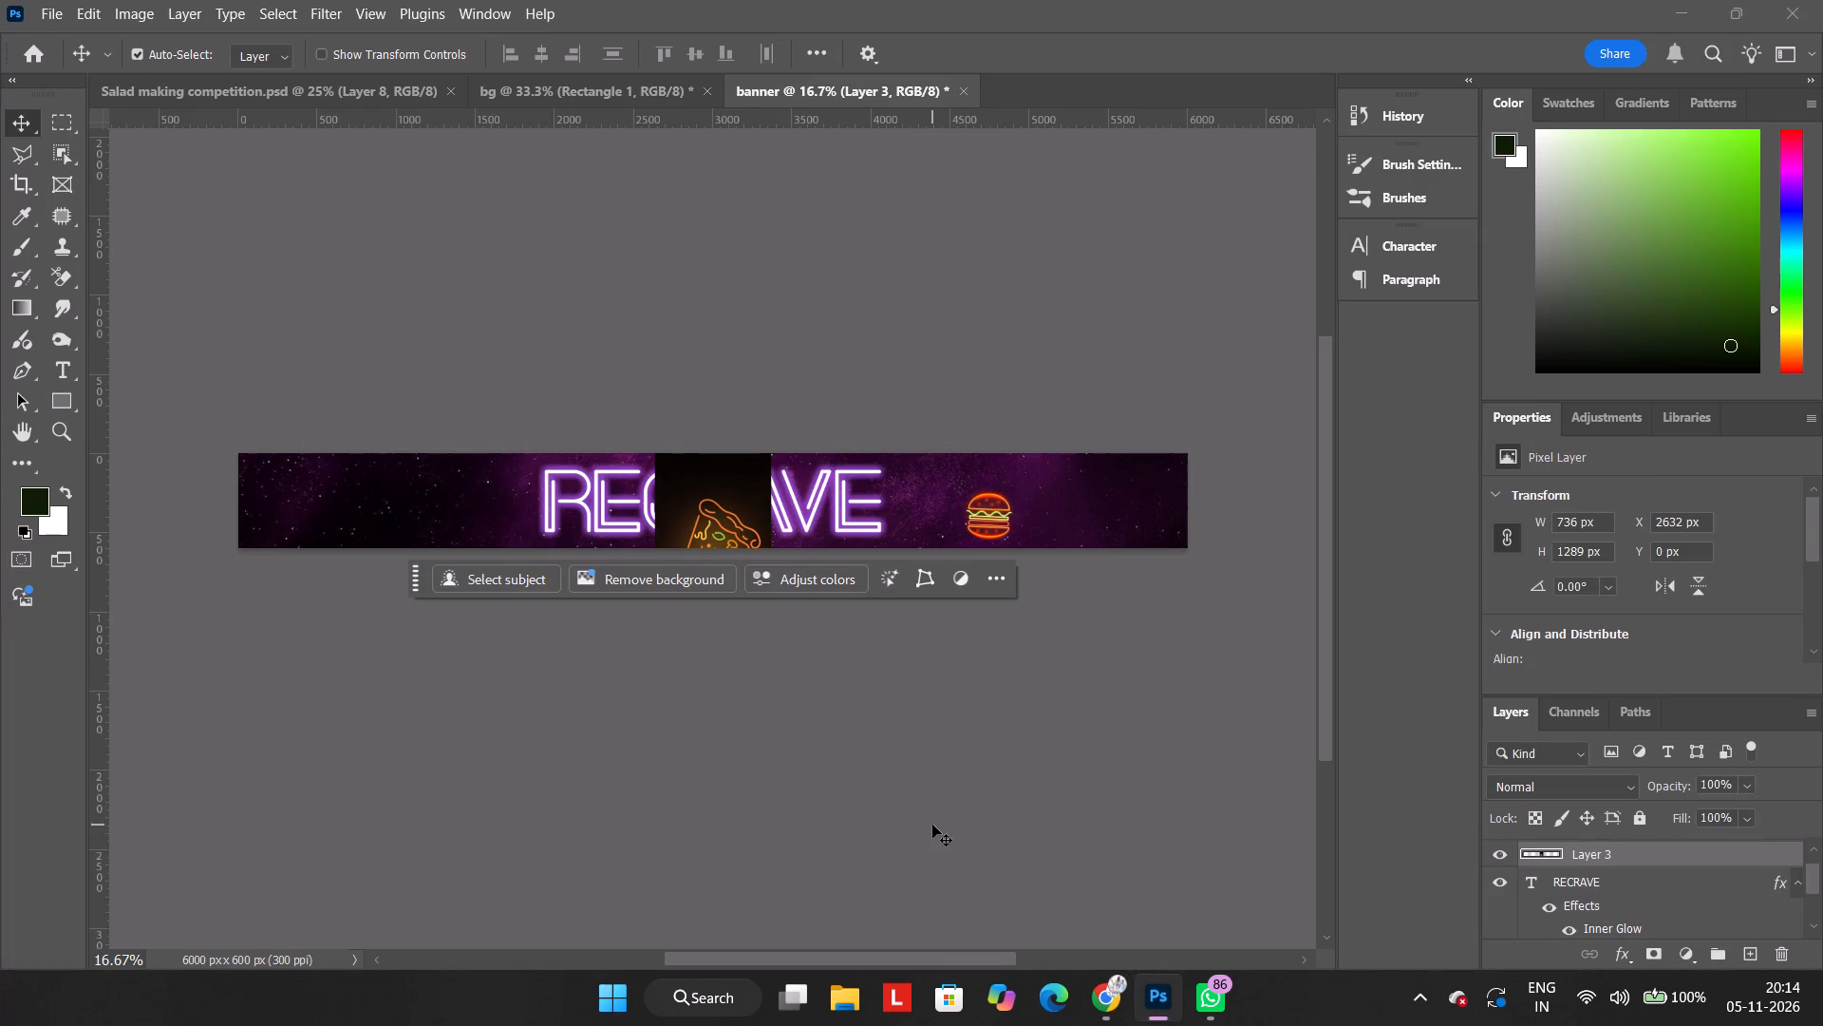
# Scale the pasted pizza image down to about 34% and move it to the end of the RECRAVE title.
pyautogui.scroll(-1, 932, 825)
pyautogui.click(709, 510)
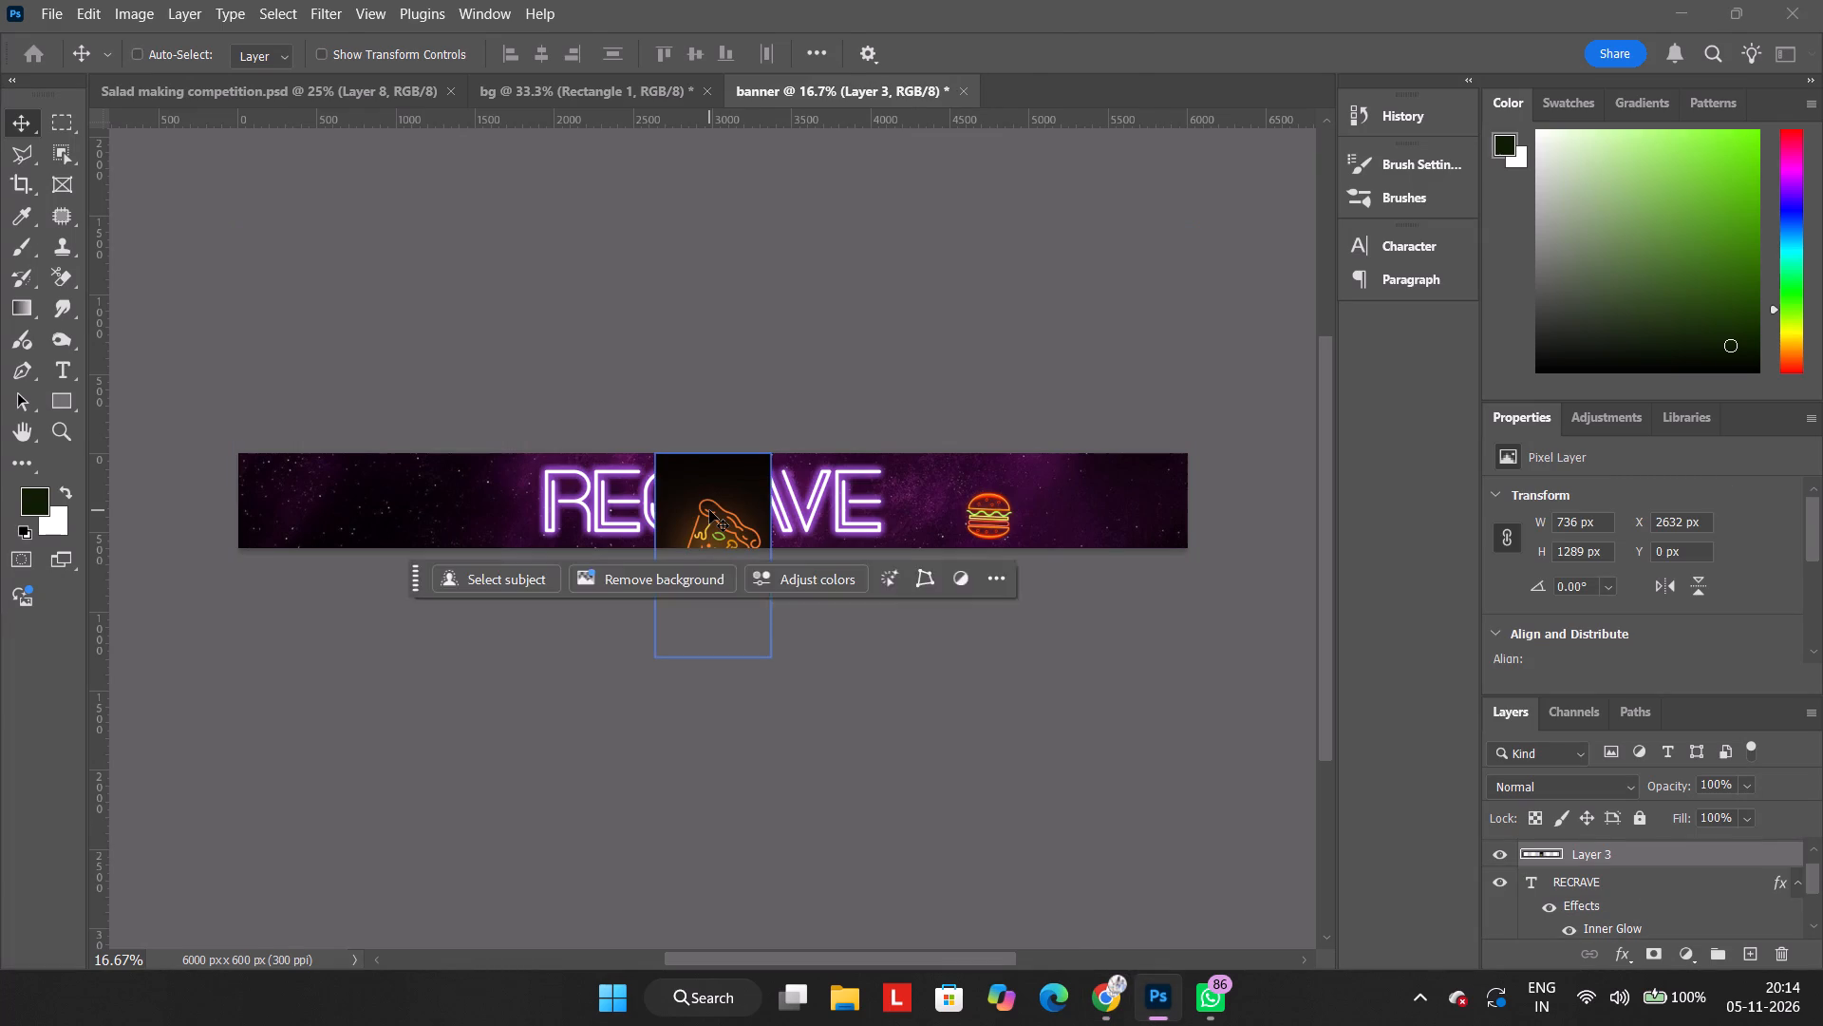
pyautogui.hotkey('ctrl', 't')
pyautogui.moveTo(773, 545); pyautogui.dragTo(688, 540)
pyautogui.click(671, 539)
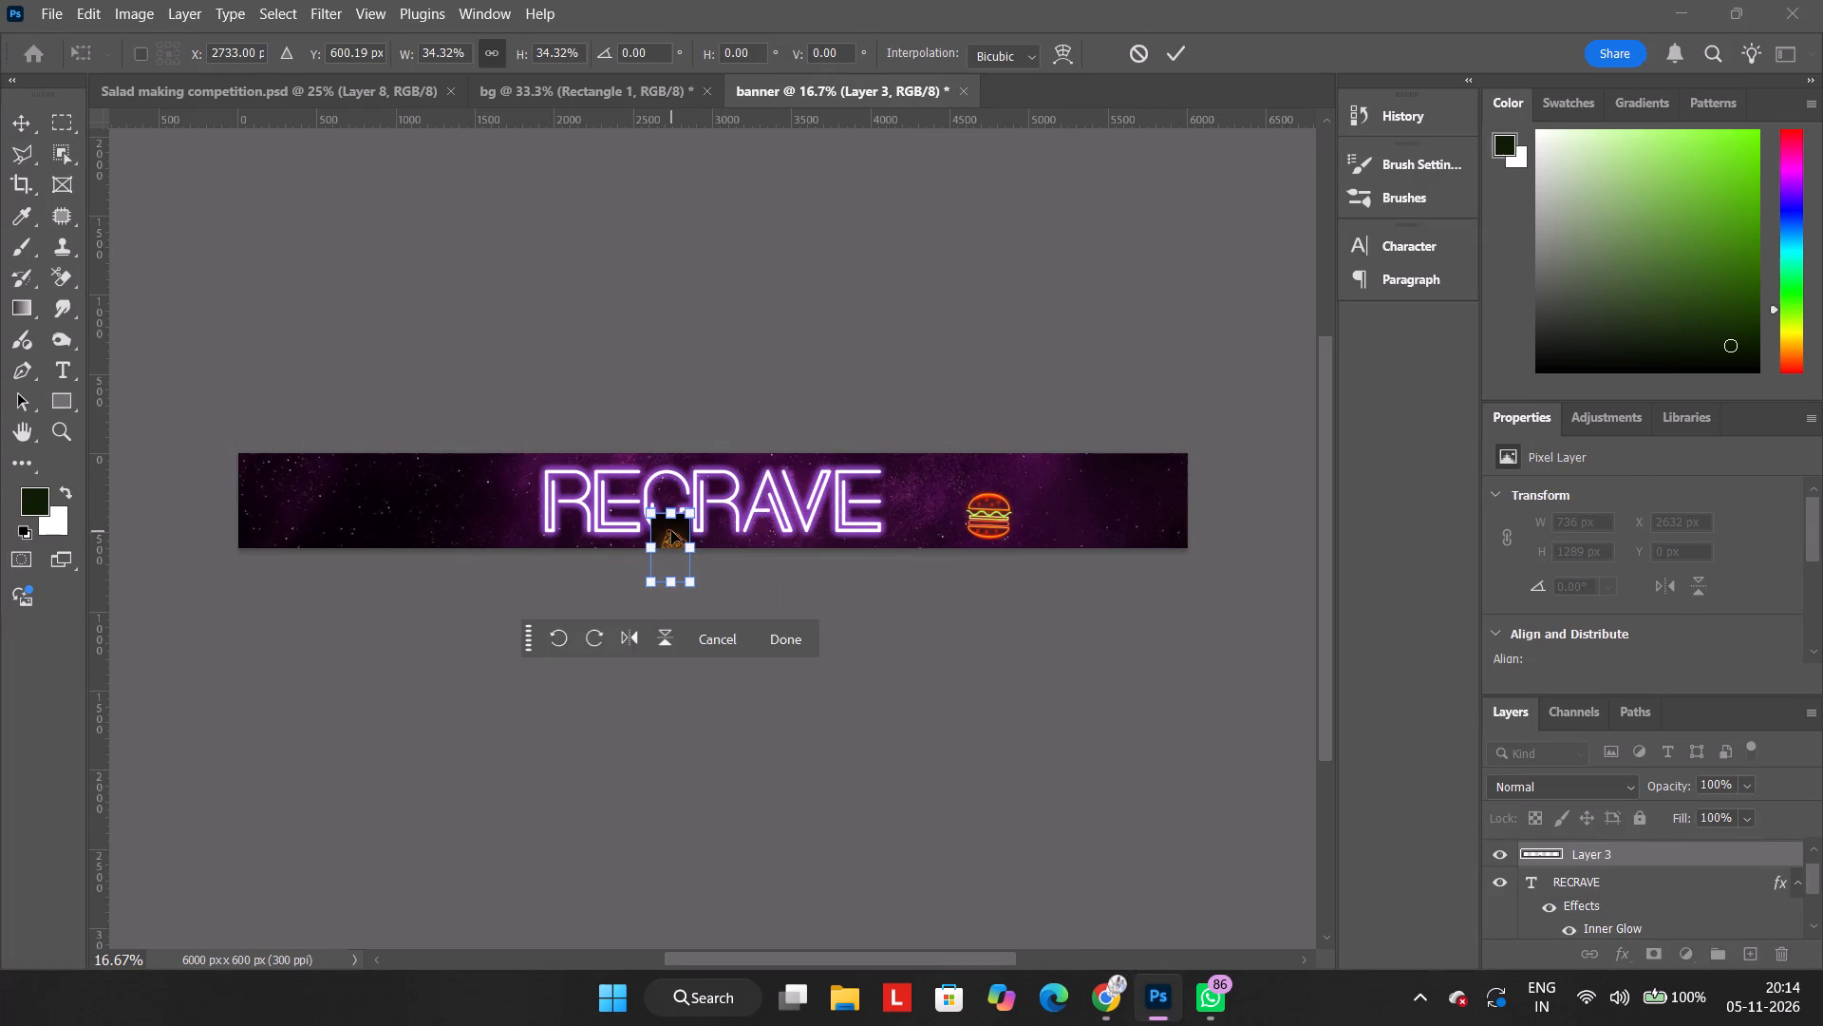
pyautogui.moveTo(671, 533); pyautogui.dragTo(874, 486)
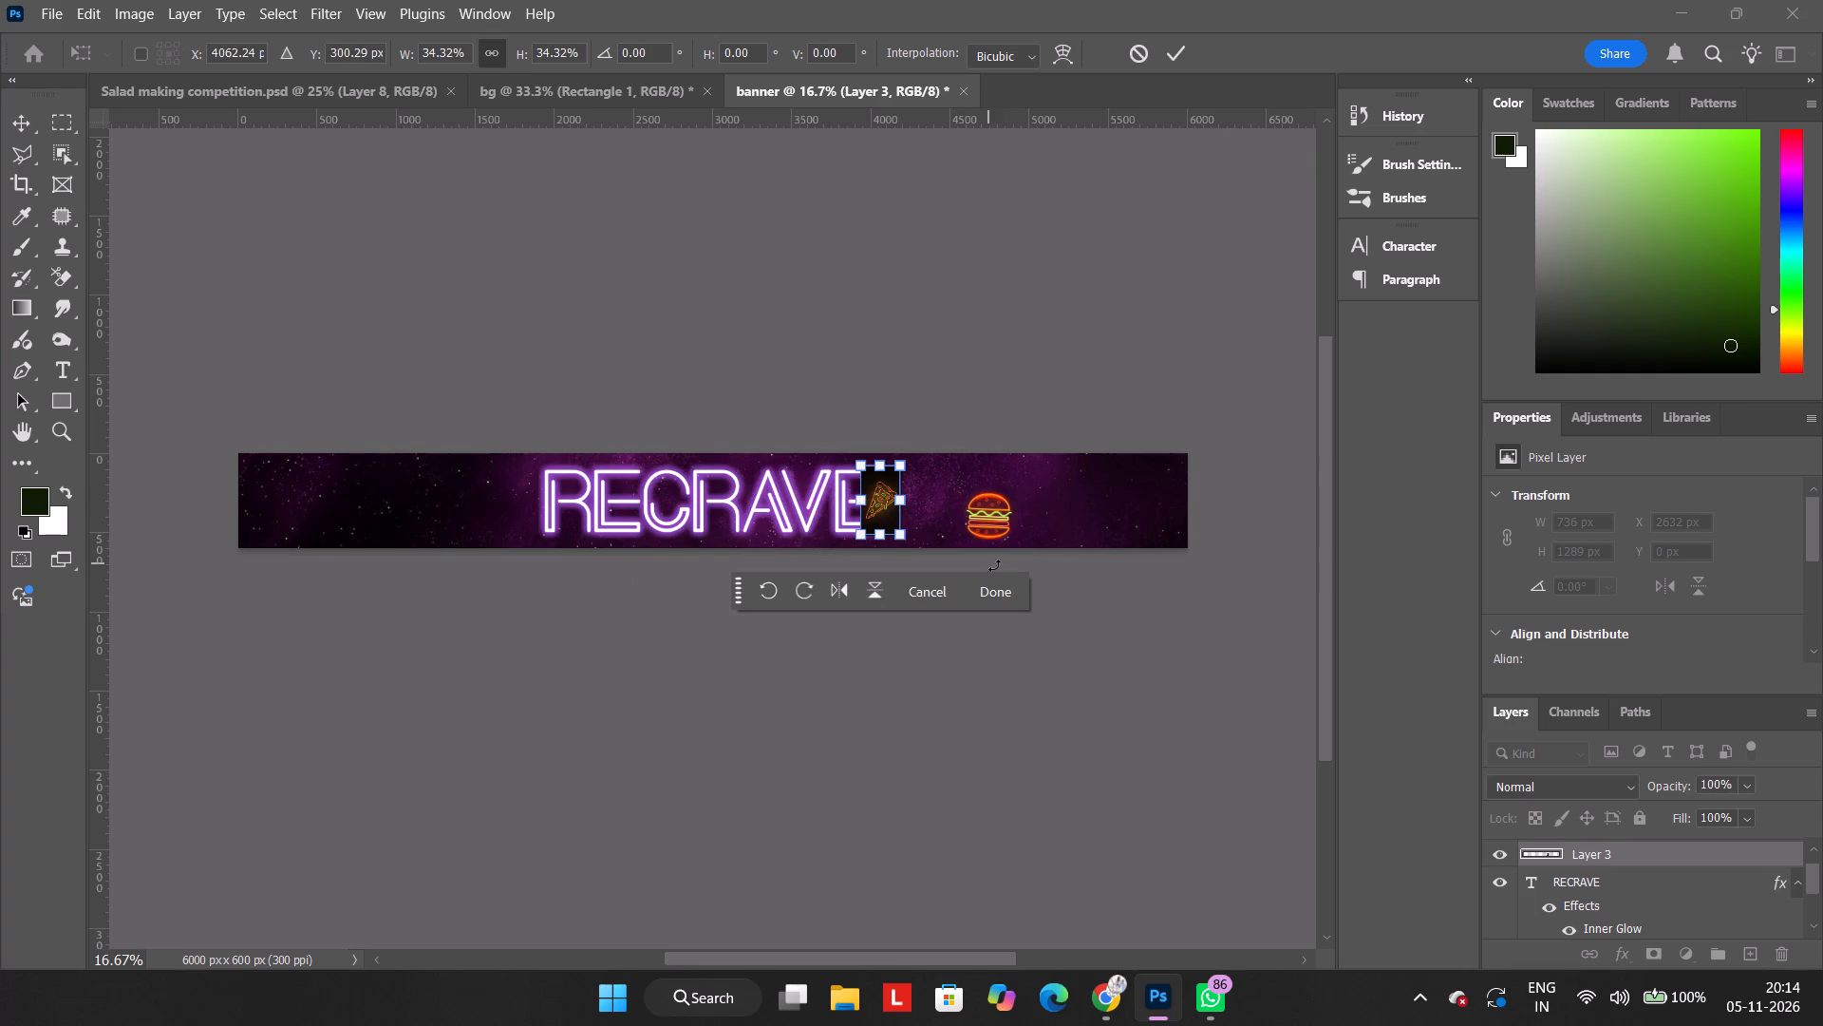
pyautogui.click(1009, 588)
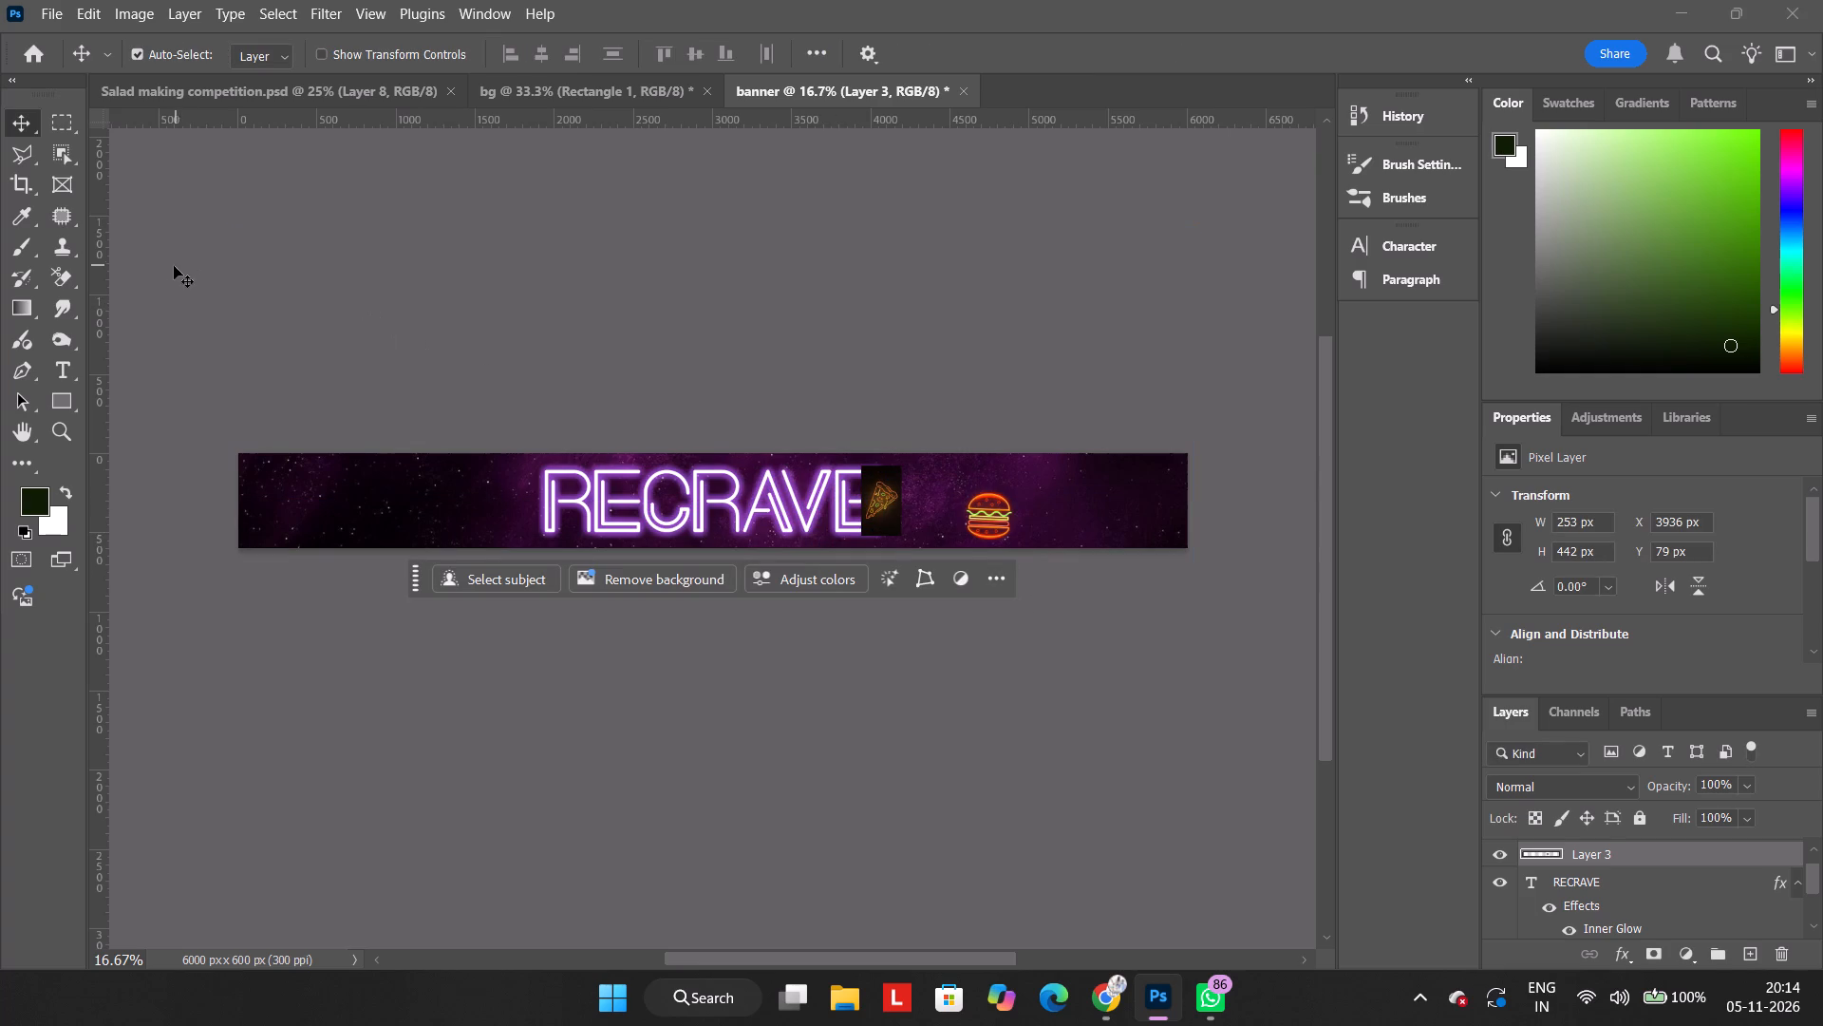
# Erase the dark background around the neon pizza slice with the Background Eraser.
pyautogui.click(70, 284)
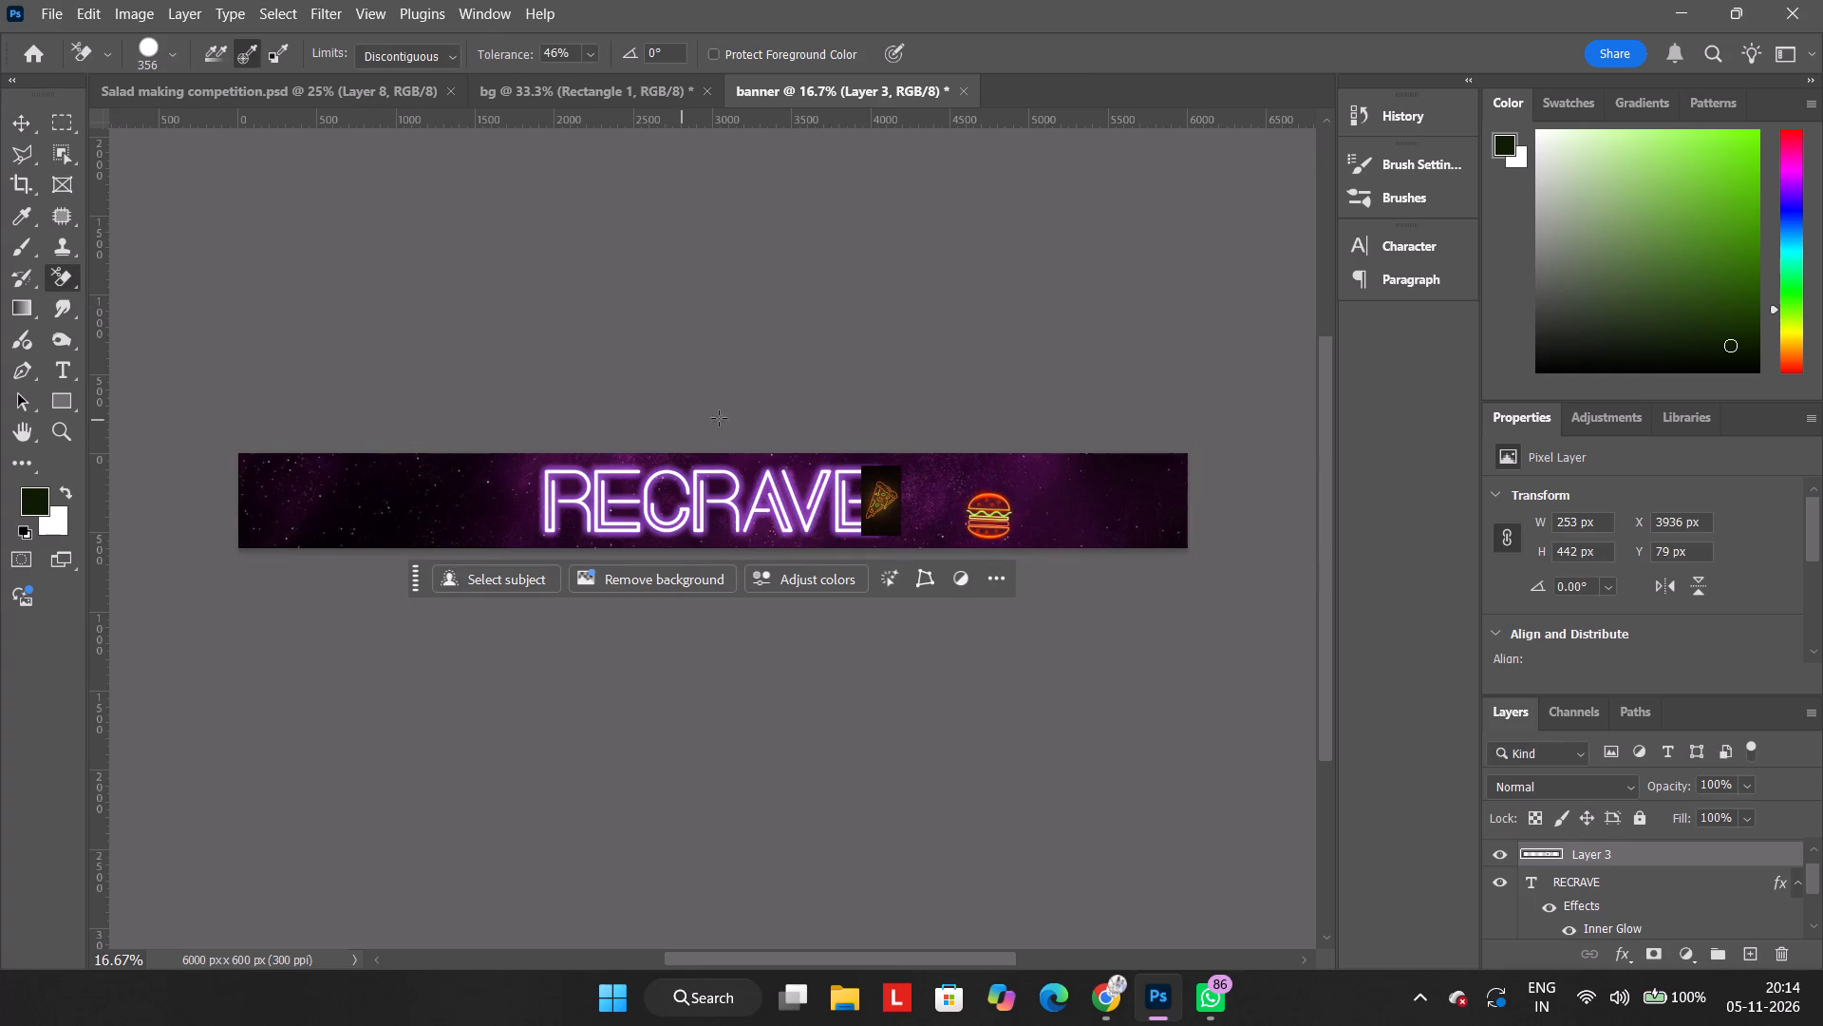
pyautogui.click(894, 483)
pyautogui.moveTo(888, 522); pyautogui.dragTo(840, 481)
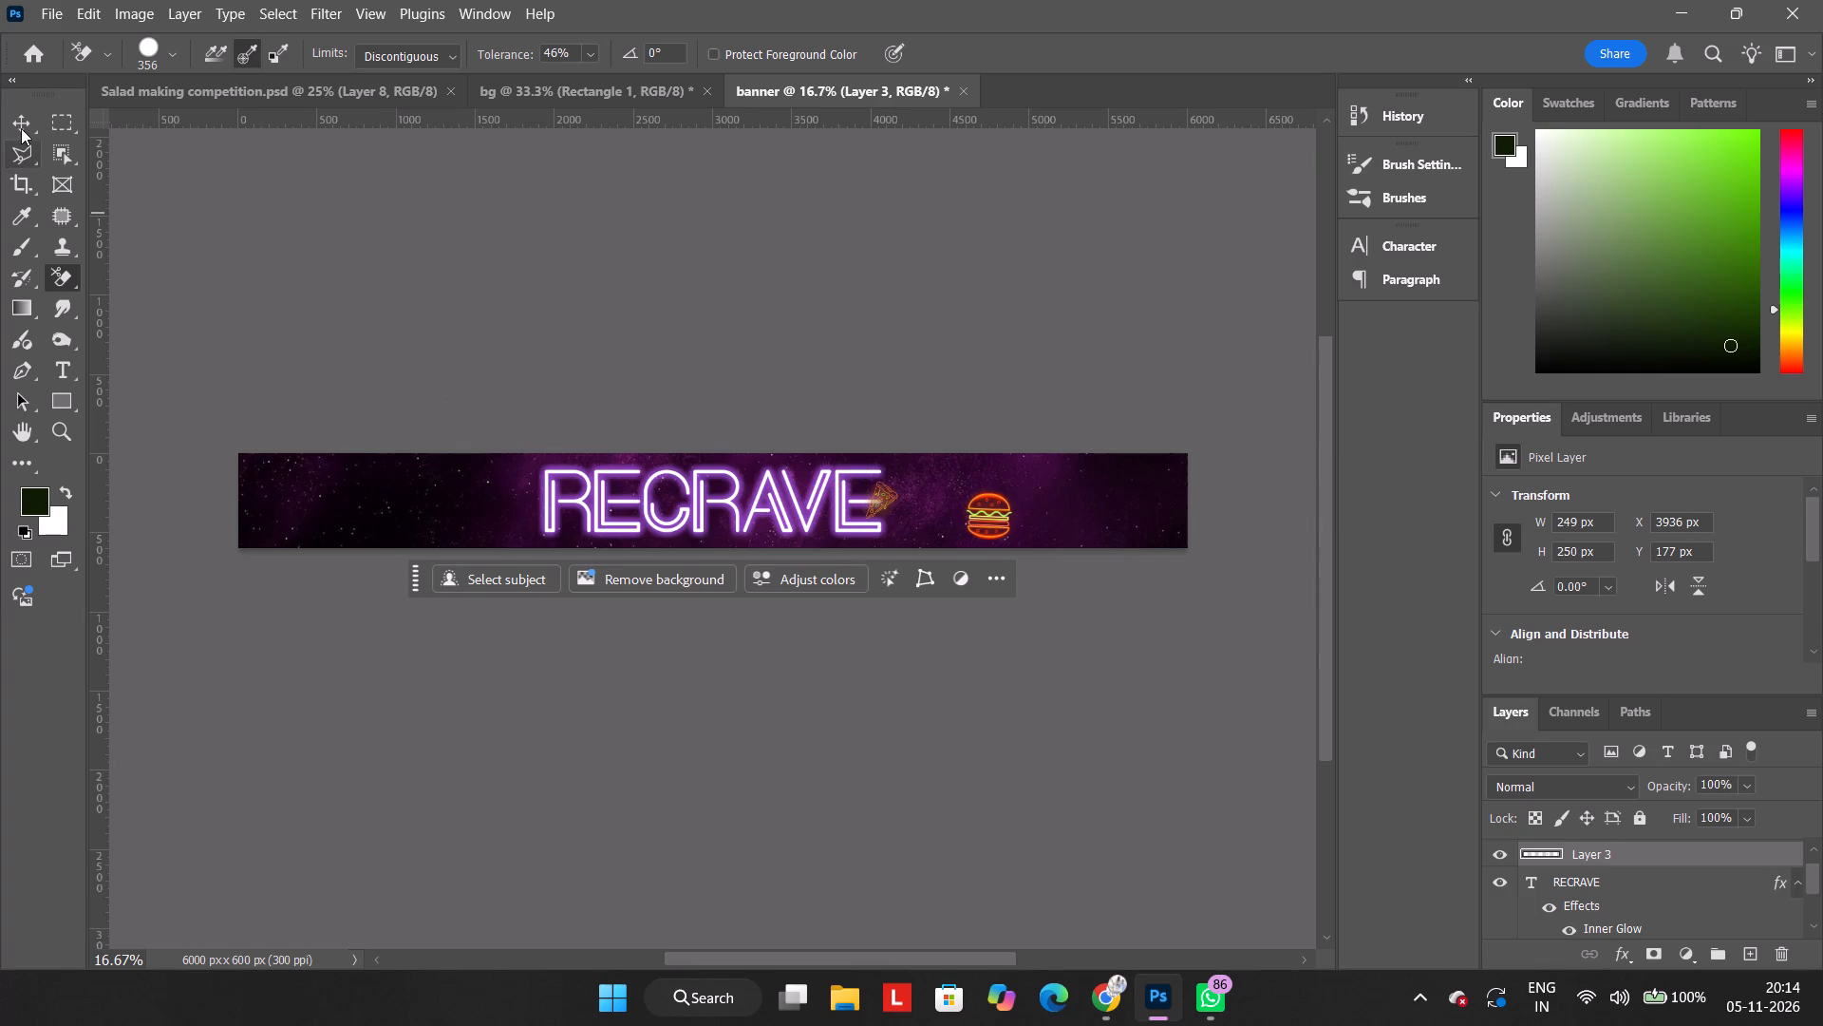
# Move the pizza slice to the right of the burger and enlarge it to about 237%.
pyautogui.click(21, 127)
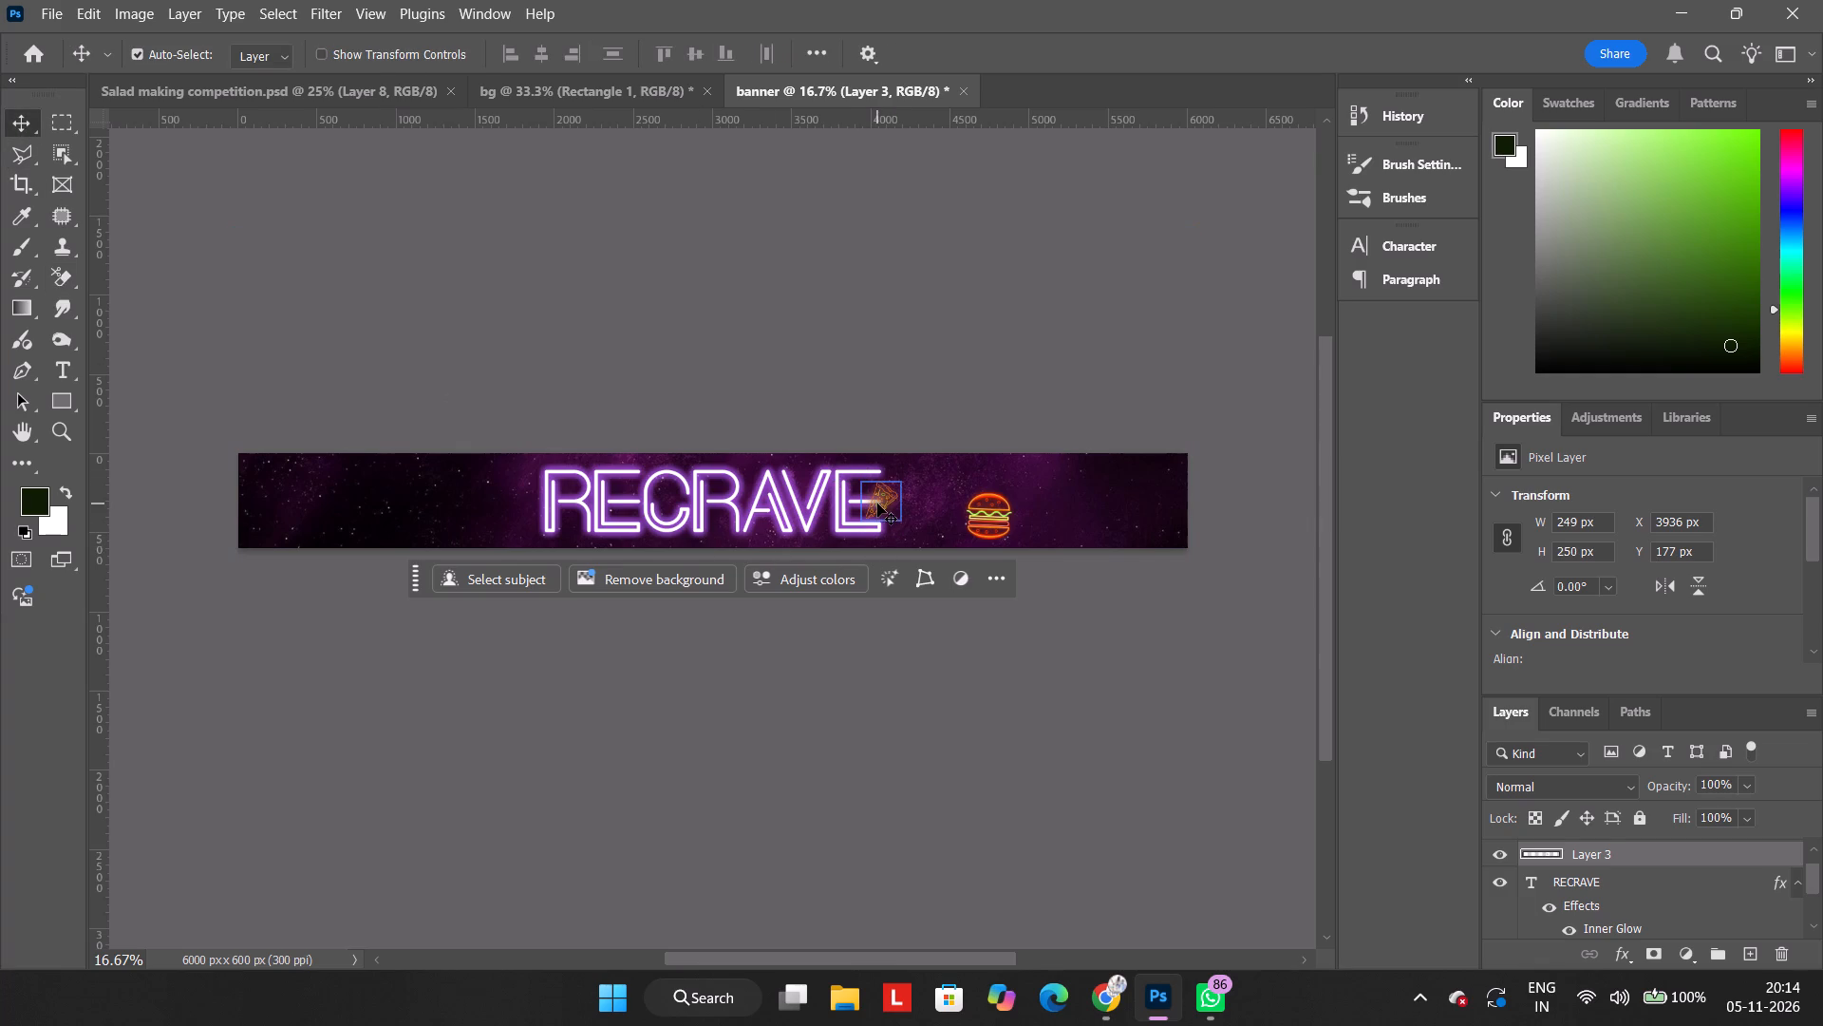
pyautogui.moveTo(877, 503); pyautogui.dragTo(1039, 514)
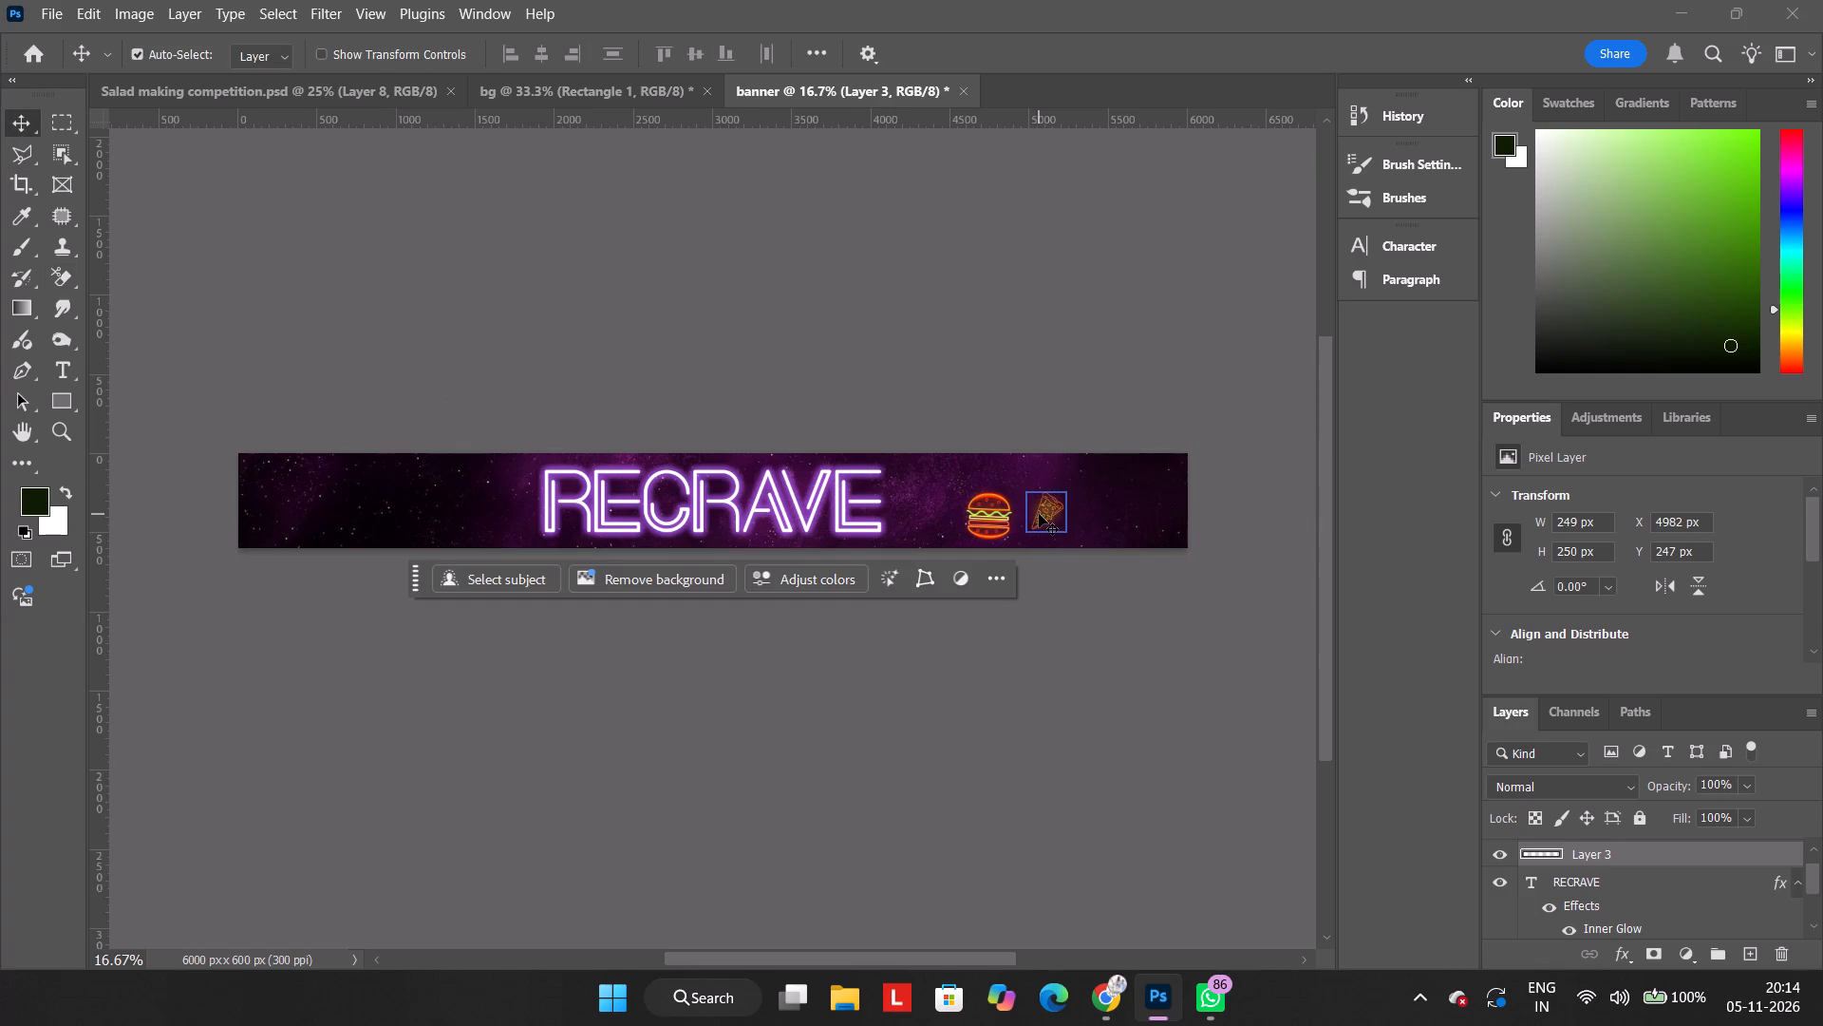
pyautogui.hotkey('ctrl', 't')
pyautogui.moveTo(1043, 488); pyautogui.dragTo(1043, 444)
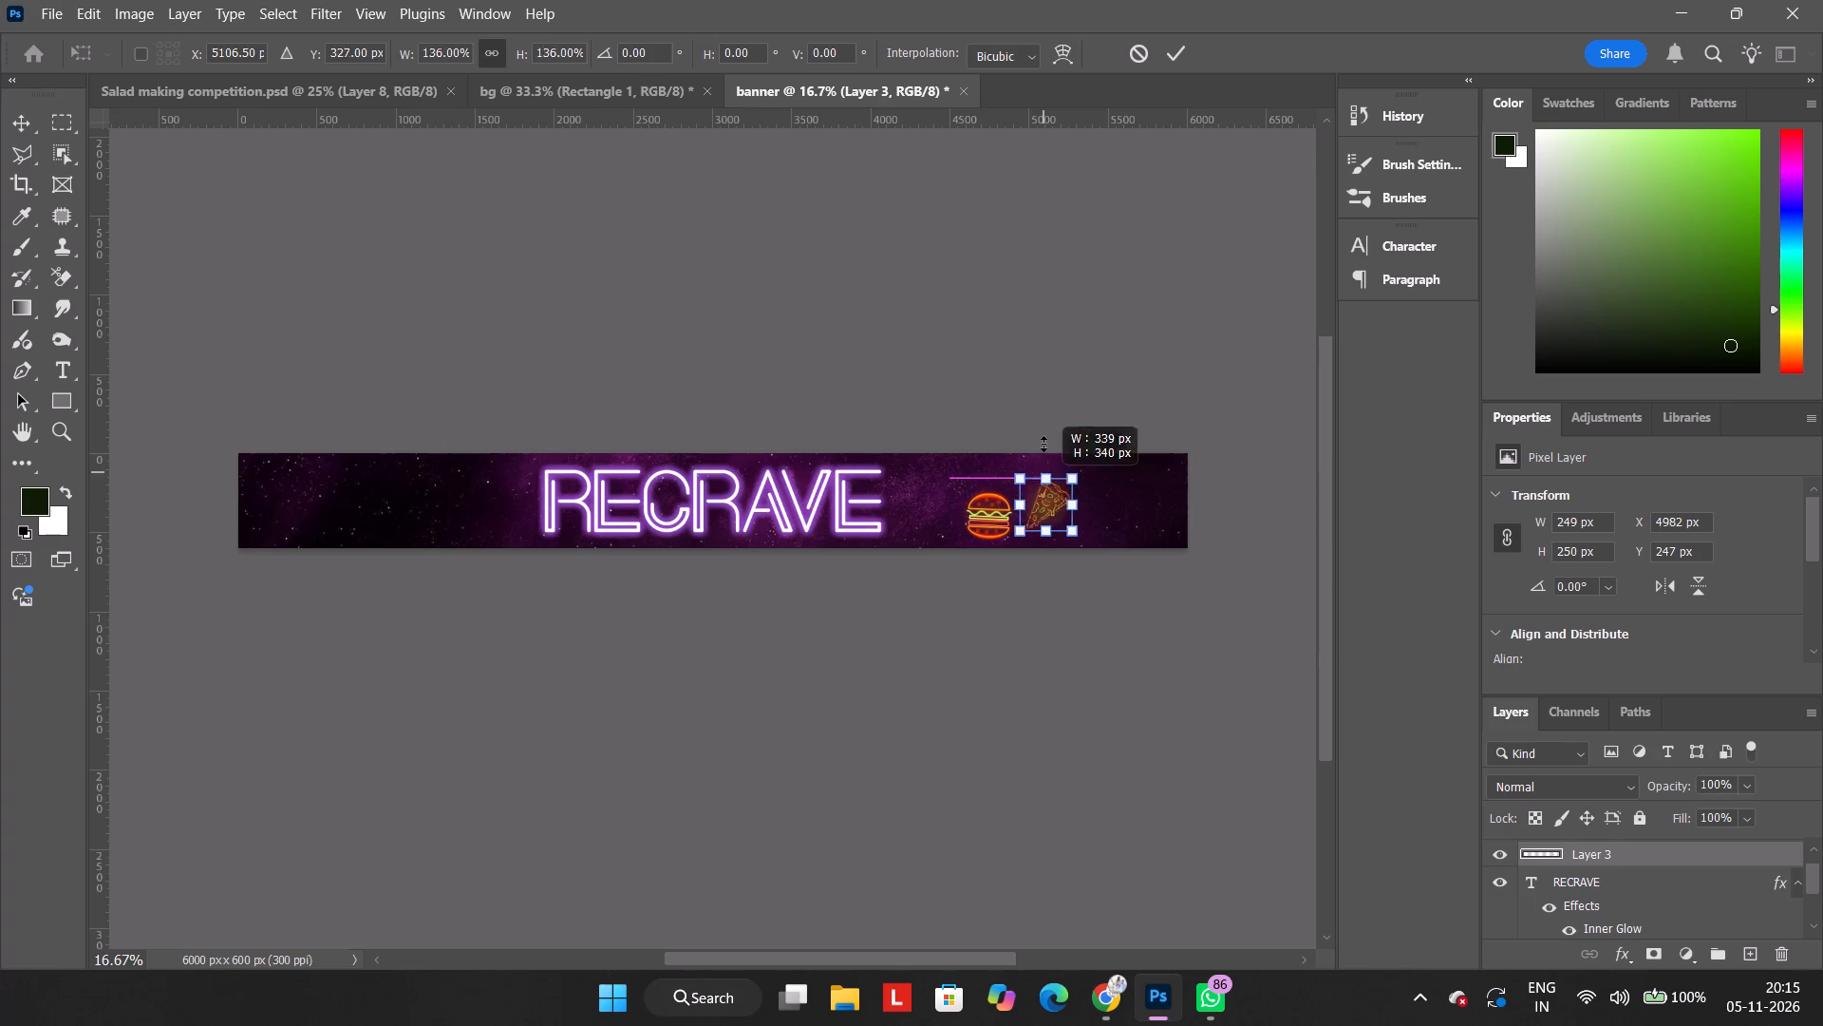
pyautogui.moveTo(1043, 444); pyautogui.dragTo(1043, 434)
pyautogui.moveTo(1052, 502); pyautogui.dragTo(1081, 522)
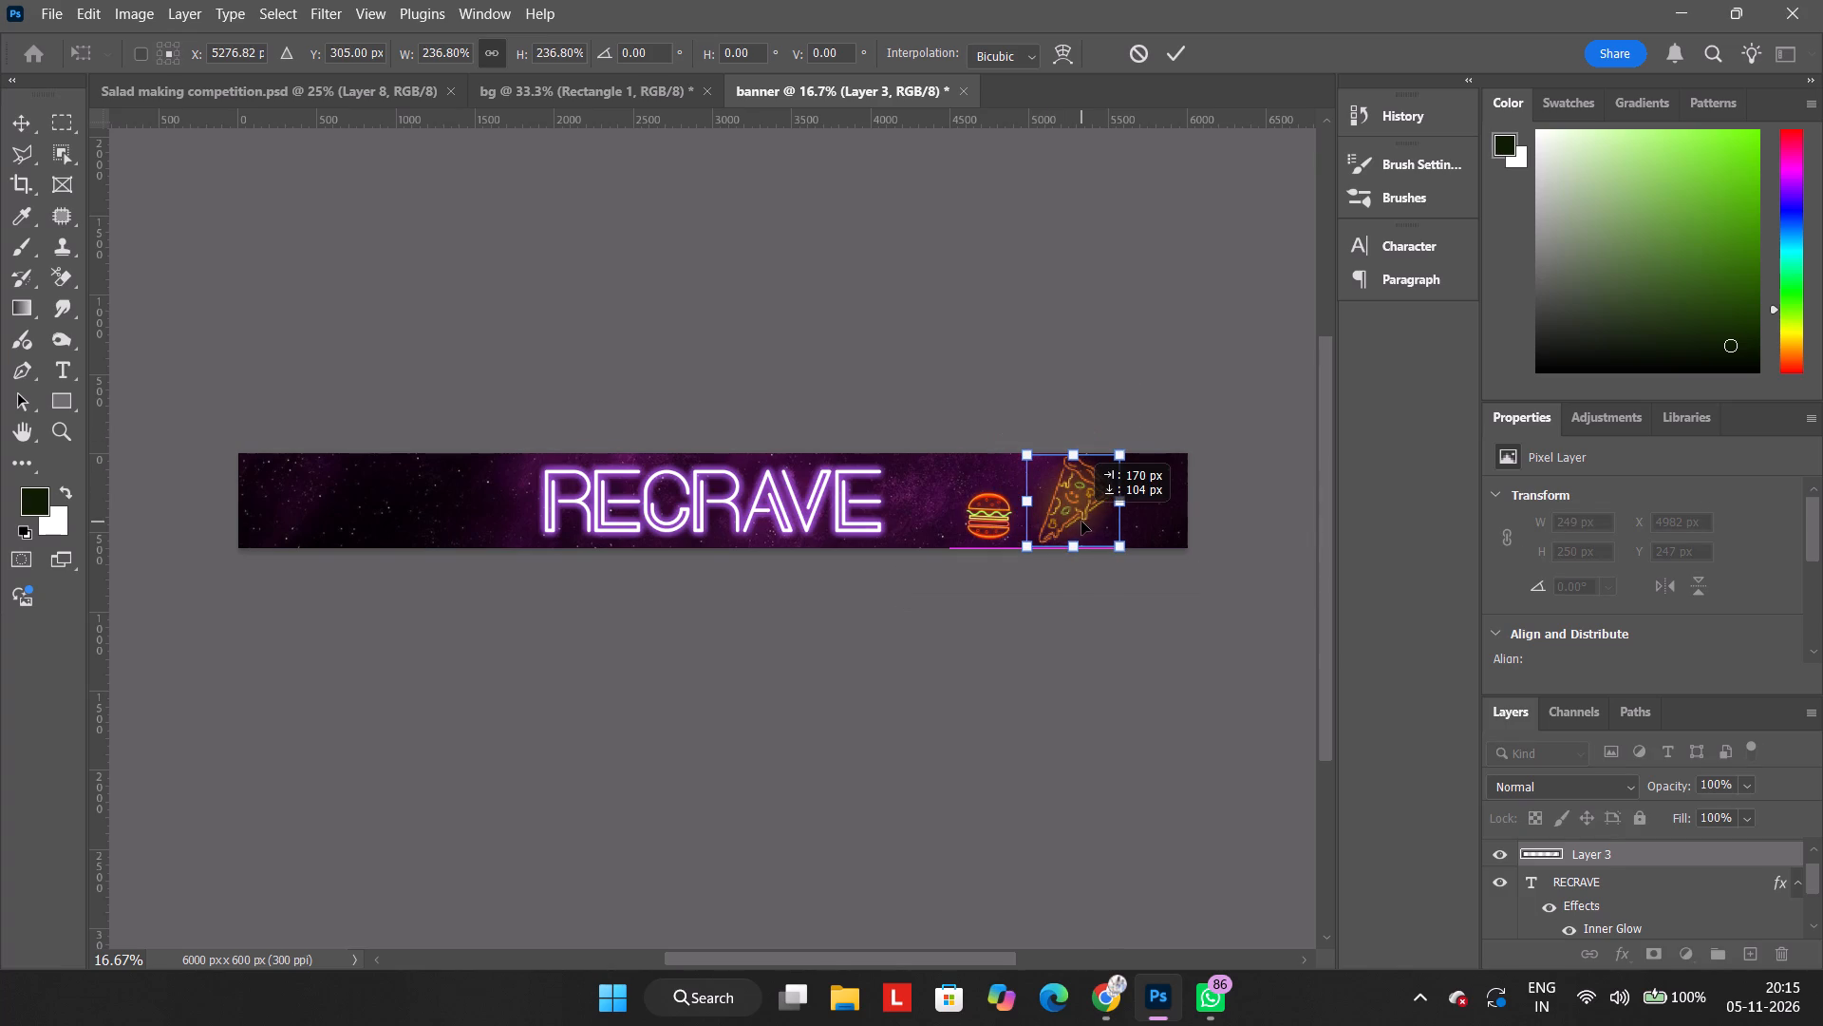
pyautogui.moveTo(1081, 522); pyautogui.dragTo(1090, 519)
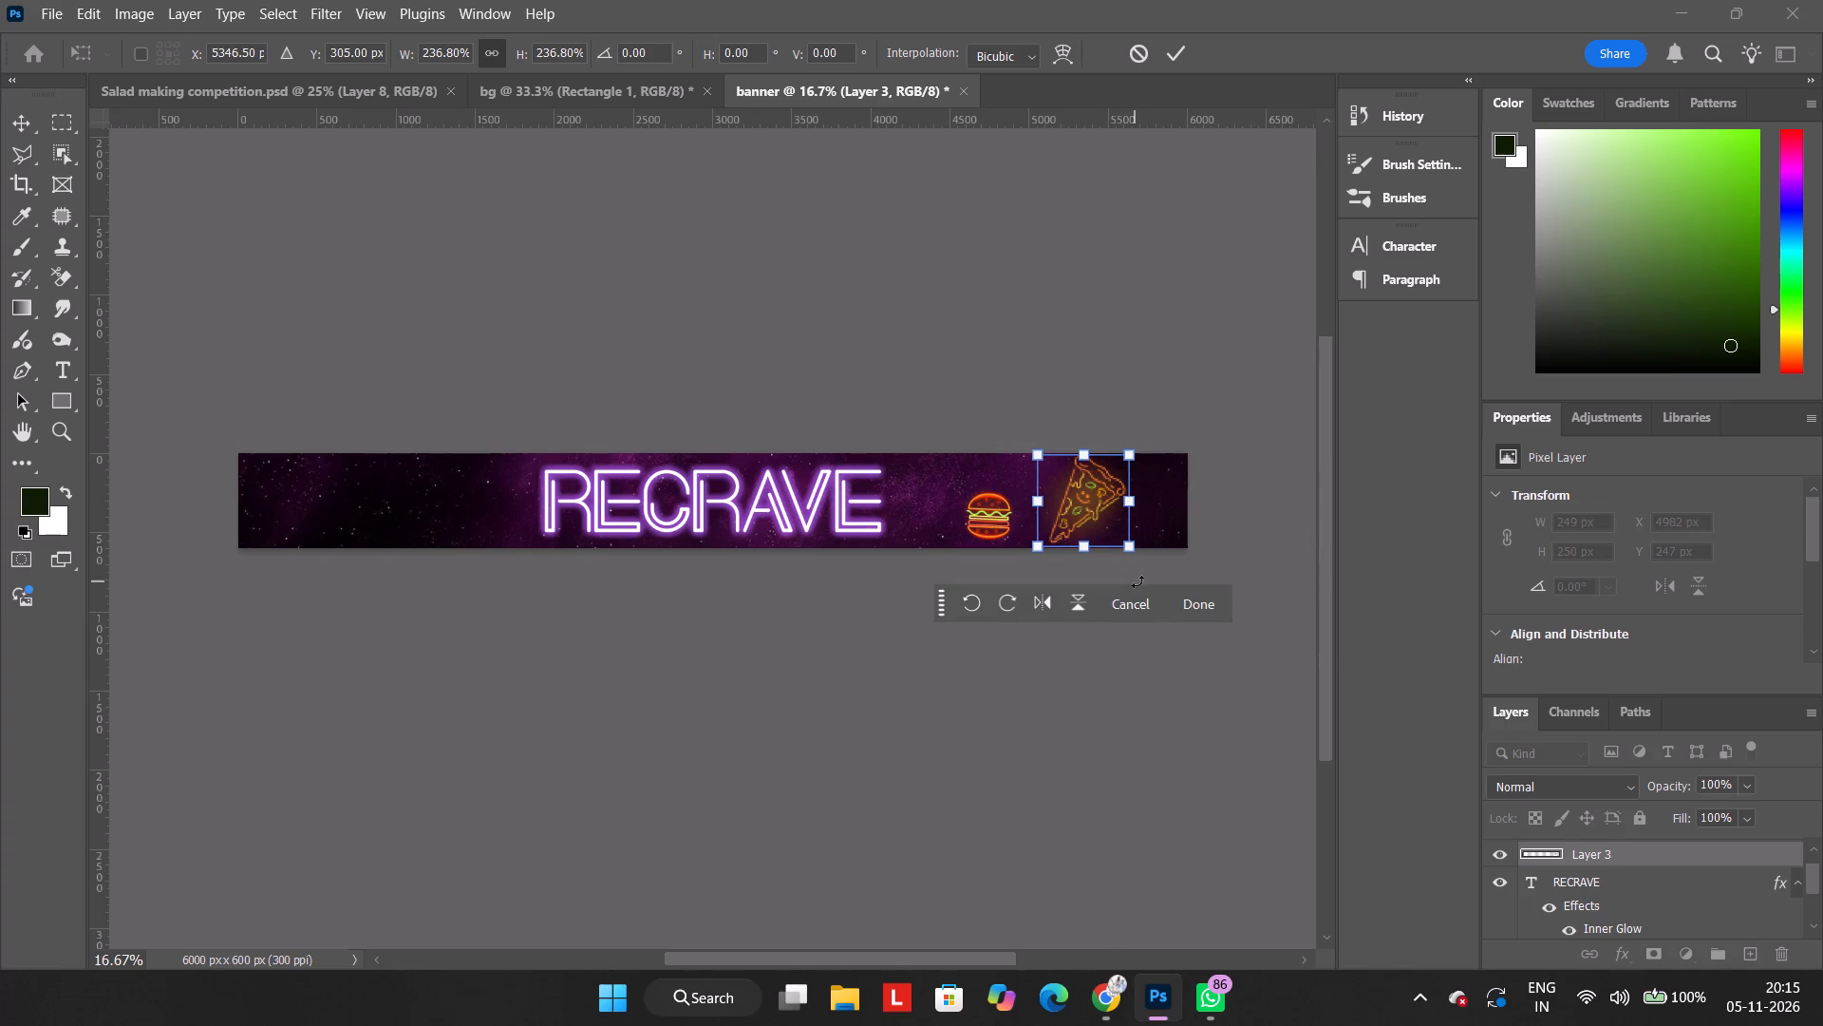
pyautogui.click(1186, 595)
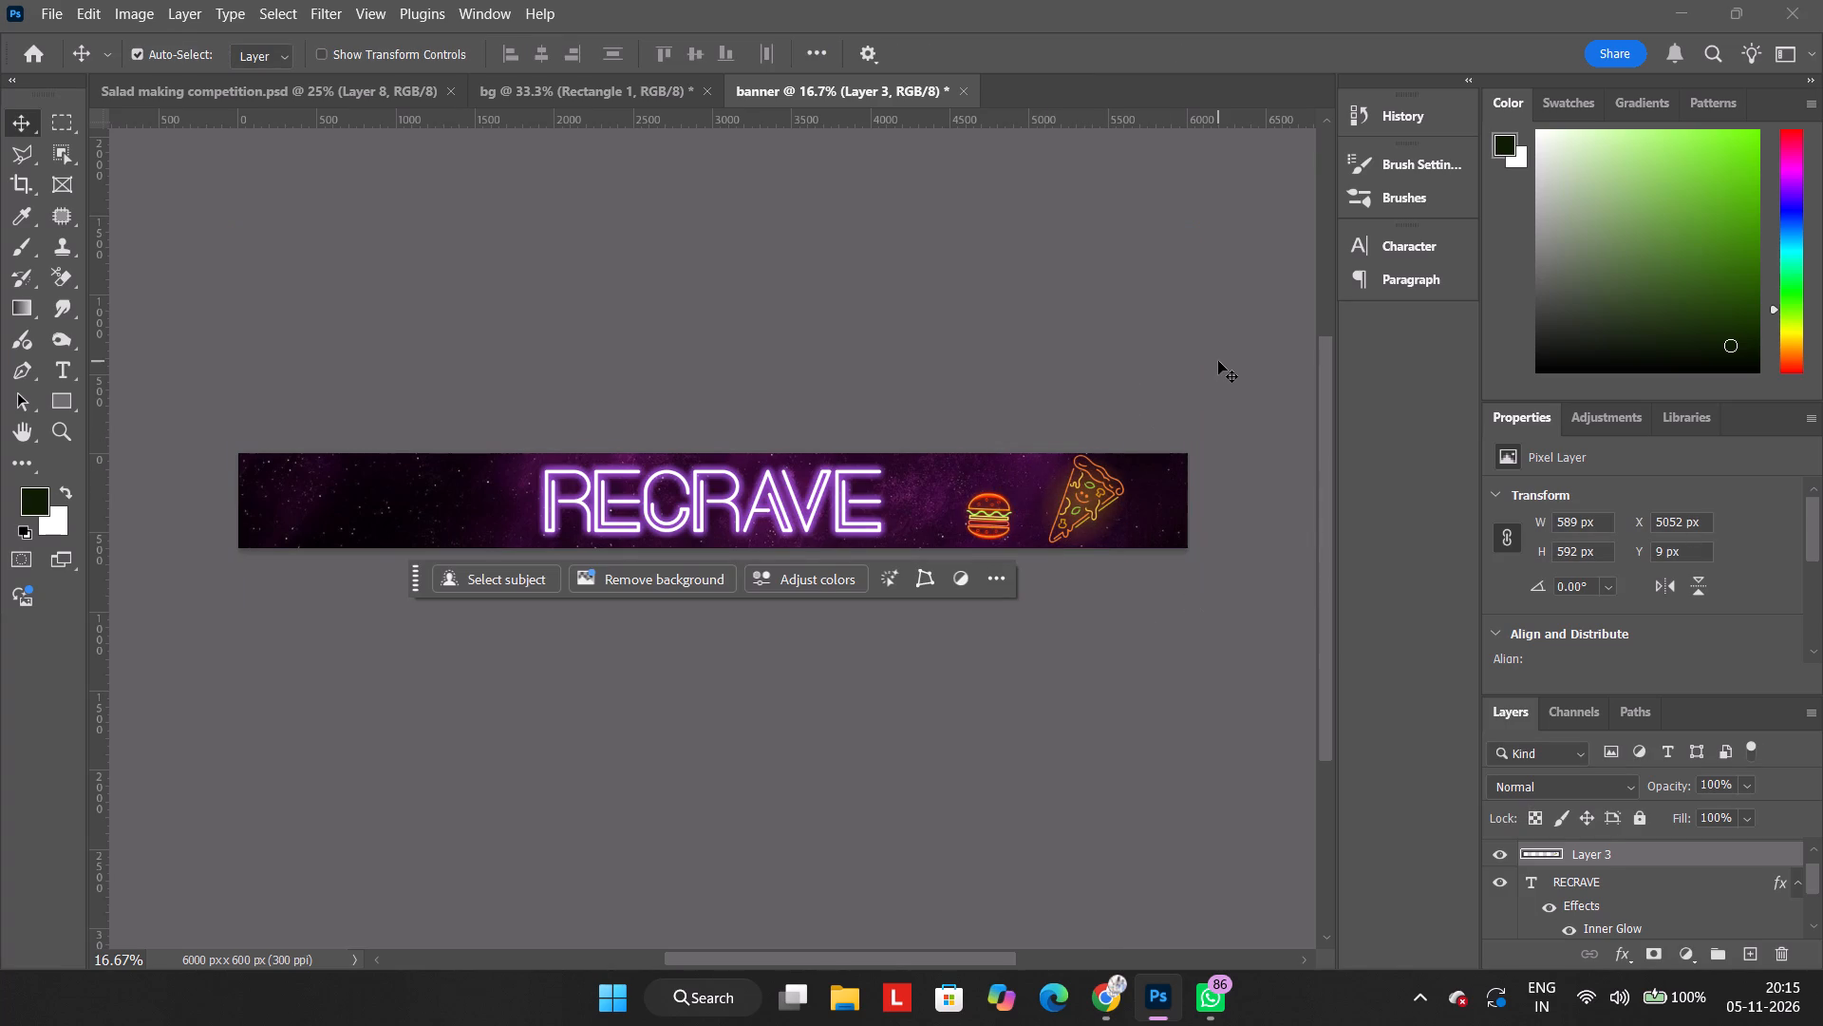
# Scale the pizza slice down to about 85%, centre it vertically on the banner, and rotate it clockwise so it lies flatter.
pyautogui.click(1218, 361)
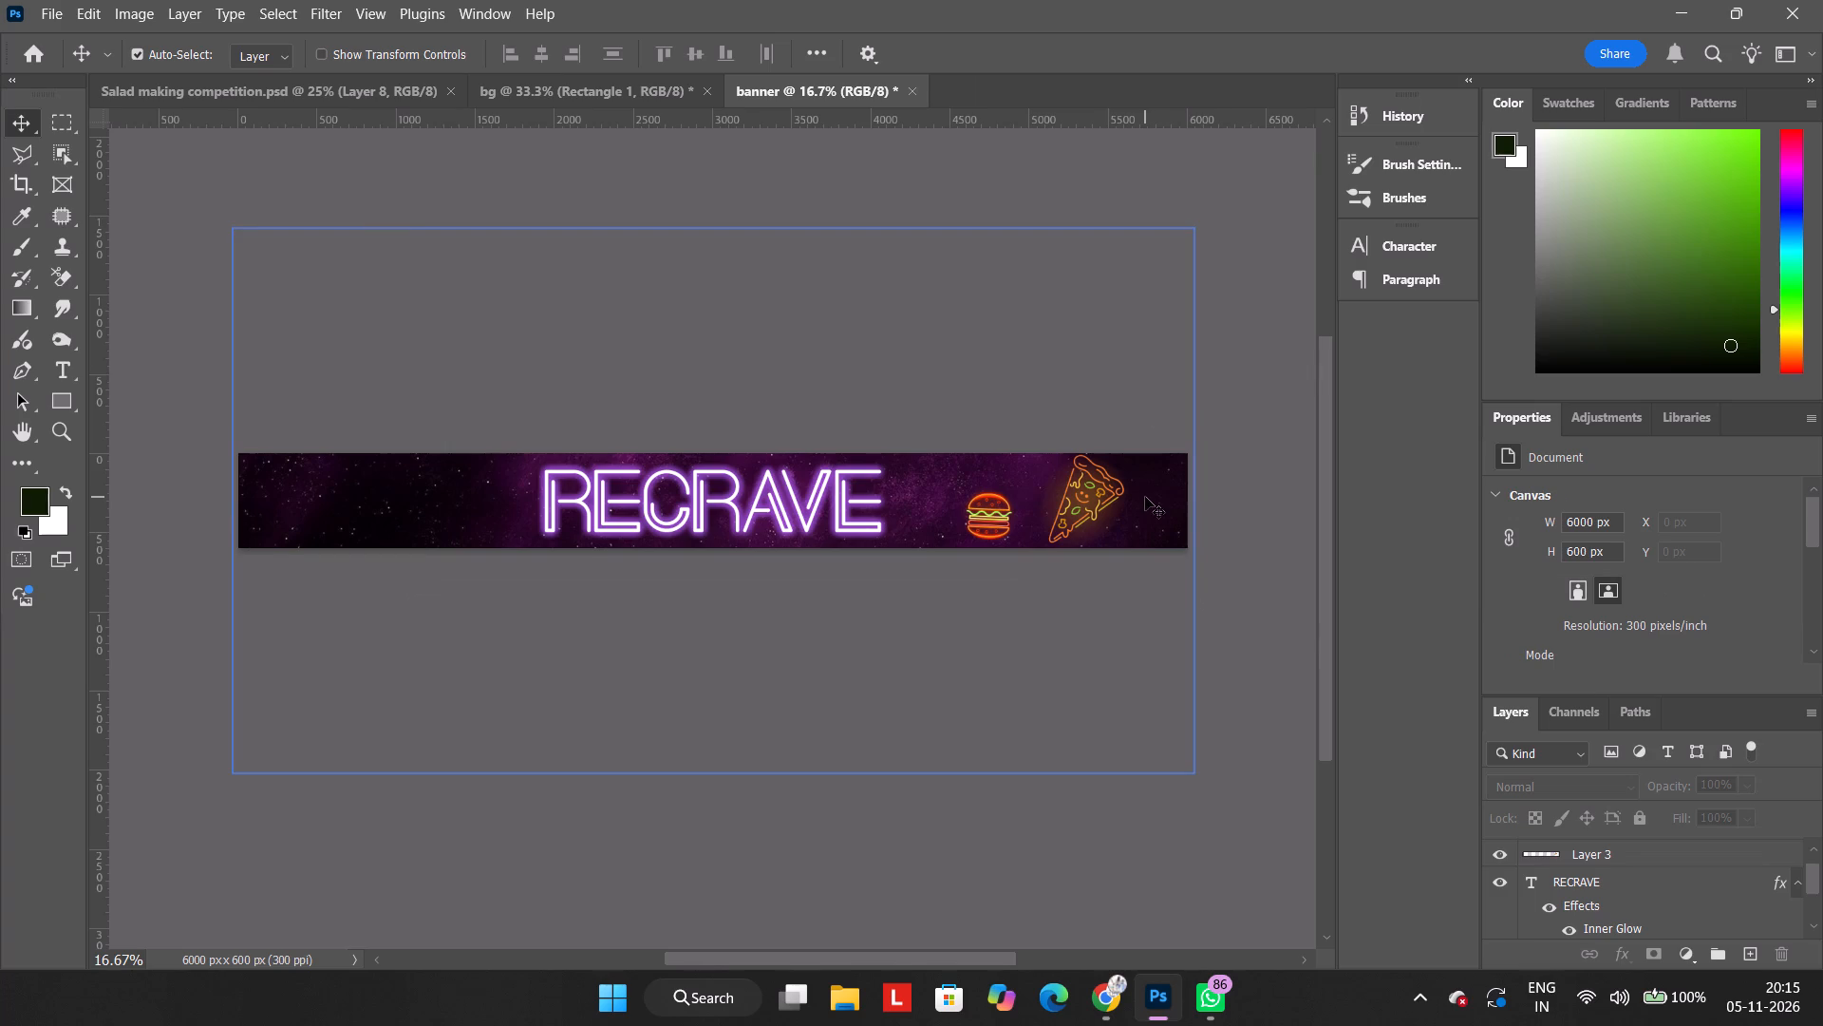
pyautogui.click(1106, 494)
pyautogui.hotkey('ctrl', 't')
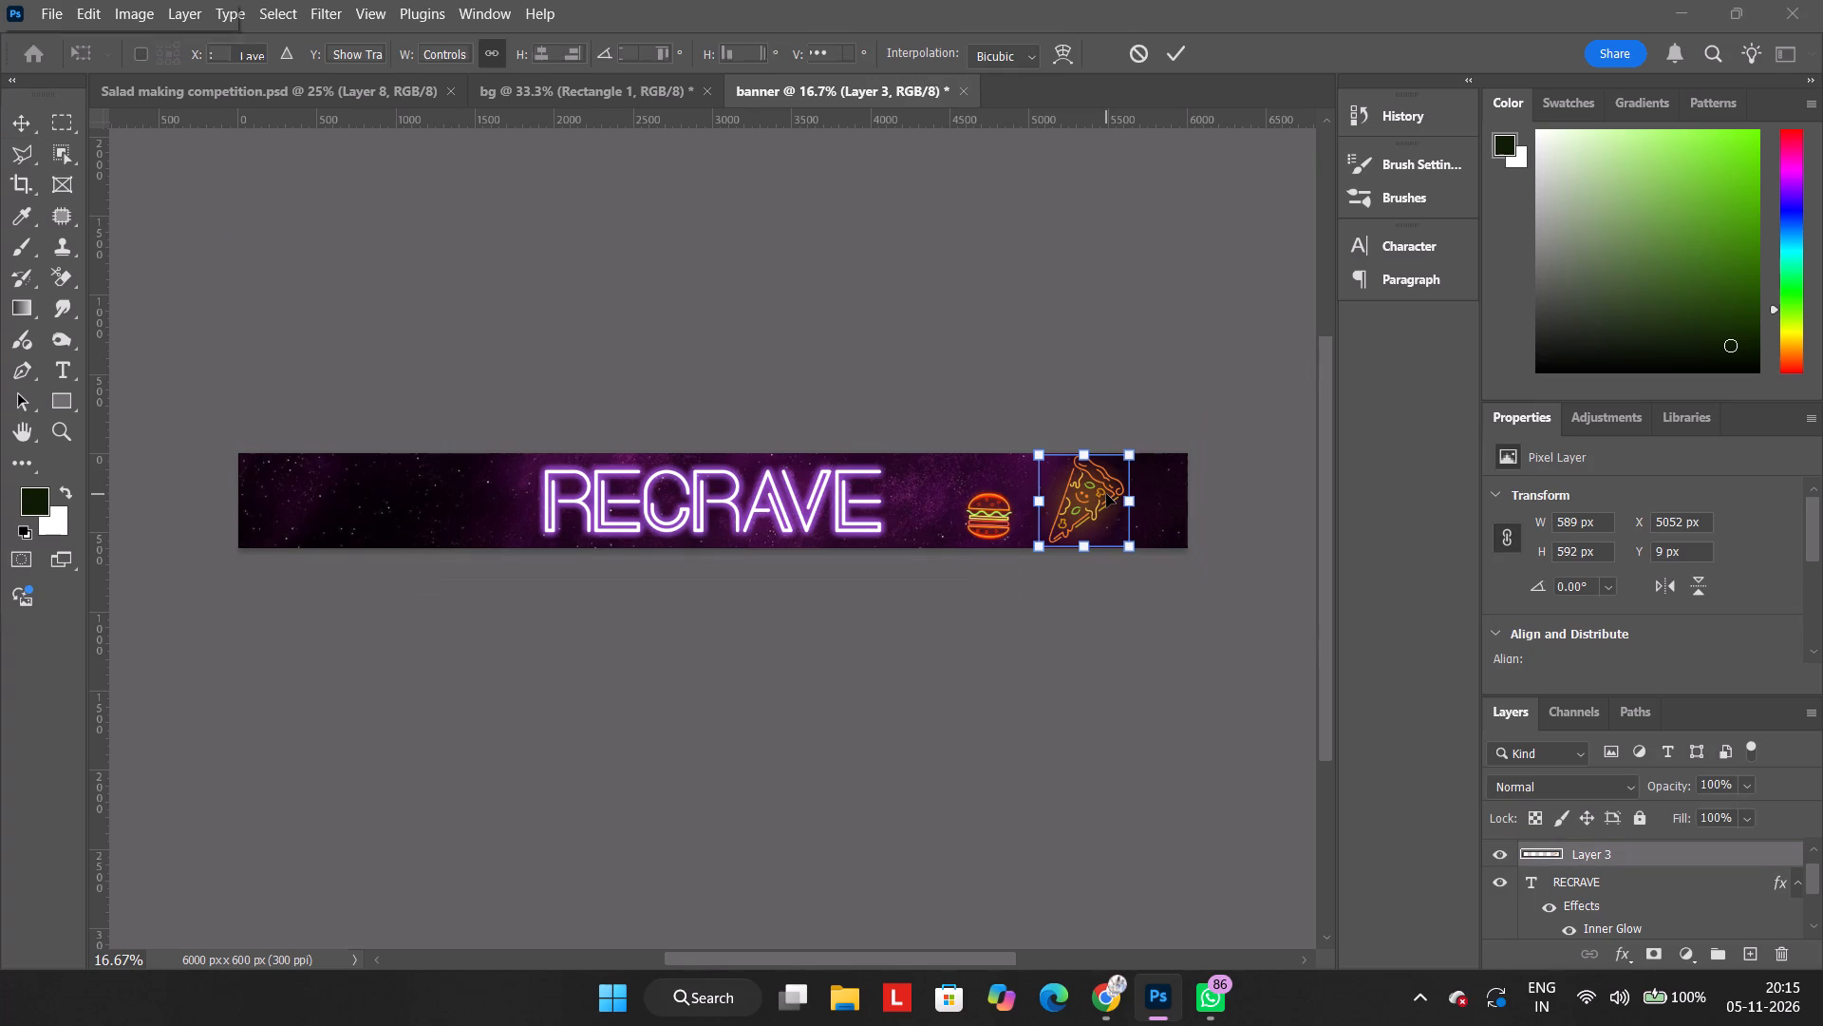
pyautogui.click(1115, 467)
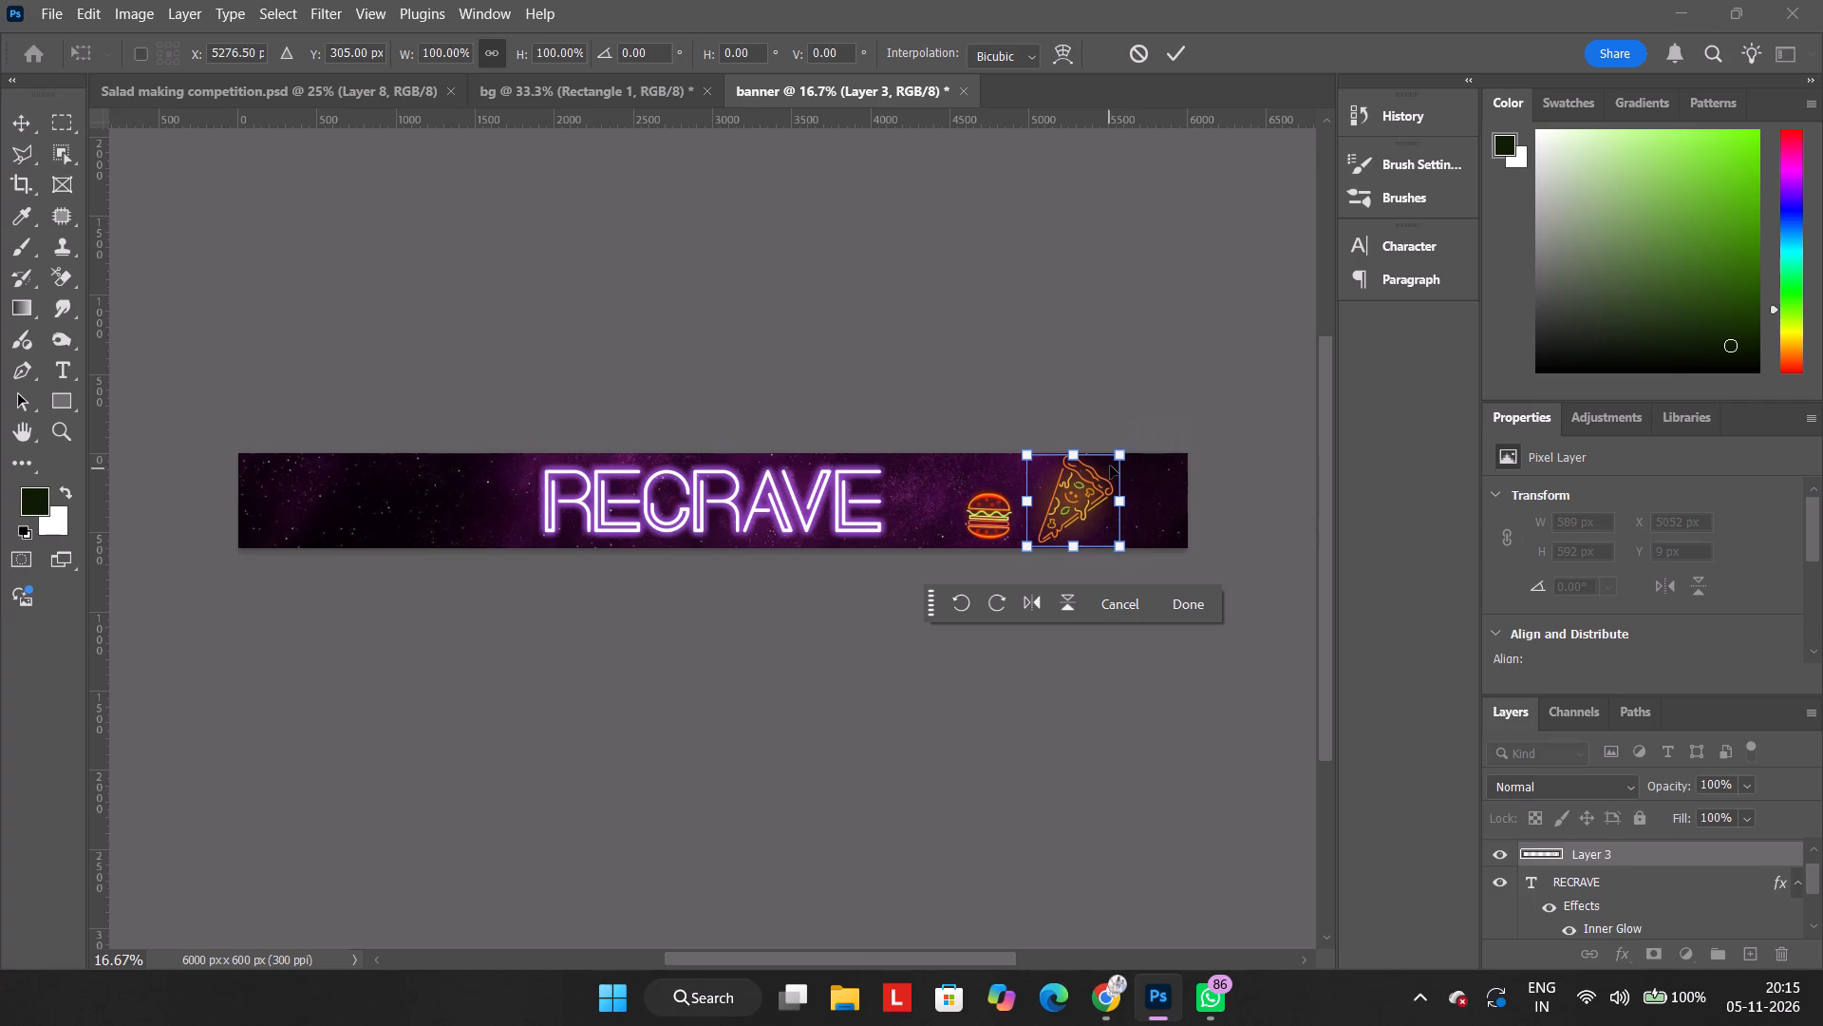
pyautogui.rightClick(1119, 455)
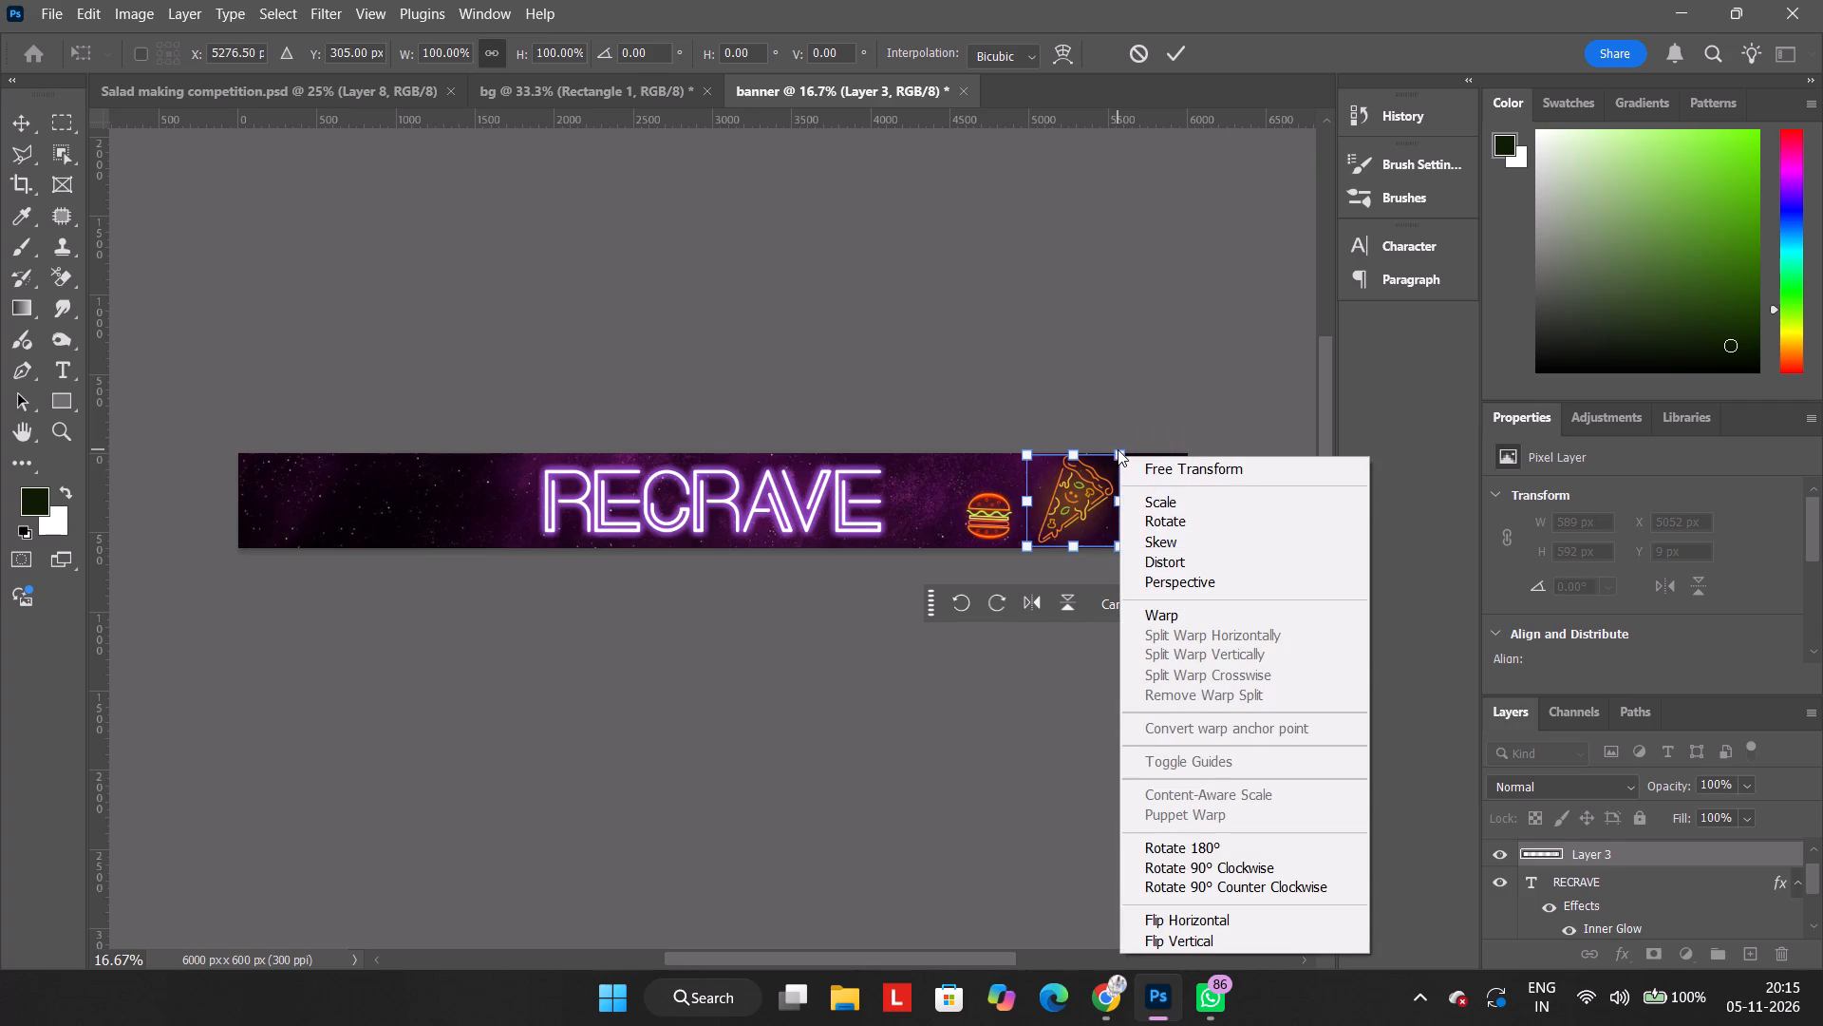
pyautogui.click(1118, 449)
pyautogui.moveTo(1118, 449); pyautogui.dragTo(1107, 464)
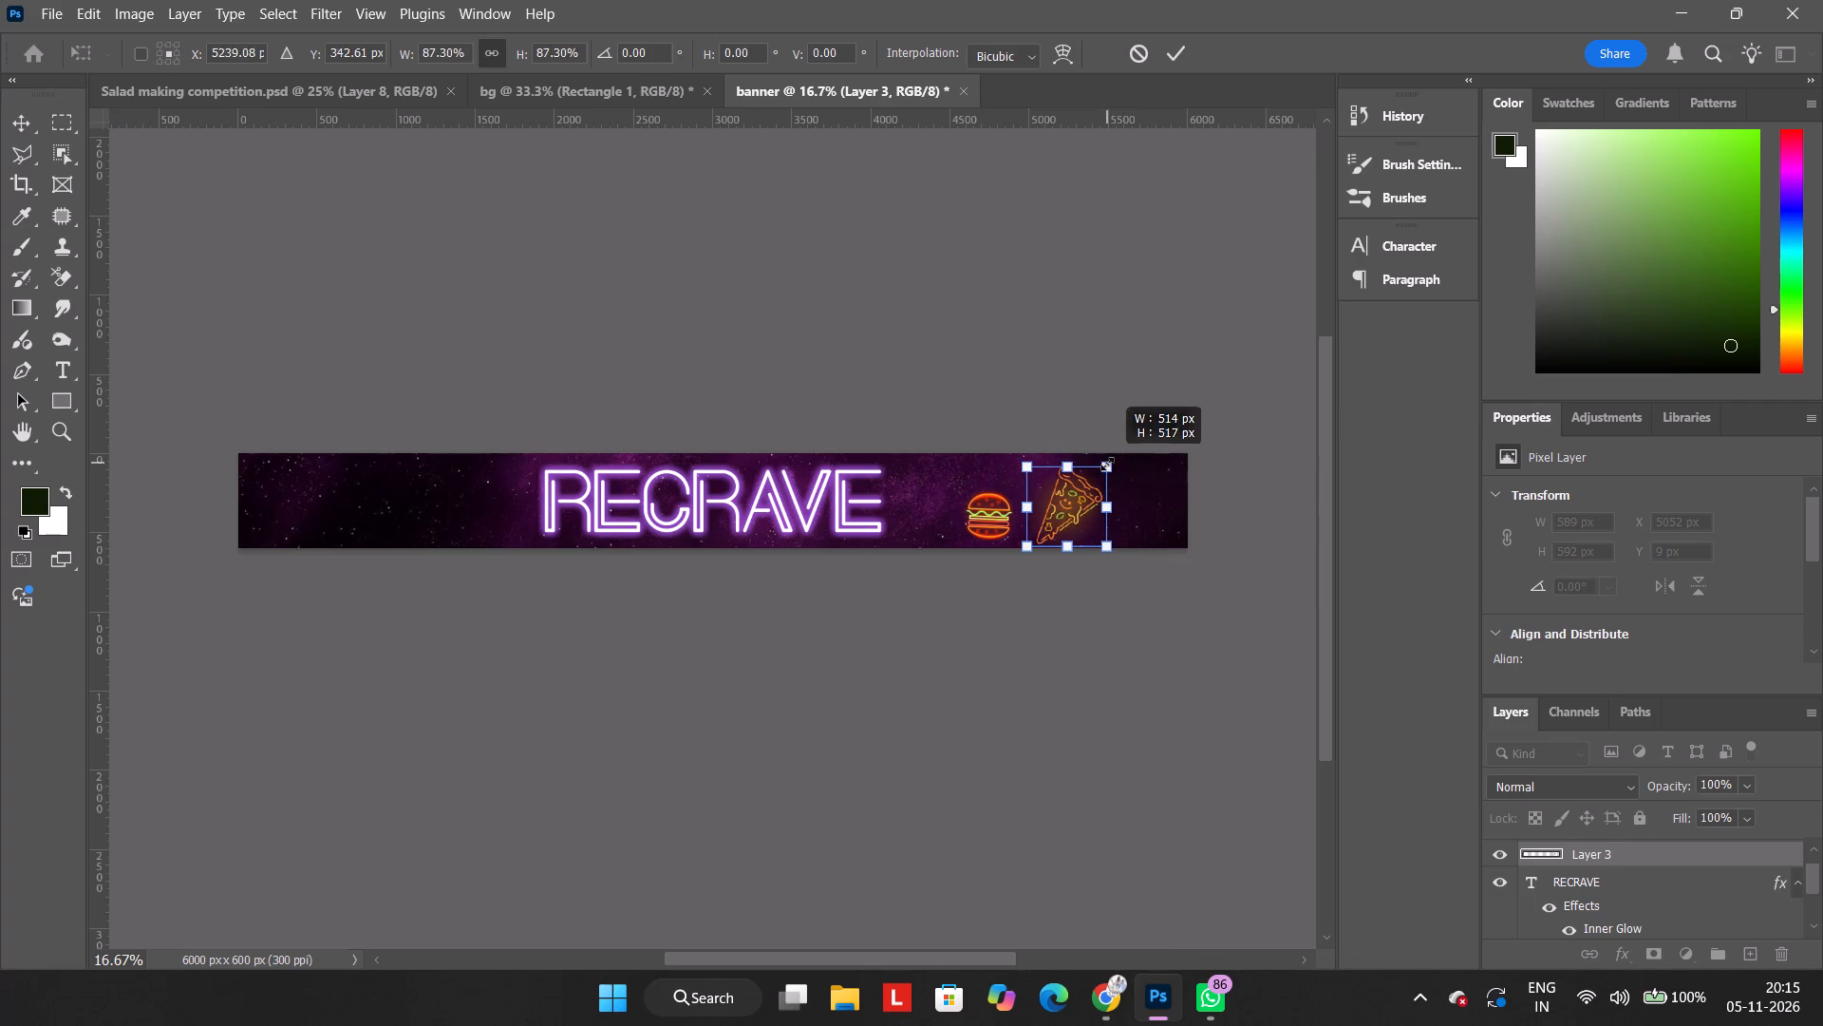
pyautogui.moveTo(1107, 464); pyautogui.dragTo(1107, 466)
pyautogui.moveTo(1068, 510); pyautogui.dragTo(1080, 505)
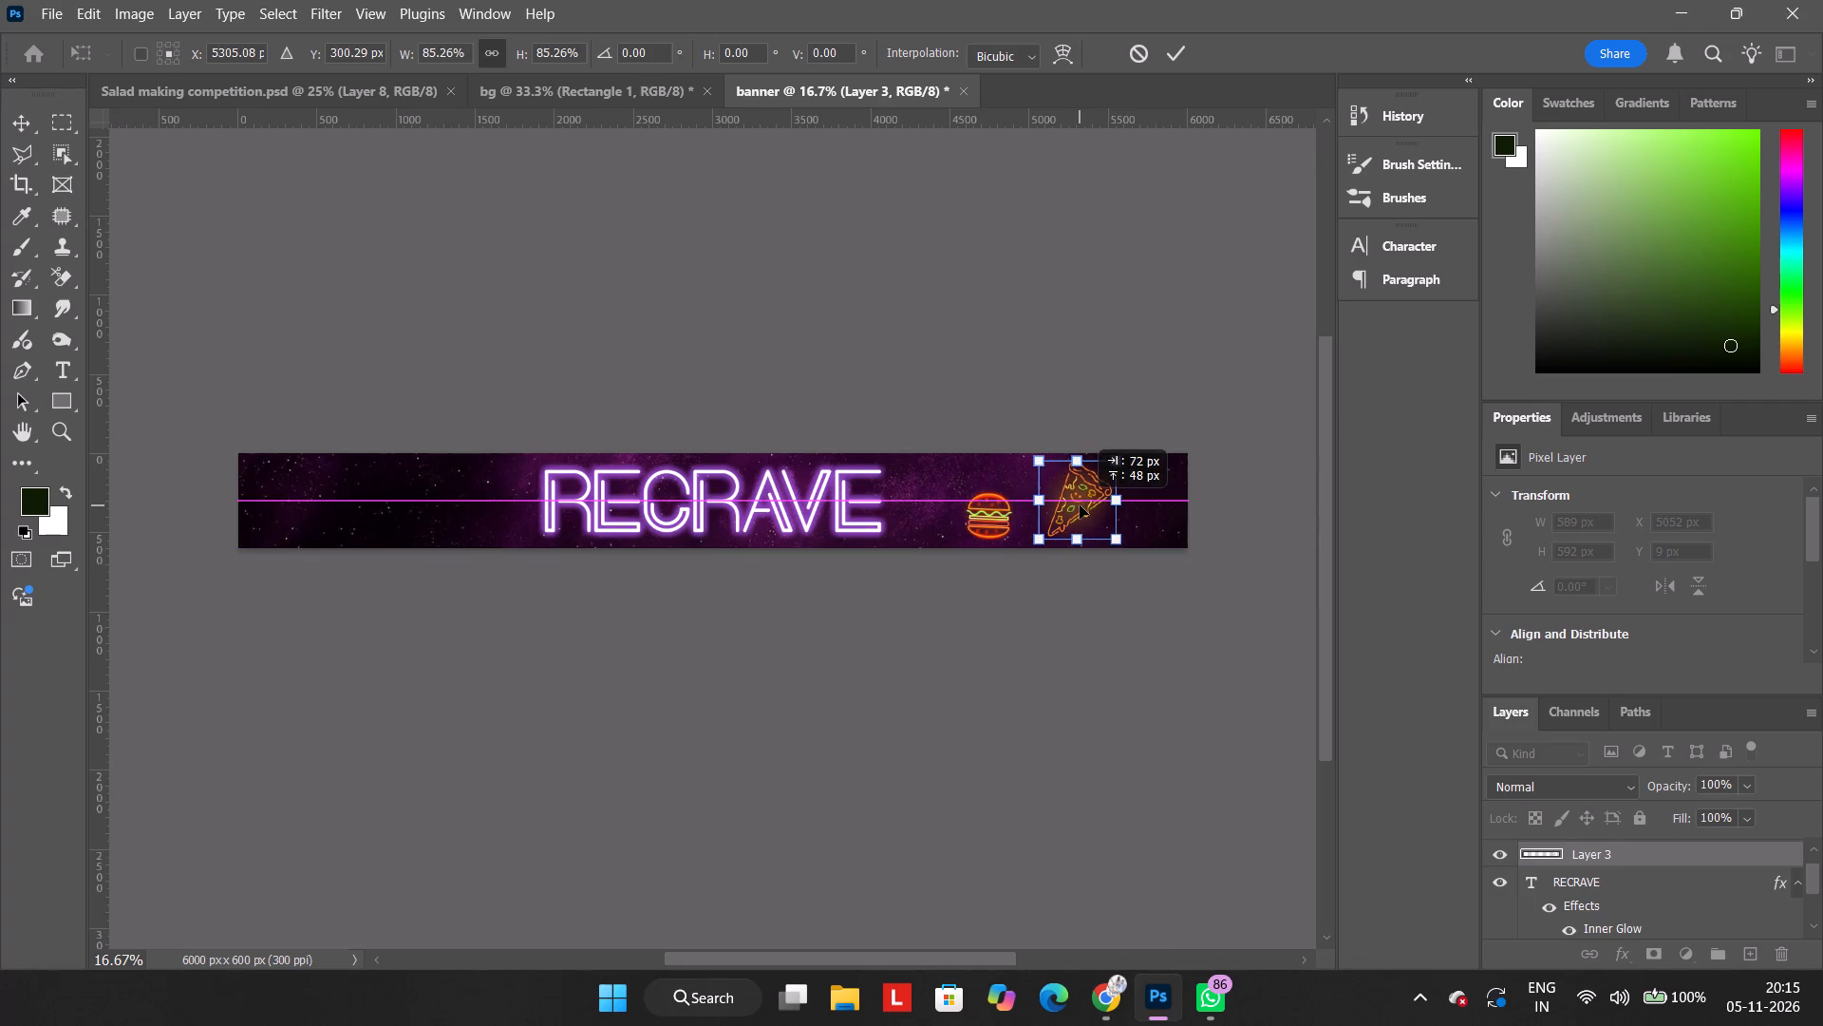
pyautogui.moveTo(1080, 505); pyautogui.dragTo(1081, 505)
pyautogui.moveTo(1155, 450); pyautogui.dragTo(1167, 499)
pyautogui.click(1210, 610)
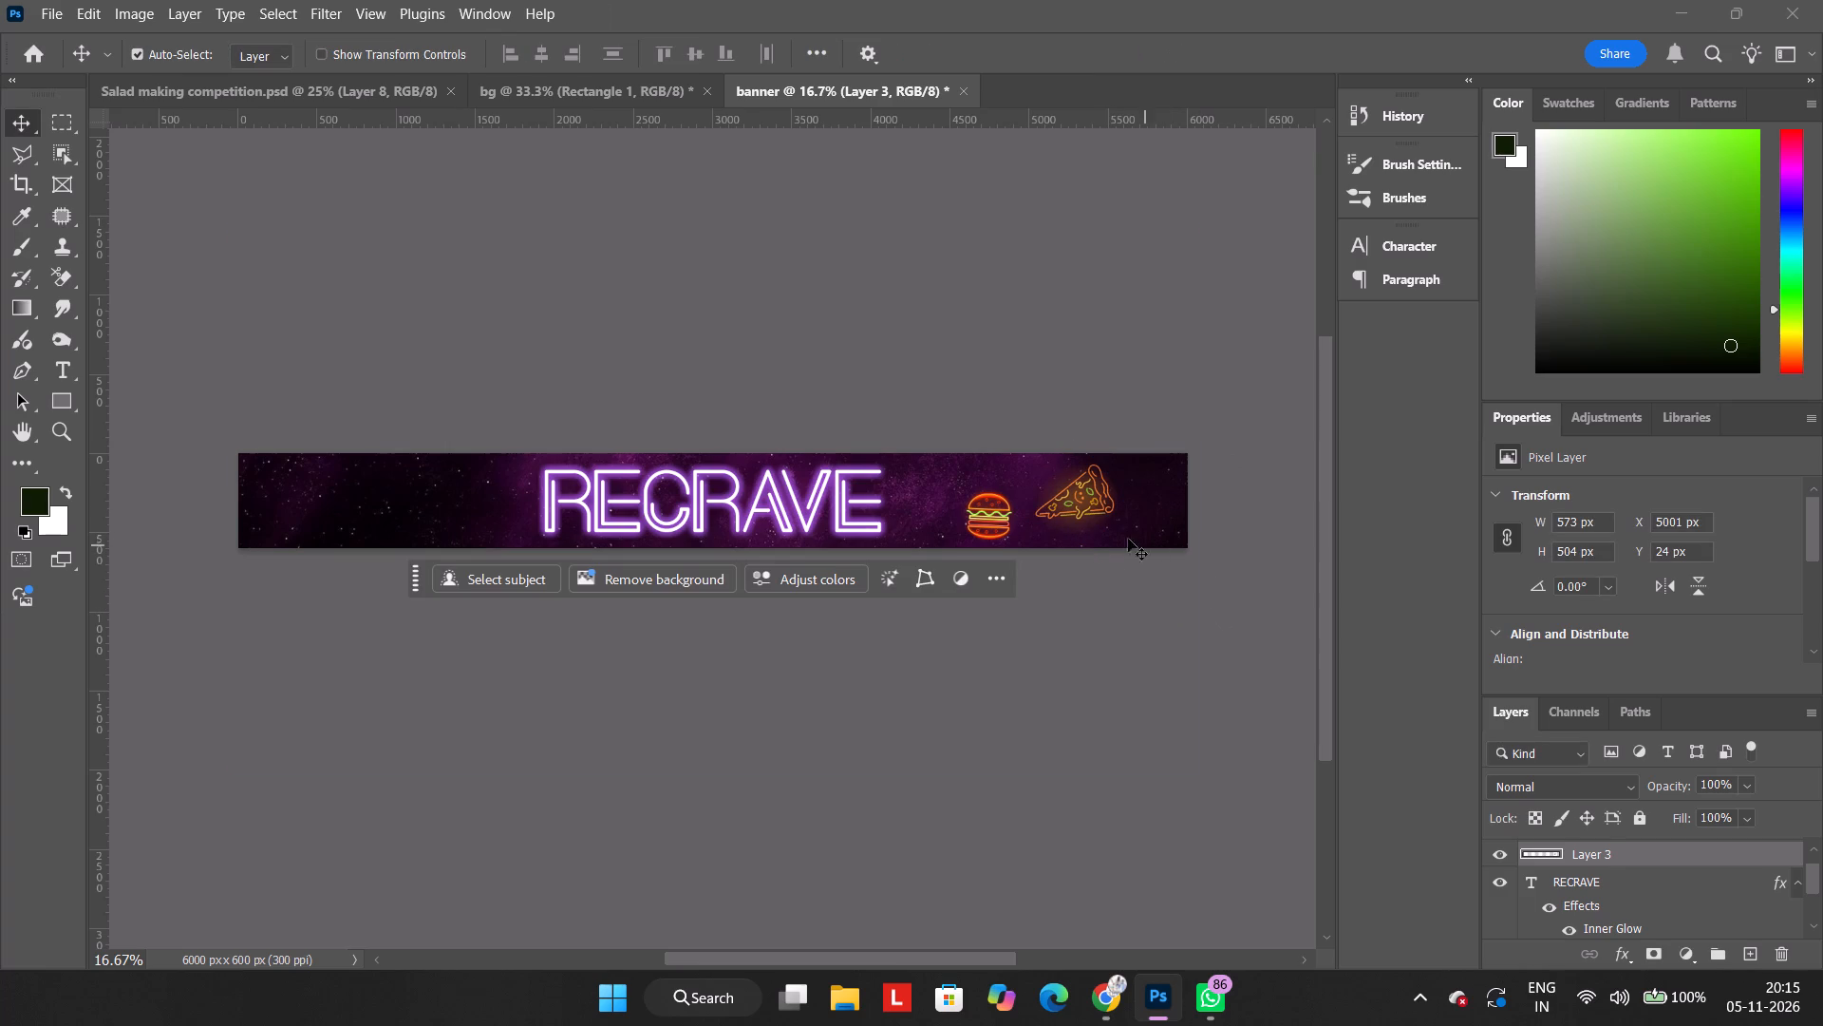
# Move the pizza slice farther from the burger, vertically centred on the banner, at about X 5133 px, Y 48 px.
pyautogui.moveTo(1078, 497); pyautogui.dragTo(1109, 502)
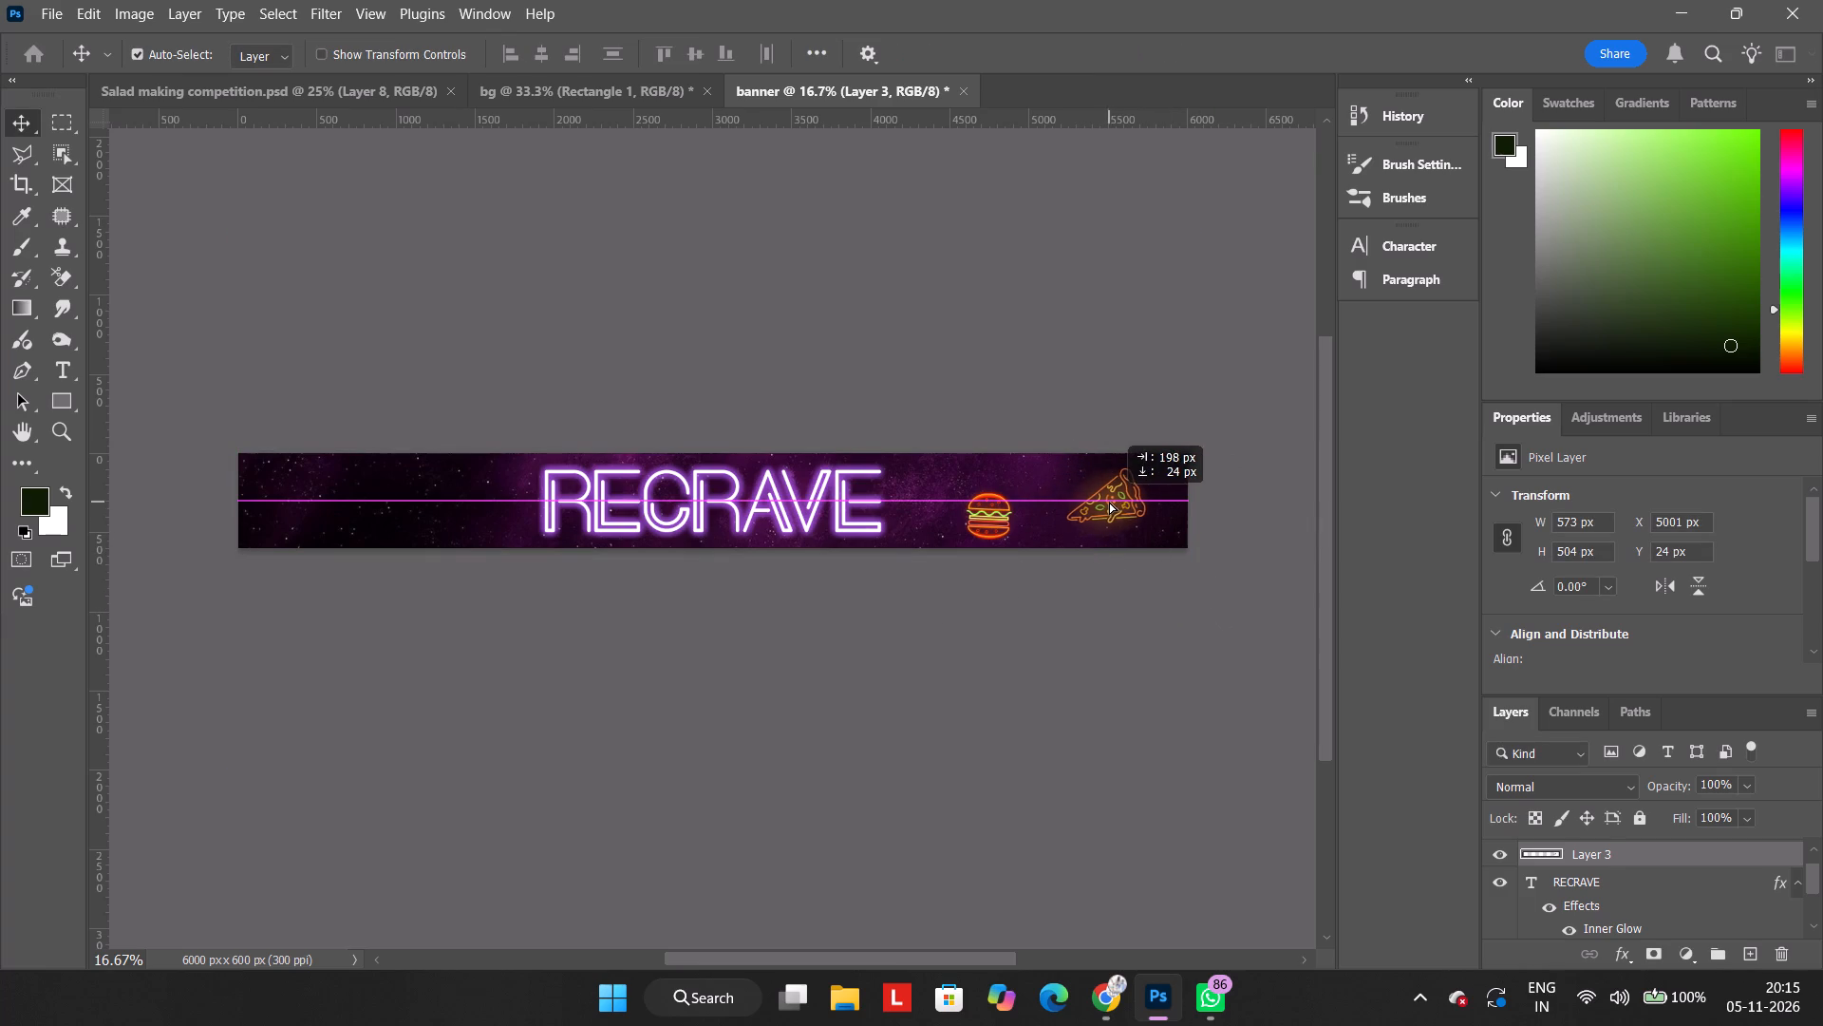
pyautogui.moveTo(1109, 502); pyautogui.dragTo(1111, 502)
pyautogui.click(1195, 496)
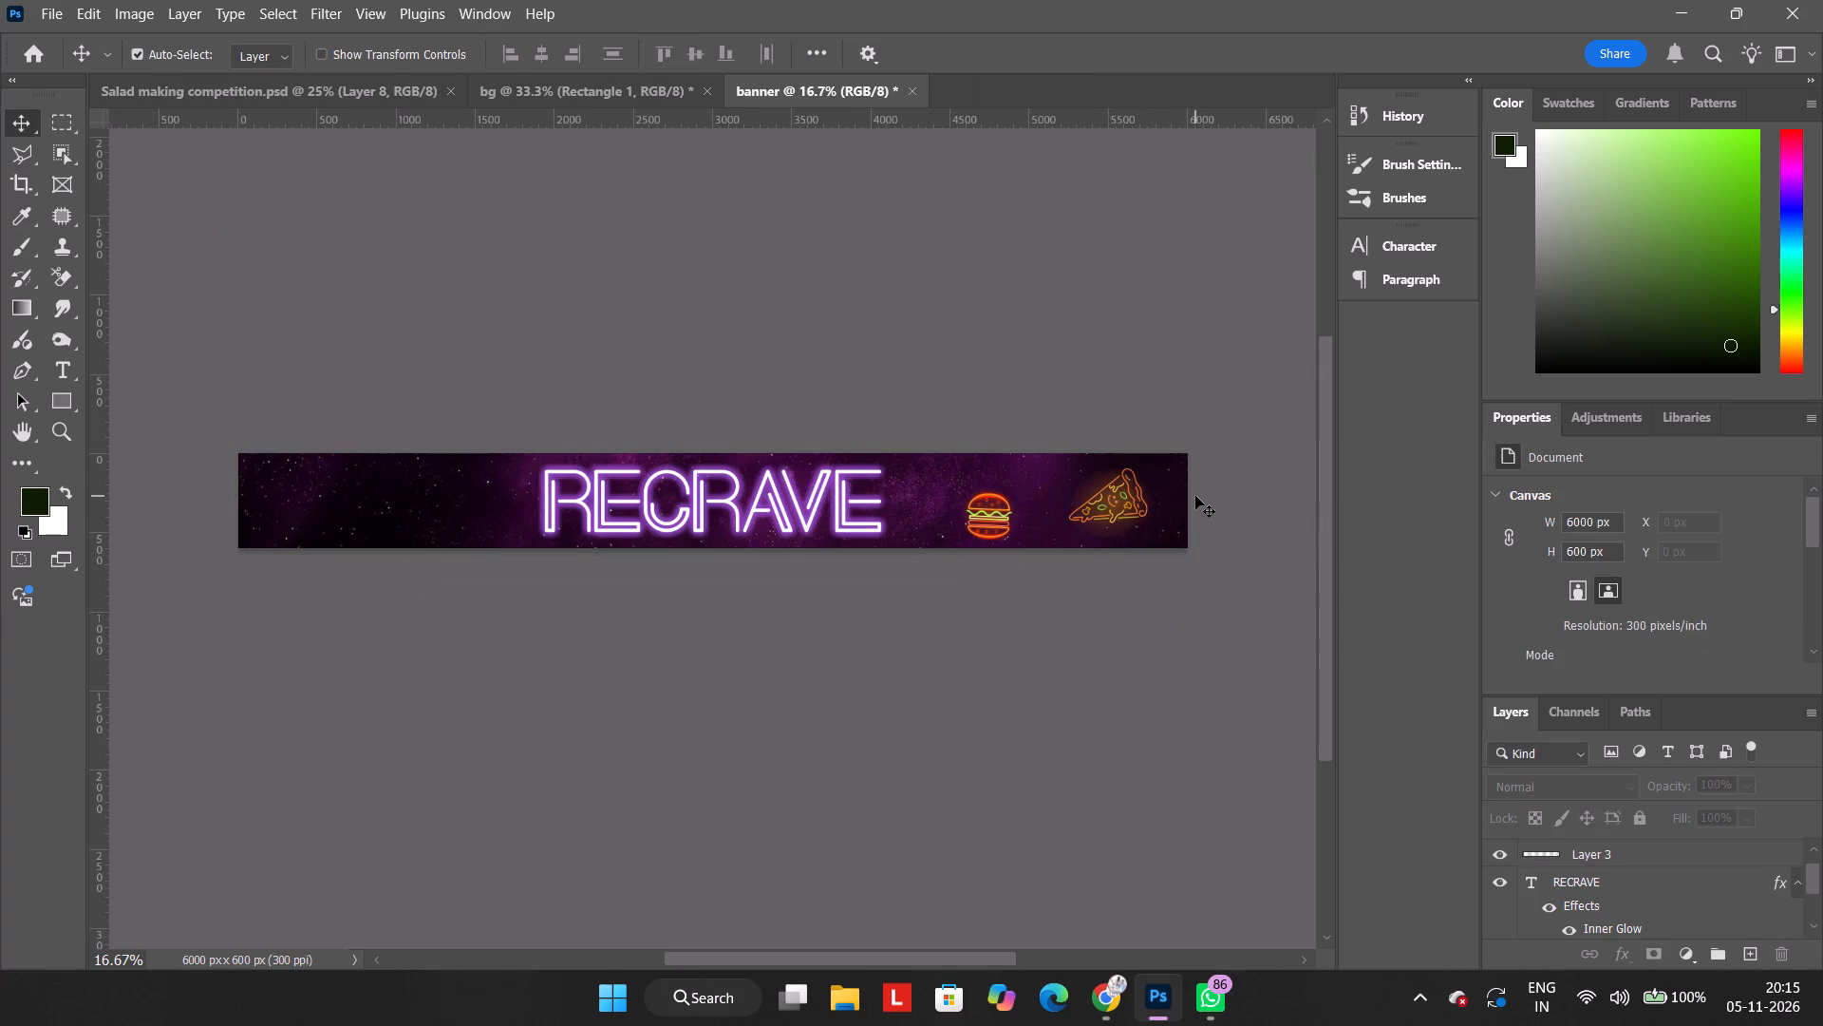
pyautogui.click(1121, 484)
pyautogui.press('Left')
pyautogui.press('Left')
pyautogui.press('Left')
pyautogui.press('Left')
pyautogui.press('Left')
pyautogui.press('Left')
pyautogui.press('Left')
pyautogui.press('Left')
pyautogui.press('Left')
pyautogui.press('Left')
pyautogui.press('Left')
pyautogui.press('Left')
pyautogui.press('Left')
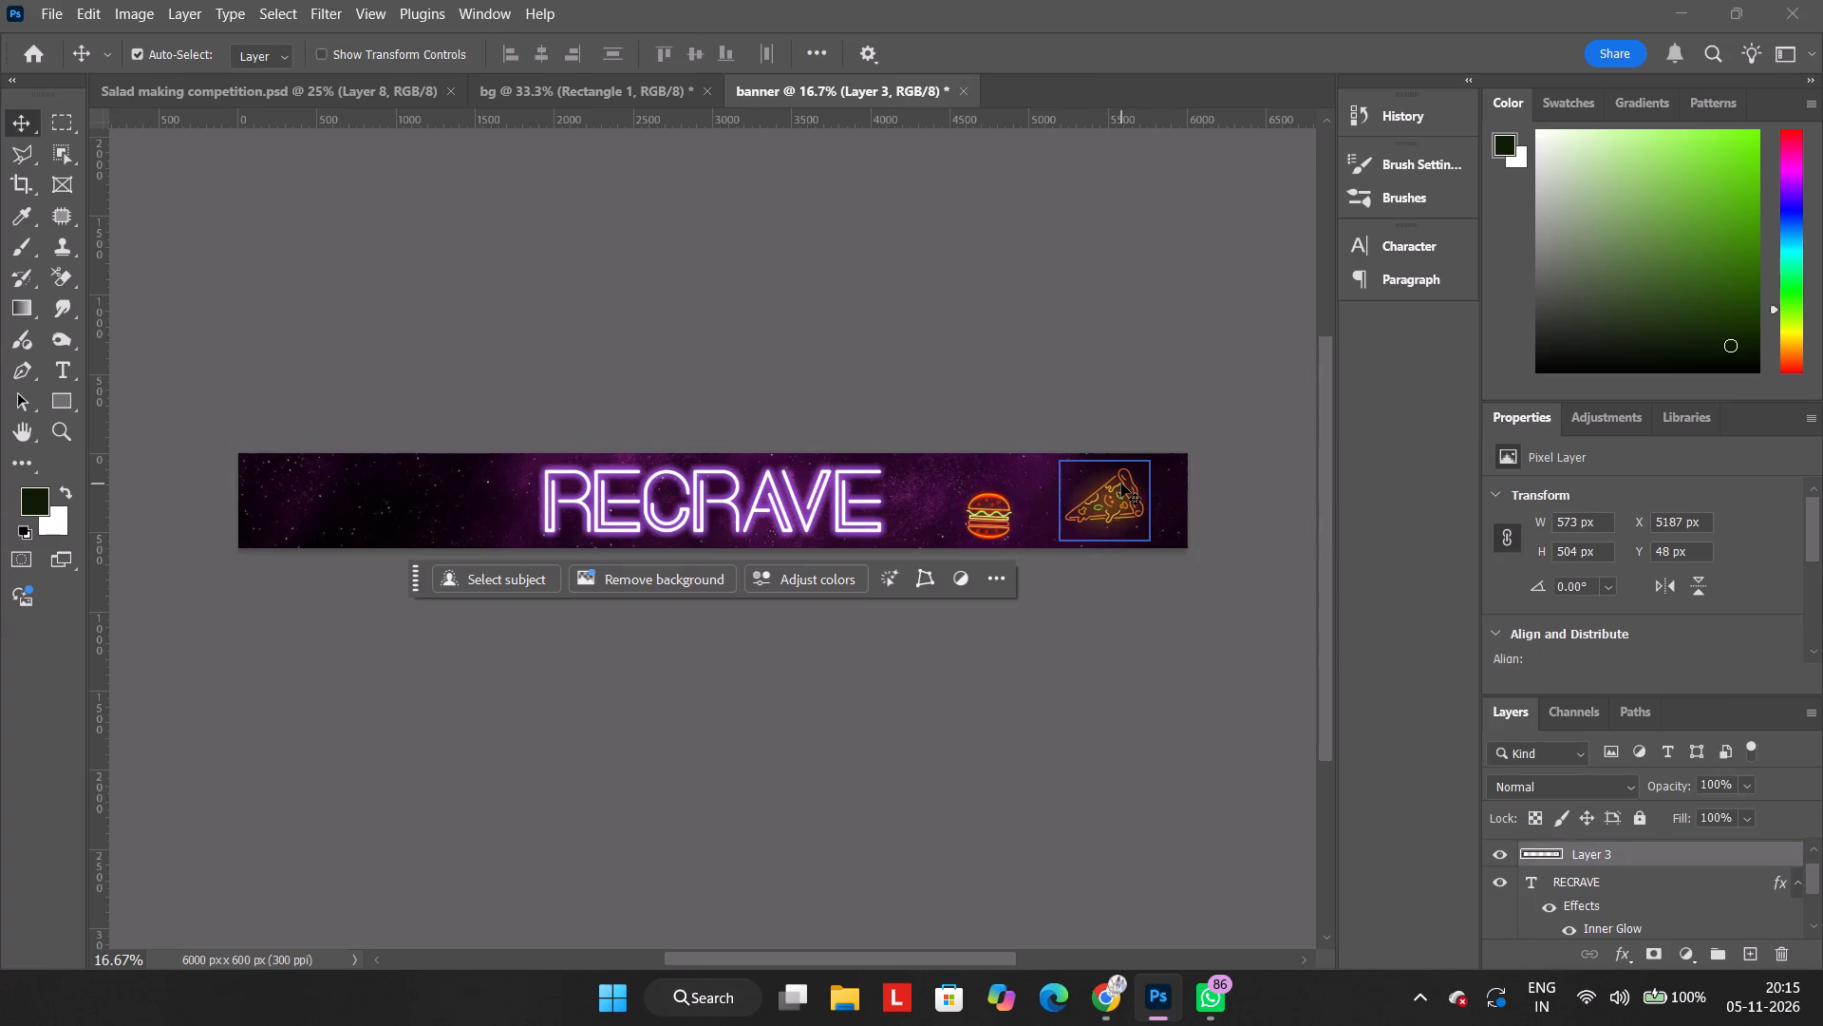
pyautogui.click(1082, 384)
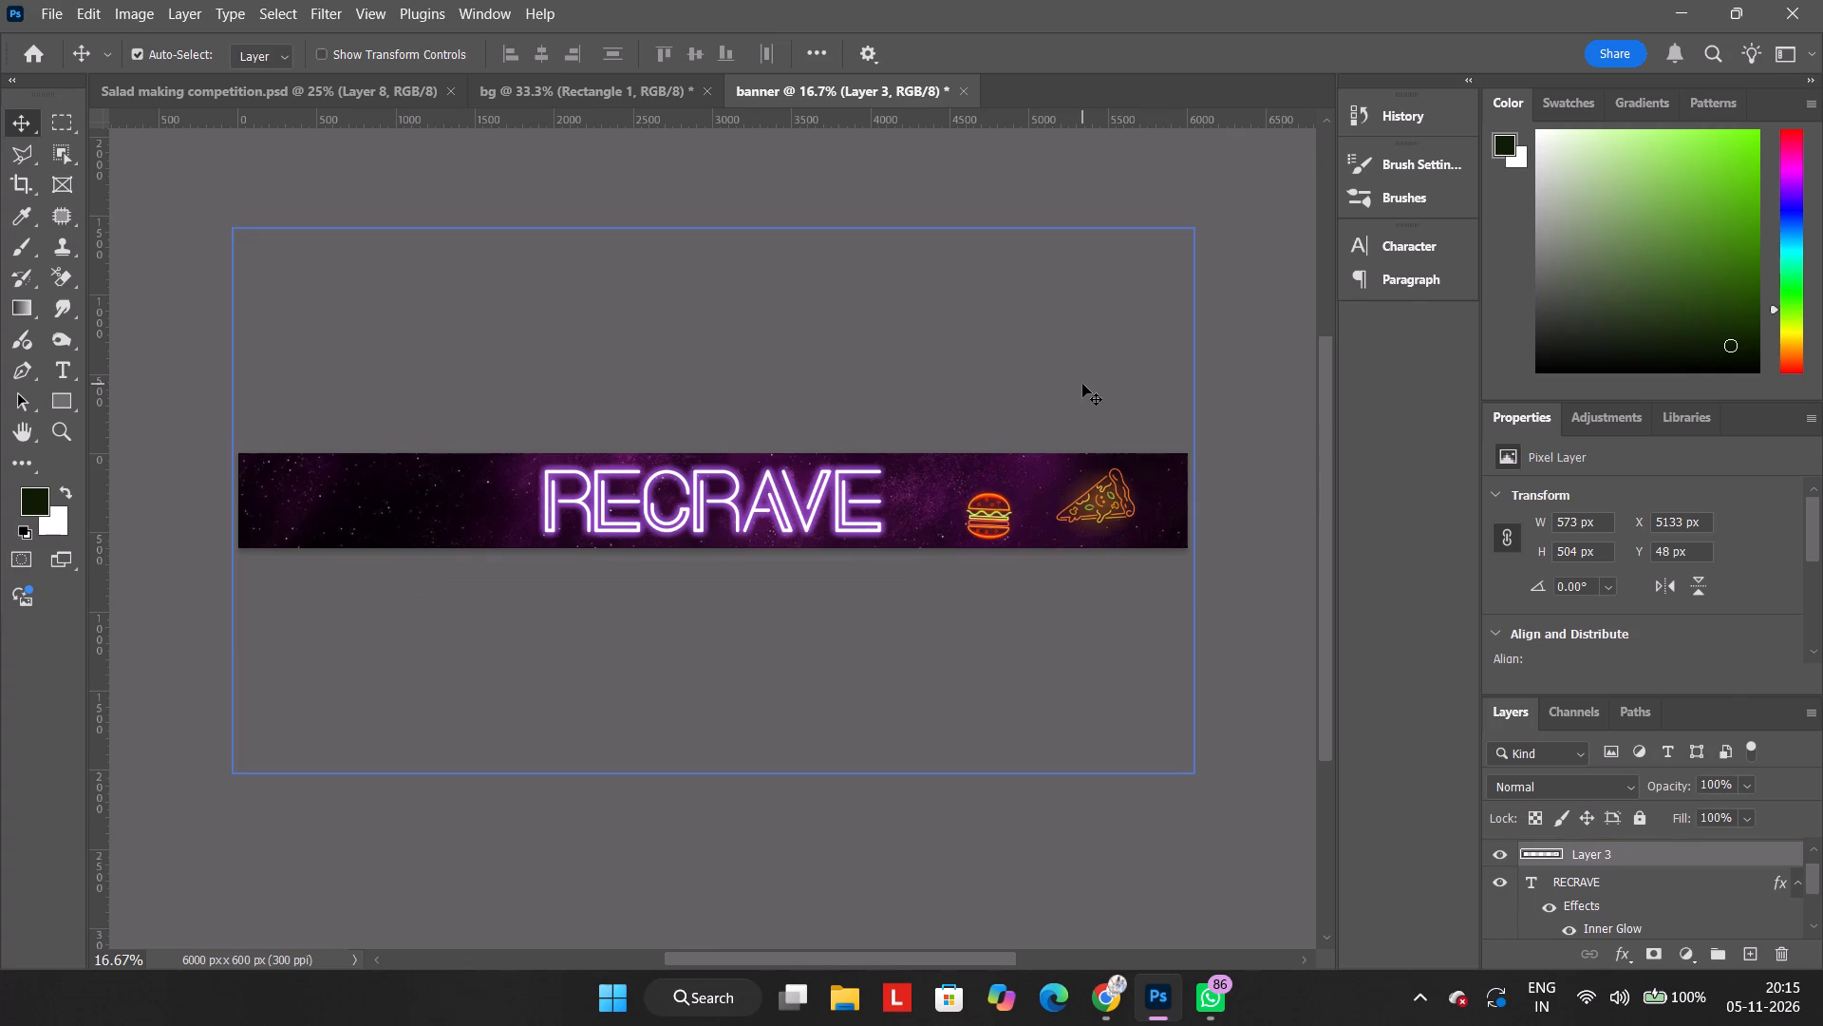
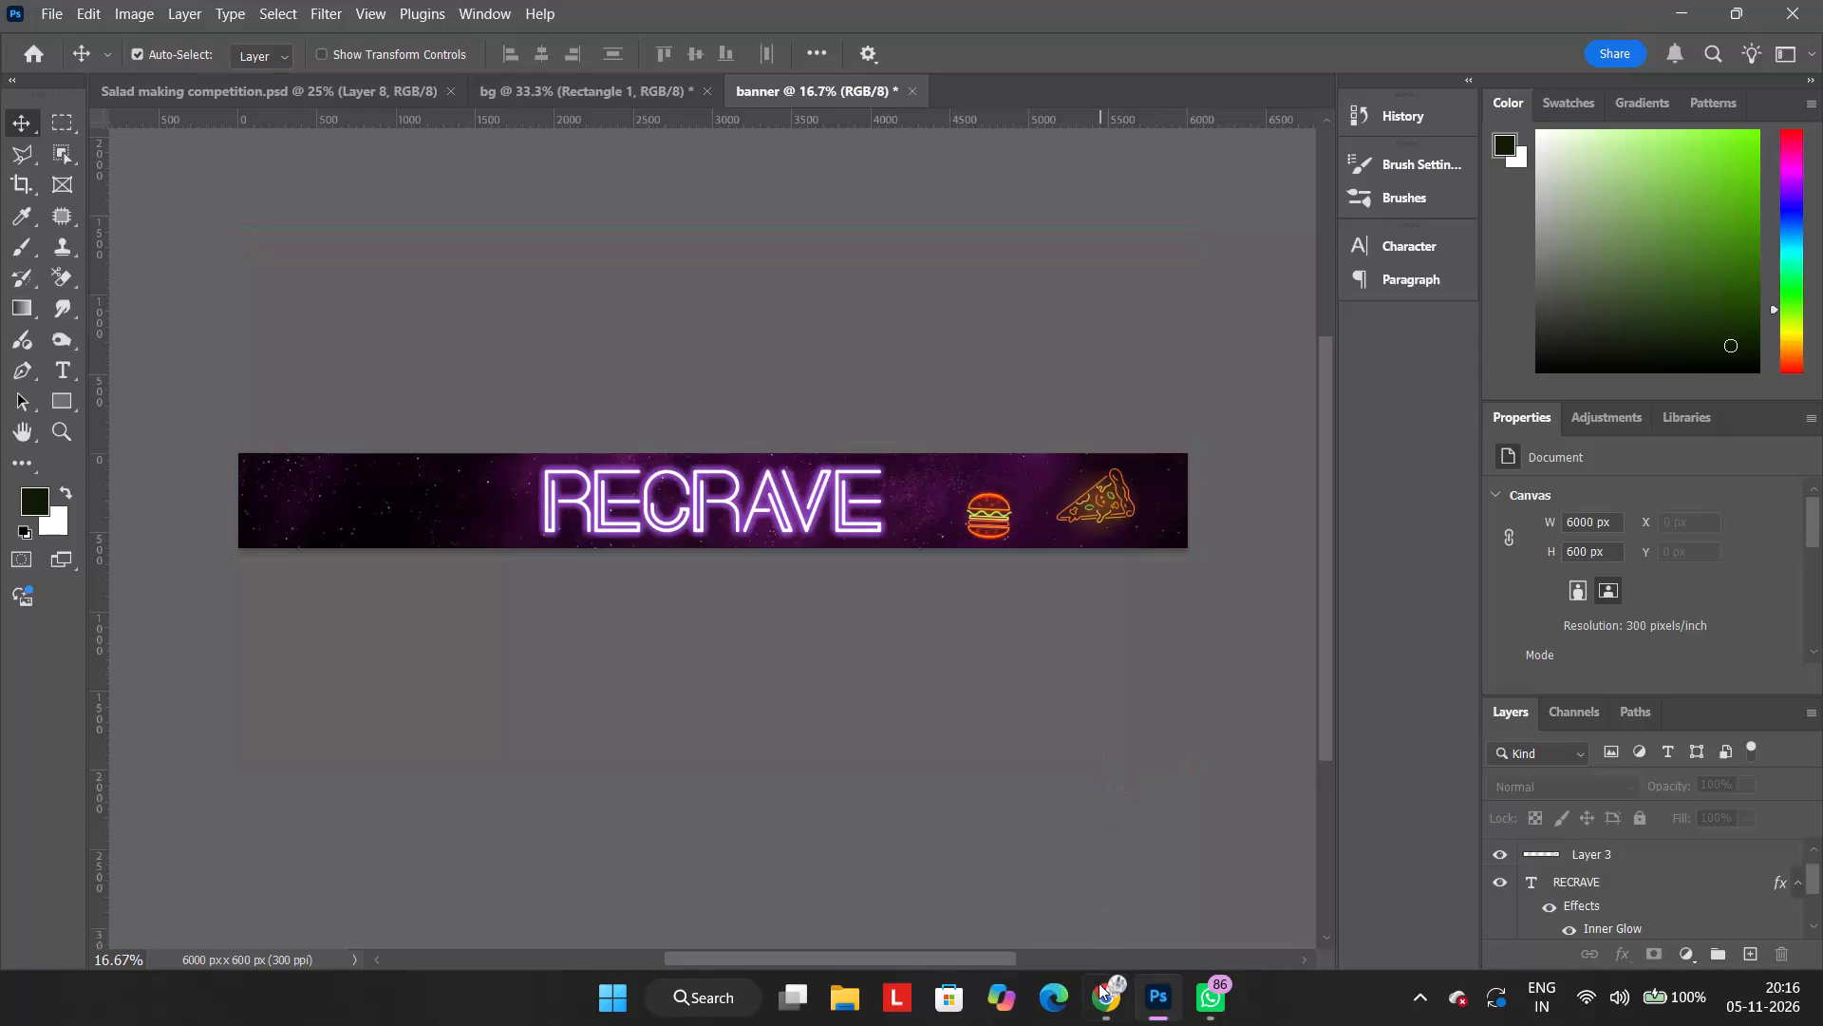
# Switch to Chrome and browse the related Pinterest pins below the pizza pin for more neon food icons for the banner.
pyautogui.click(1099, 985)
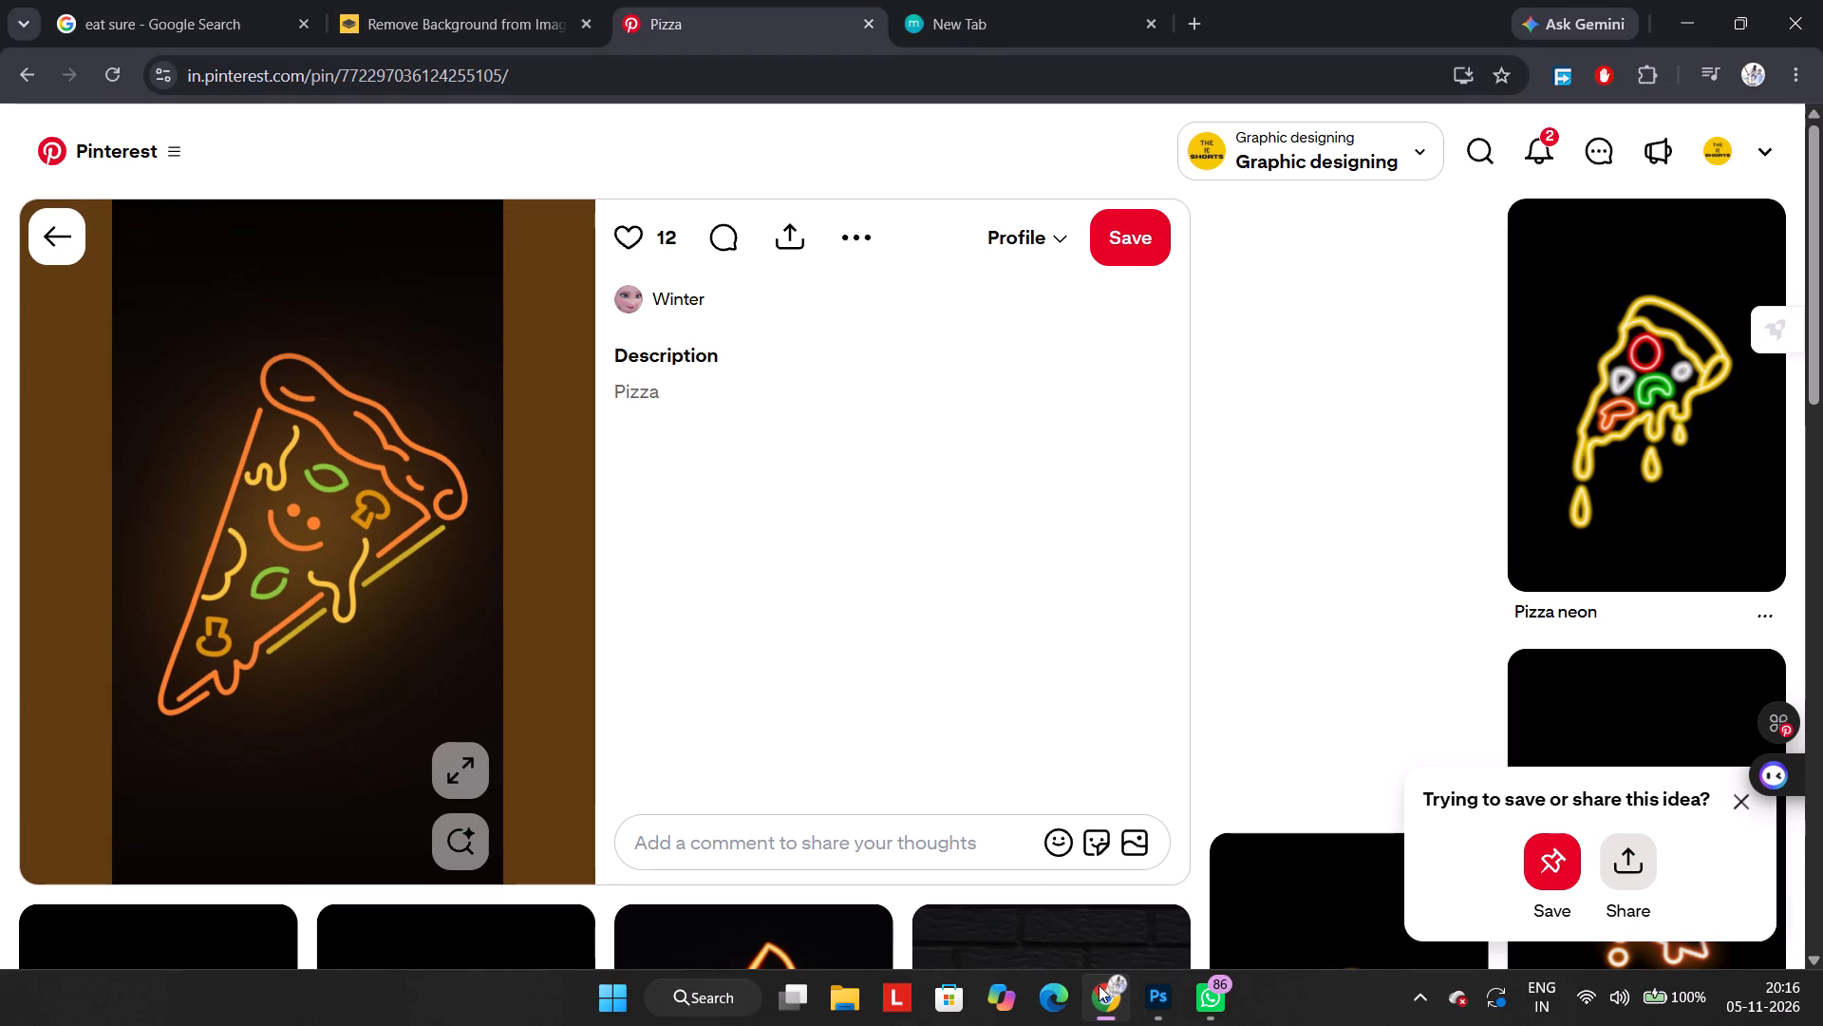
pyautogui.scroll(-3, 813, 561)
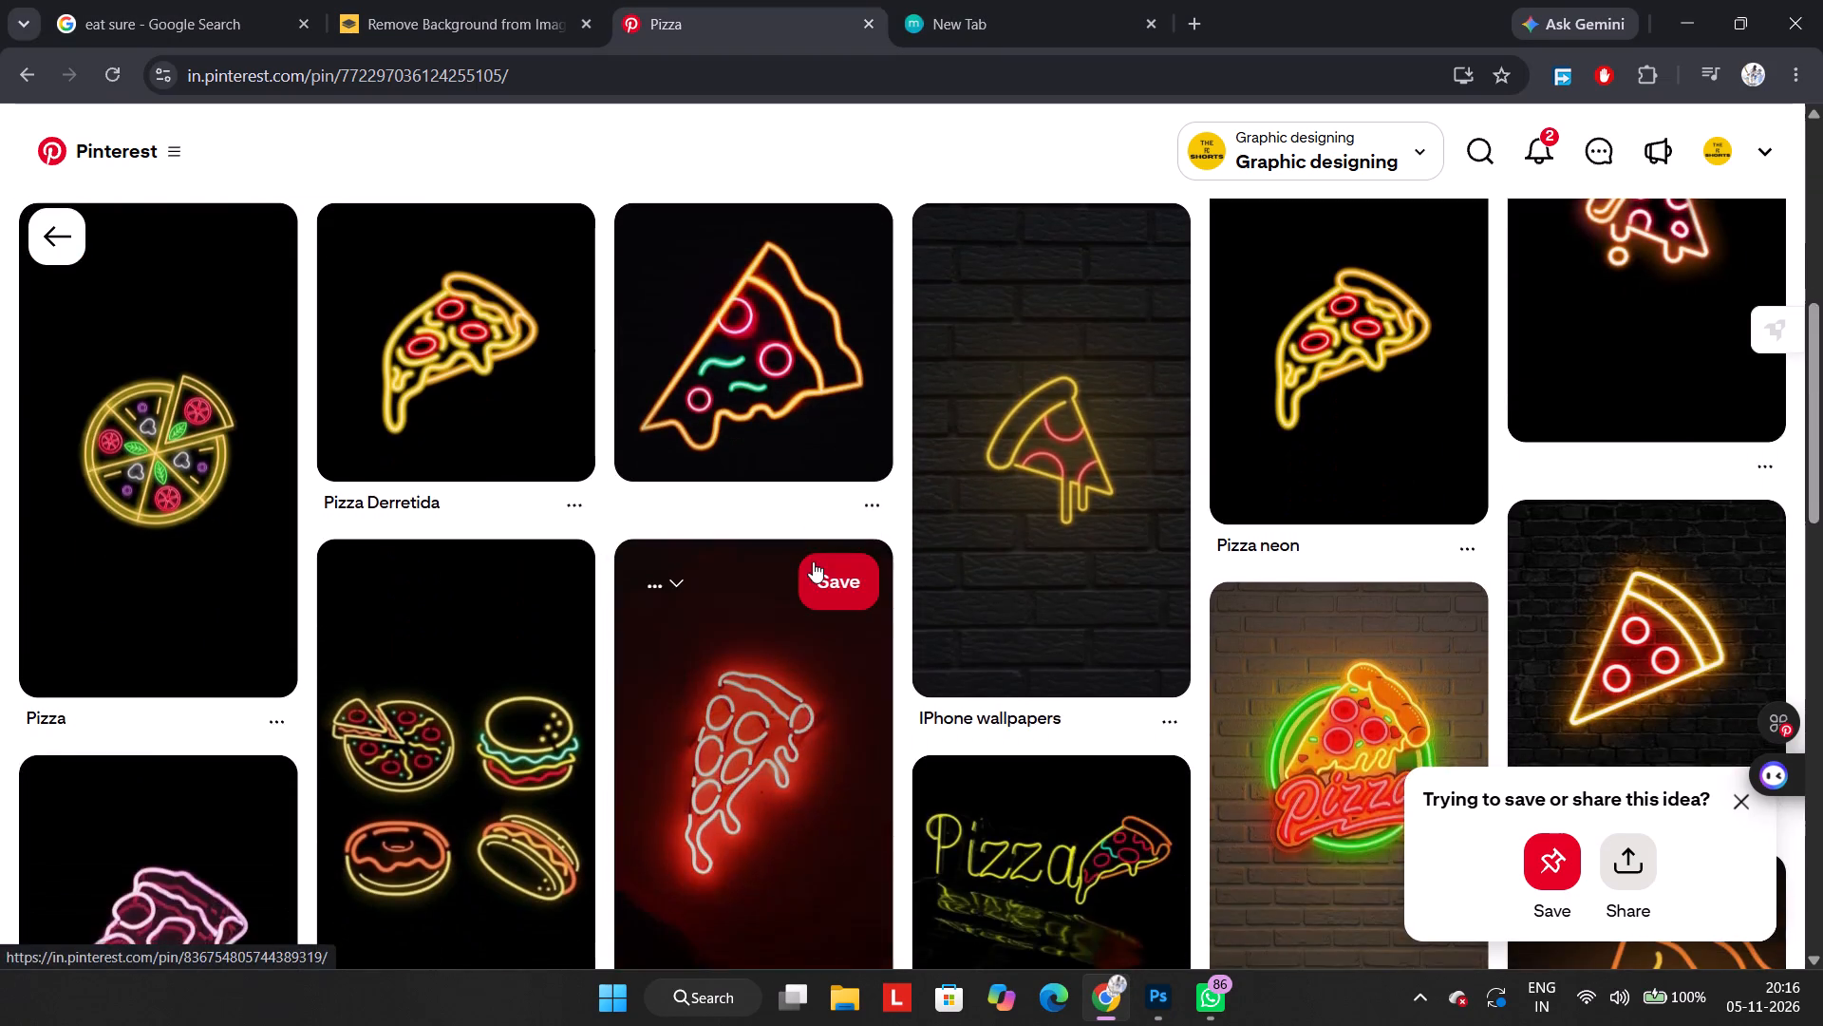
pyautogui.scroll(-5, 813, 561)
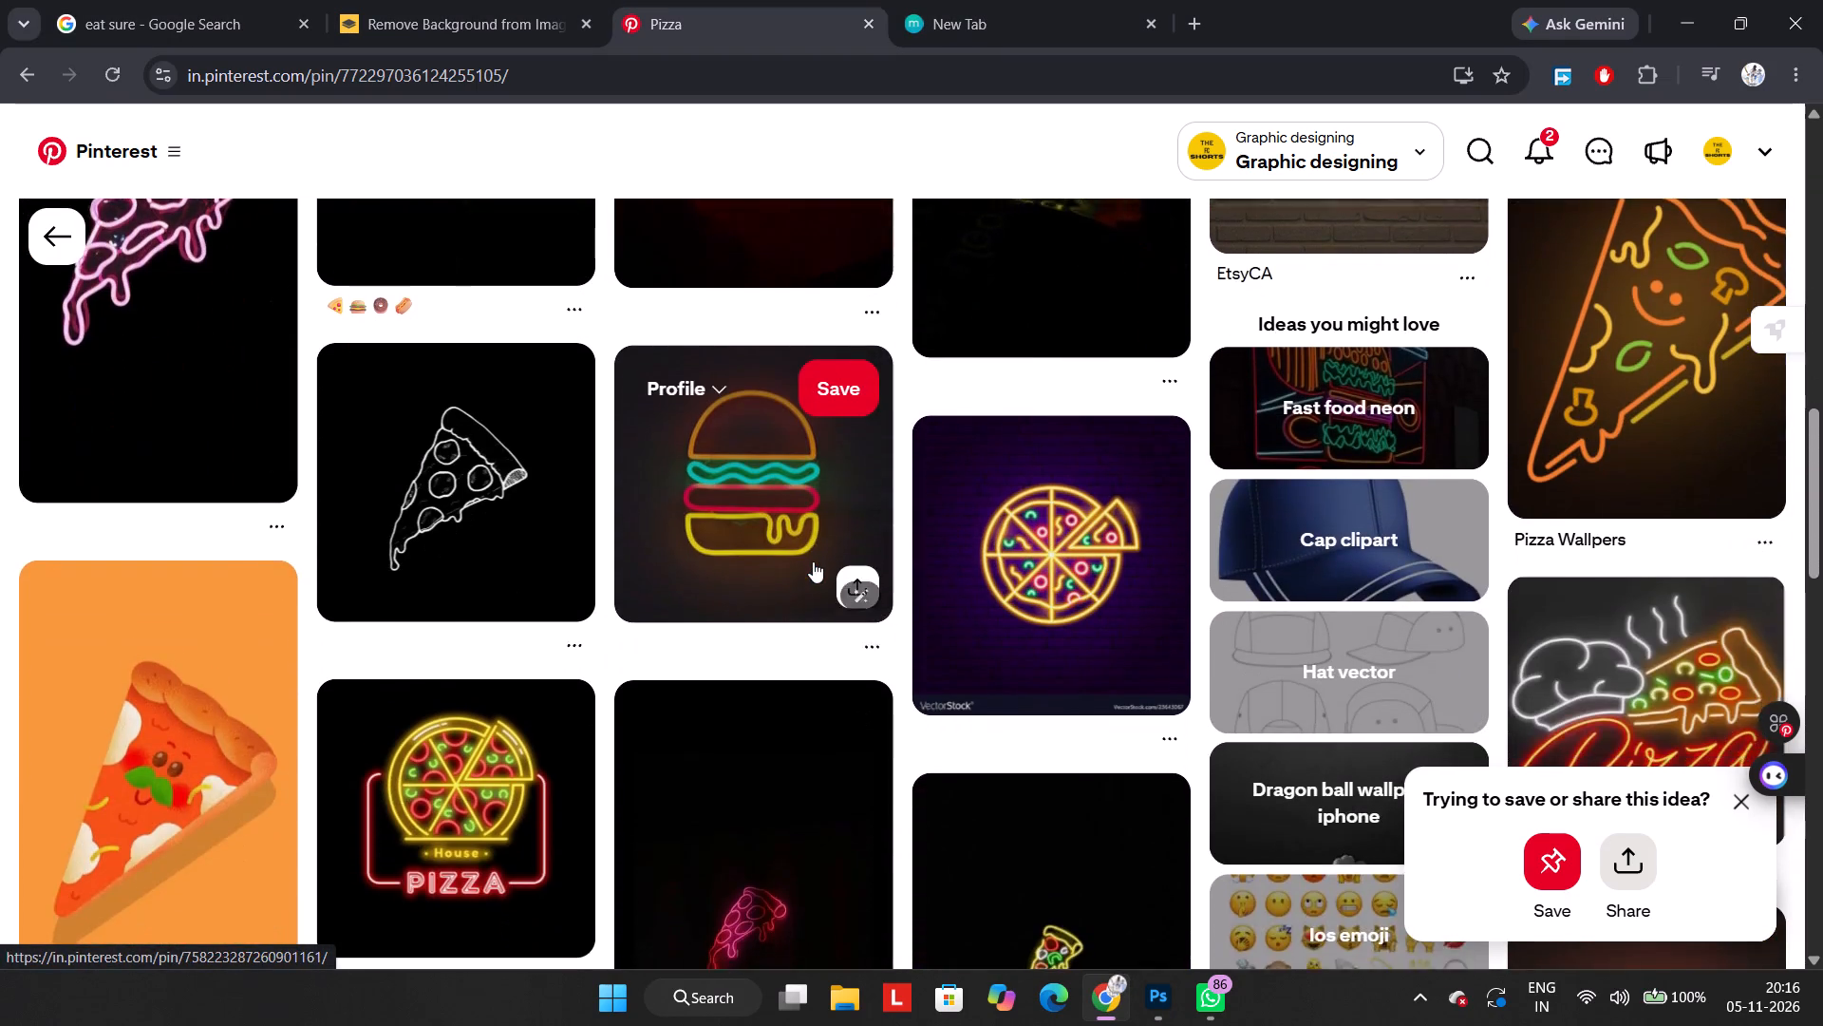
pyautogui.scroll(-5, 813, 561)
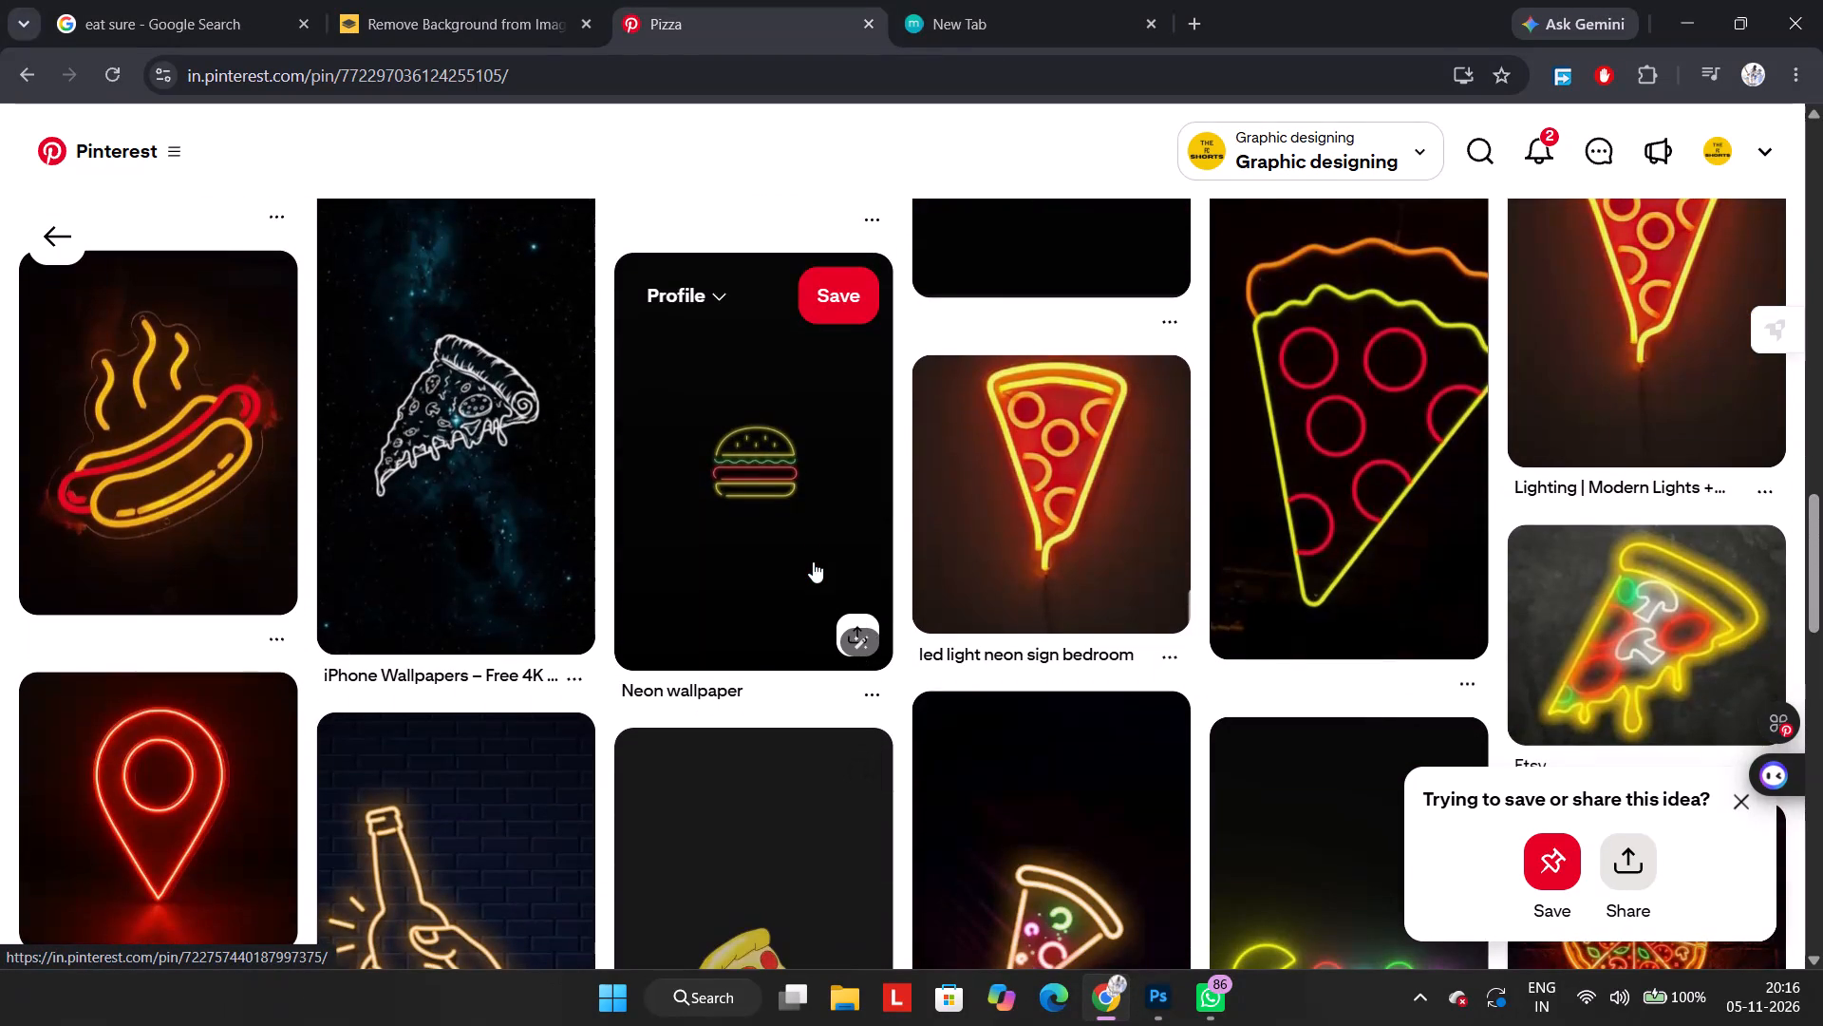
pyautogui.scroll(-6, 813, 561)
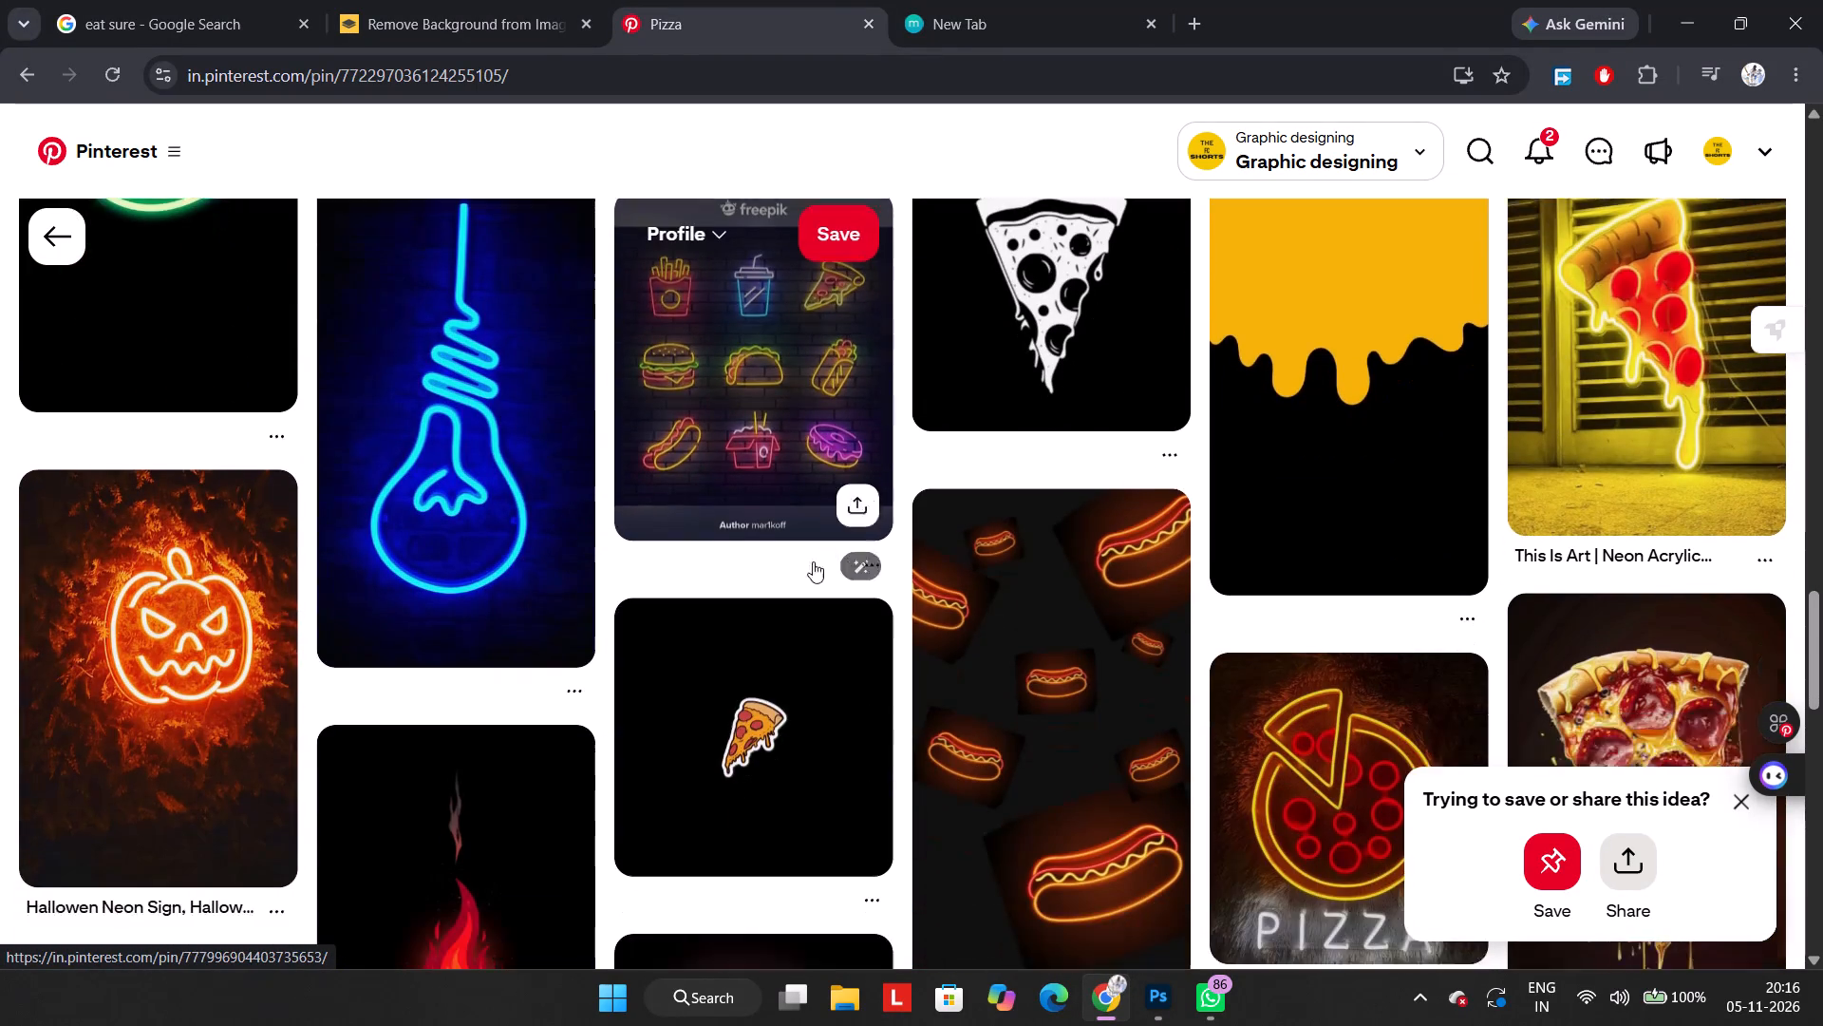
pyautogui.scroll(-4, 813, 561)
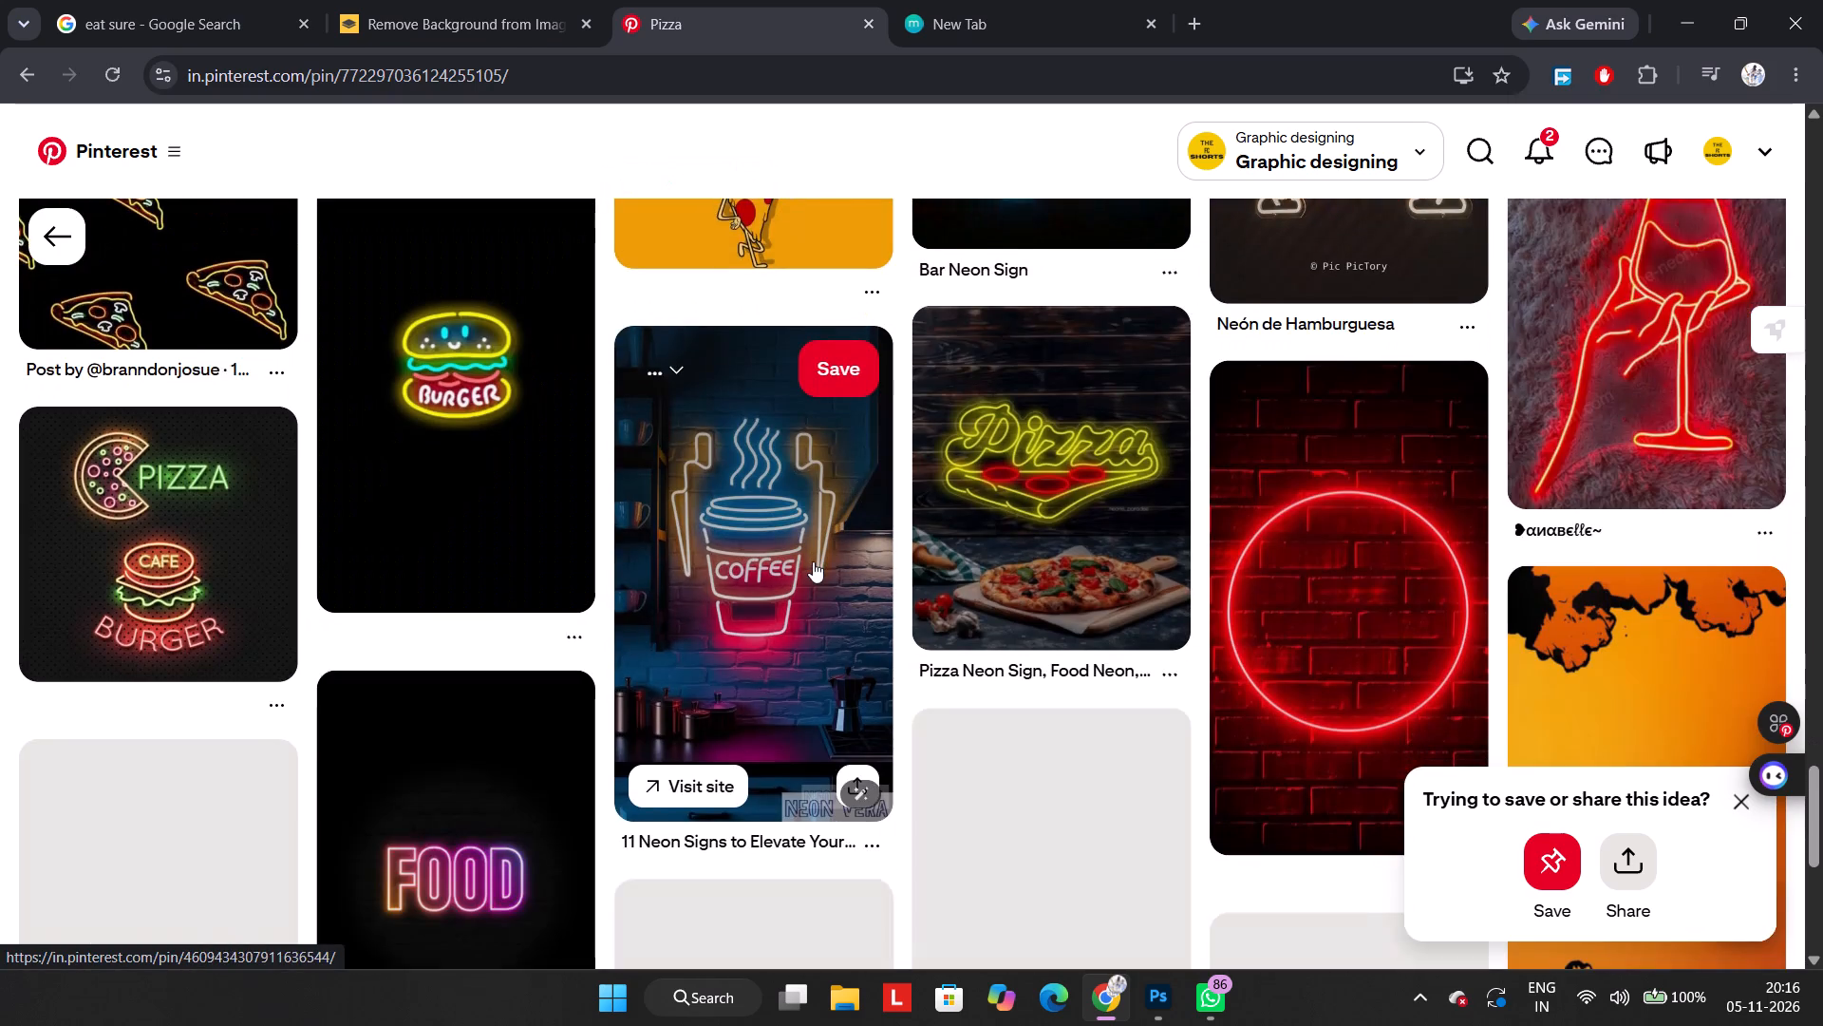
pyautogui.scroll(-3, 813, 561)
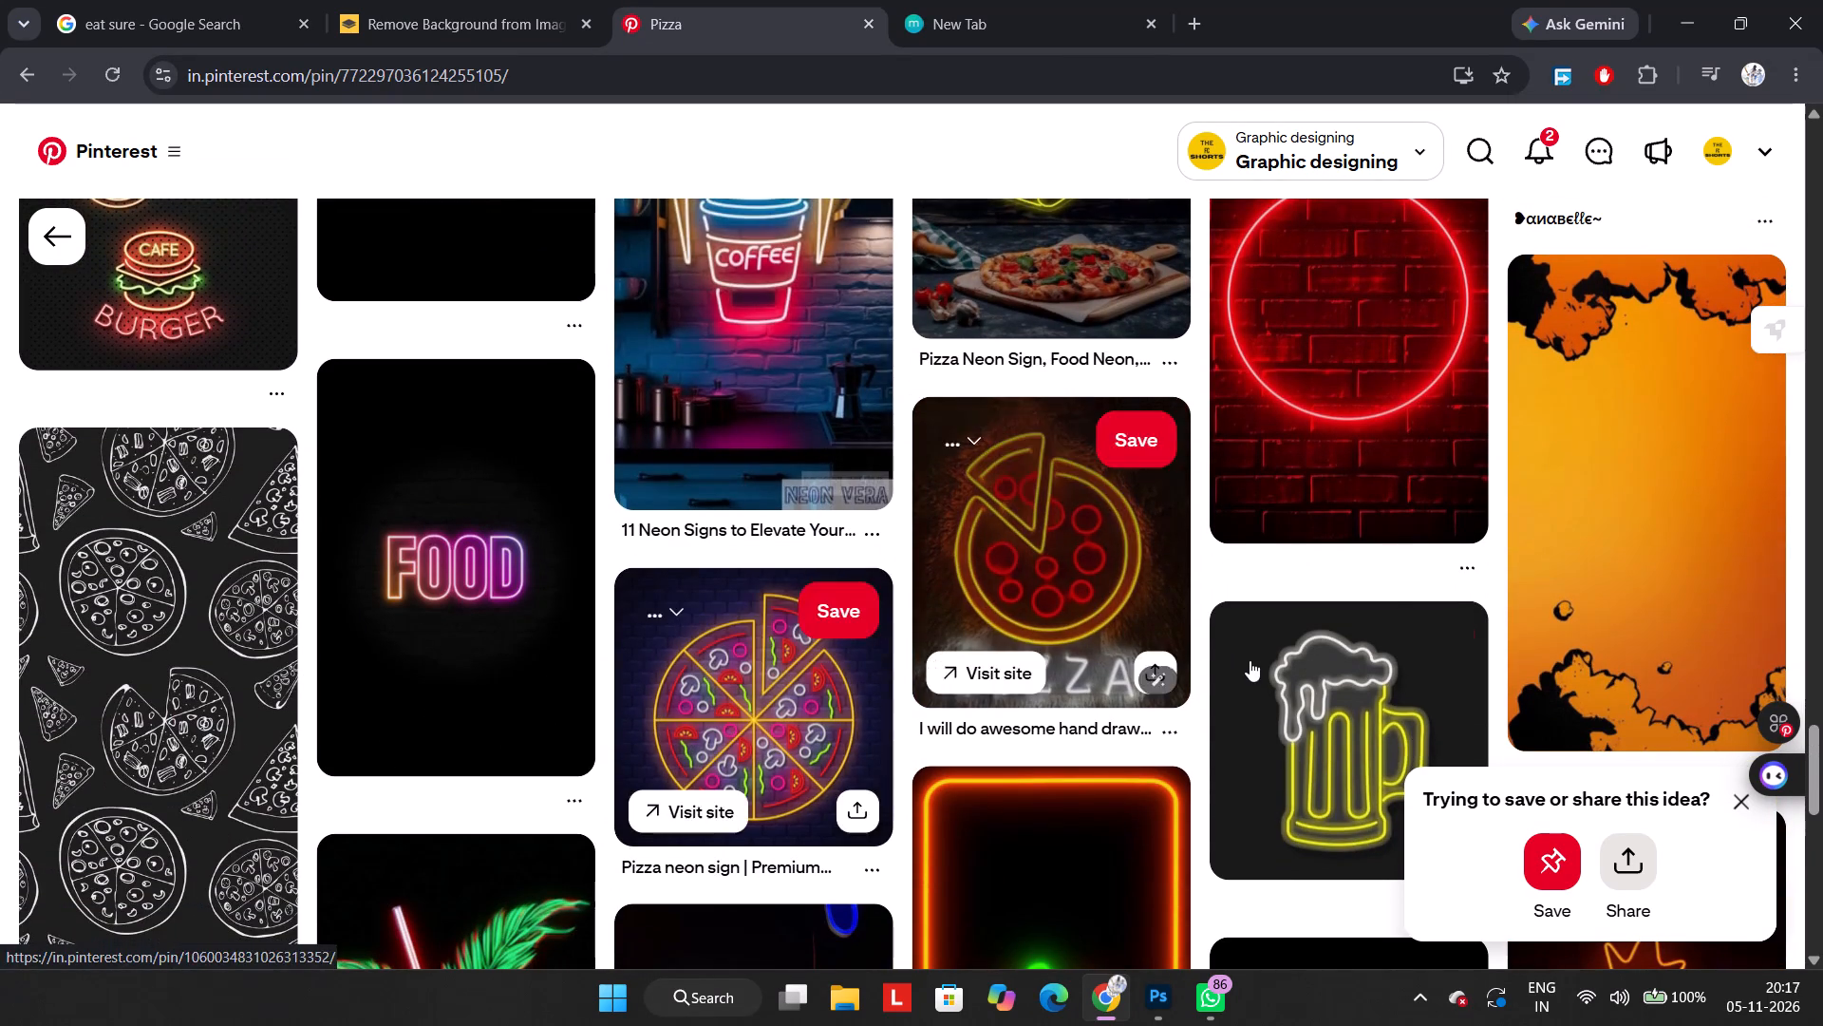
pyautogui.scroll(-4, 1251, 667)
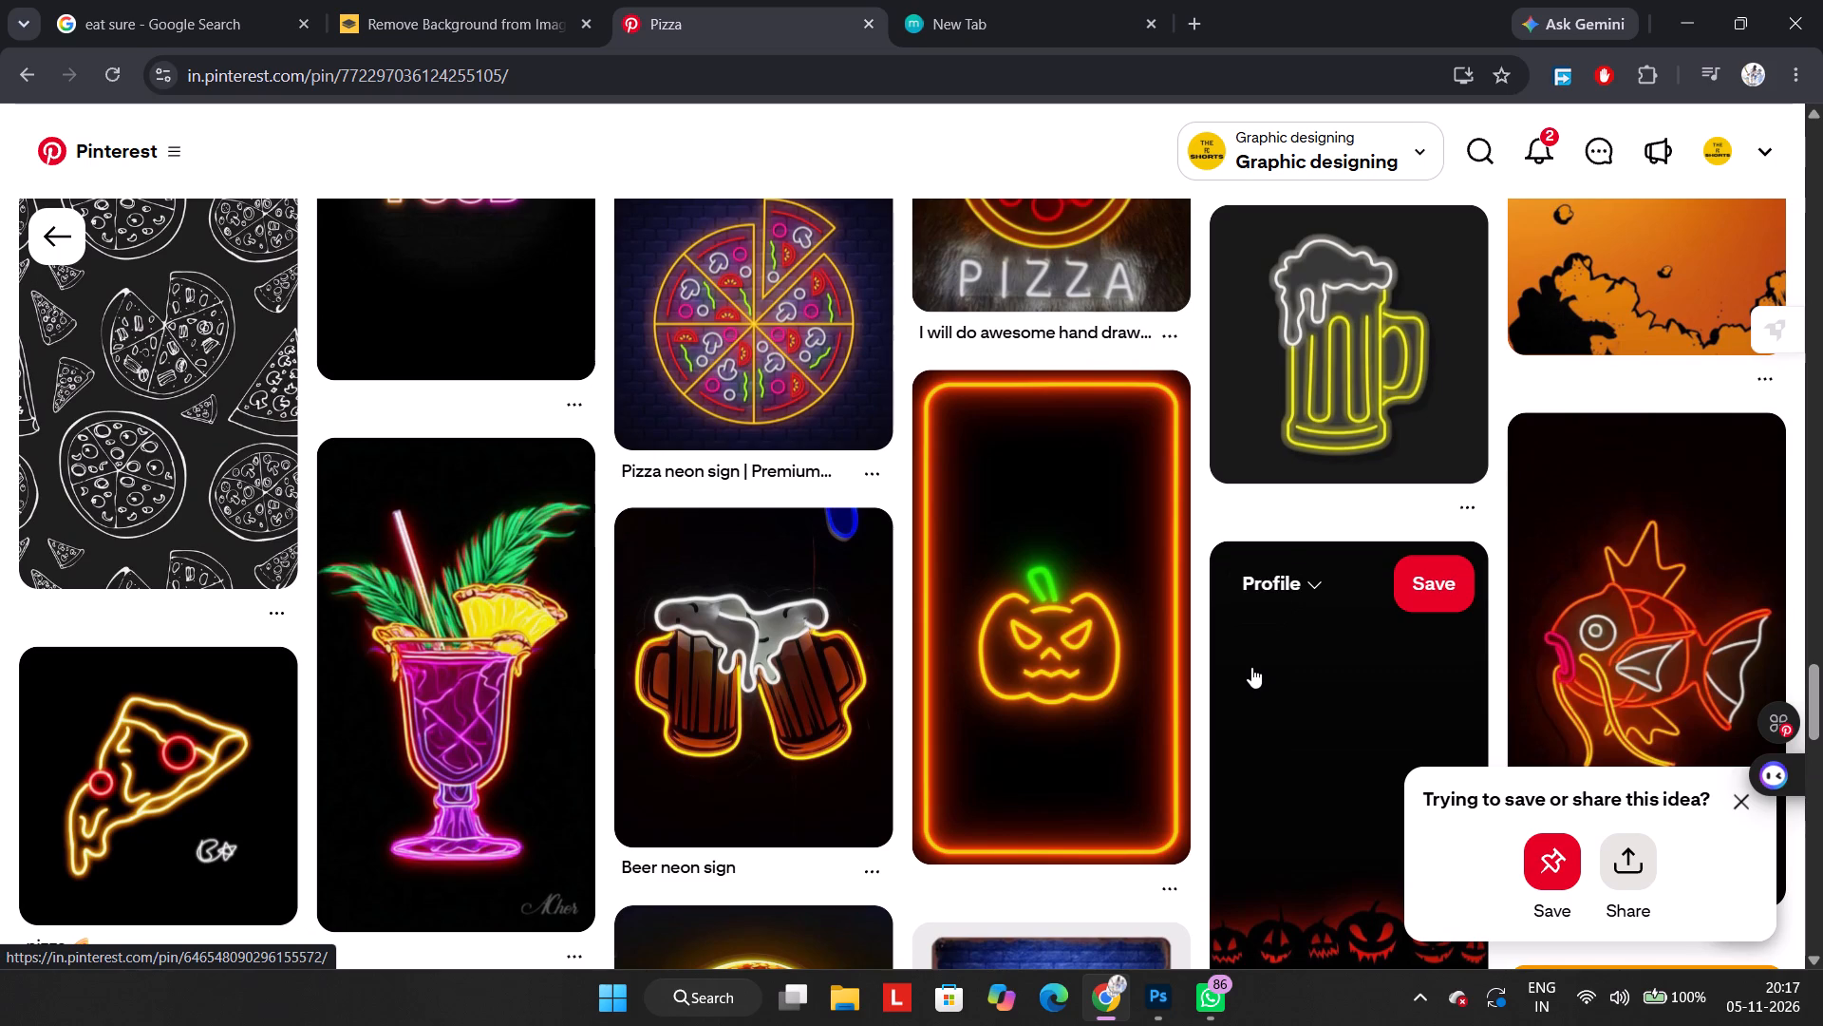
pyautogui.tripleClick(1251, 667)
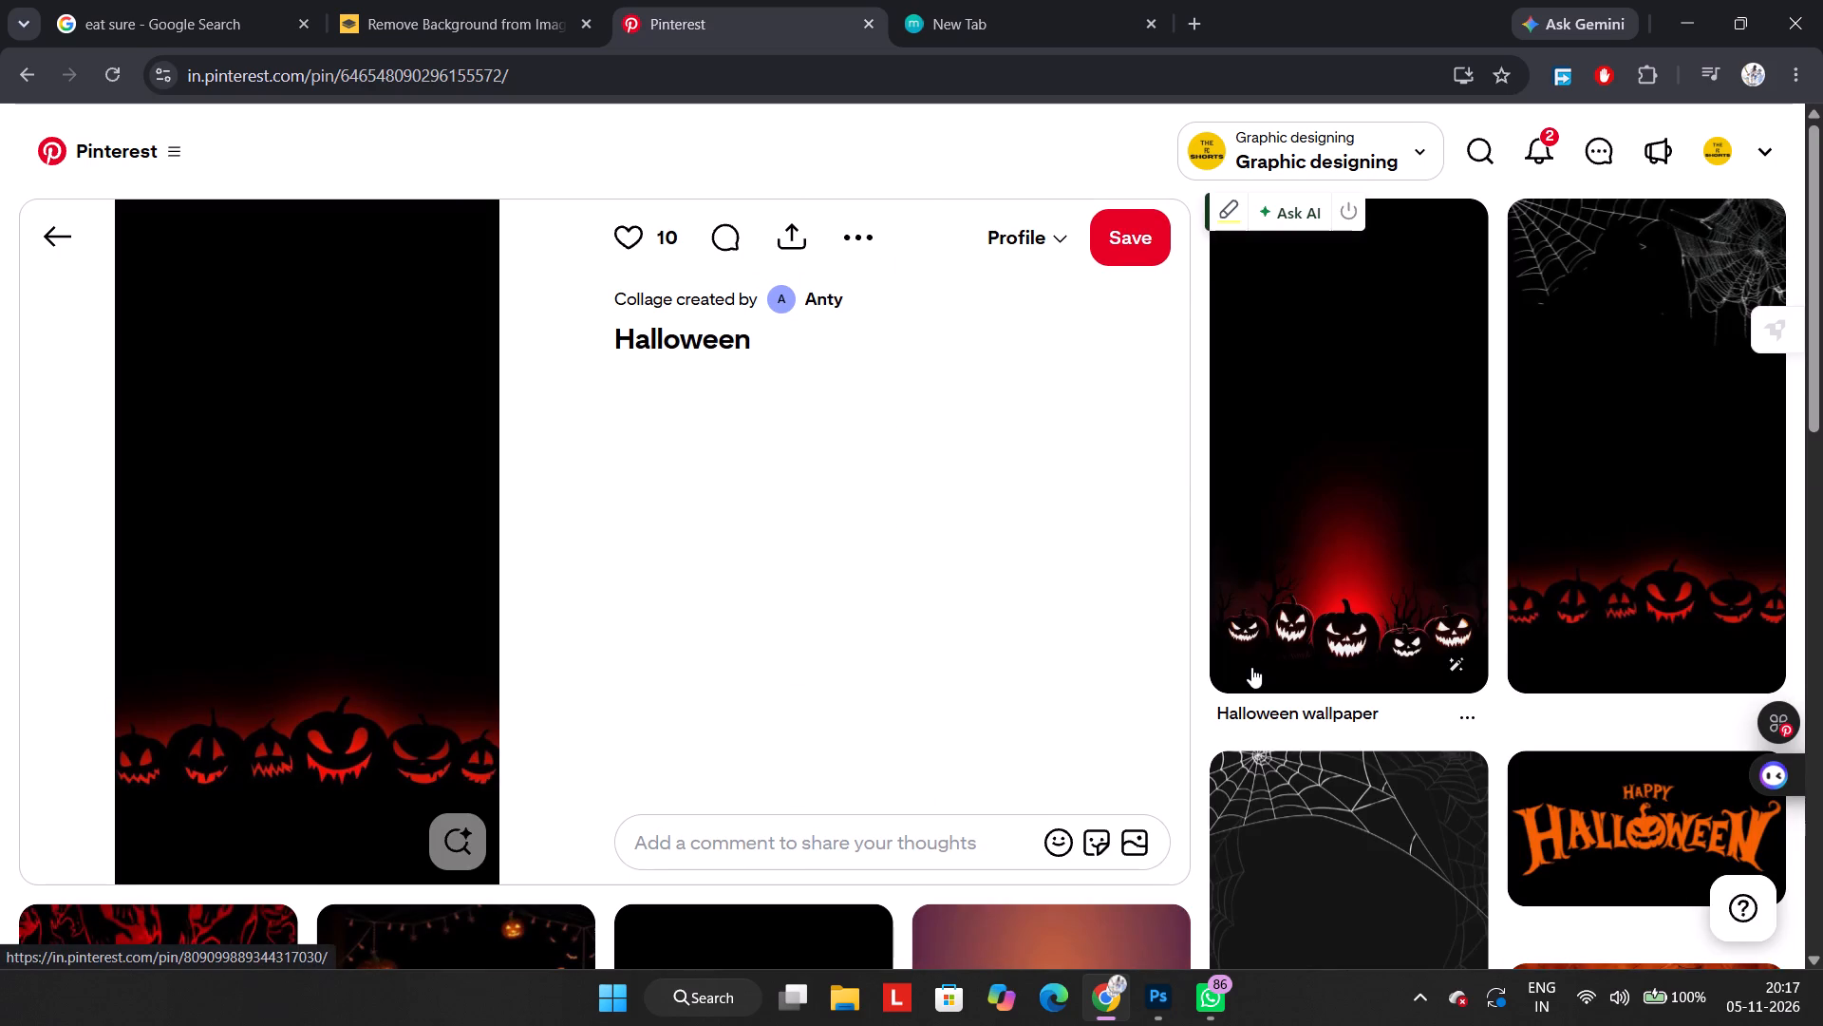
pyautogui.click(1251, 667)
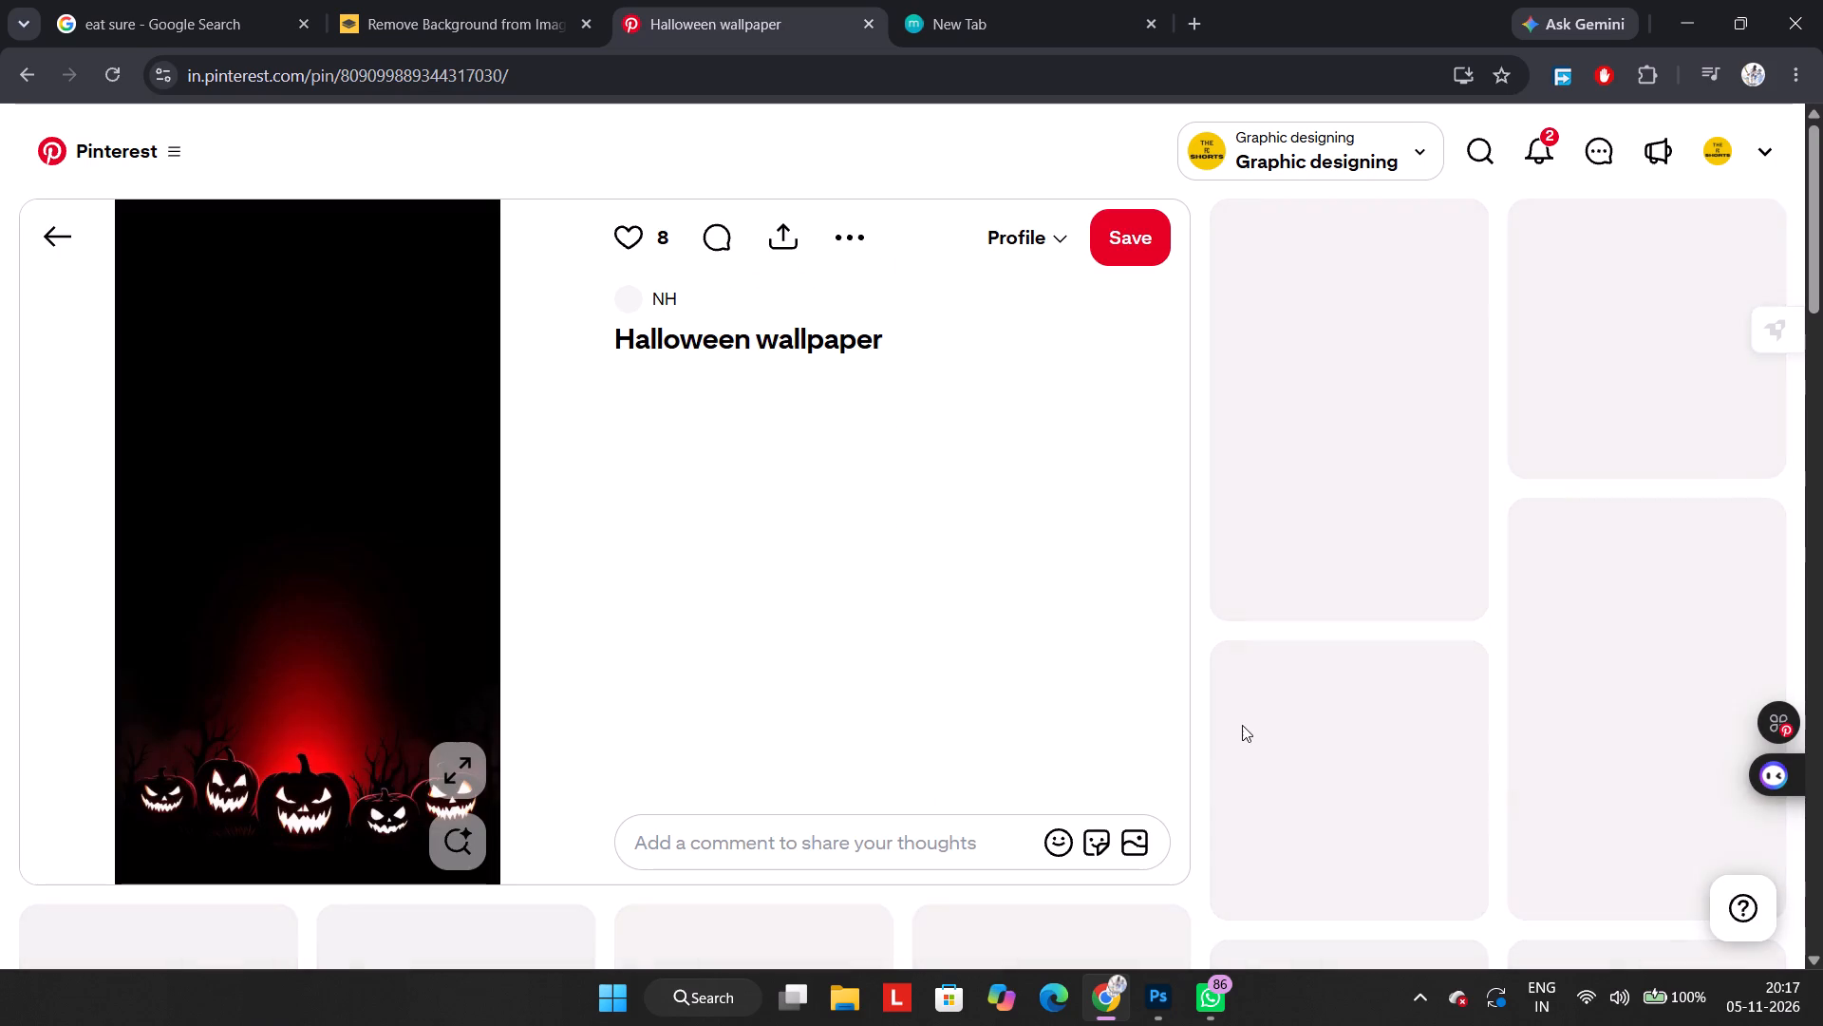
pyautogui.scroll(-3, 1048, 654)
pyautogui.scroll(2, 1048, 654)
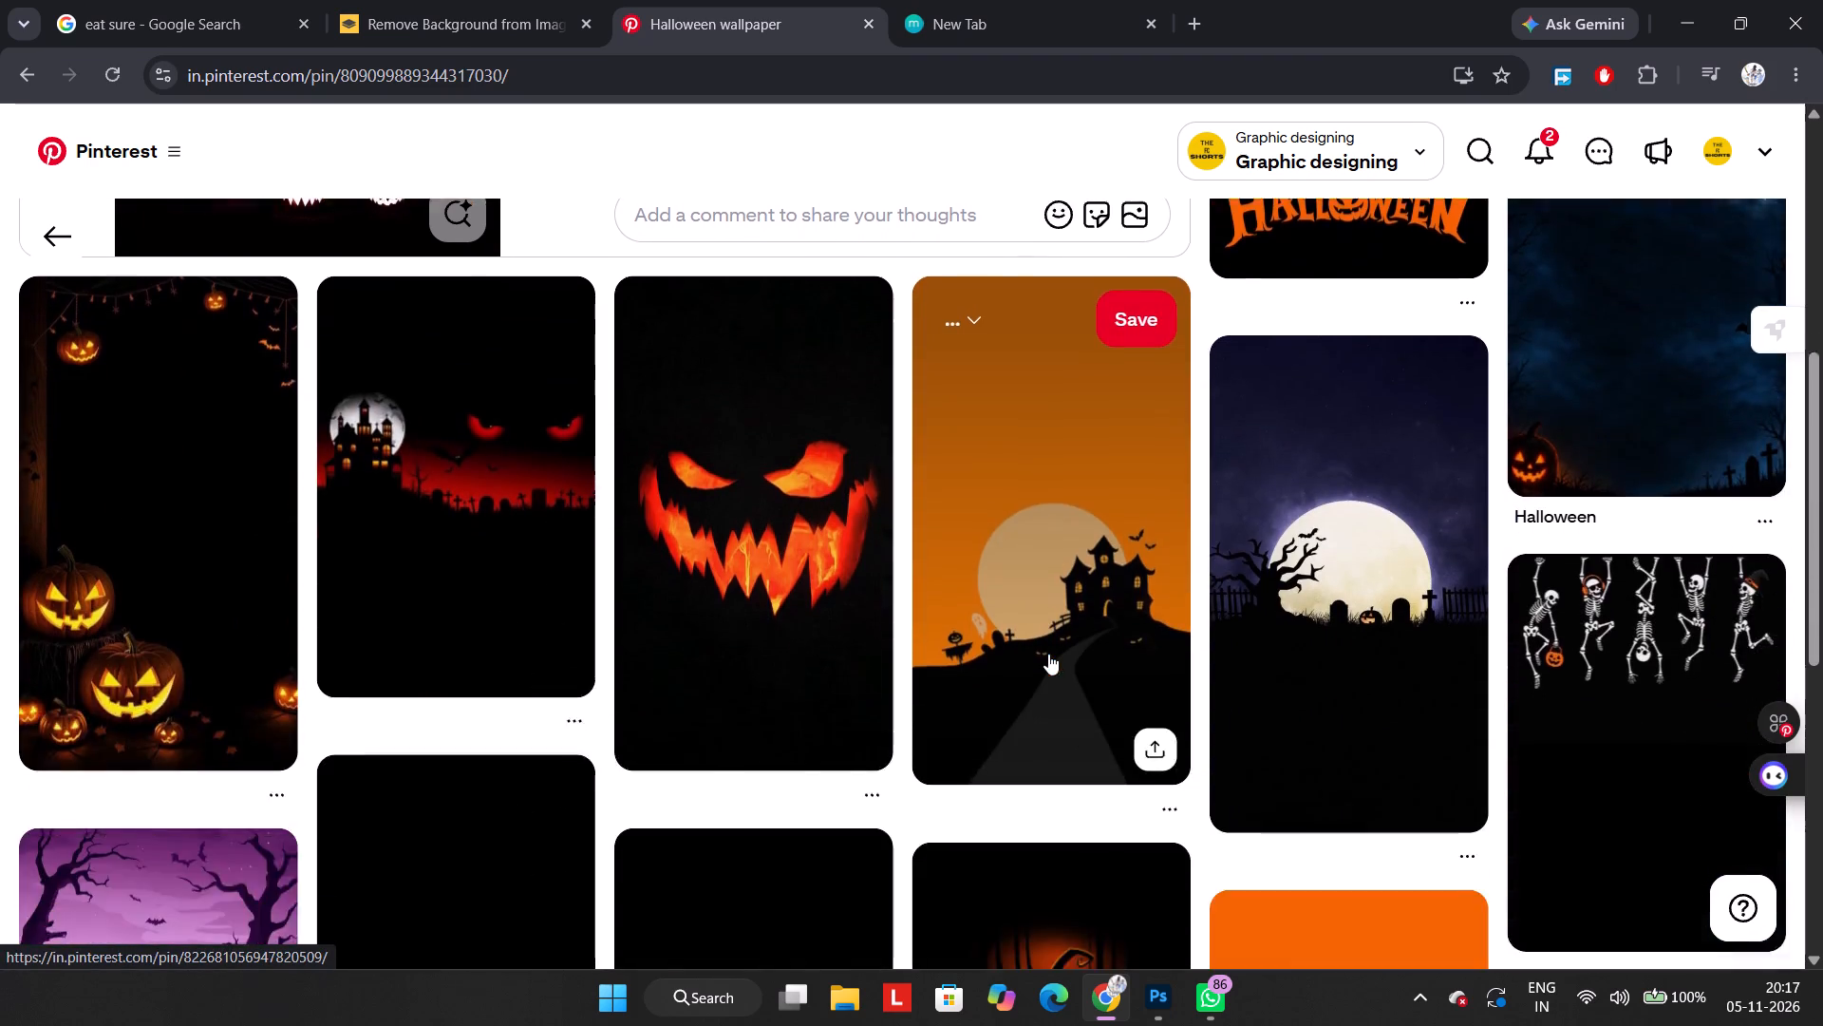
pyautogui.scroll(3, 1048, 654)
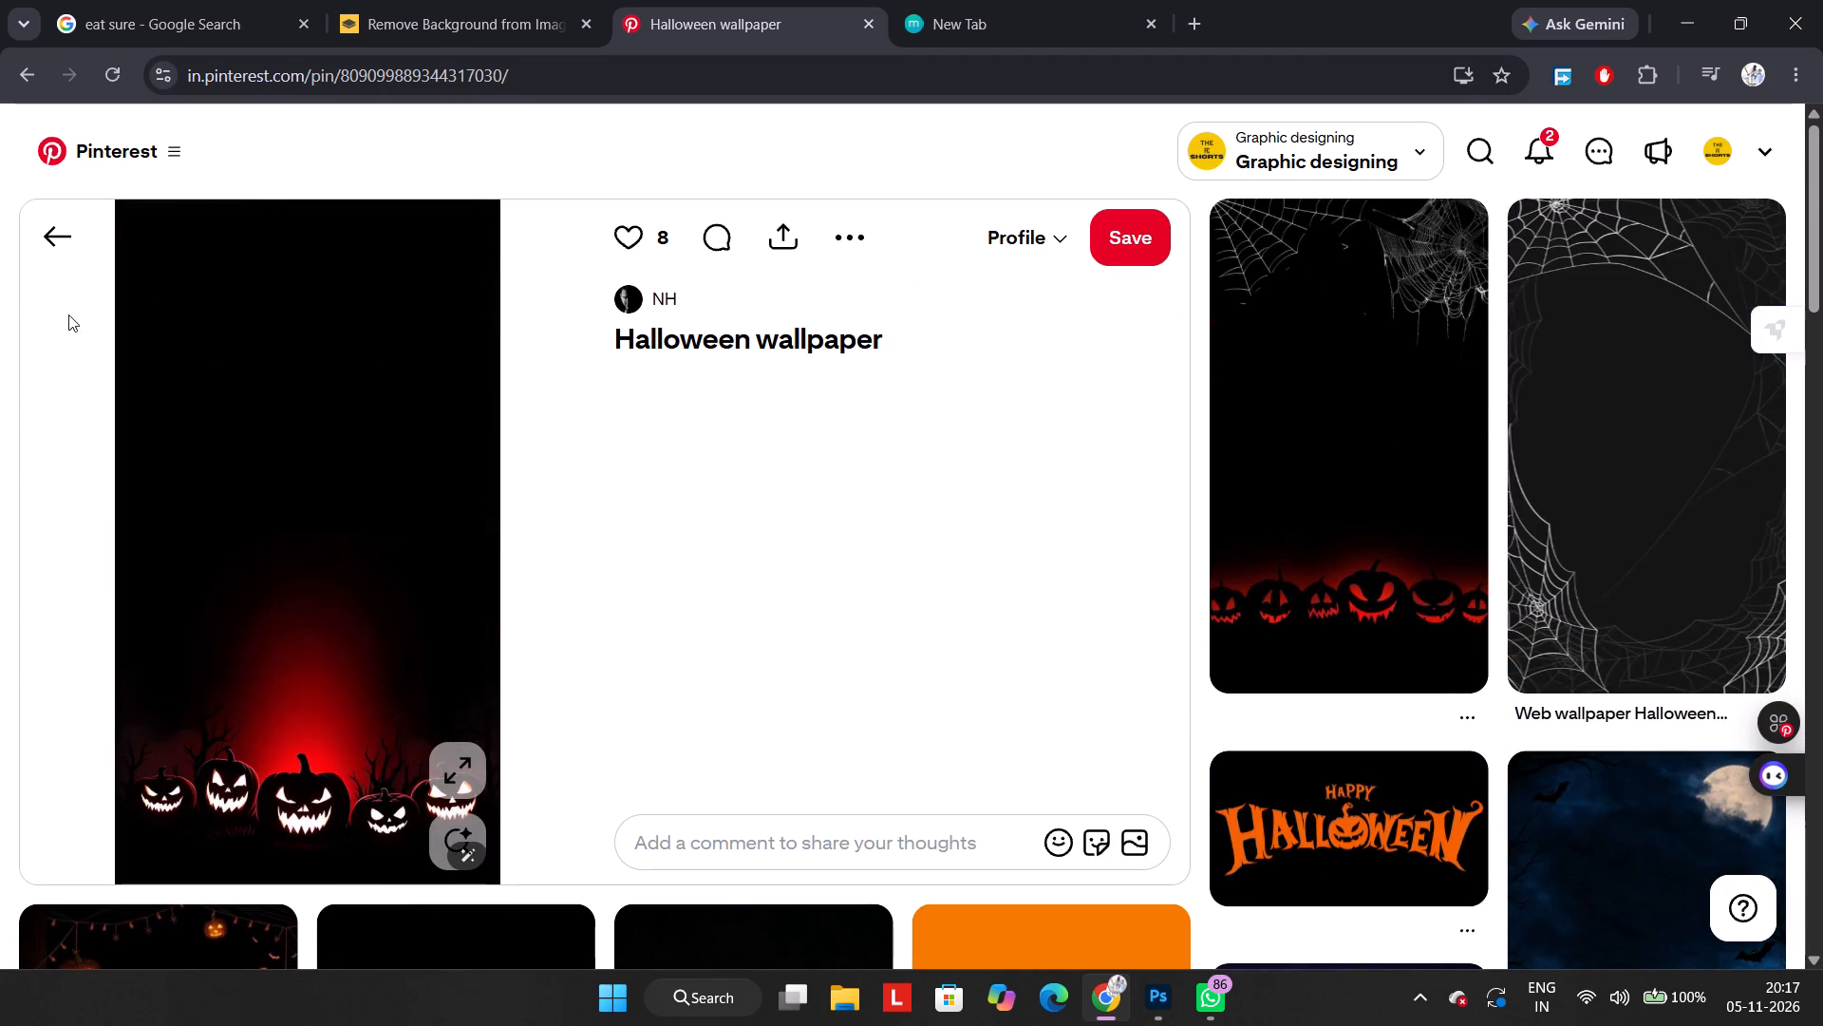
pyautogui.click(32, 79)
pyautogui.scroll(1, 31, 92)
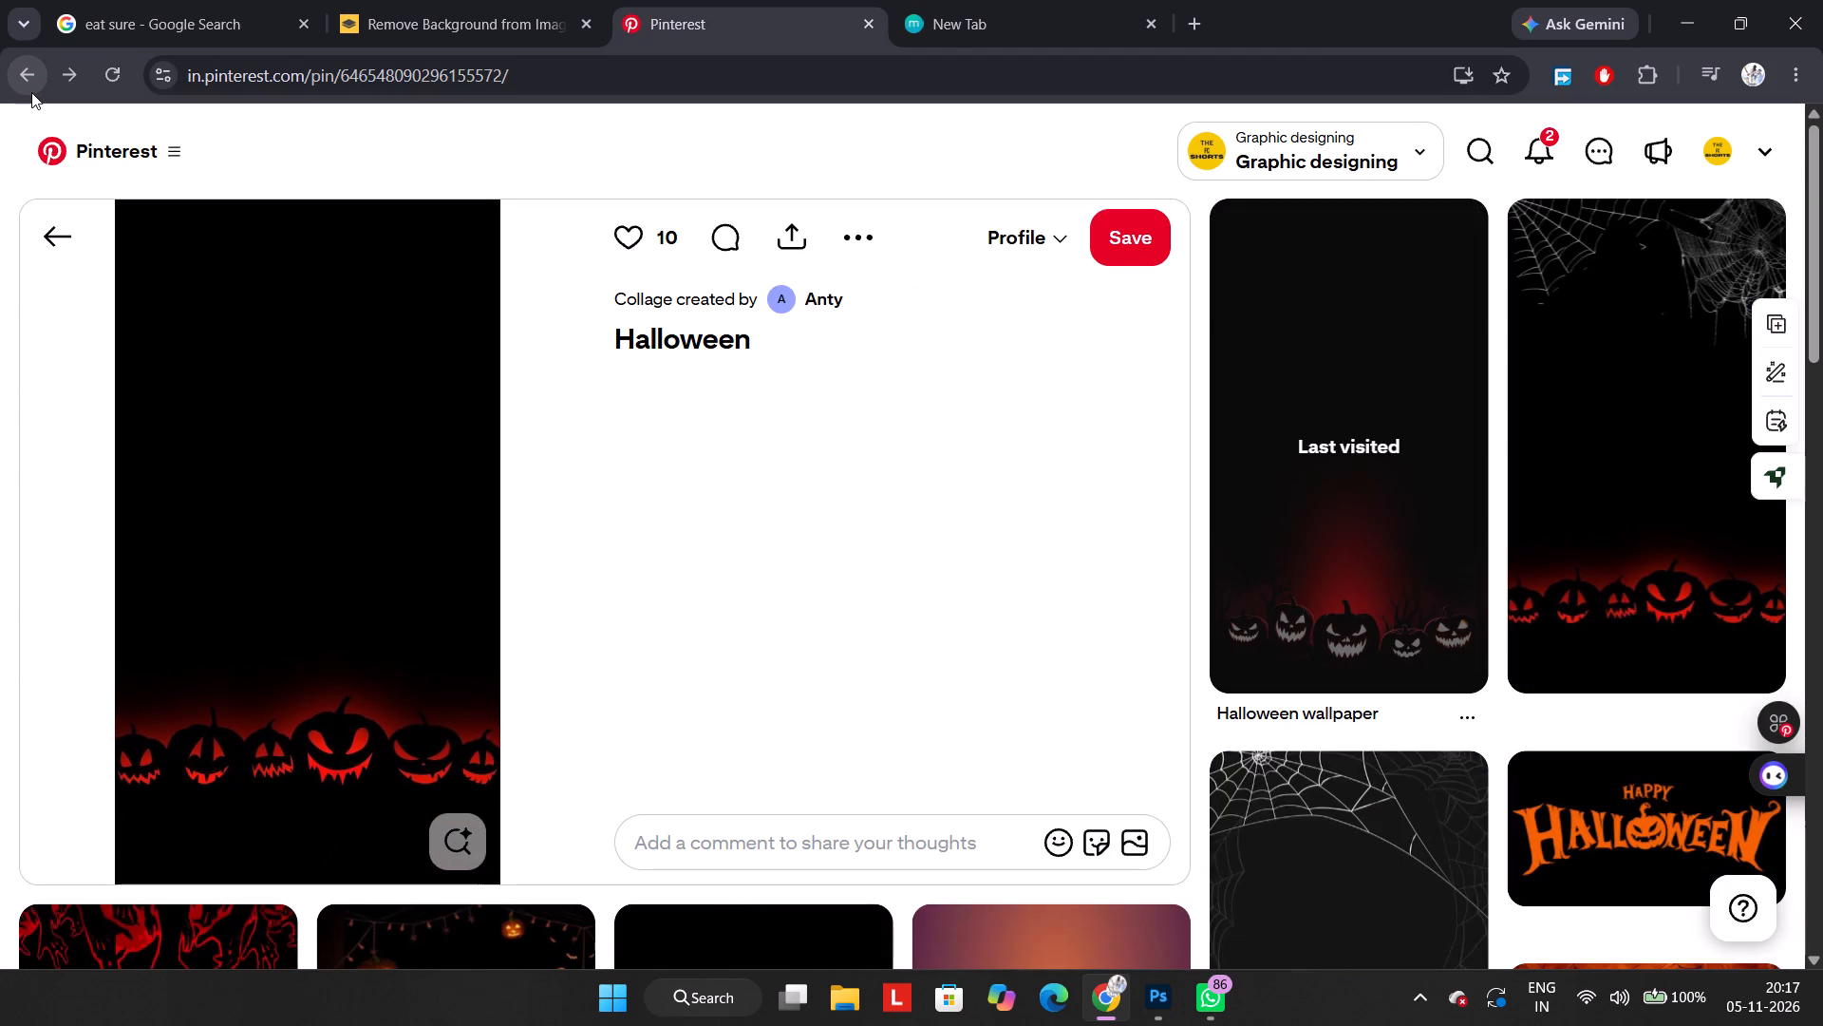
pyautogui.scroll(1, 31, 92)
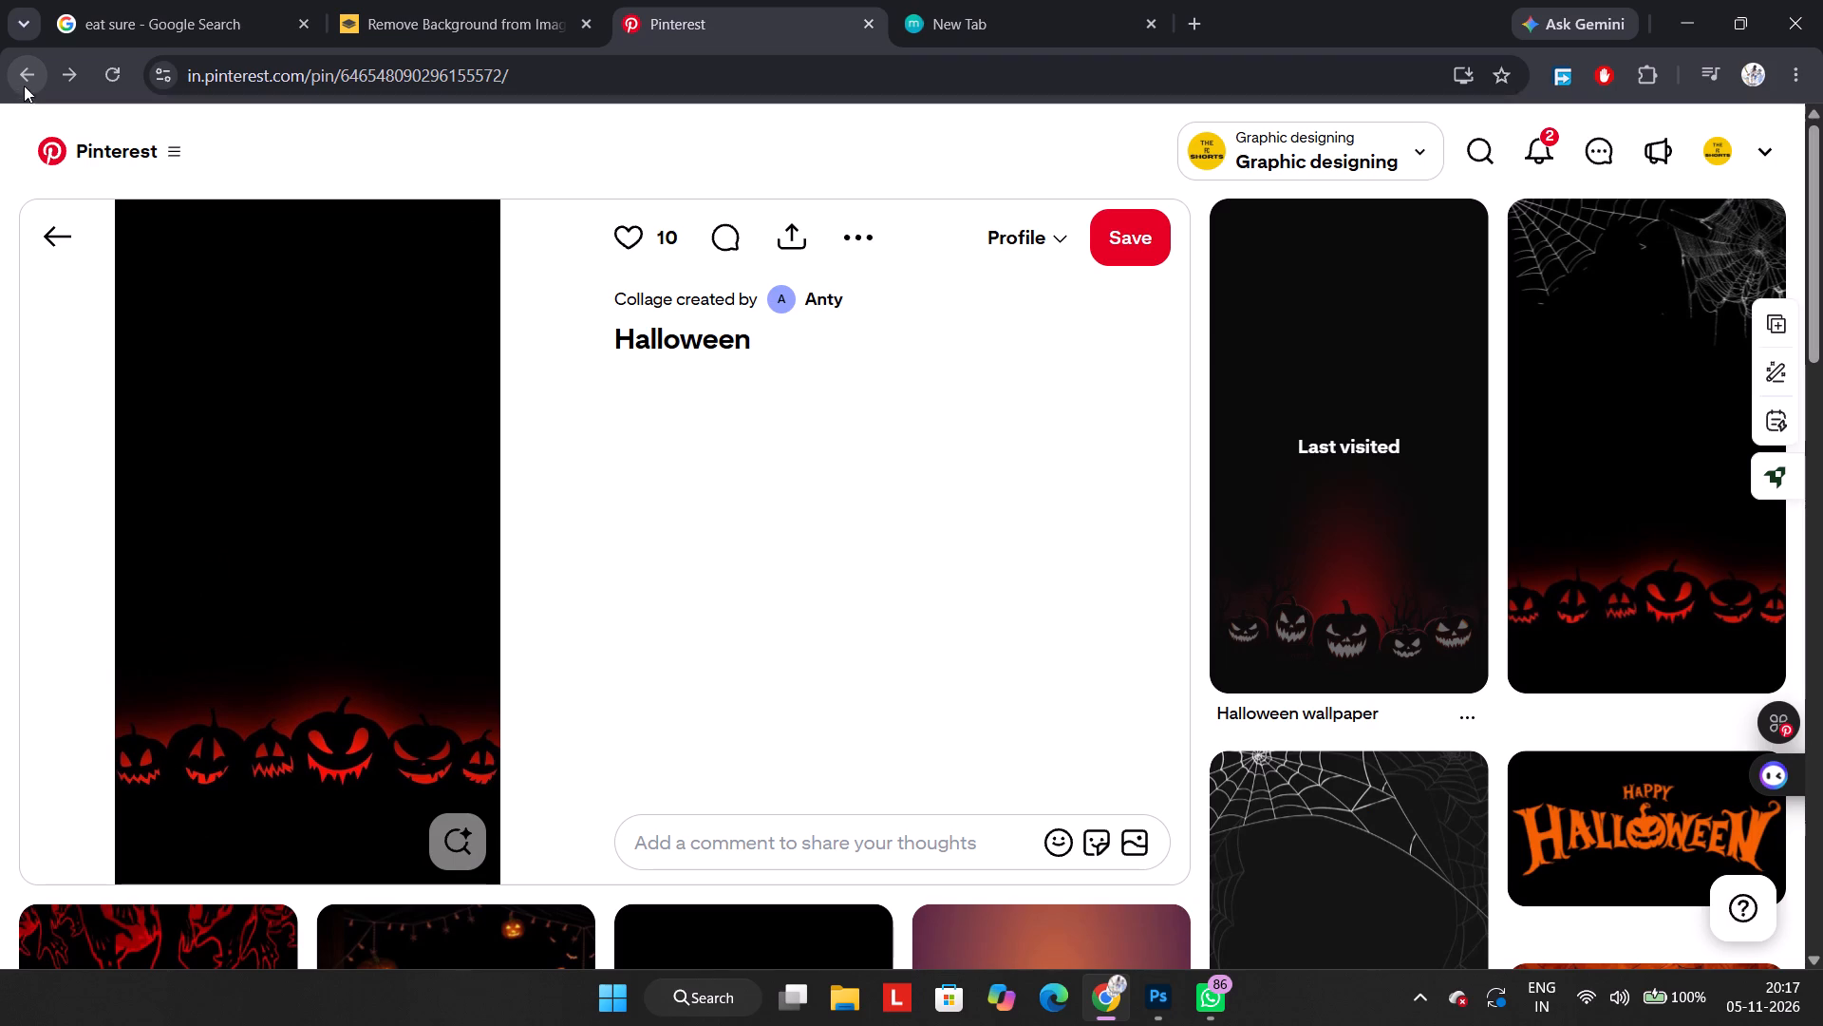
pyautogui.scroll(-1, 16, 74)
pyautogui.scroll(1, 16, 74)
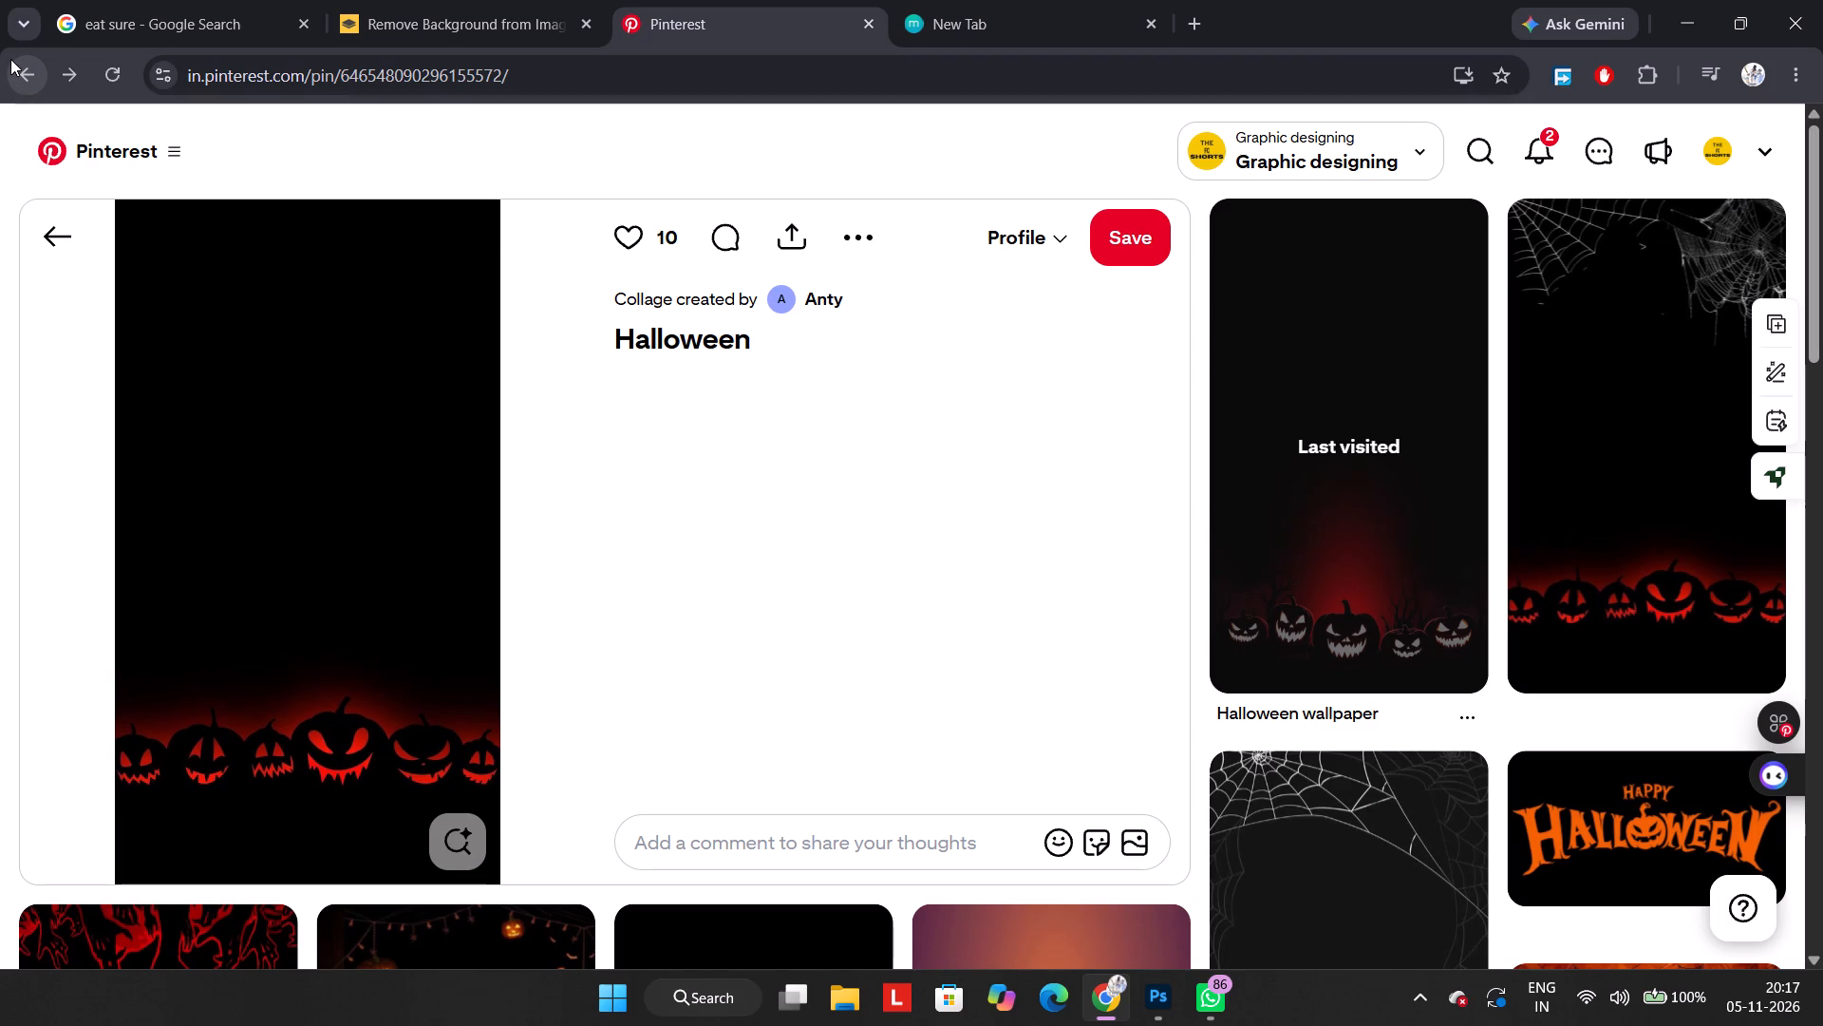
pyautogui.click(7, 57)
# Look further through the pizza pin's related Pinterest results for another neon food icon suitable for the banner.
pyautogui.scroll(1, 5, 59)
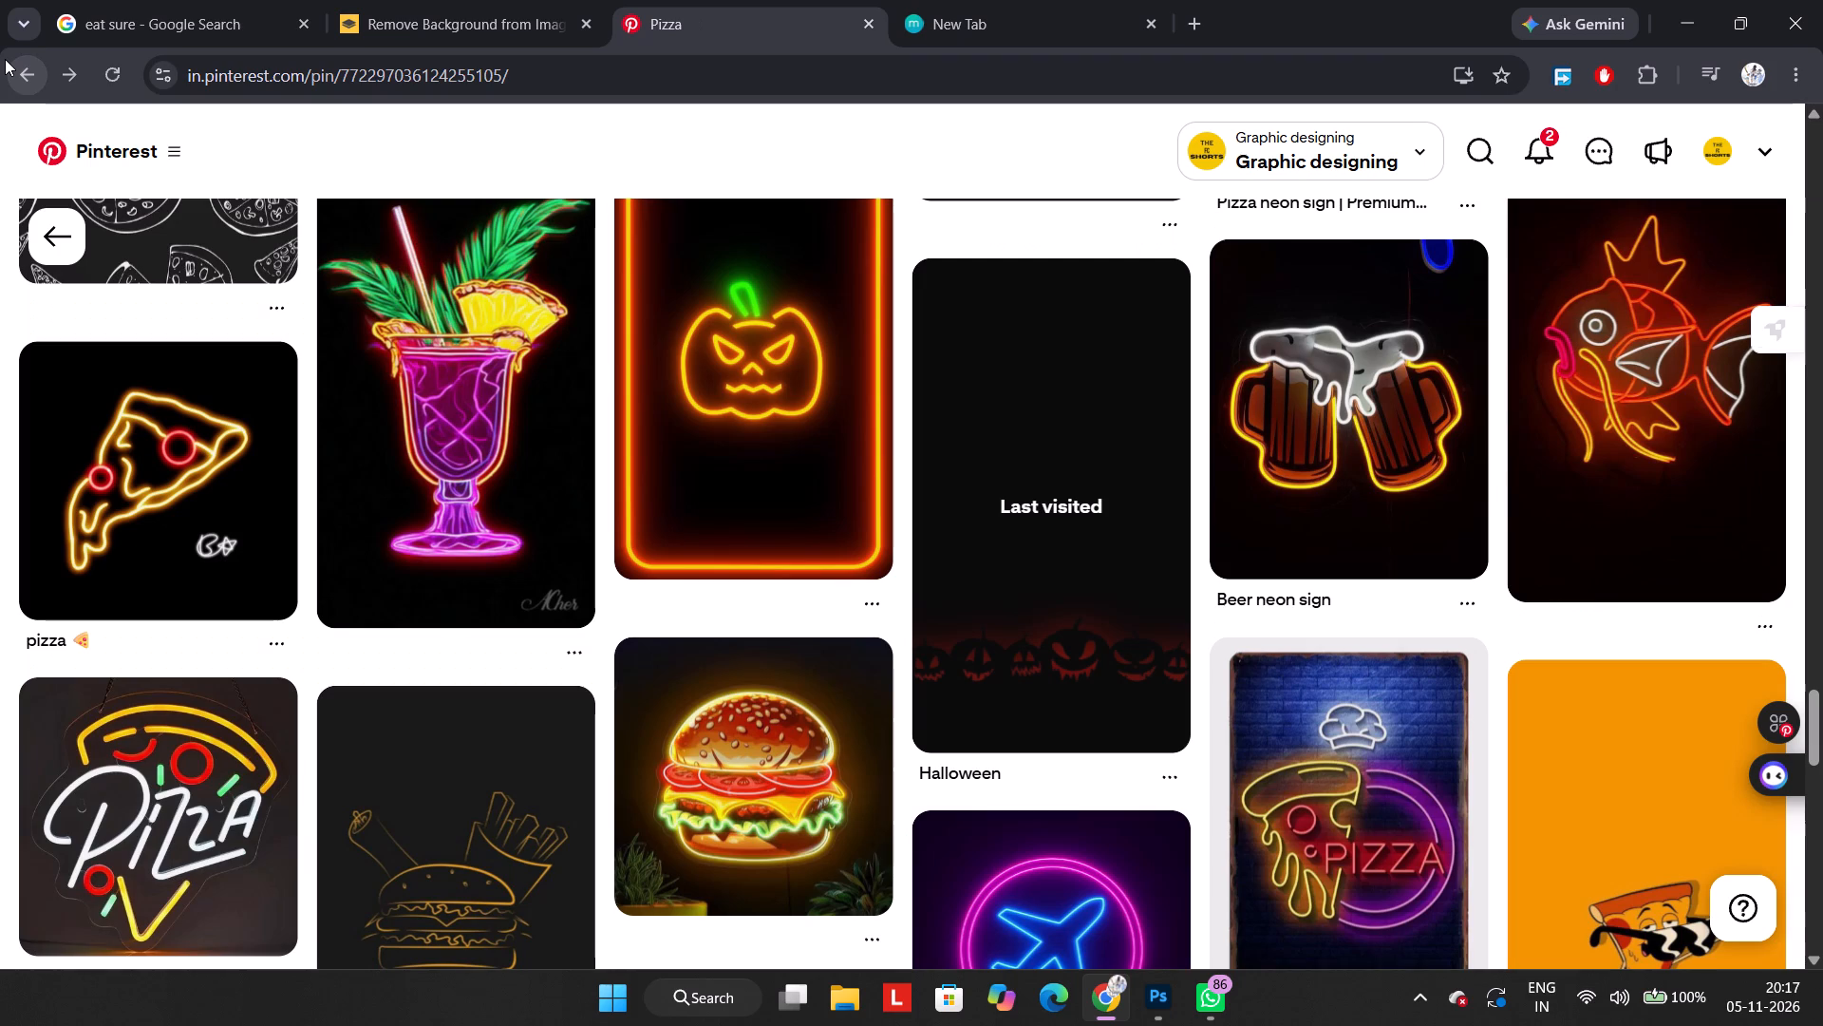
pyautogui.scroll(1, 5, 59)
pyautogui.scroll(-7, 579, 434)
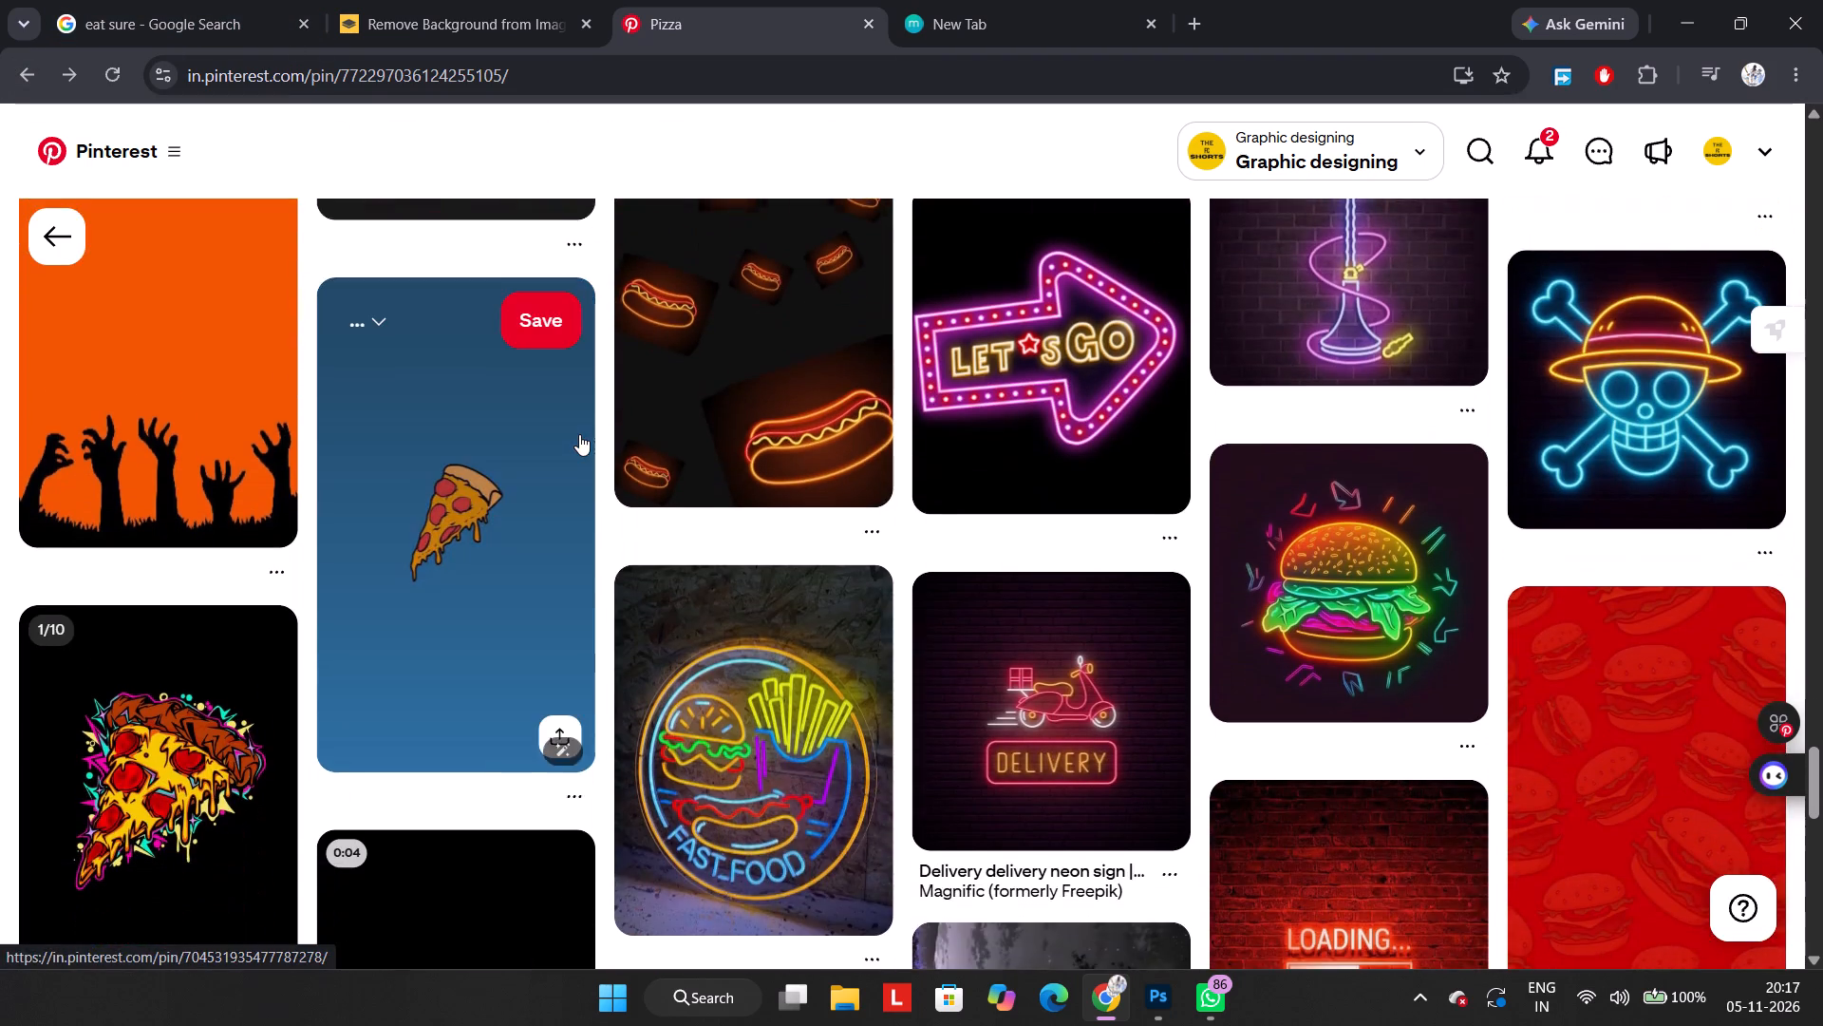
pyautogui.scroll(-6, 579, 434)
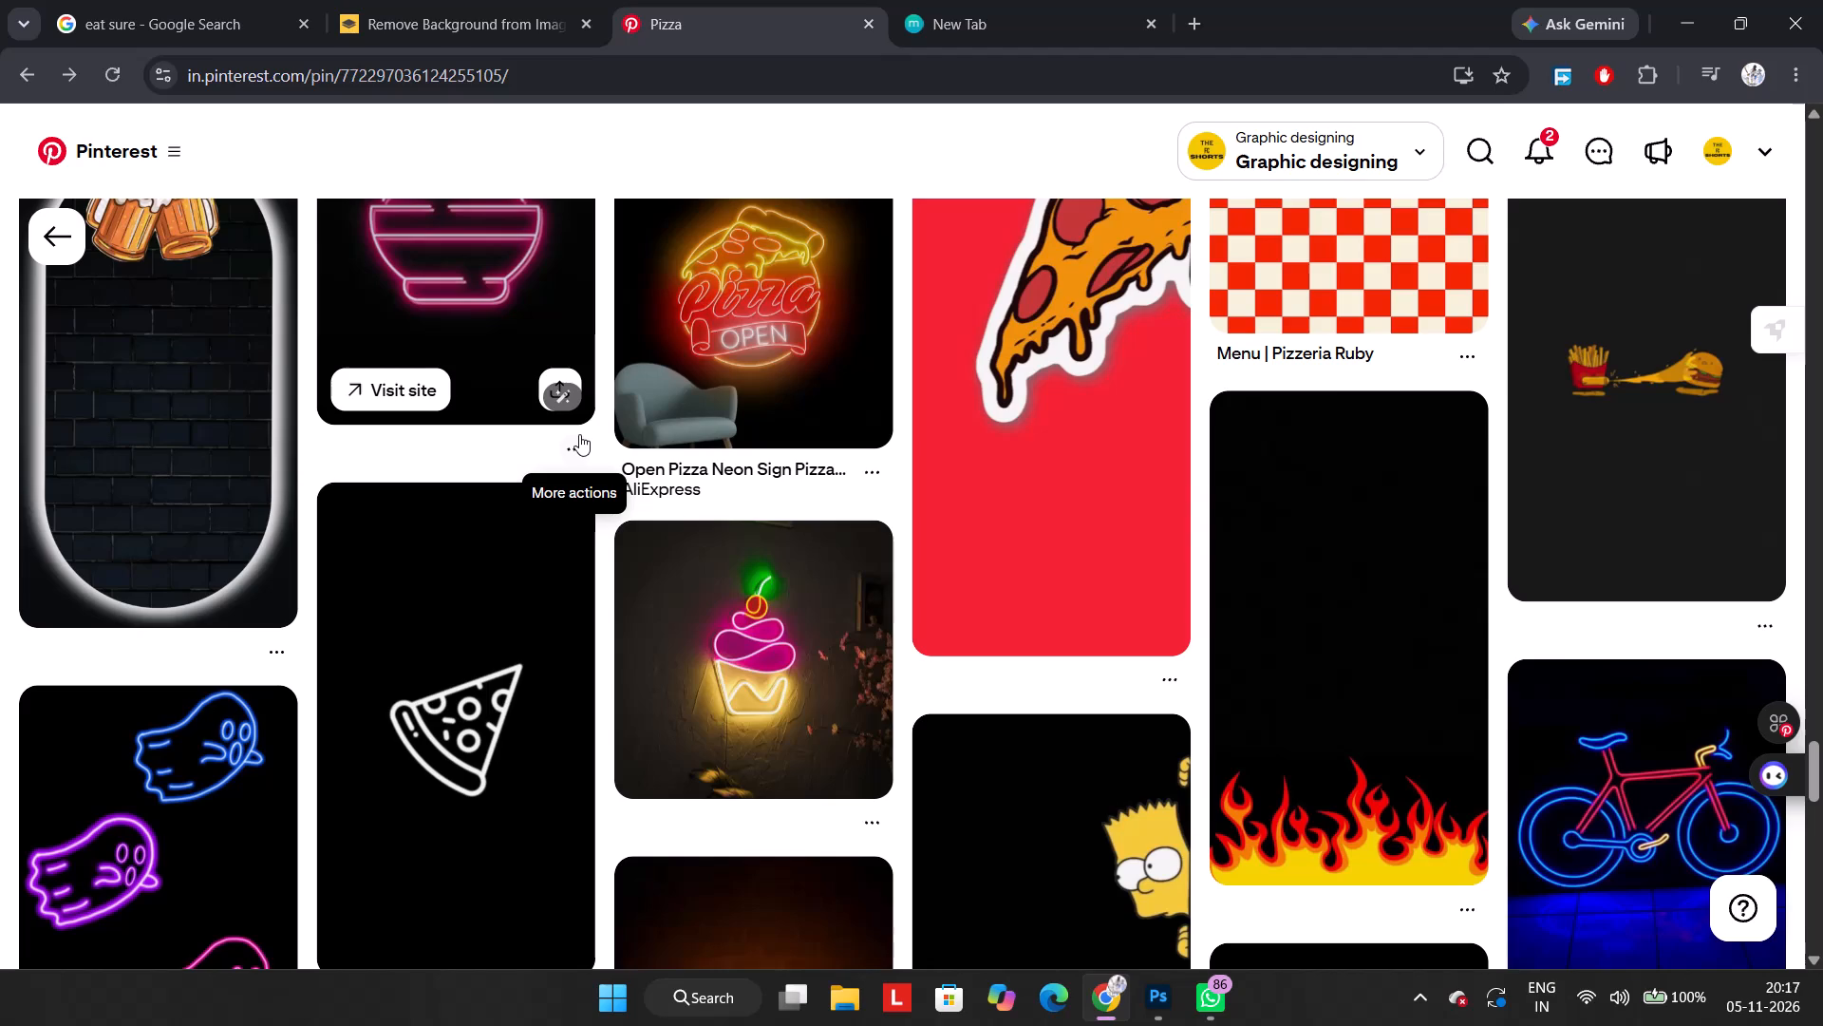
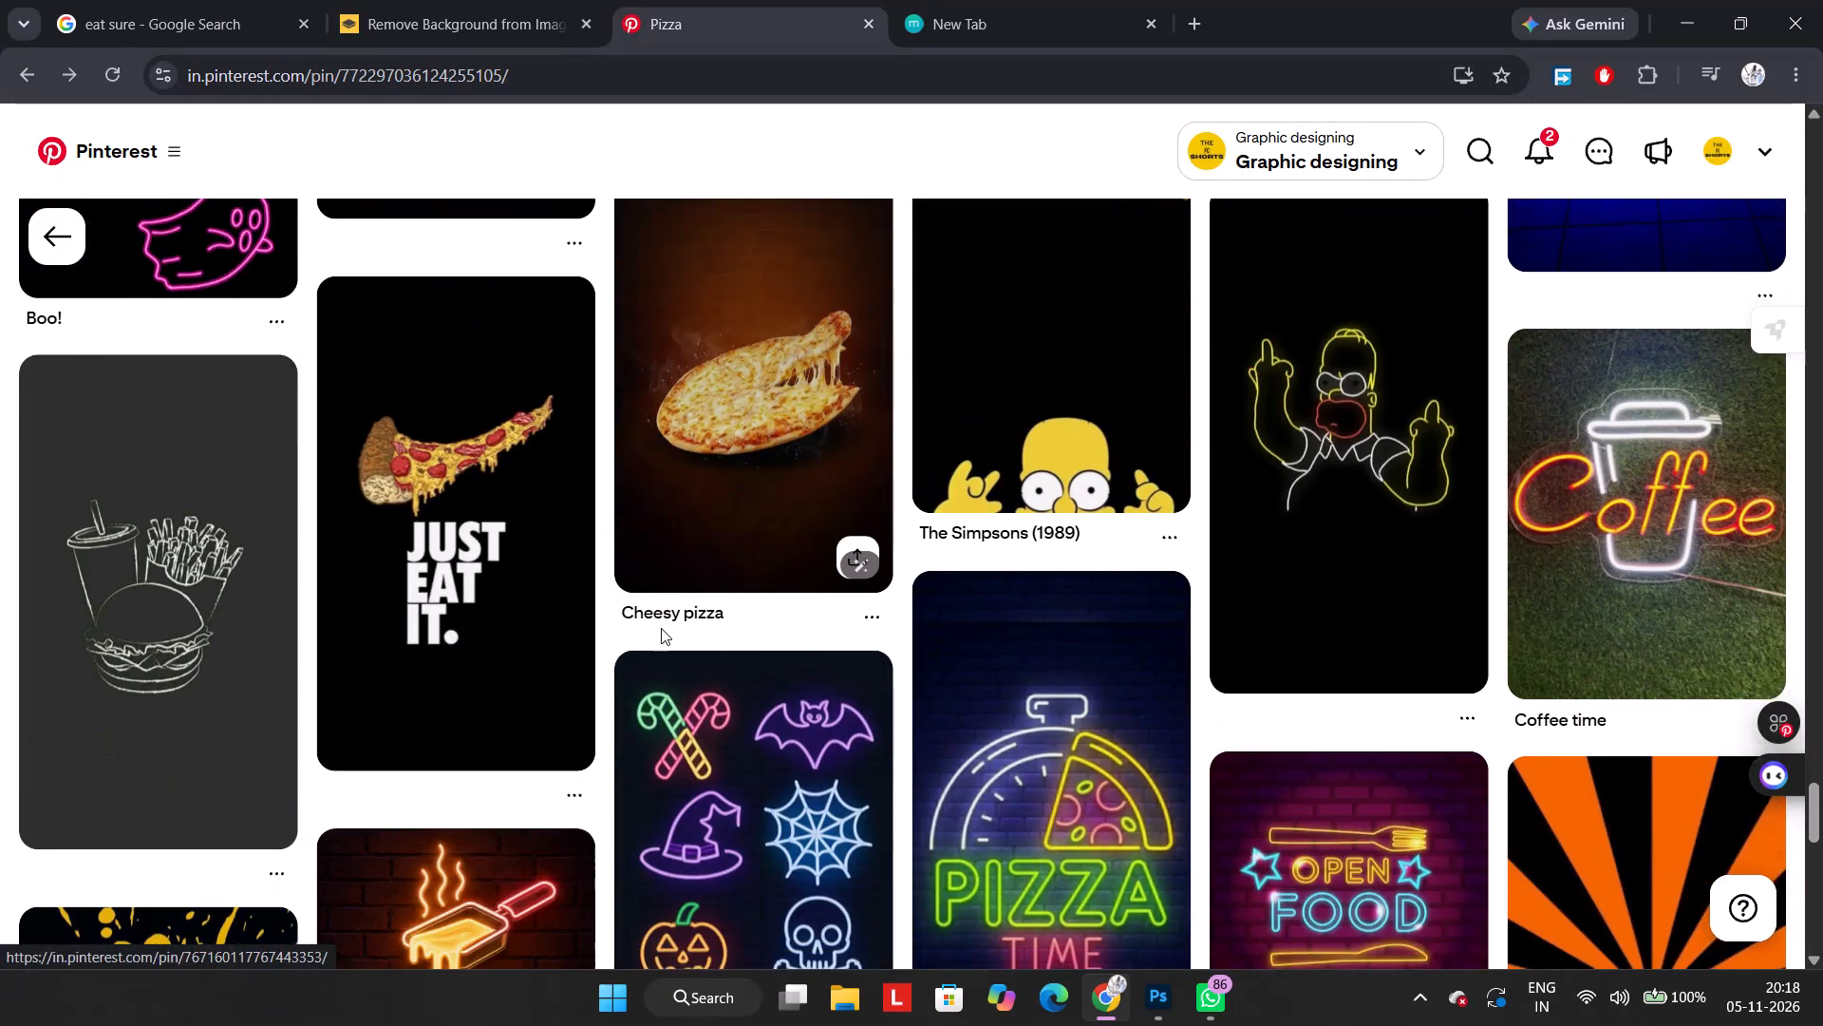
# Continue examining the related Pinterest pins below the pizza pin for another neon food icon for the banner.
pyautogui.scroll(-3, 661, 628)
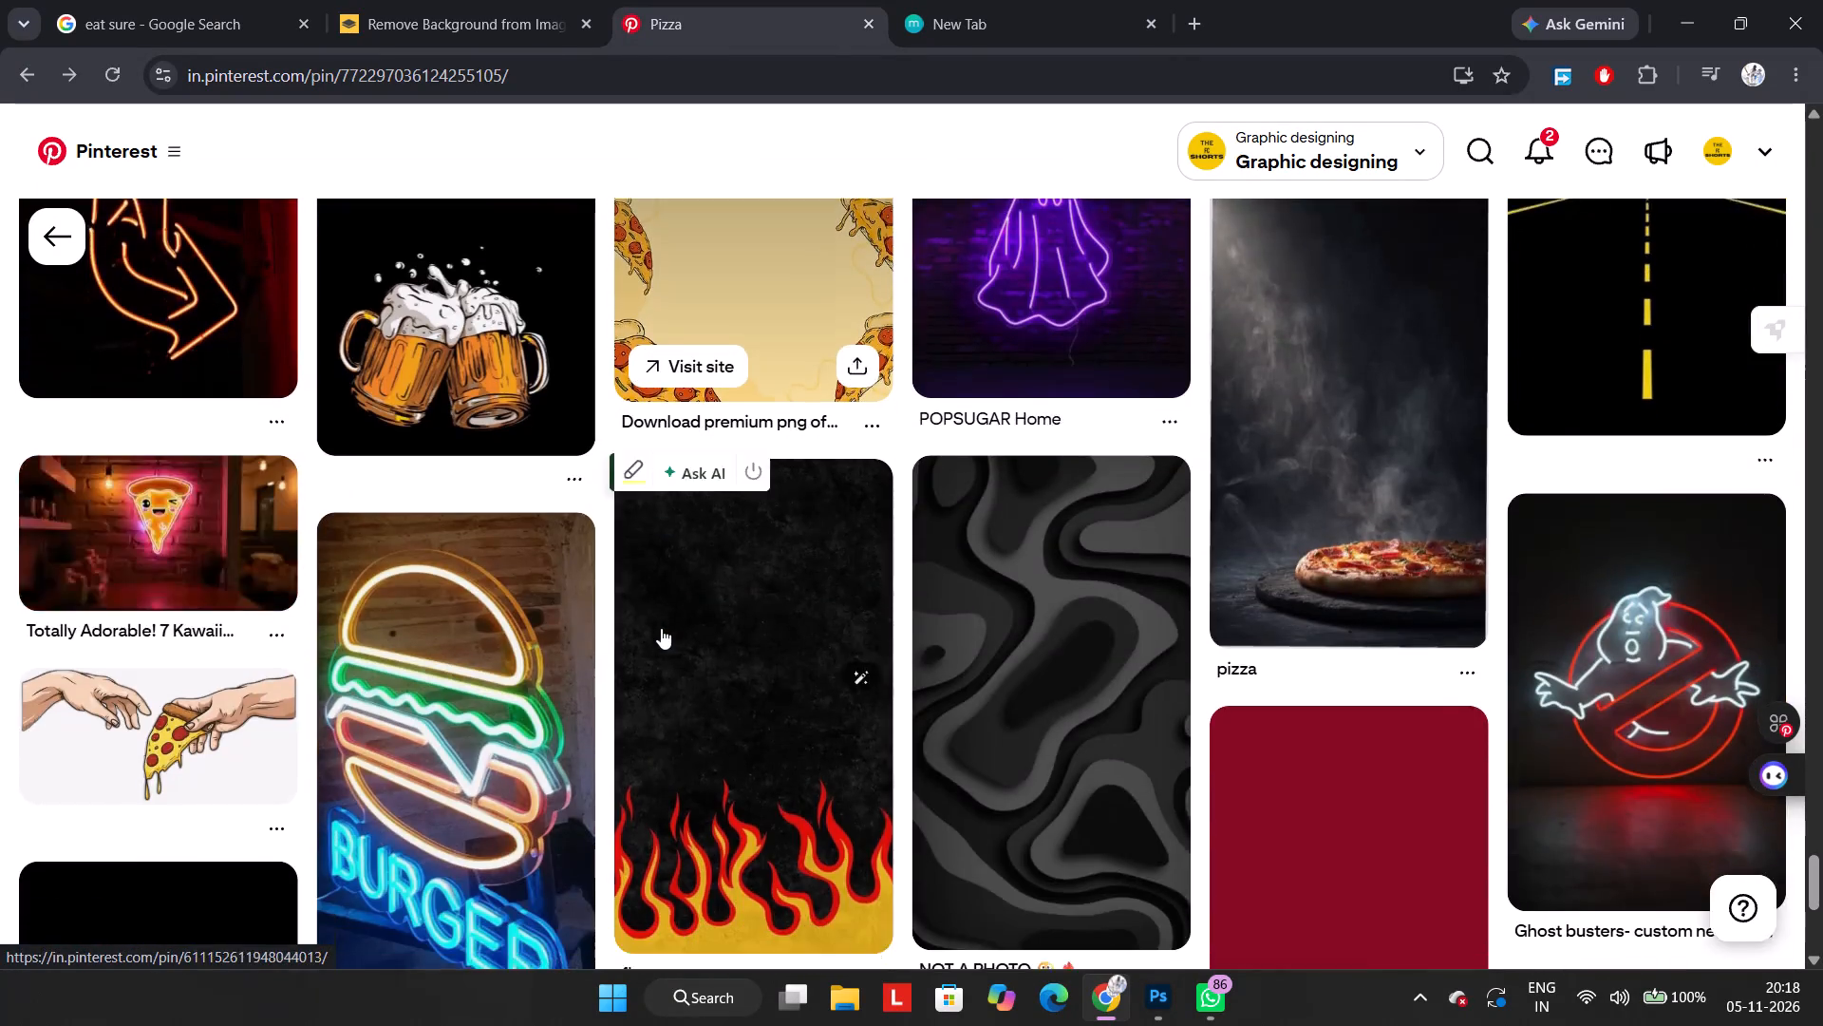
pyautogui.scroll(-5, 661, 628)
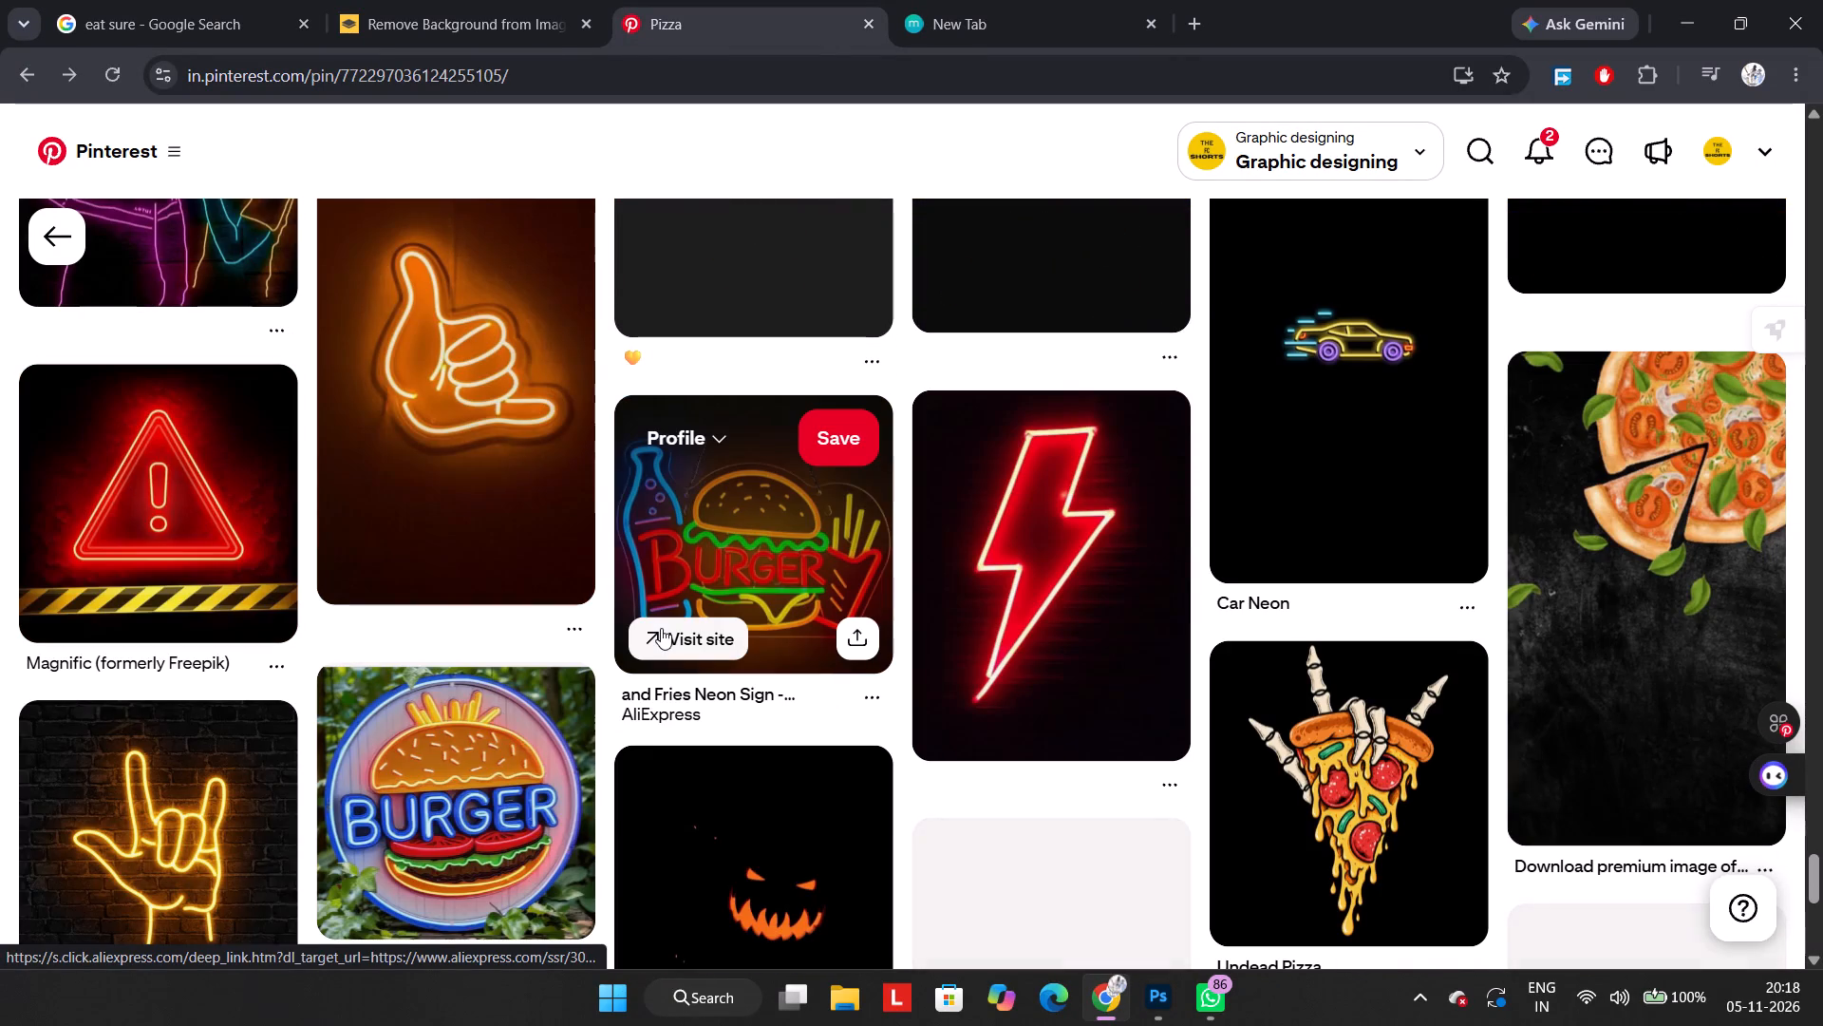
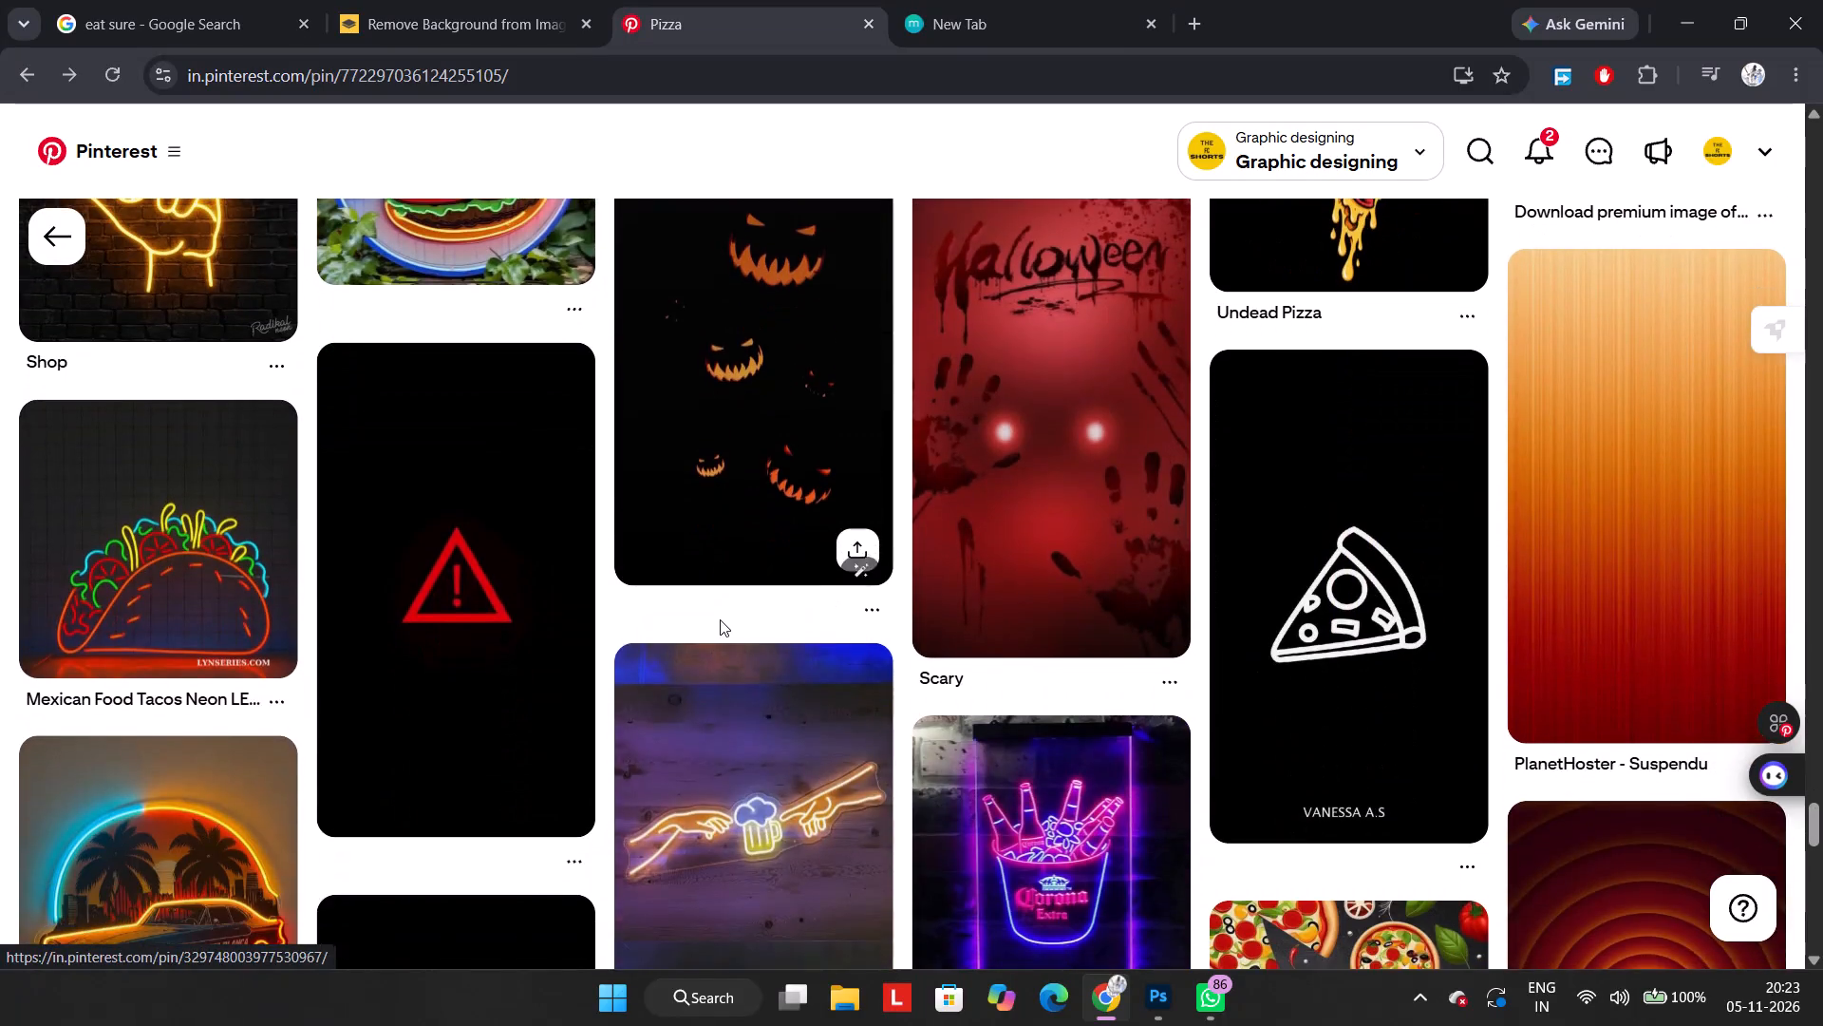
# Continue examining the related Pinterest pins for another neon food icon.
pyautogui.scroll(-4, 720, 619)
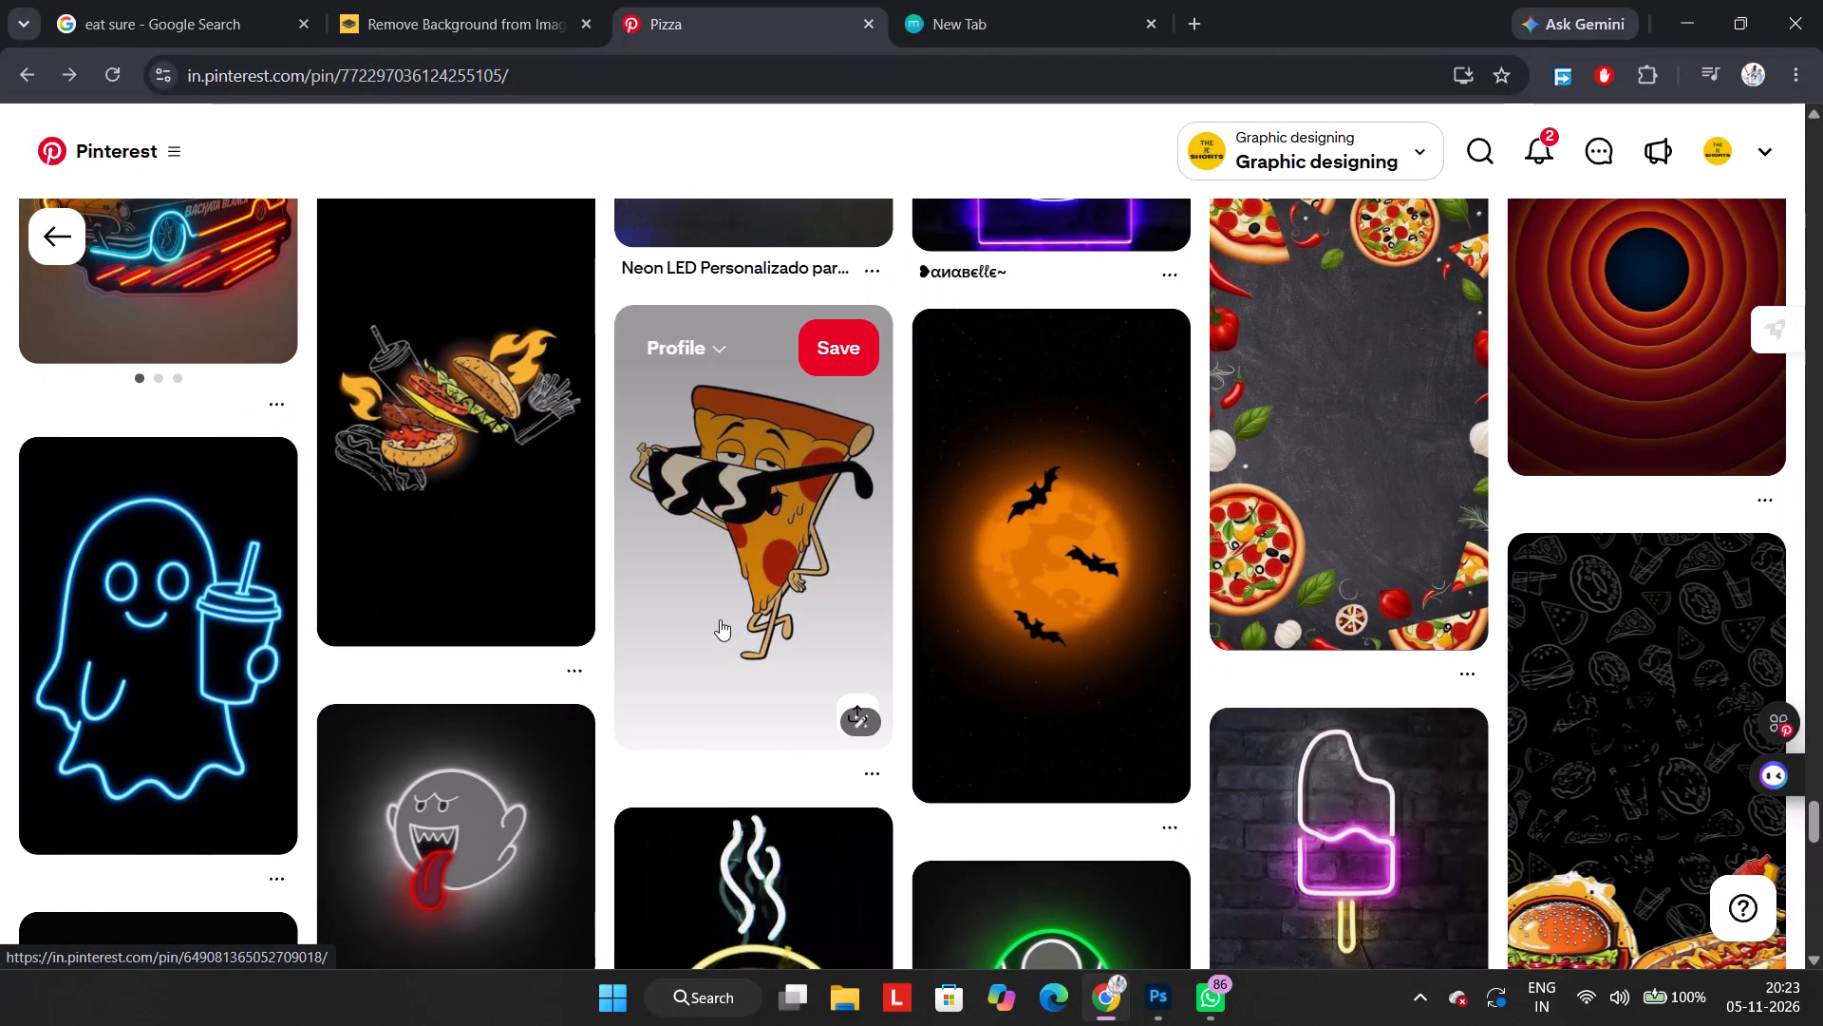
pyautogui.scroll(-4, 720, 619)
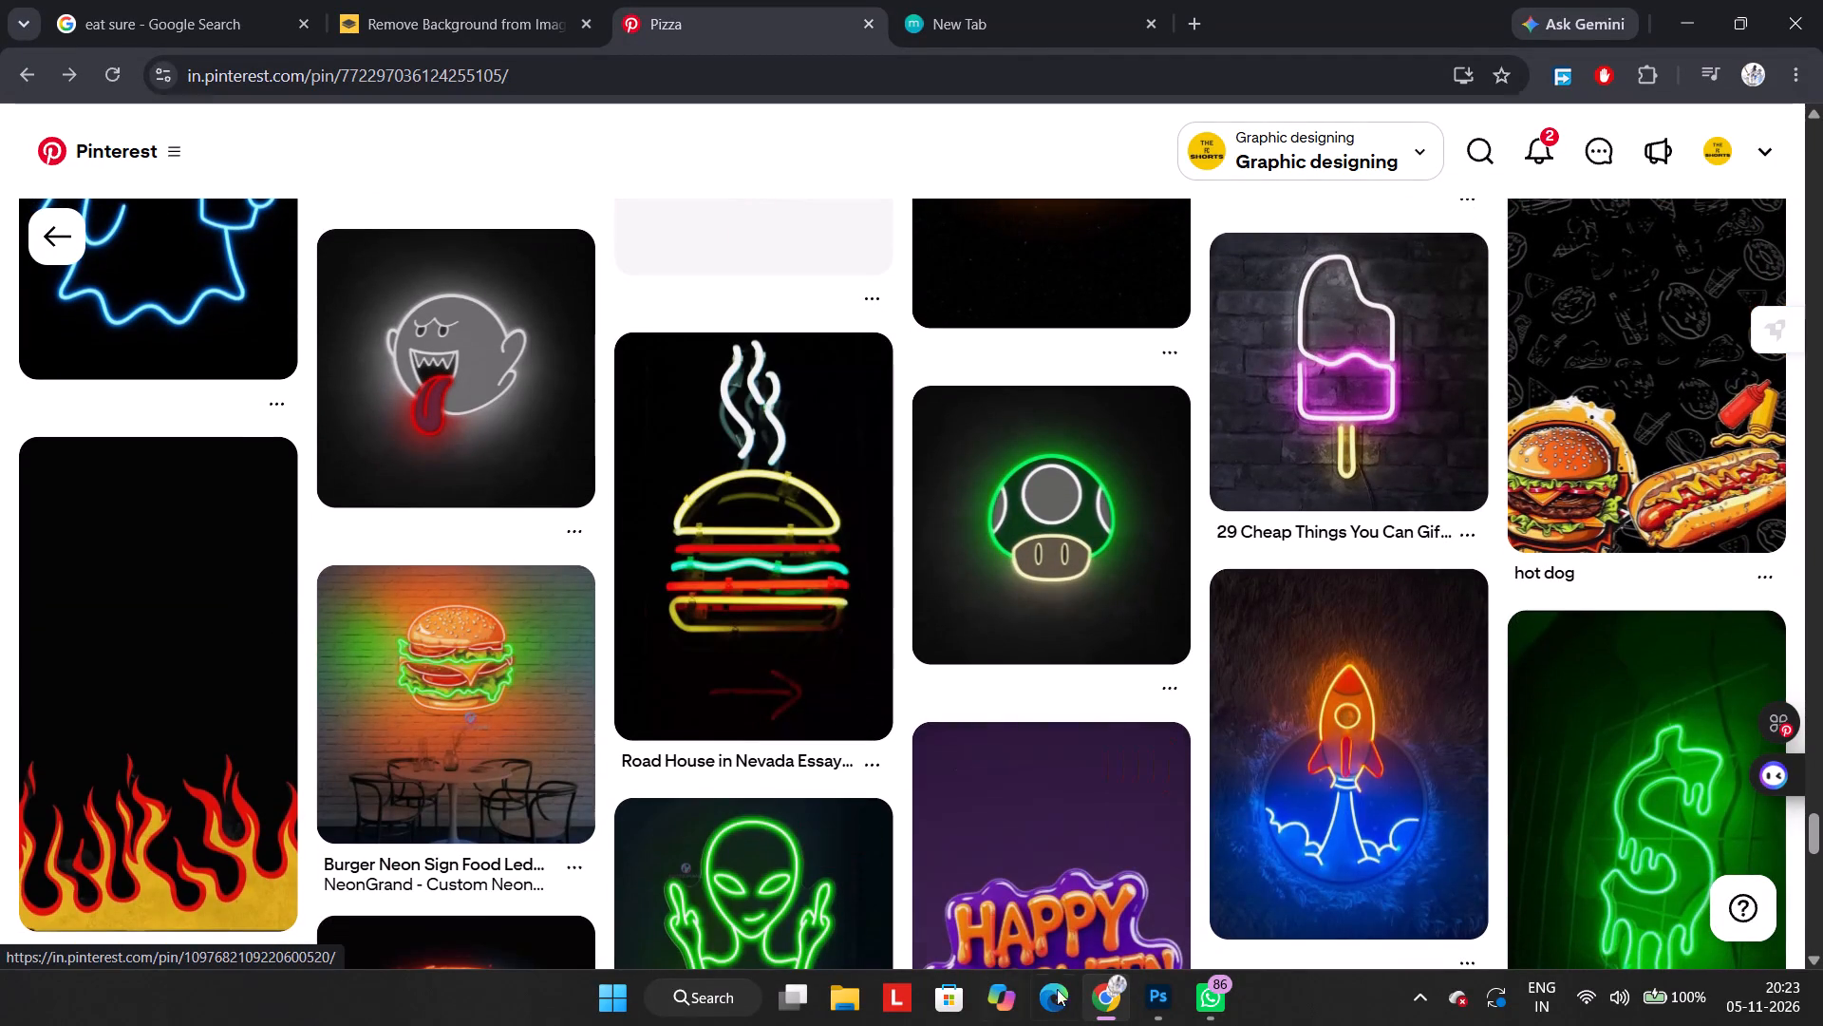
# Switch to the Photoshop banner and scale the neon burger layer up proportionally to about 111%.
pyautogui.click(1157, 1025)
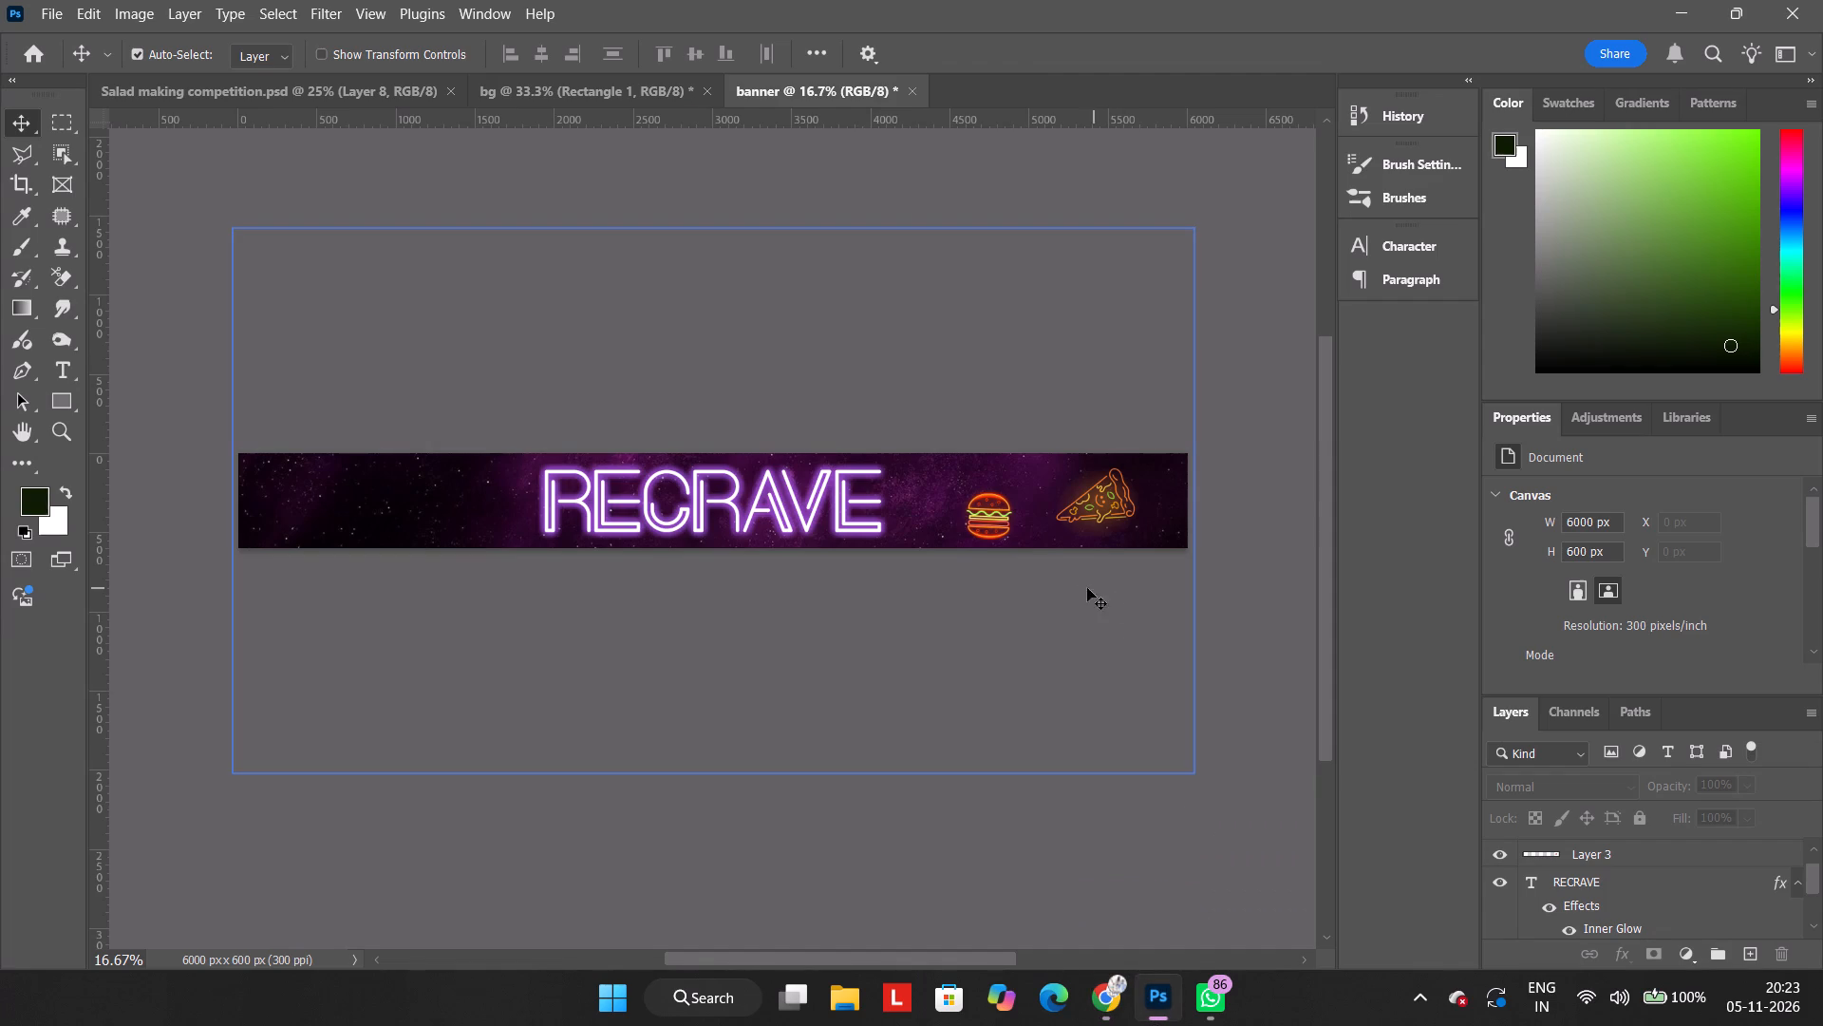
pyautogui.click(1000, 521)
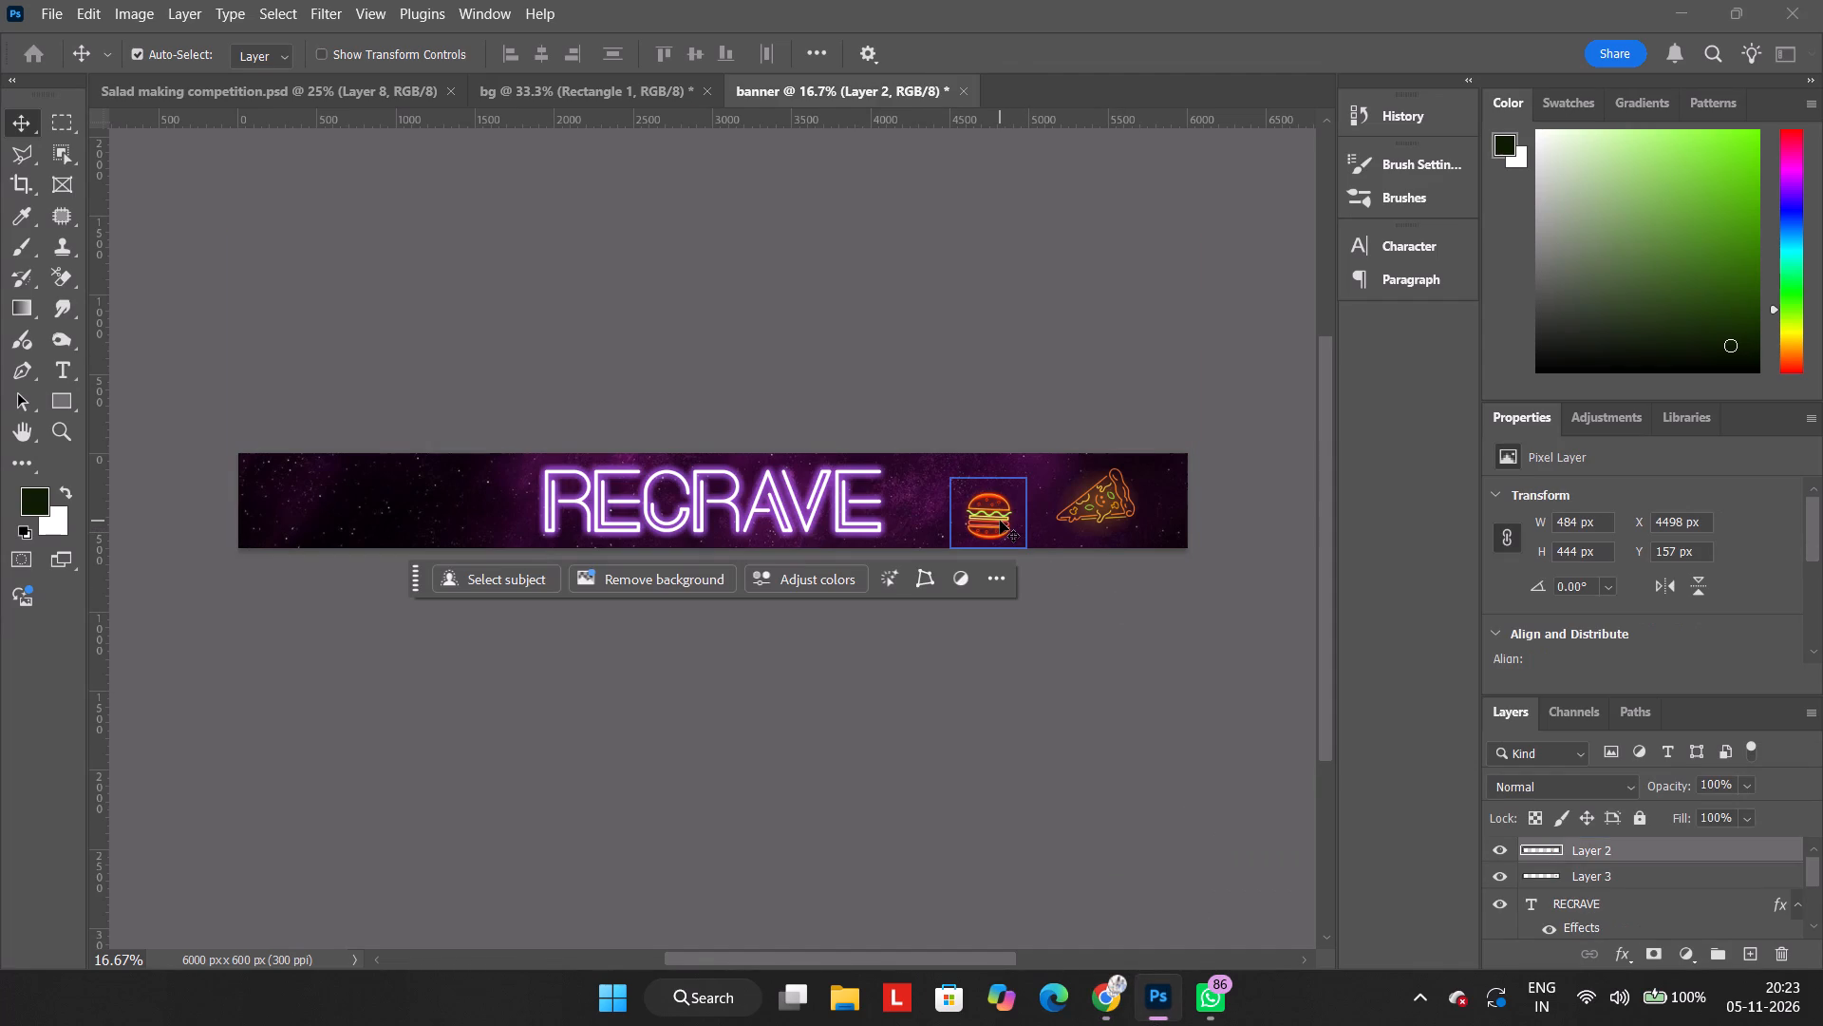
pyautogui.hotkey('ctrl', 't')
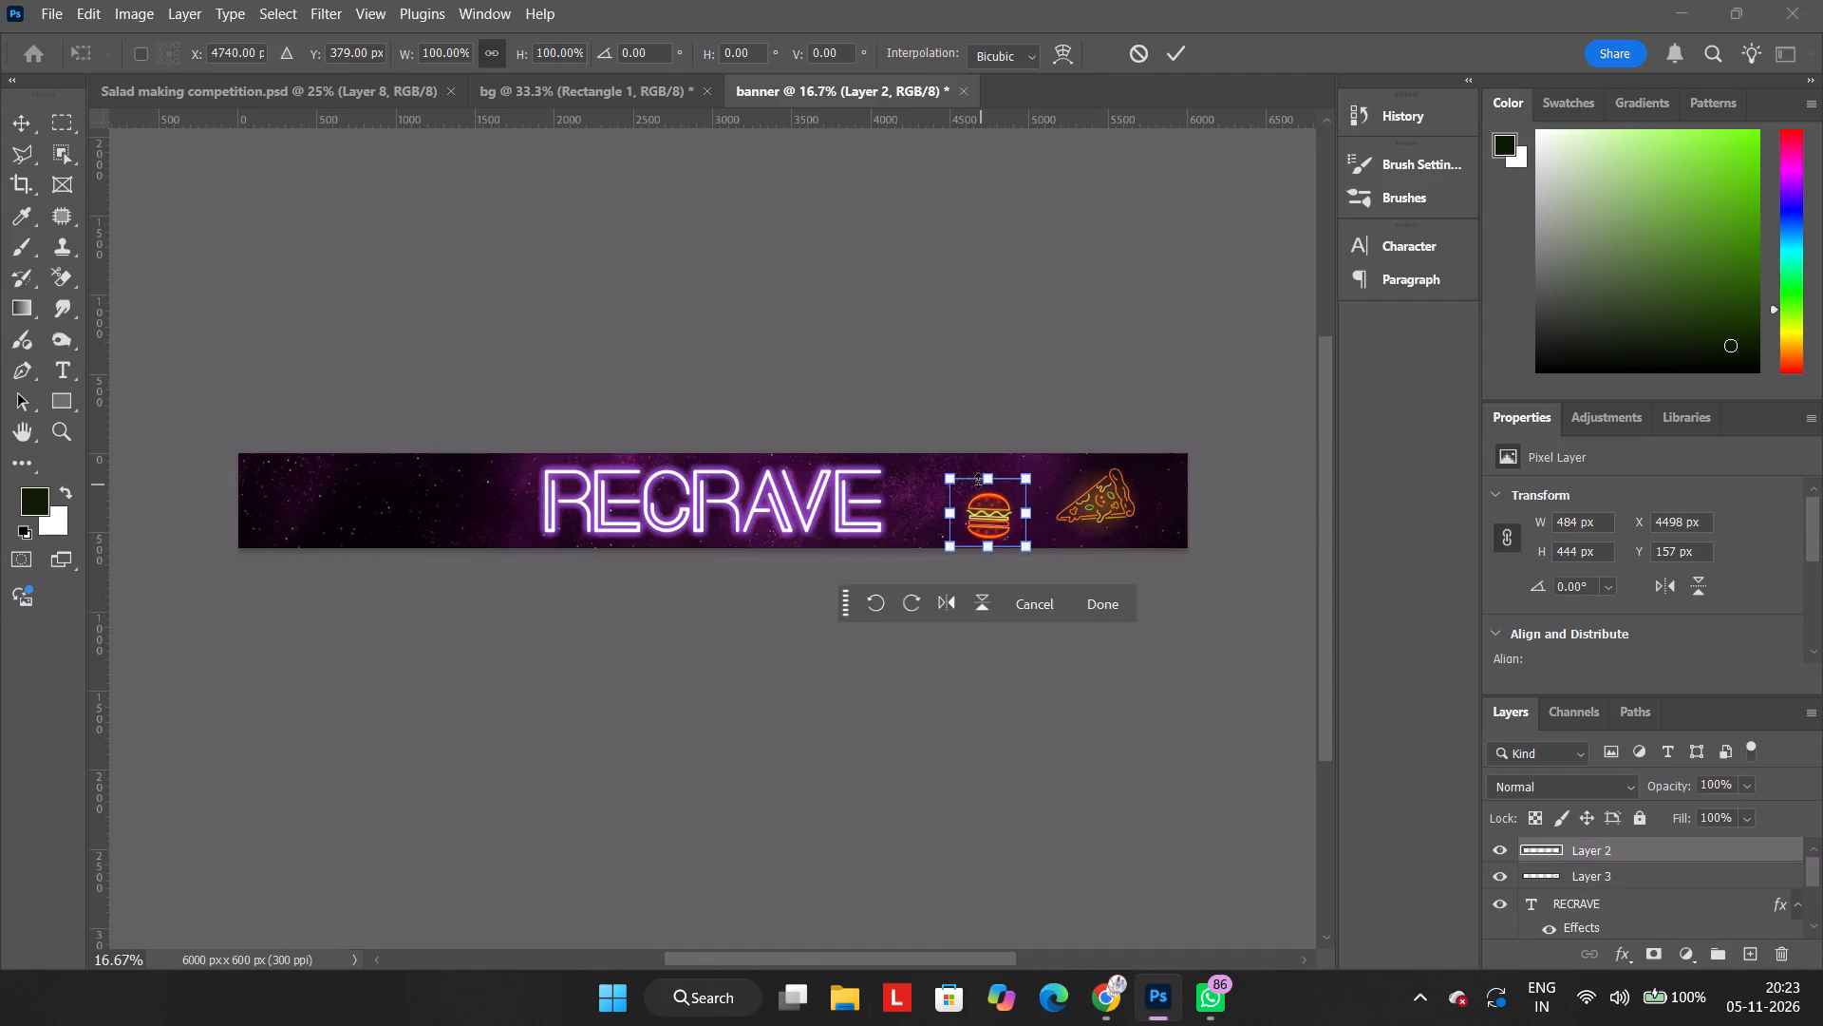
pyautogui.moveTo(937, 481); pyautogui.dragTo(934, 466)
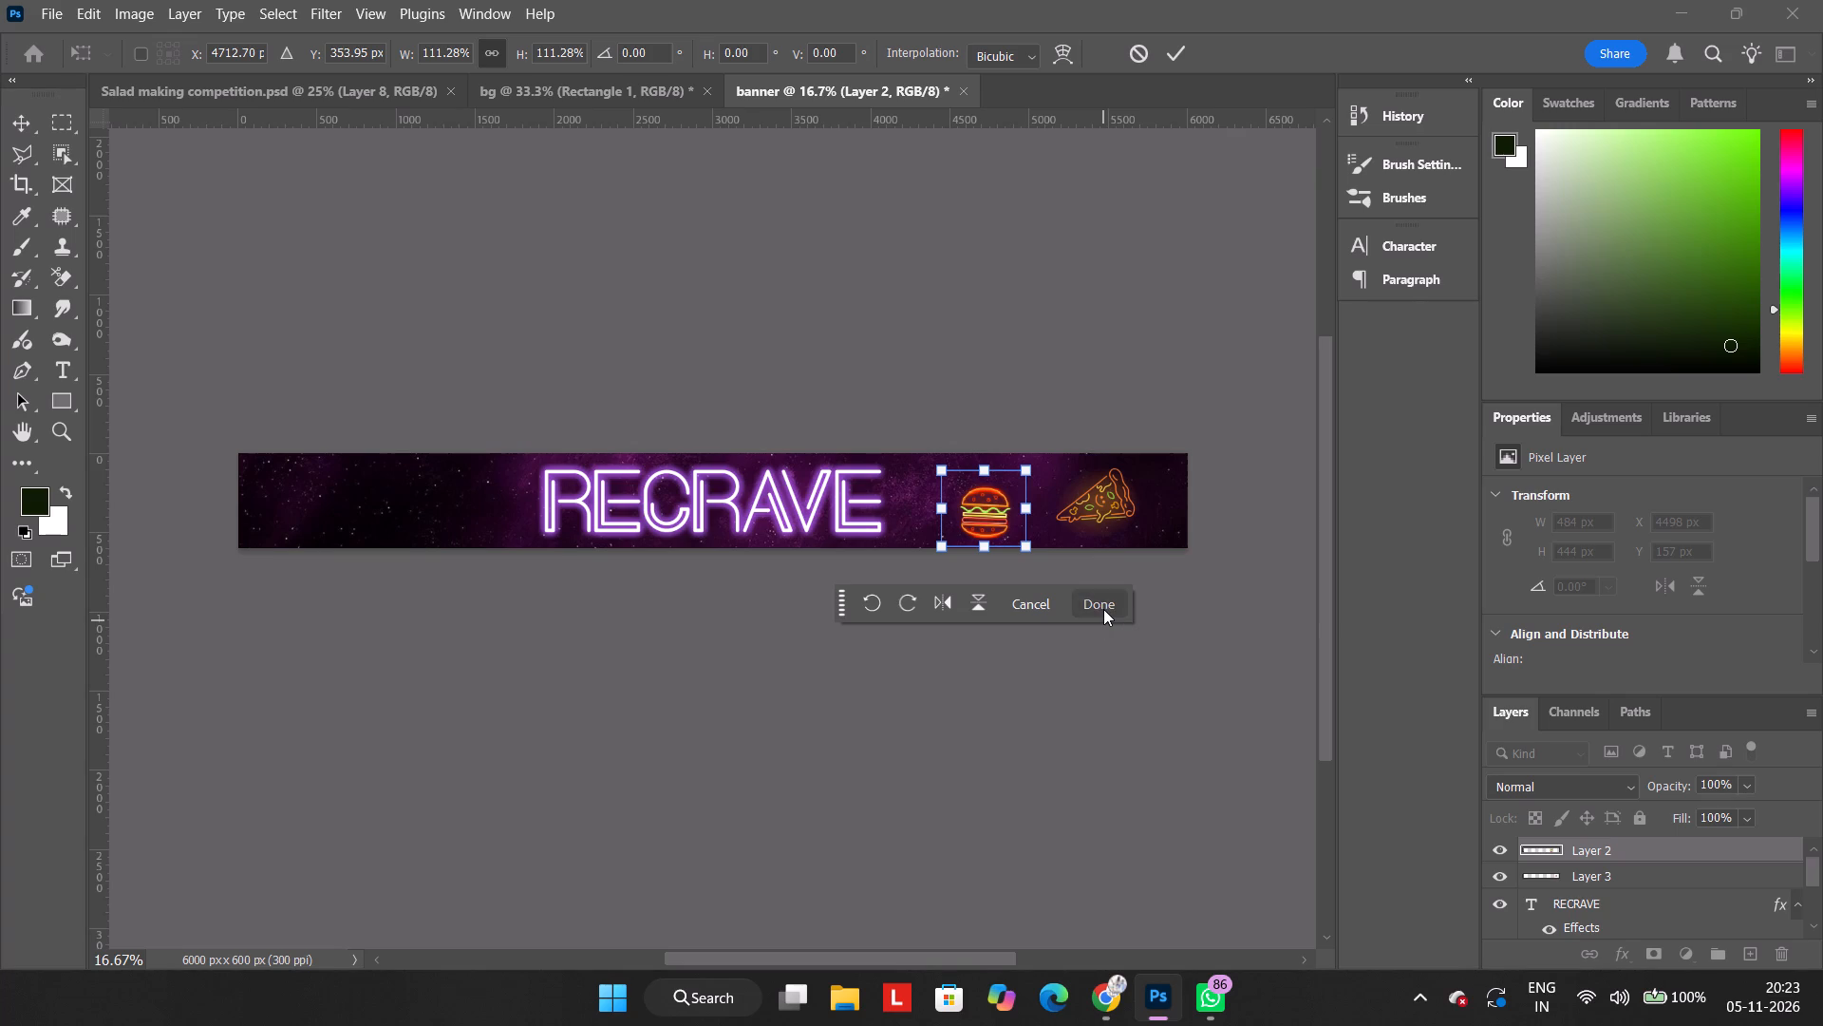
pyautogui.click(1103, 609)
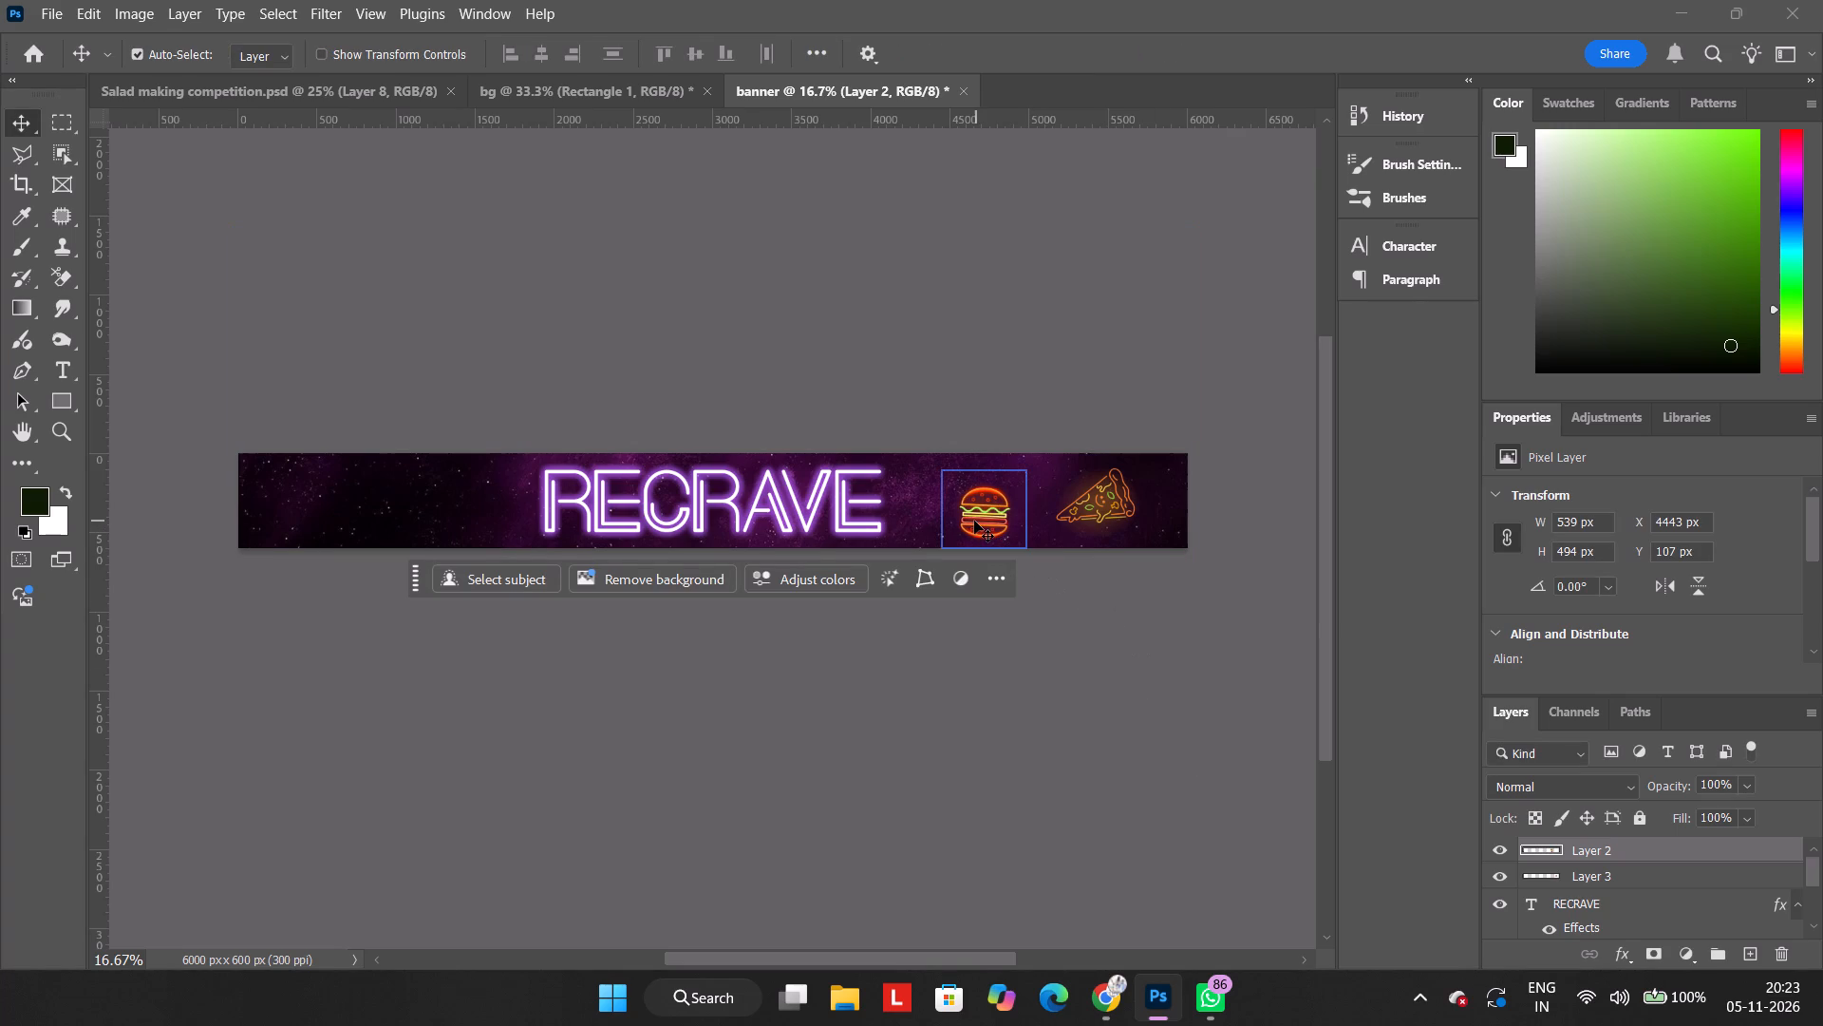
# Nudge the enlarged burger up and toward the RECRAVE title, to about X 4353 px, Y 83 px.
pyautogui.click(974, 521)
pyautogui.press('Up')
pyautogui.press('Up')
pyautogui.press('Left')
pyautogui.press('Left')
pyautogui.press('Left')
pyautogui.press('Left')
pyautogui.press('Left')
pyautogui.press('Left')
pyautogui.press('Left')
pyautogui.press('Left')
pyautogui.press('Left')
pyautogui.press('Left')
pyautogui.press('Left')
pyautogui.press('Left')
pyautogui.press('Left')
pyautogui.press('Left')
pyautogui.press('Left')
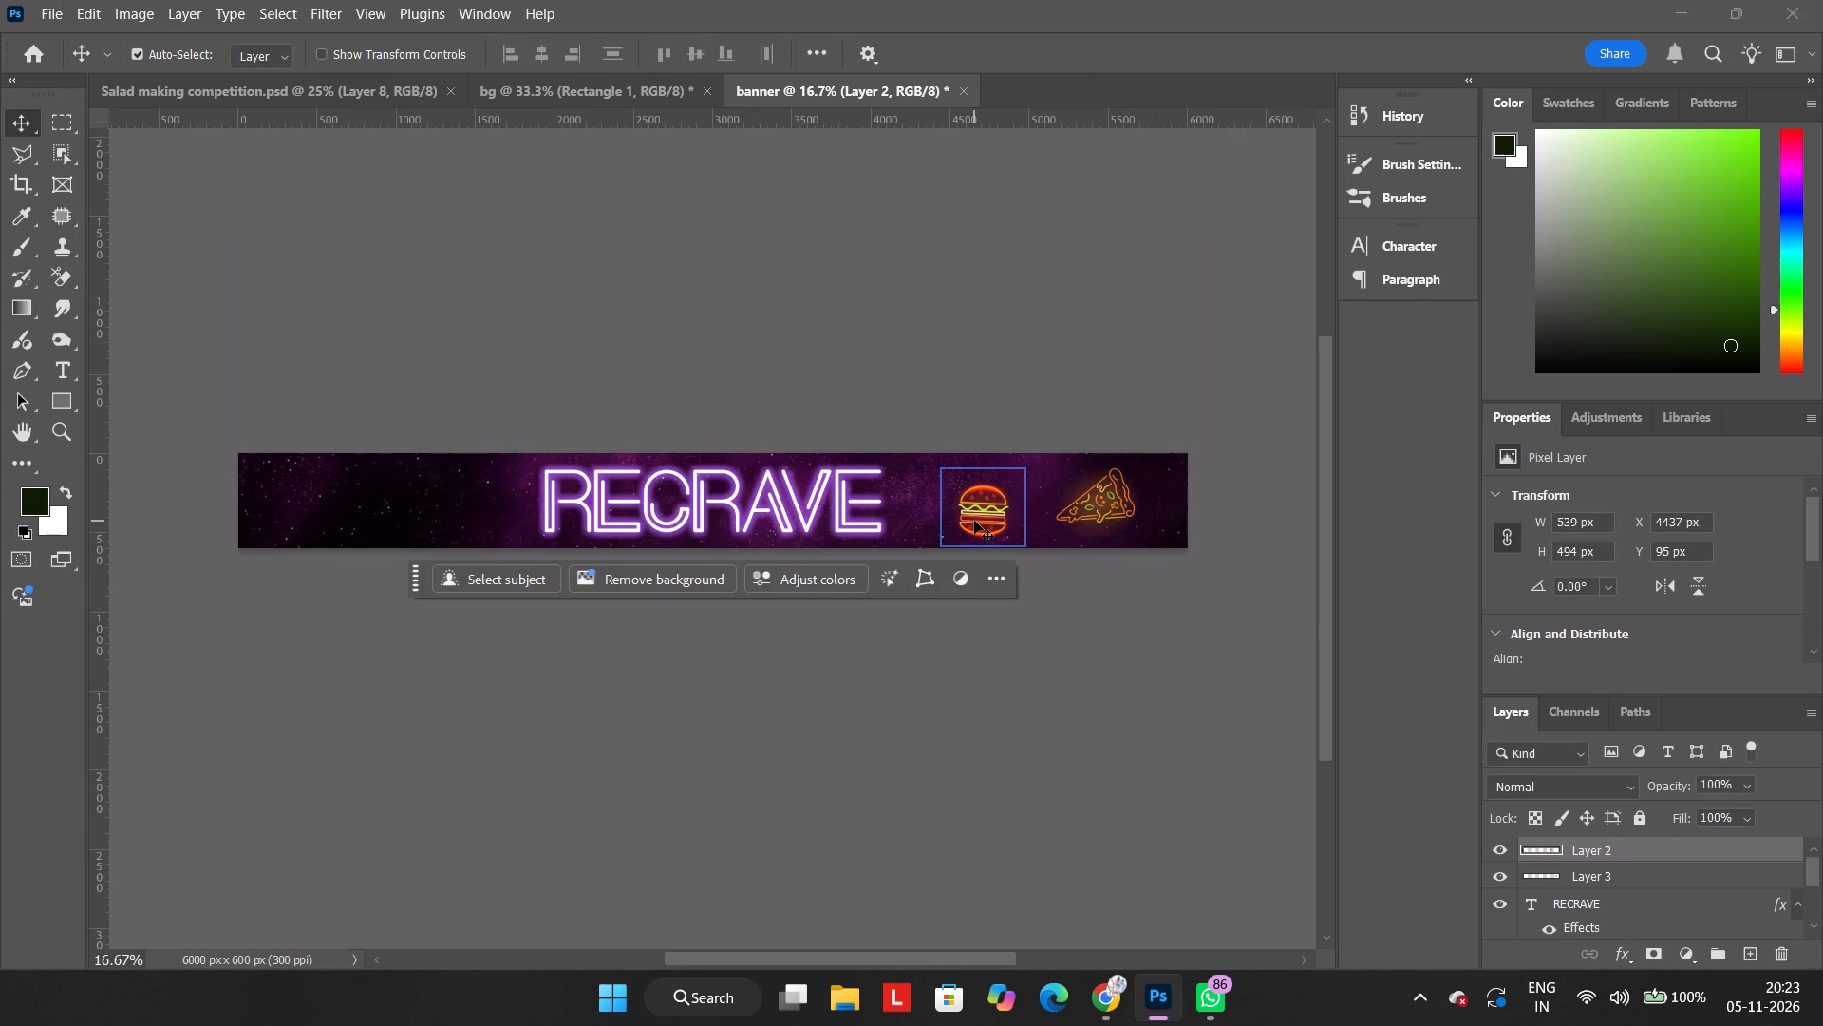
pyautogui.press('Up')
pyautogui.press('Up')
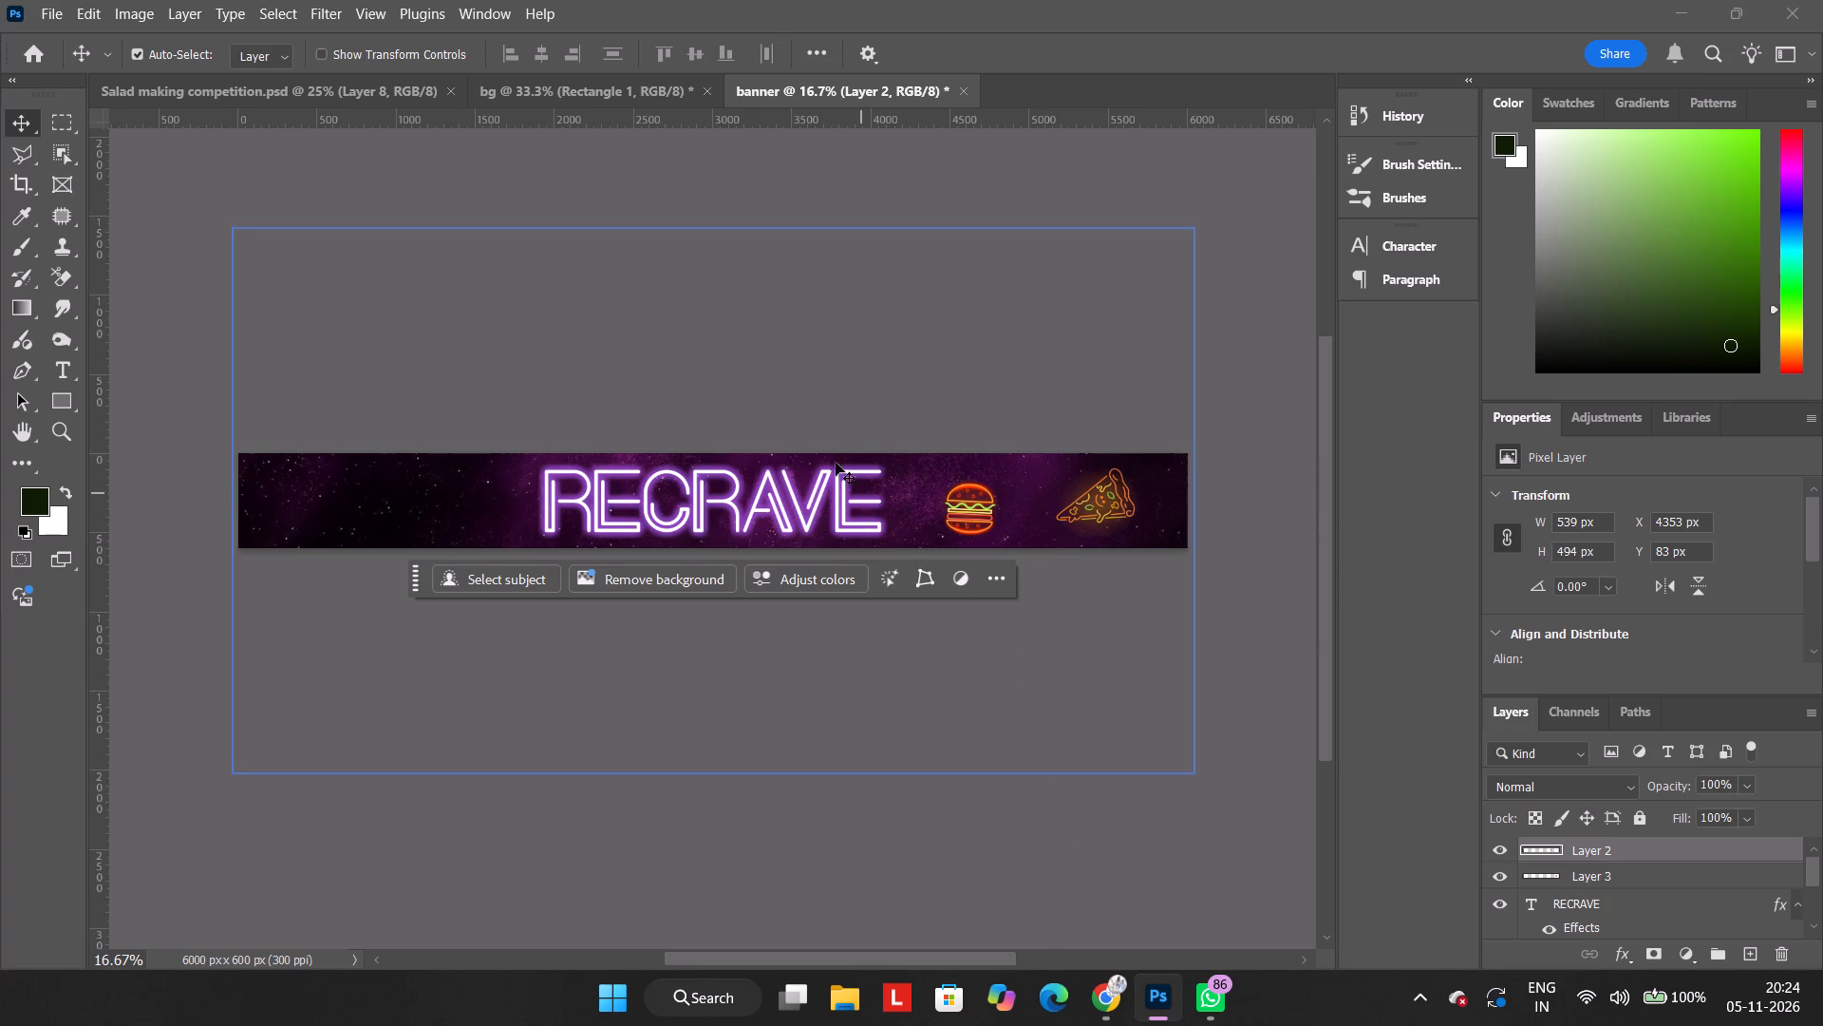
pyautogui.click(752, 484)
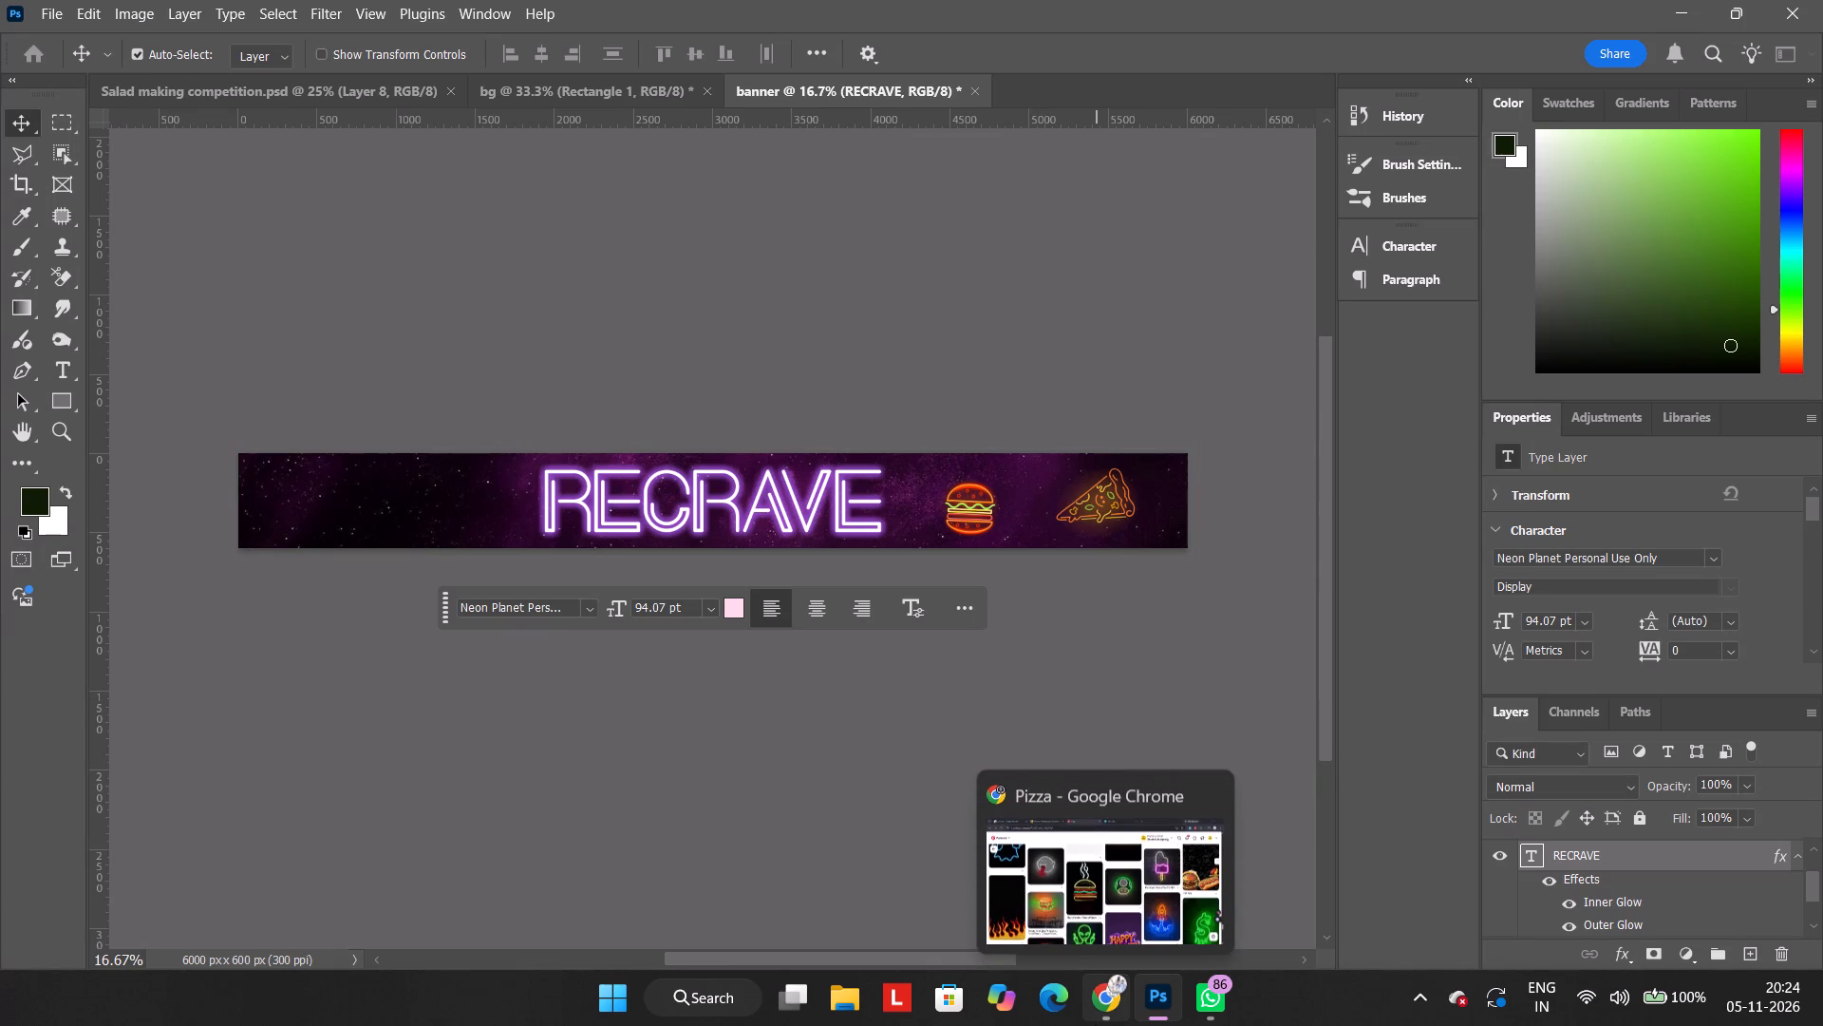
# Switch to Chrome and examine the pizza pin's related Pinterest pins for more neon food icons for the banner.
pyautogui.click(1084, 898)
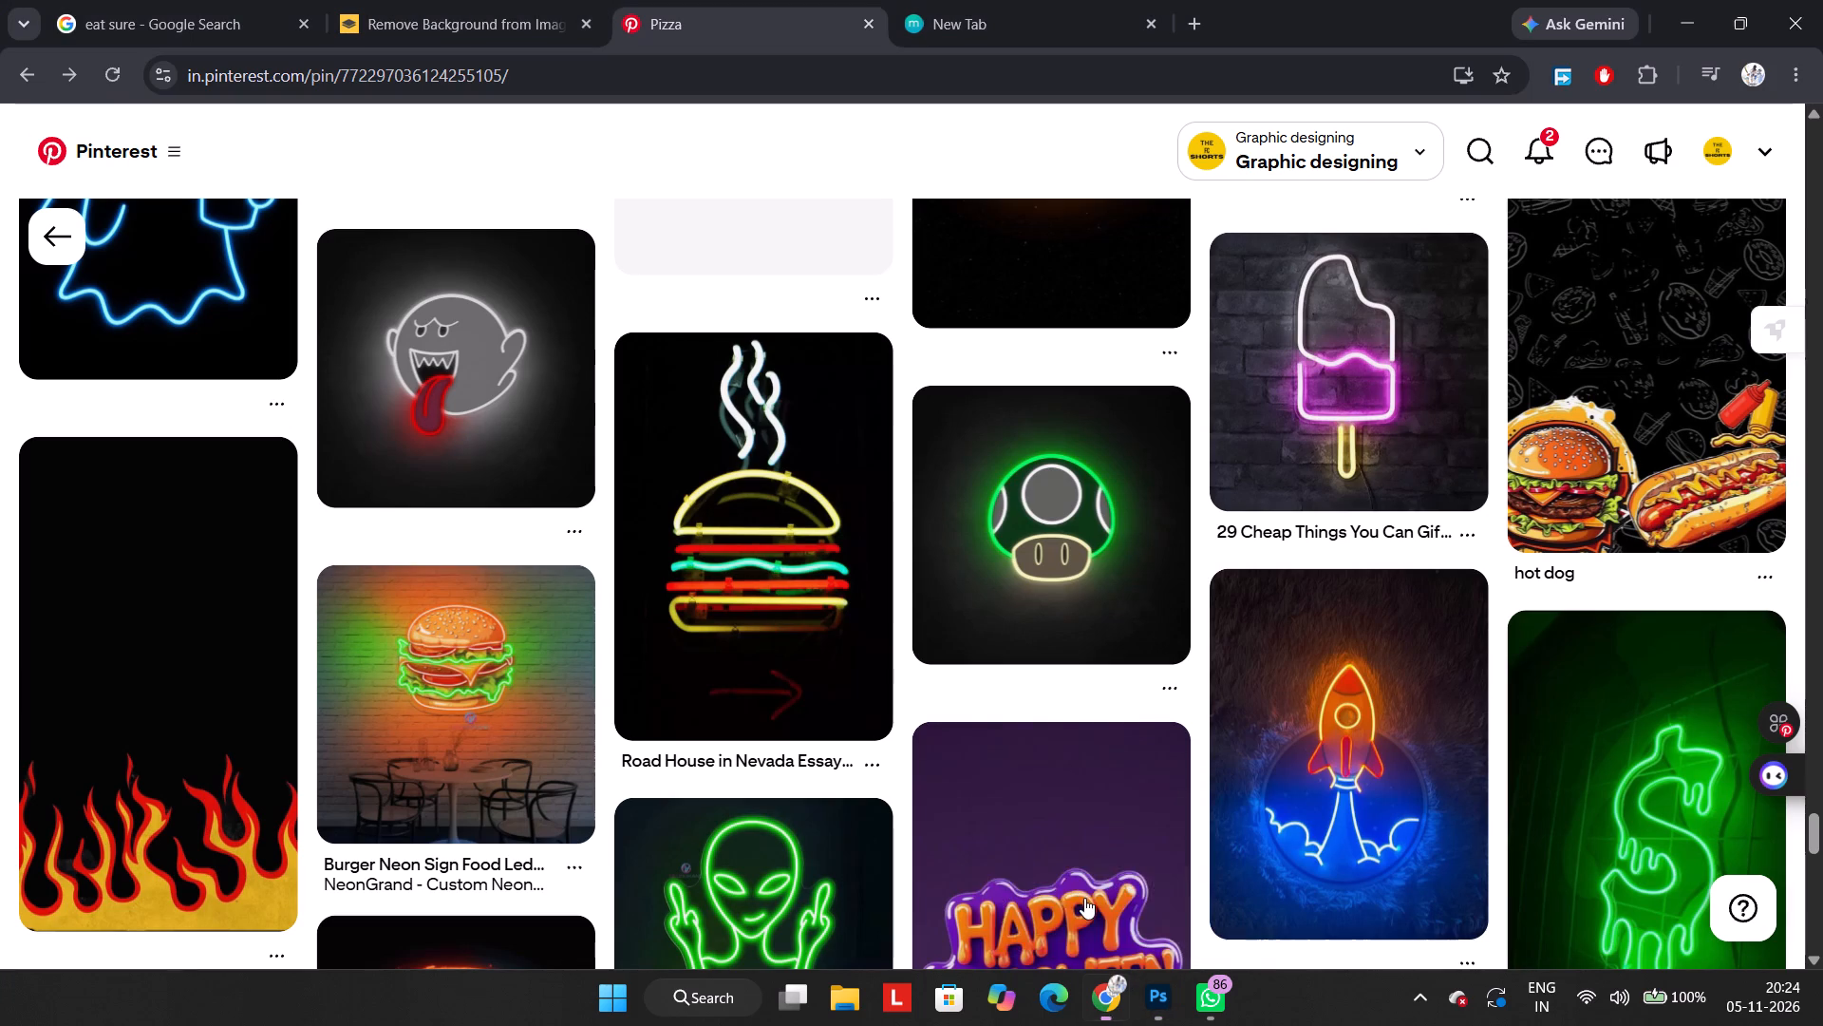
pyautogui.scroll(-6, 791, 651)
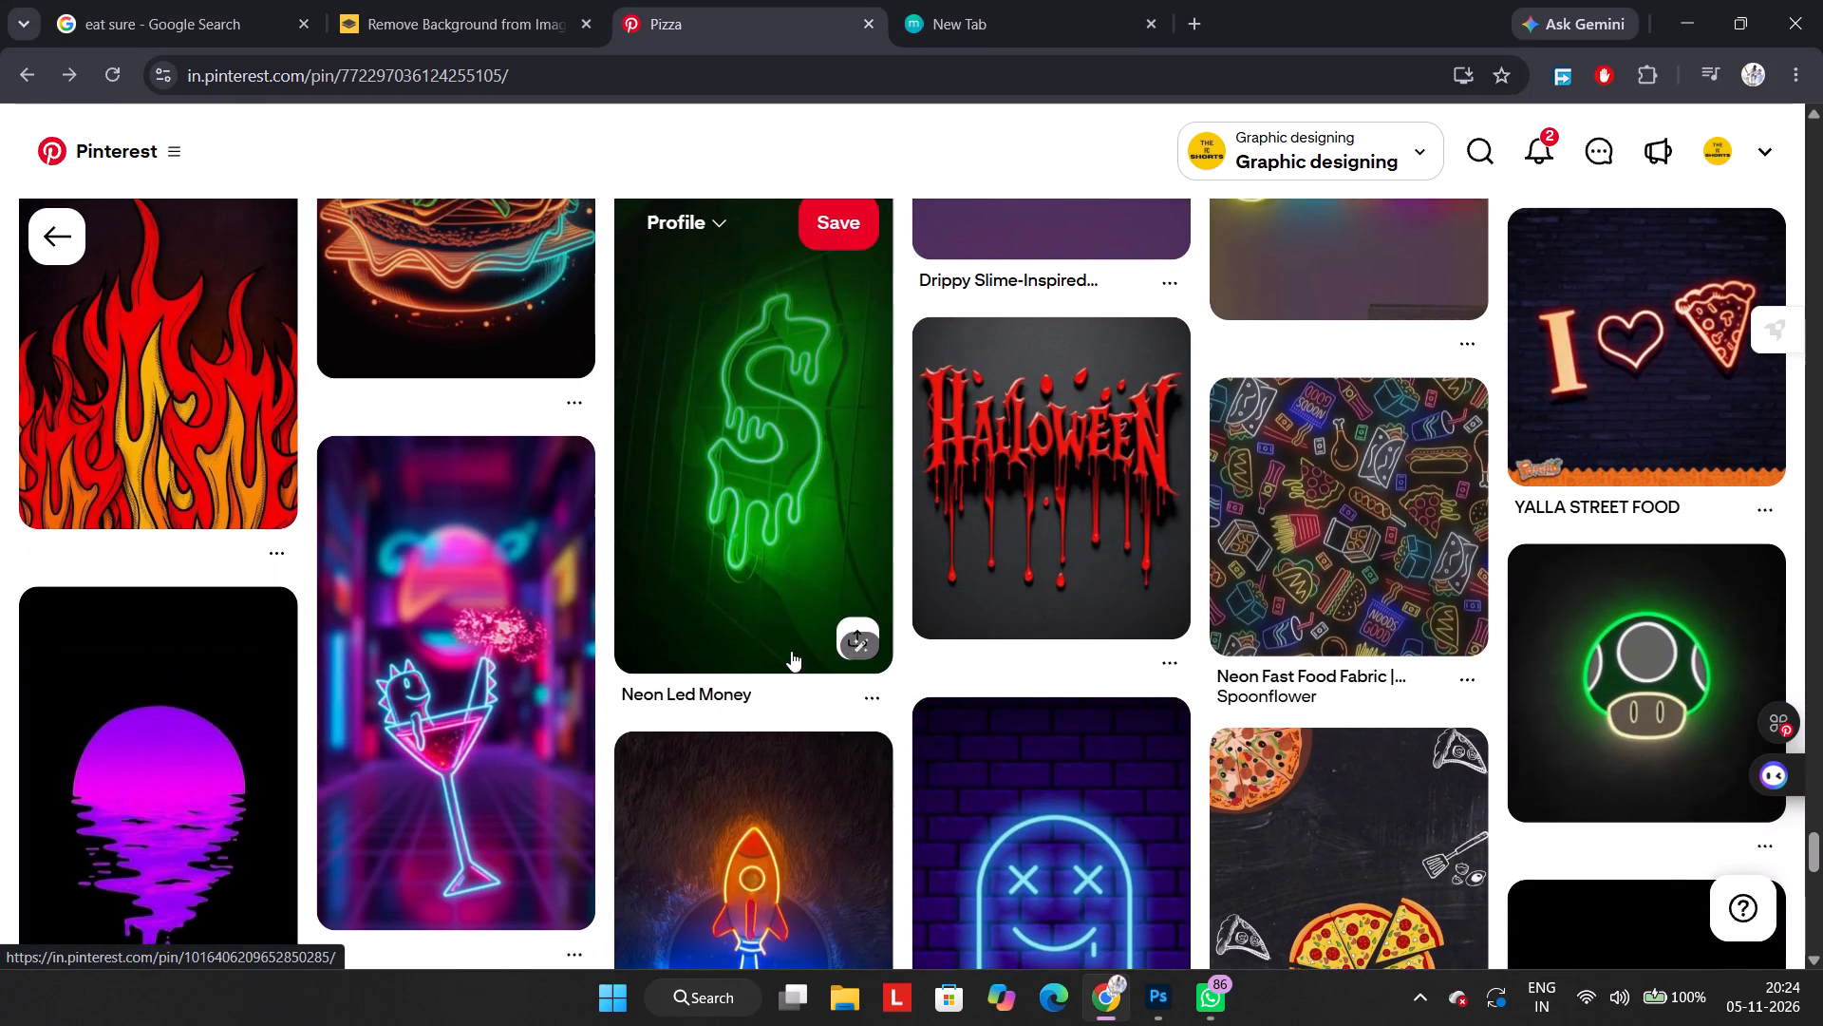
pyautogui.scroll(-3, 791, 651)
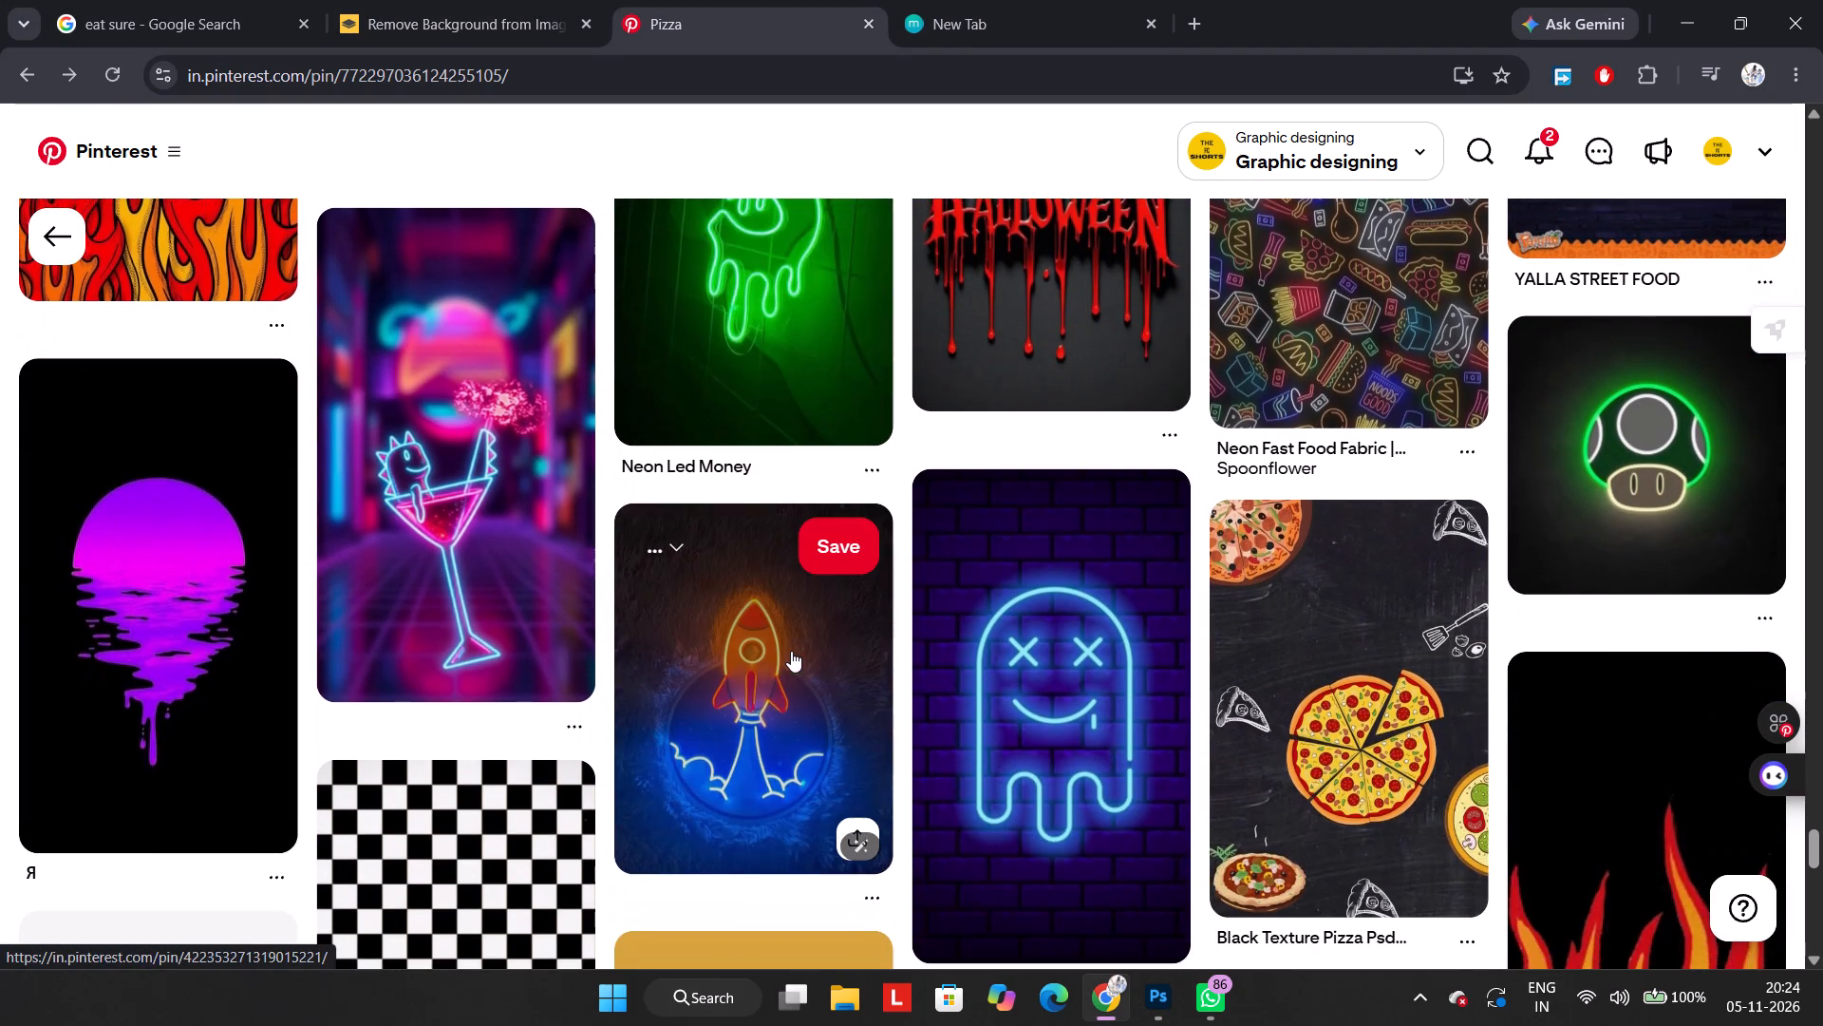
pyautogui.scroll(-3, 791, 651)
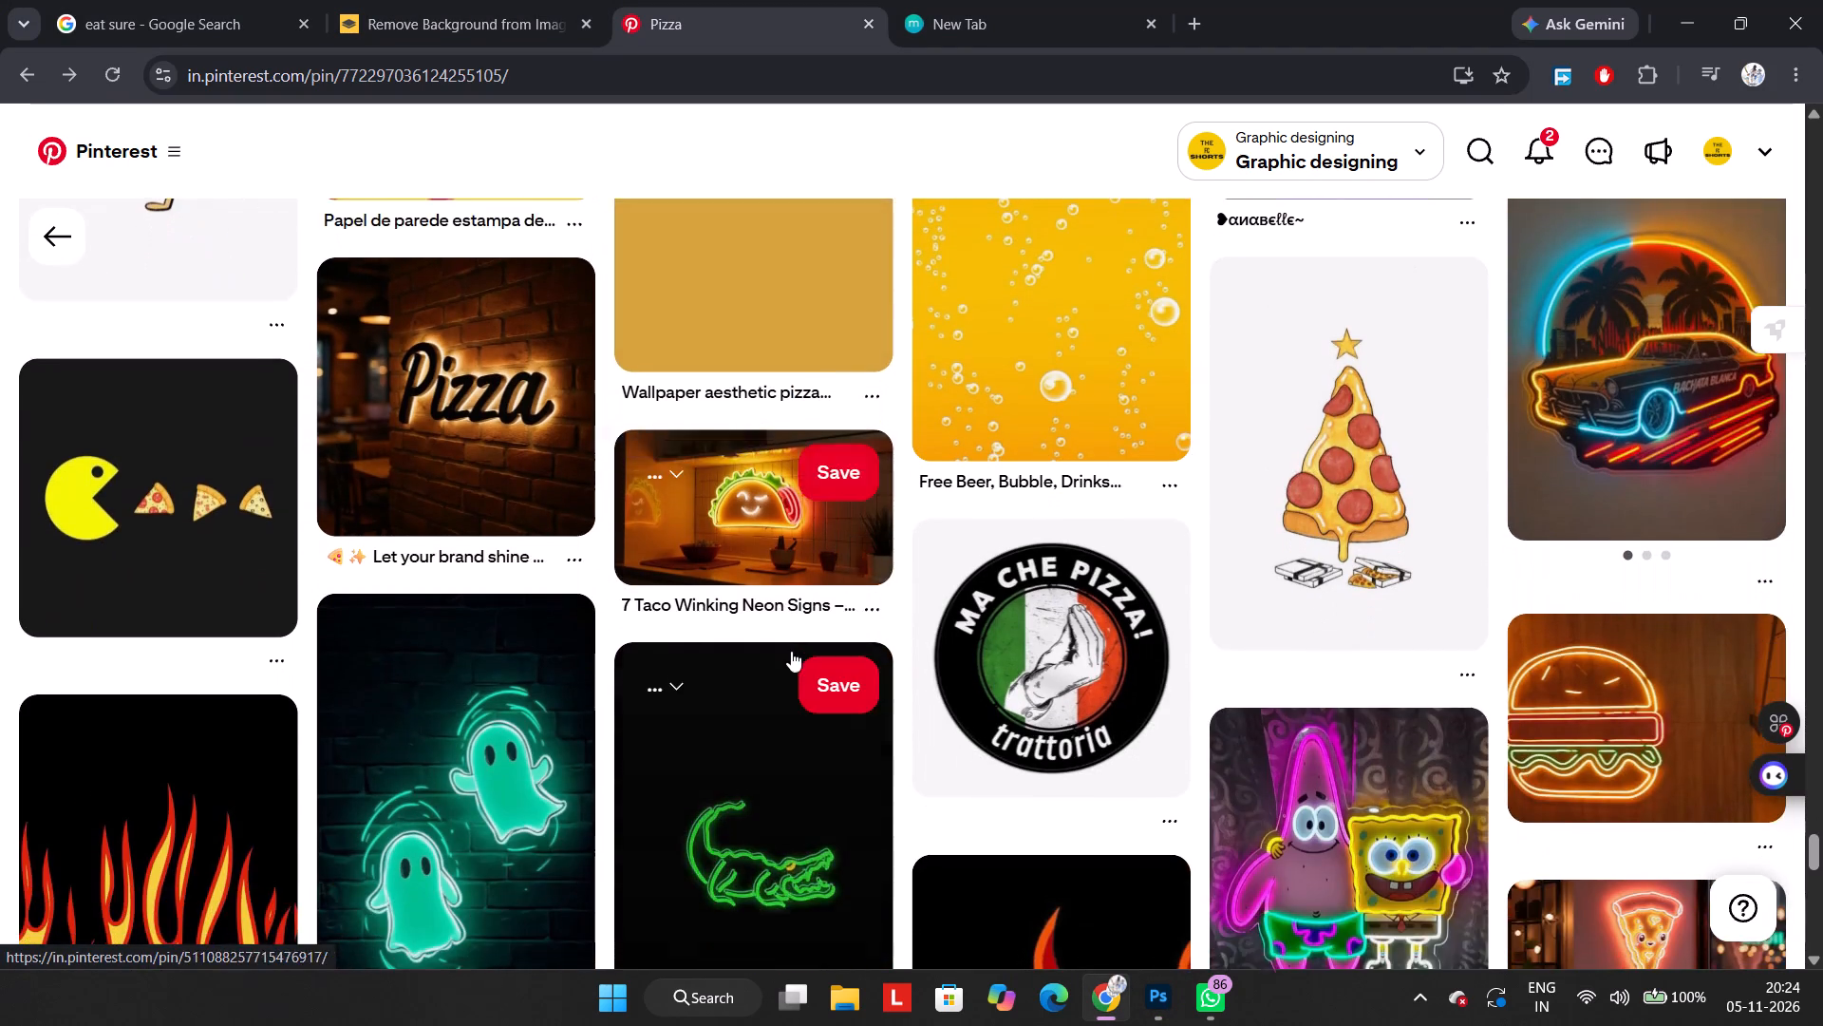
pyautogui.scroll(-6, 791, 651)
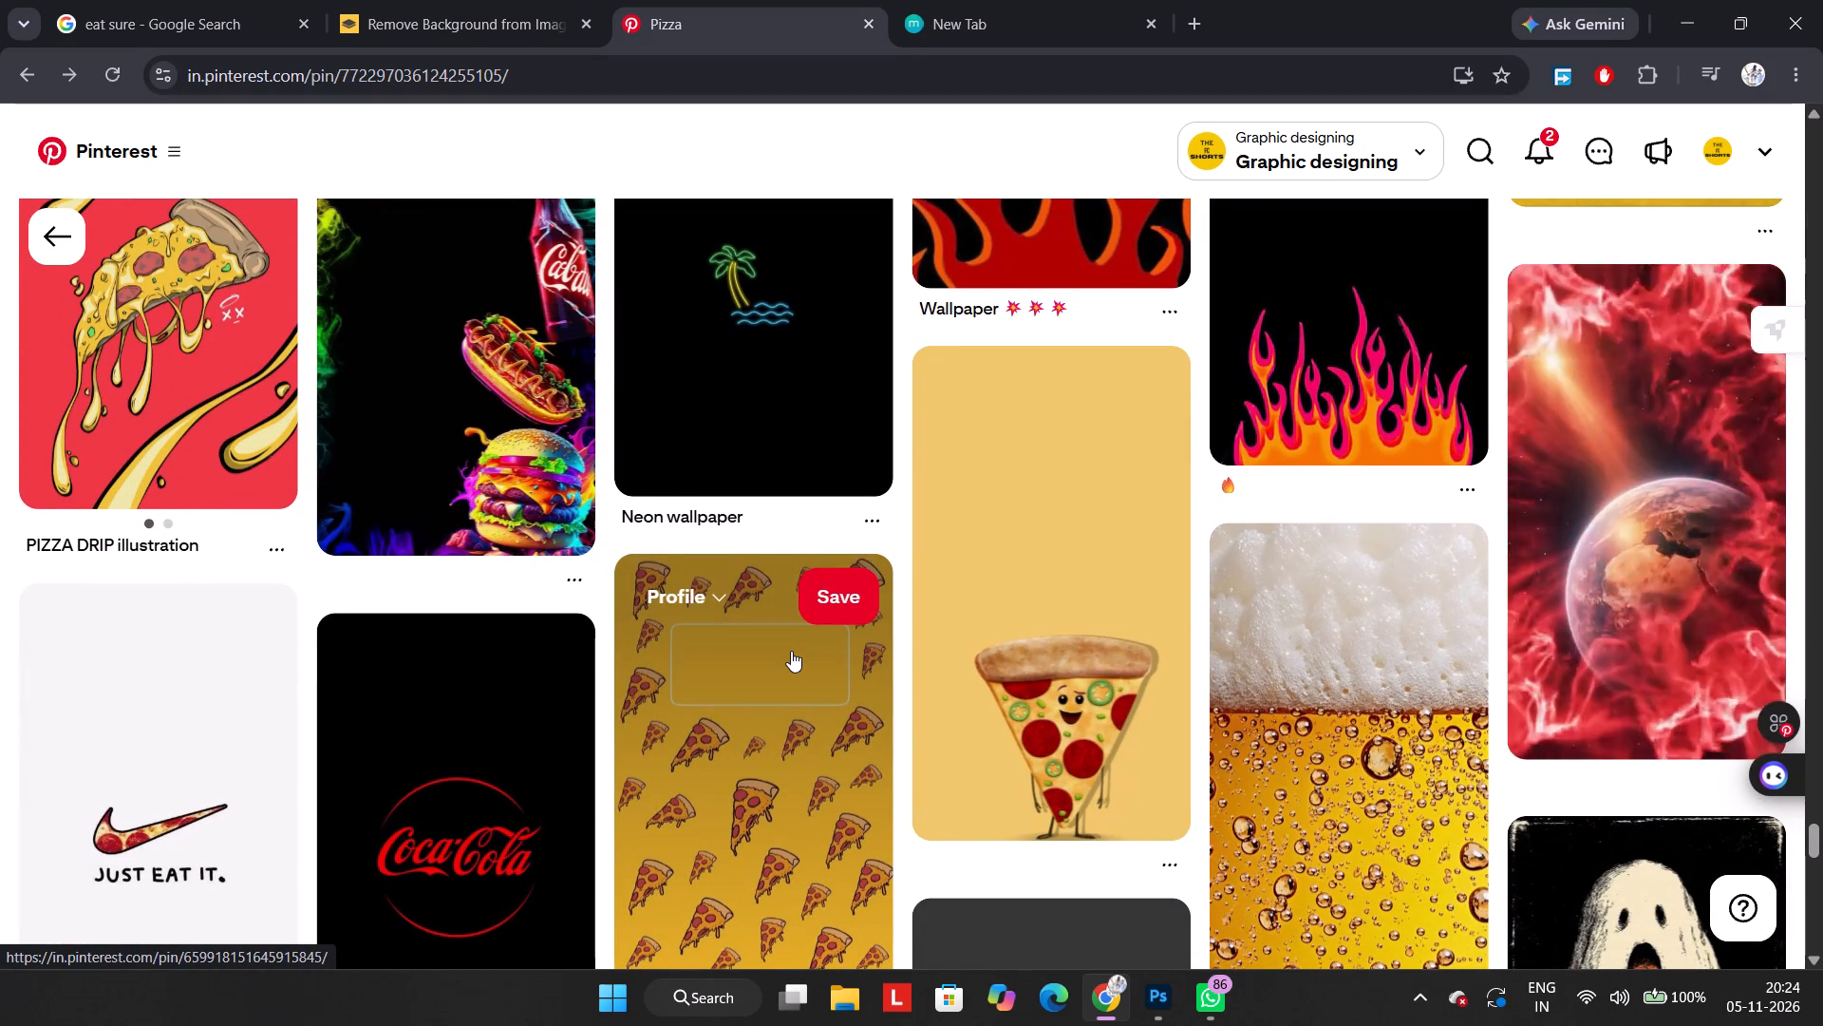
pyautogui.scroll(-9, 791, 651)
pyautogui.scroll(3, 791, 651)
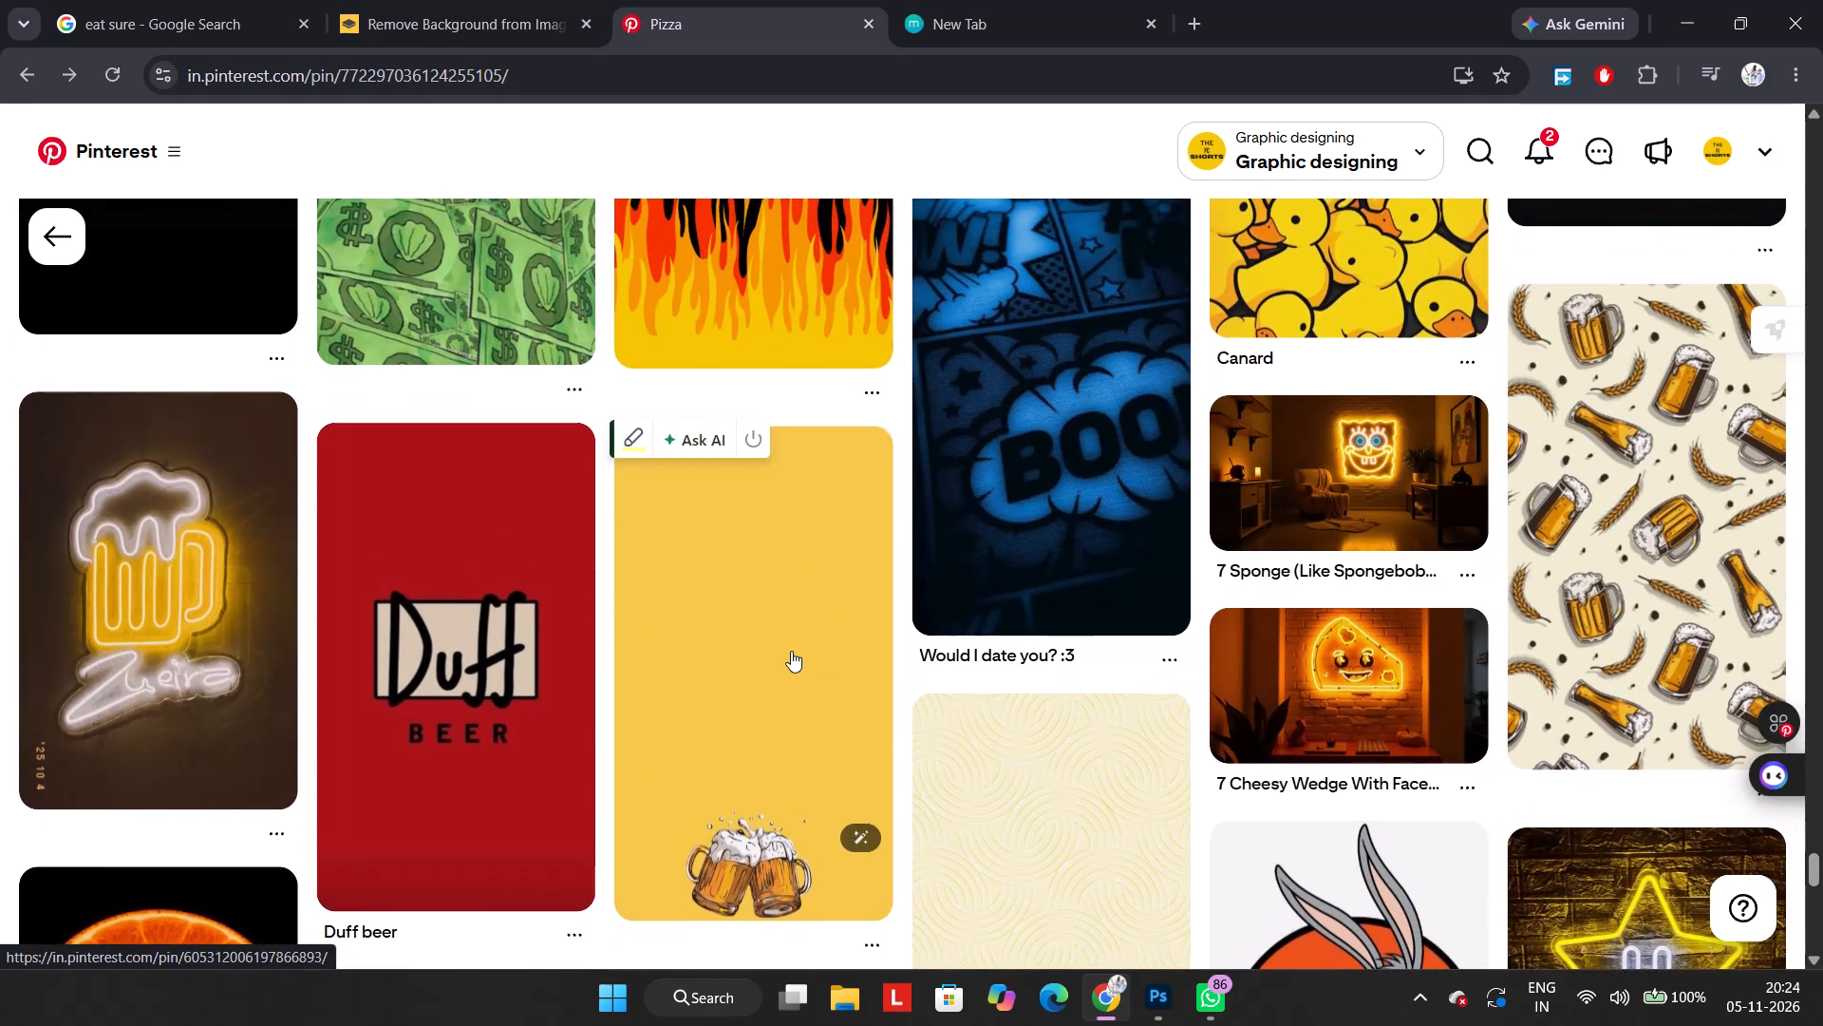
pyautogui.scroll(5, 791, 651)
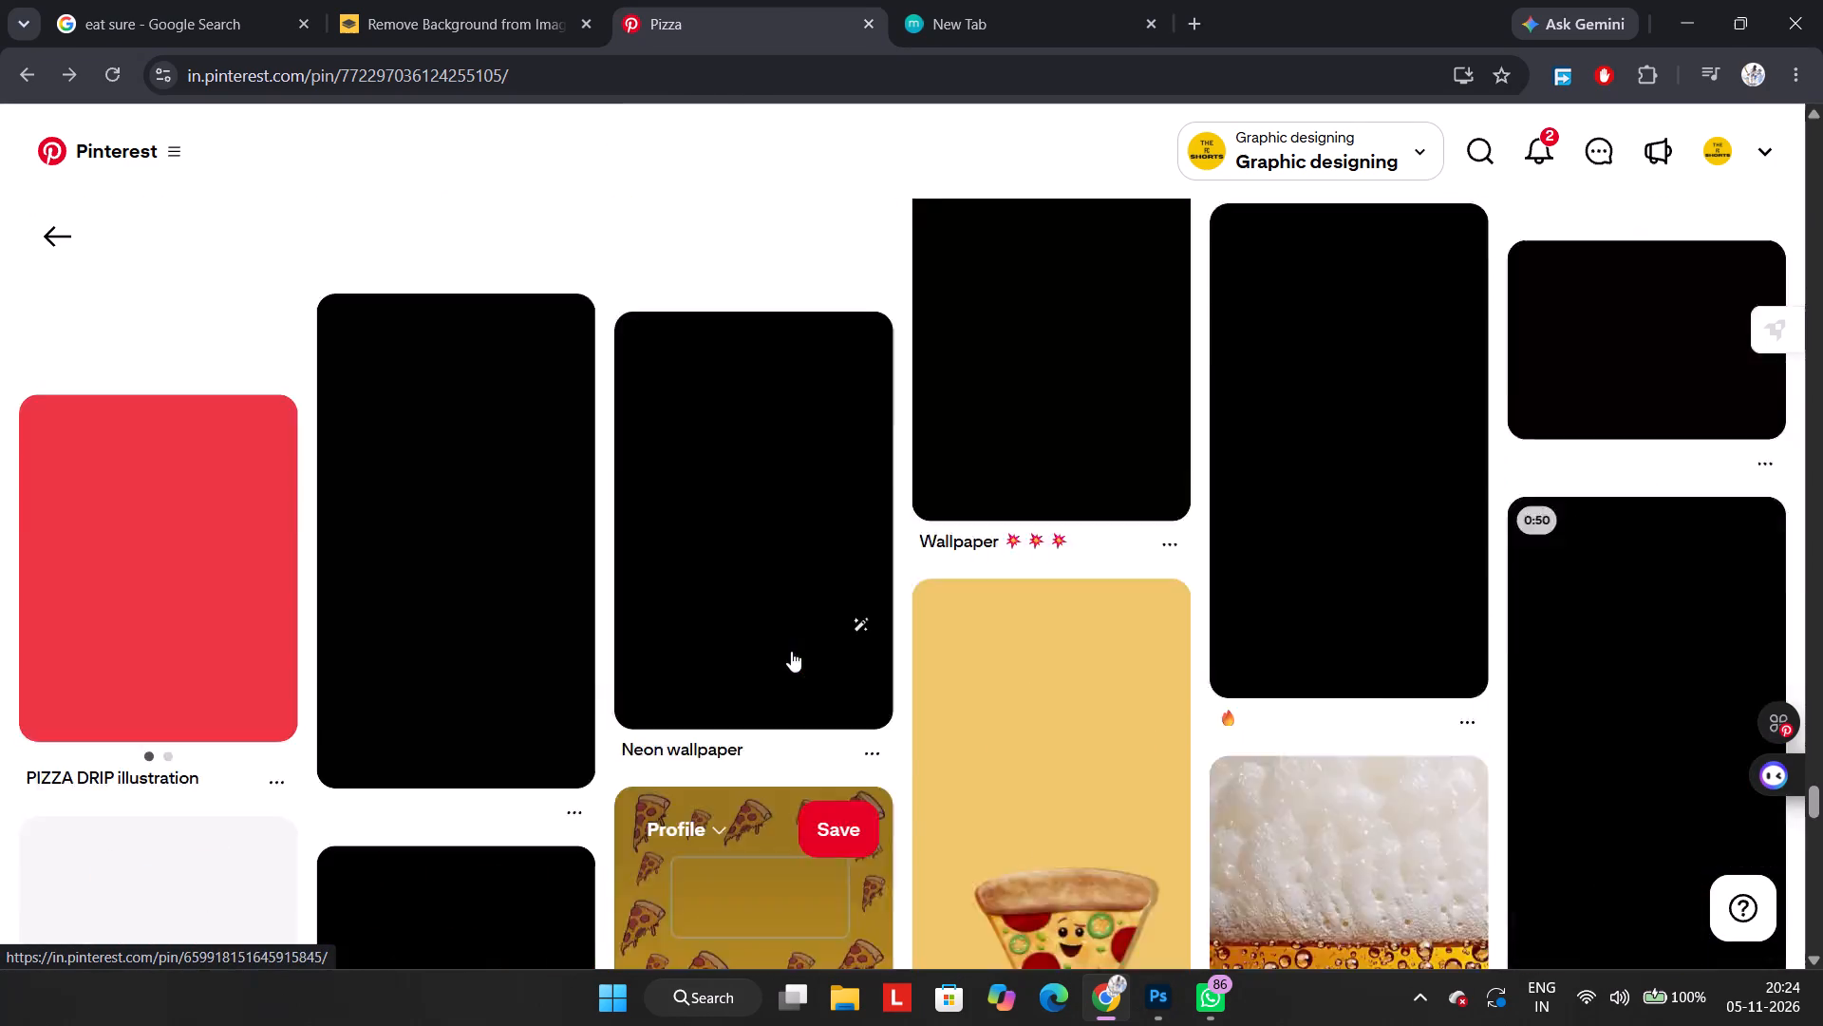
pyautogui.scroll(15, 791, 651)
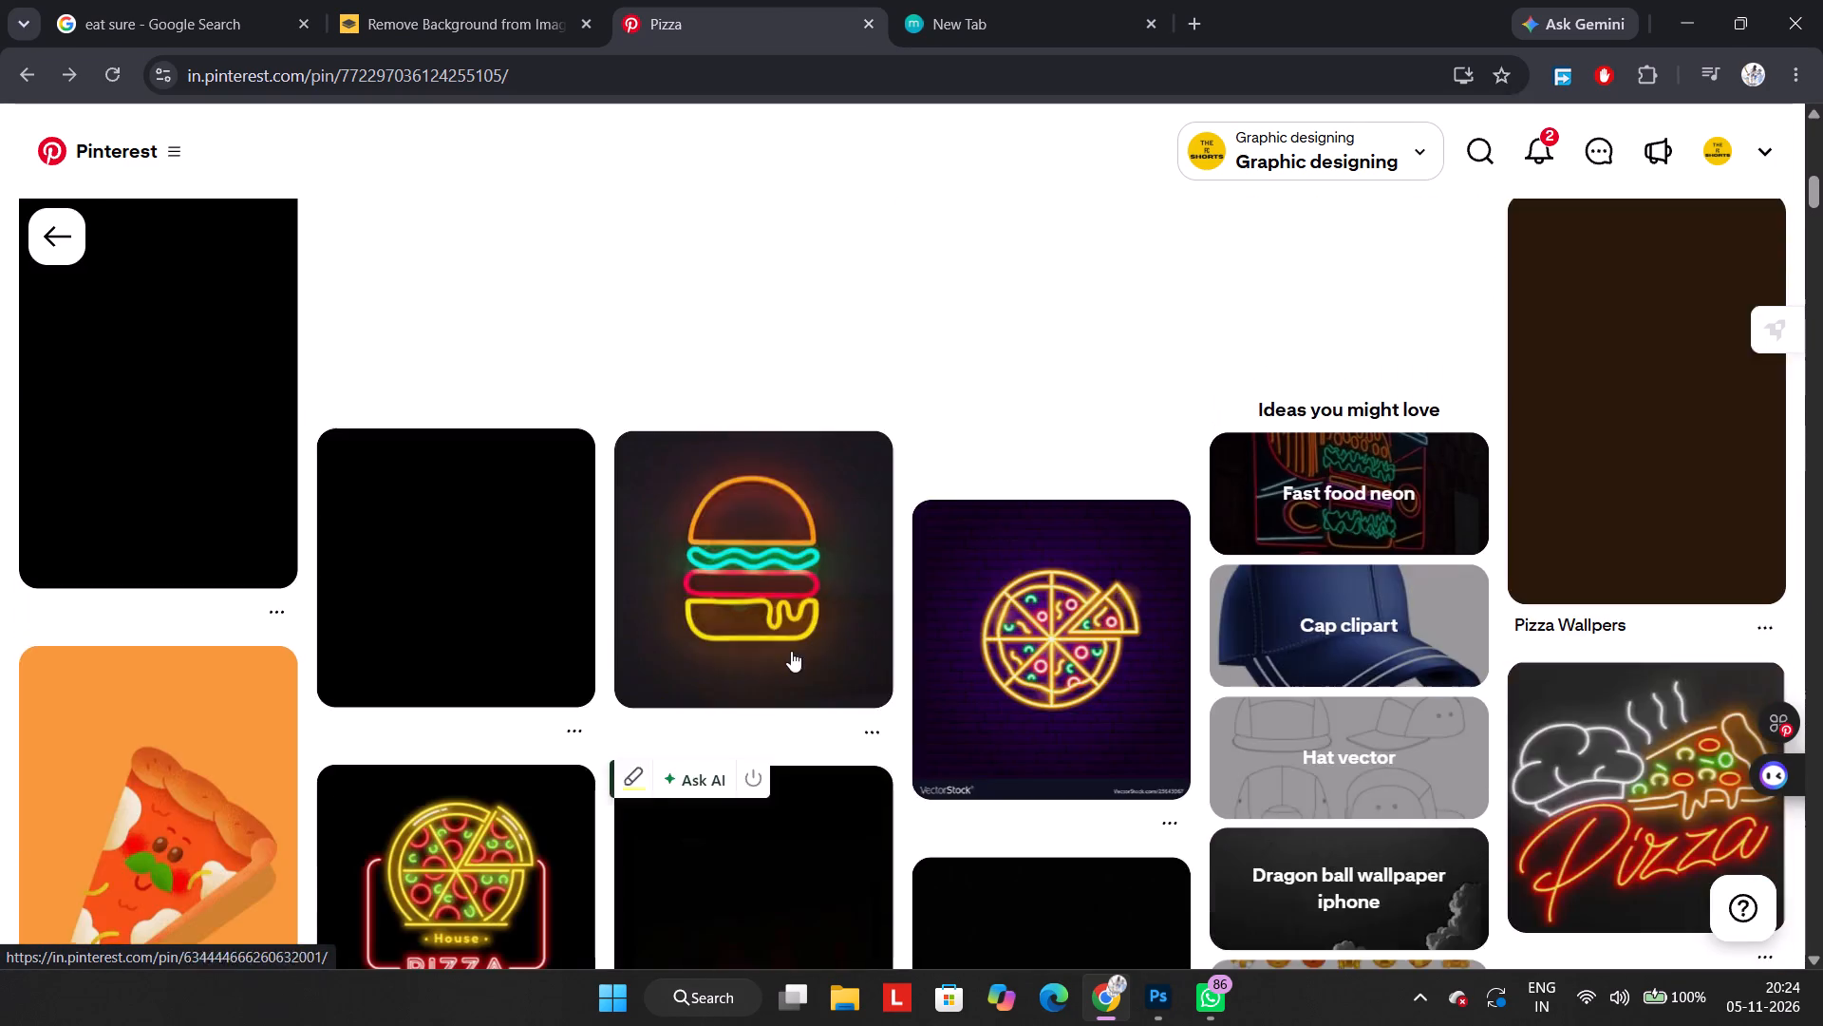
pyautogui.scroll(4, 791, 651)
pyautogui.scroll(-3, 791, 651)
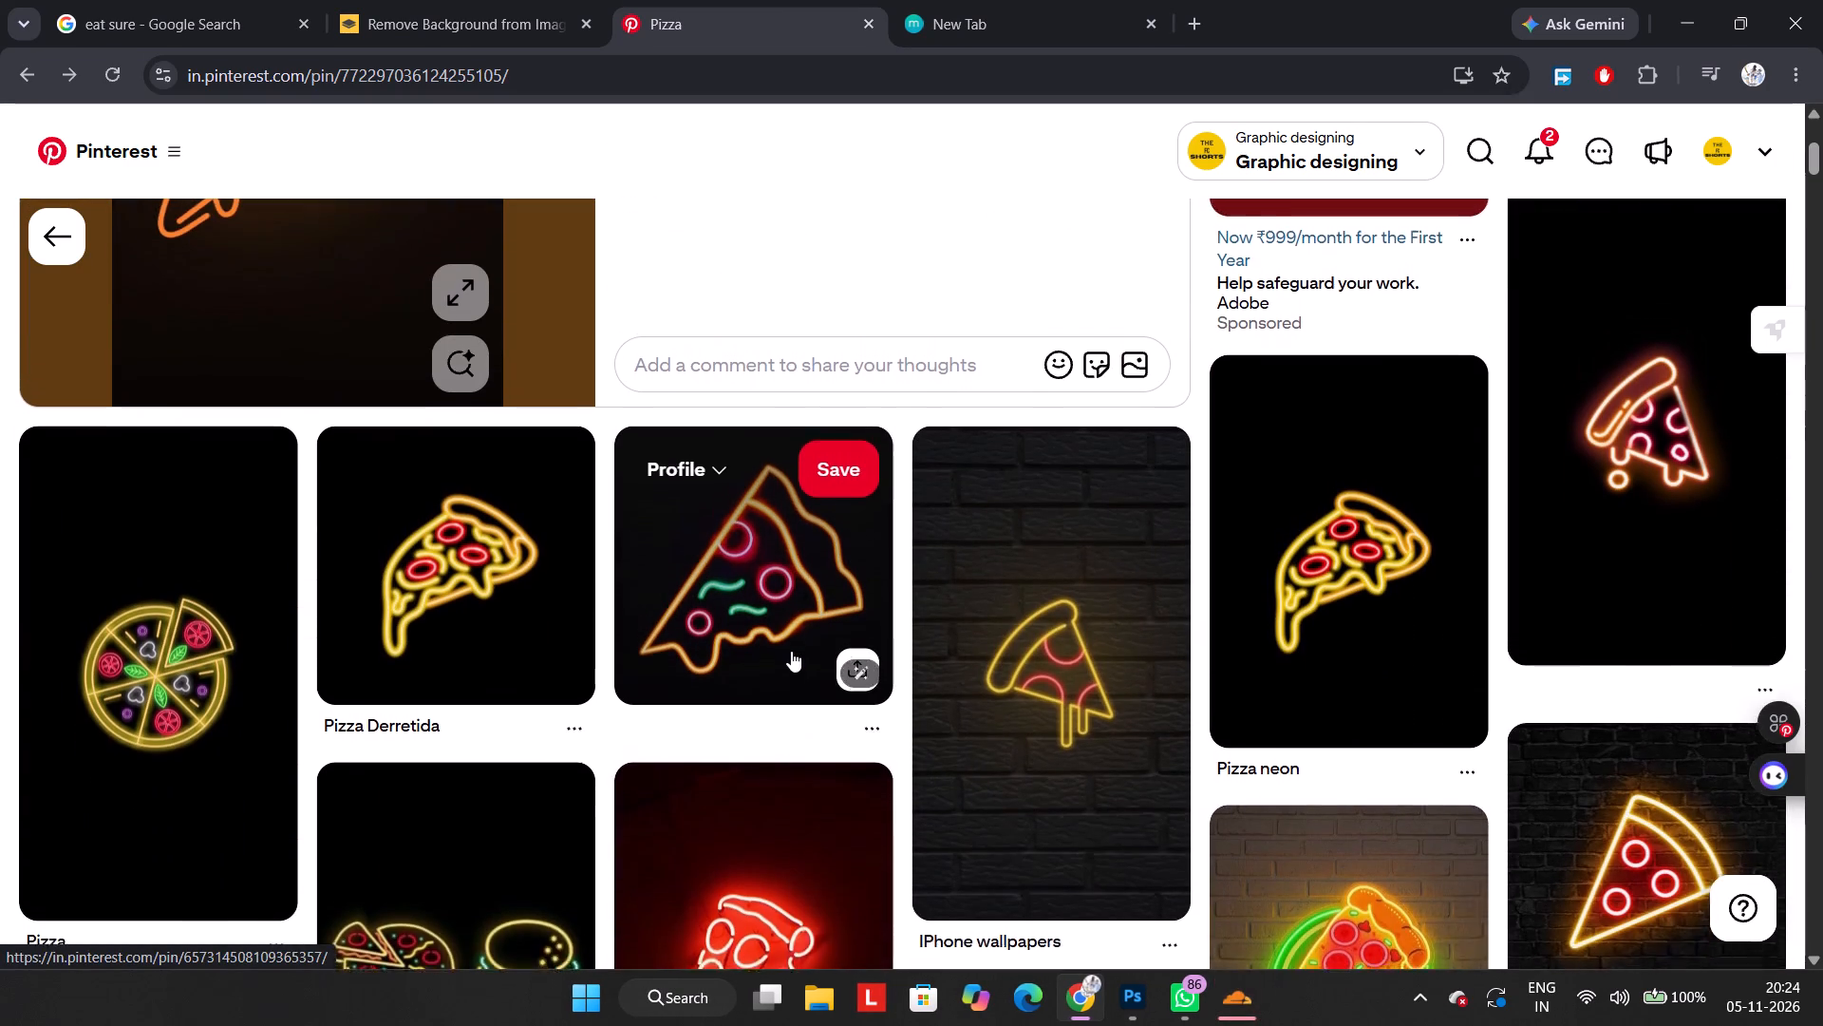
pyautogui.scroll(-3, 791, 651)
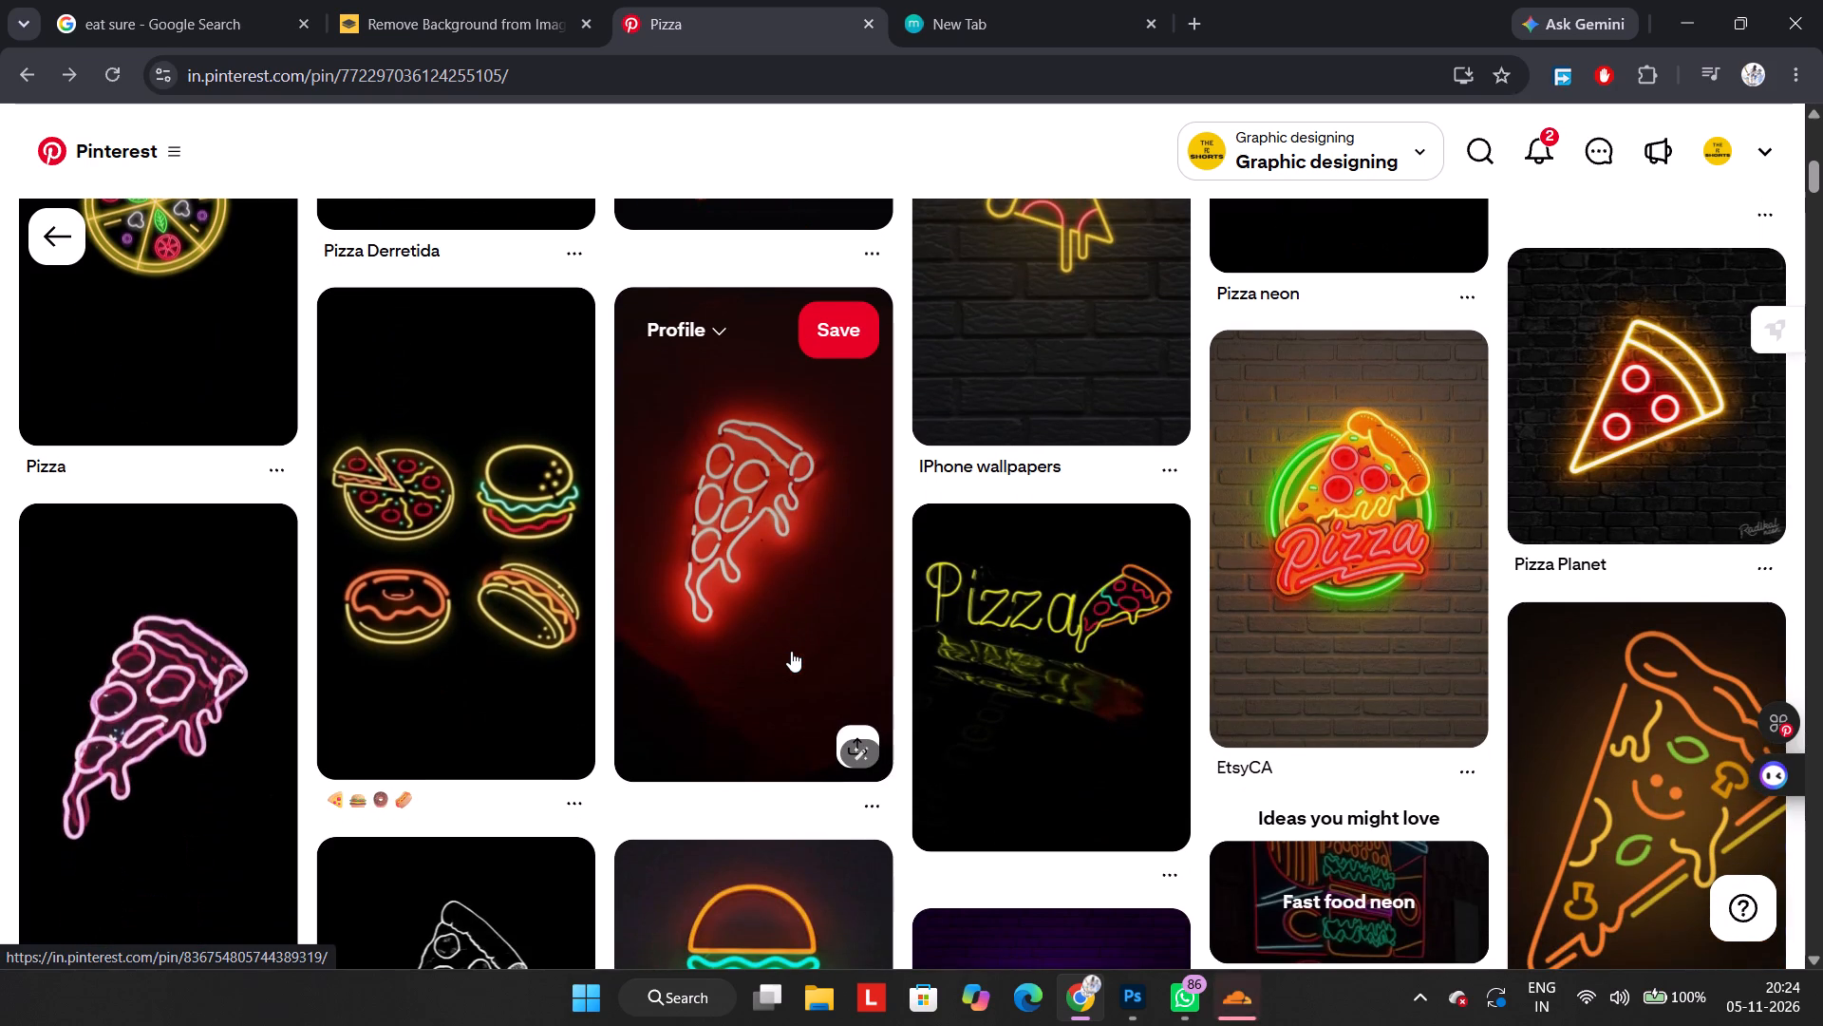
pyautogui.scroll(-1, 791, 651)
pyautogui.scroll(3, 791, 651)
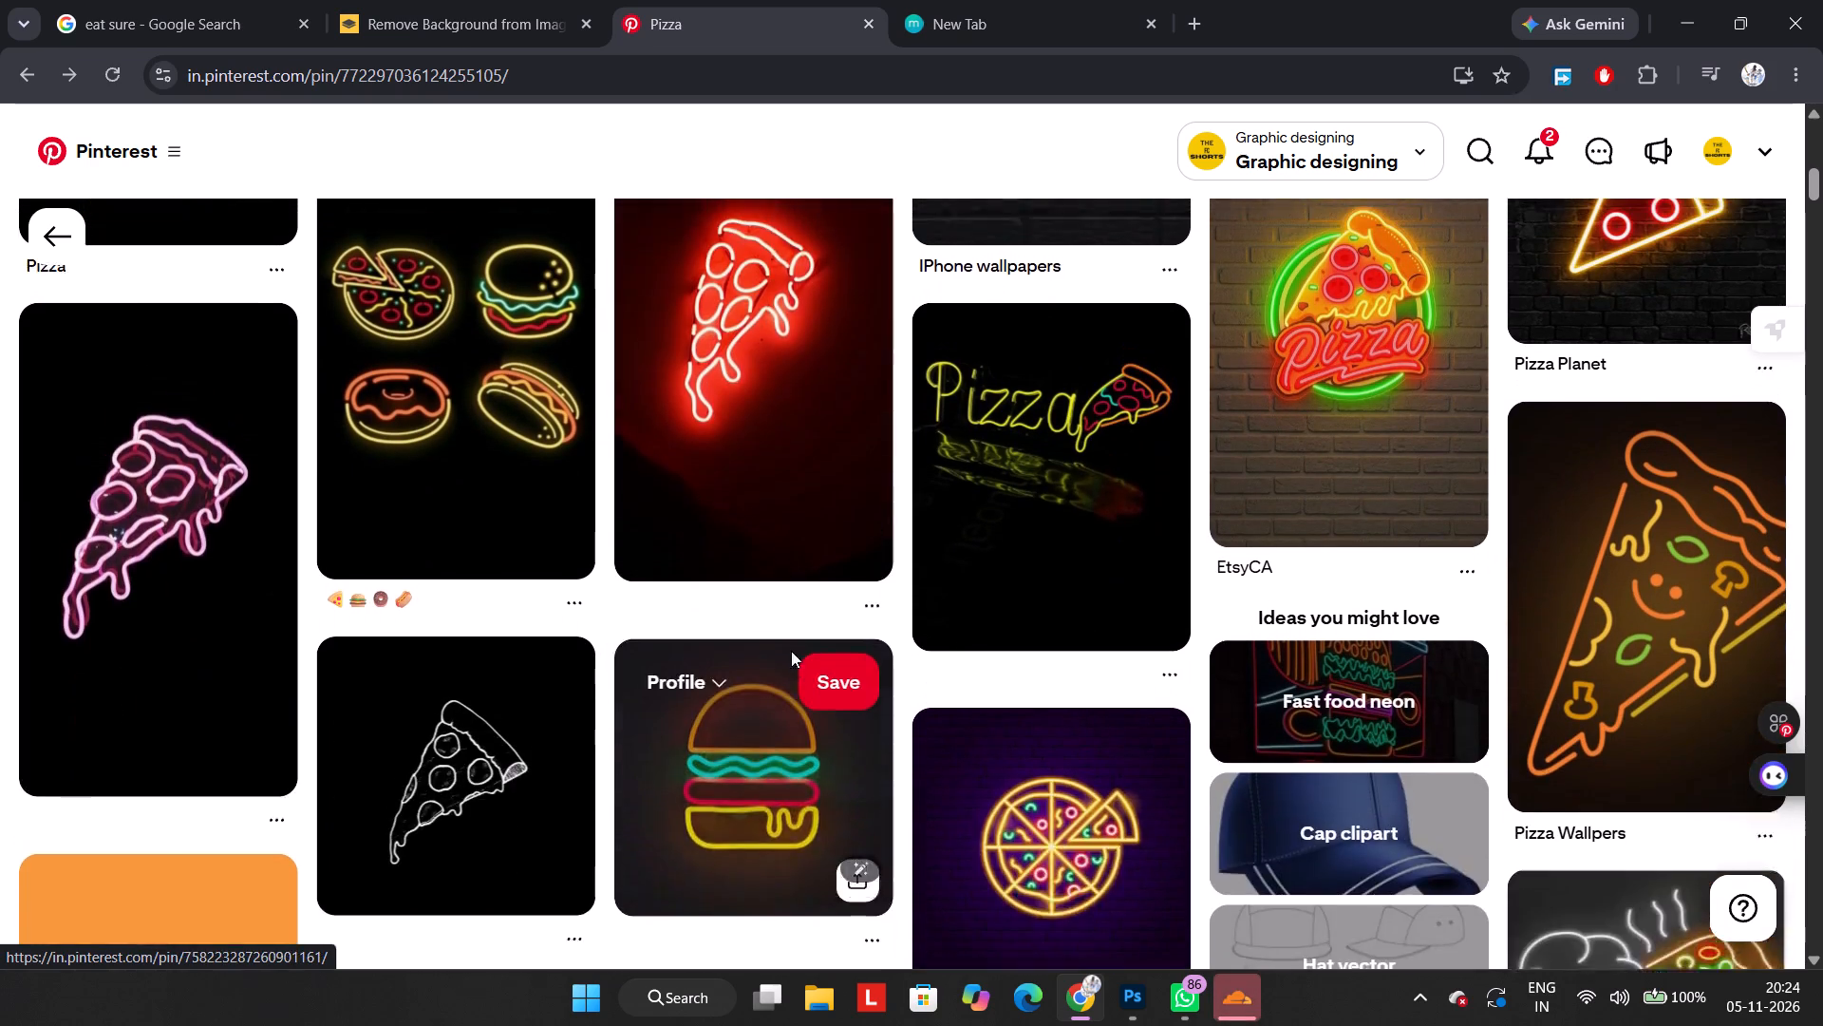
pyautogui.scroll(4, 791, 651)
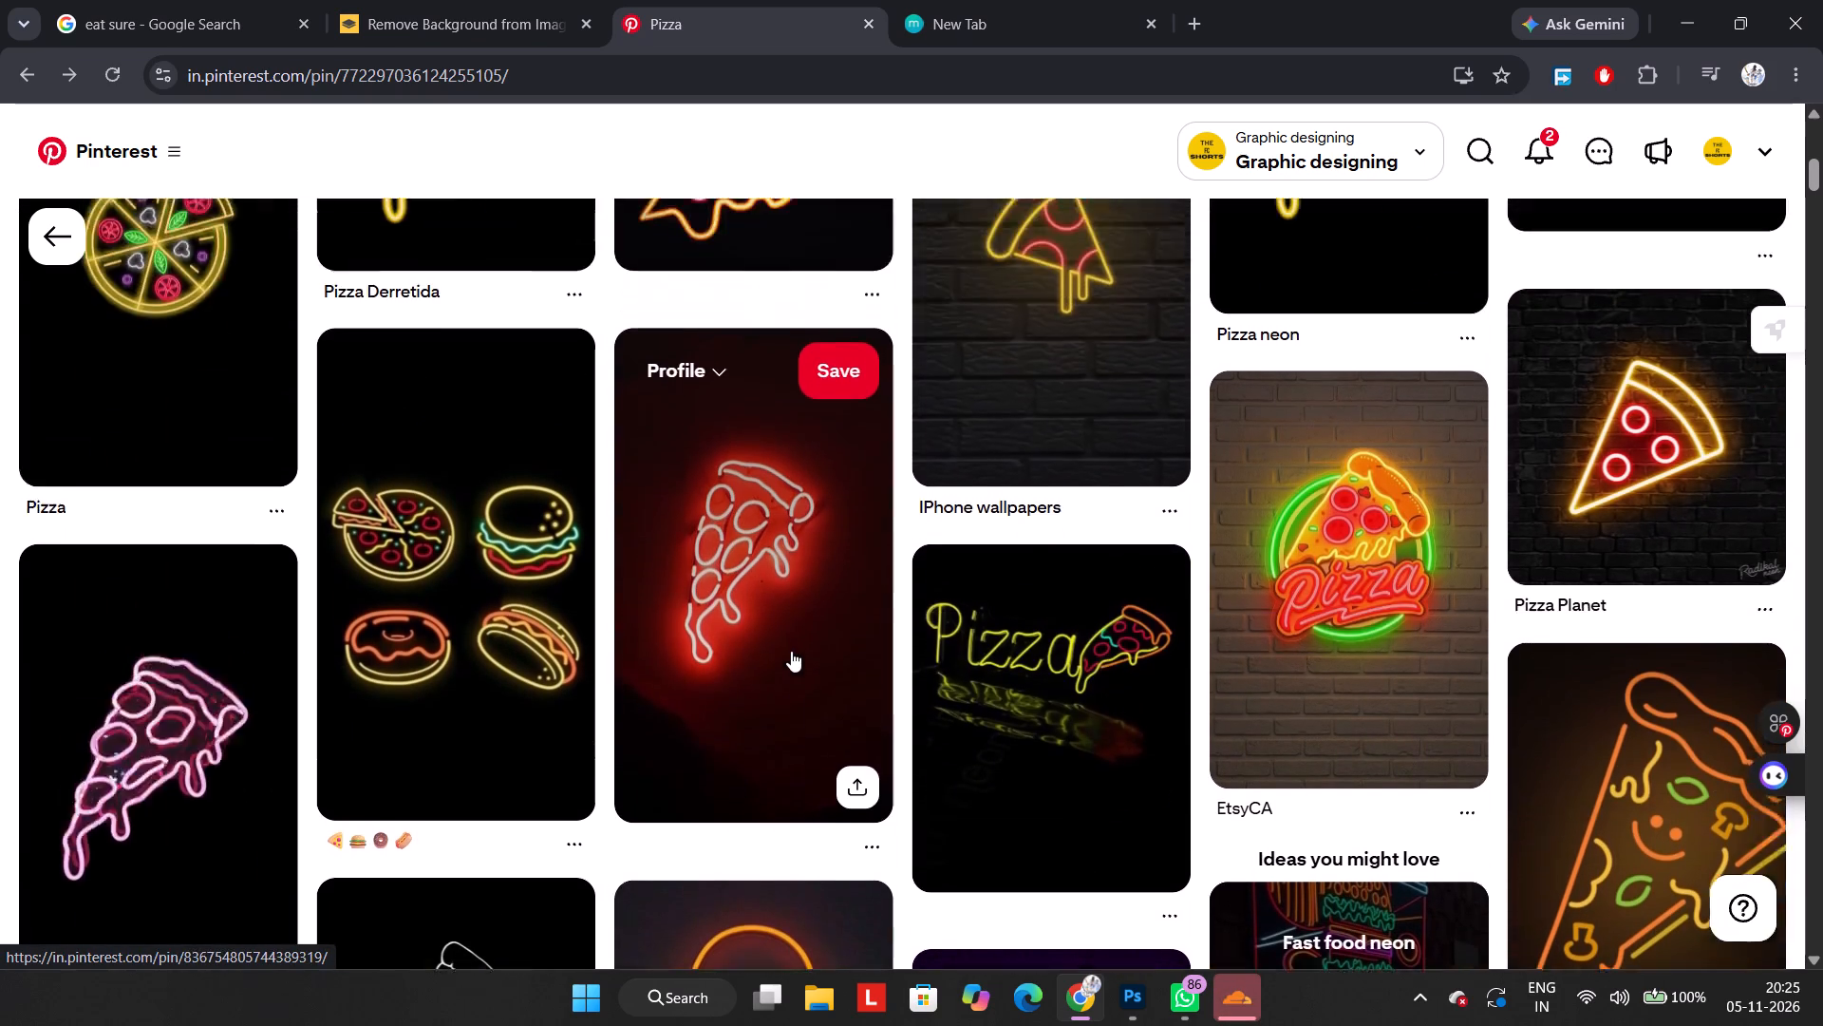
pyautogui.scroll(1, 791, 651)
pyautogui.scroll(-1, 791, 651)
pyautogui.scroll(-2, 745, 561)
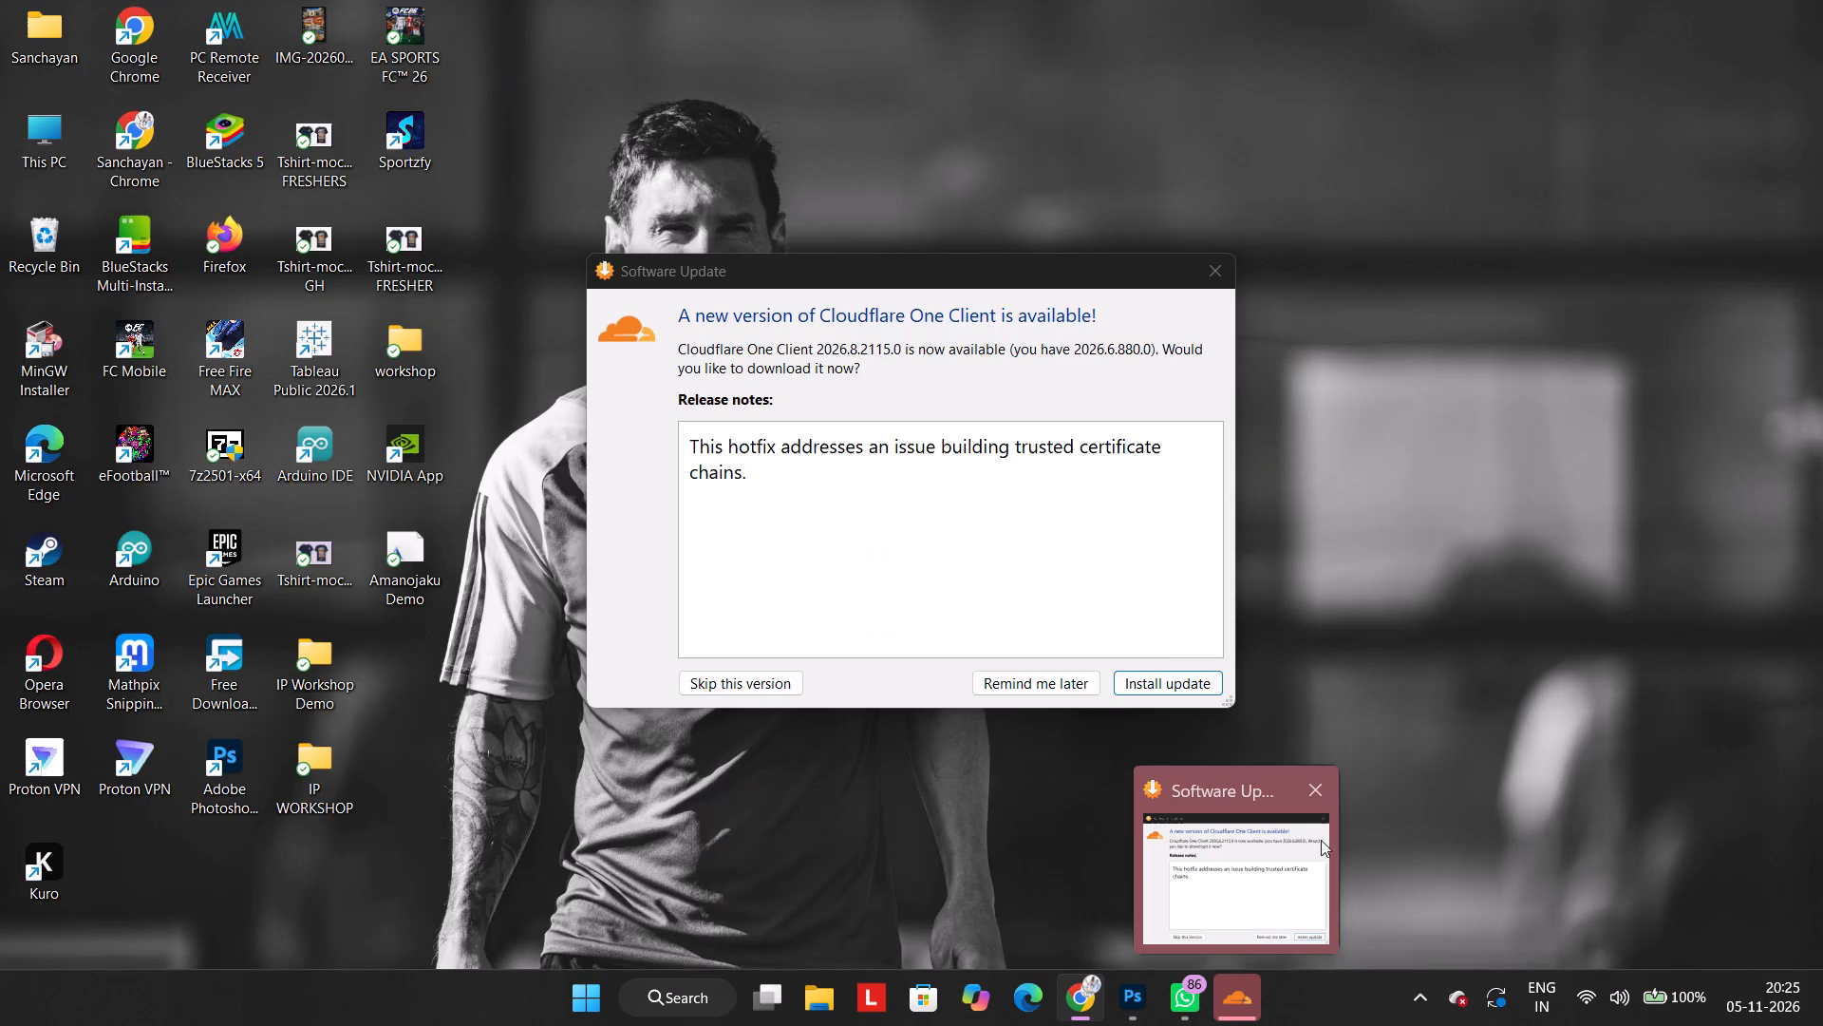
# Dismiss the Cloudflare One Client software update window.
pyautogui.click(1325, 790)
# Go back to the previous Pizza Neon pin and examine its related pins for neon food icons.
pyautogui.scroll(6, 1043, 436)
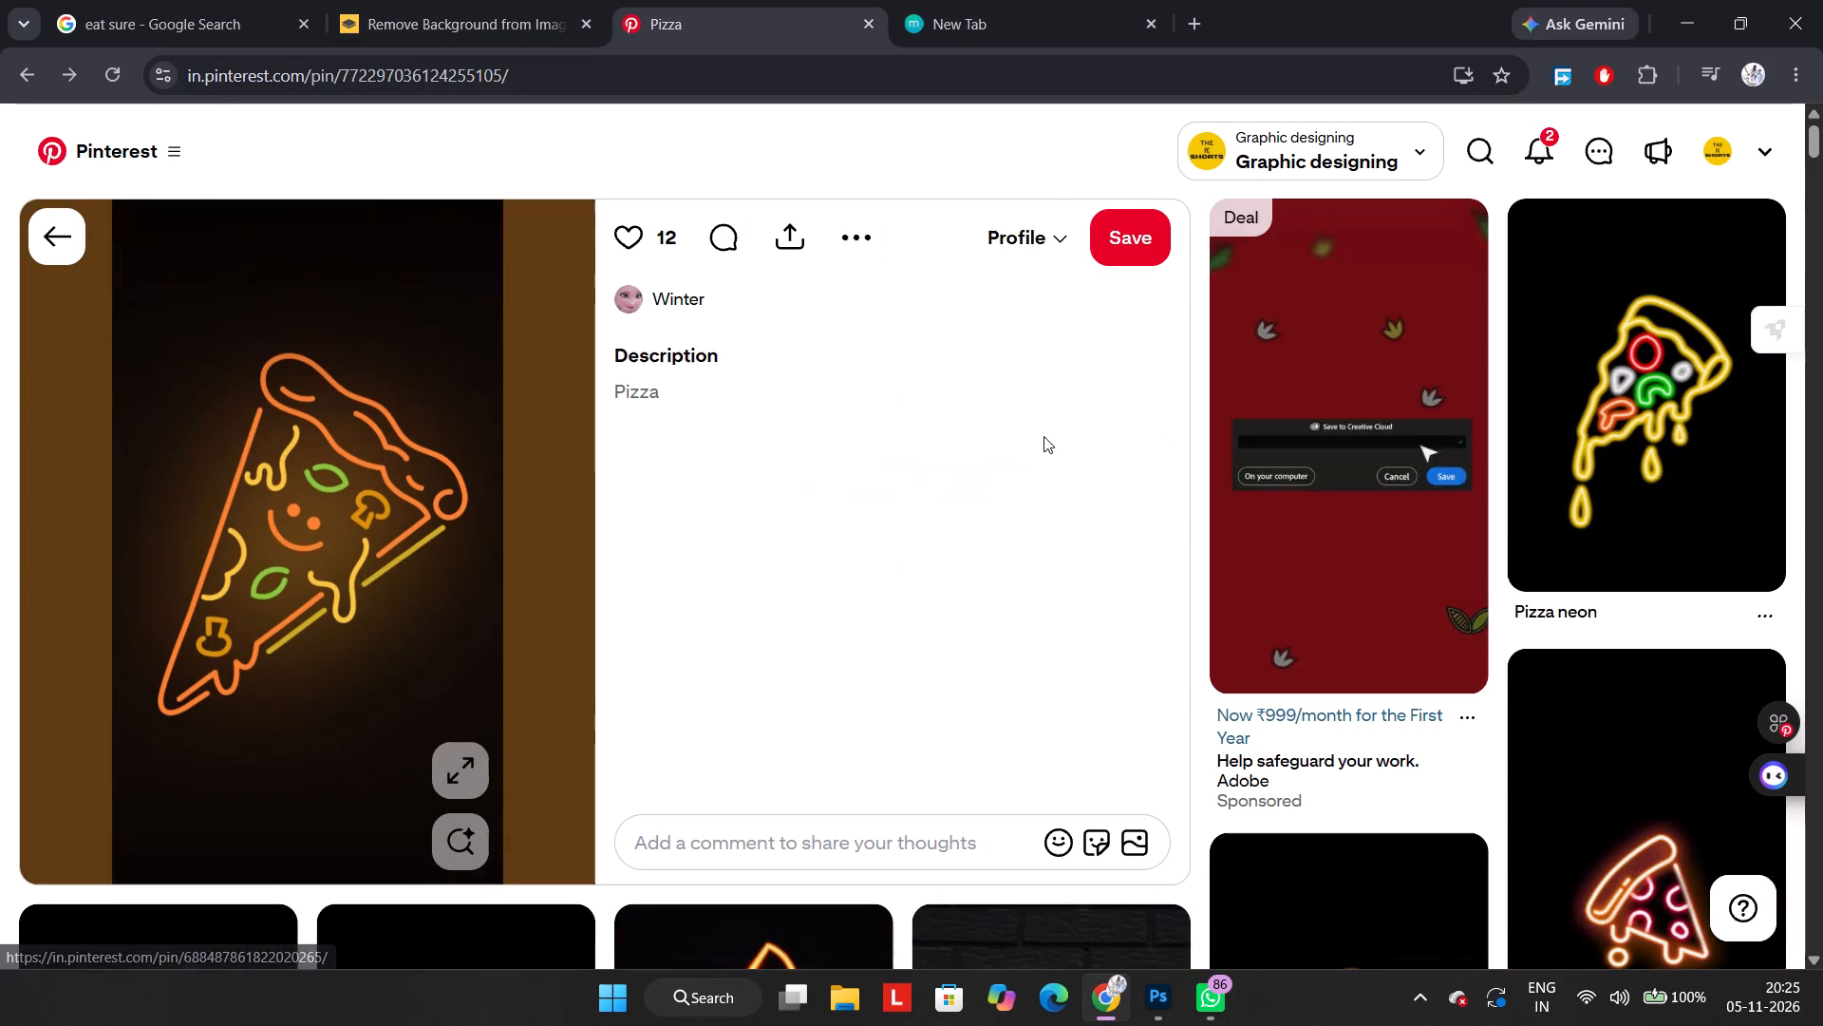
pyautogui.click(29, 78)
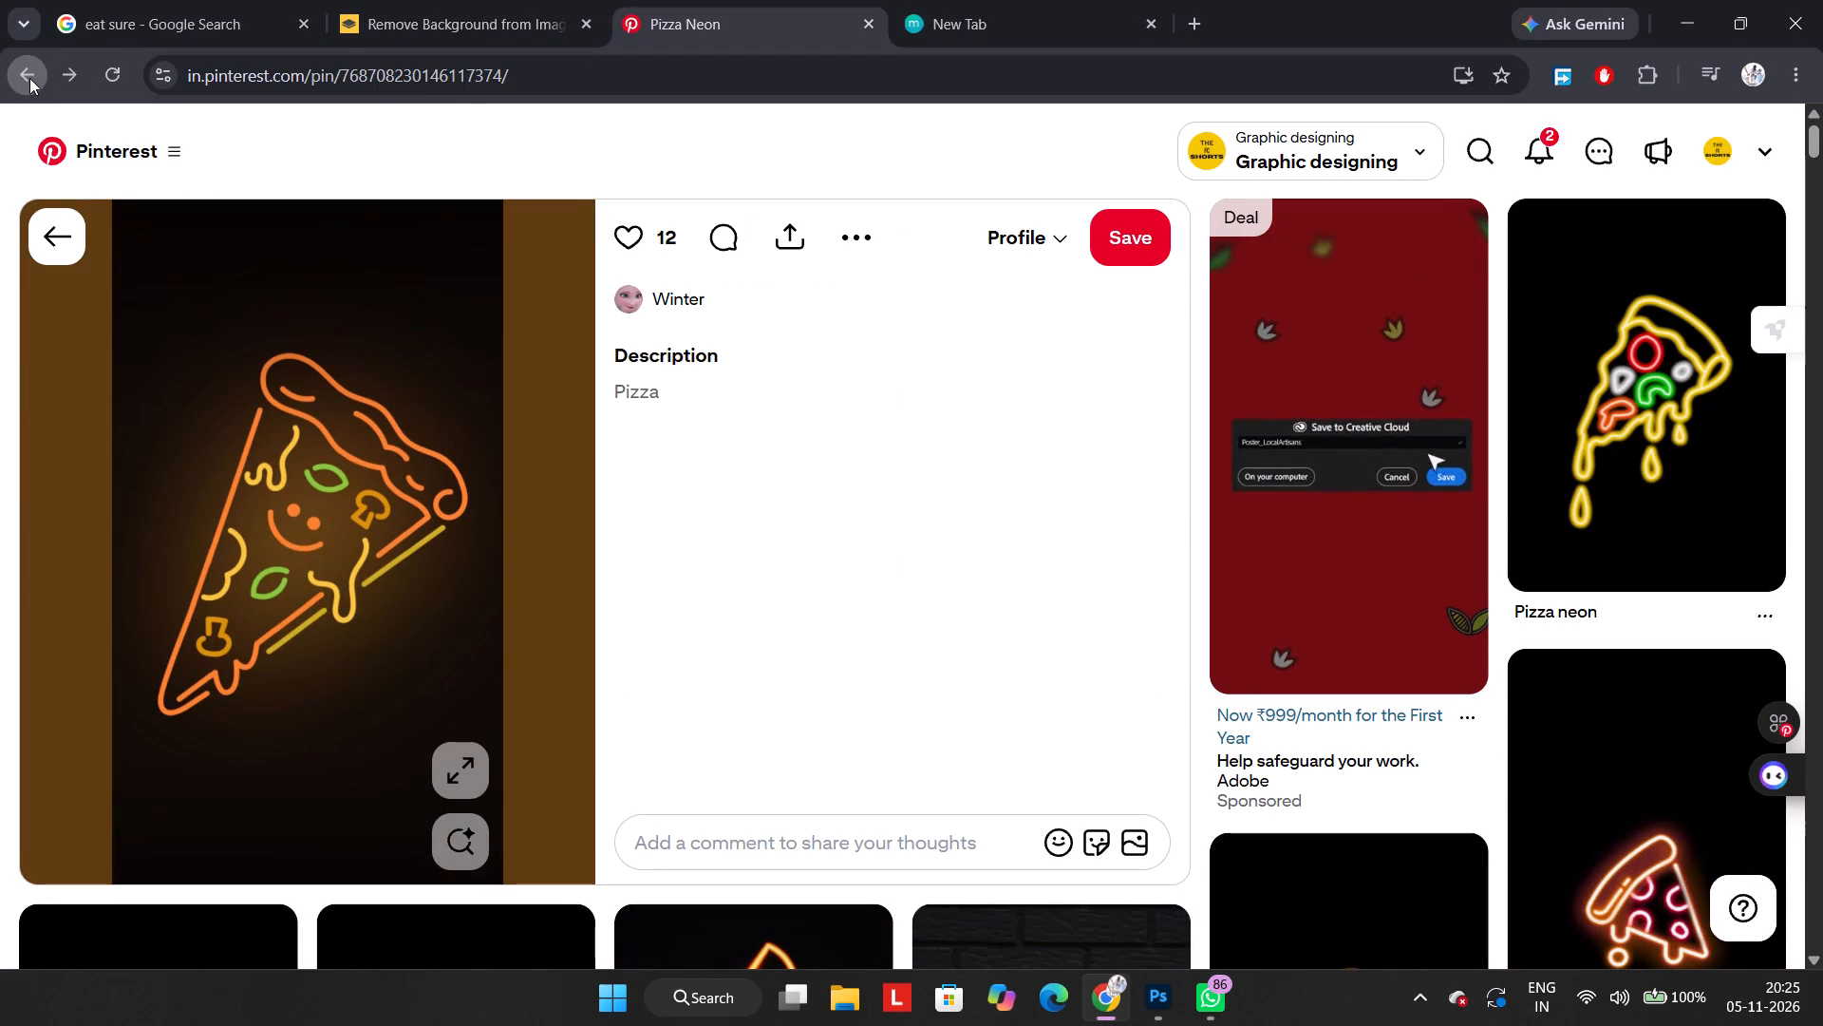
pyautogui.hscroll(-1, 655, 414)
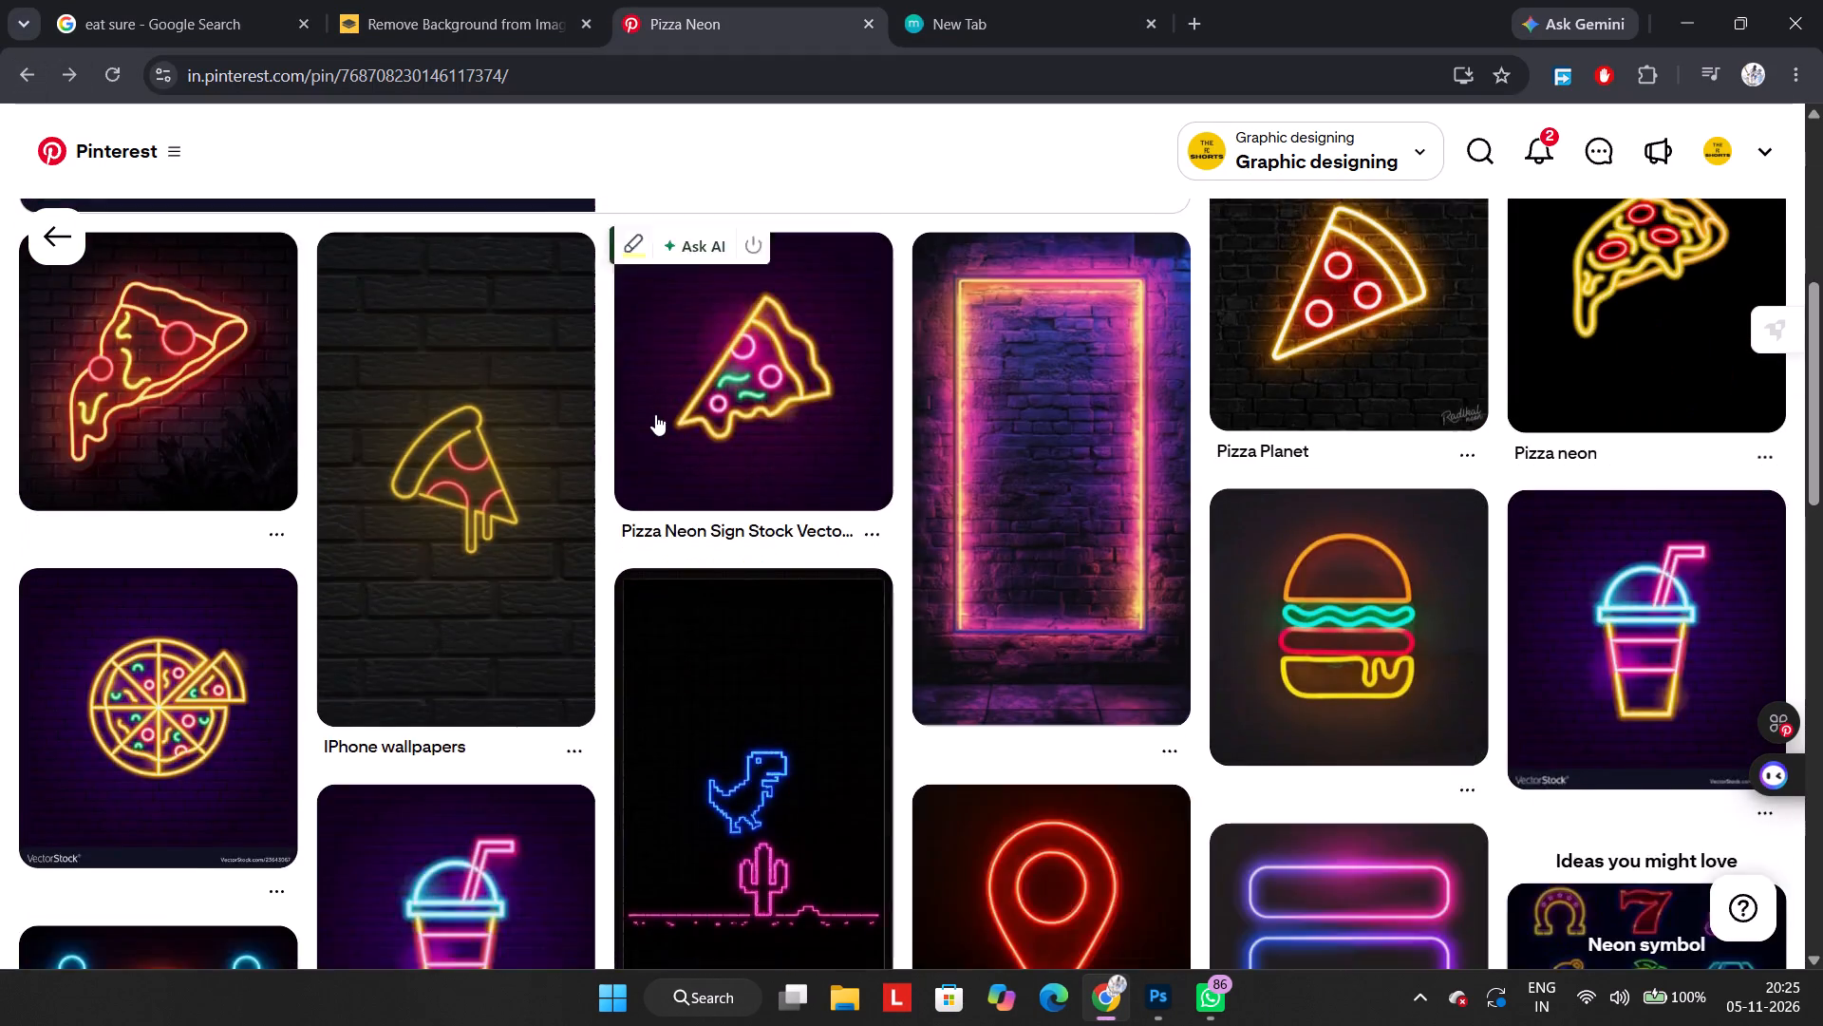
pyautogui.hscroll(-1, 655, 414)
pyautogui.scroll(-6, 655, 414)
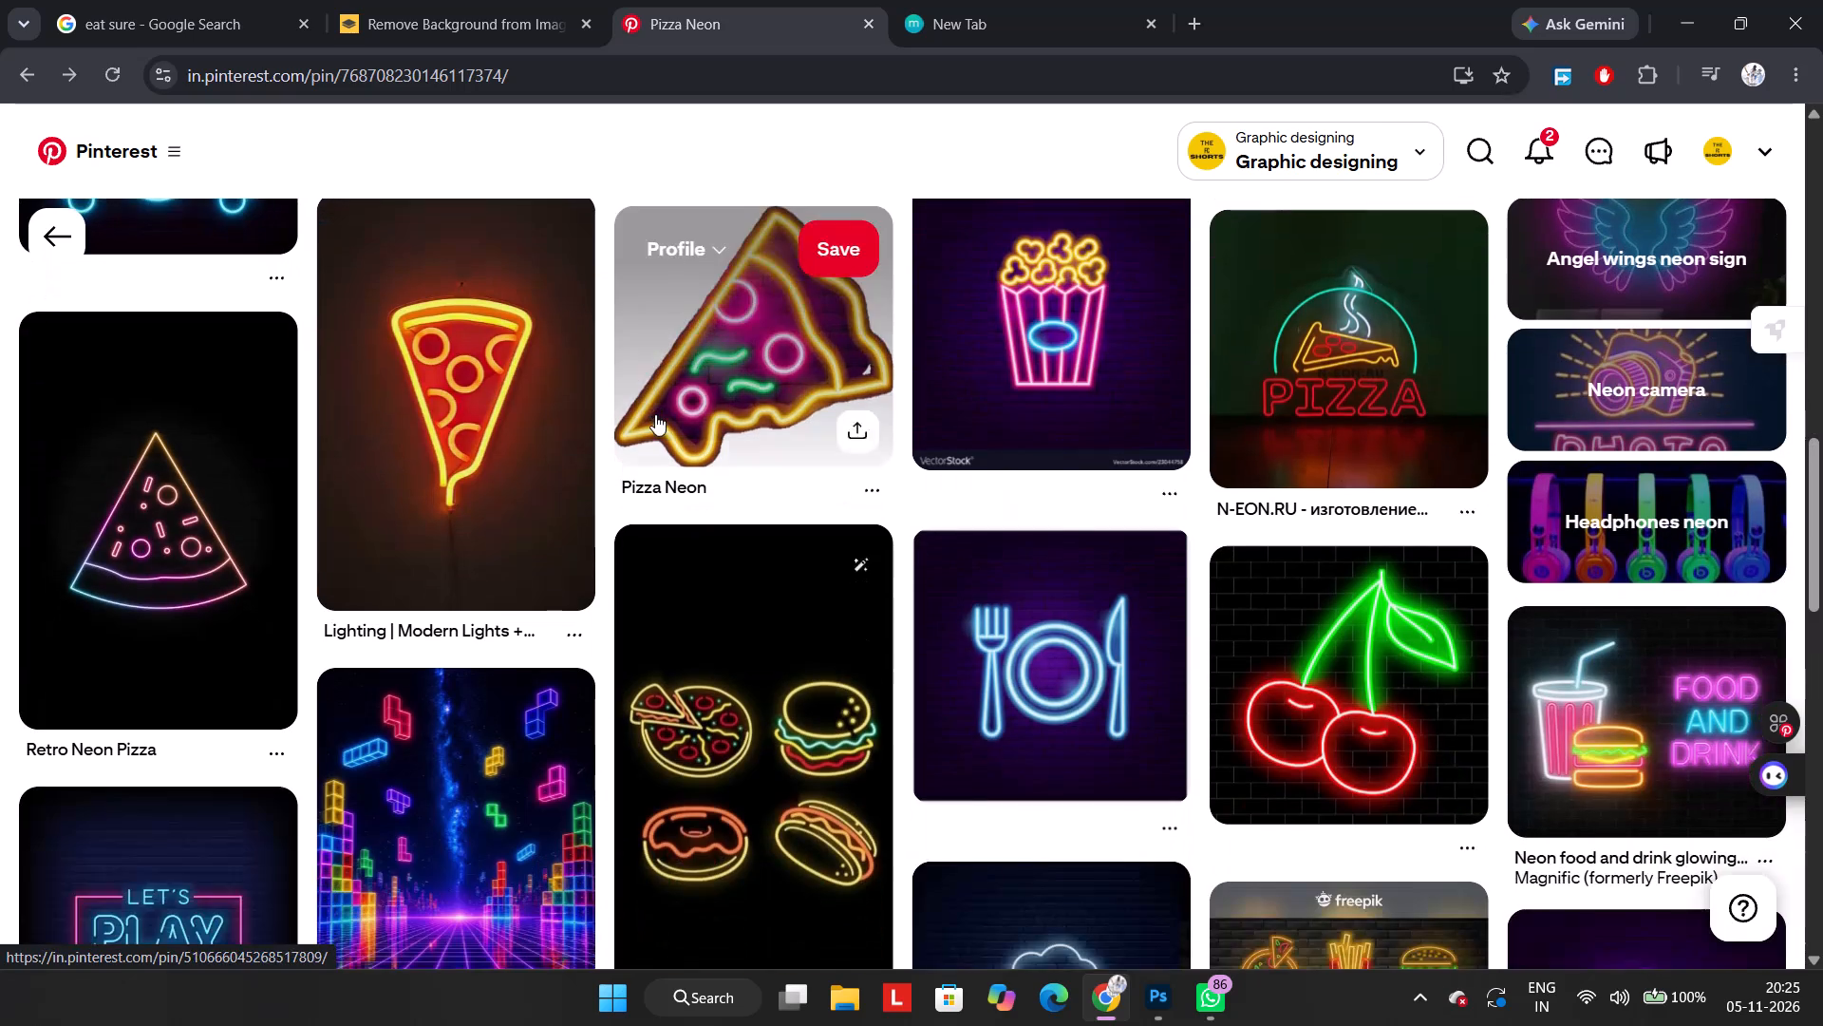
pyautogui.scroll(-3, 655, 414)
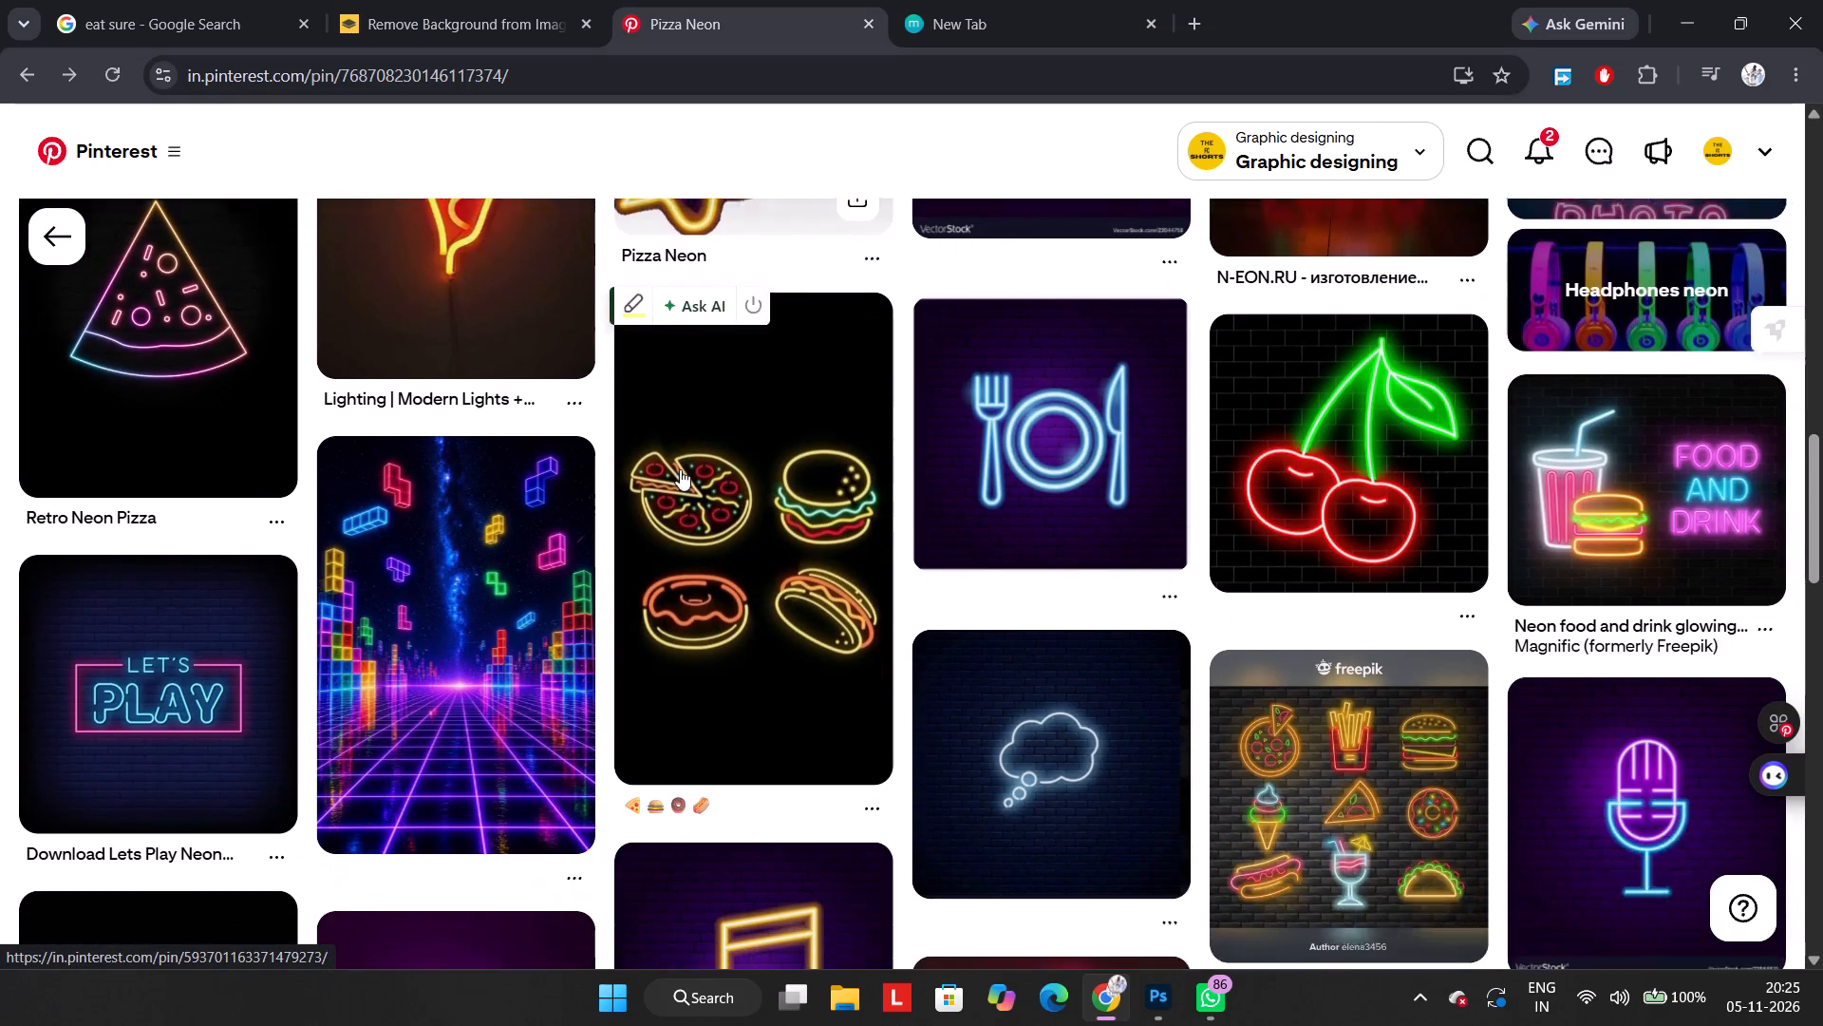
pyautogui.scroll(-2, 680, 469)
# Search Google for NEON FOOD in the empty browser tab.
pyautogui.click(1069, 1)
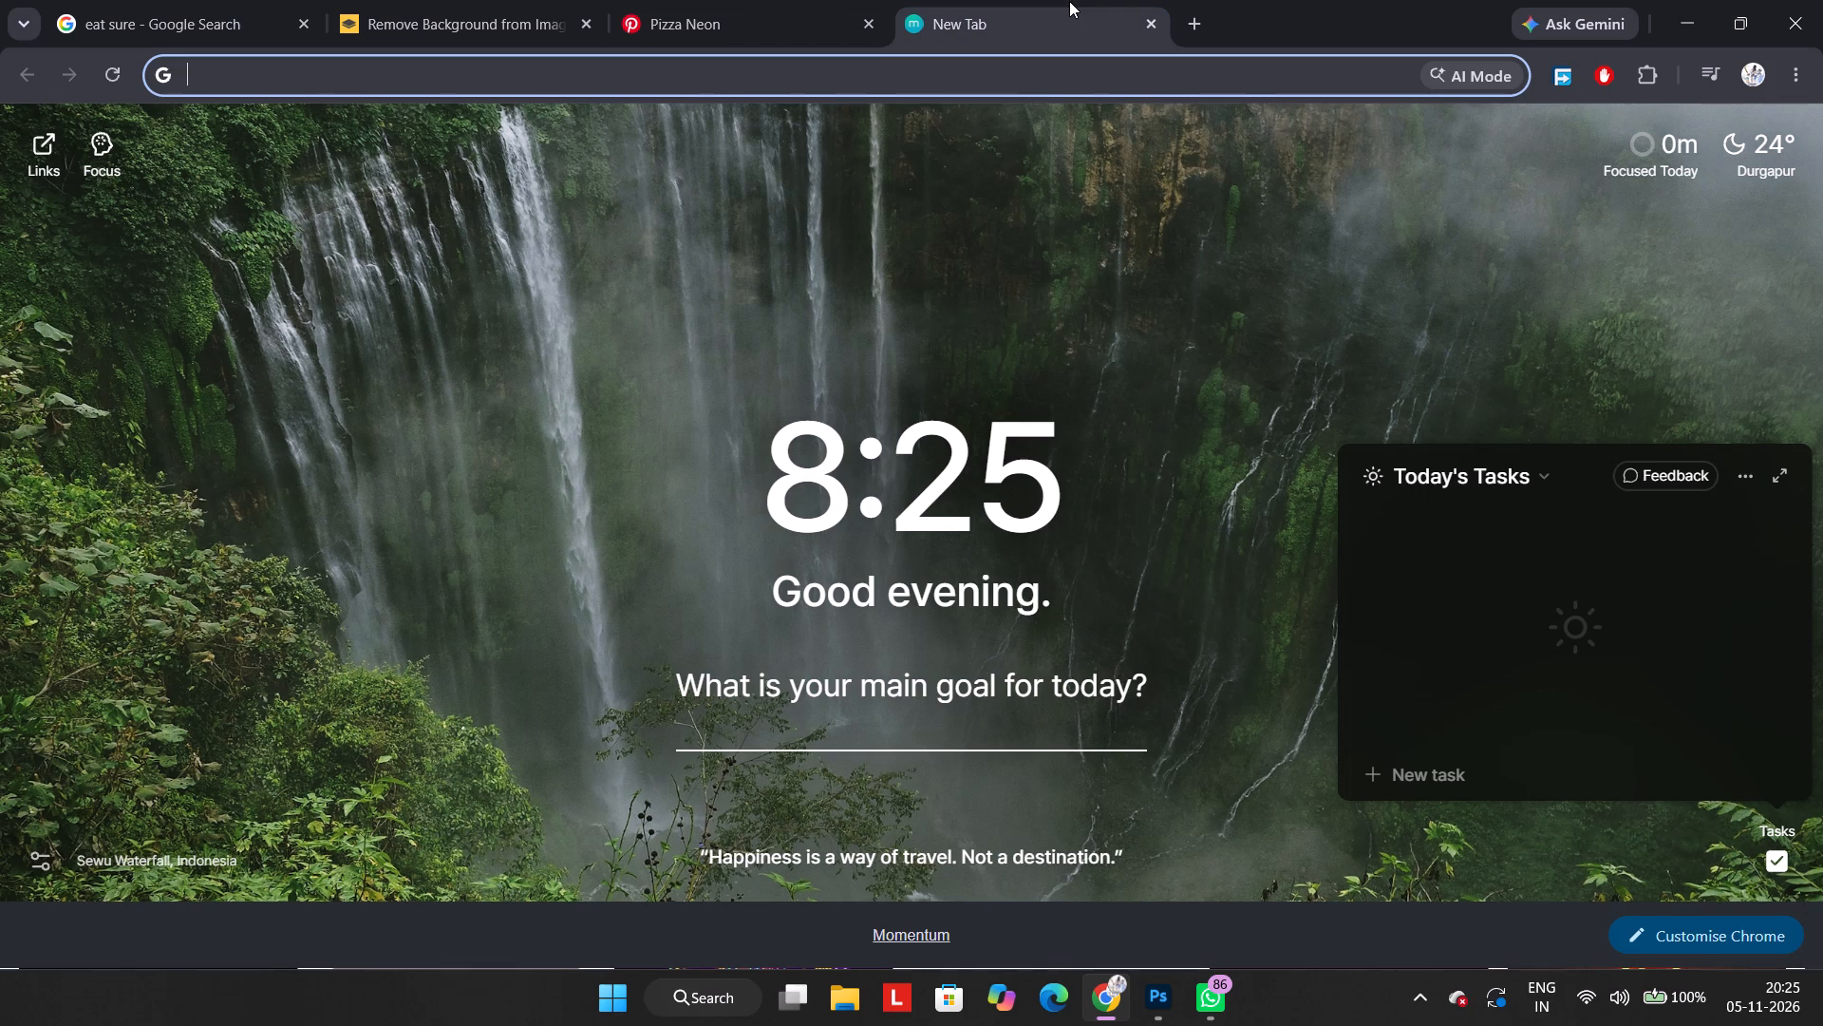
pyautogui.click(1062, 70)
pyautogui.write('NEON FO')
pyautogui.write('OD')
pyautogui.press('Return')
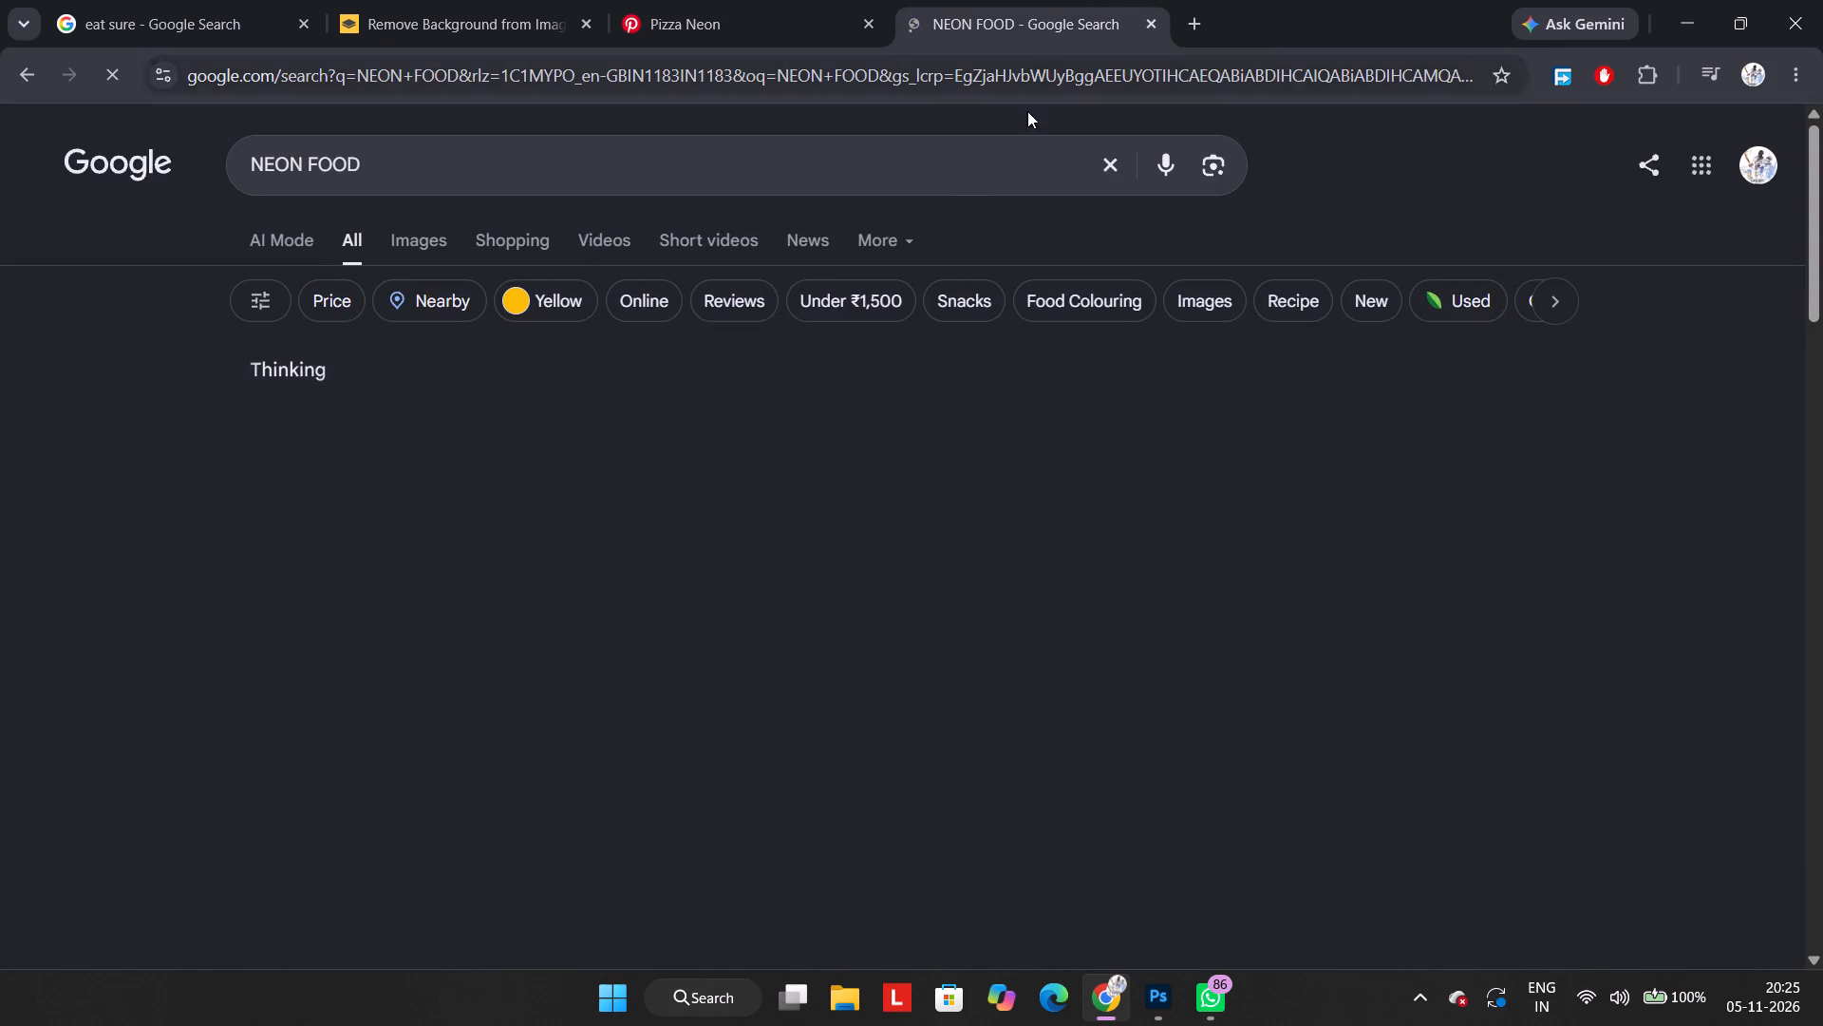
pyautogui.scroll(-2, 734, 898)
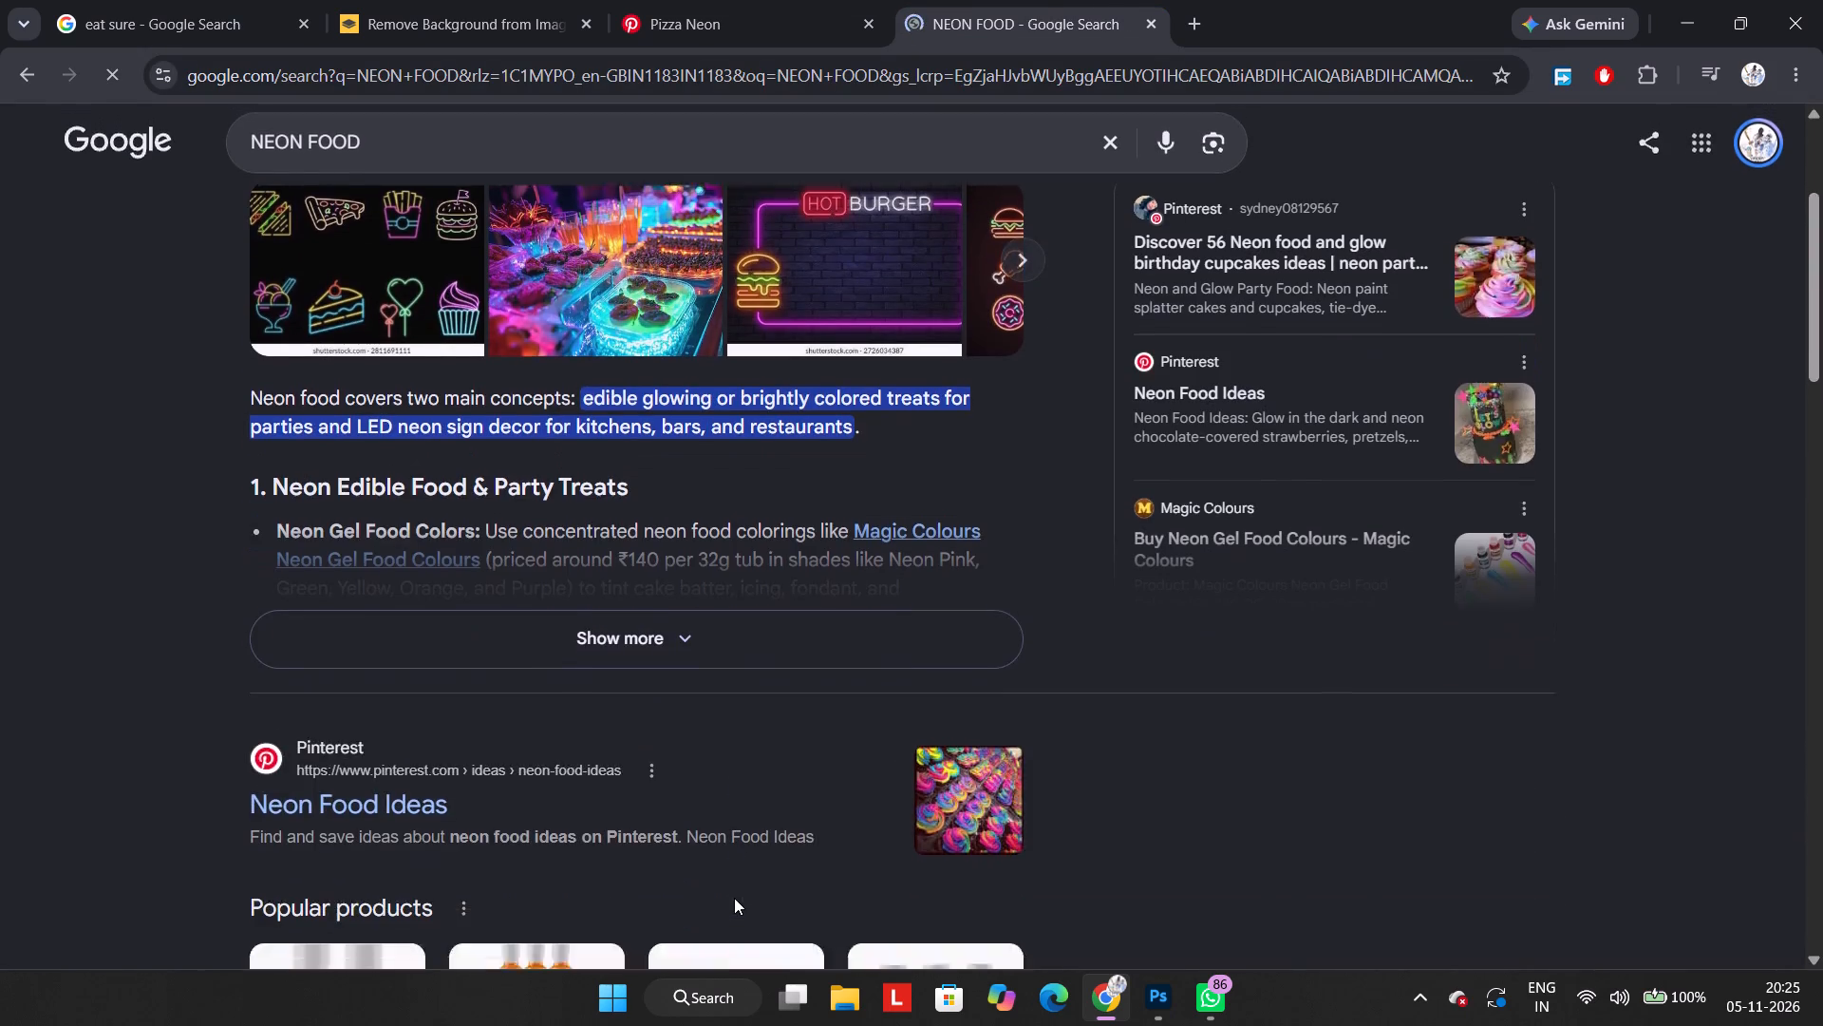
pyautogui.scroll(-4, 734, 898)
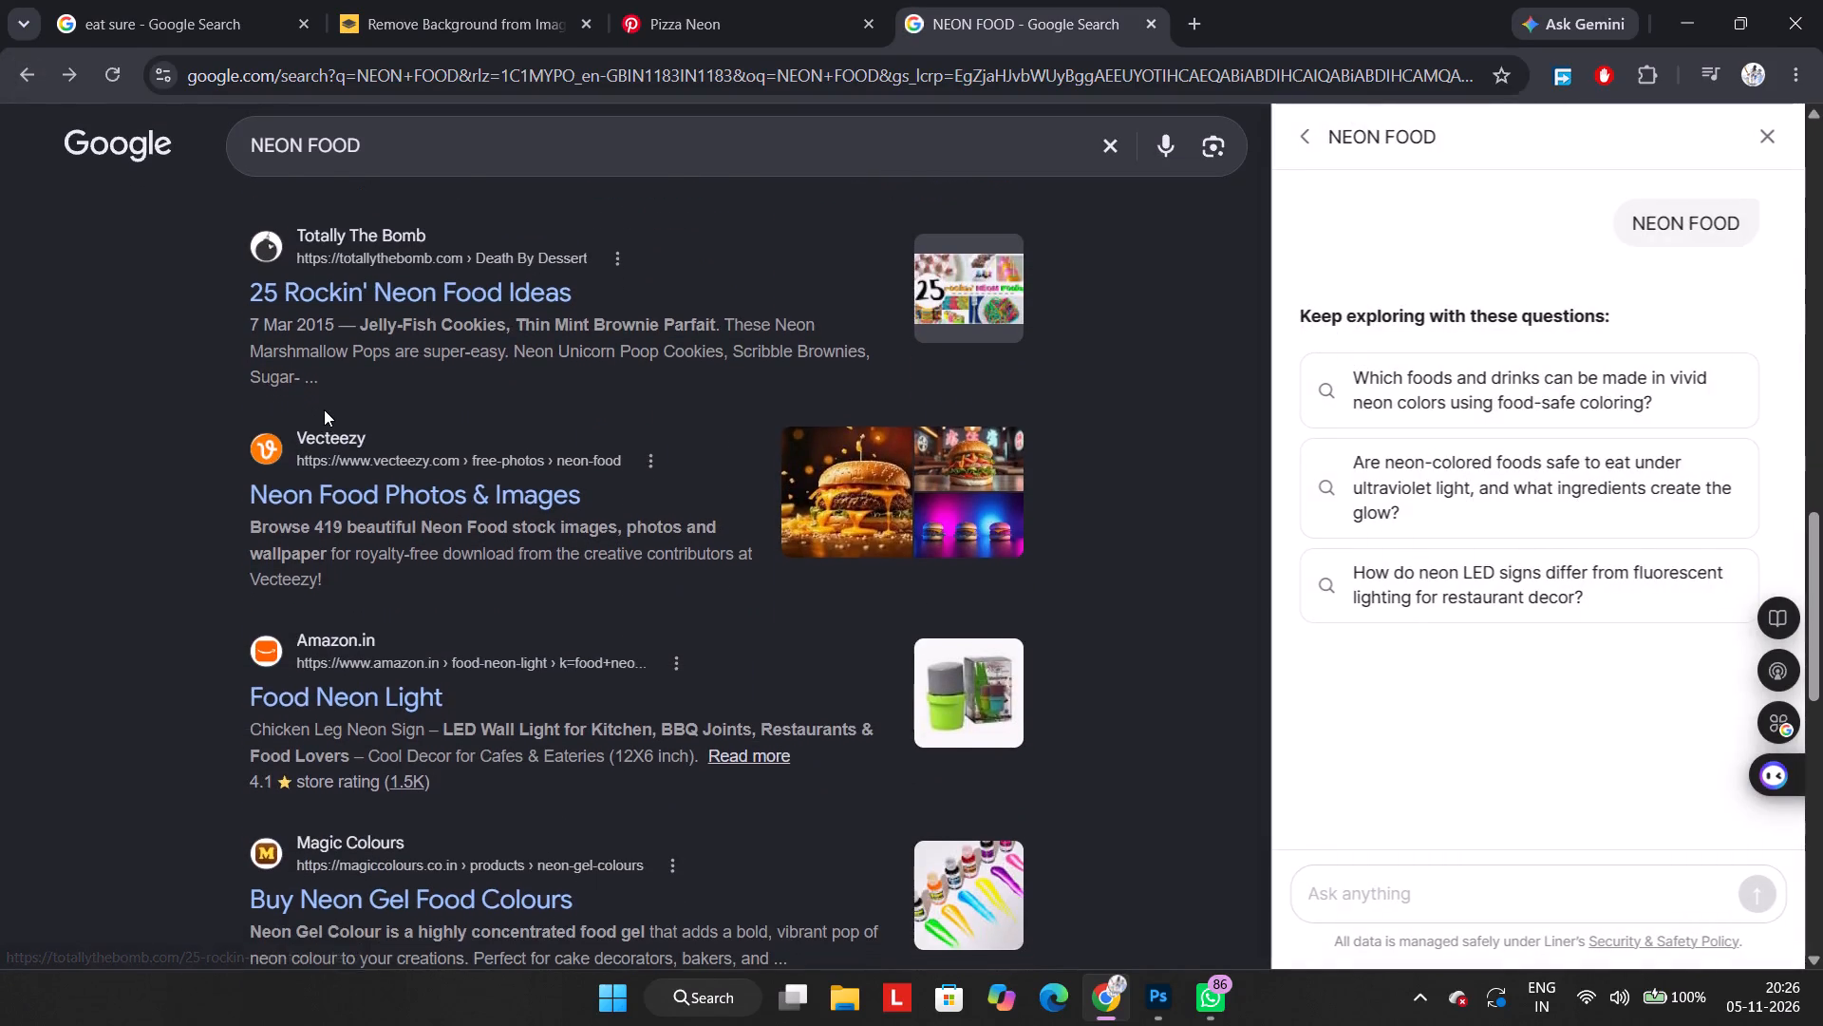
pyautogui.scroll(-1, 324, 409)
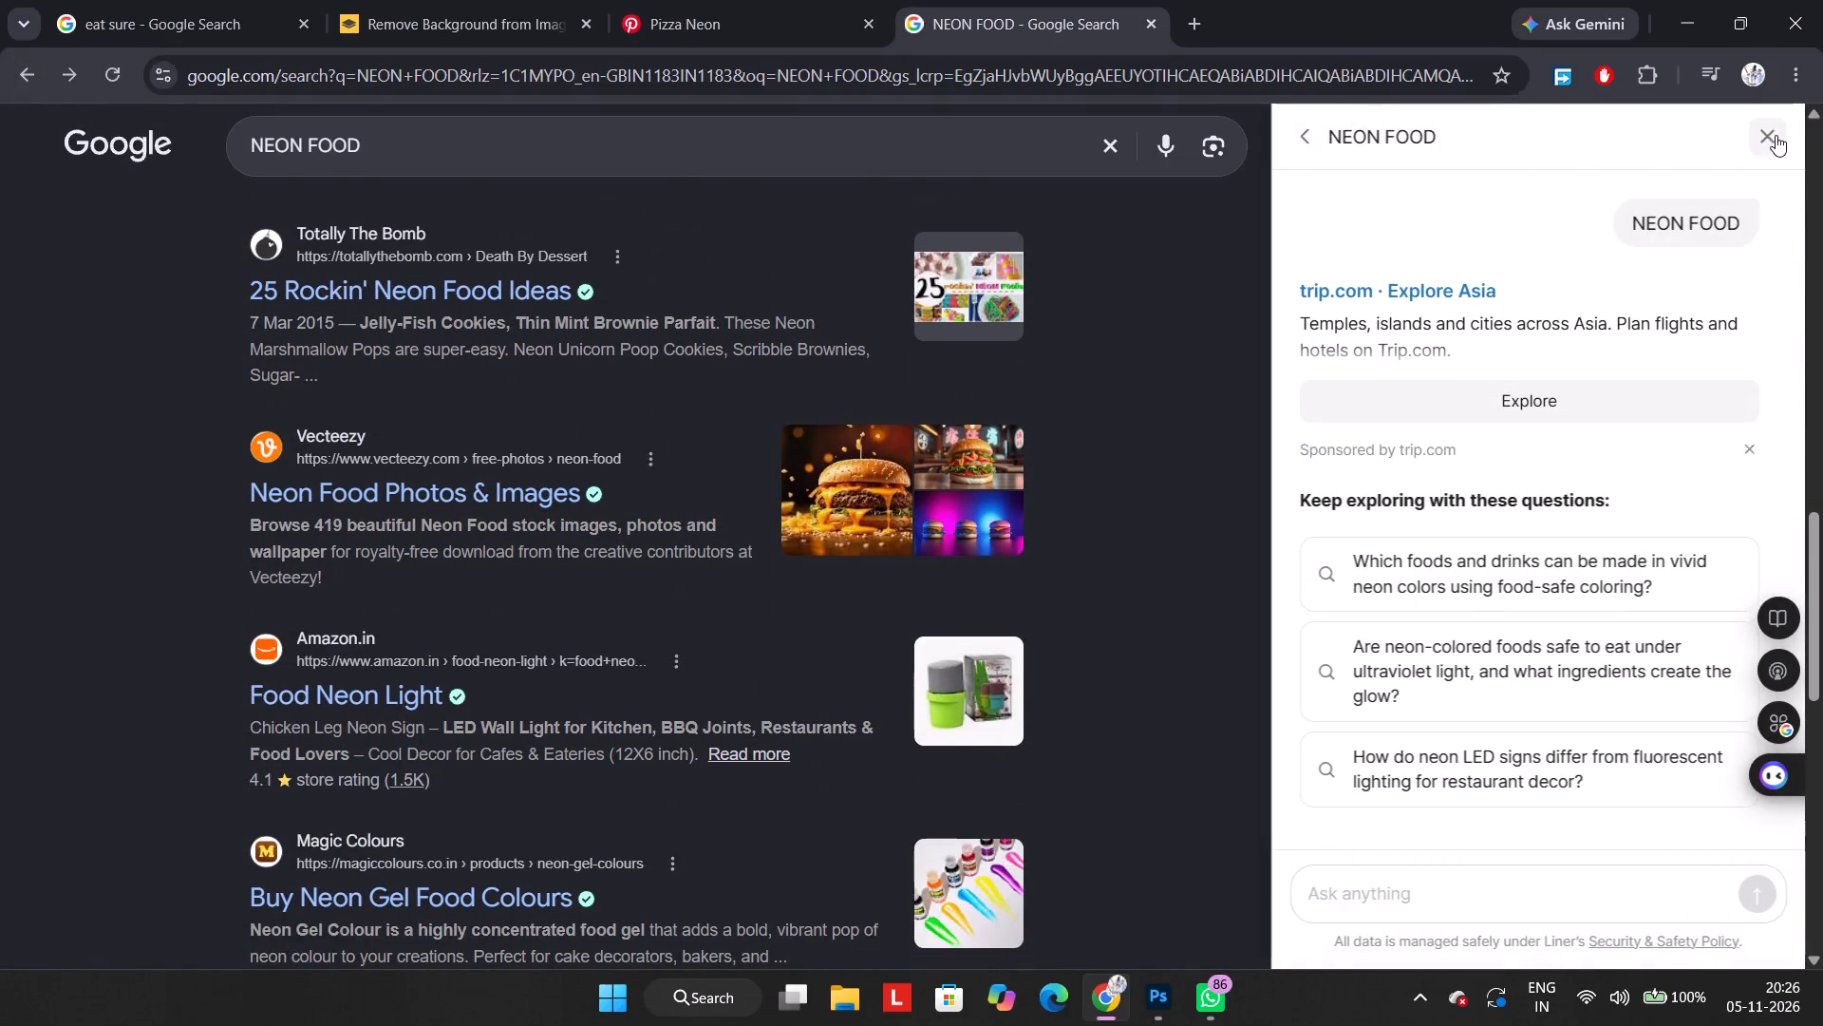
pyautogui.click(1773, 135)
pyautogui.click(622, 690)
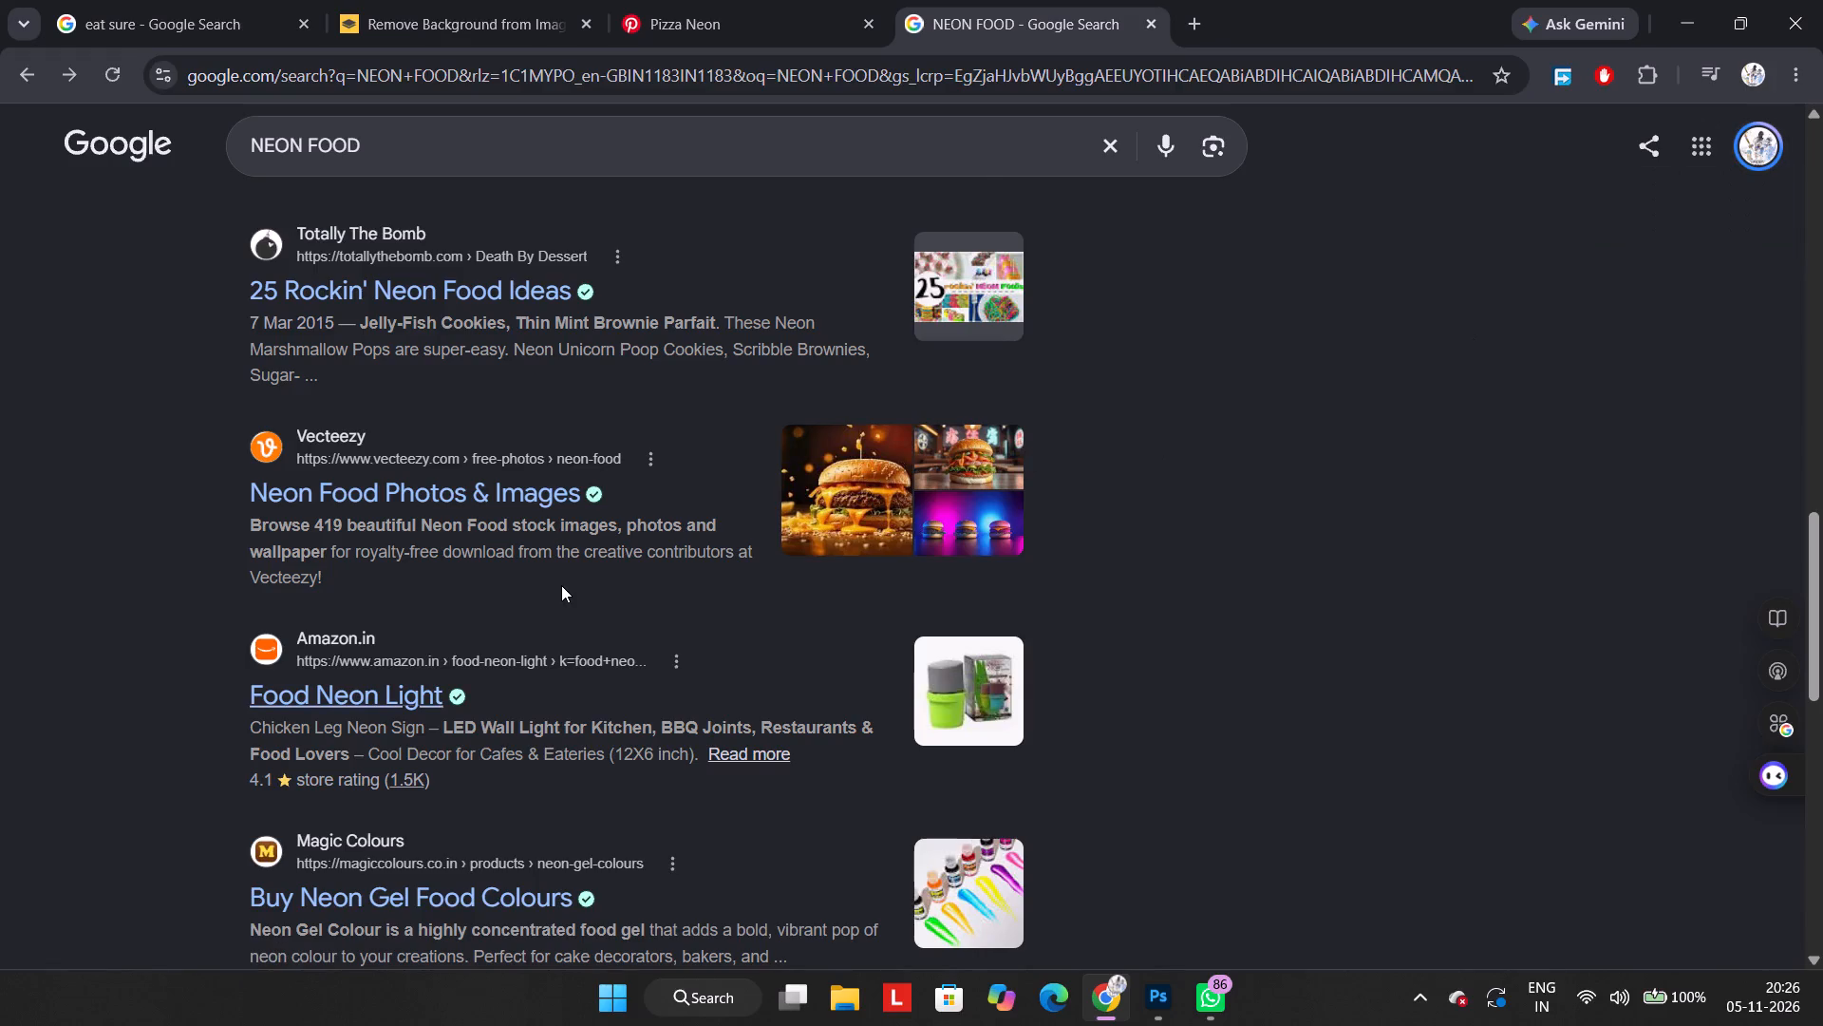
pyautogui.scroll(6, 561, 585)
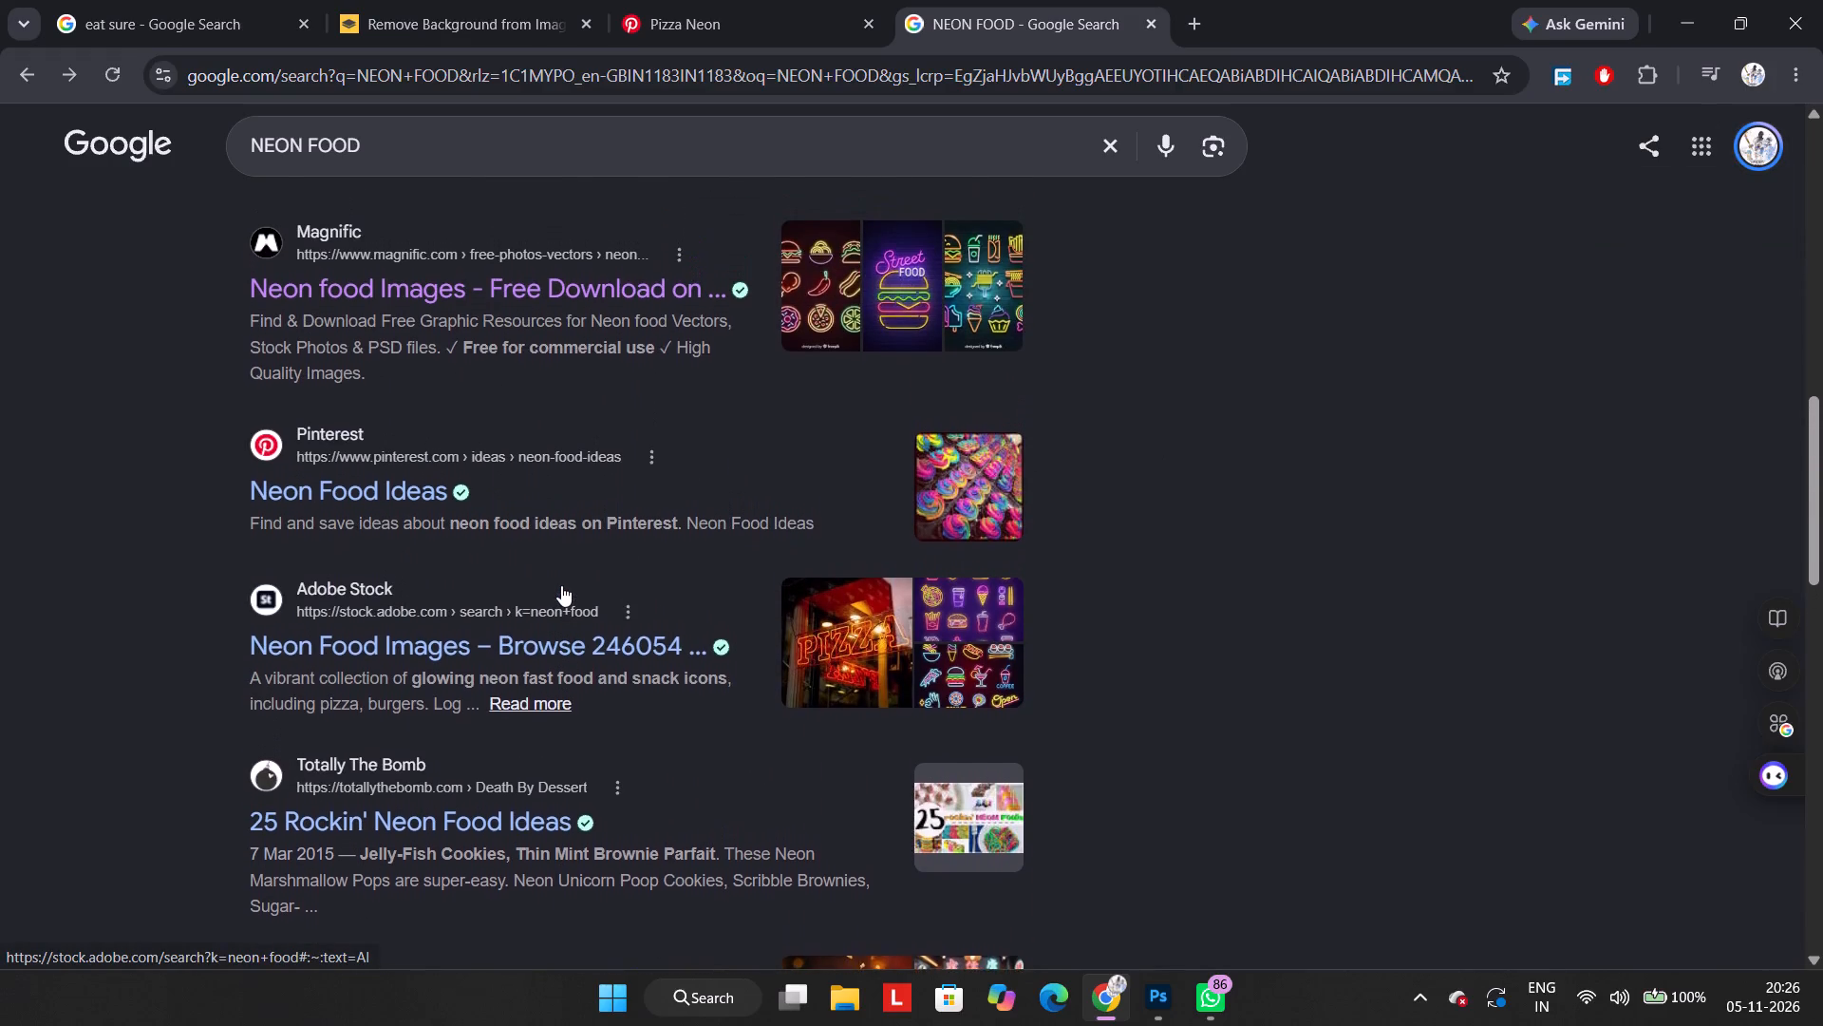
pyautogui.scroll(7, 561, 585)
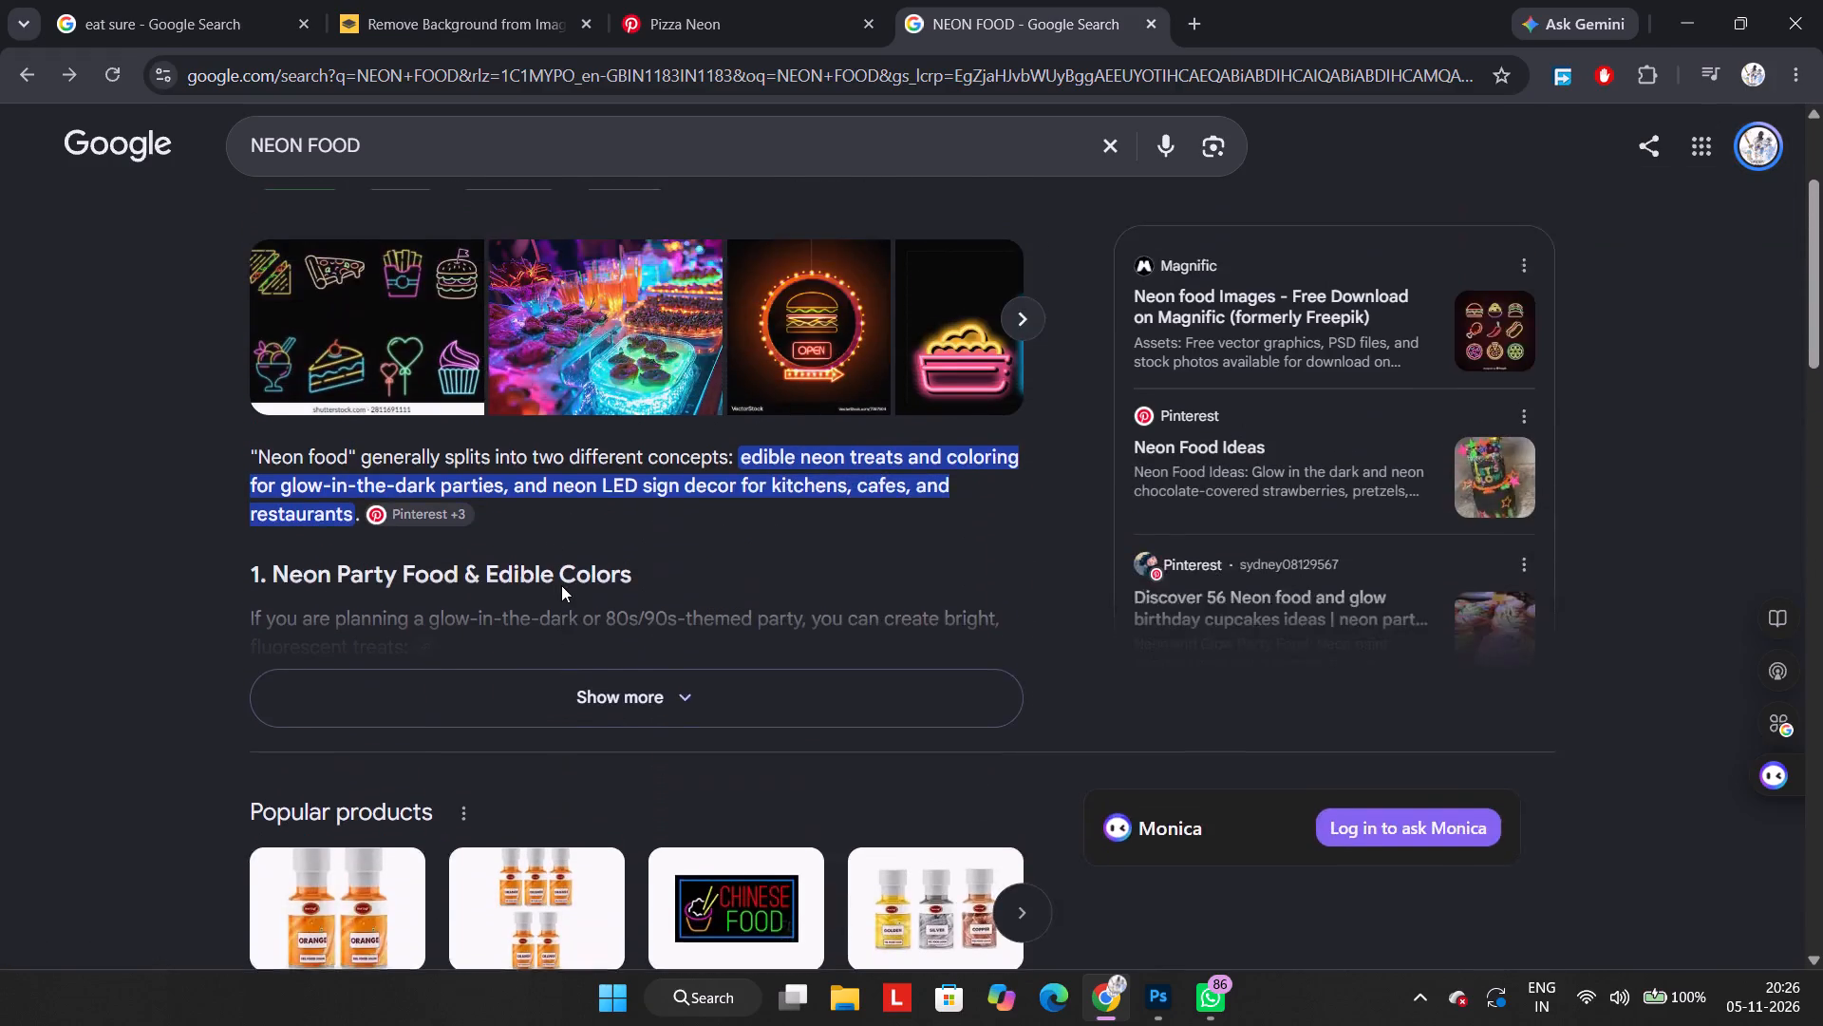
pyautogui.scroll(3, 561, 585)
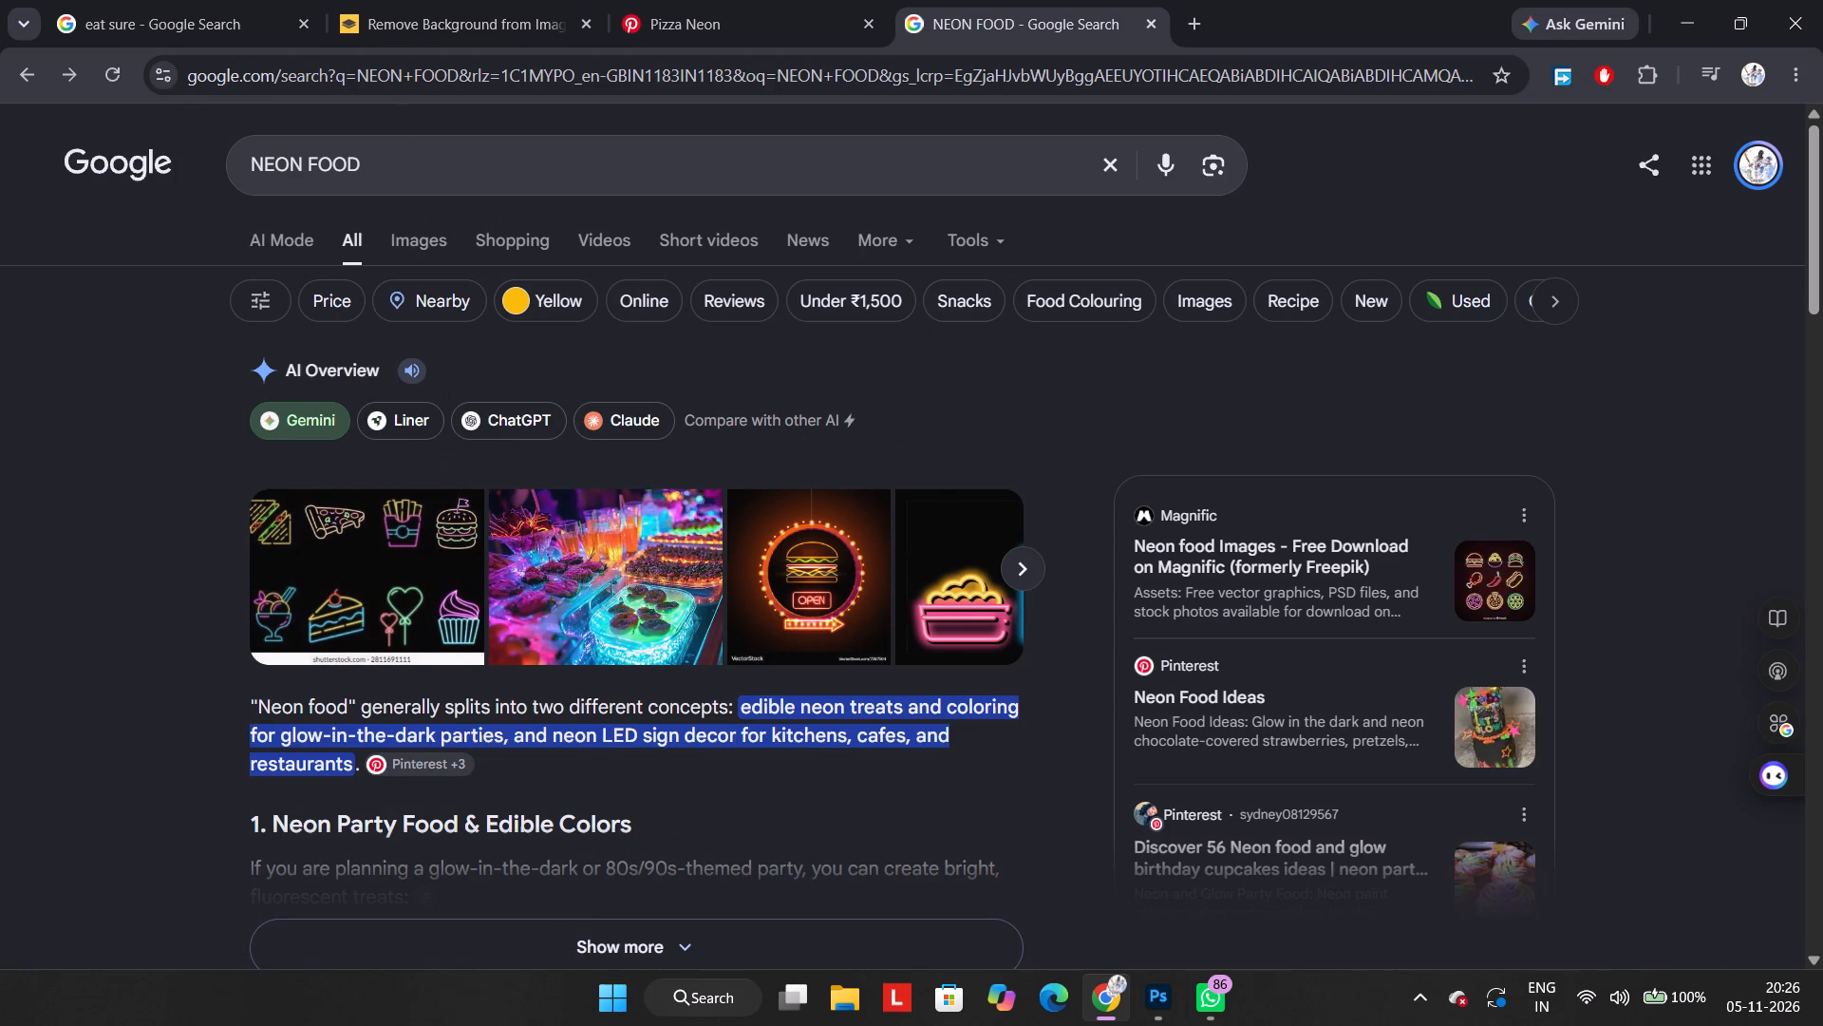
# Extend the Google search to NEON FOOD BG REMOVED.
pyautogui.click(458, 173)
pyautogui.press('space')
pyautogui.write('BG REMOVED')
pyautogui.press('Return')
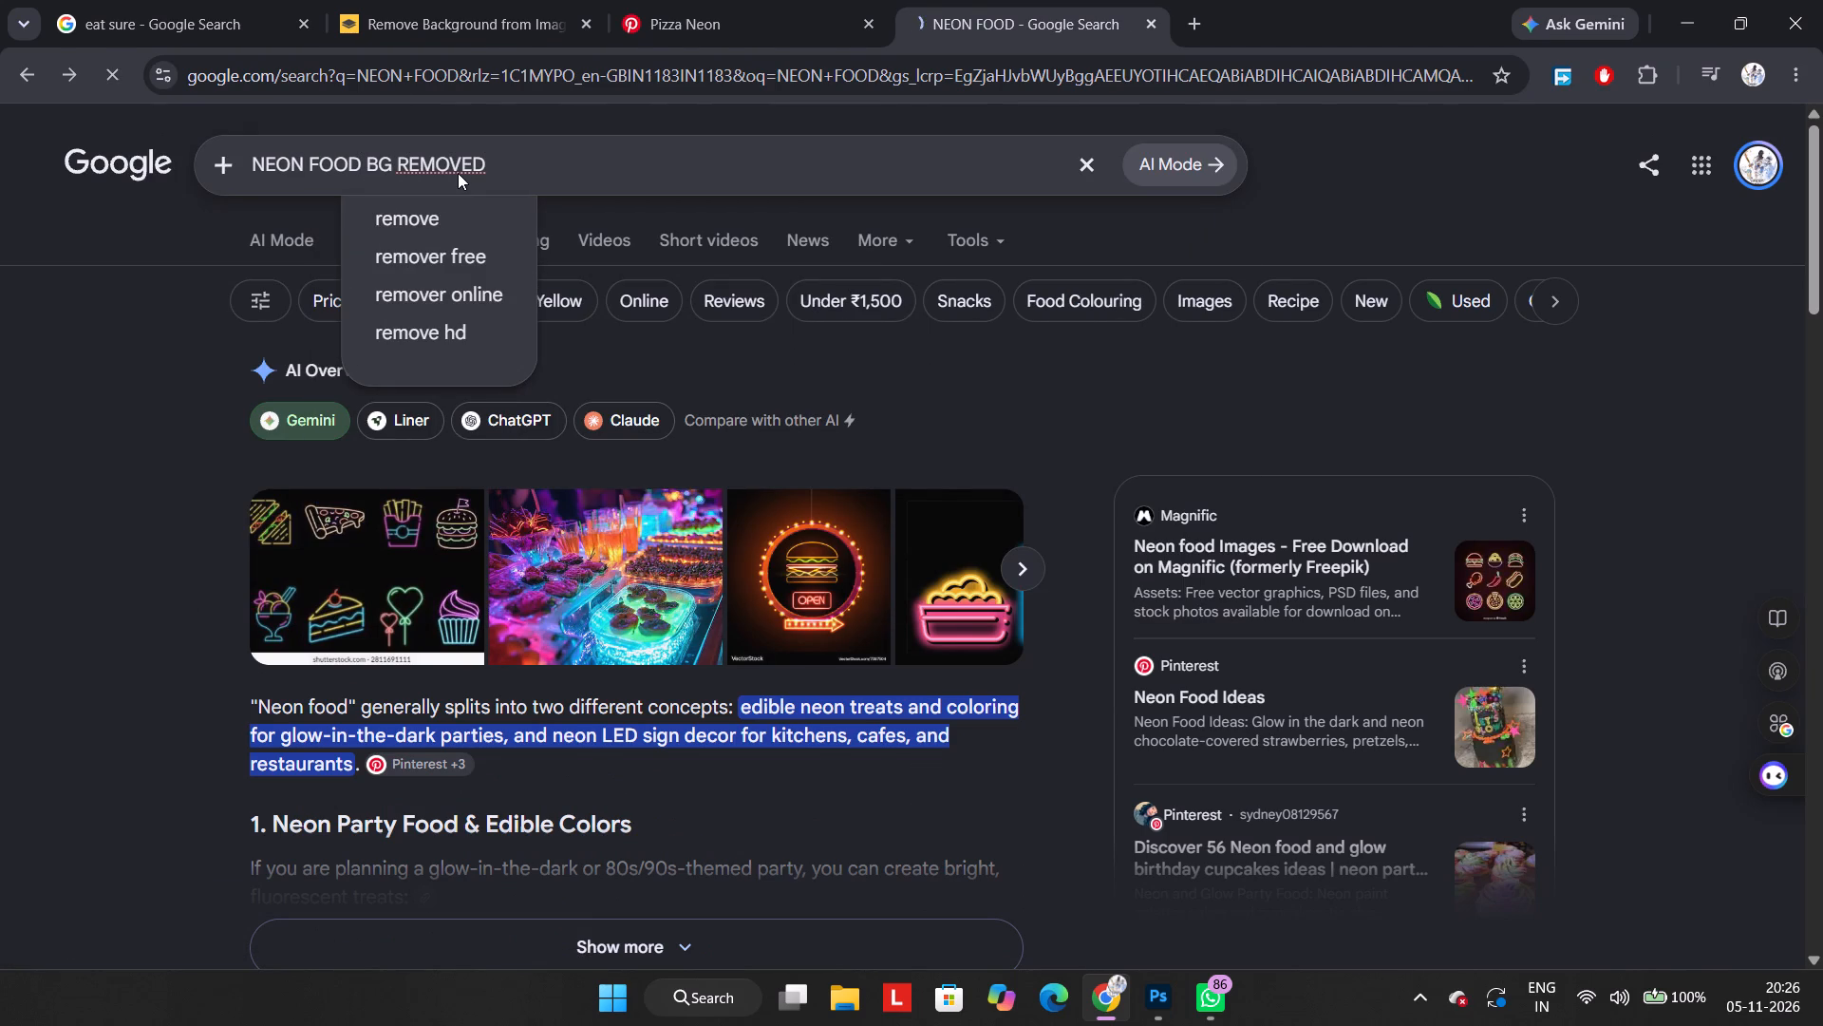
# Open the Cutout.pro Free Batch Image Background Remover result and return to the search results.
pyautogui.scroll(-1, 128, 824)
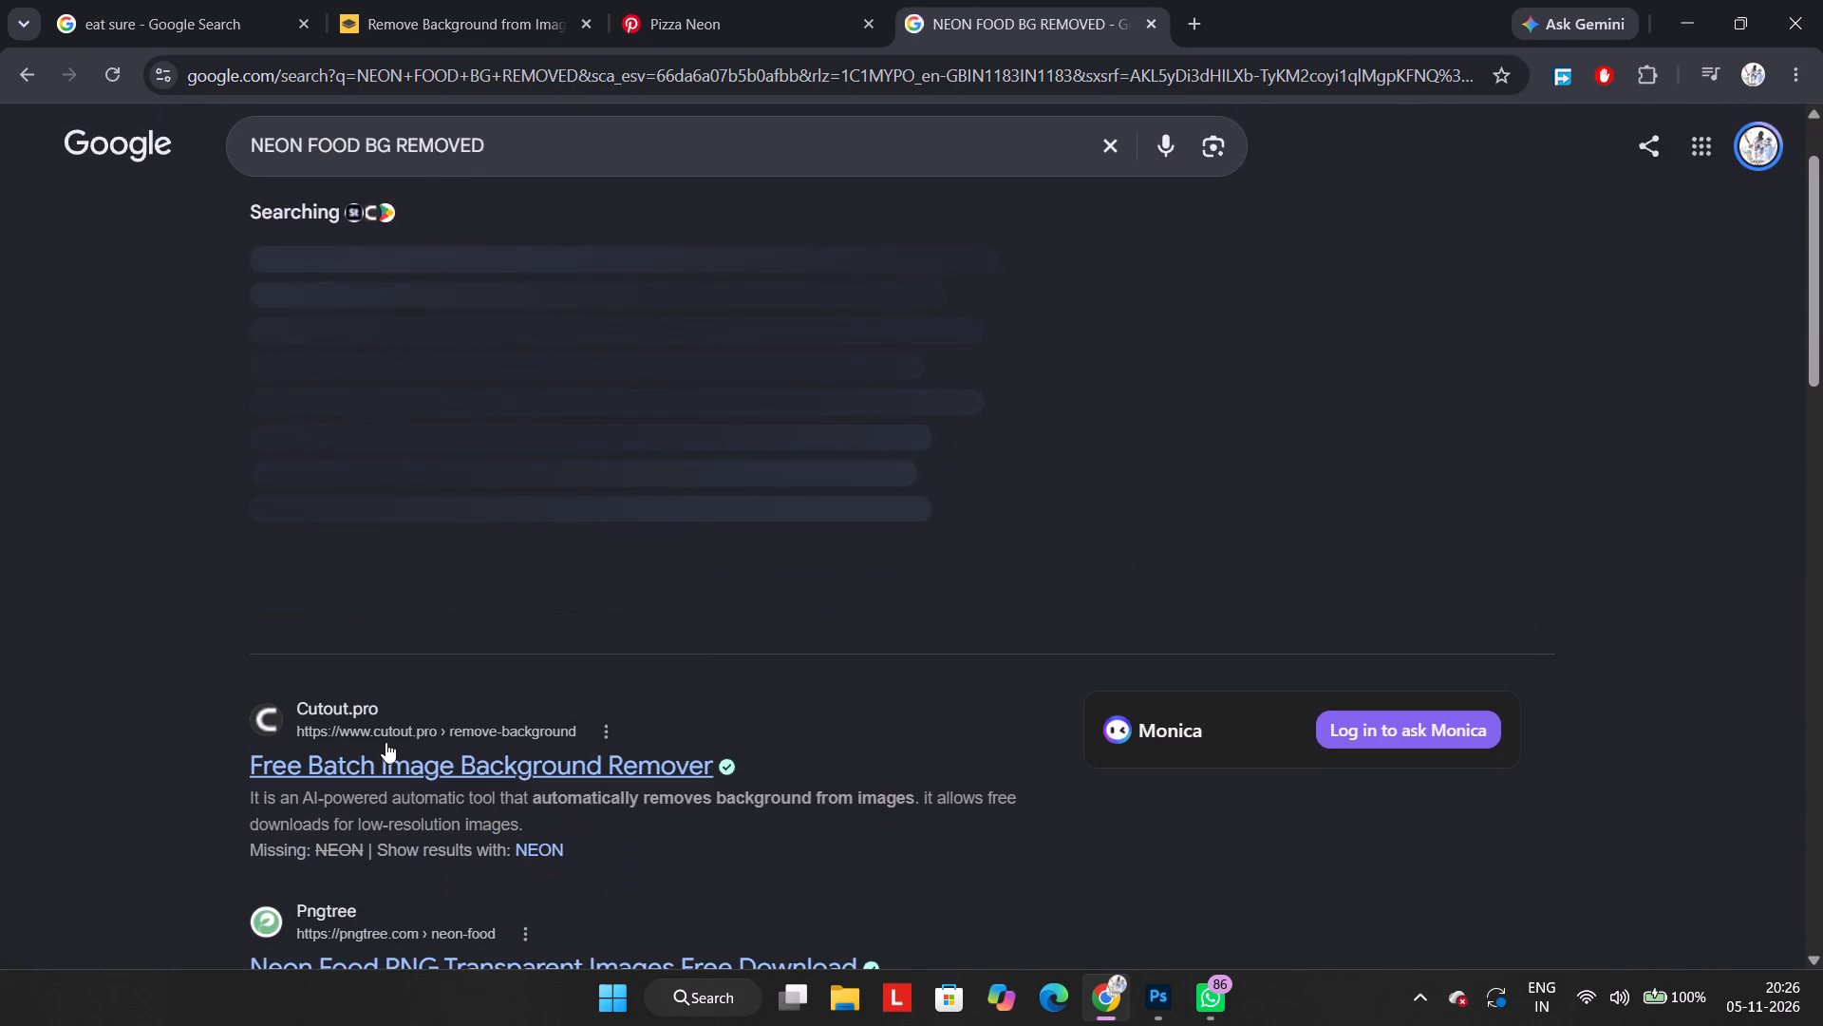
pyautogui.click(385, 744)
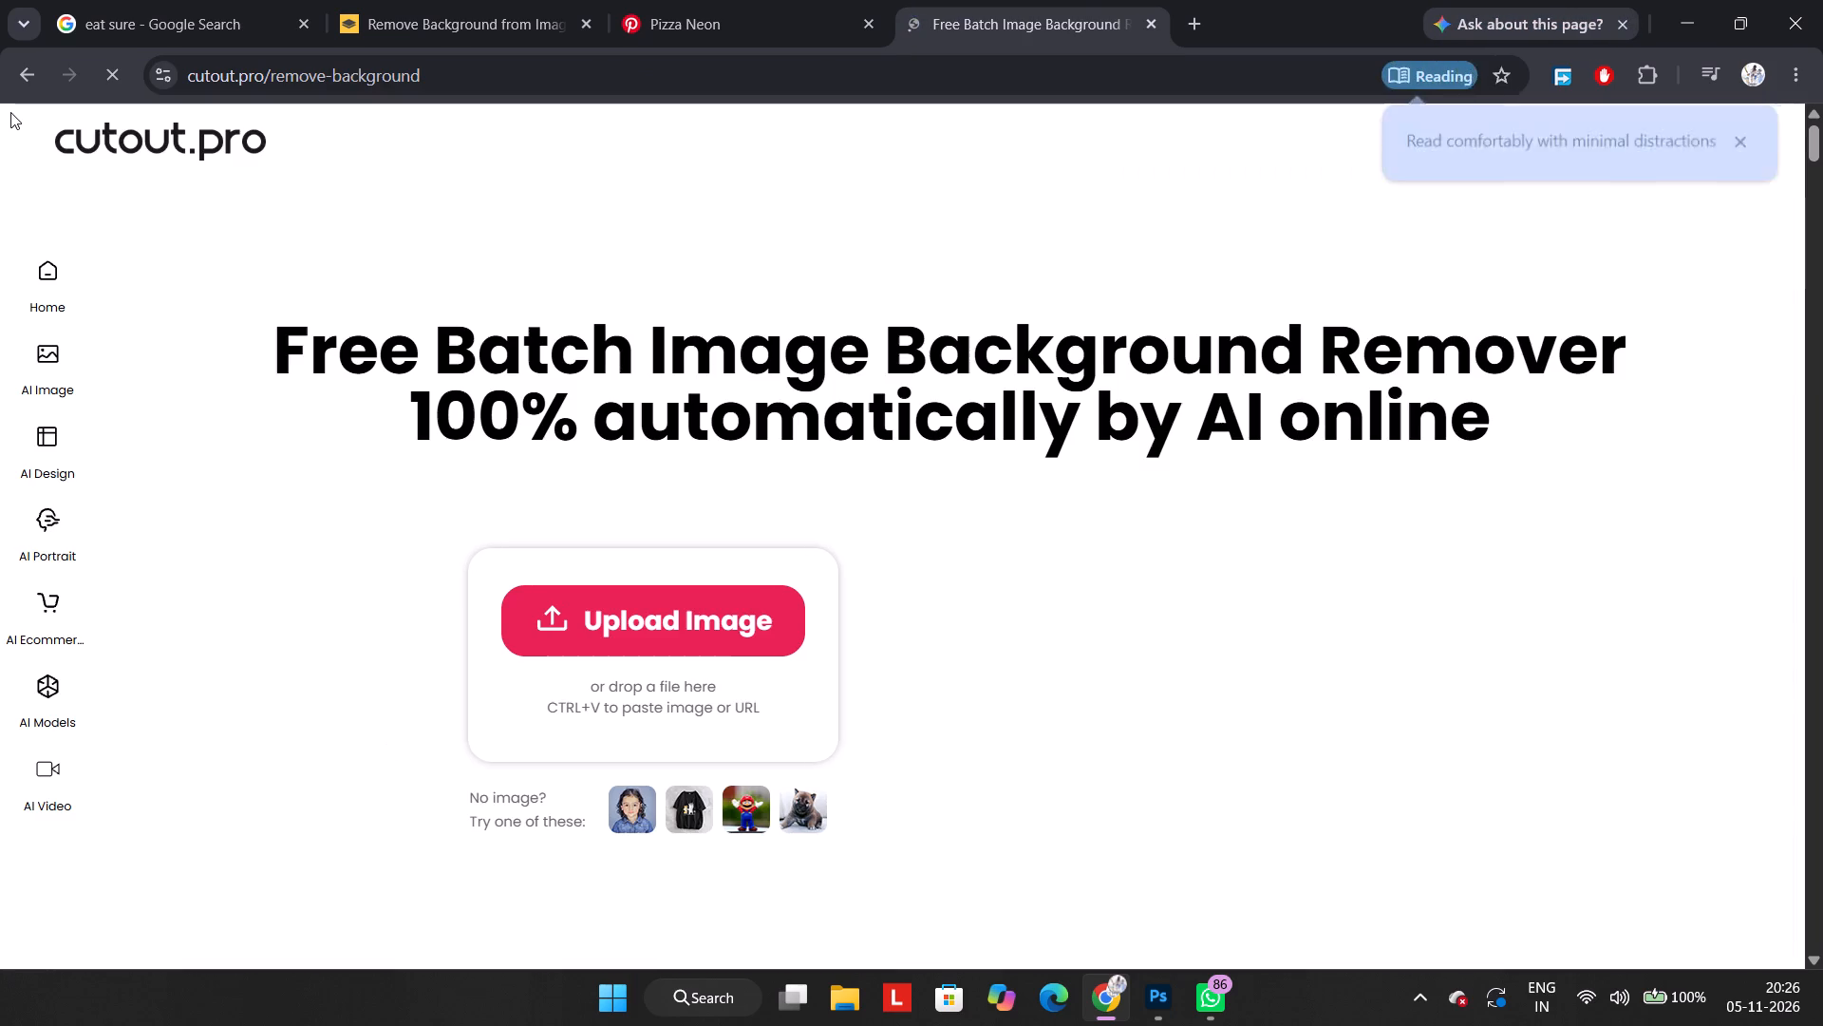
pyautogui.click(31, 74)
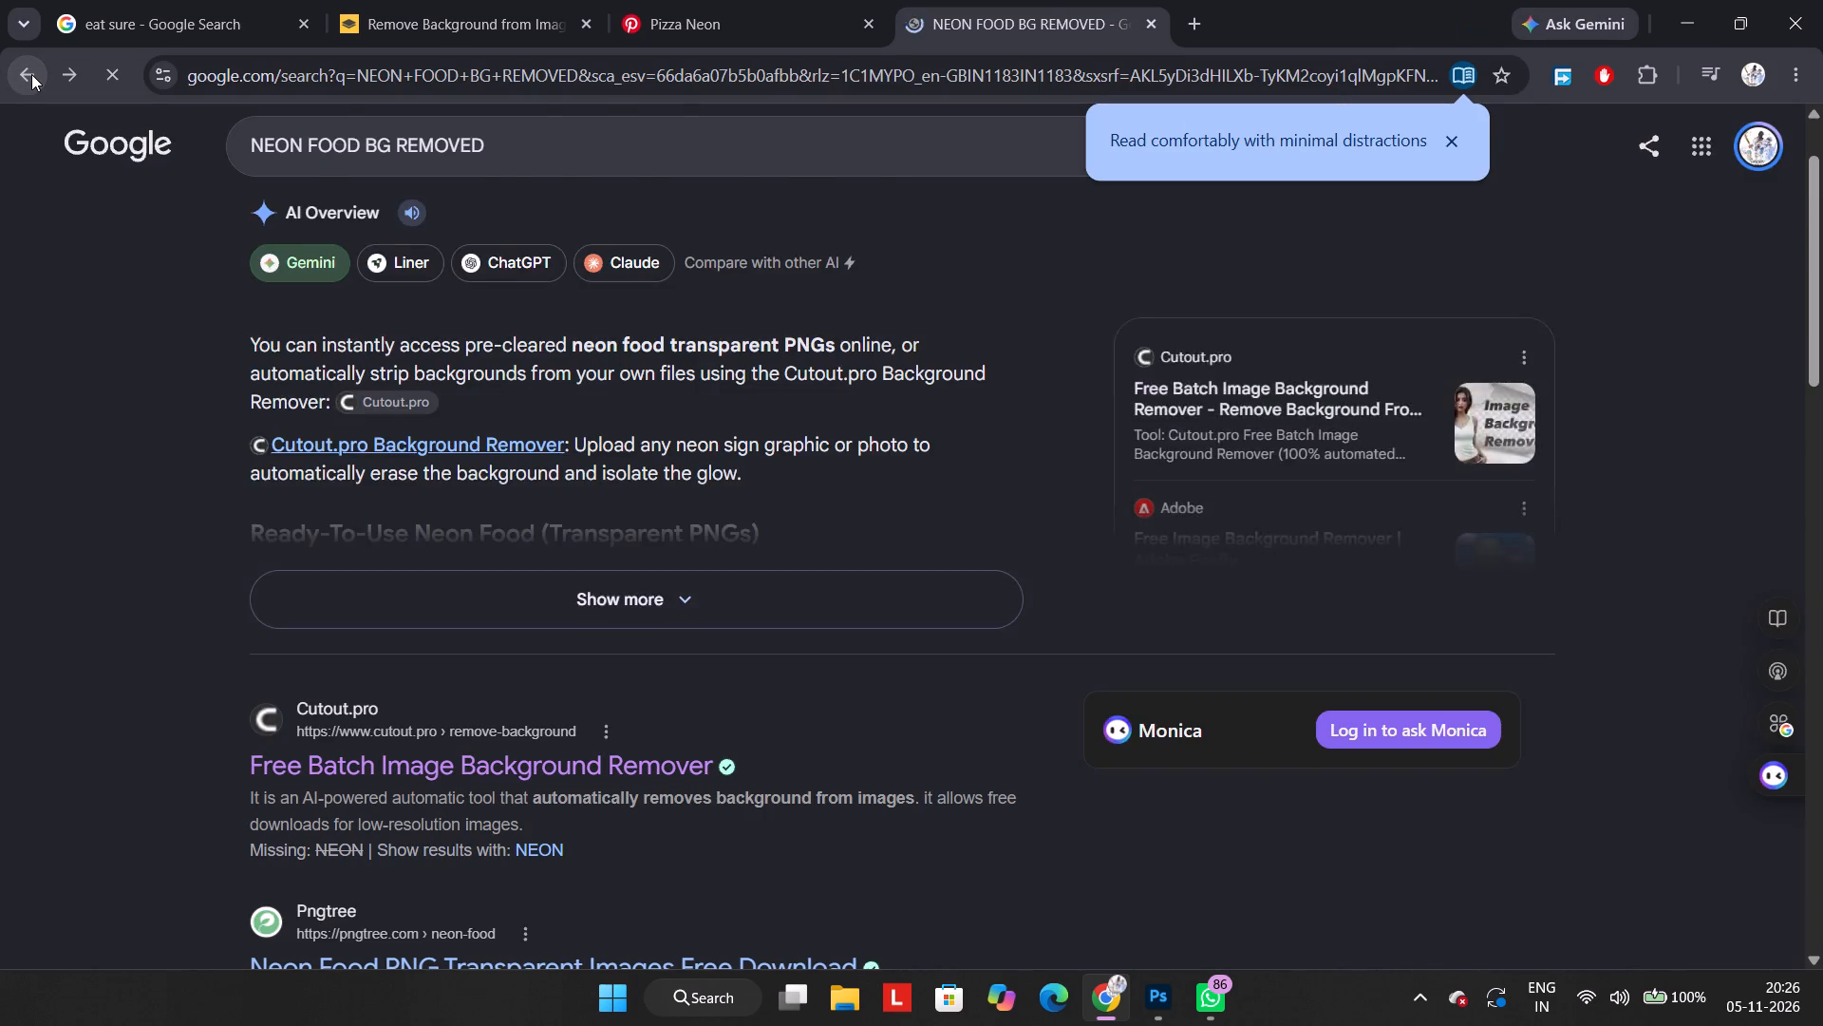
# Return to the NEON FOOD Google results, close the assistant side panel, and open the Adobe Stock neon food images page.
pyautogui.scroll(4, 445, 321)
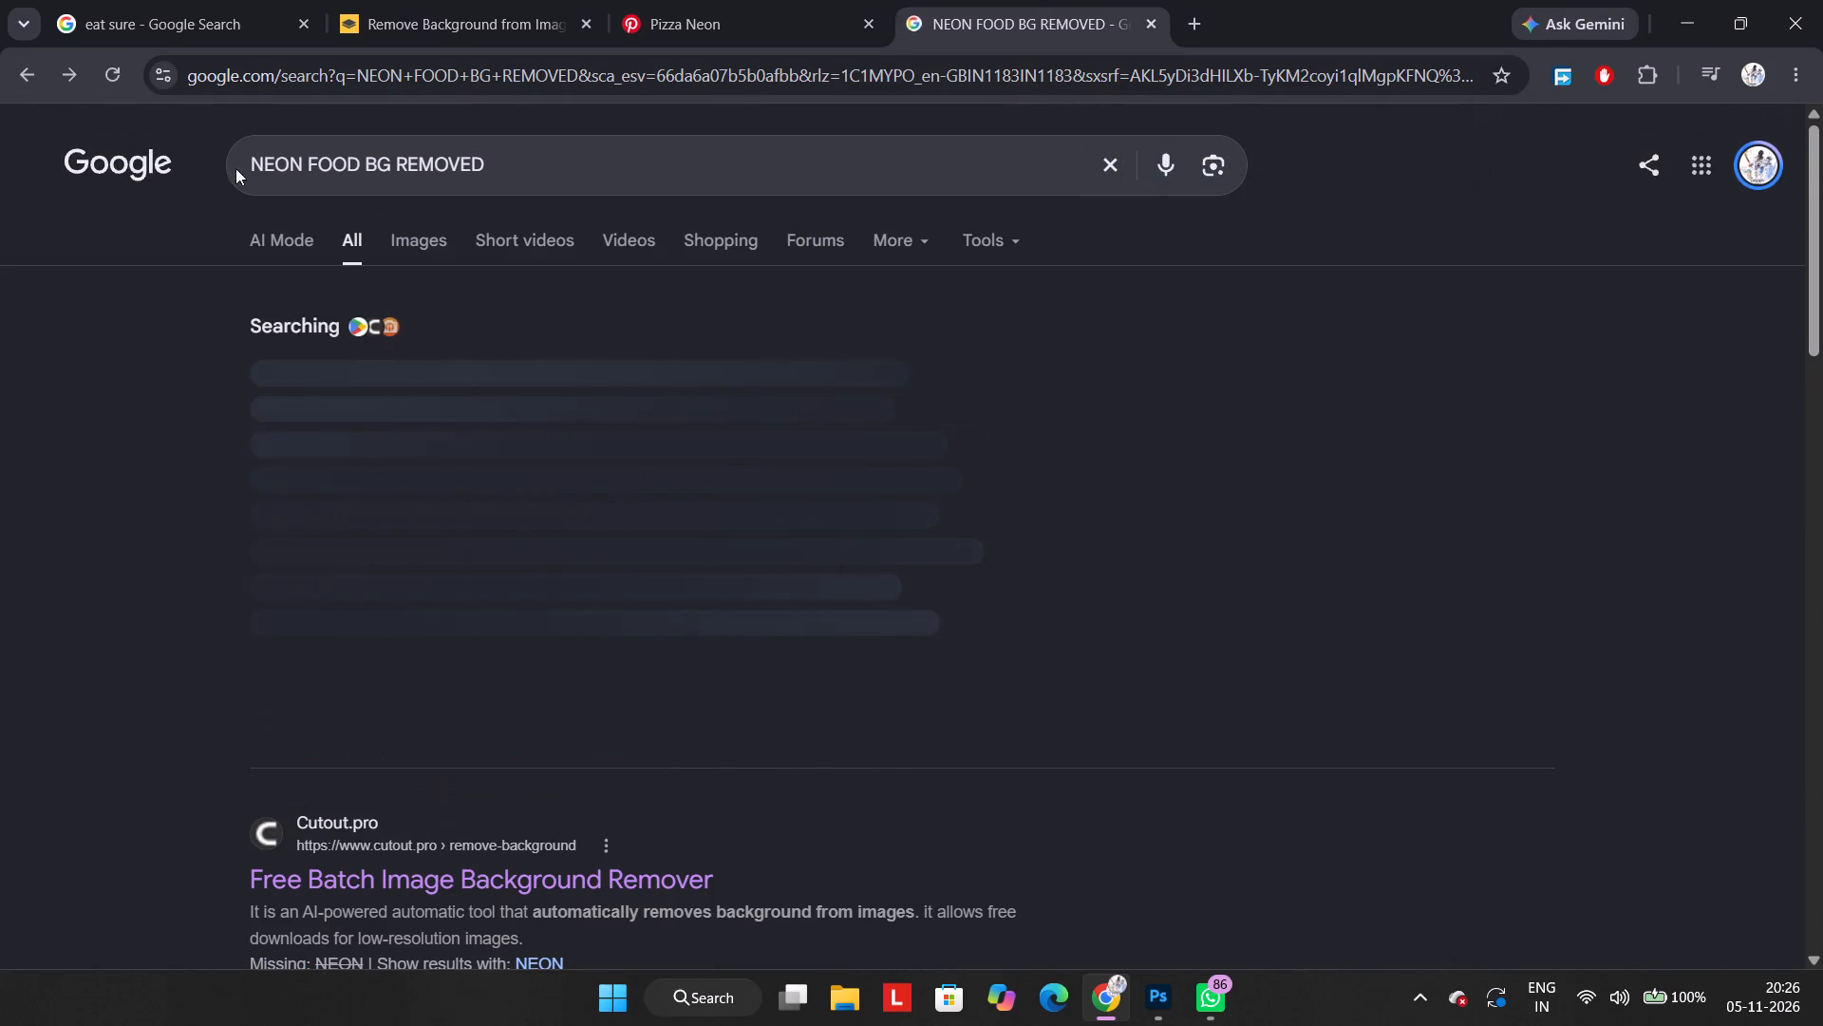
pyautogui.click(28, 69)
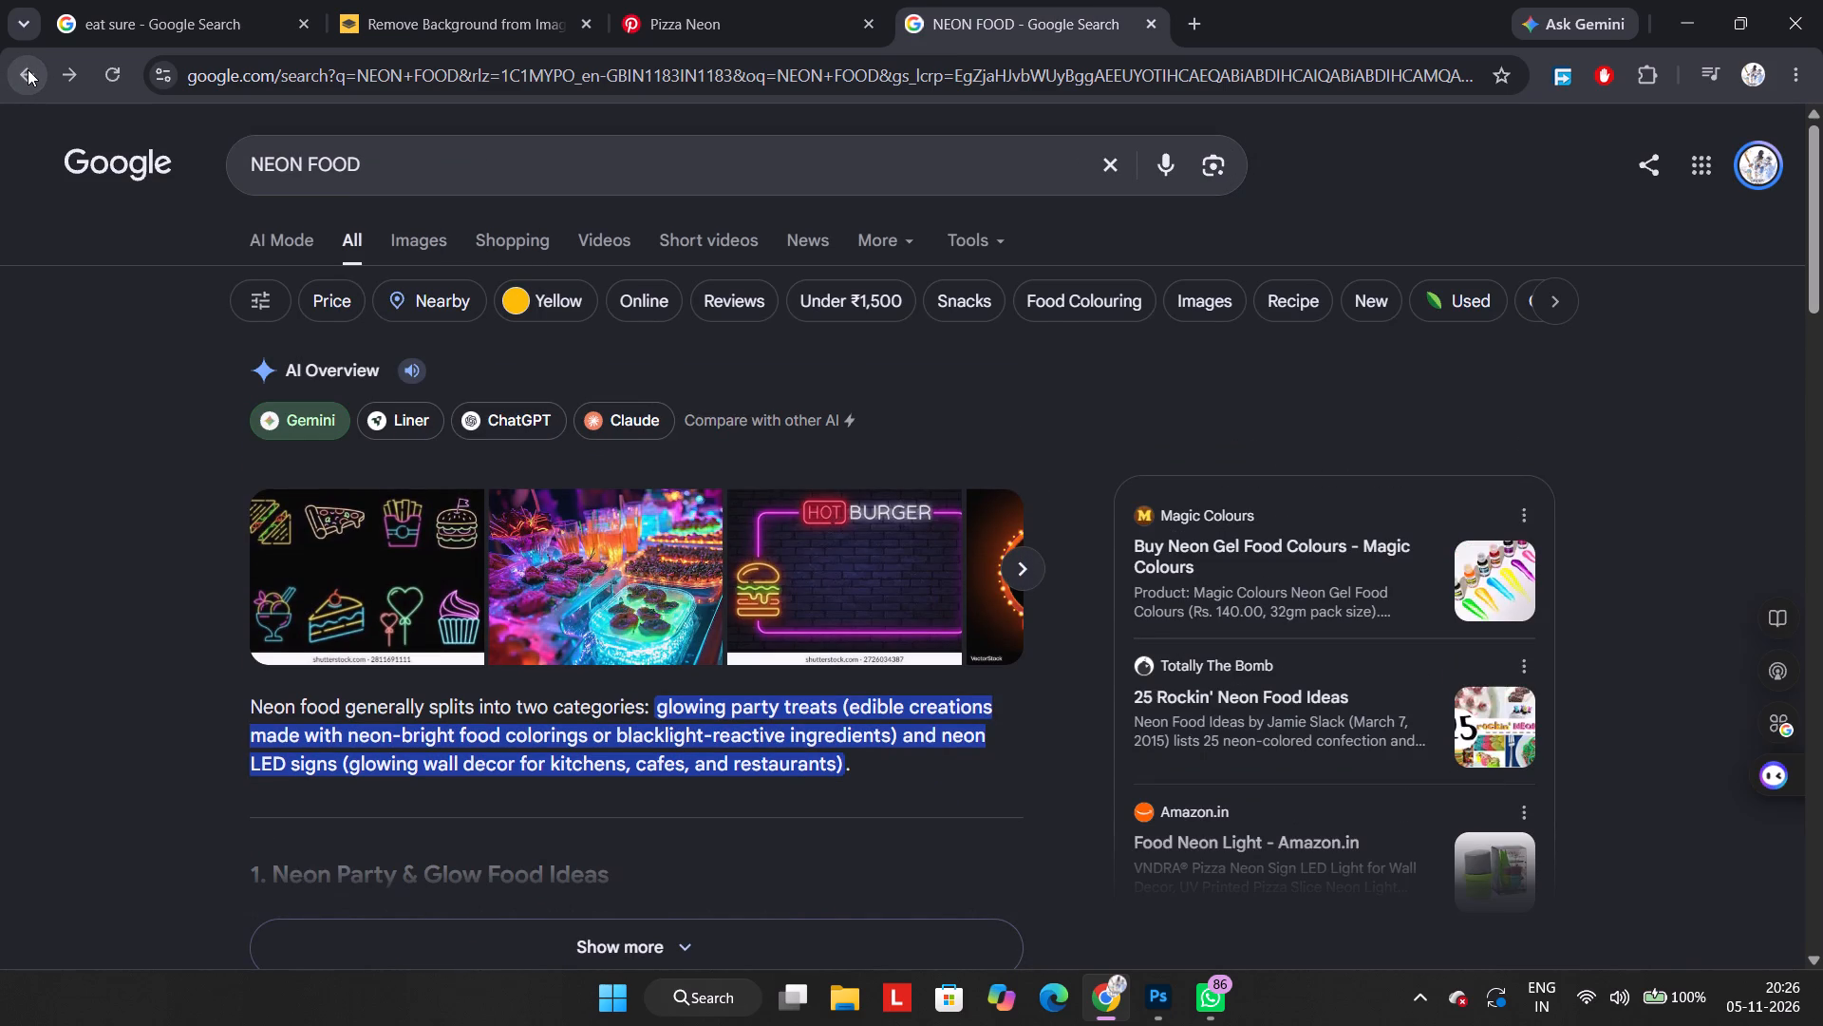
pyautogui.scroll(-1, 477, 598)
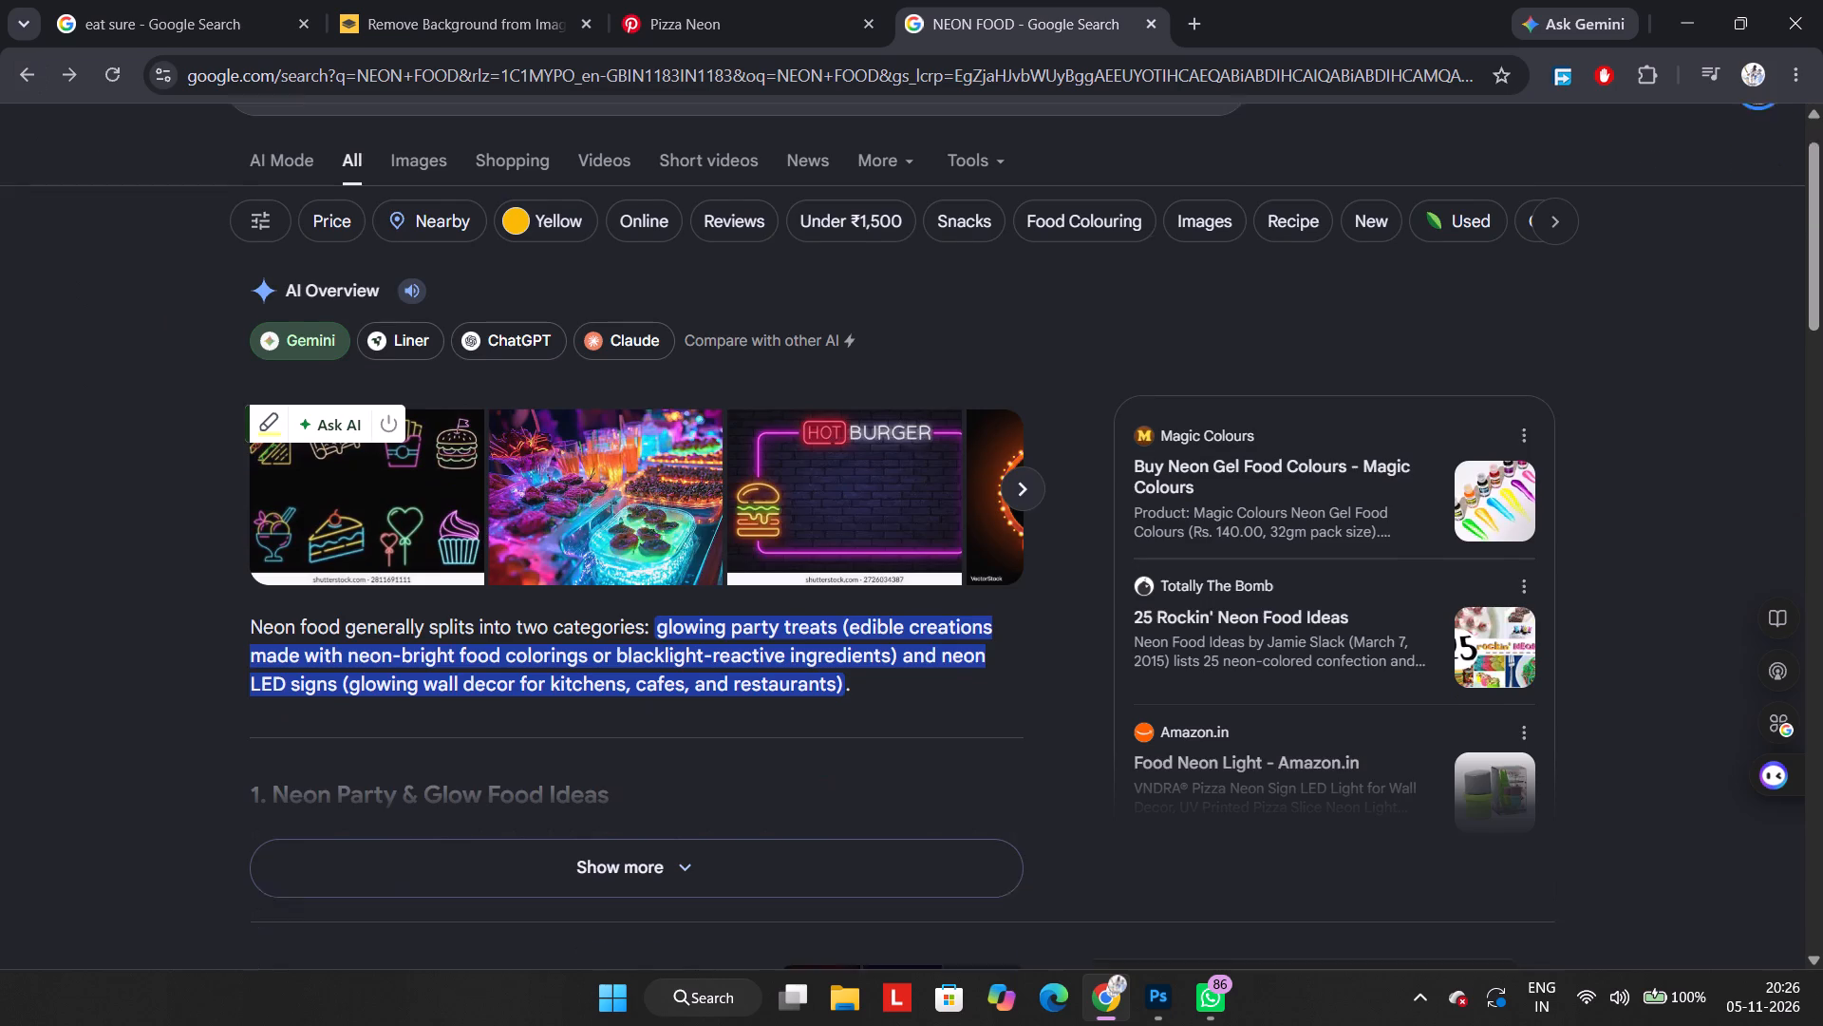
pyautogui.scroll(-3, 477, 598)
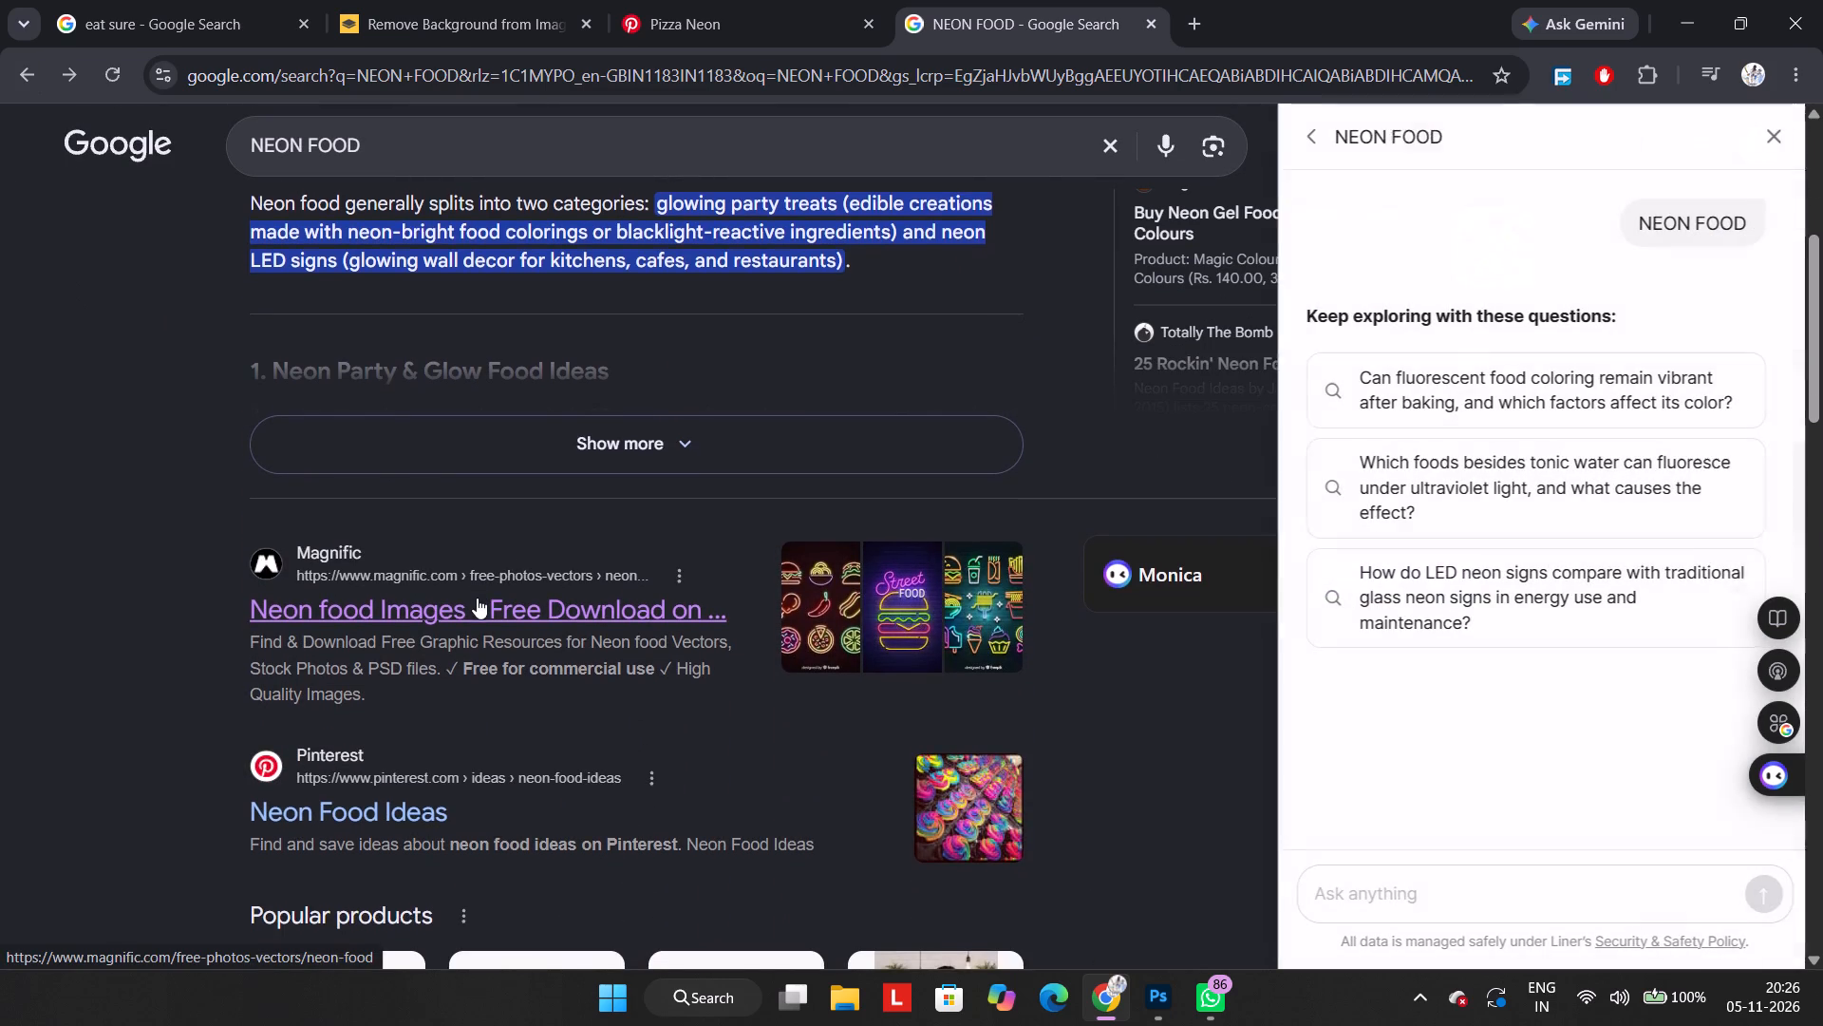
pyautogui.scroll(-3, 477, 598)
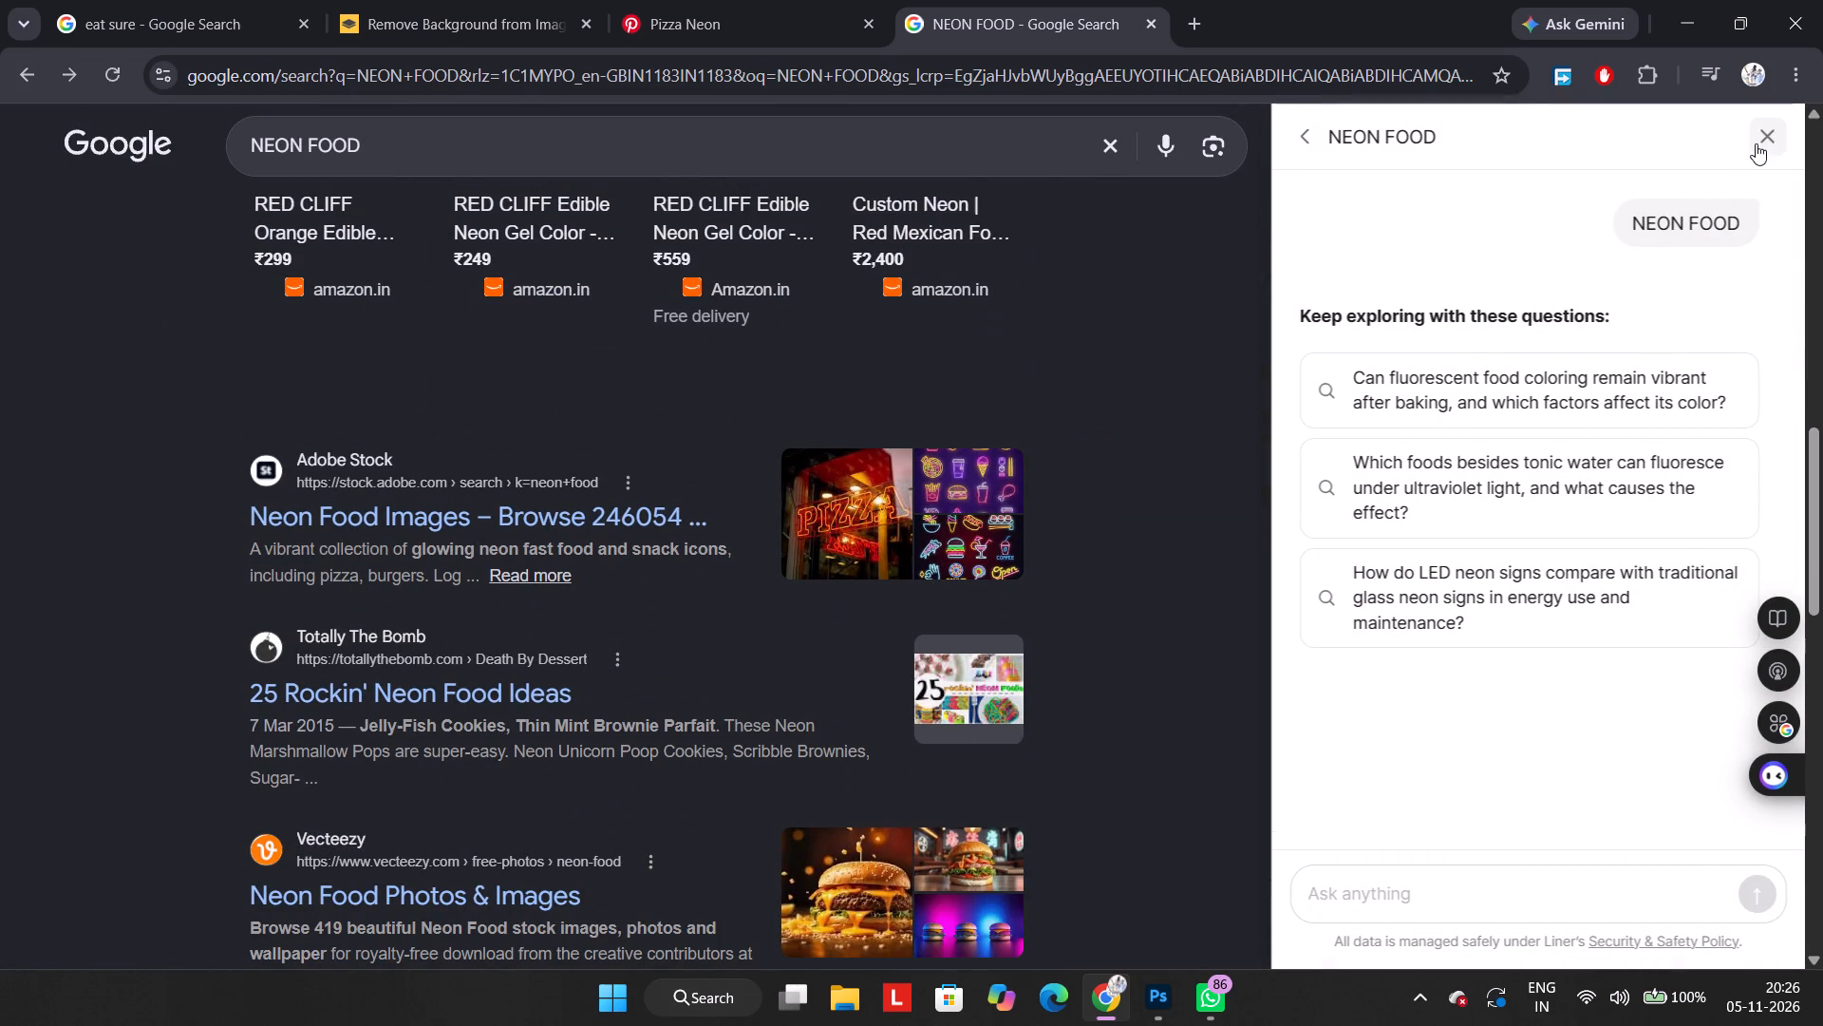
pyautogui.click(1756, 143)
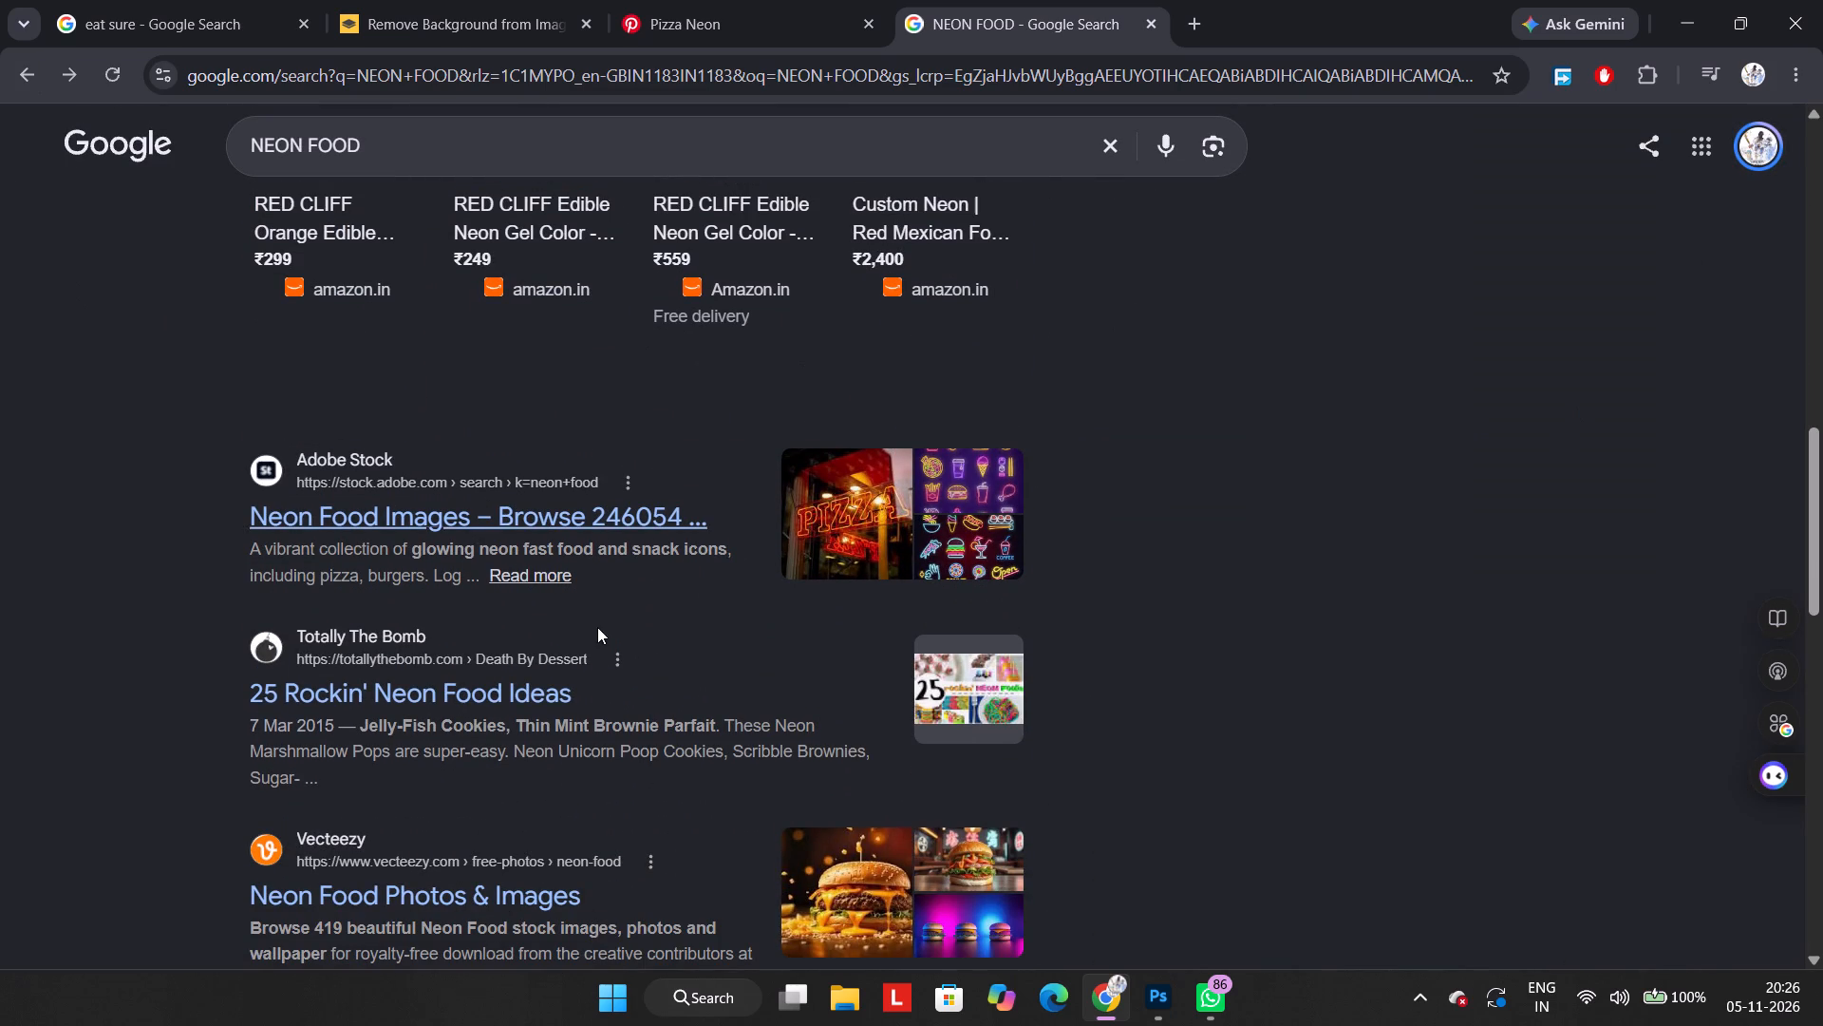
pyautogui.scroll(-1, 541, 719)
pyautogui.scroll(1, 541, 719)
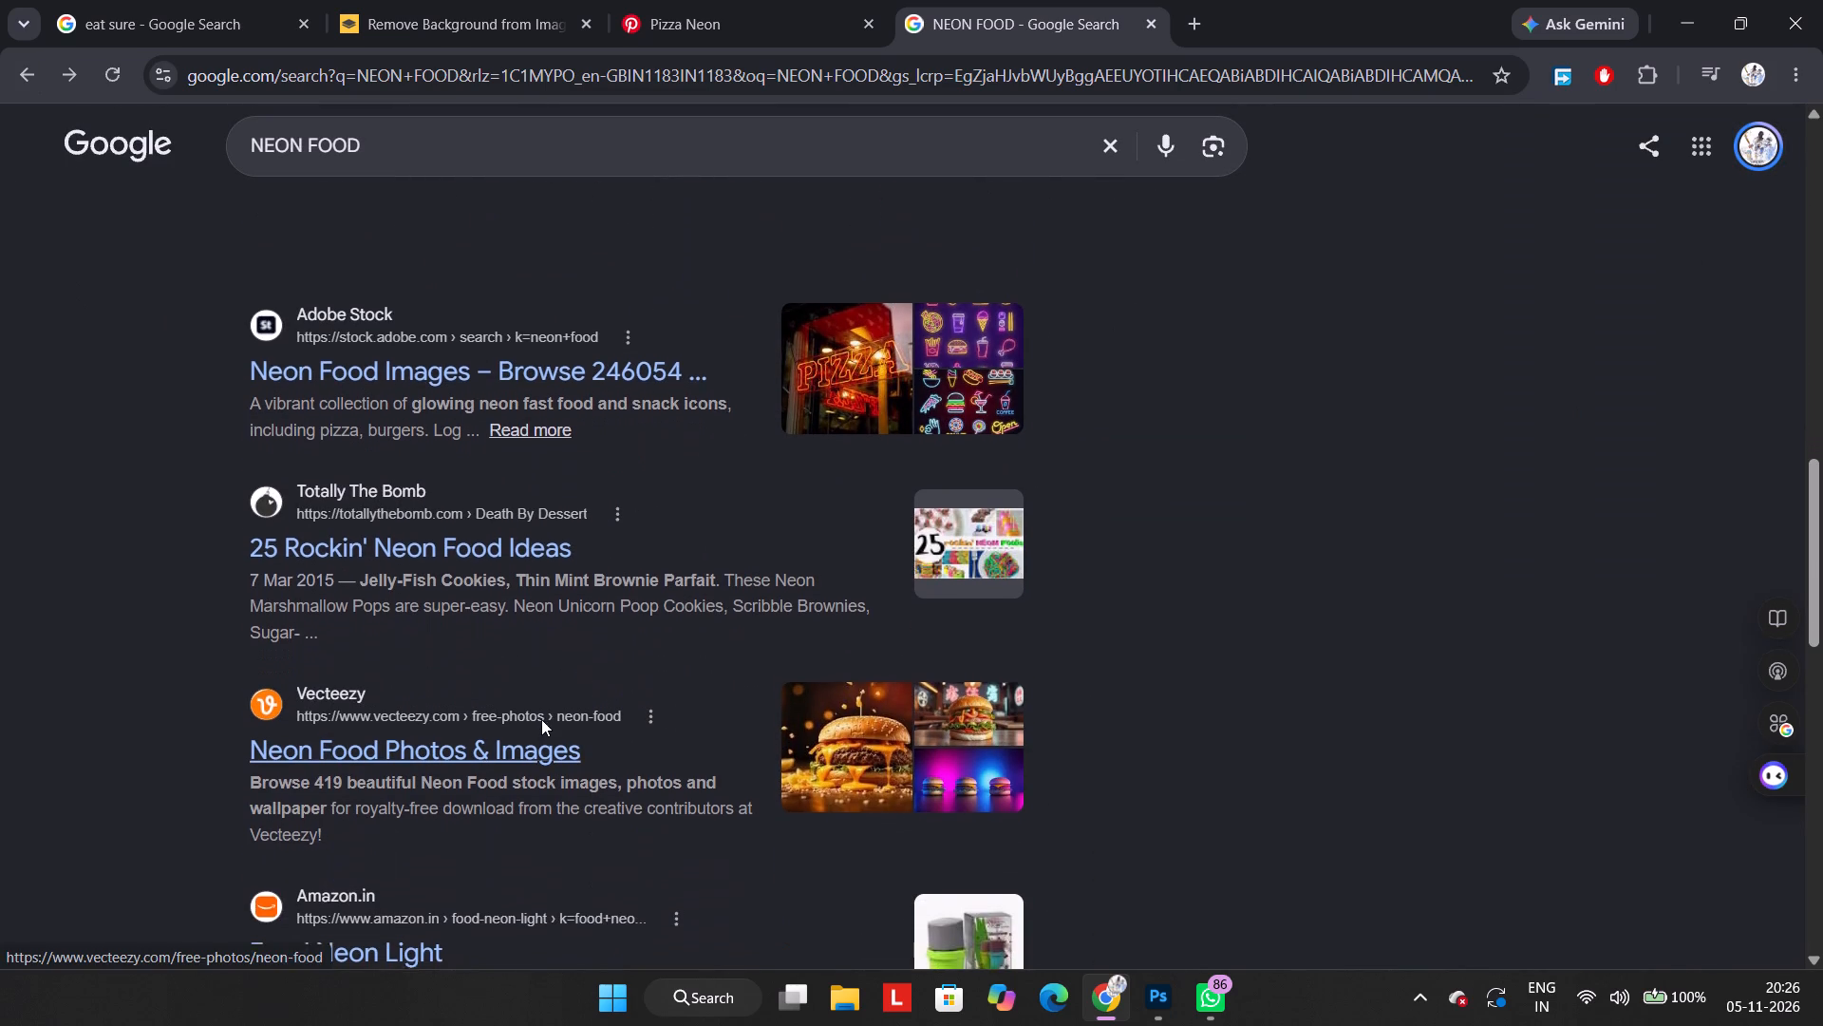
pyautogui.scroll(3, 541, 719)
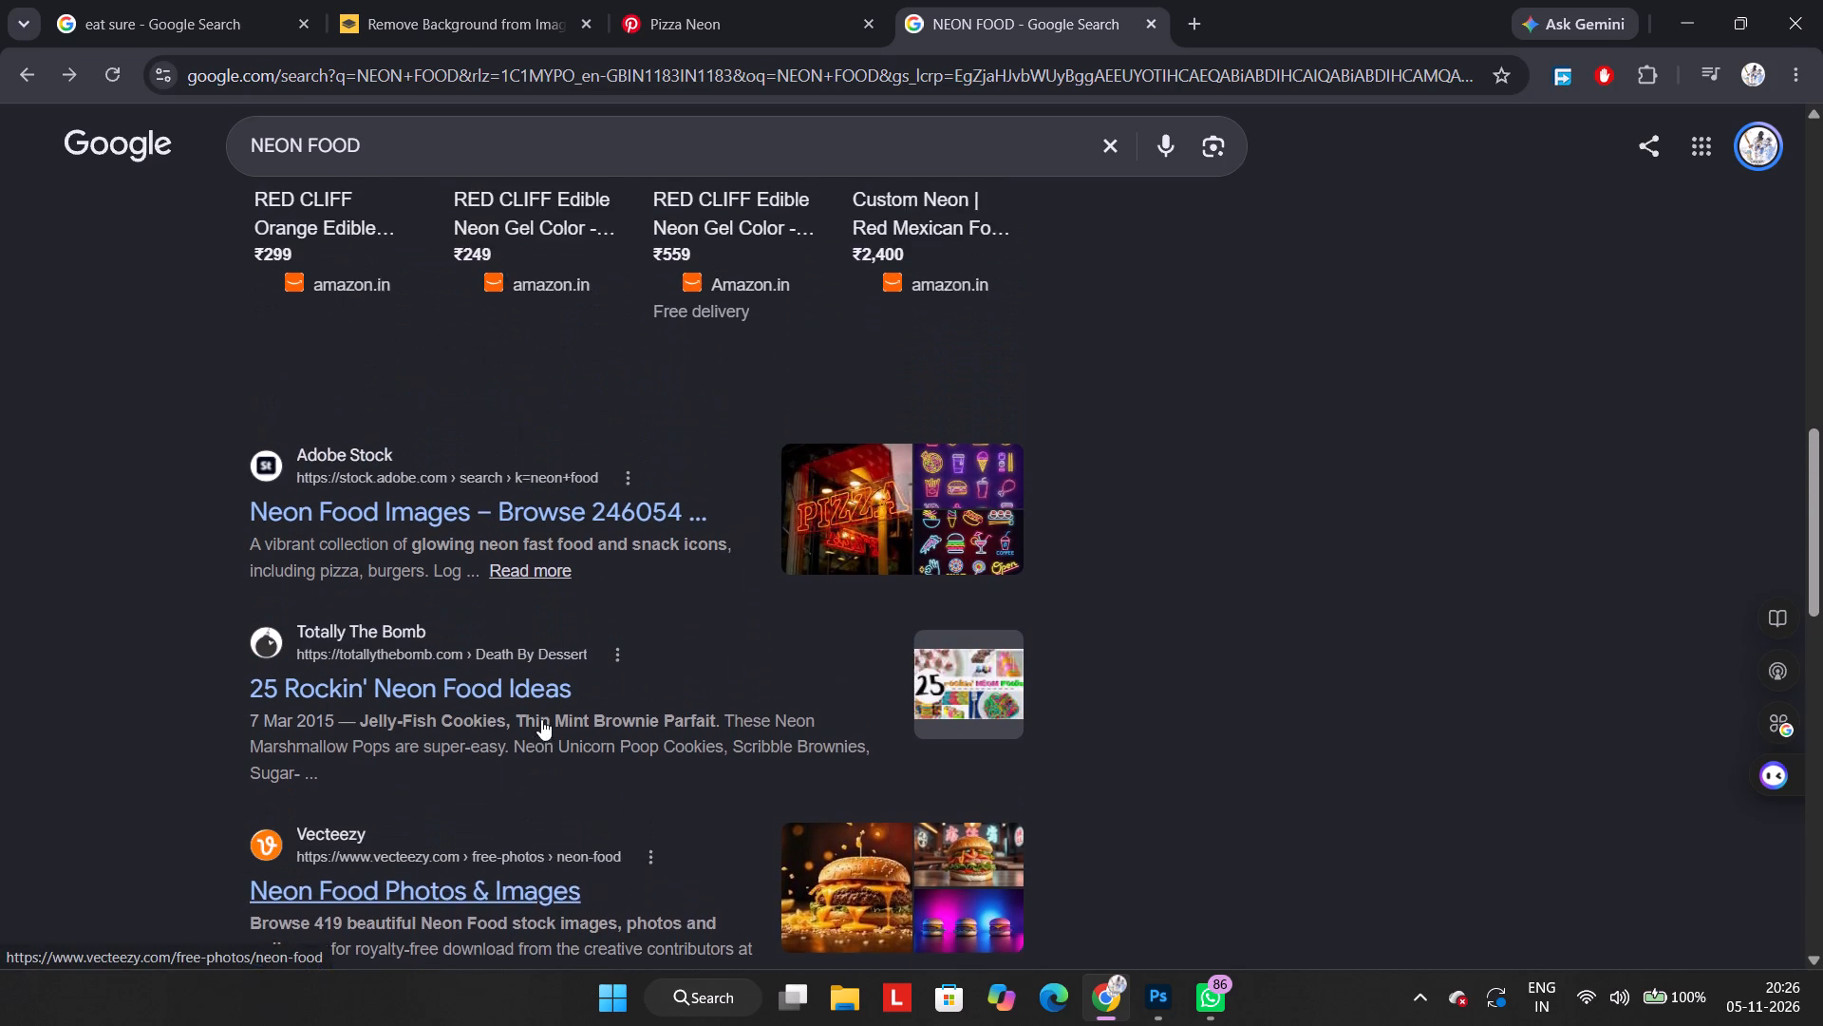
pyautogui.scroll(4, 541, 719)
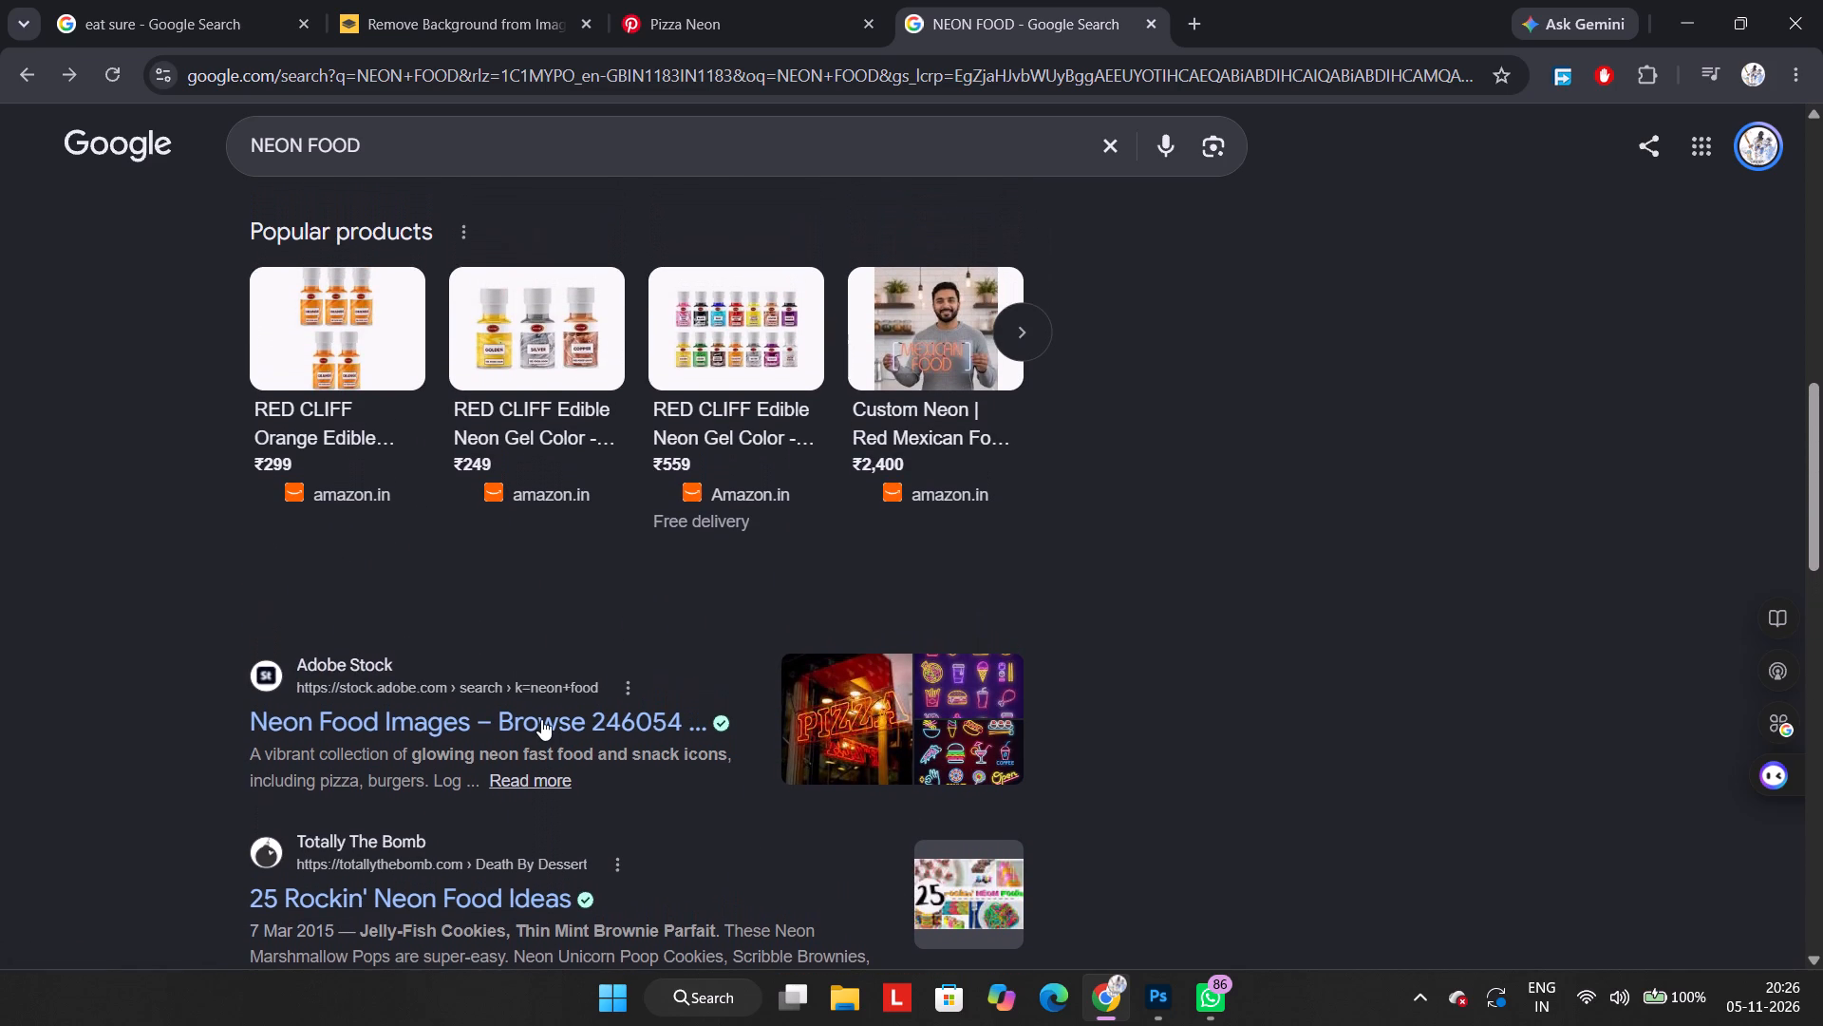
pyautogui.click(541, 719)
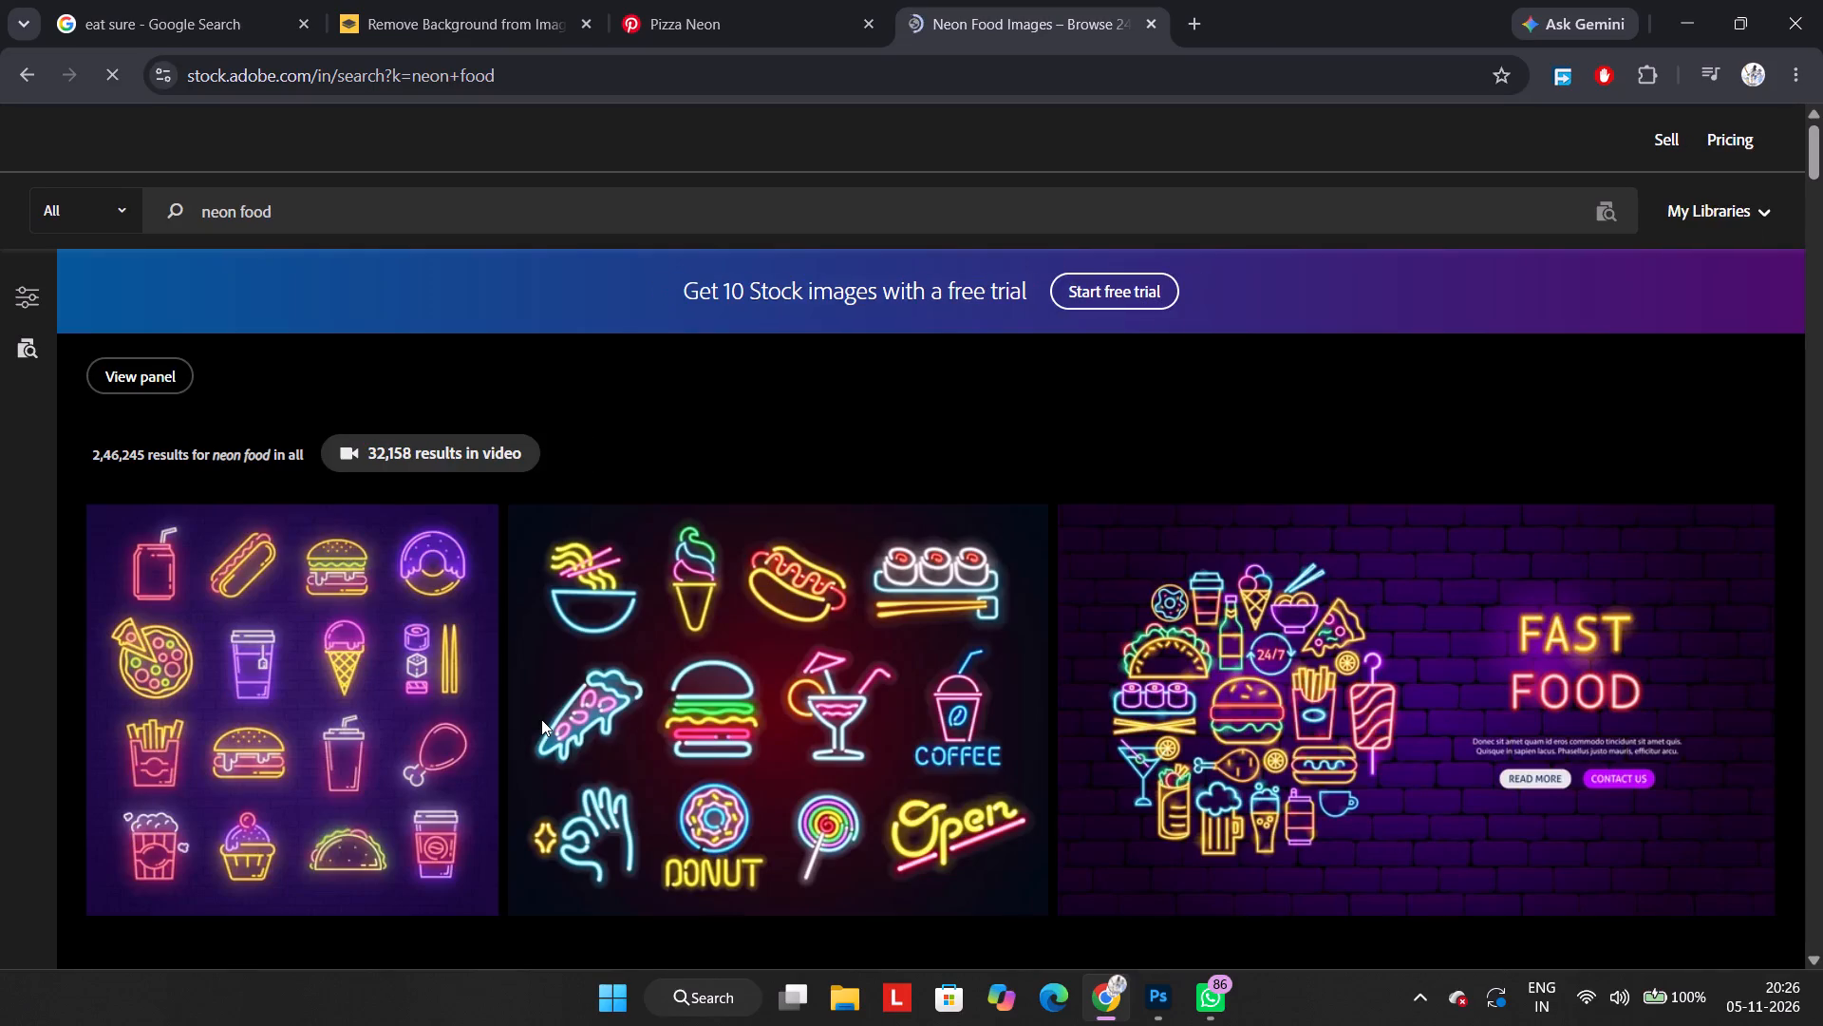
# Examine the Adobe Stock neon food images for suitable icons and dismiss the Google sign-in prompt.
pyautogui.scroll(-2, 851, 764)
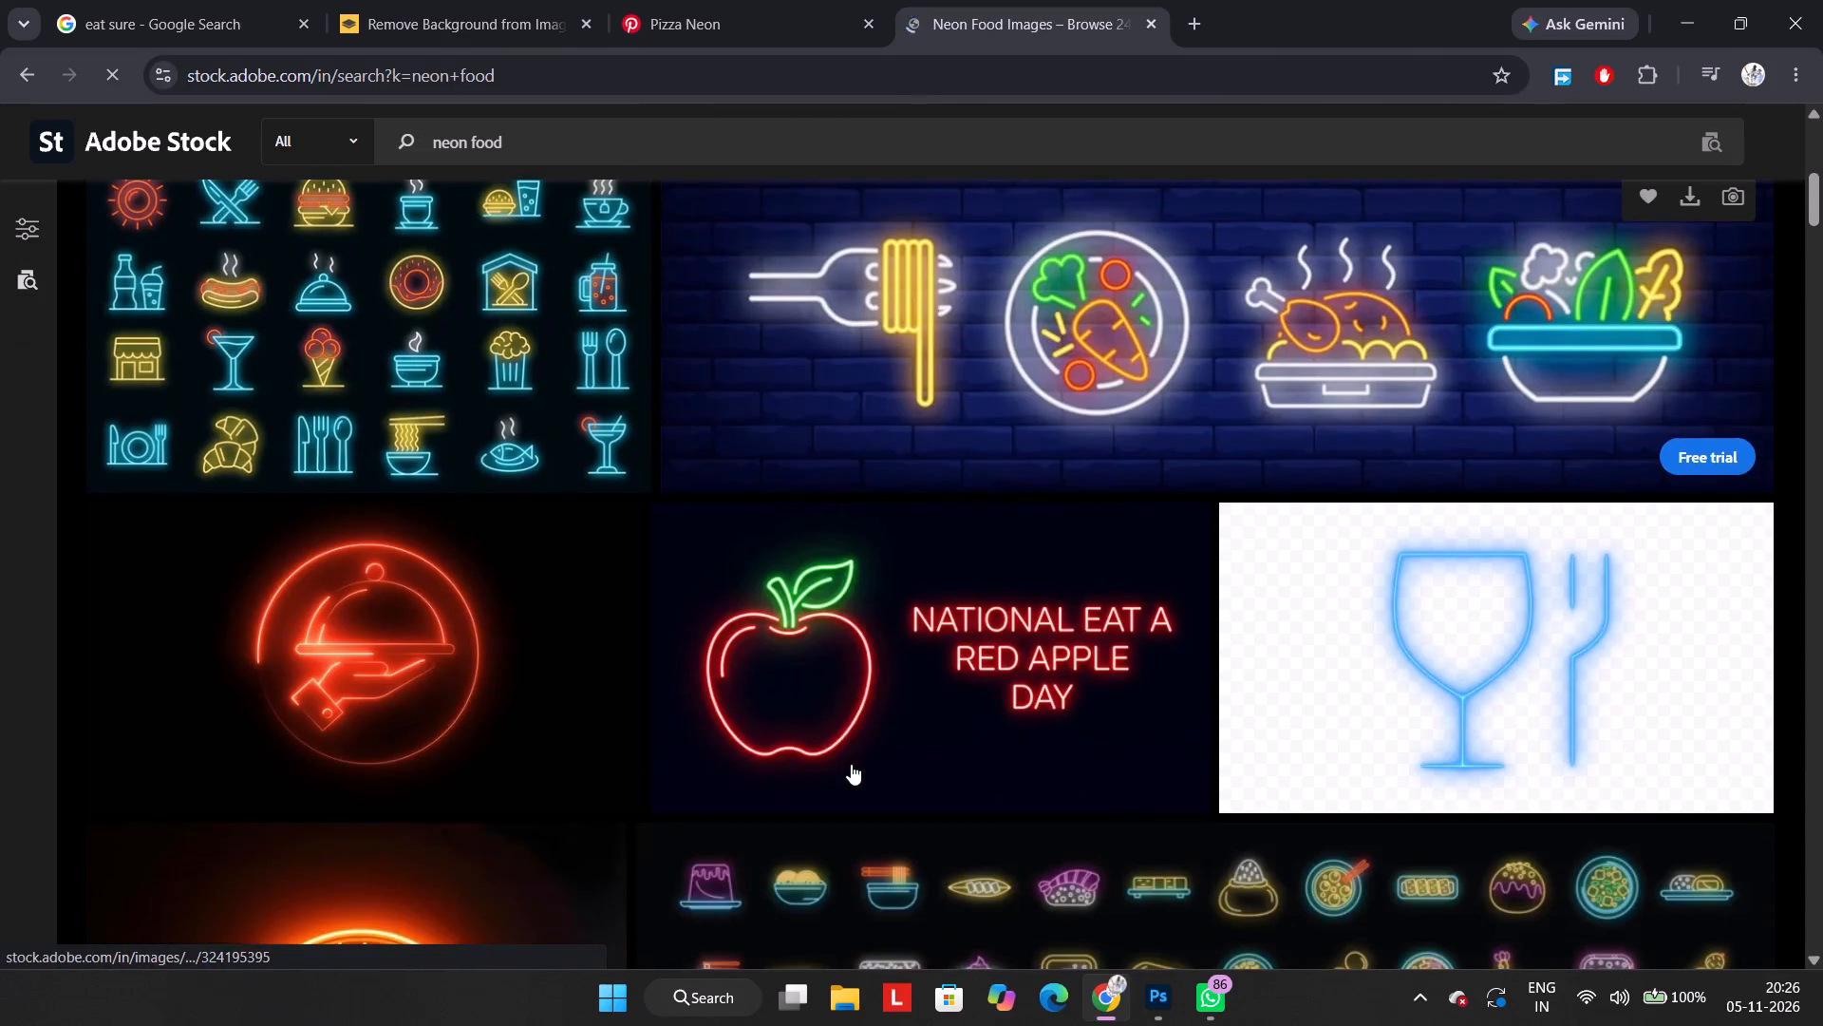
pyautogui.scroll(-3, 851, 764)
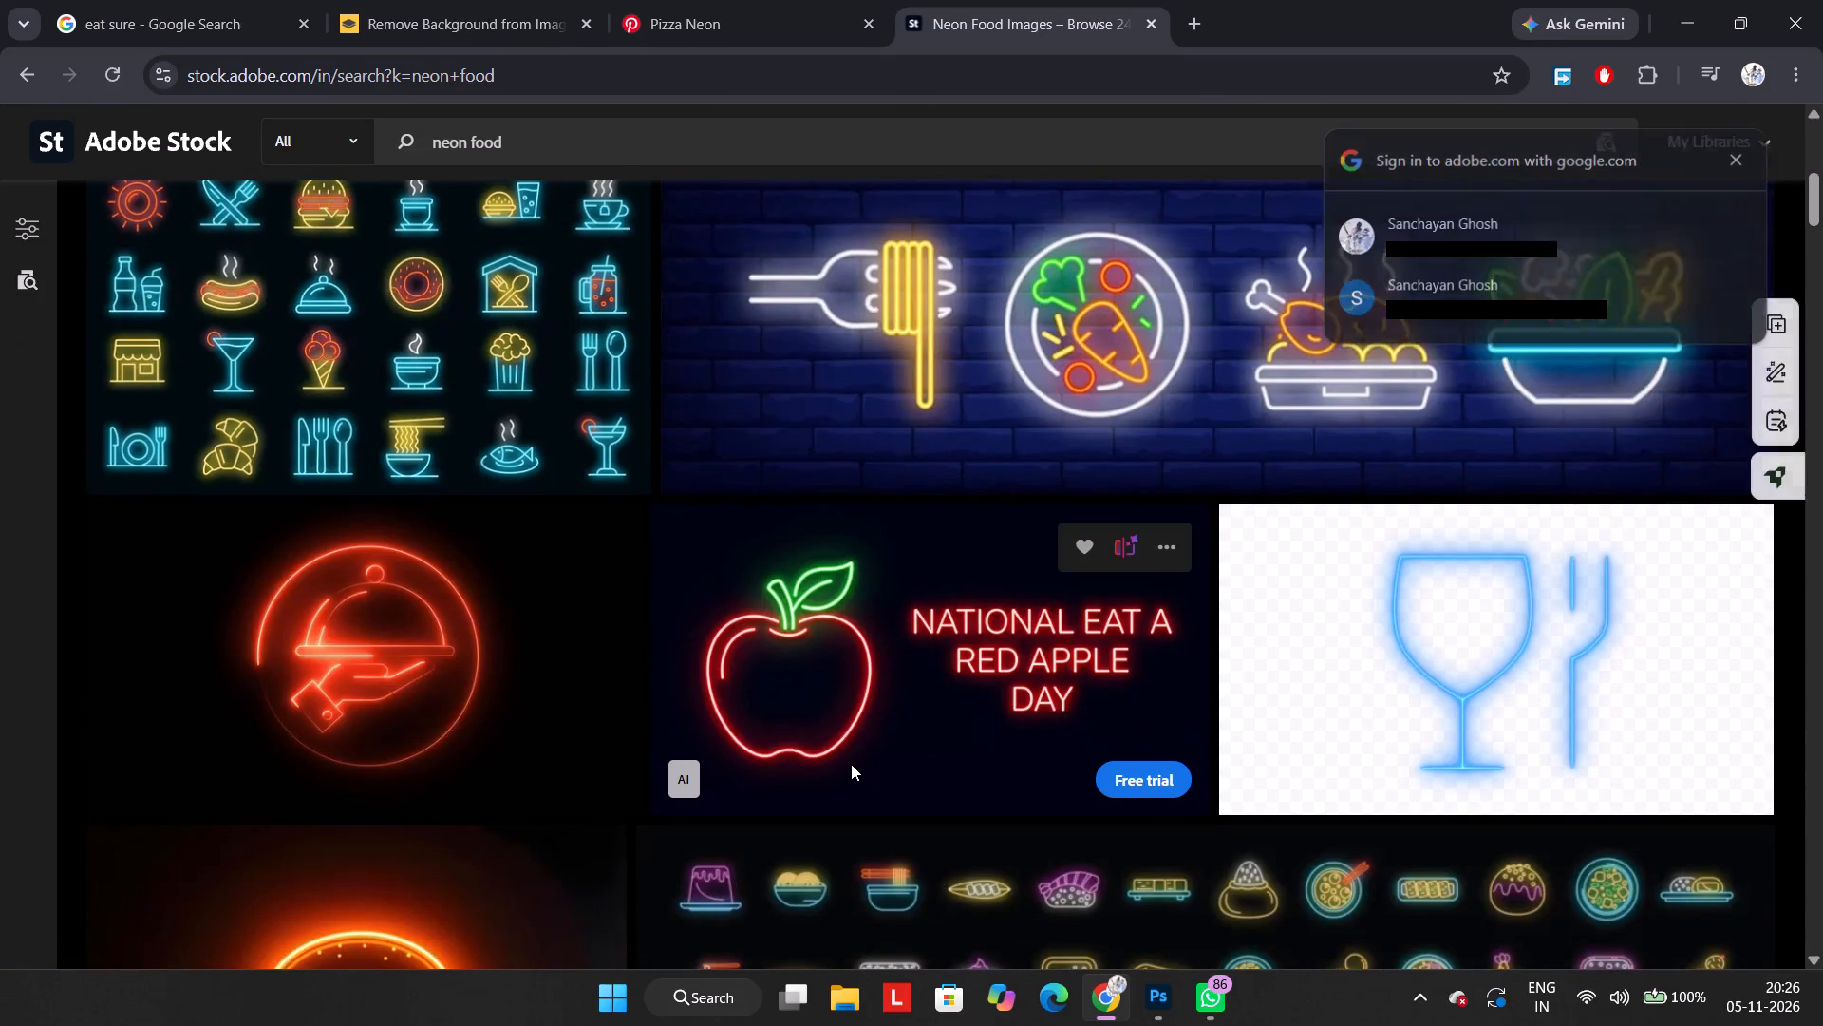
pyautogui.scroll(-2, 851, 764)
pyautogui.click(1742, 168)
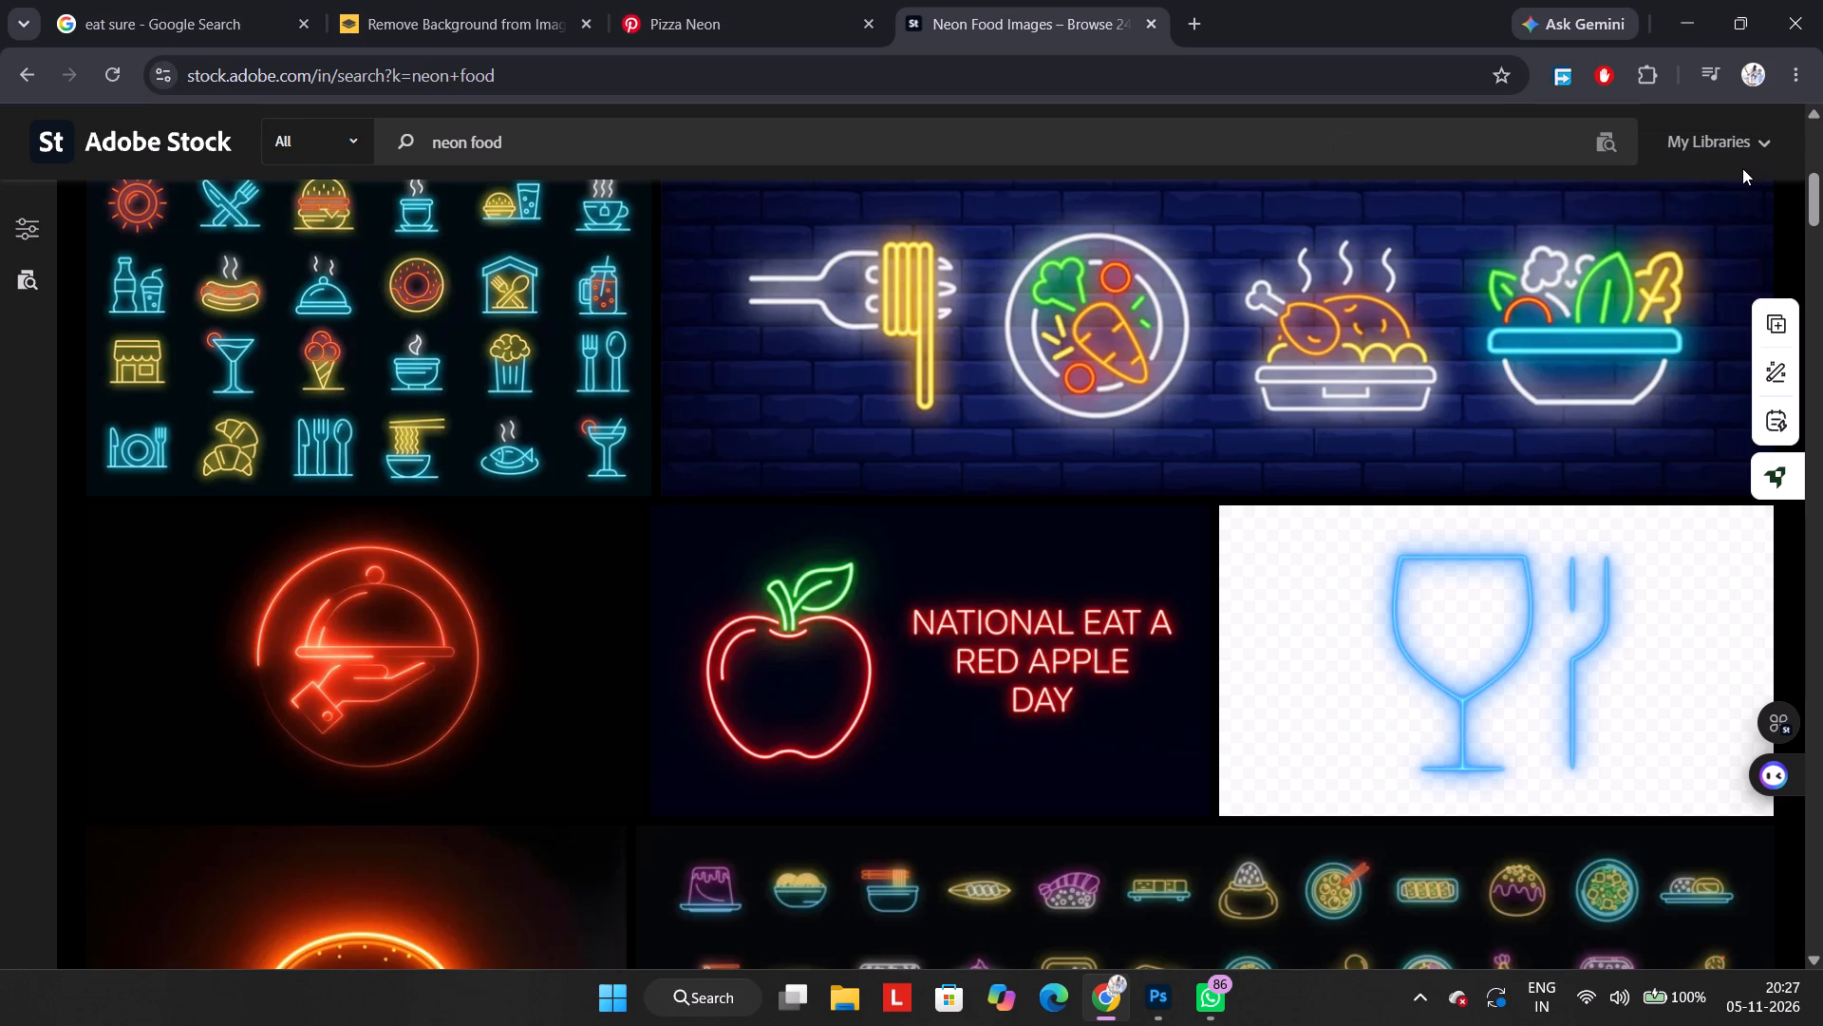
# Leave the Adobe Stock neon food images, return to Pinterest and search it for PASATA NEON.
pyautogui.scroll(-4, 1117, 455)
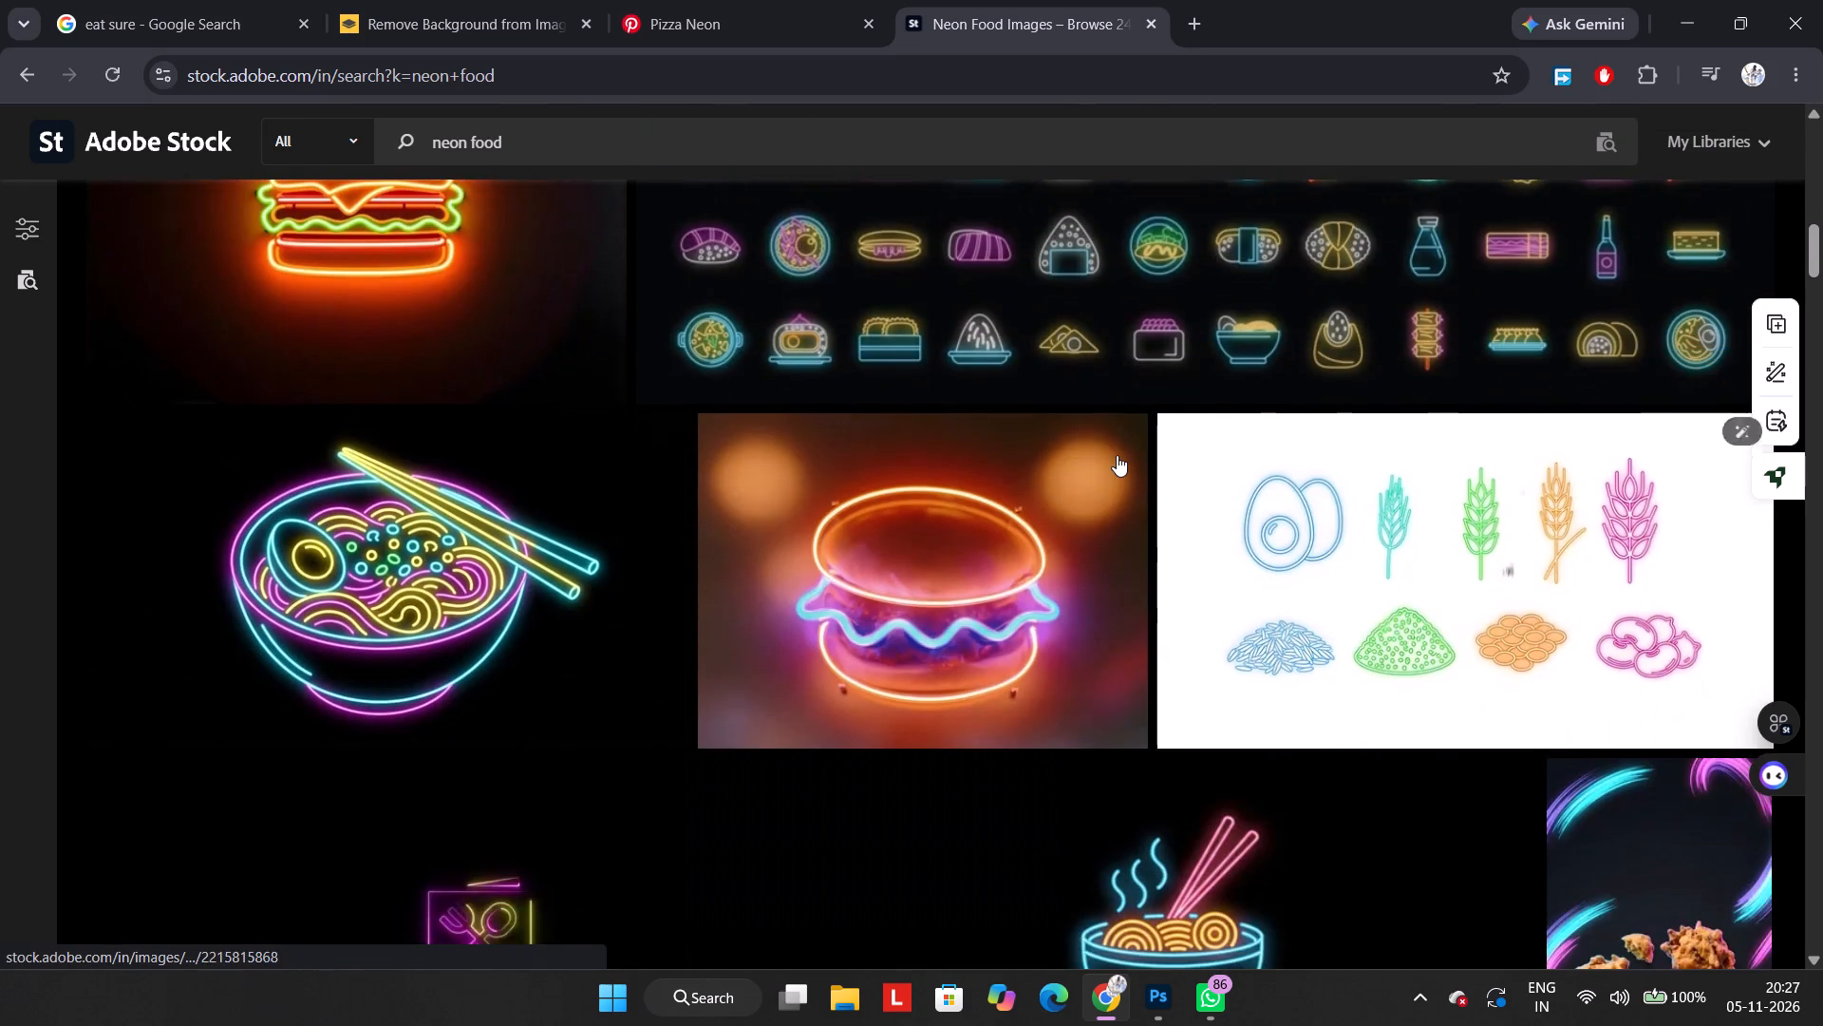
pyautogui.scroll(-2, 1117, 455)
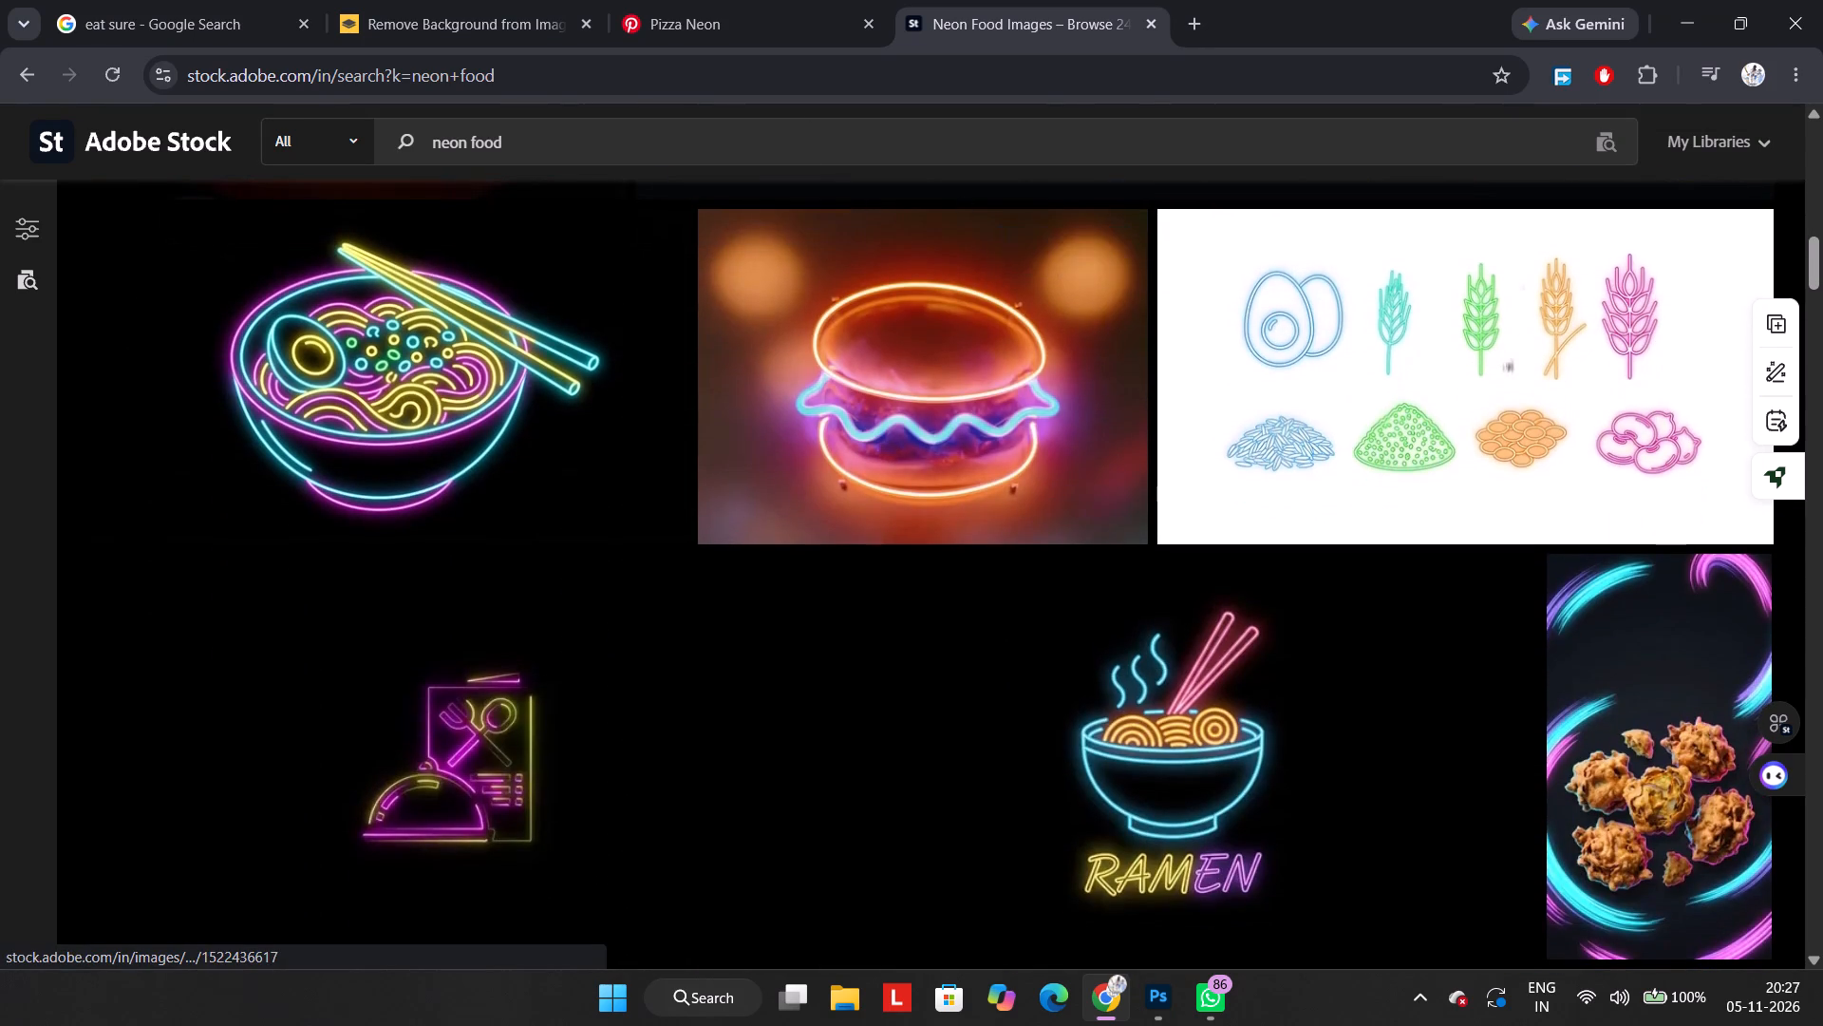
pyautogui.click(600, 0)
pyautogui.click(728, 0)
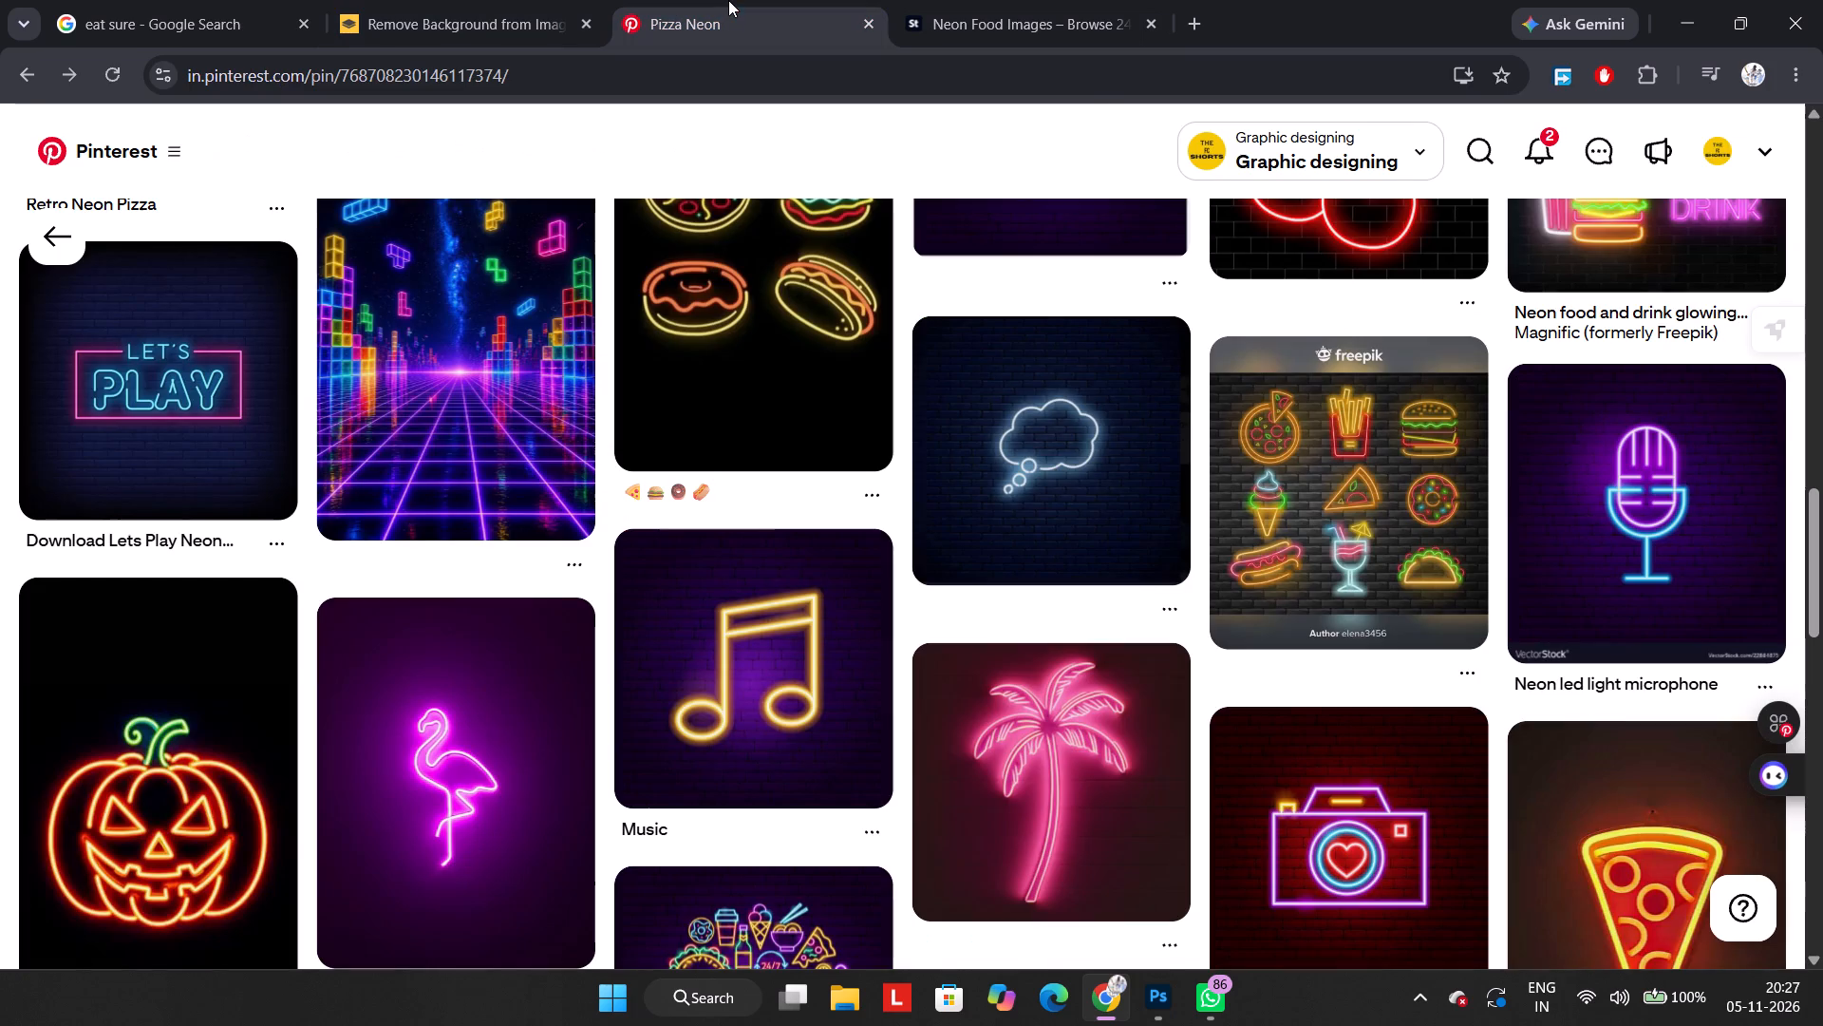
pyautogui.scroll(15, 1521, 232)
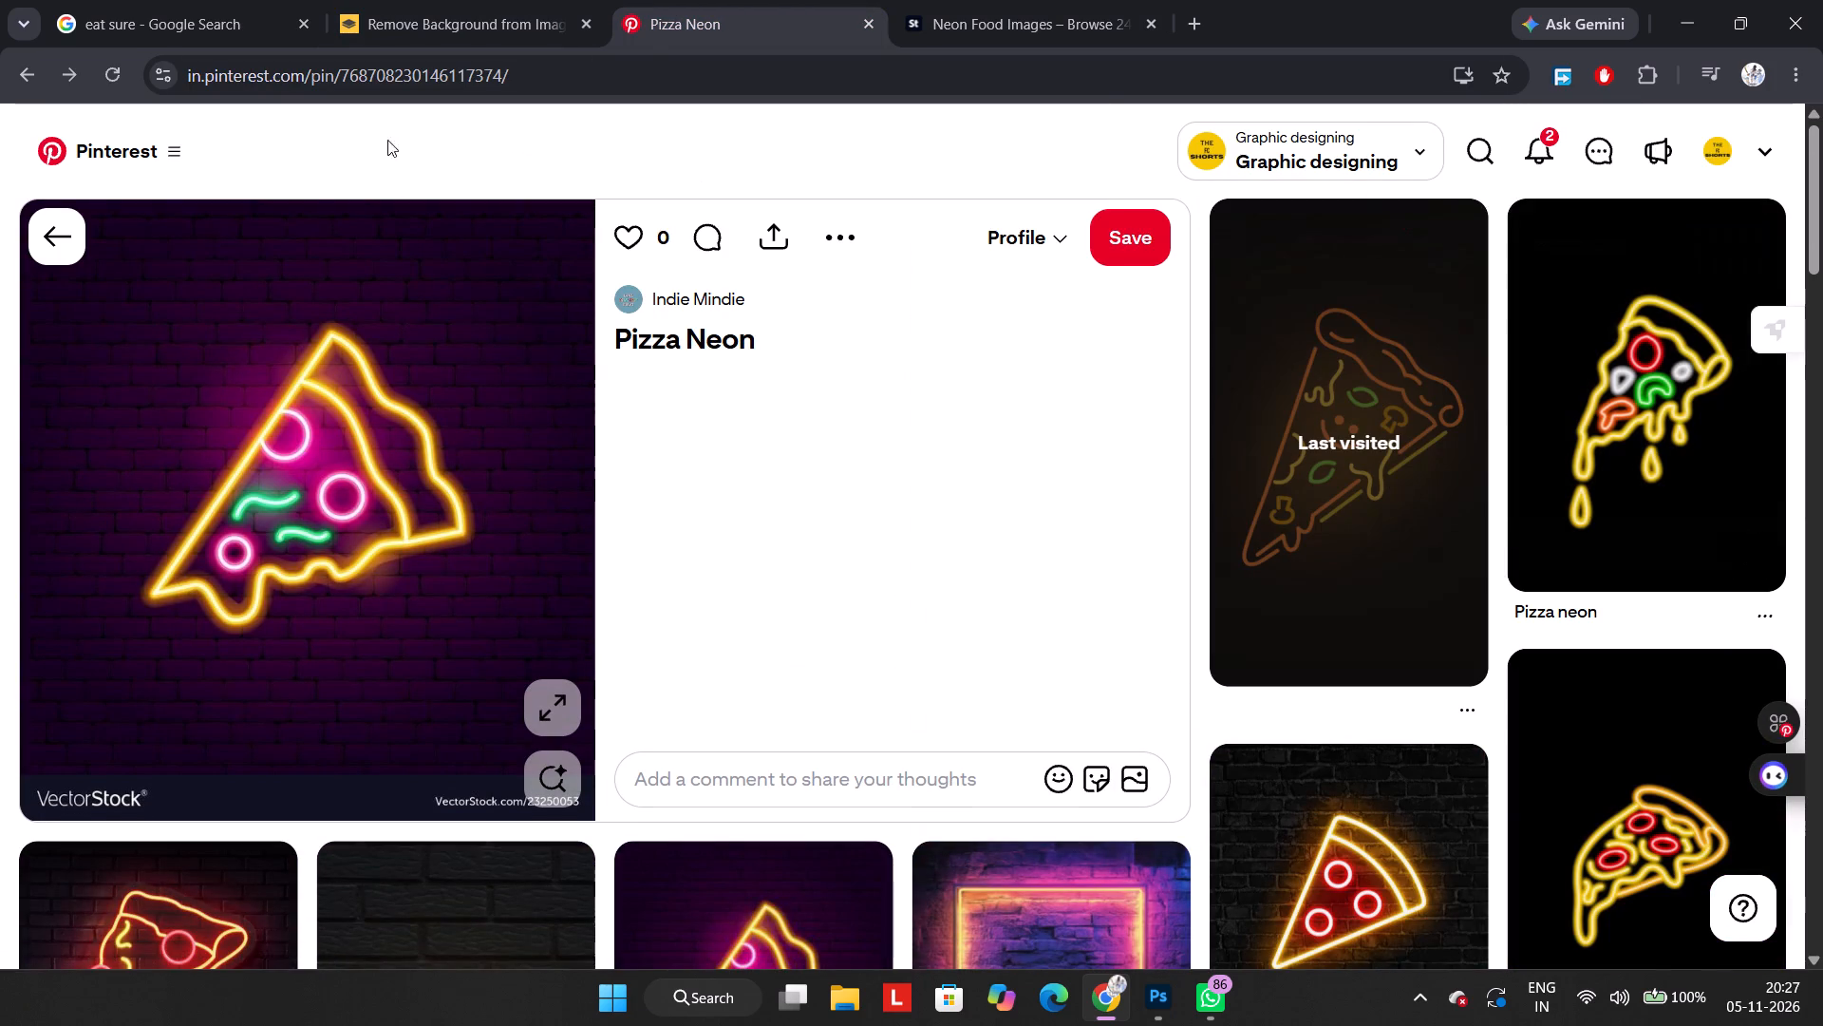
pyautogui.click(32, 71)
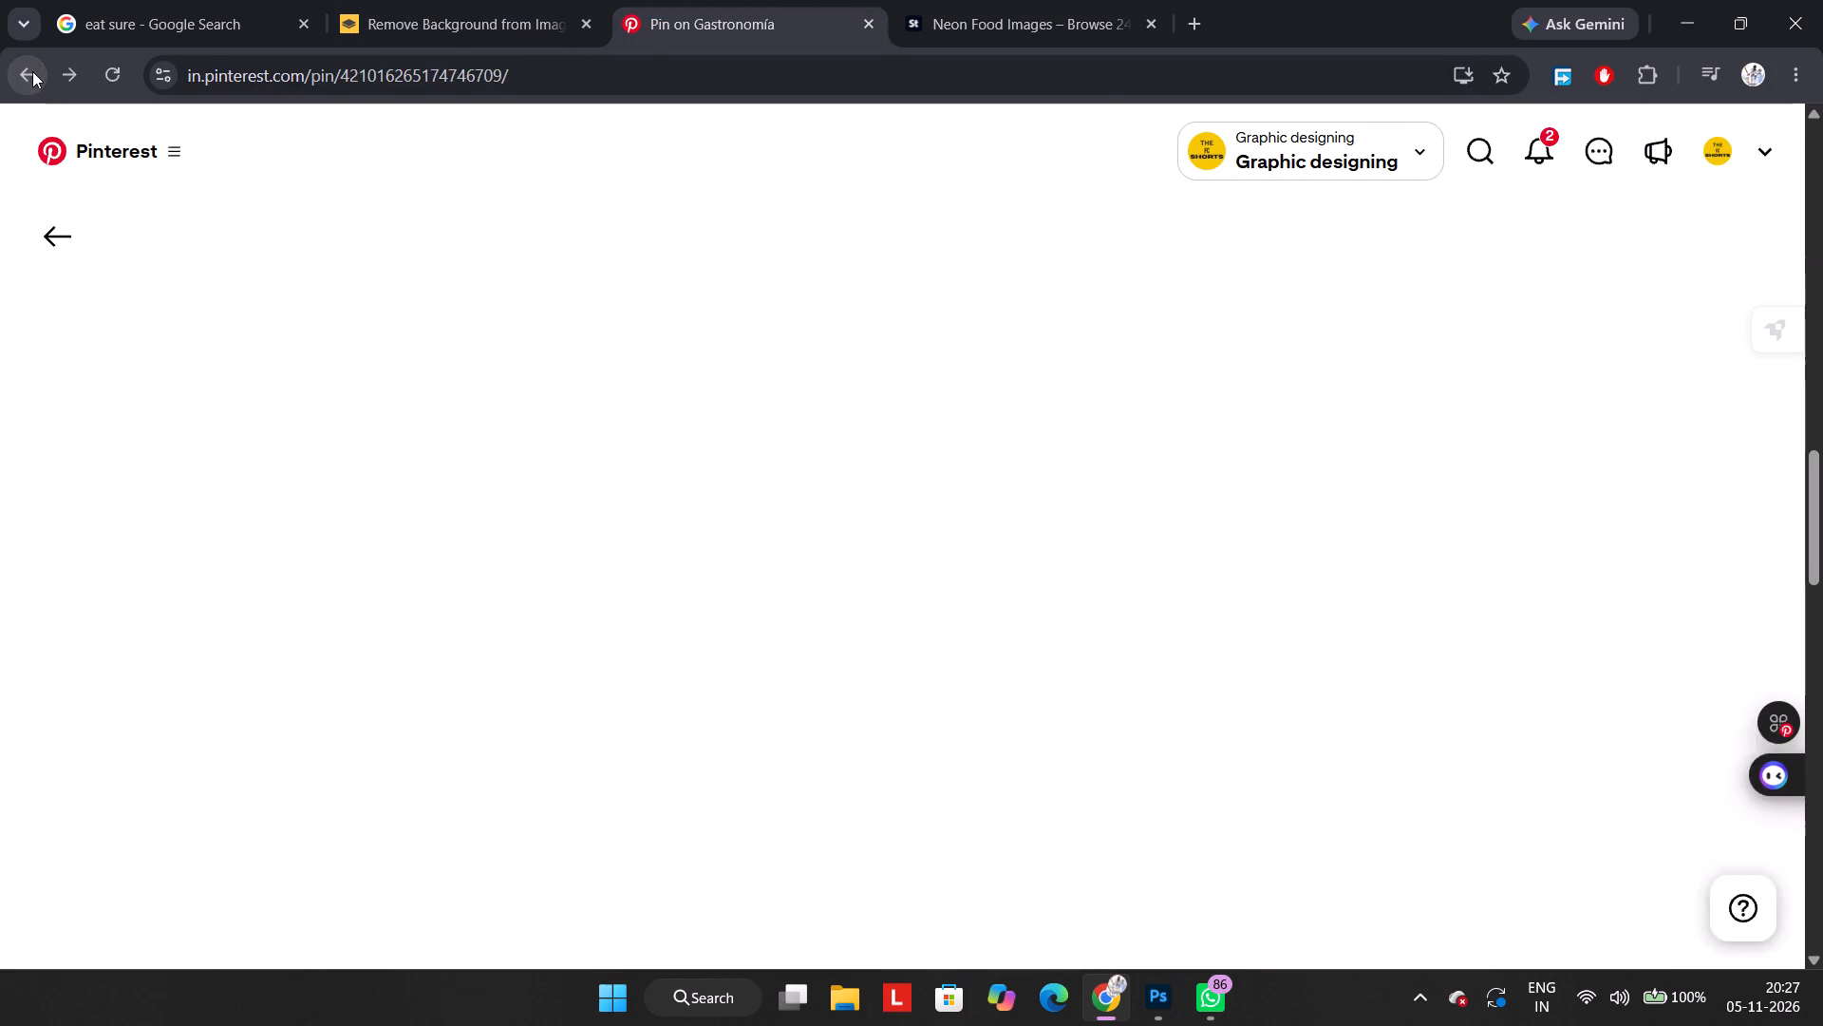
pyautogui.click(32, 71)
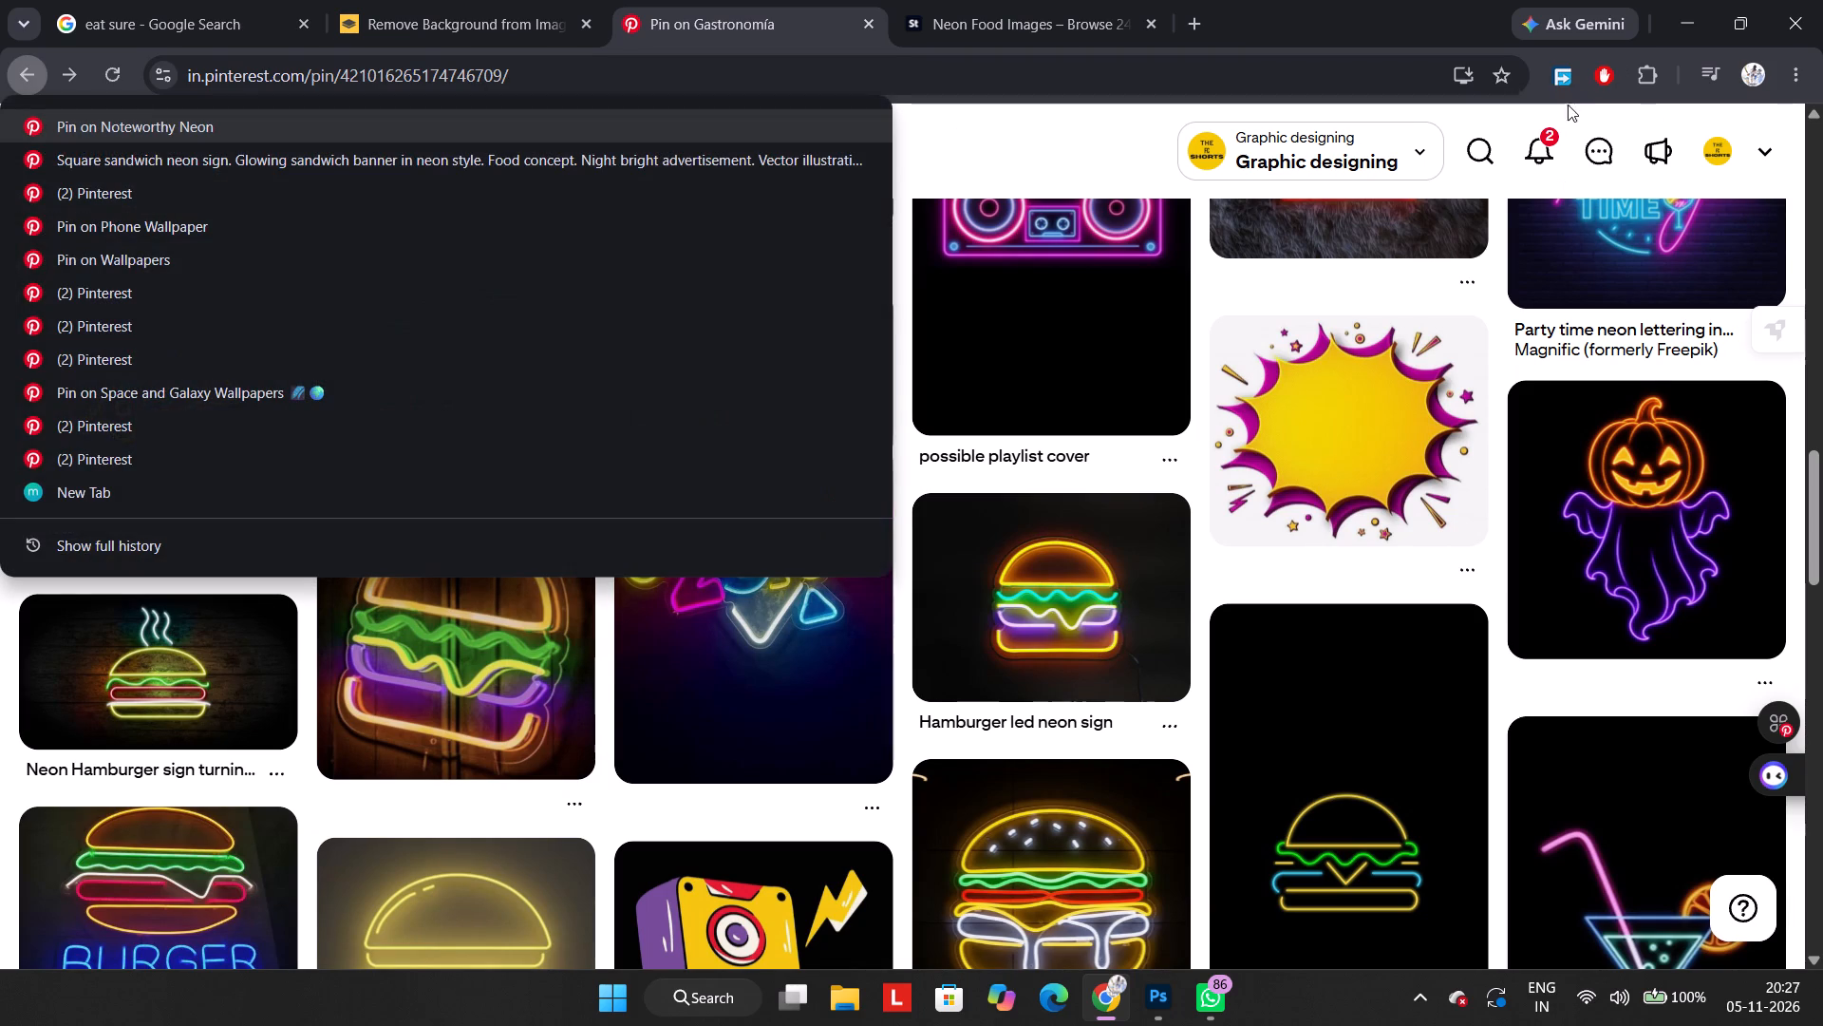
pyautogui.click(1498, 152)
pyautogui.write('PASATA NEON')
pyautogui.press('Return')
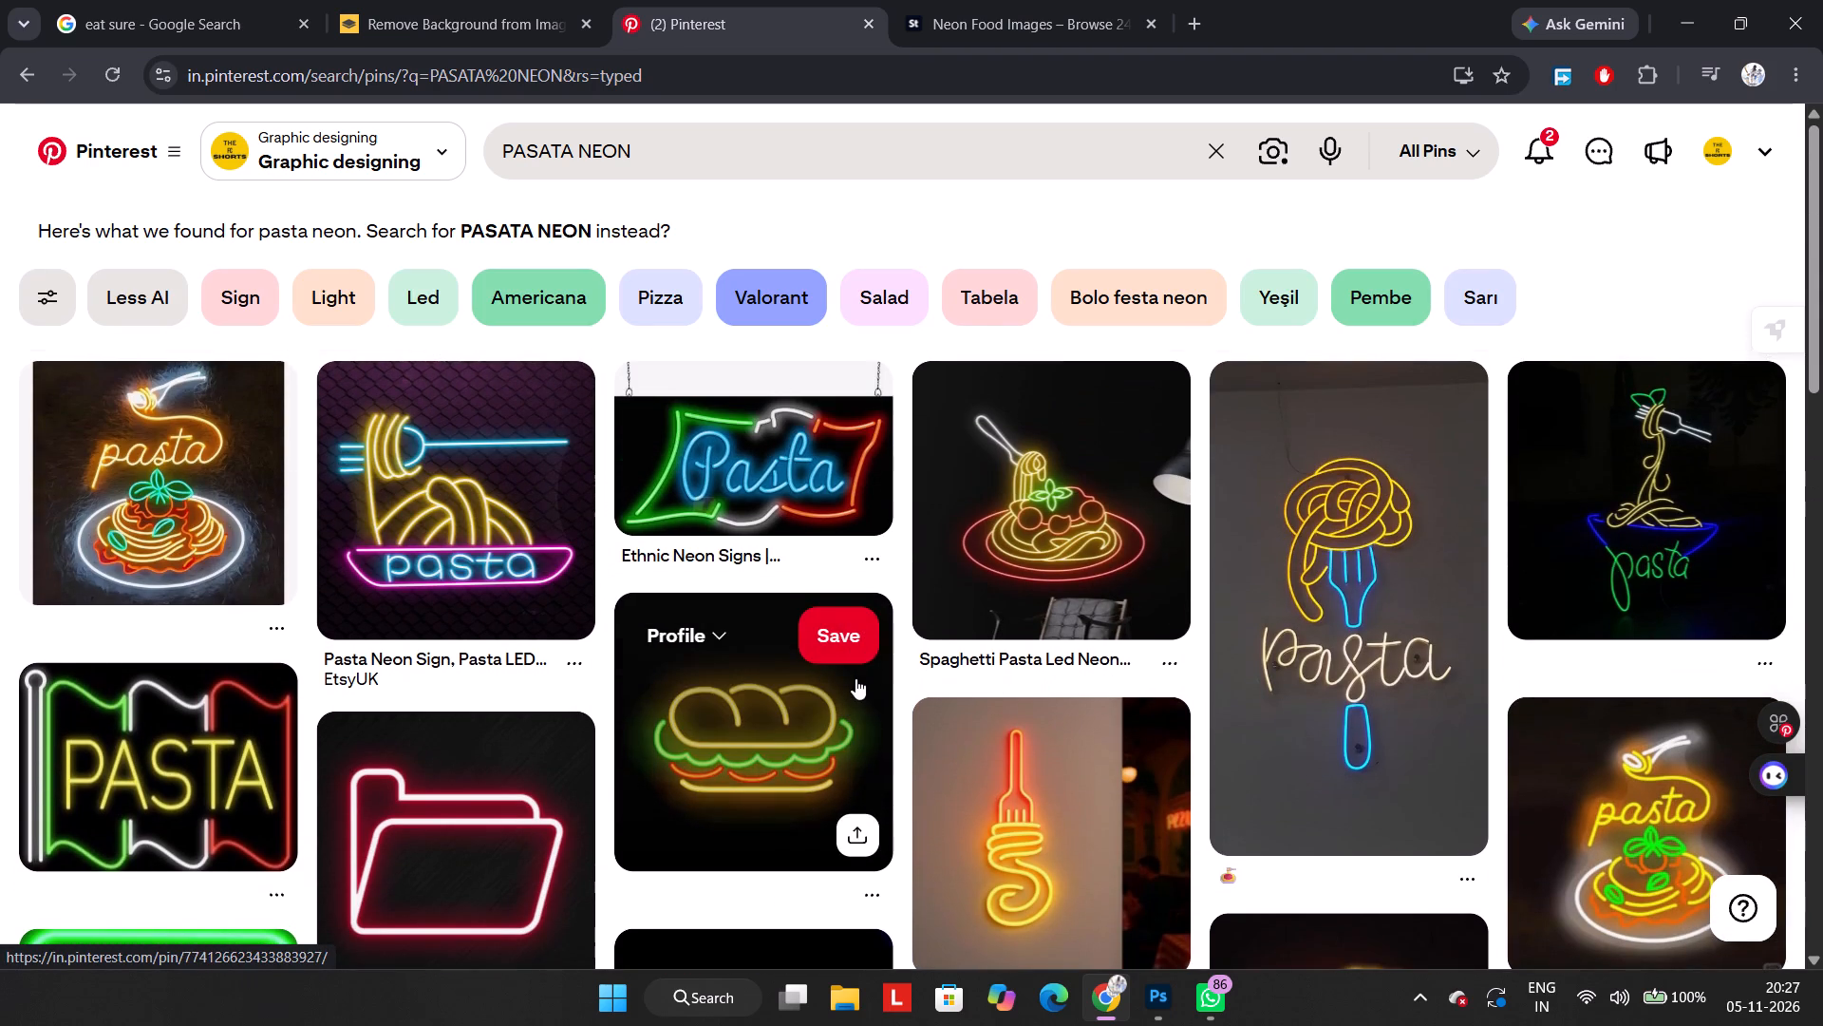
# Open the Etsy Pasta Neon Wall Sign pin with the bowl, fork and green sofa from the results and copy its image.
pyautogui.scroll(-1, 855, 678)
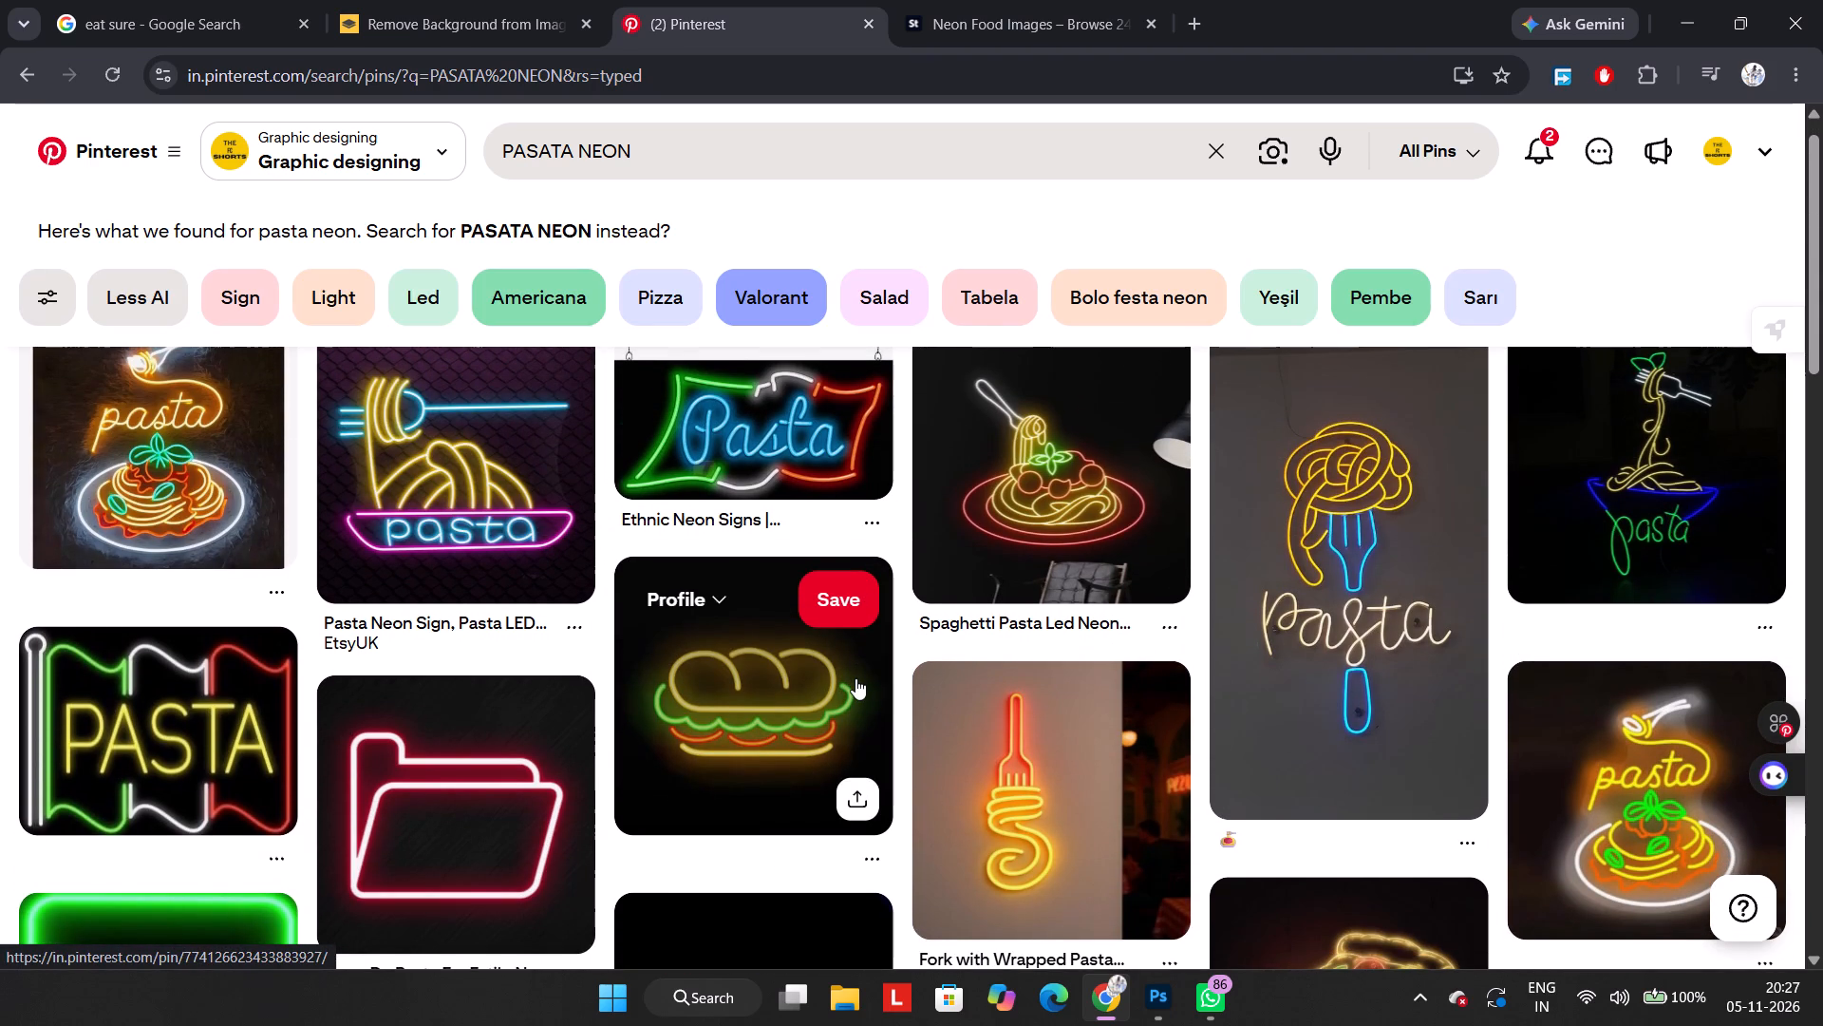
pyautogui.scroll(-4, 855, 678)
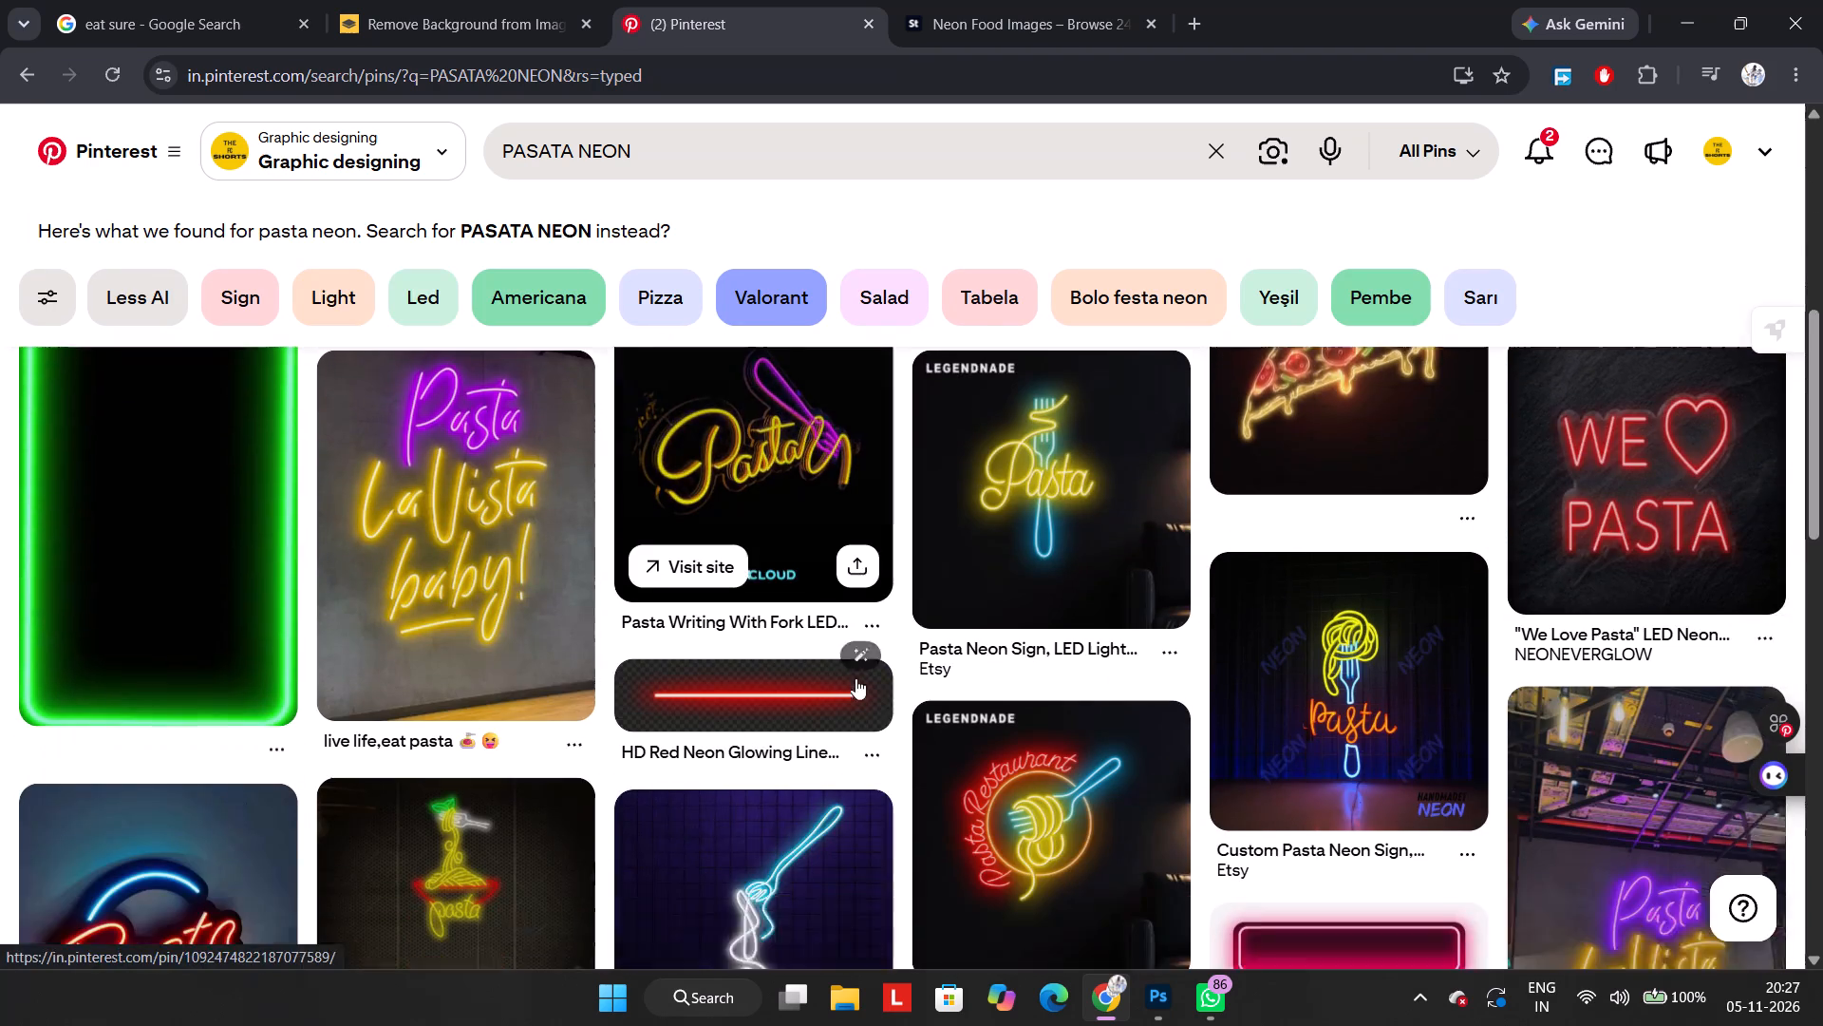
pyautogui.scroll(-5, 855, 678)
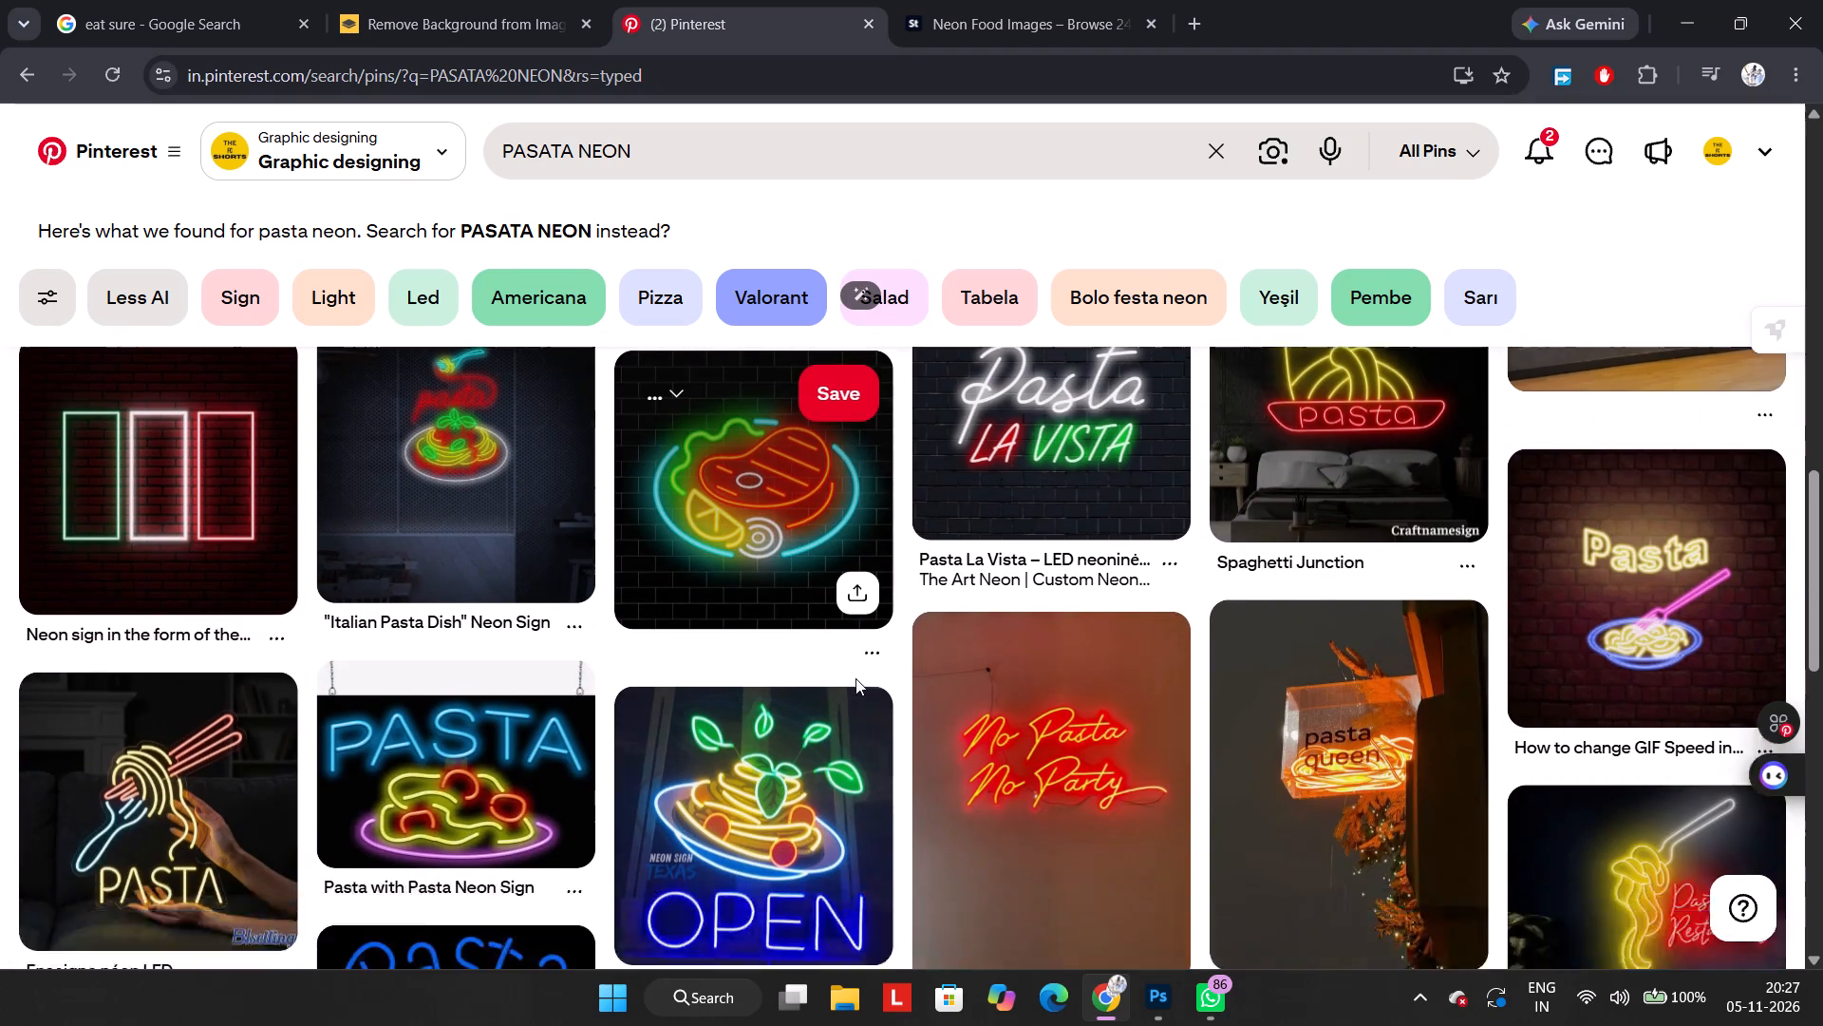
pyautogui.scroll(-1, 855, 678)
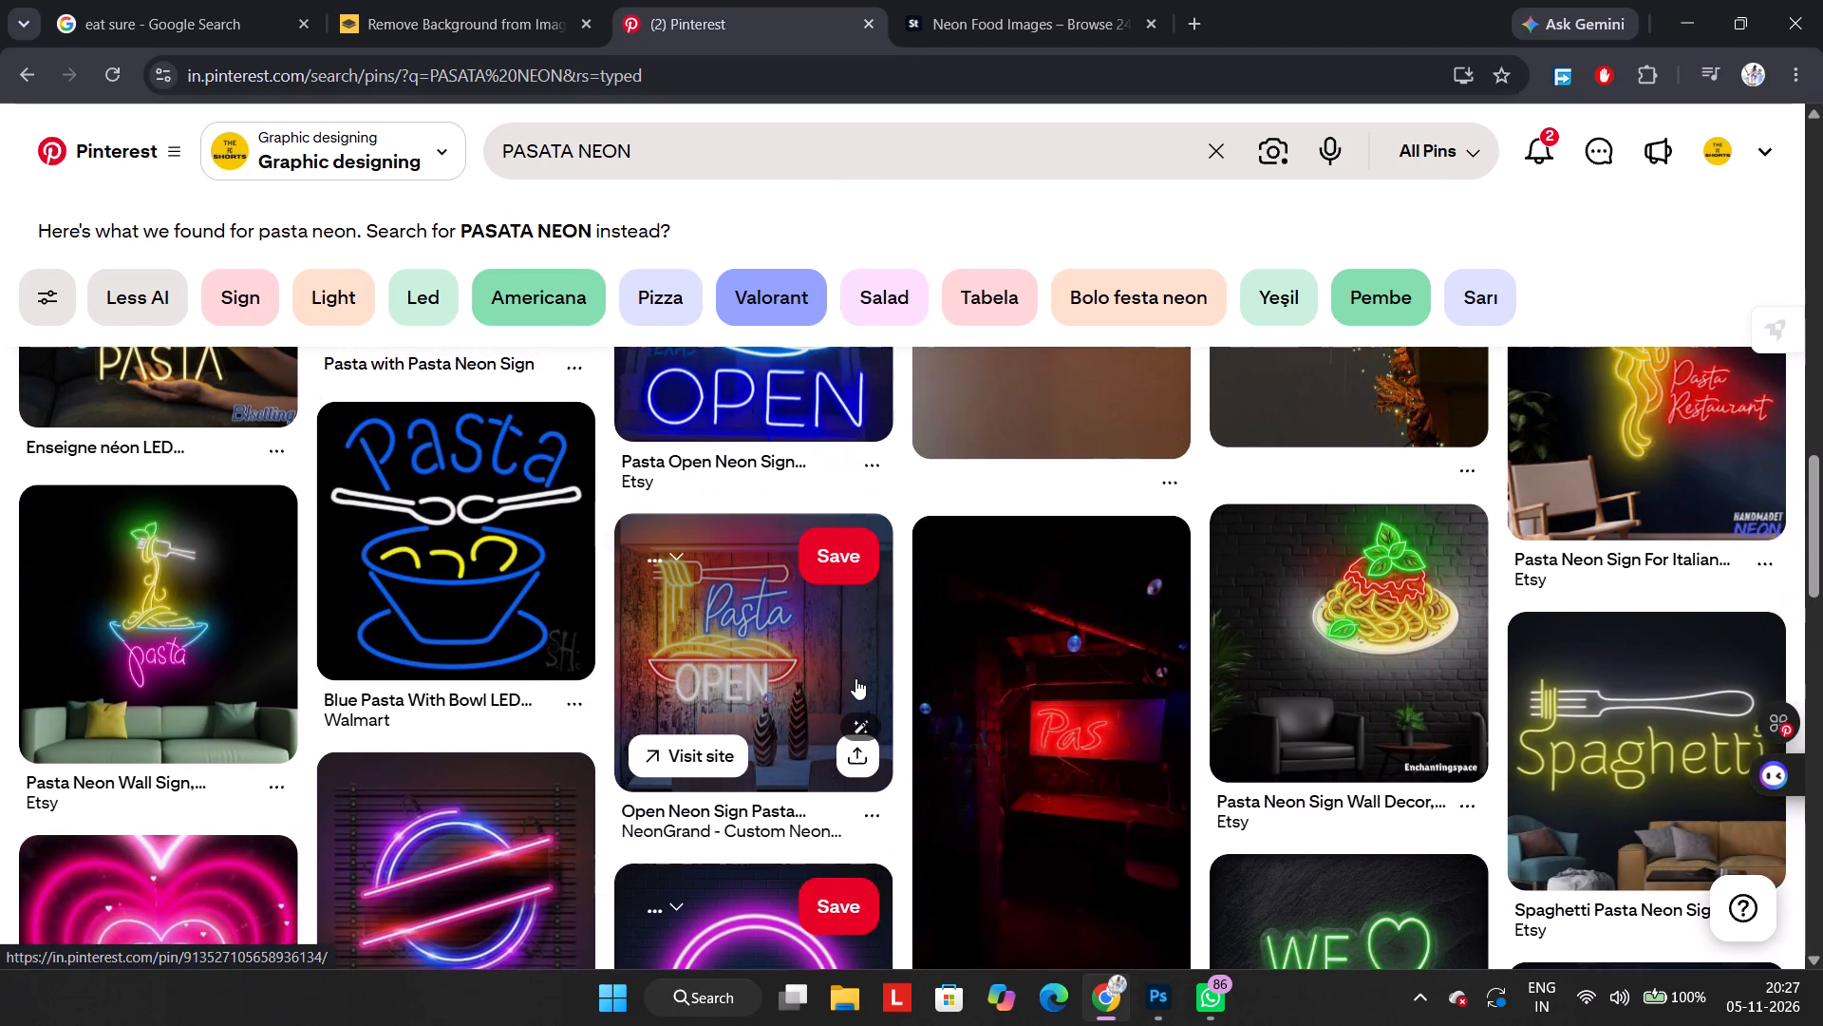
pyautogui.click(209, 619)
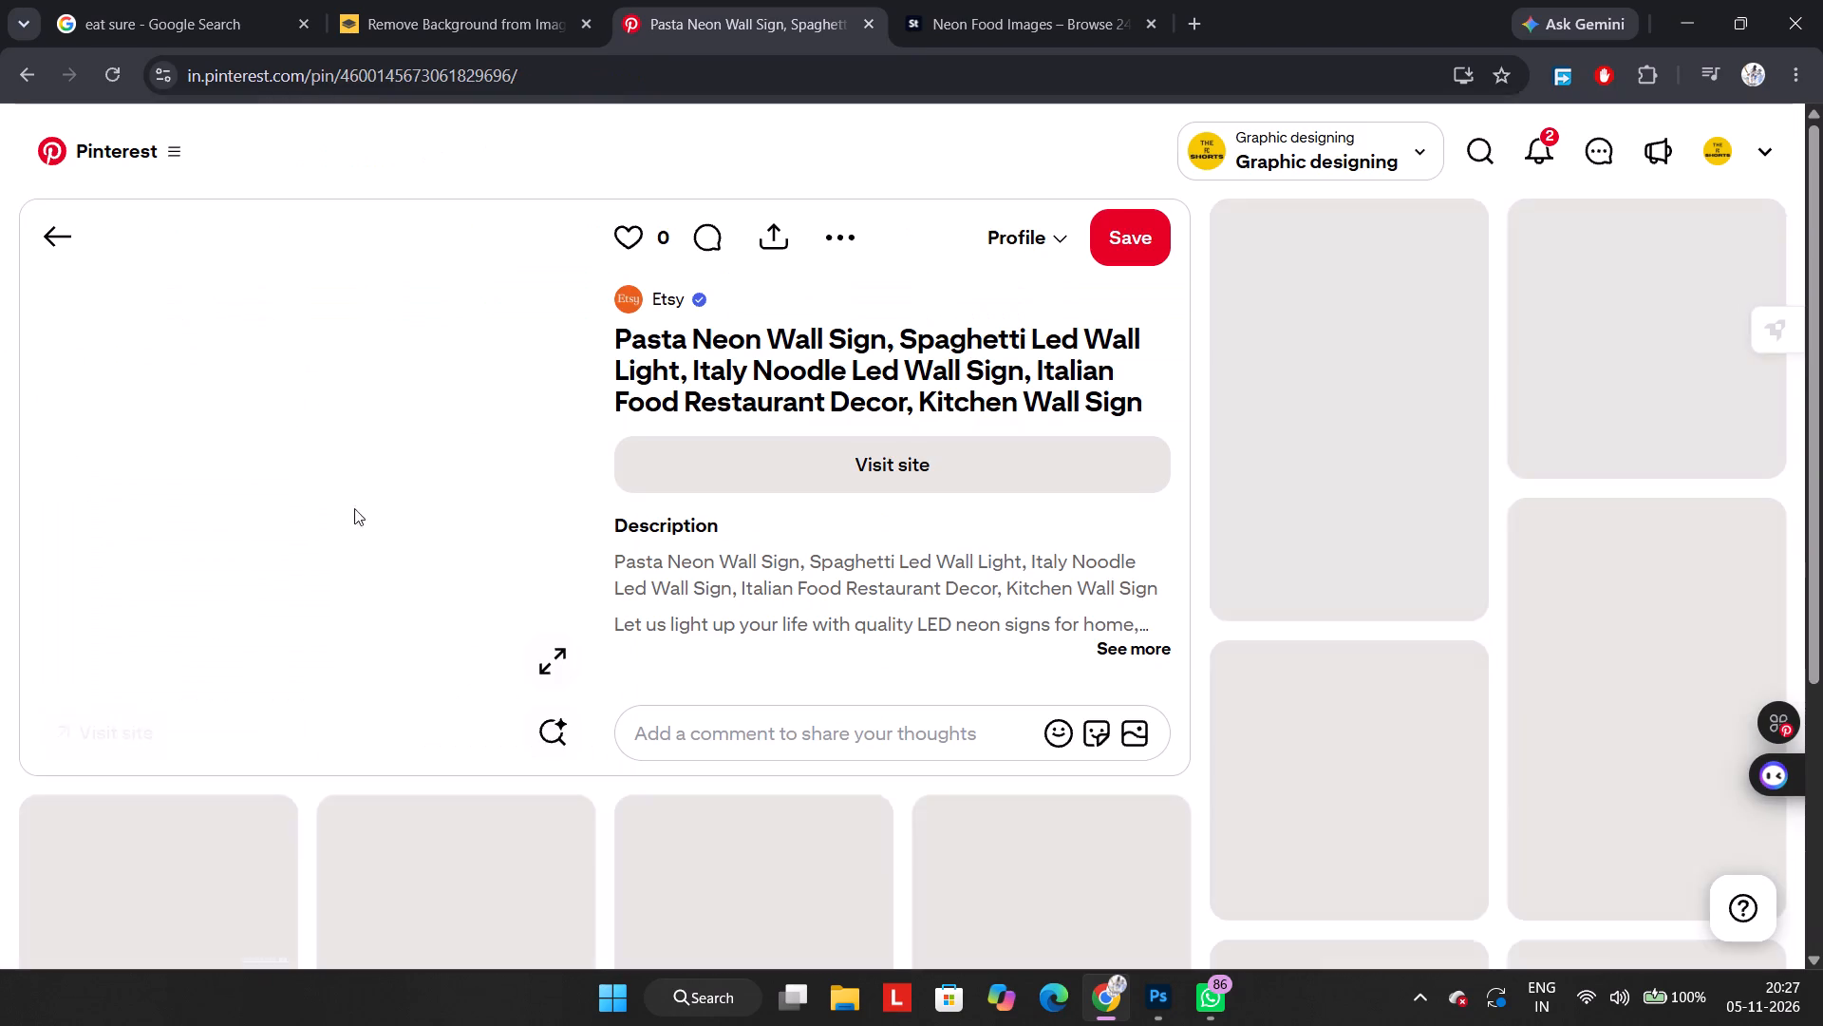
pyautogui.rightClick(300, 510)
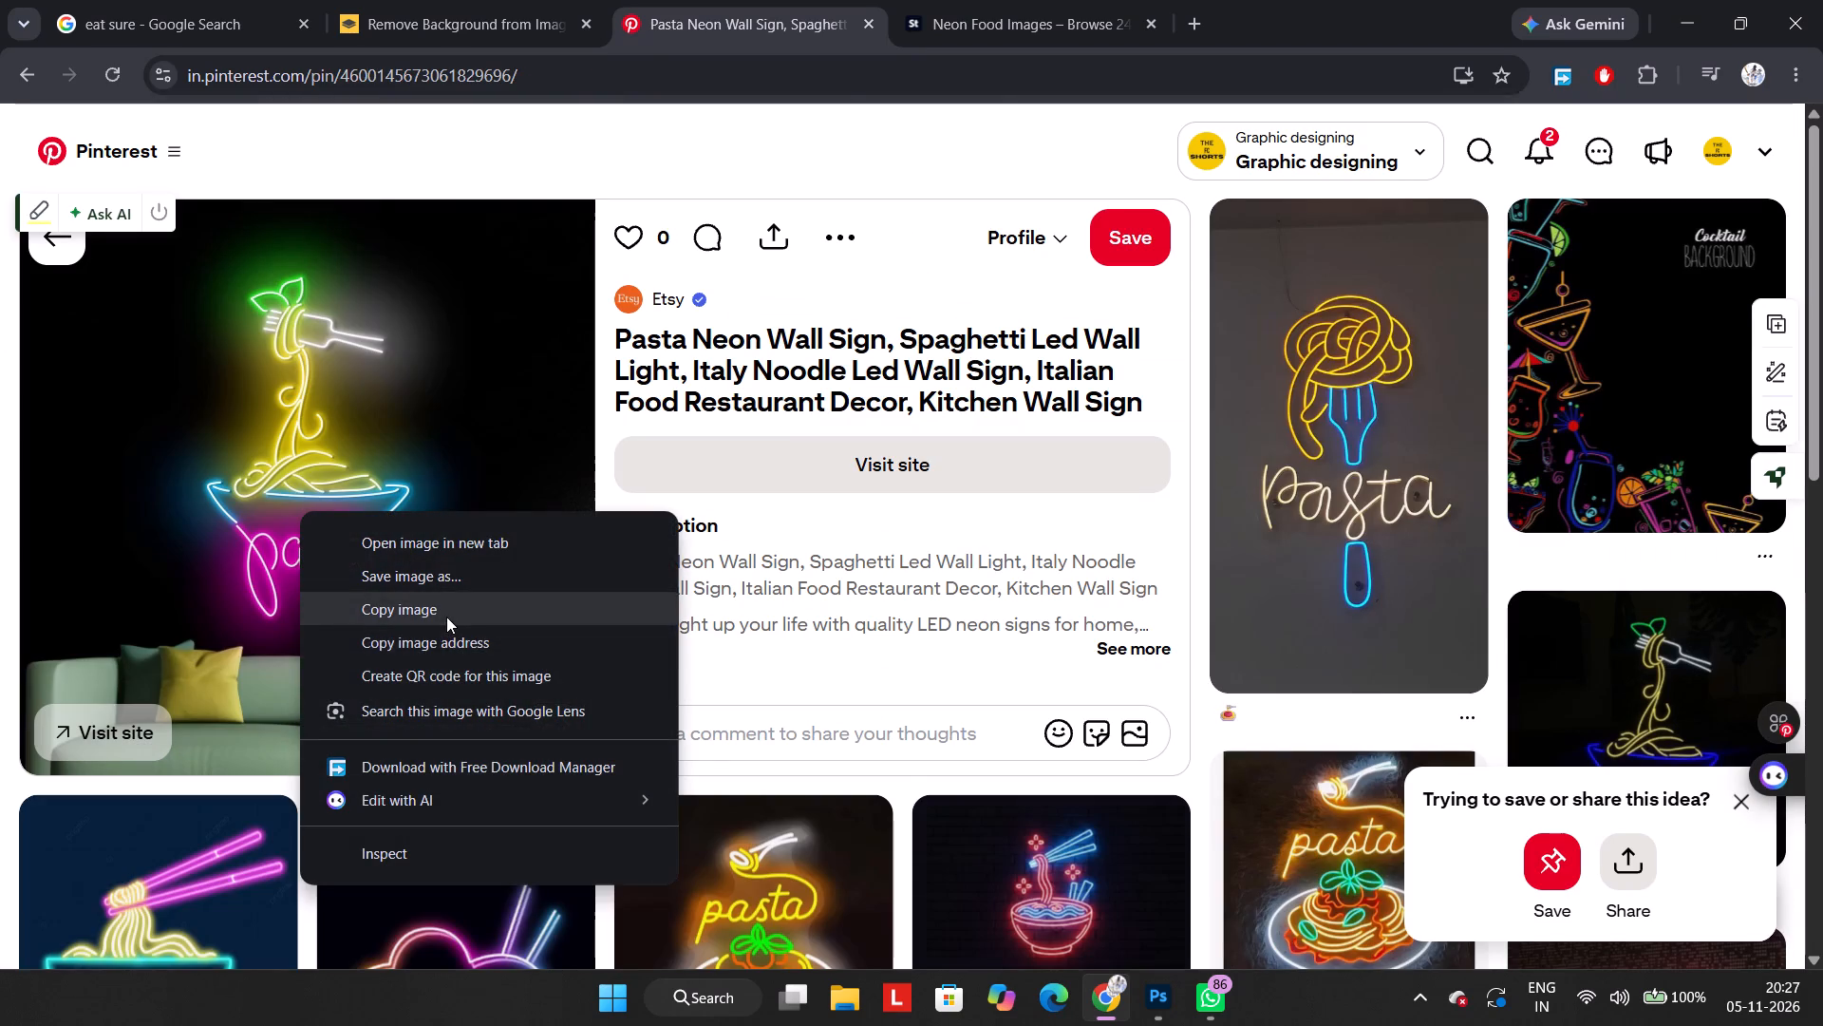
pyautogui.click(446, 617)
# In Photoshop, paste the pasta sign image into the banner document and scale it to 29.5% over the title.
pyautogui.click(1149, 1011)
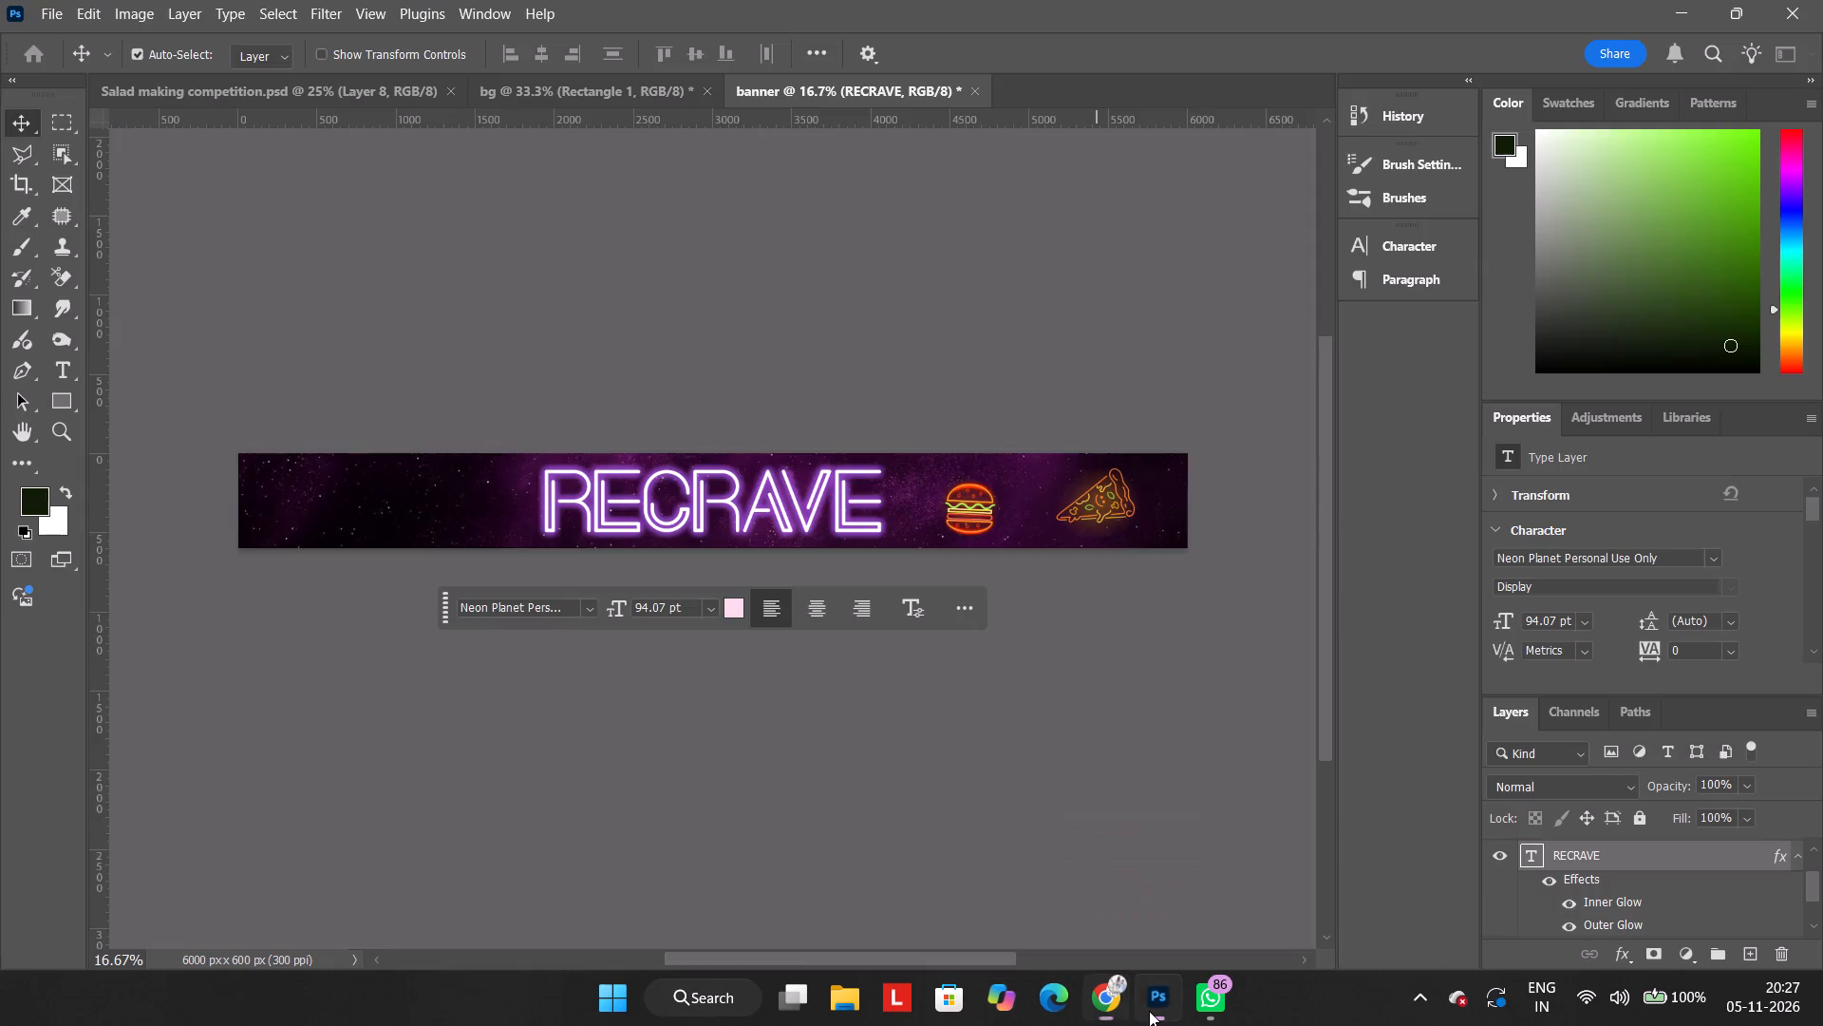
pyautogui.hotkey('ctrl', 'v')
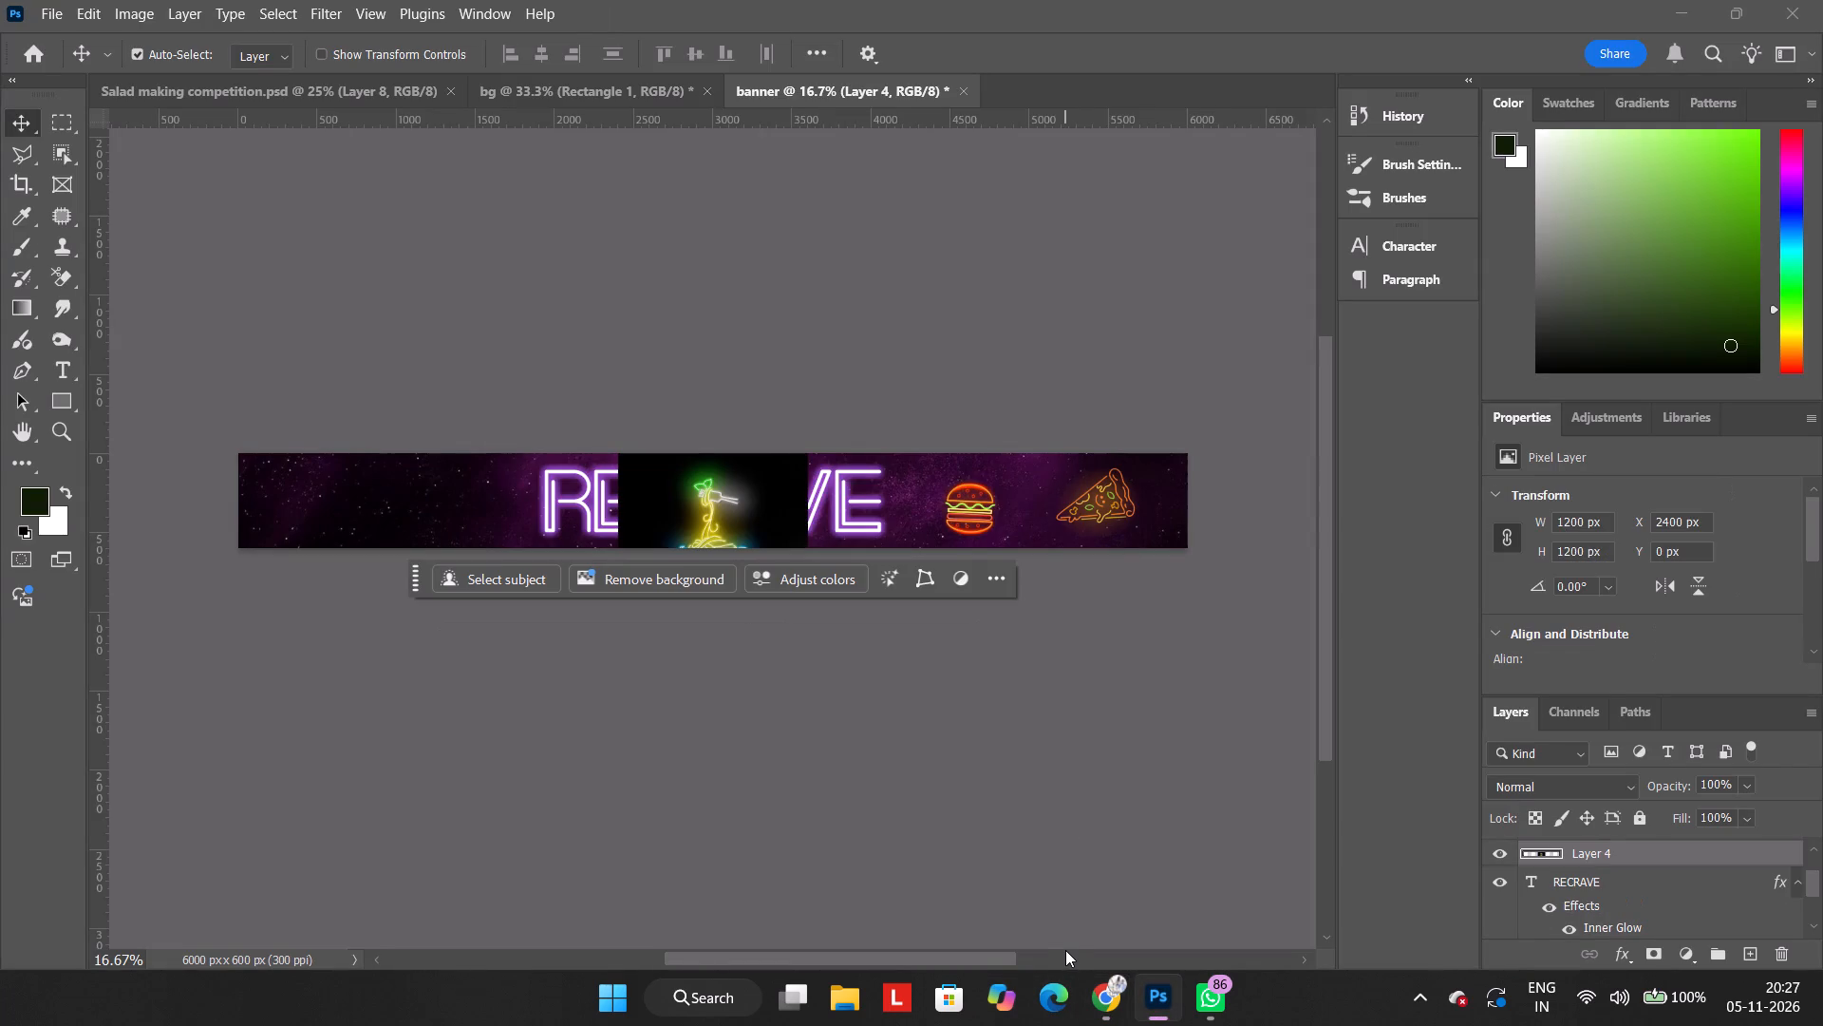
pyautogui.click(802, 507)
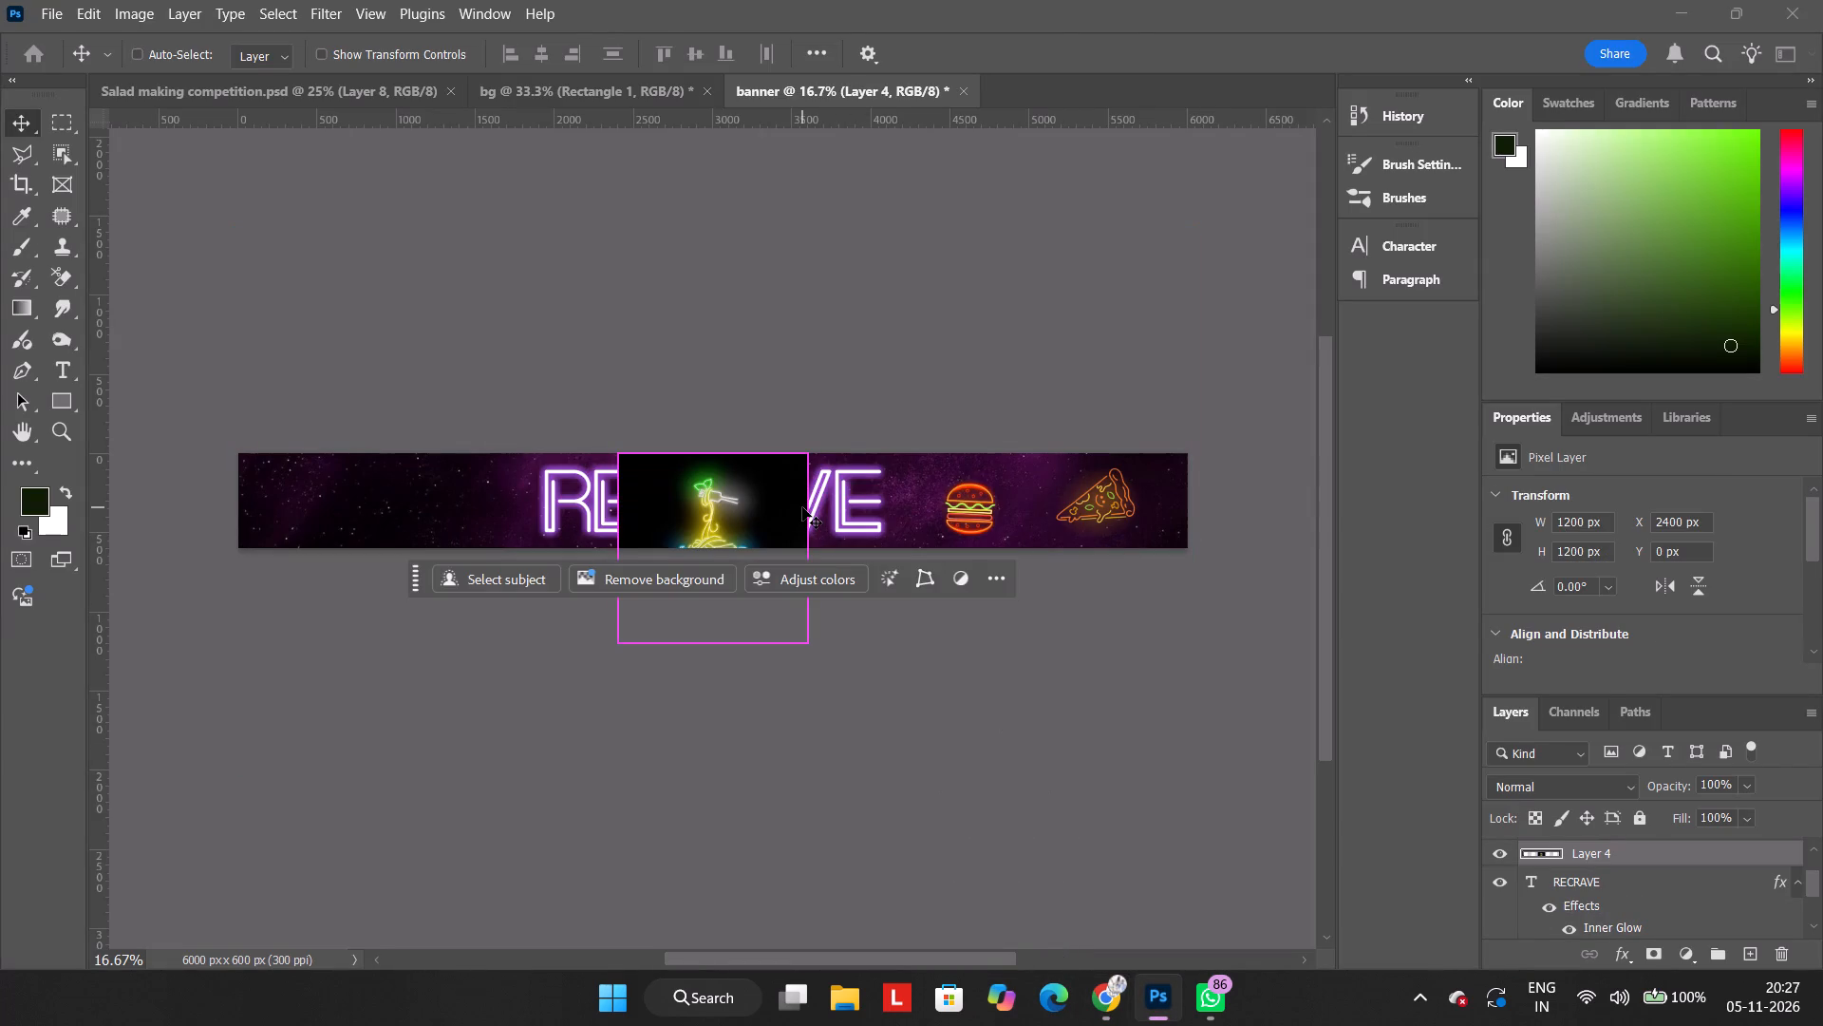
pyautogui.hotkey('ctrl', 't')
pyautogui.moveTo(800, 543); pyautogui.dragTo(667, 522)
pyautogui.moveTo(650, 535); pyautogui.dragTo(653, 491)
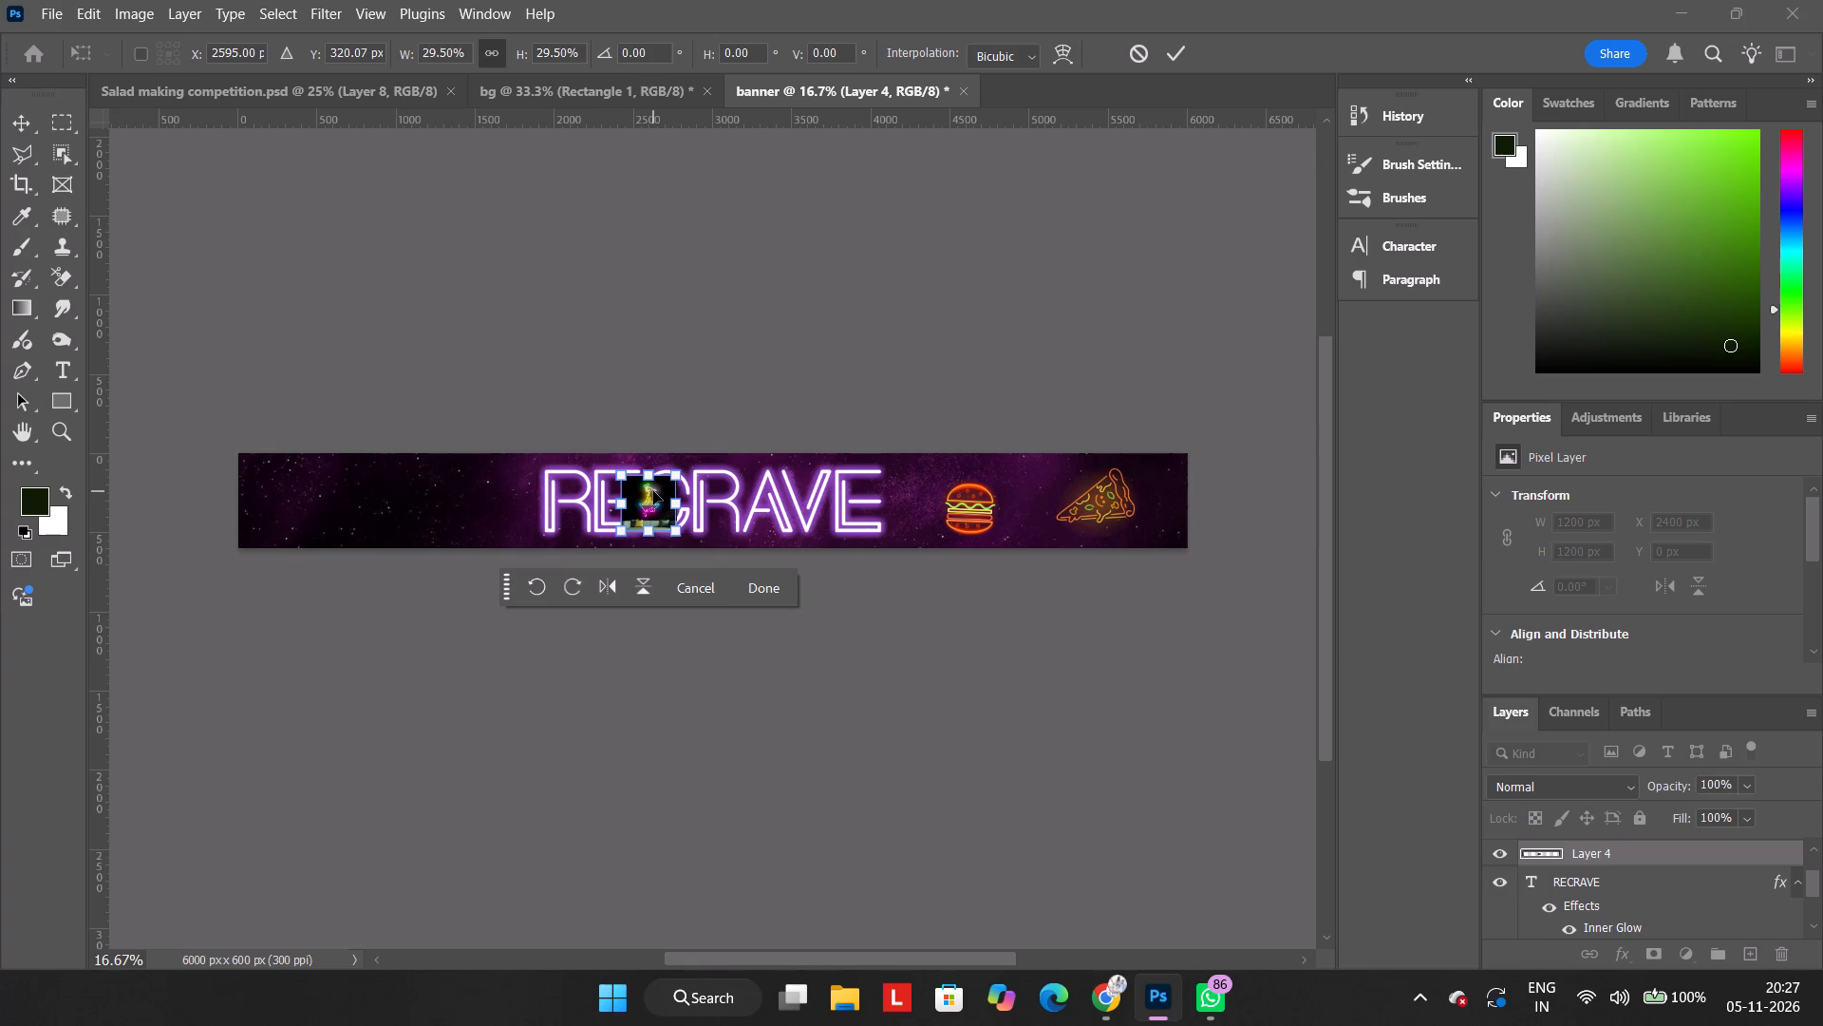
pyautogui.click(759, 588)
# Erase the black background around the neon pasta sign with the Background Eraser tool.
pyautogui.hotkey('ctrl', '+')
pyautogui.hotkey('ctrl', '+')
pyautogui.hotkey('ctrl', '+')
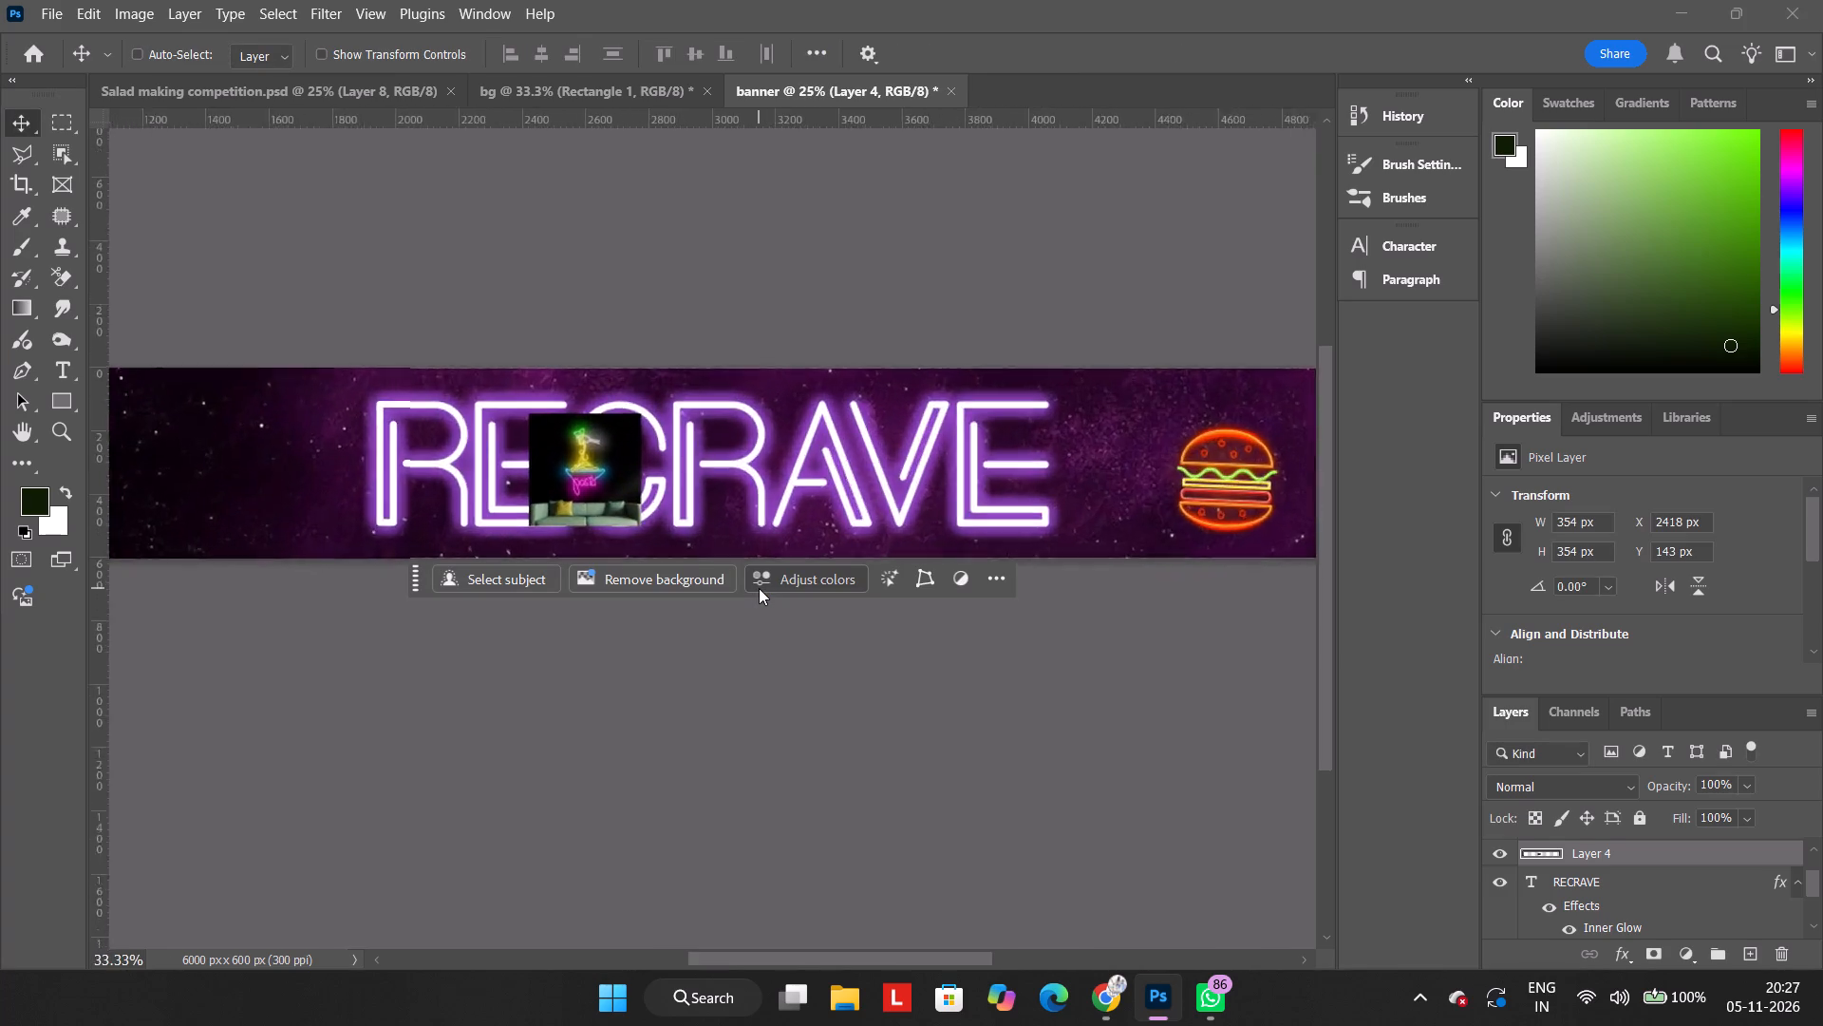
pyautogui.hotkey('ctrl', '+')
pyautogui.hotkey('ctrl', '+')
pyautogui.hotkey('ctrl', '+')
pyautogui.hotkey('ctrl', '+')
pyautogui.scroll(1, 759, 588)
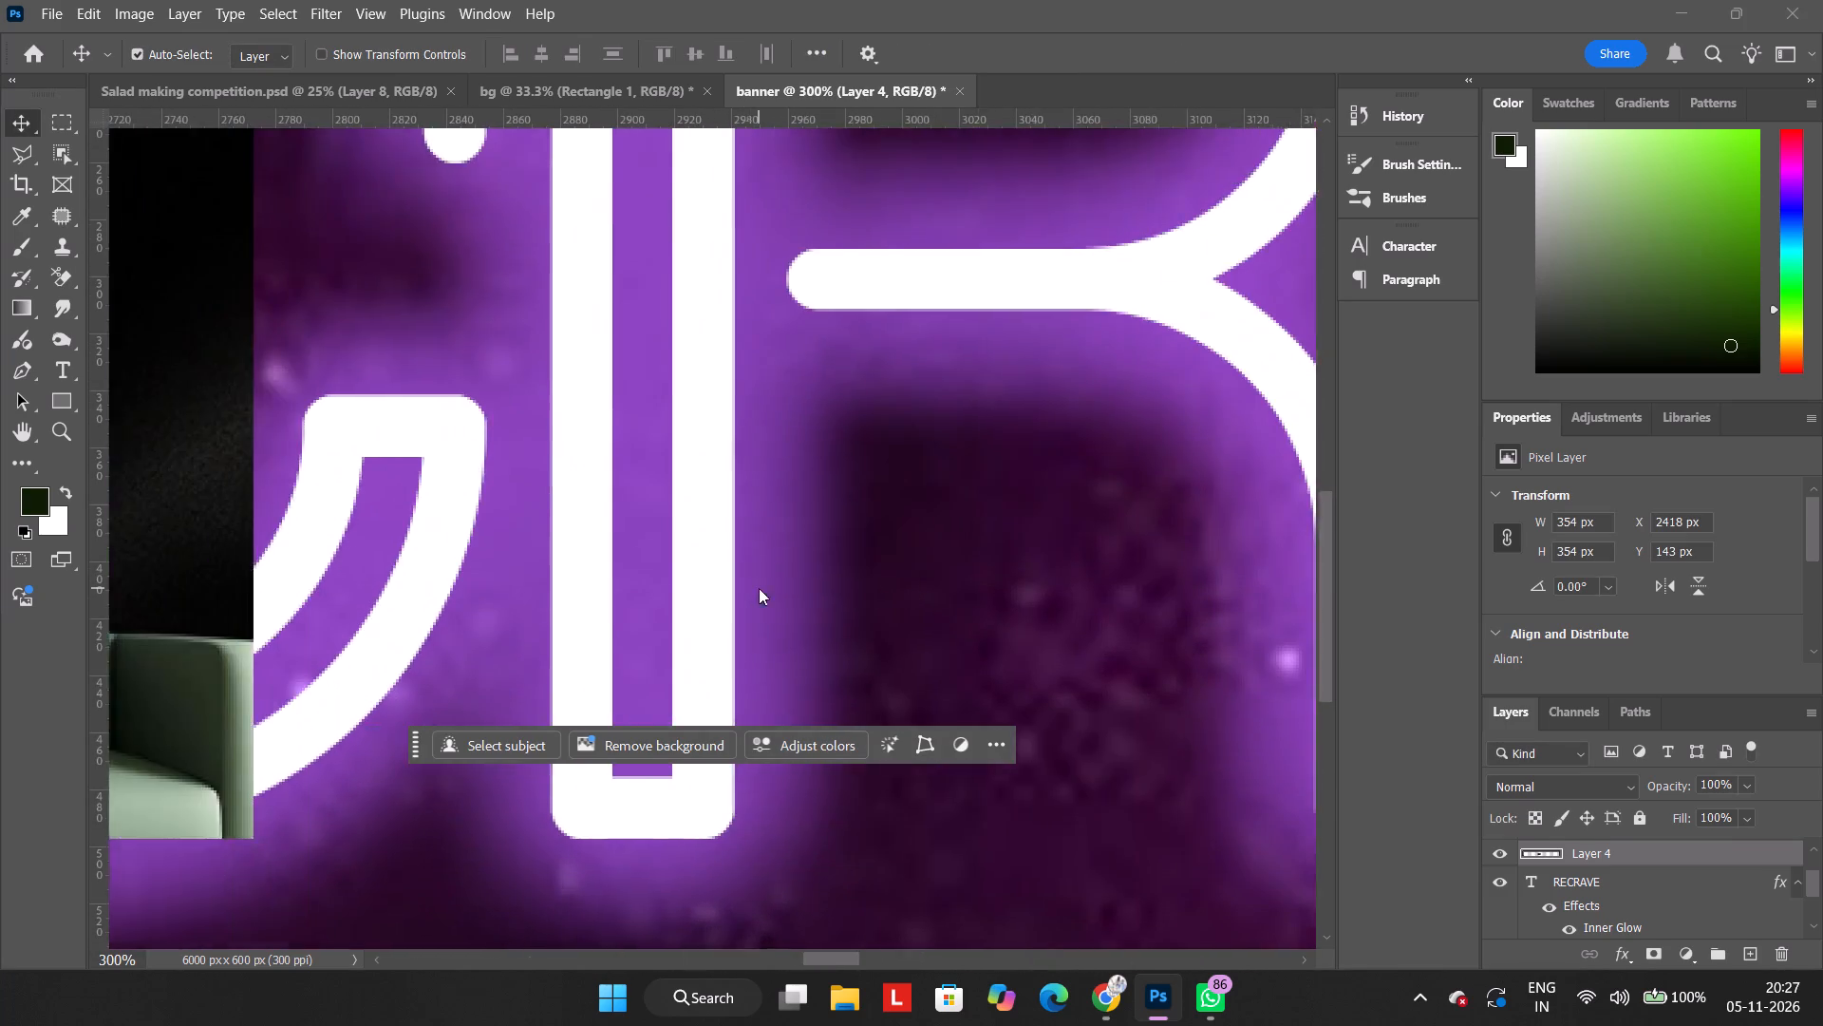
pyautogui.scroll(3, 759, 588)
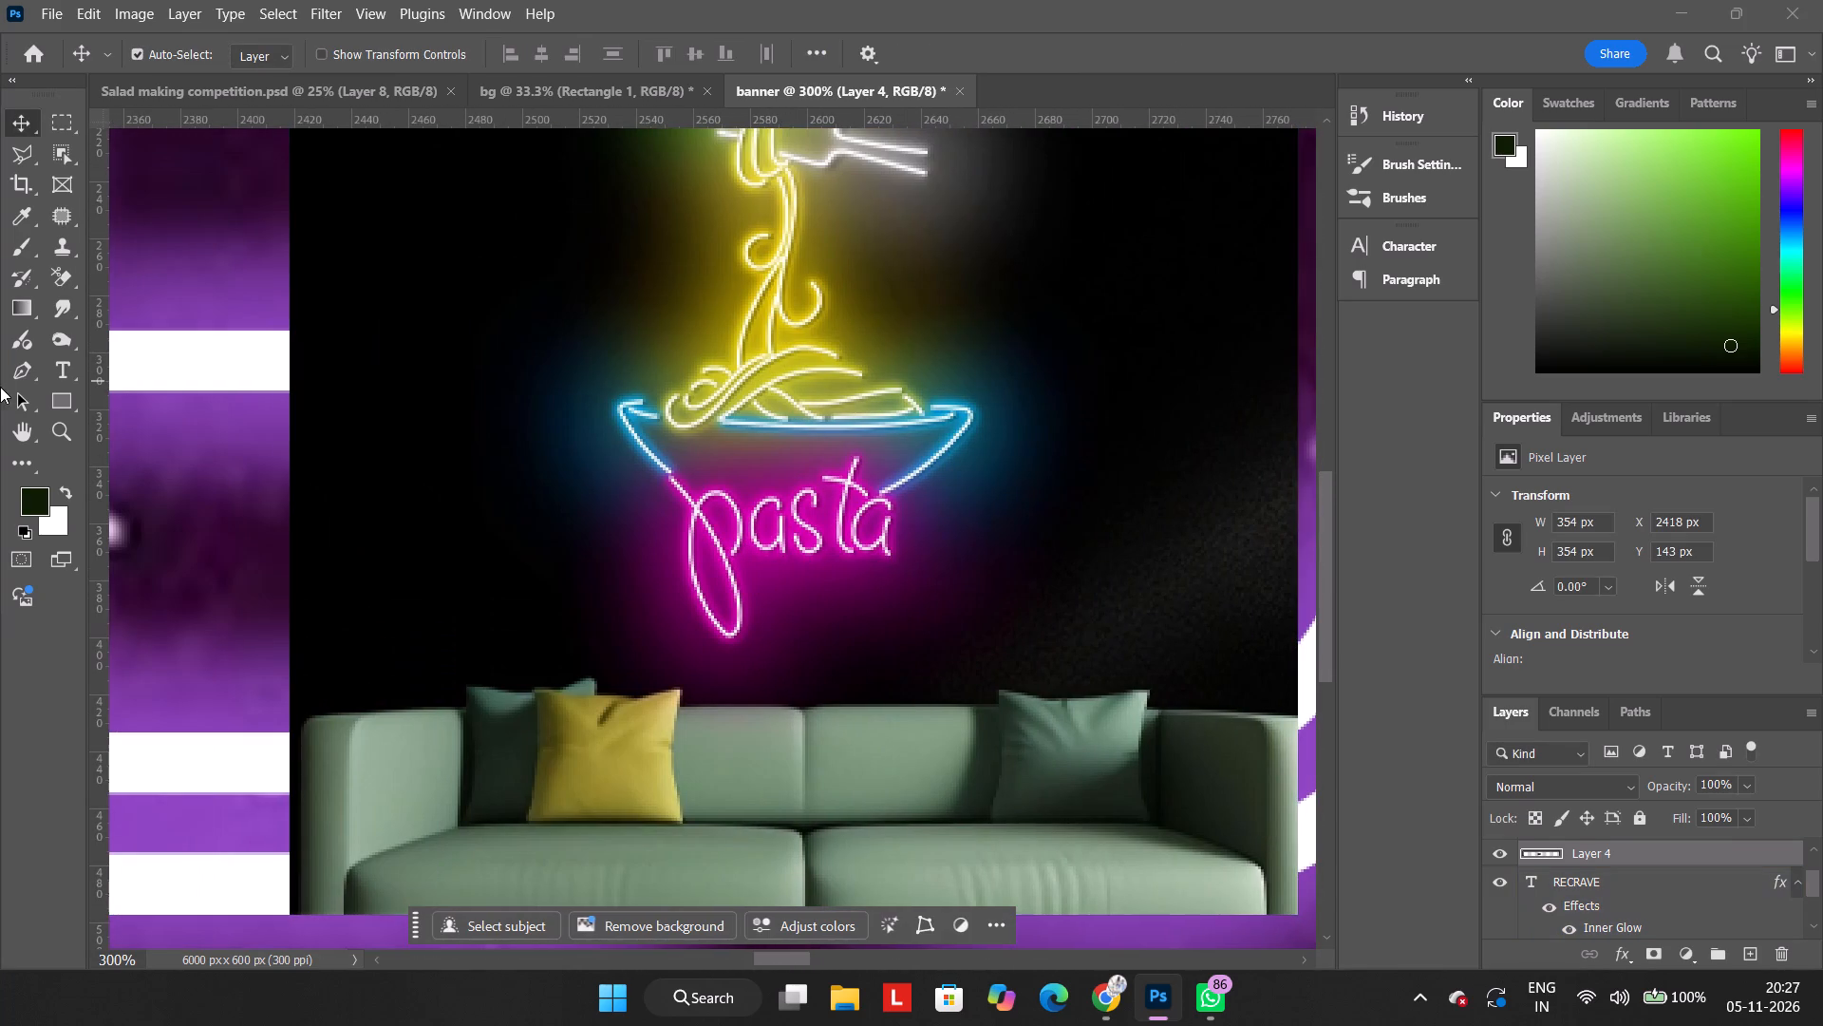
pyautogui.click(60, 268)
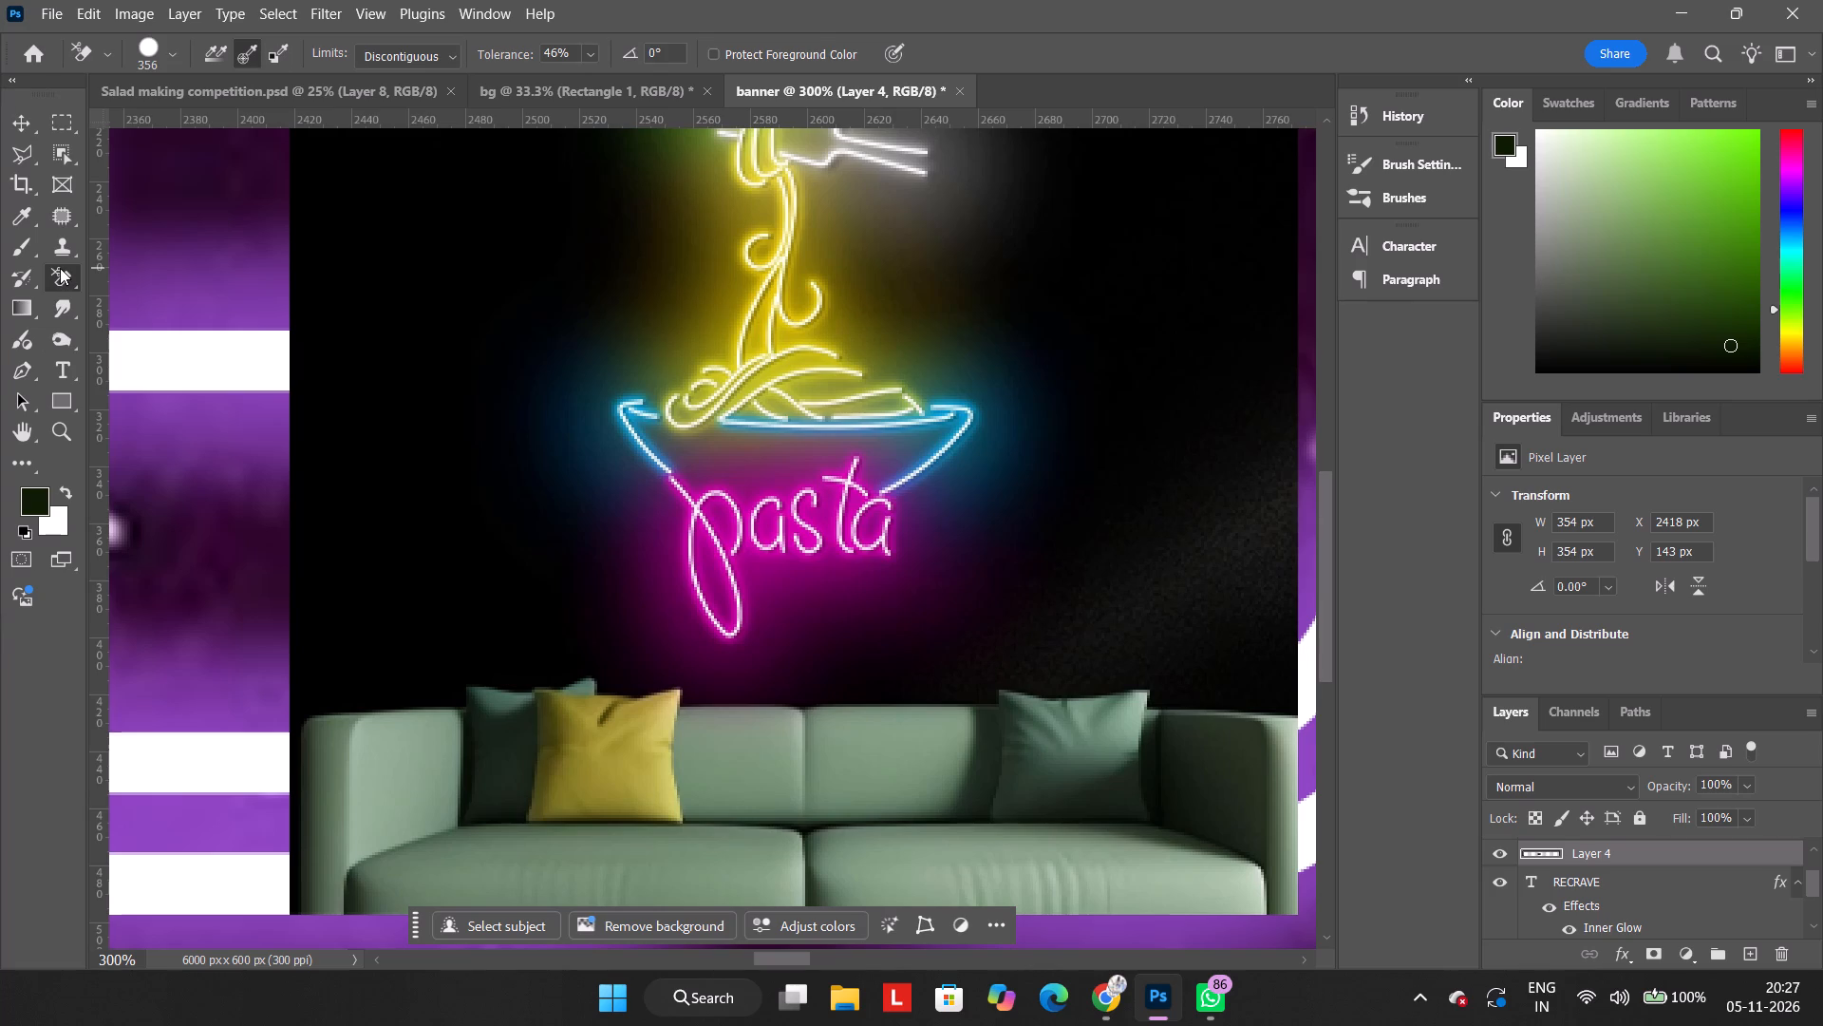
pyautogui.moveTo(452, 310); pyautogui.dragTo(742, 247)
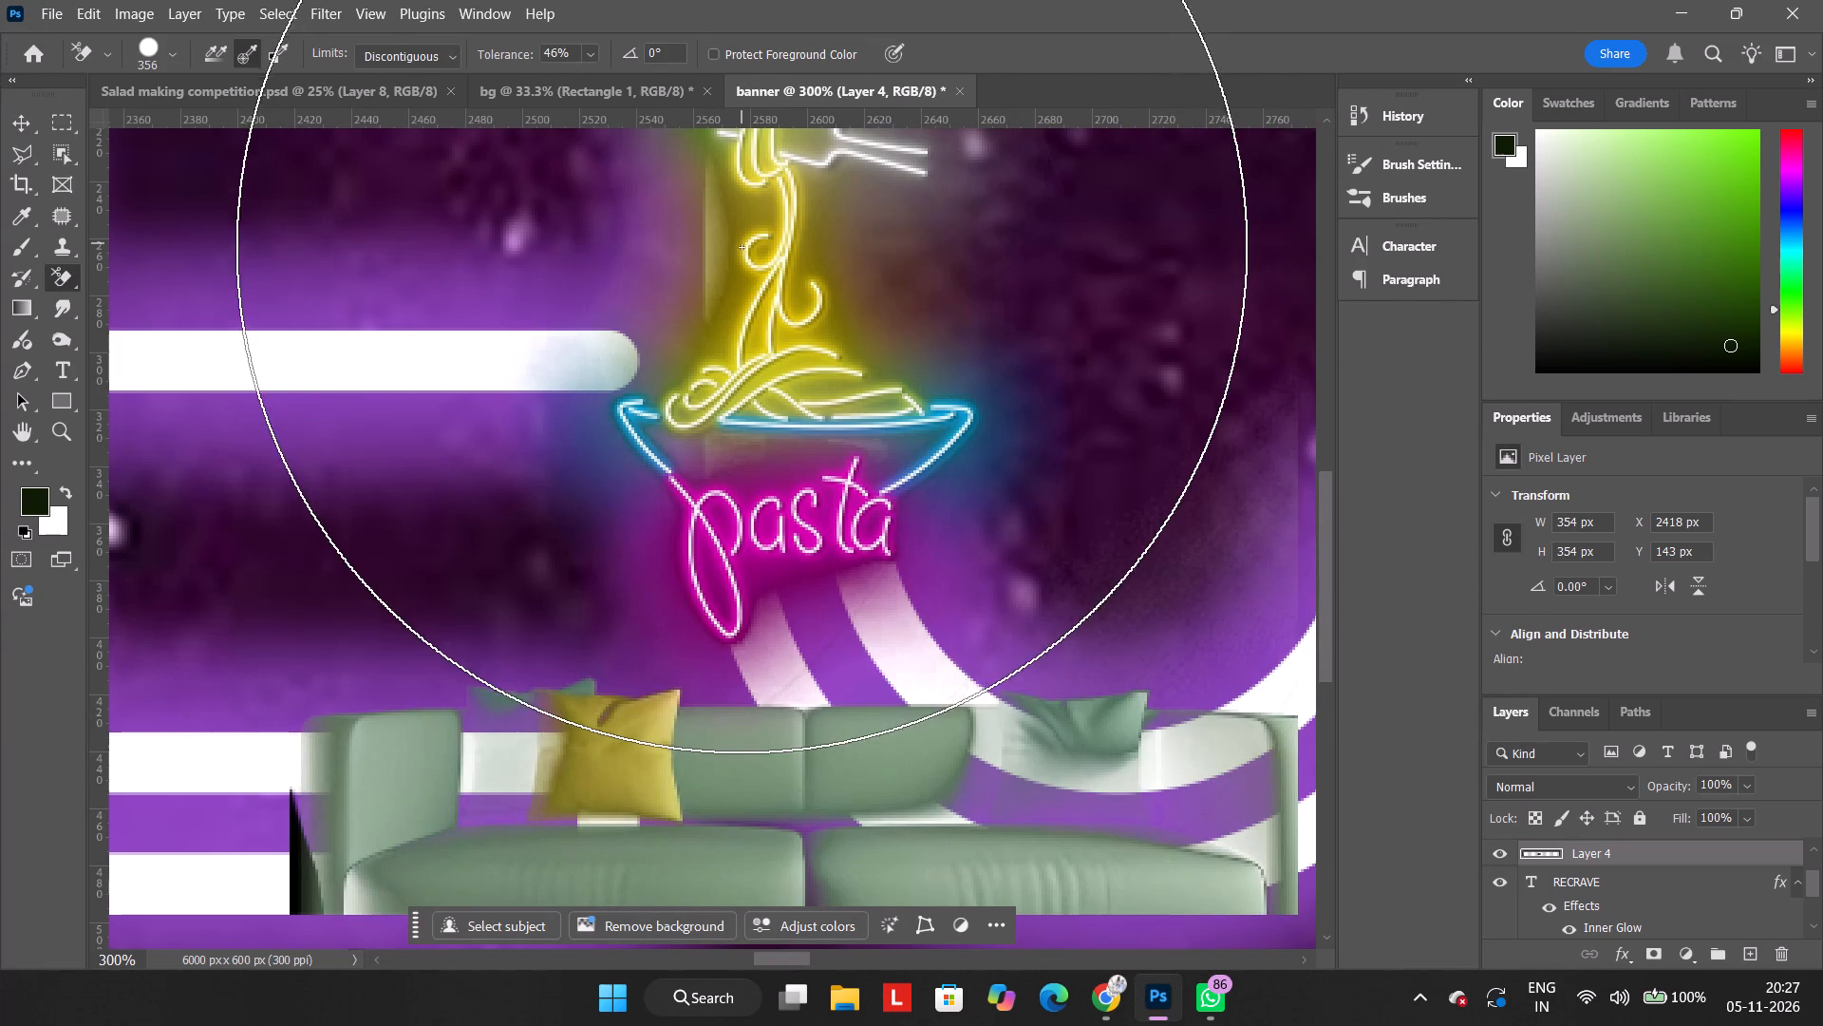
pyautogui.moveTo(742, 247); pyautogui.dragTo(754, 272)
pyautogui.scroll(3, 754, 272)
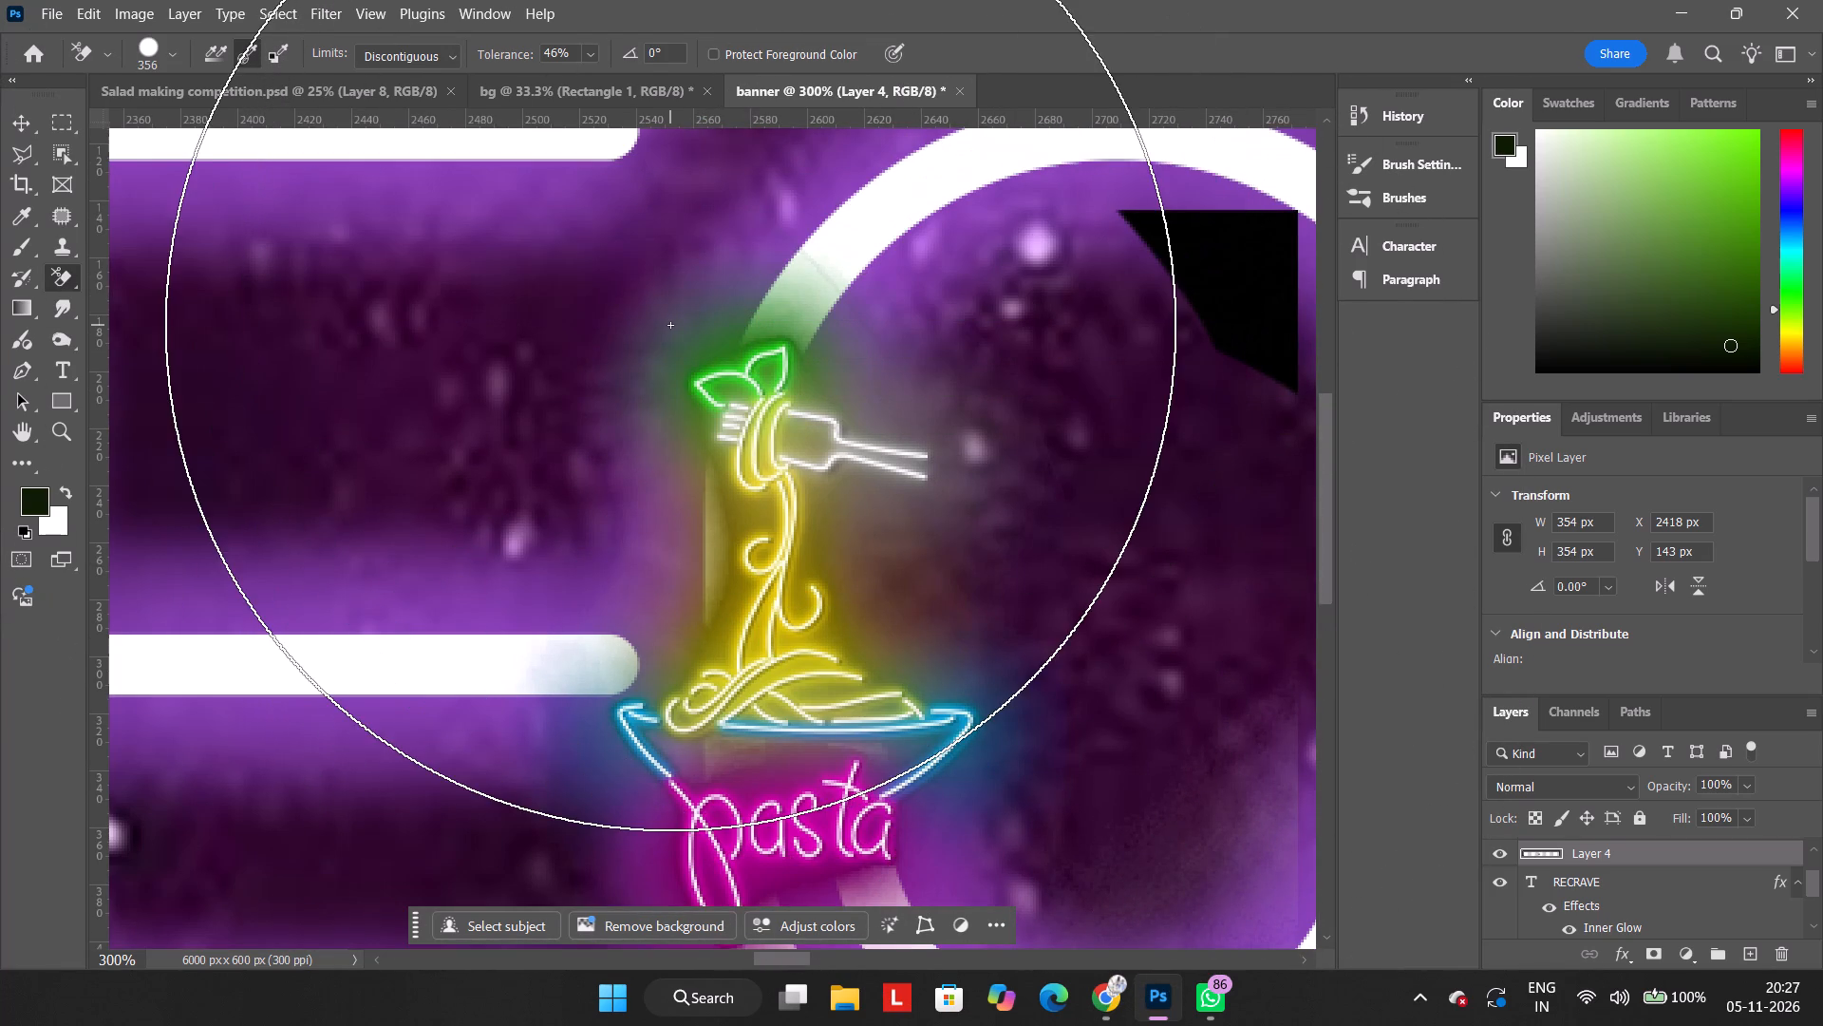
# Add a layer mask to the pasta layer and paint out the sofa, cushions and leftover black patch in black.
pyautogui.hotkey('ctrl', '-')
pyautogui.hotkey('ctrl', '-')
pyautogui.hotkey('ctrl', '-')
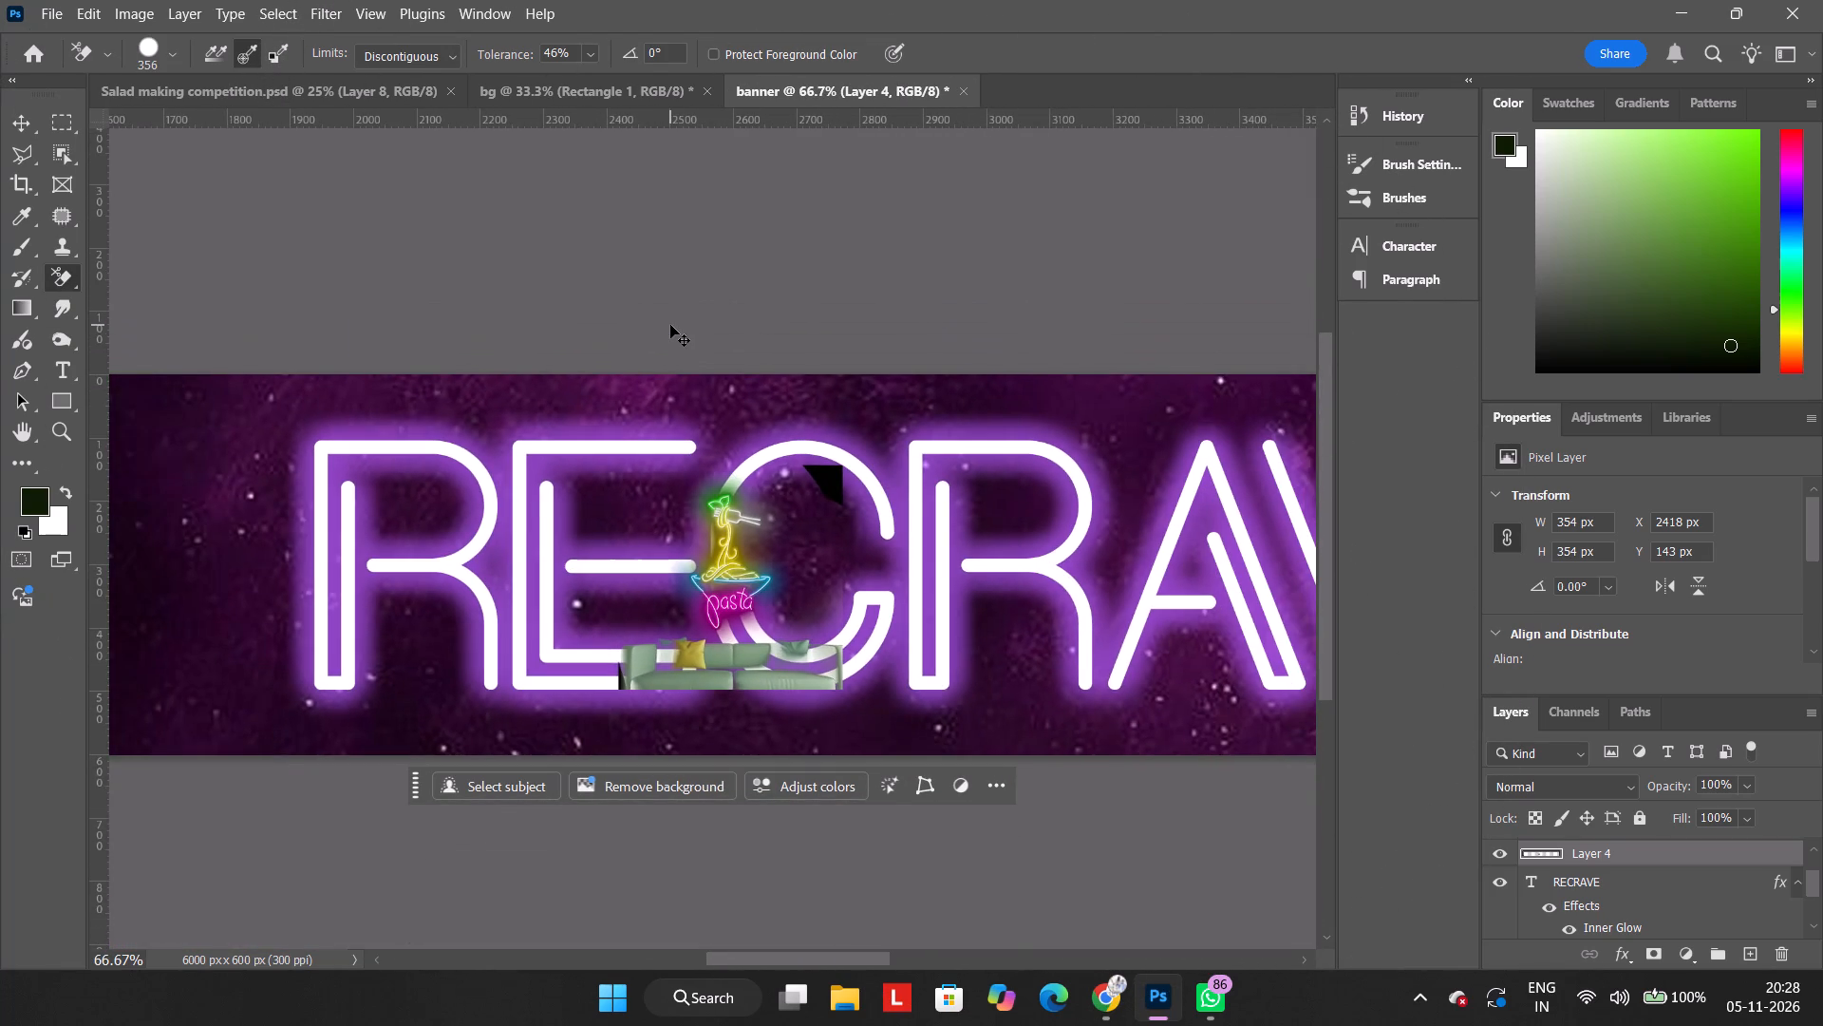
pyautogui.hotkey('ctrl', '+')
pyautogui.hotkey('ctrl', '+')
pyautogui.scroll(-3, 670, 325)
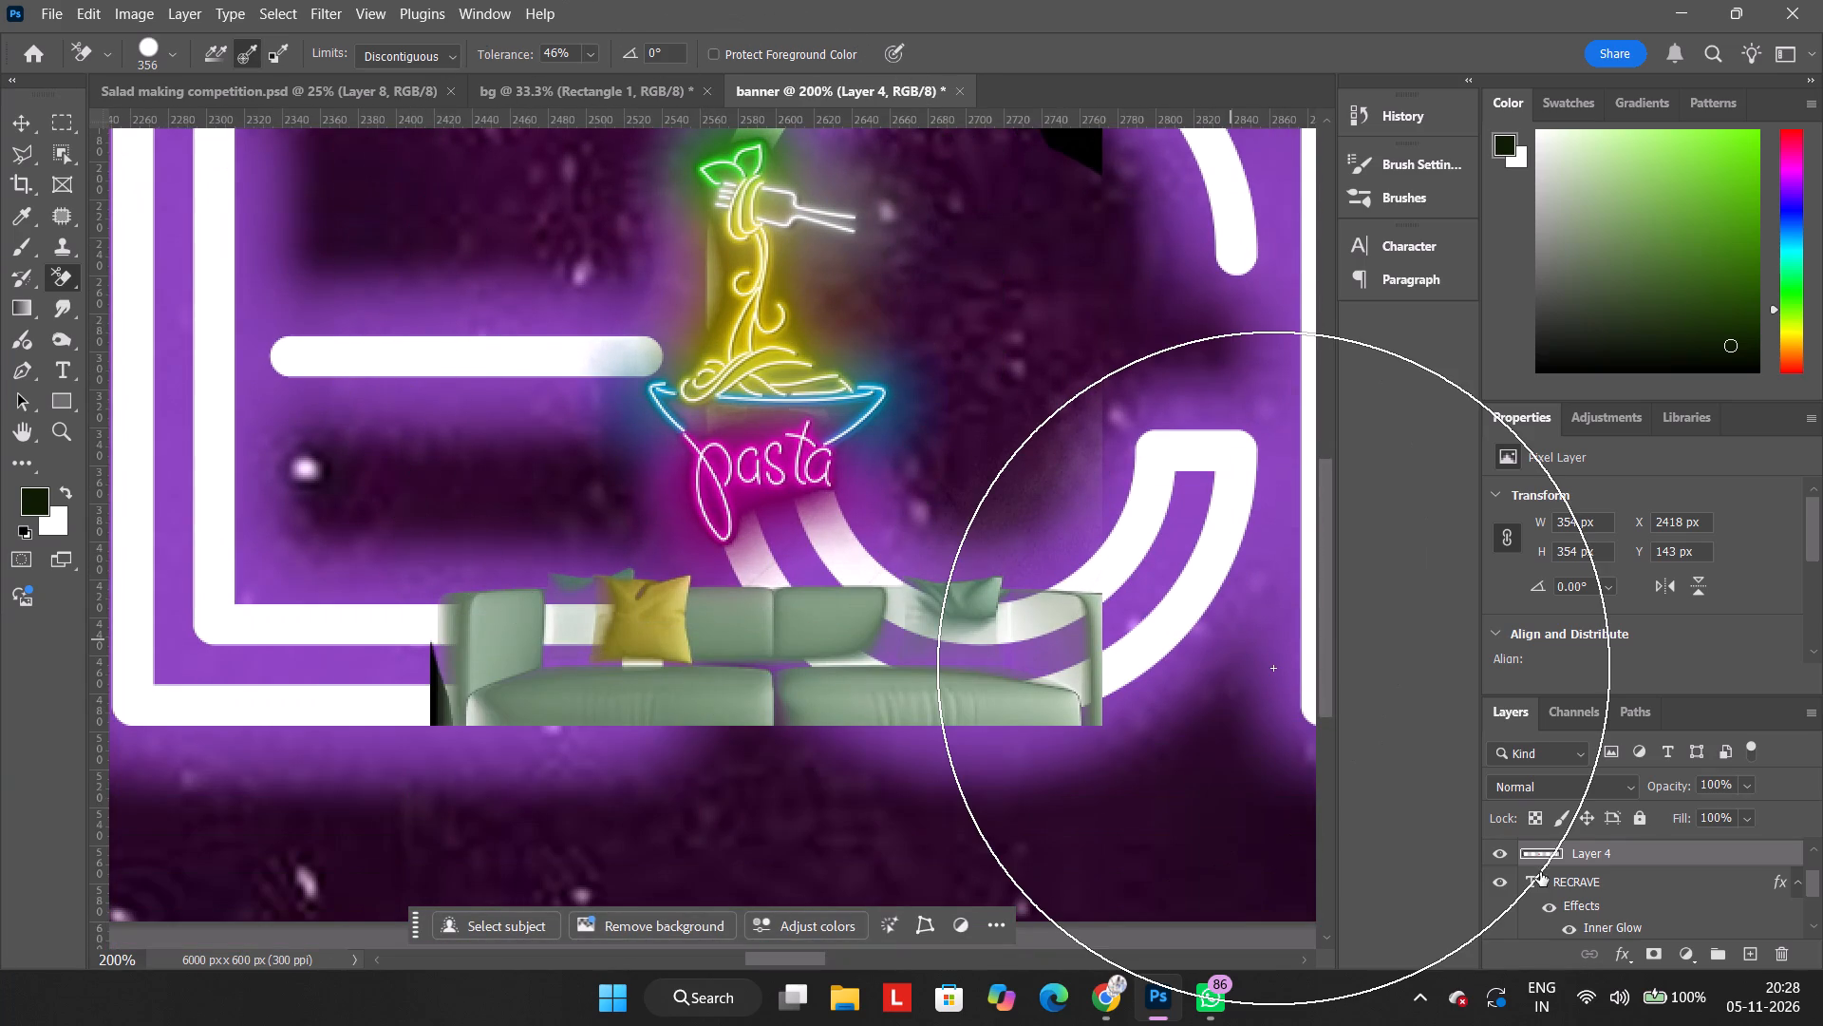
pyautogui.click(1649, 953)
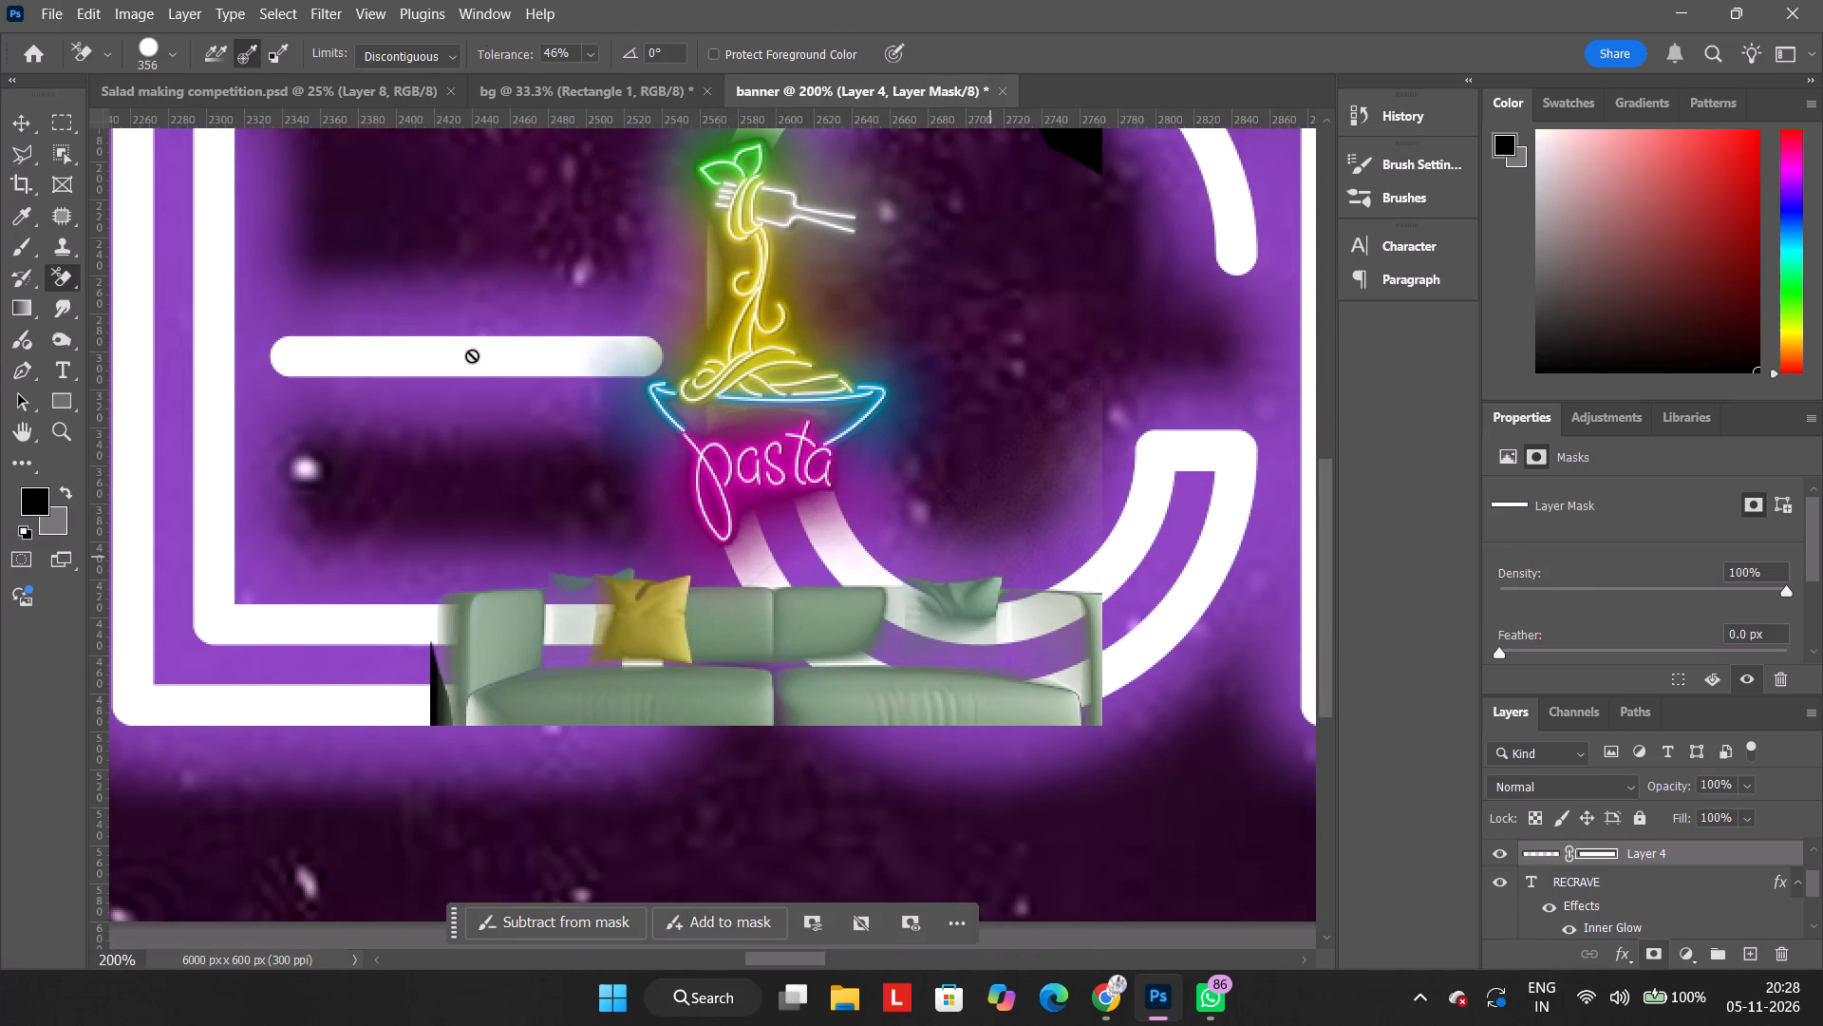
pyautogui.click(27, 243)
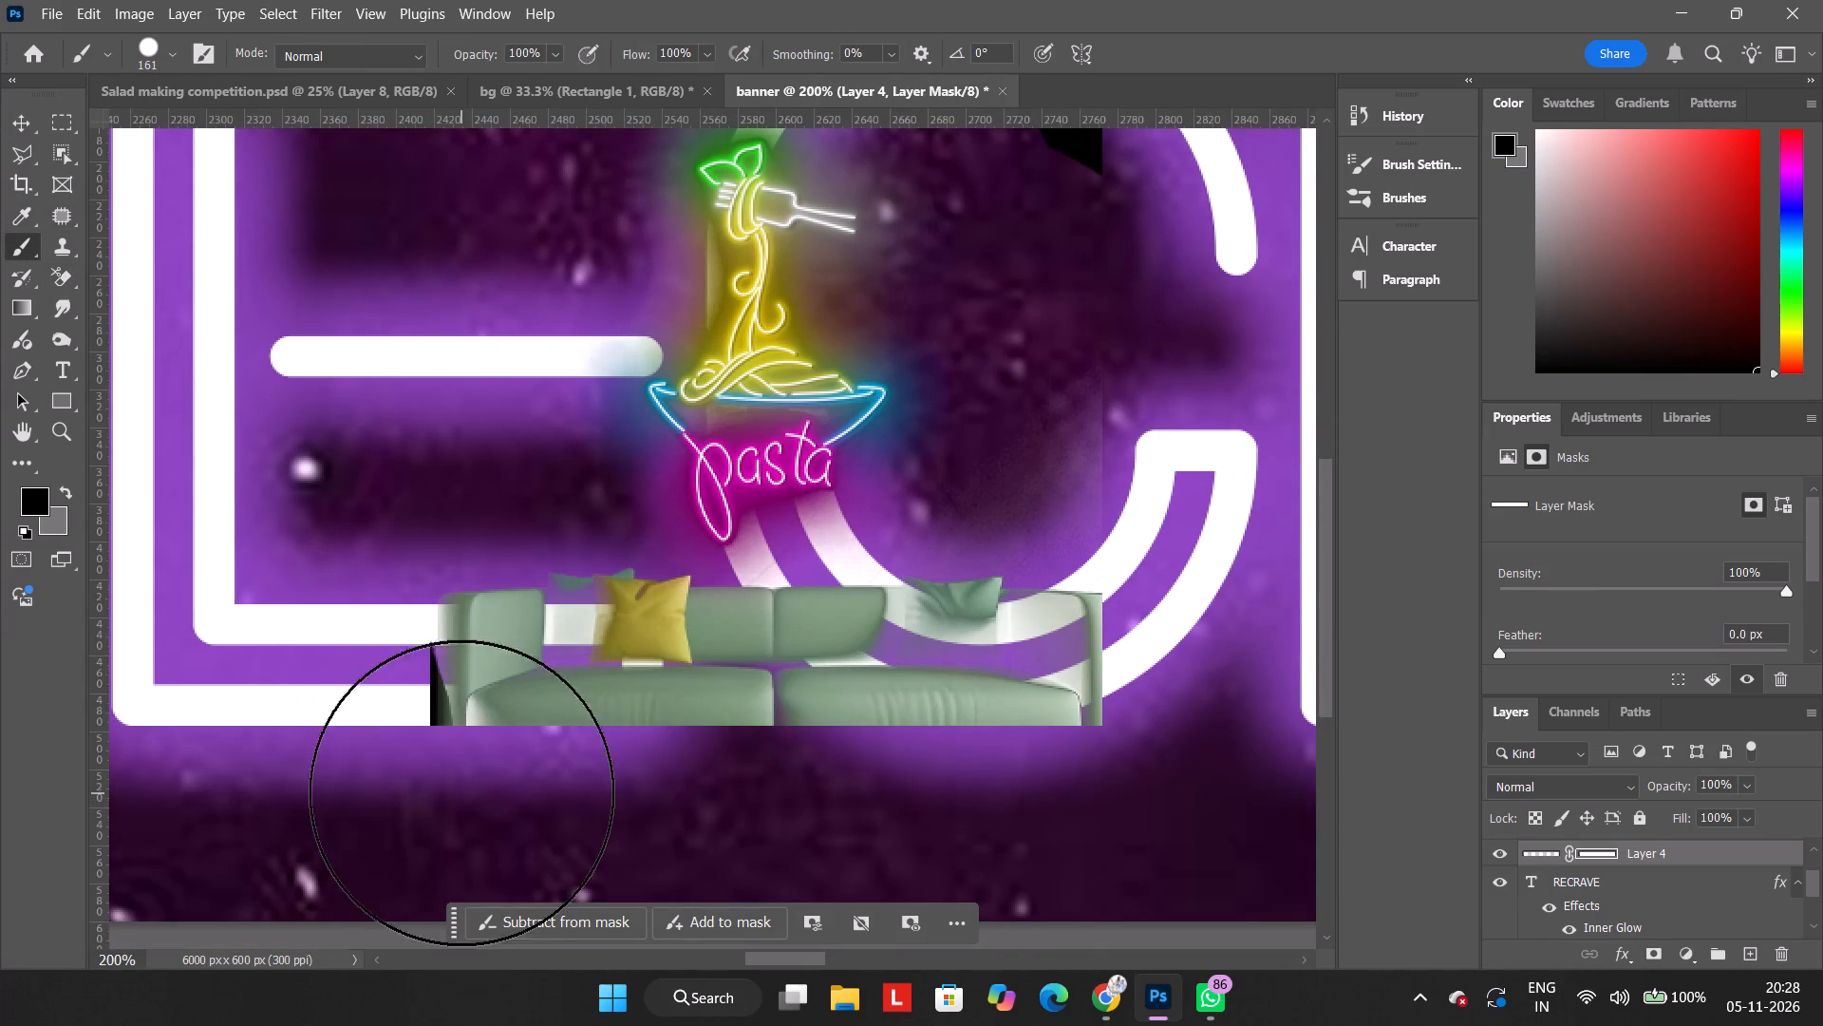
pyautogui.moveTo(466, 719); pyautogui.dragTo(593, 719)
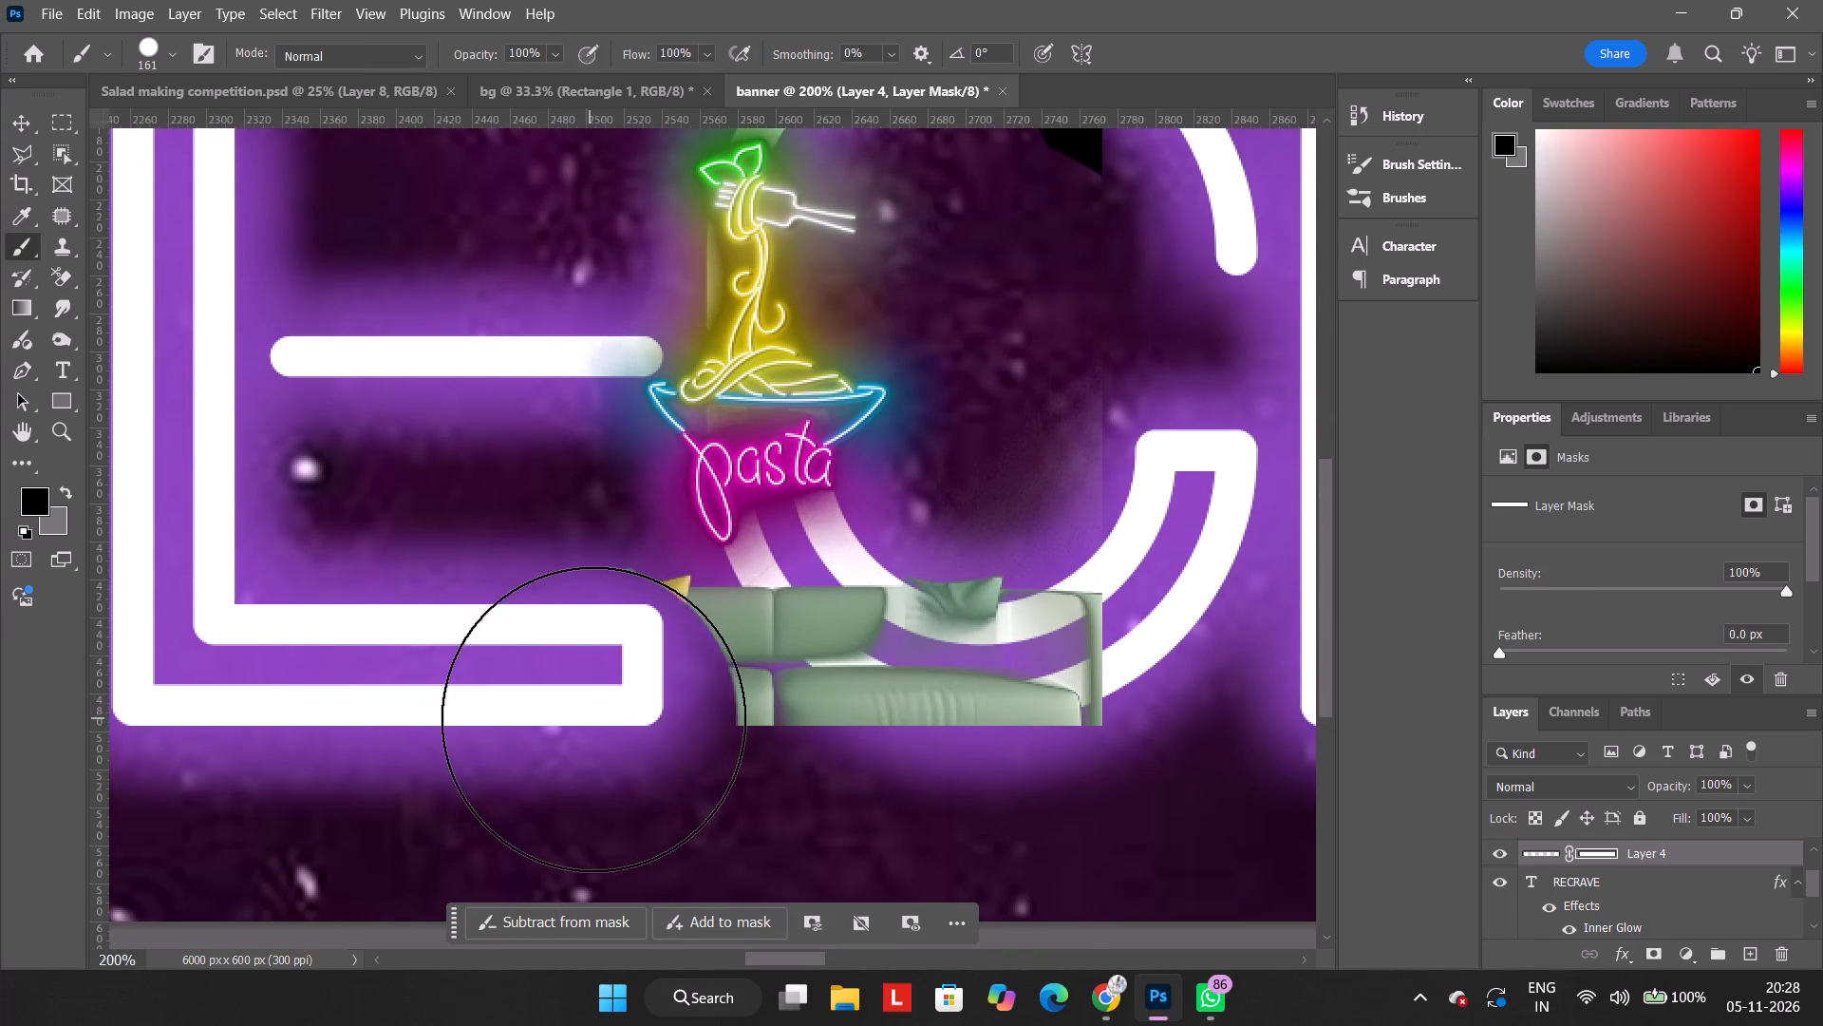
pyautogui.moveTo(593, 719); pyautogui.dragTo(907, 707)
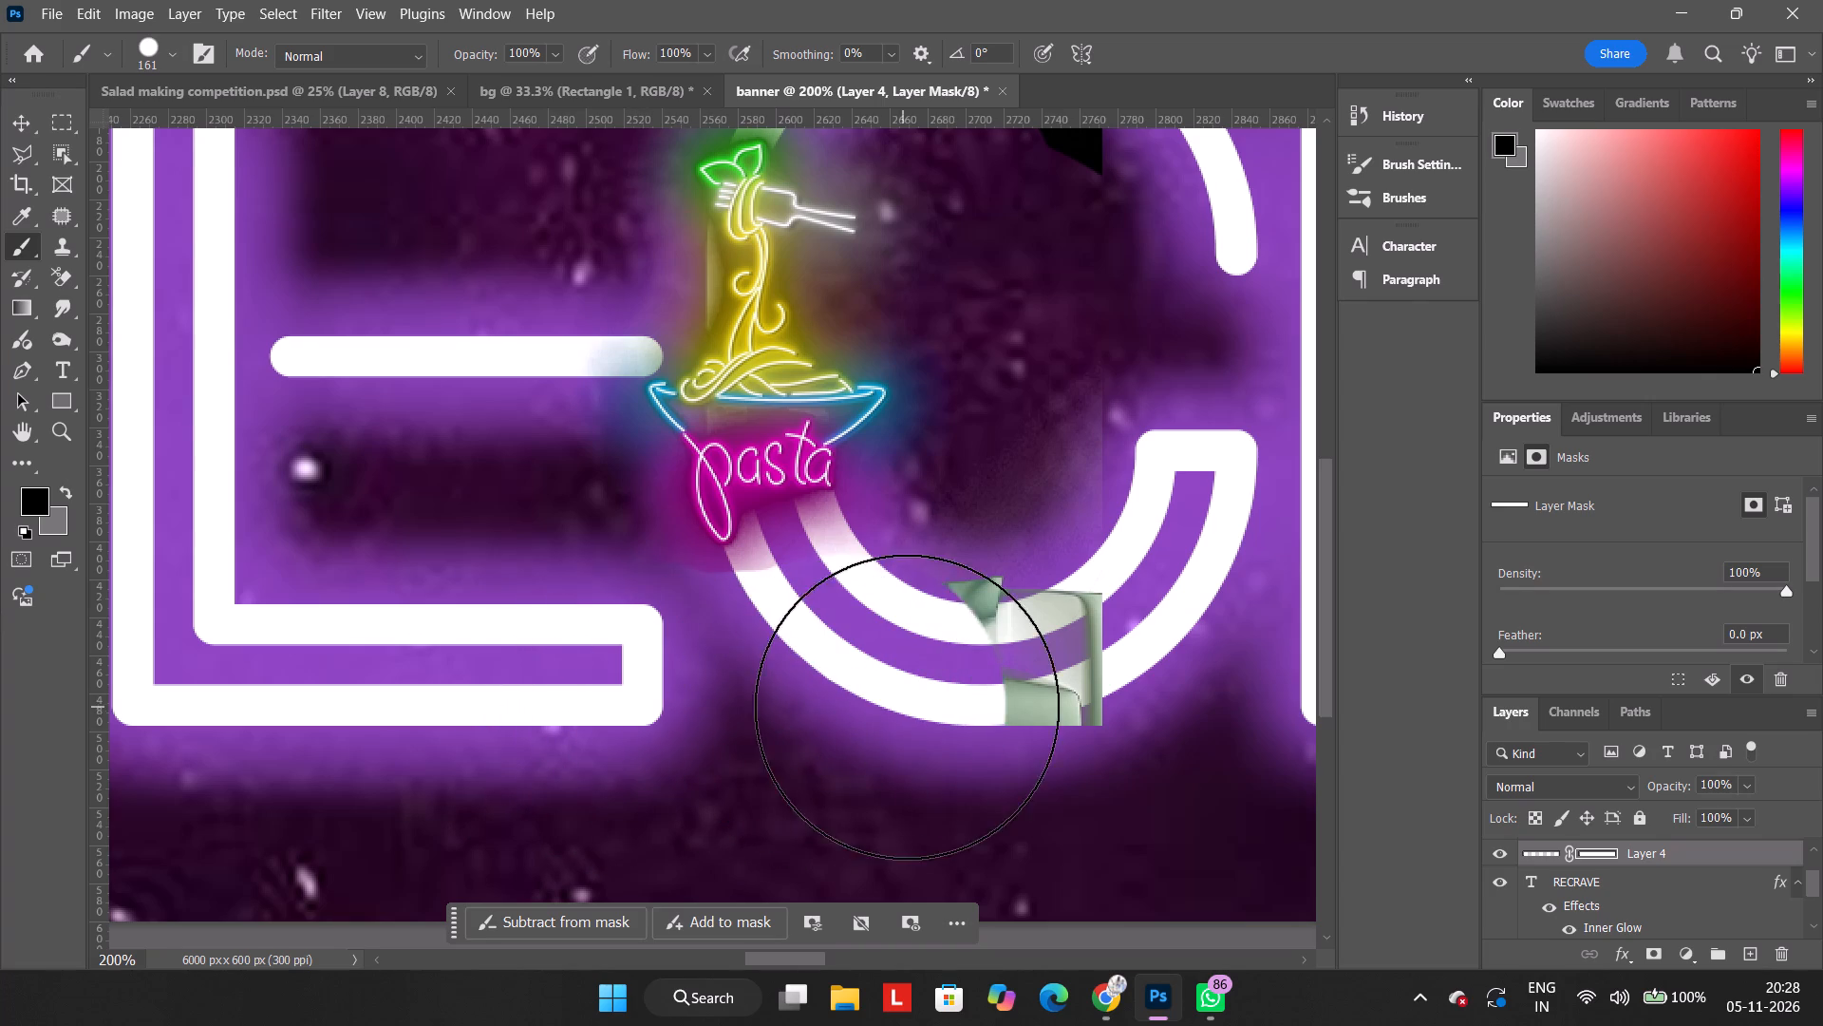
pyautogui.moveTo(907, 707); pyautogui.dragTo(1156, 357)
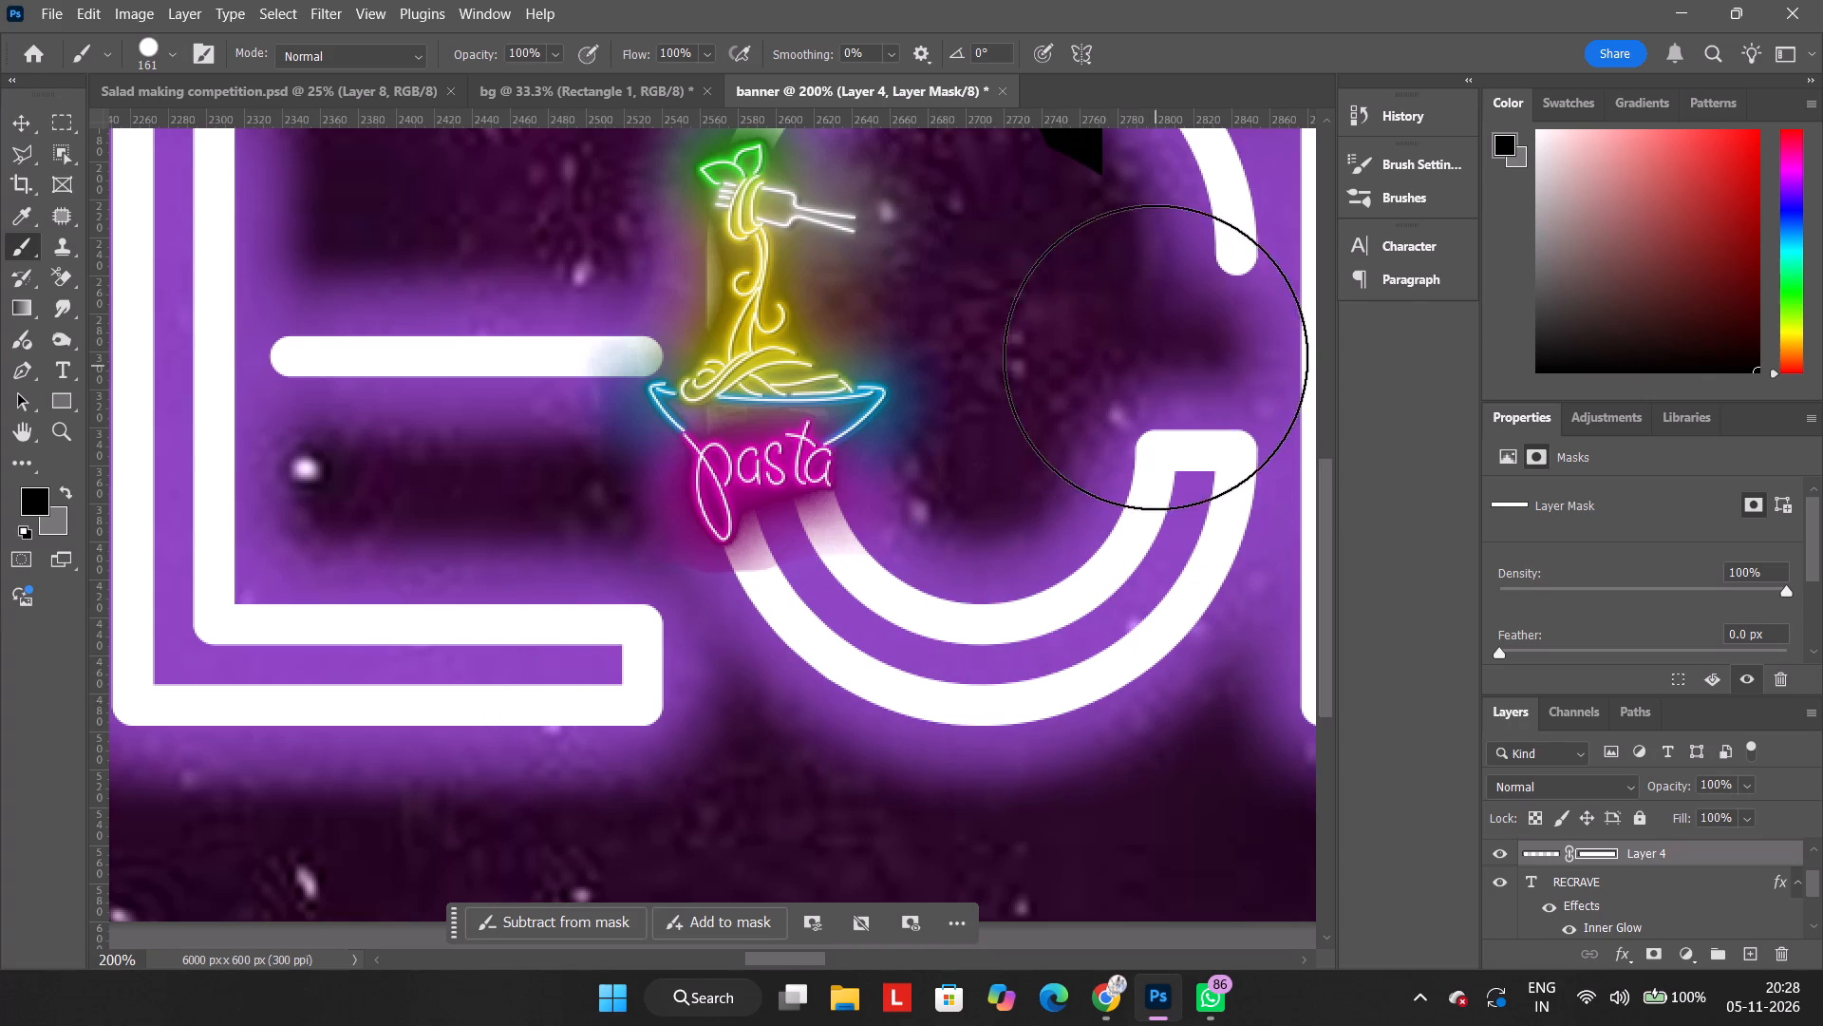
pyautogui.moveTo(1156, 357); pyautogui.dragTo(1154, 336)
pyautogui.scroll(2, 1154, 336)
pyautogui.moveTo(1154, 336); pyautogui.dragTo(1074, 242)
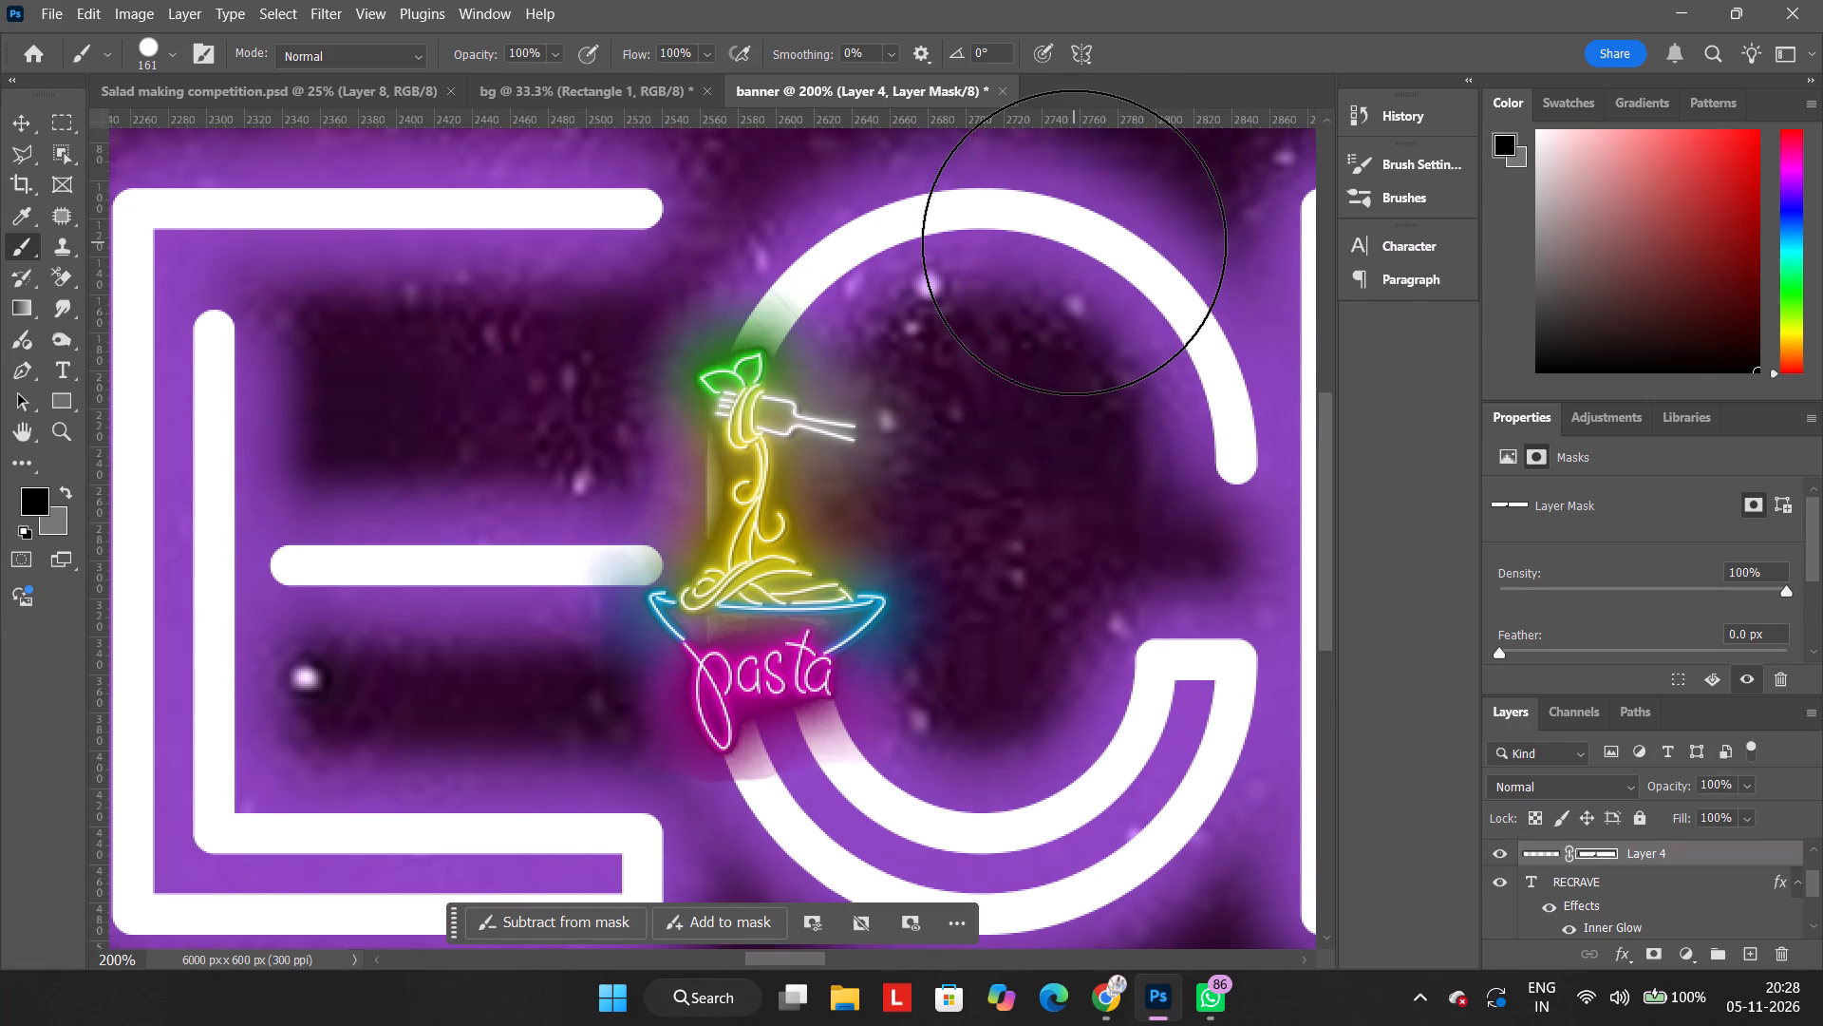
# Move the masked neon pasta icon off the title into the empty starry area left of RECRAVE.
pyautogui.hotkey('ctrl', '-')
pyautogui.hotkey('ctrl', '-')
pyautogui.hotkey('ctrl', '-')
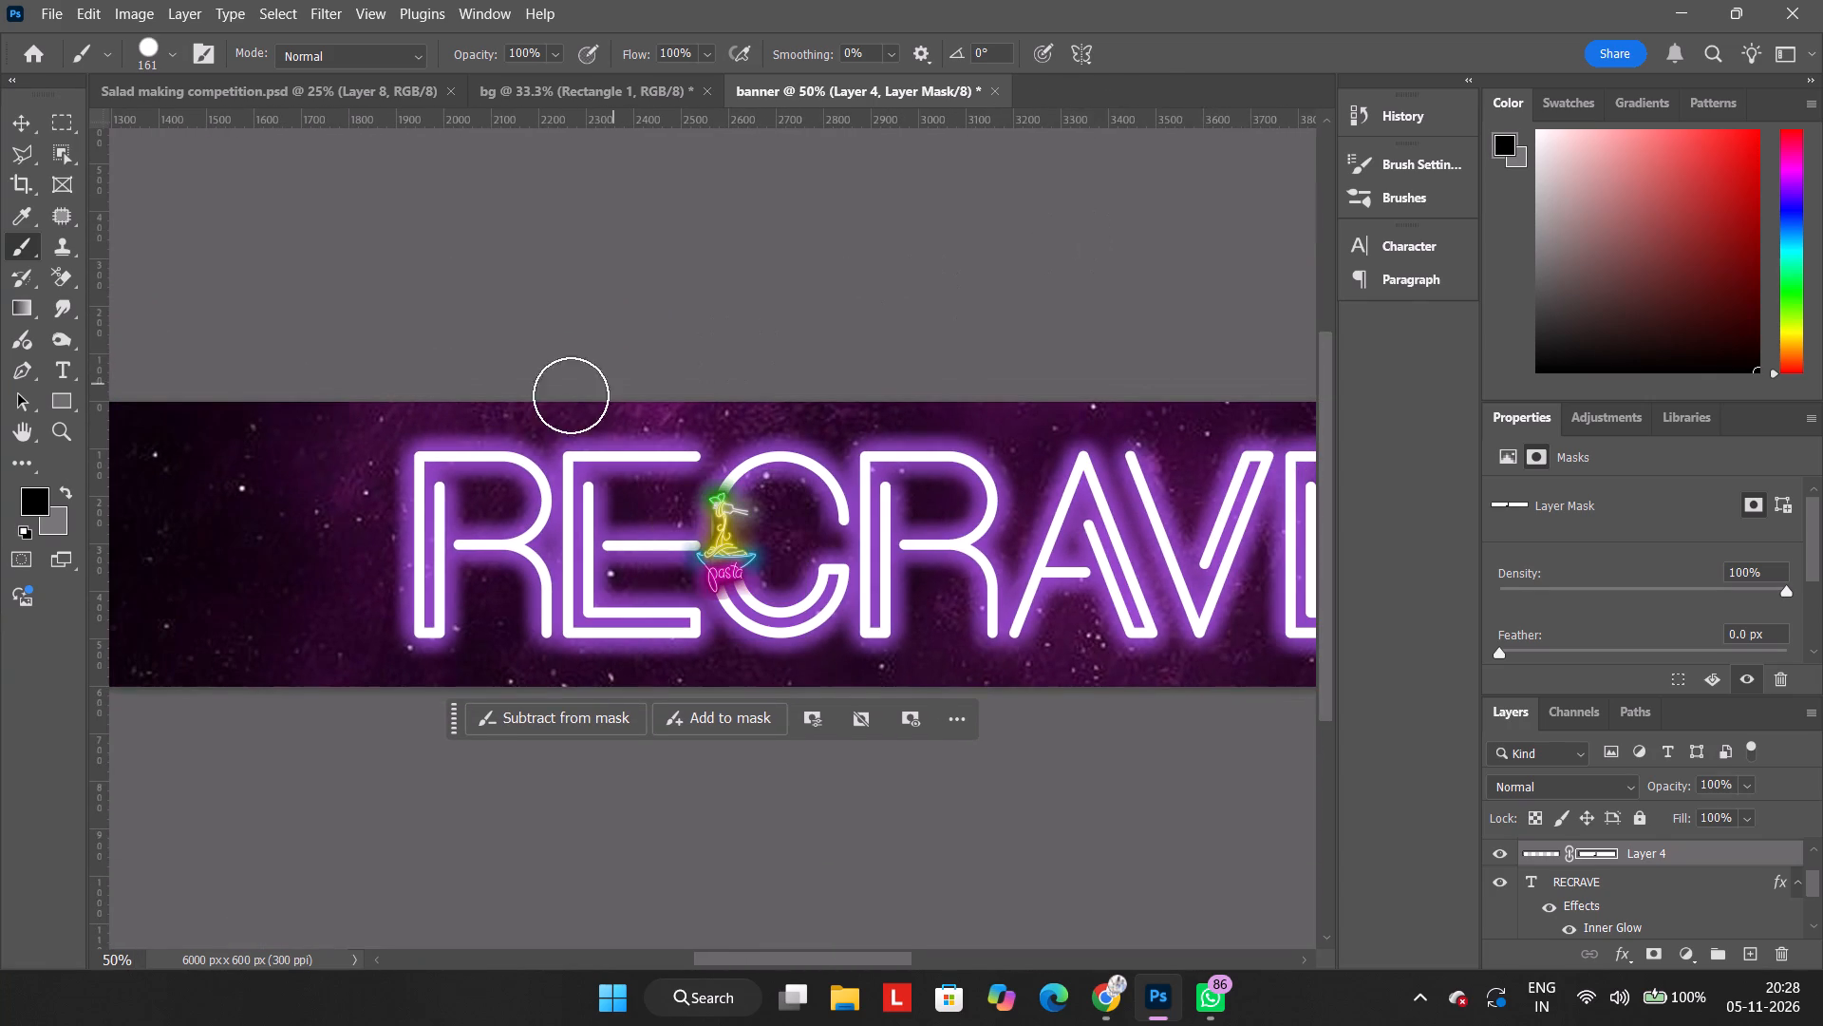
pyautogui.click(10, 115)
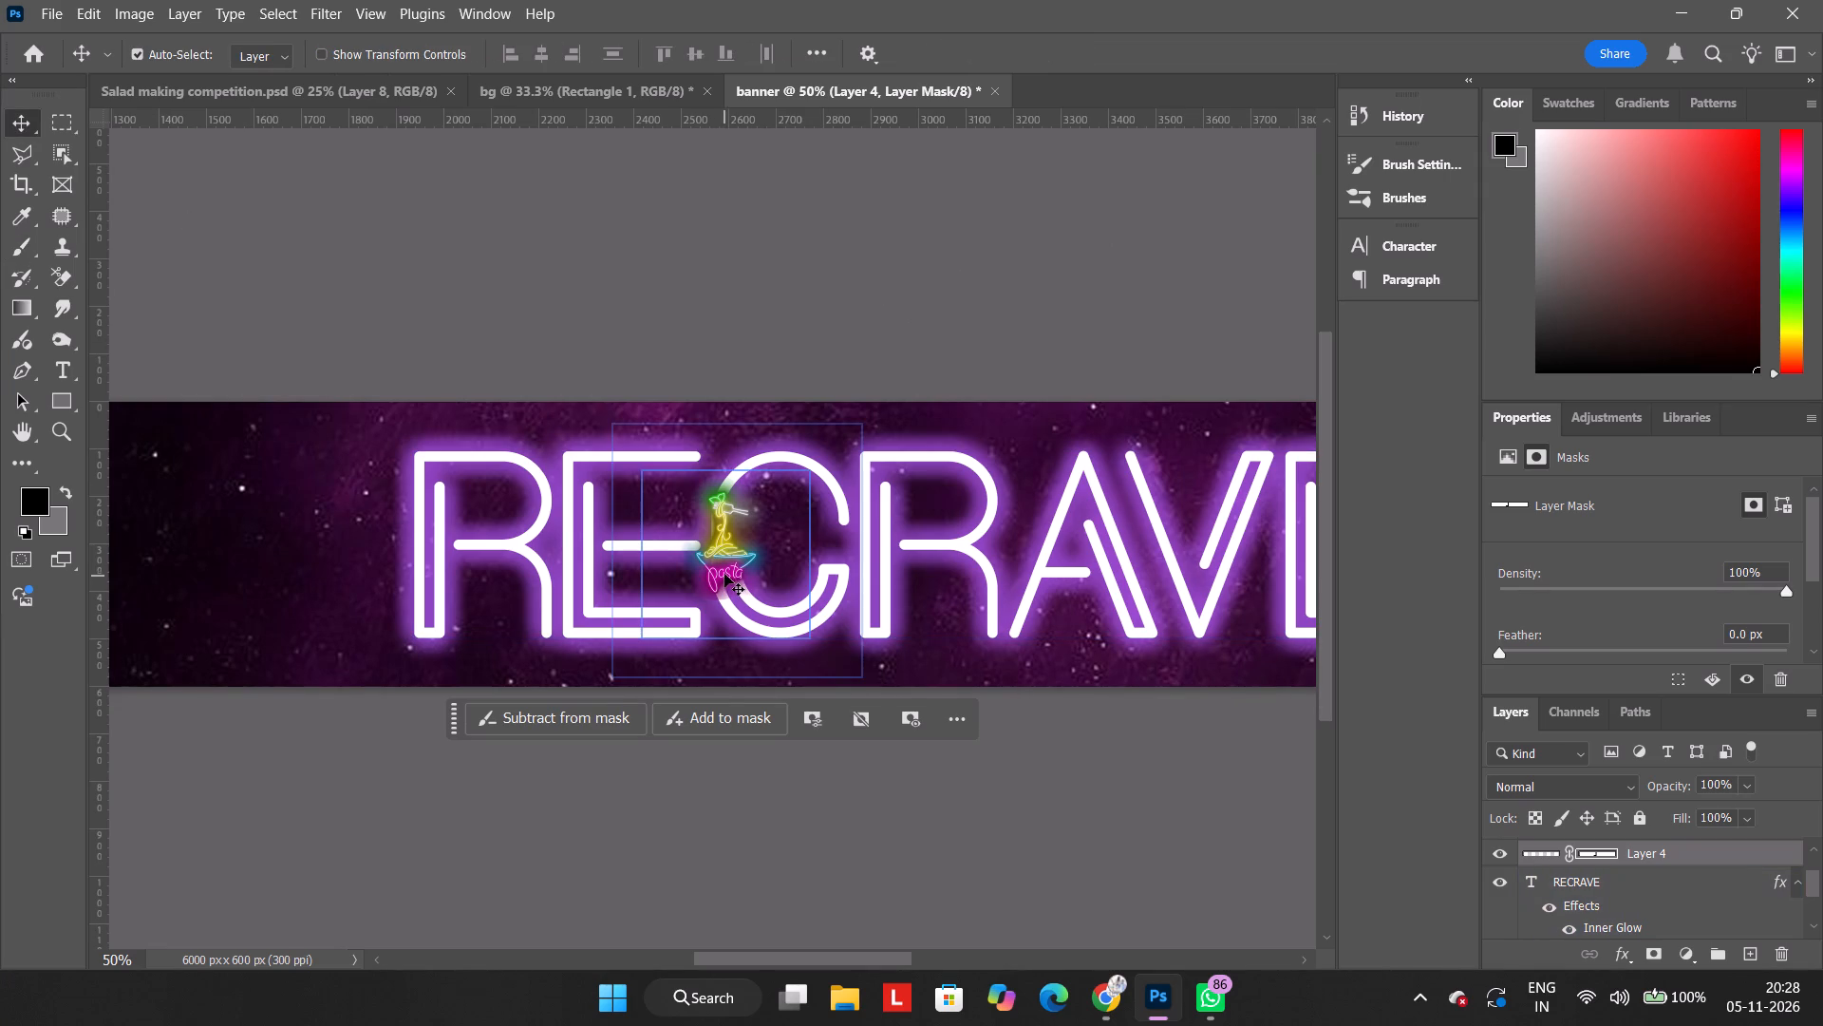
pyautogui.moveTo(725, 574); pyautogui.dragTo(313, 583)
pyautogui.scroll(-1, 313, 583)
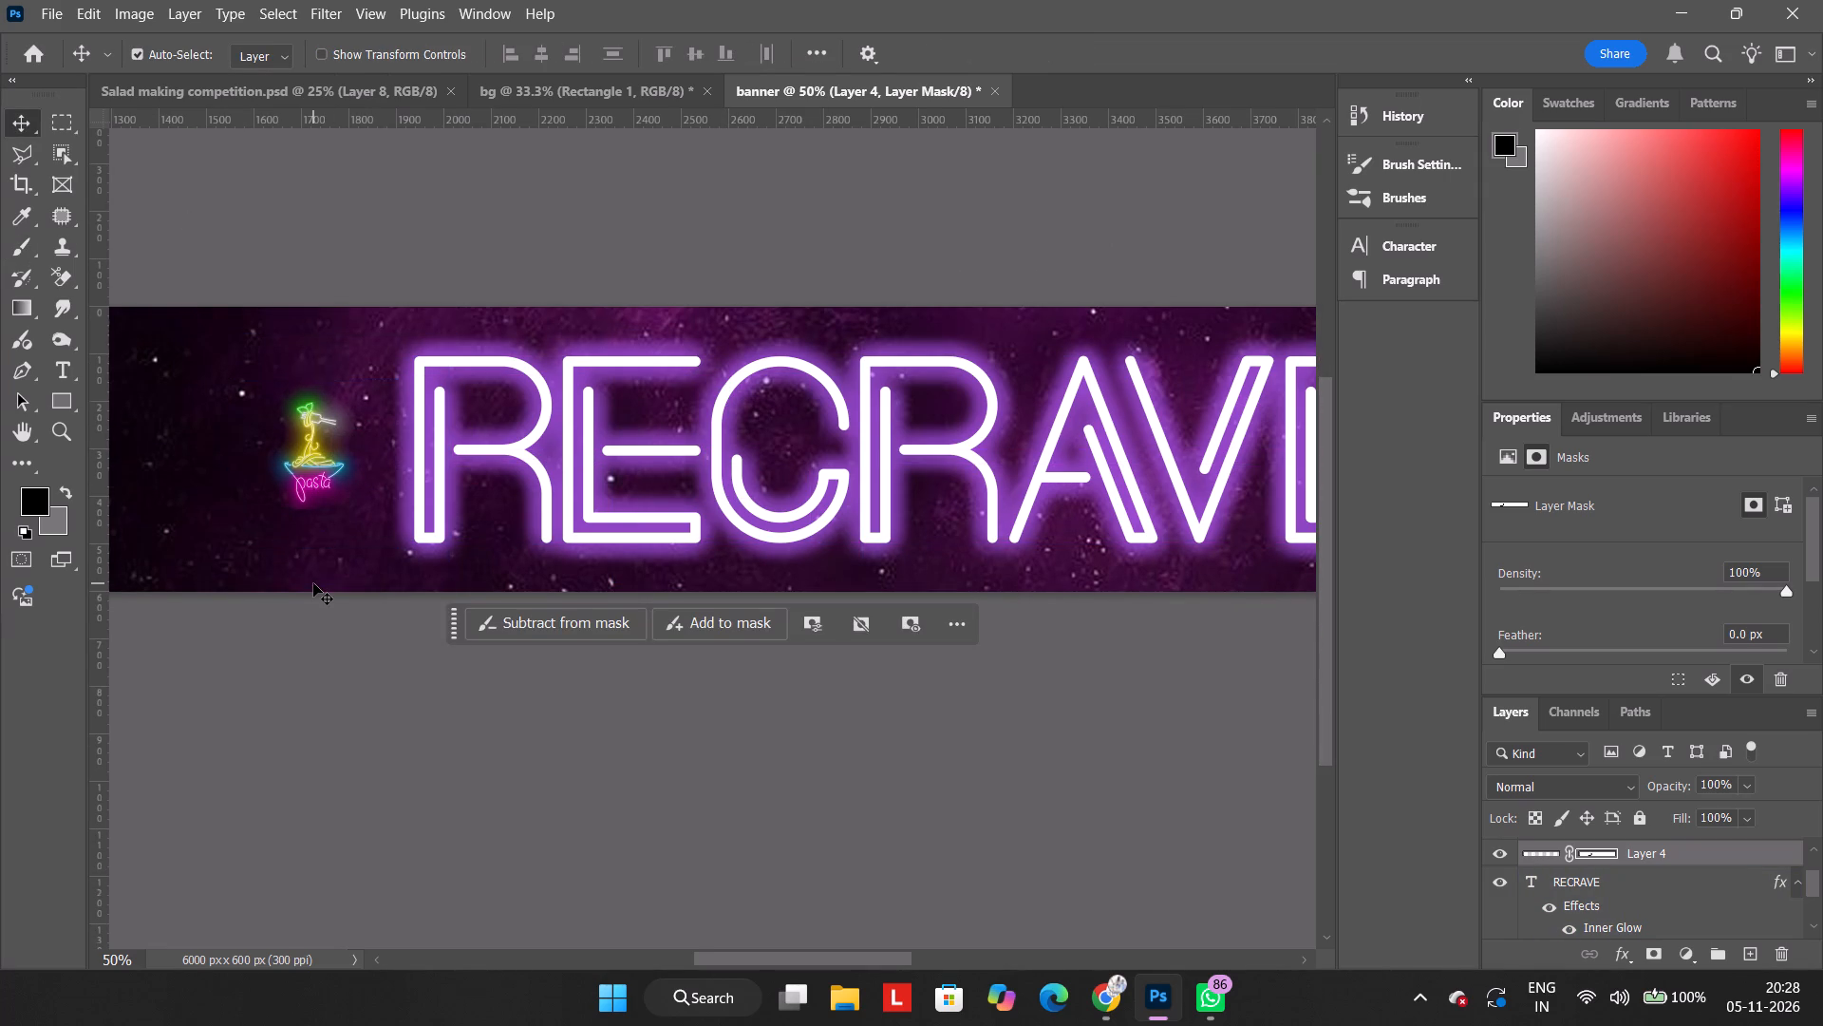
pyautogui.hscroll(-3, 313, 583)
pyautogui.moveTo(621, 466); pyautogui.dragTo(517, 478)
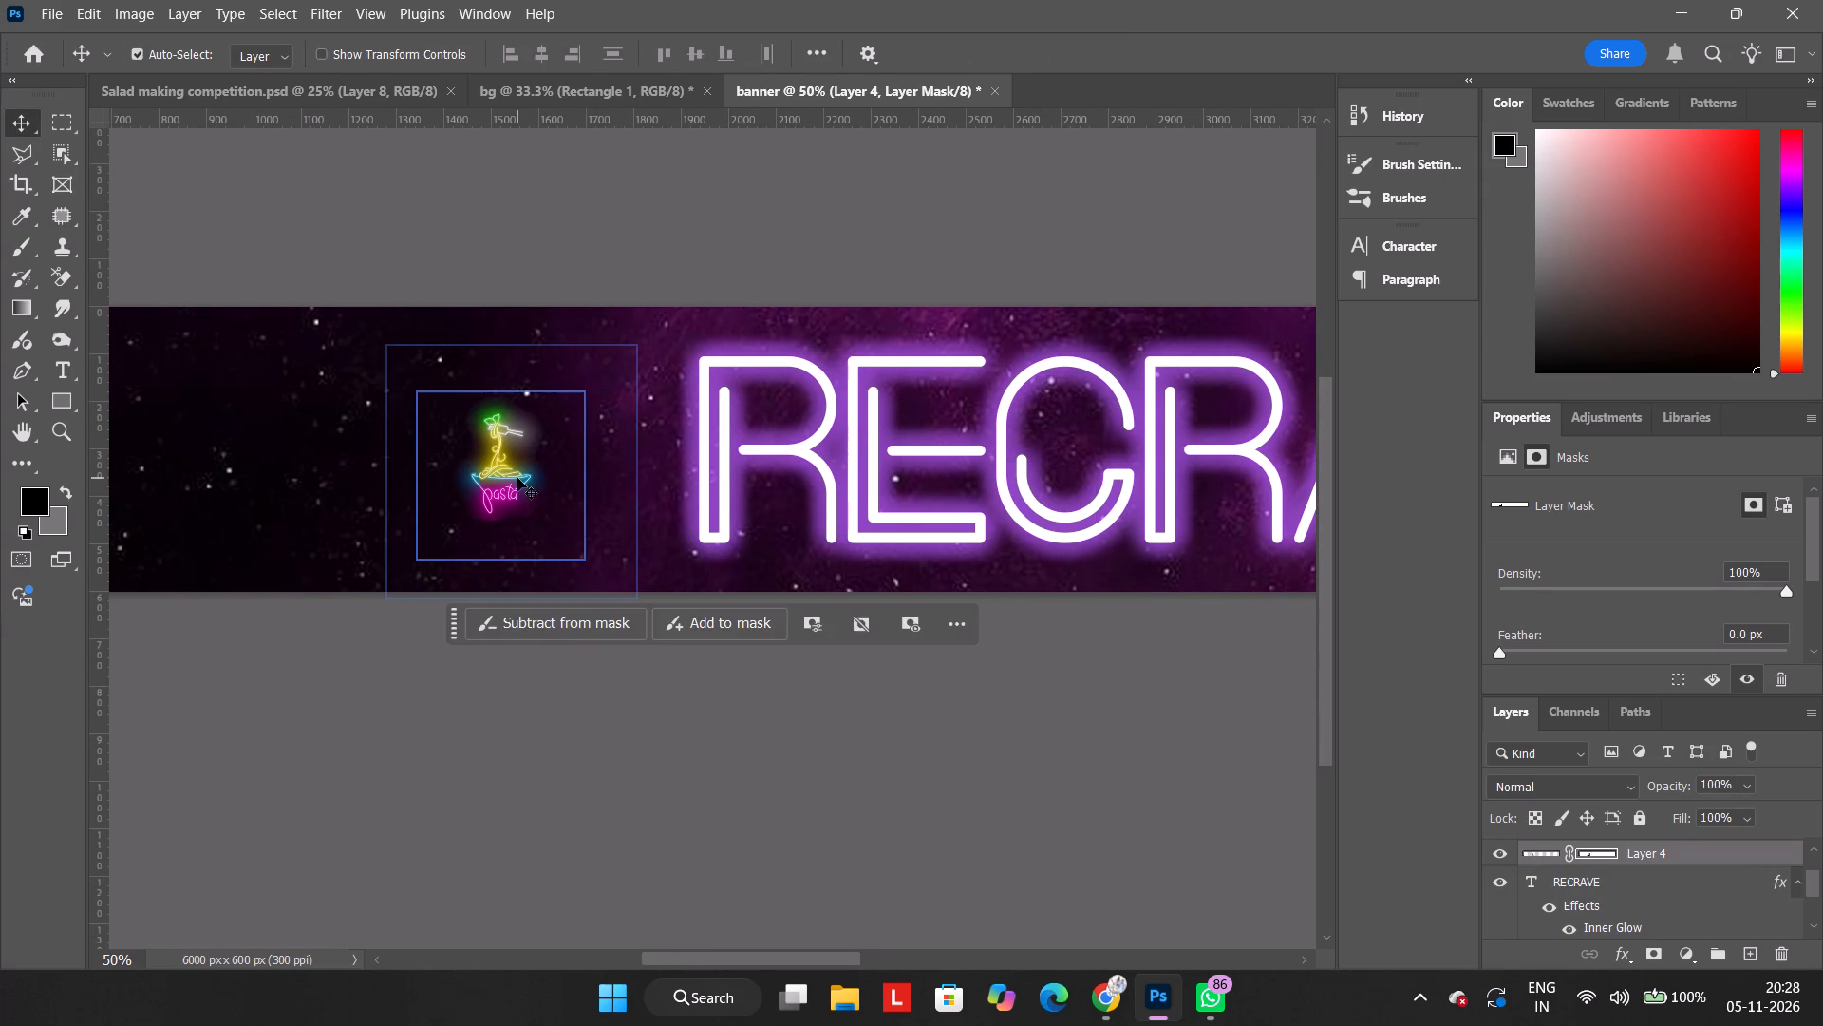
# Enlarge the neon pasta icon to about 230.5% and place it in the starry area just left of RECRAVE.
pyautogui.hotkey('ctrl', 't')
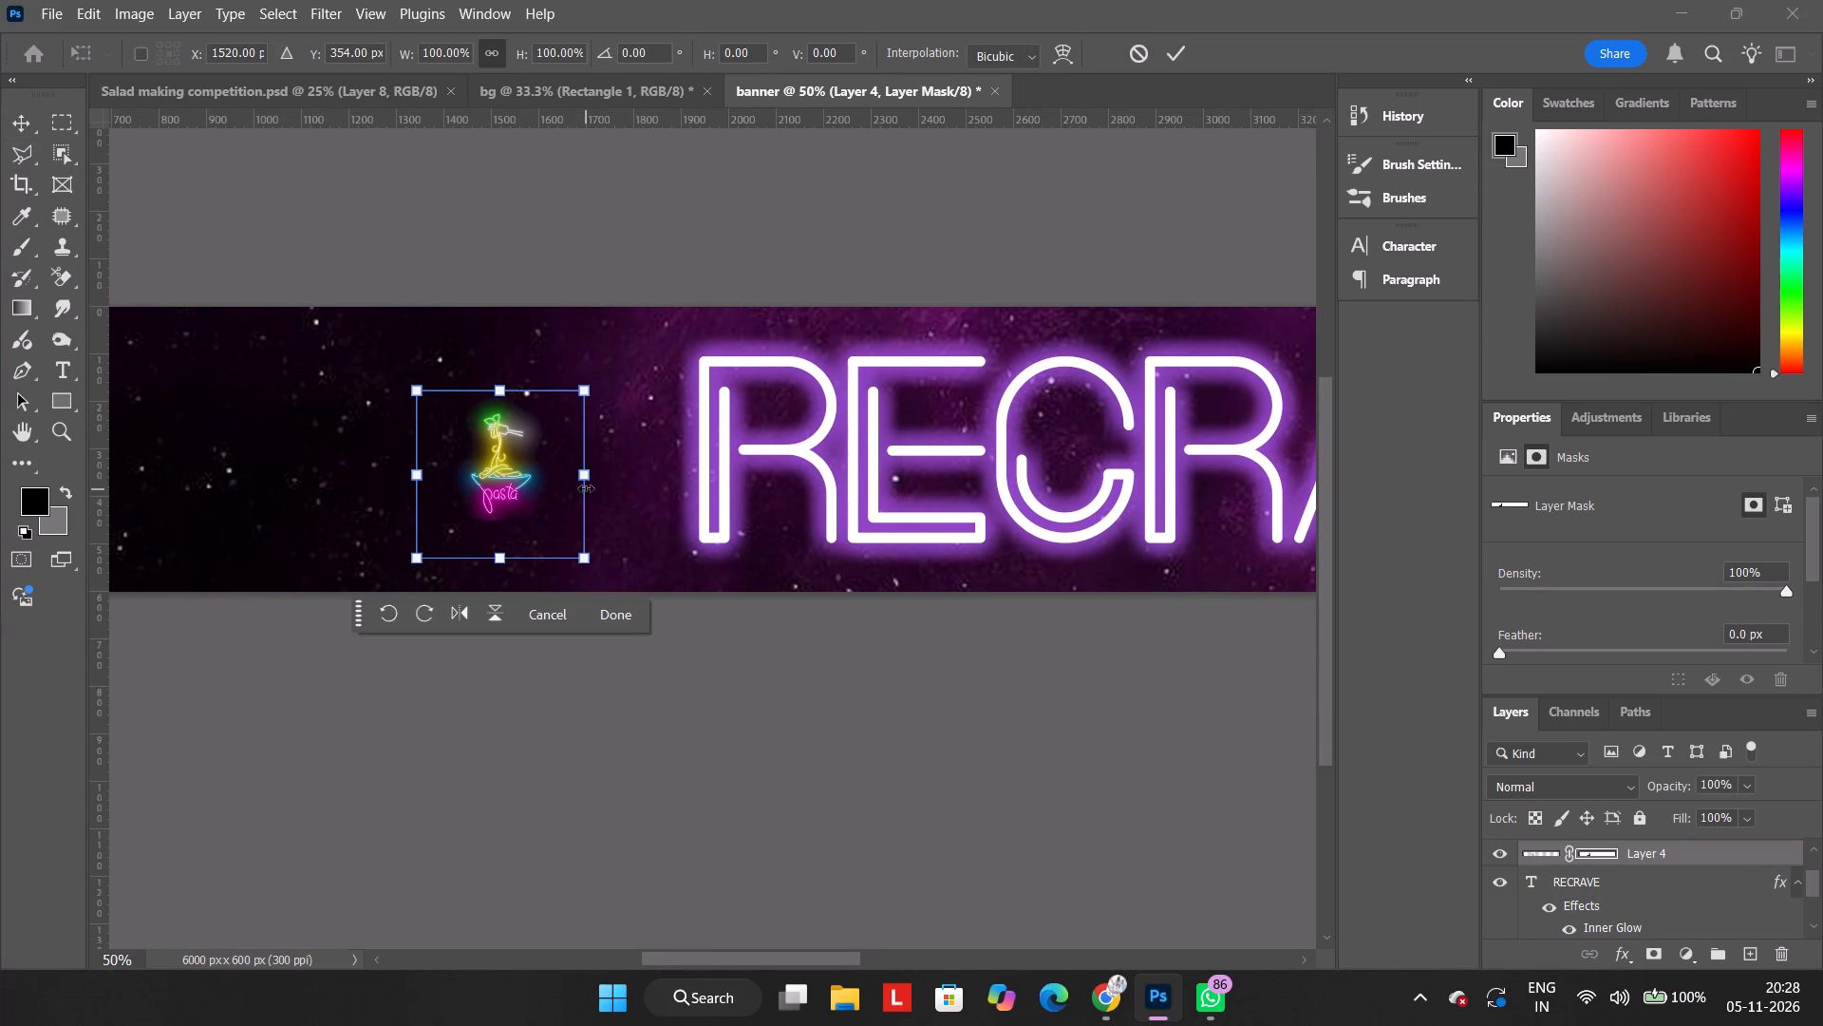
pyautogui.moveTo(586, 487); pyautogui.dragTo(887, 658)
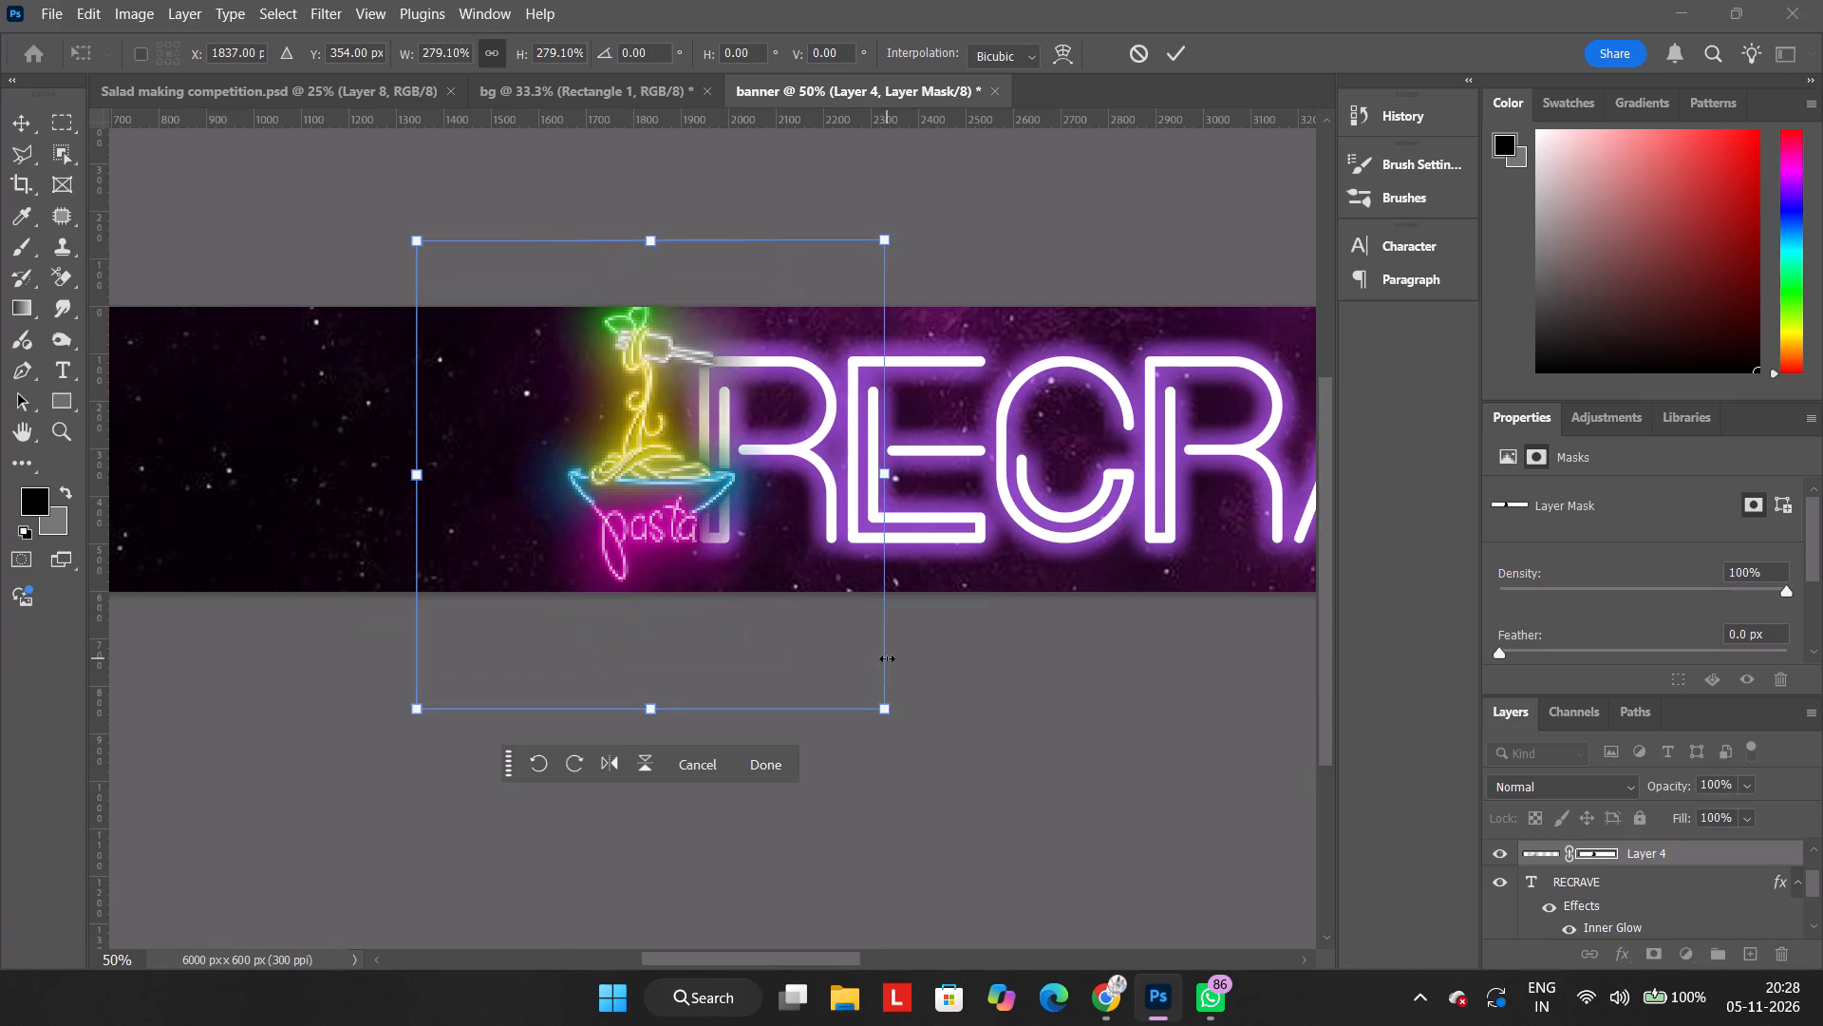
pyautogui.moveTo(895, 479); pyautogui.dragTo(814, 470)
pyautogui.moveTo(677, 455); pyautogui.dragTo(500, 459)
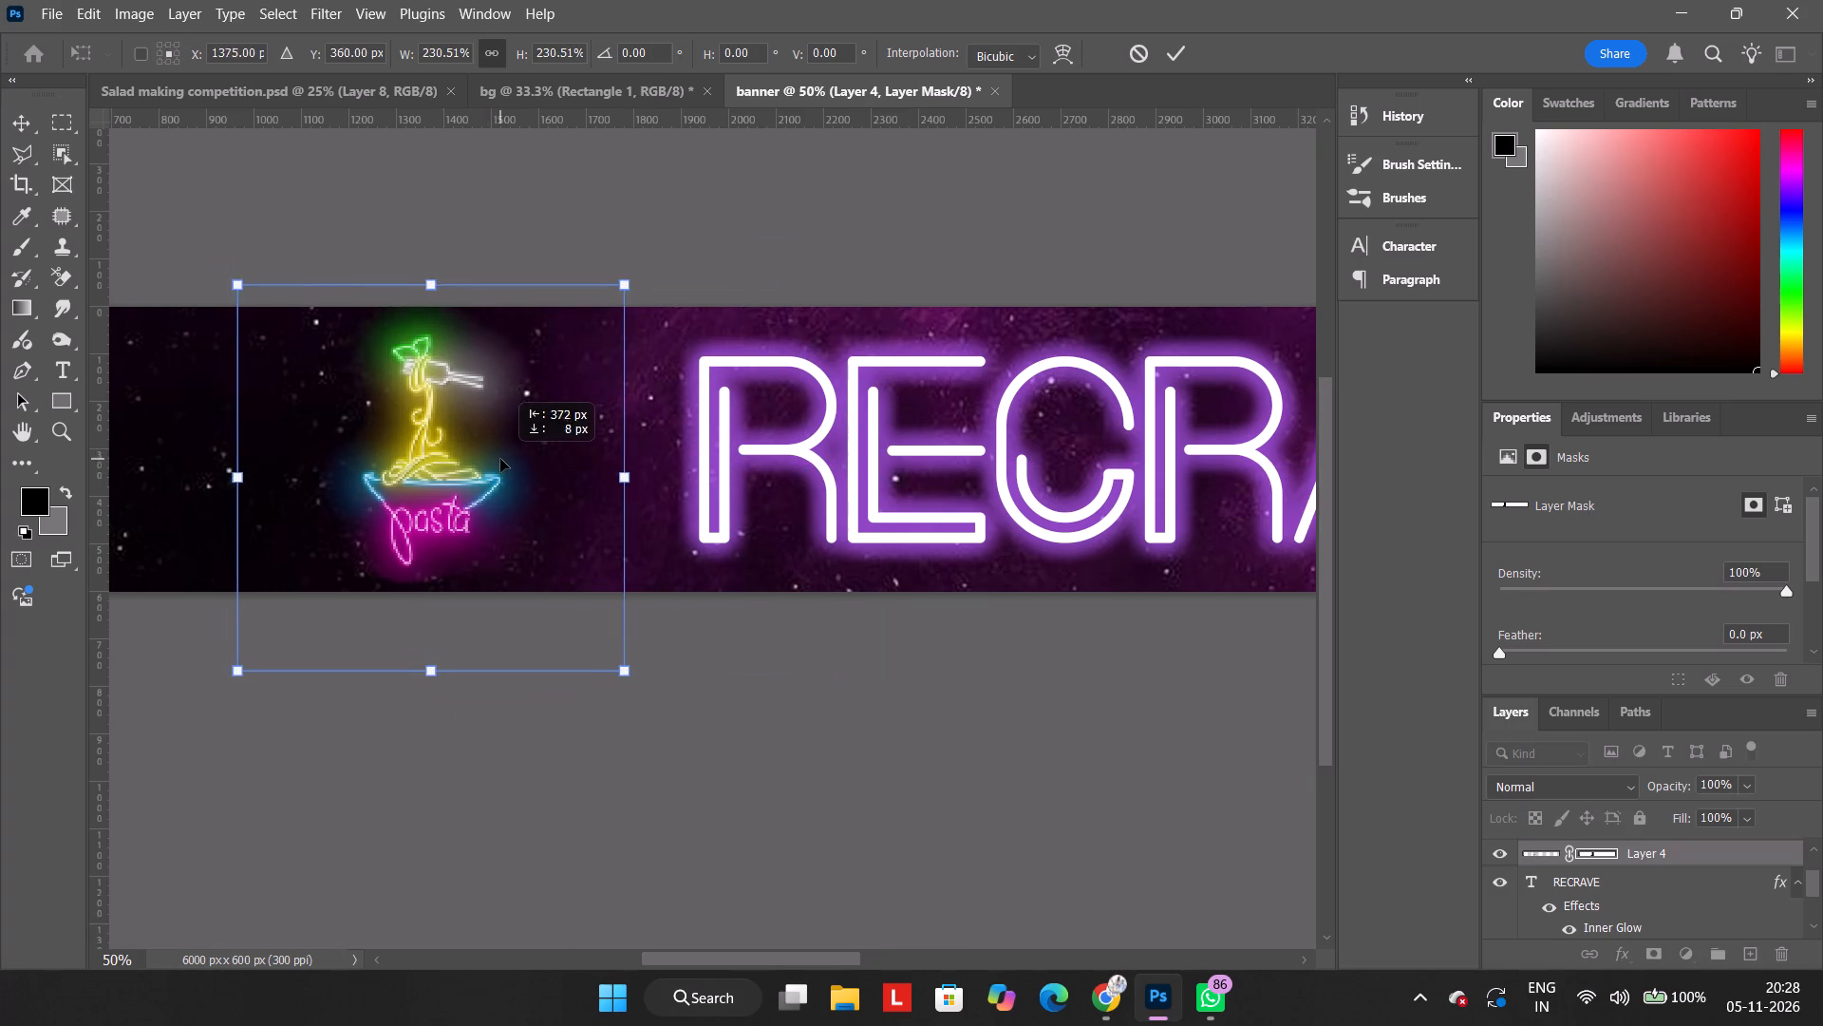
pyautogui.moveTo(500, 459); pyautogui.dragTo(506, 446)
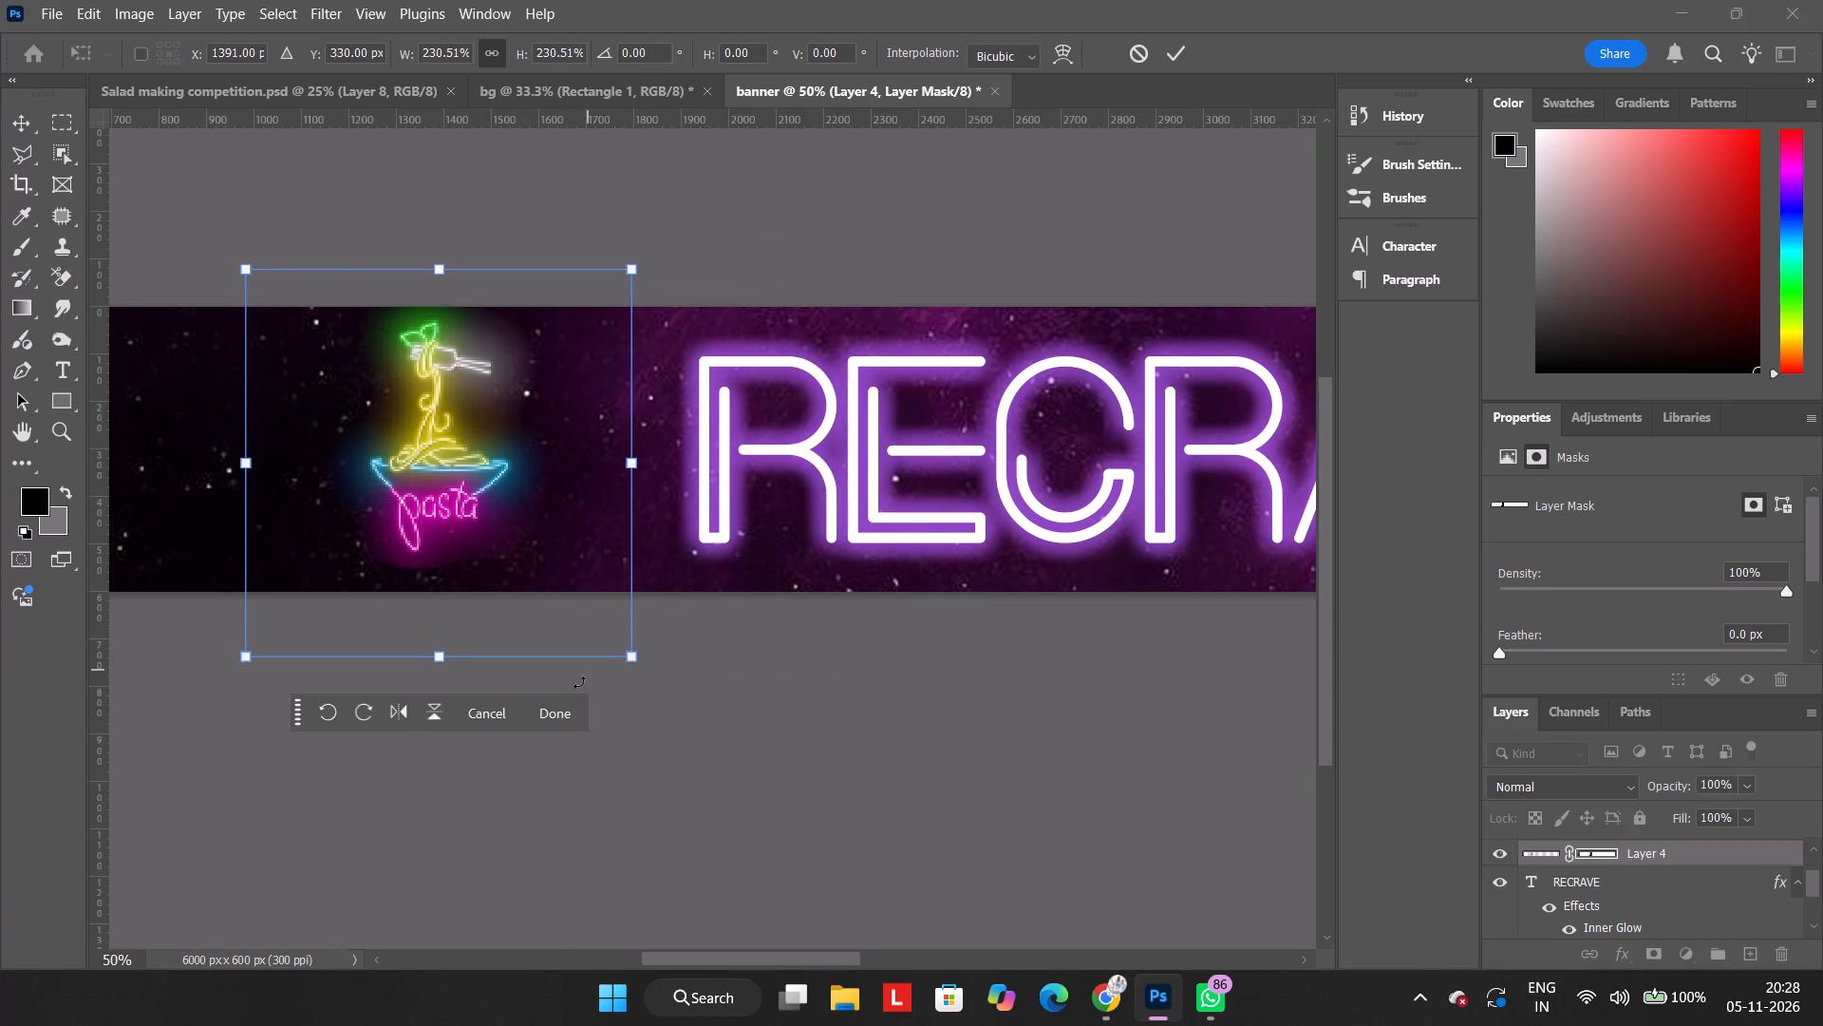
pyautogui.moveTo(565, 695); pyautogui.dragTo(563, 713)
pyautogui.click(563, 713)
# Scale the pasta icon up to about 106.4% and rotate it about -2.7° so it tilts slightly.
pyautogui.hscroll(4, 563, 713)
pyautogui.hscroll(-5, 563, 713)
pyautogui.hotkey('ctrl', '-')
pyautogui.hotkey('ctrl', '-')
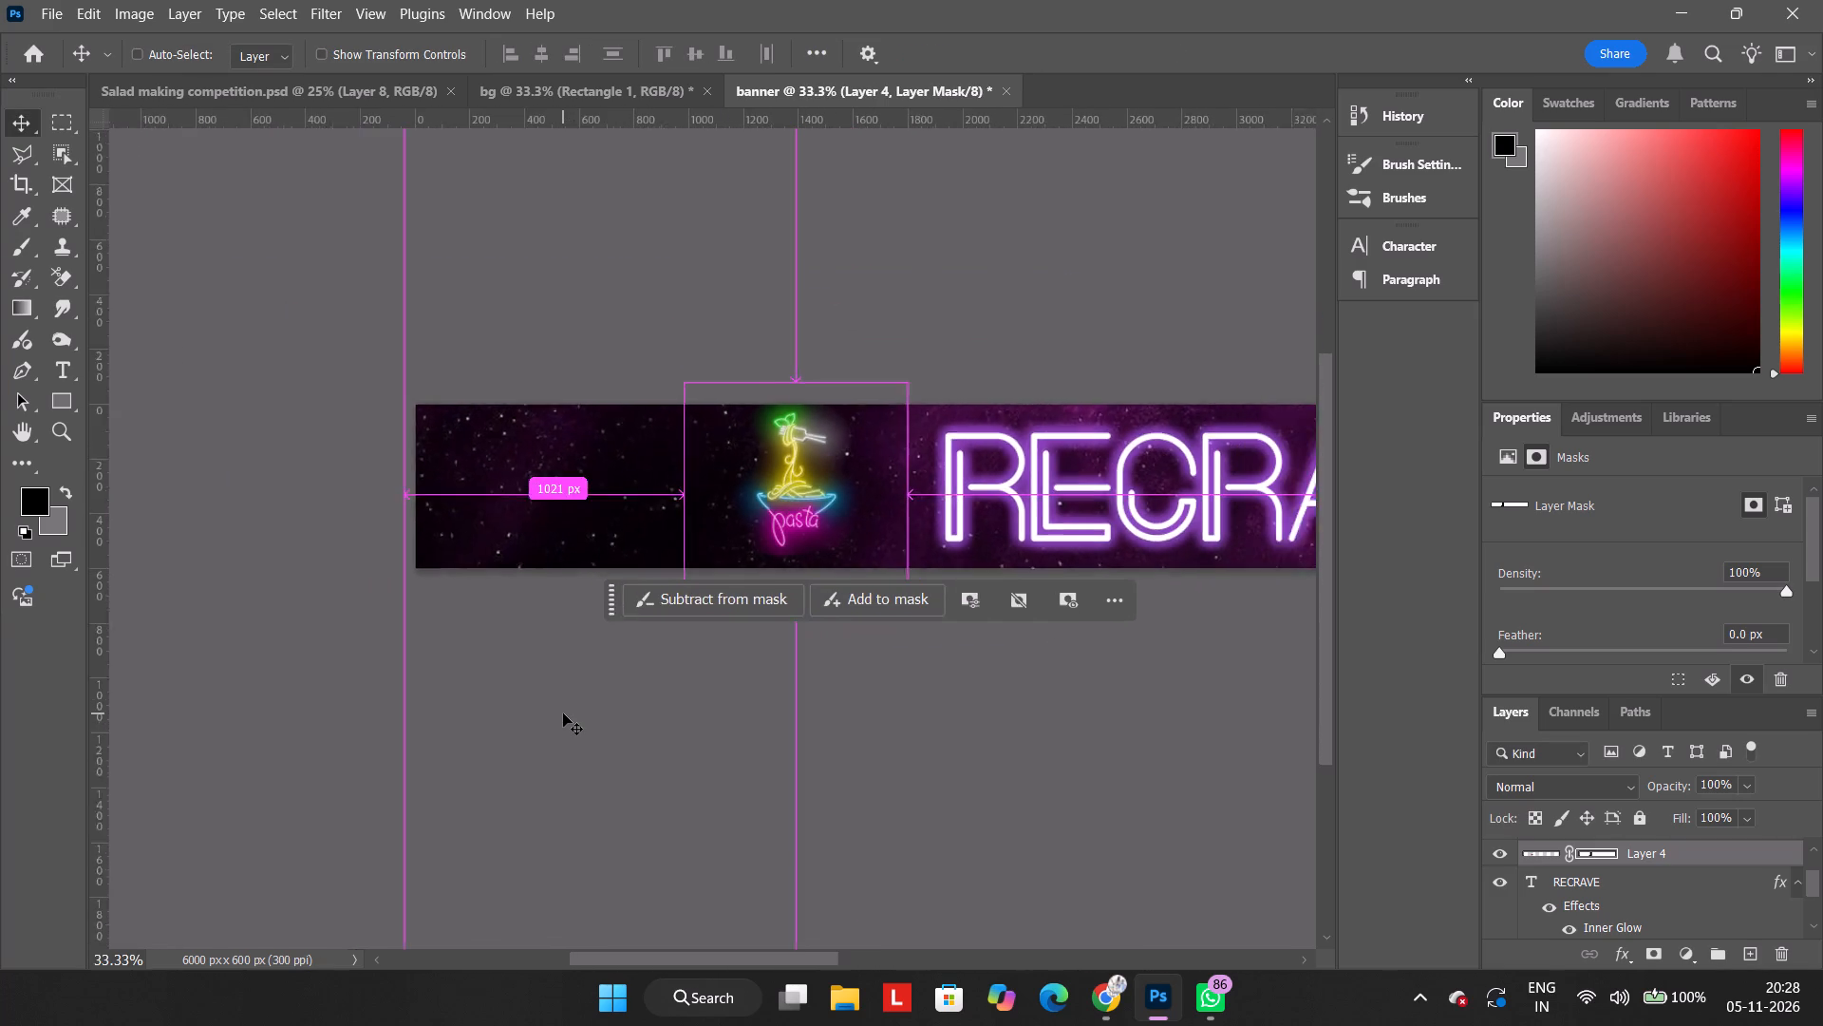
pyautogui.hscroll(3, 563, 713)
pyautogui.hotkey('ctrl', '-')
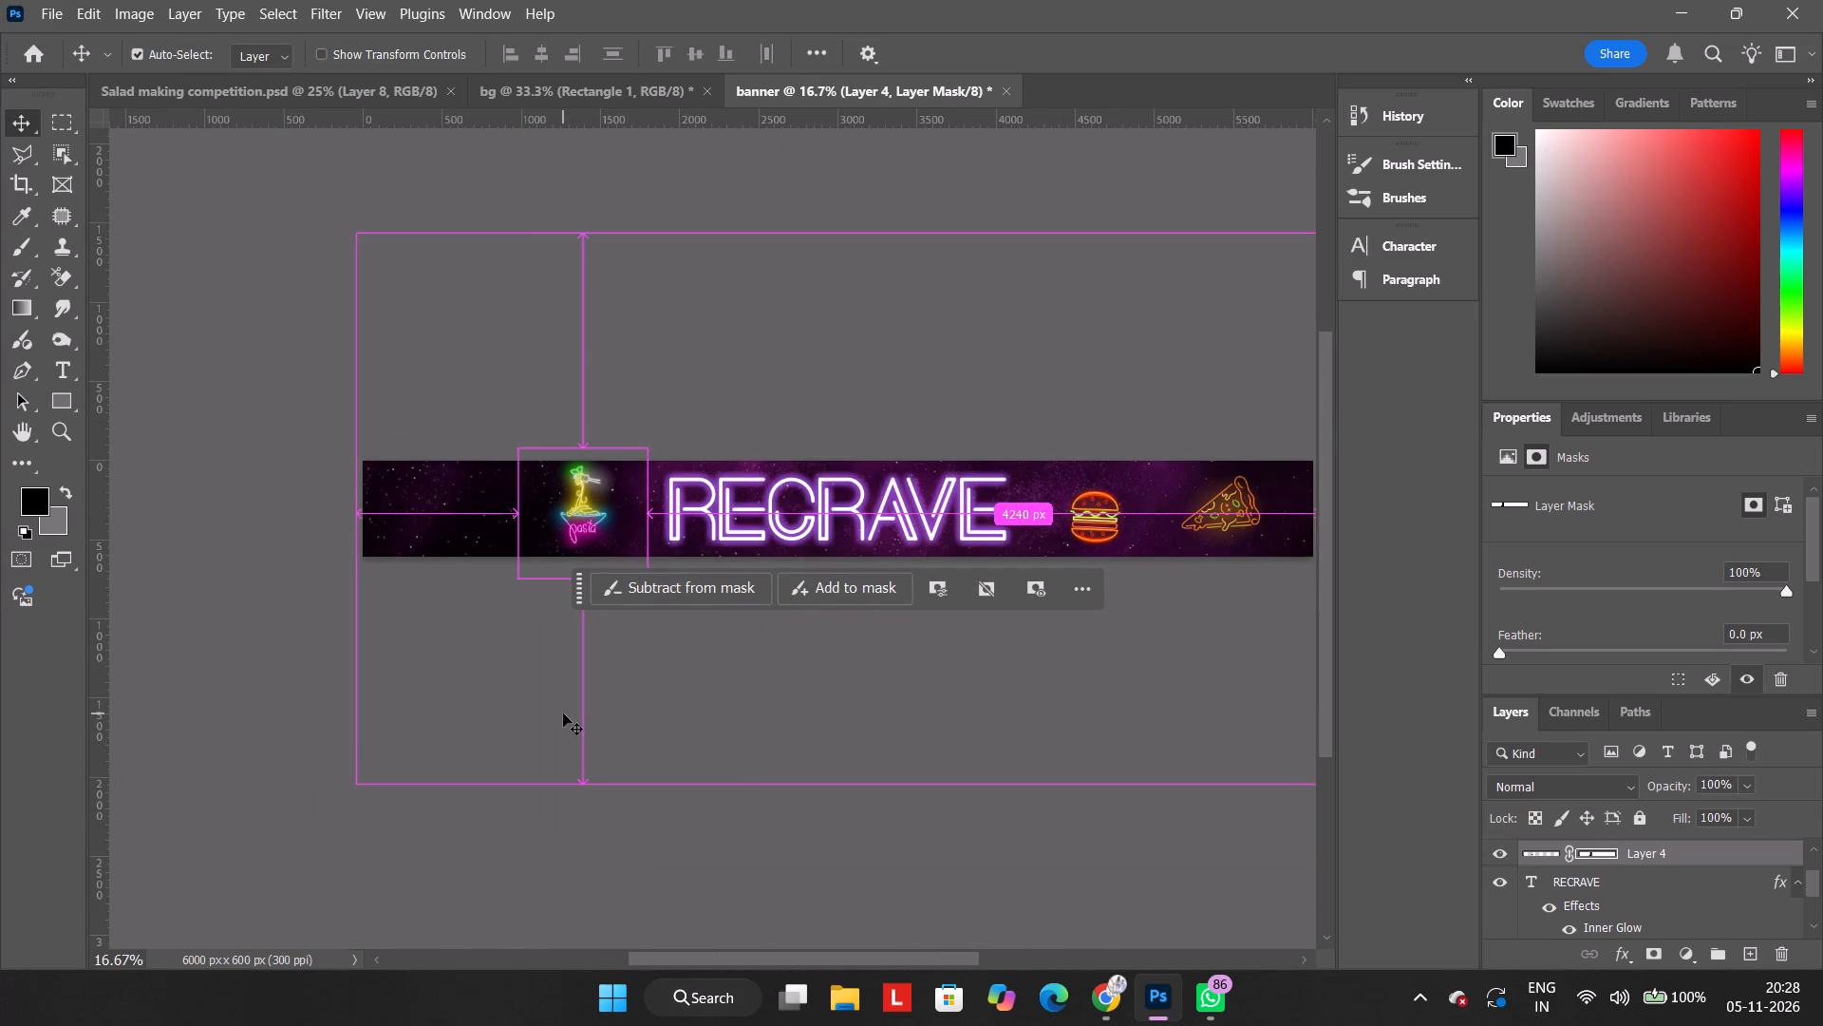
pyautogui.click(578, 526)
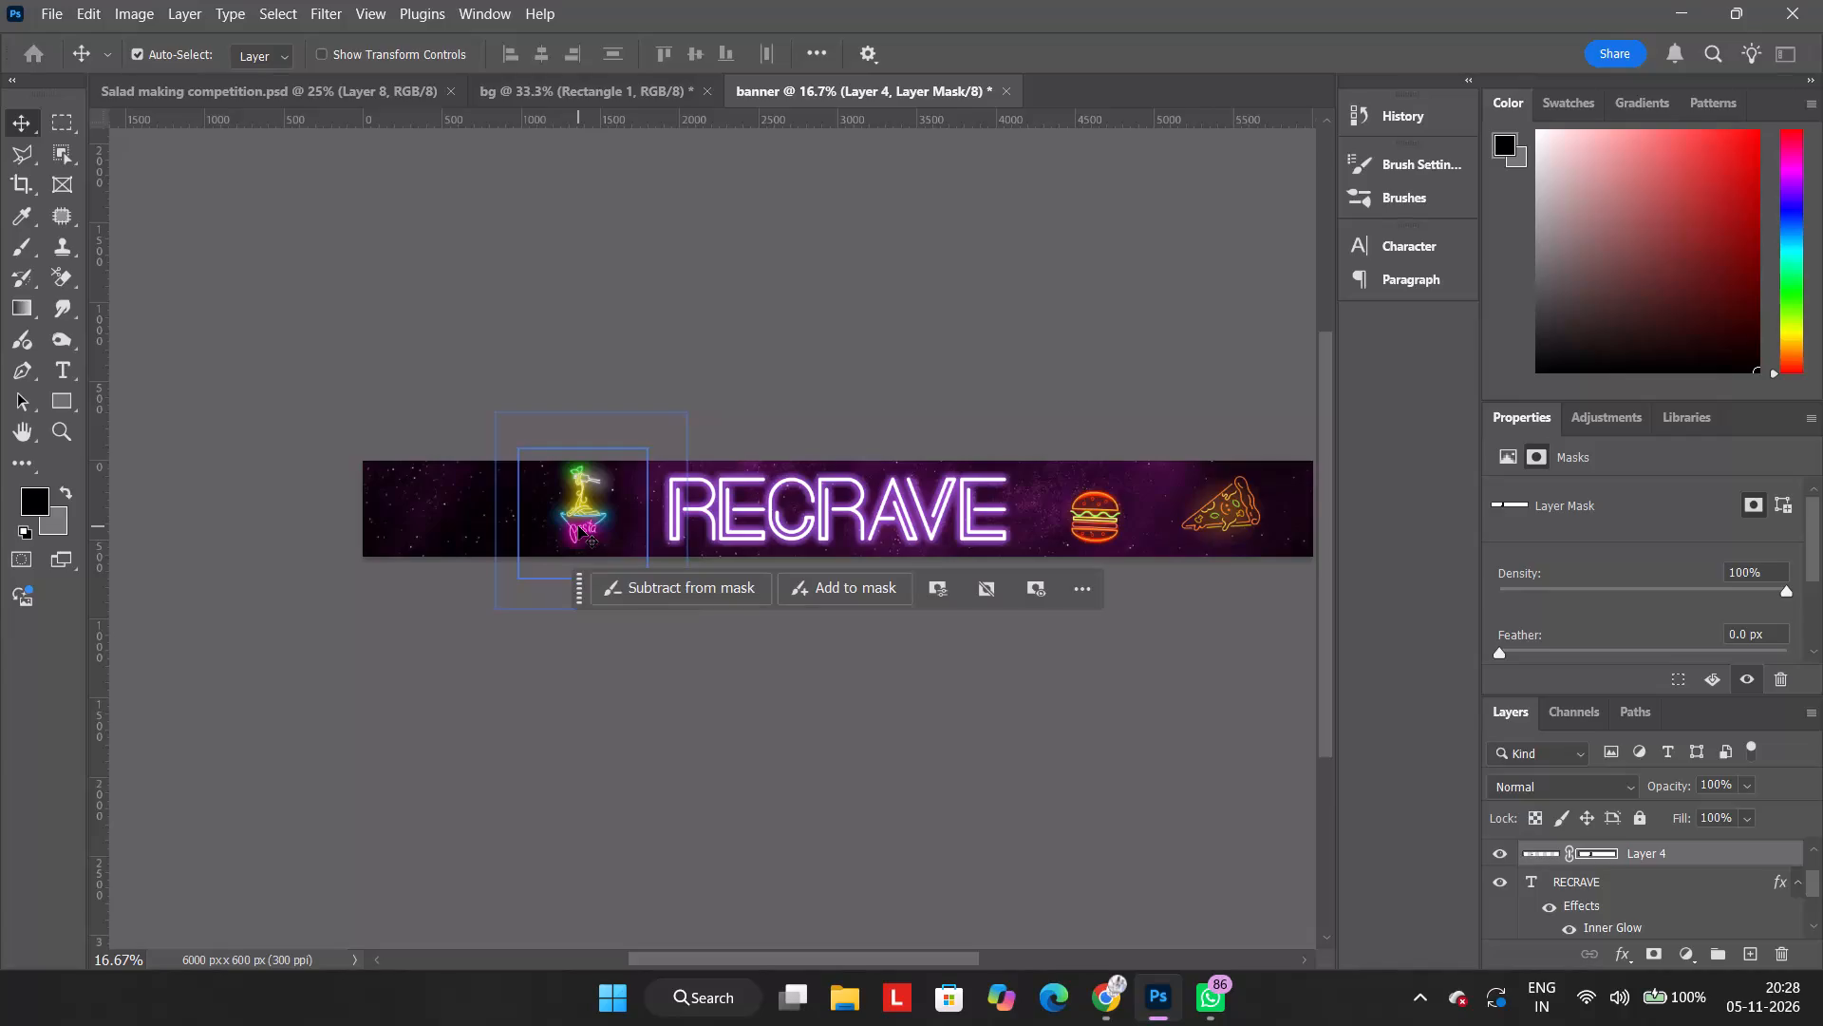
pyautogui.click(578, 526)
pyautogui.hotkey('ctrl', 't')
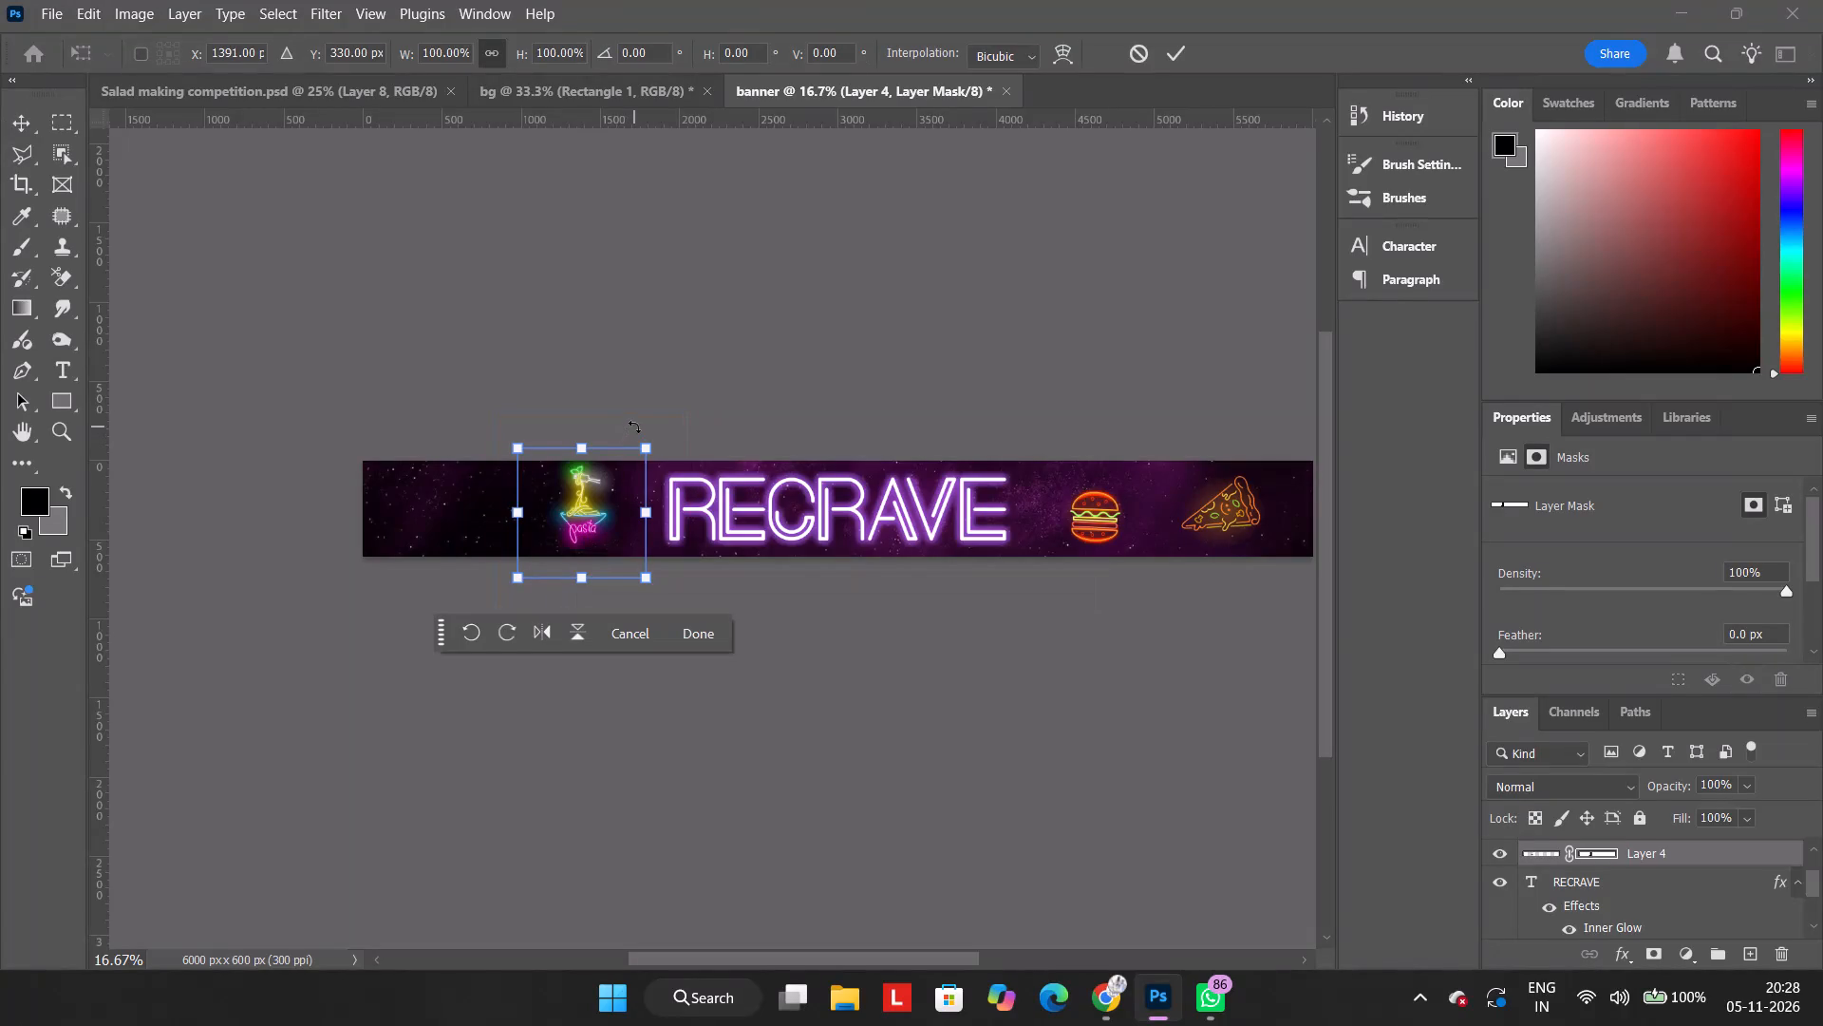
pyautogui.moveTo(659, 455); pyautogui.dragTo(667, 439)
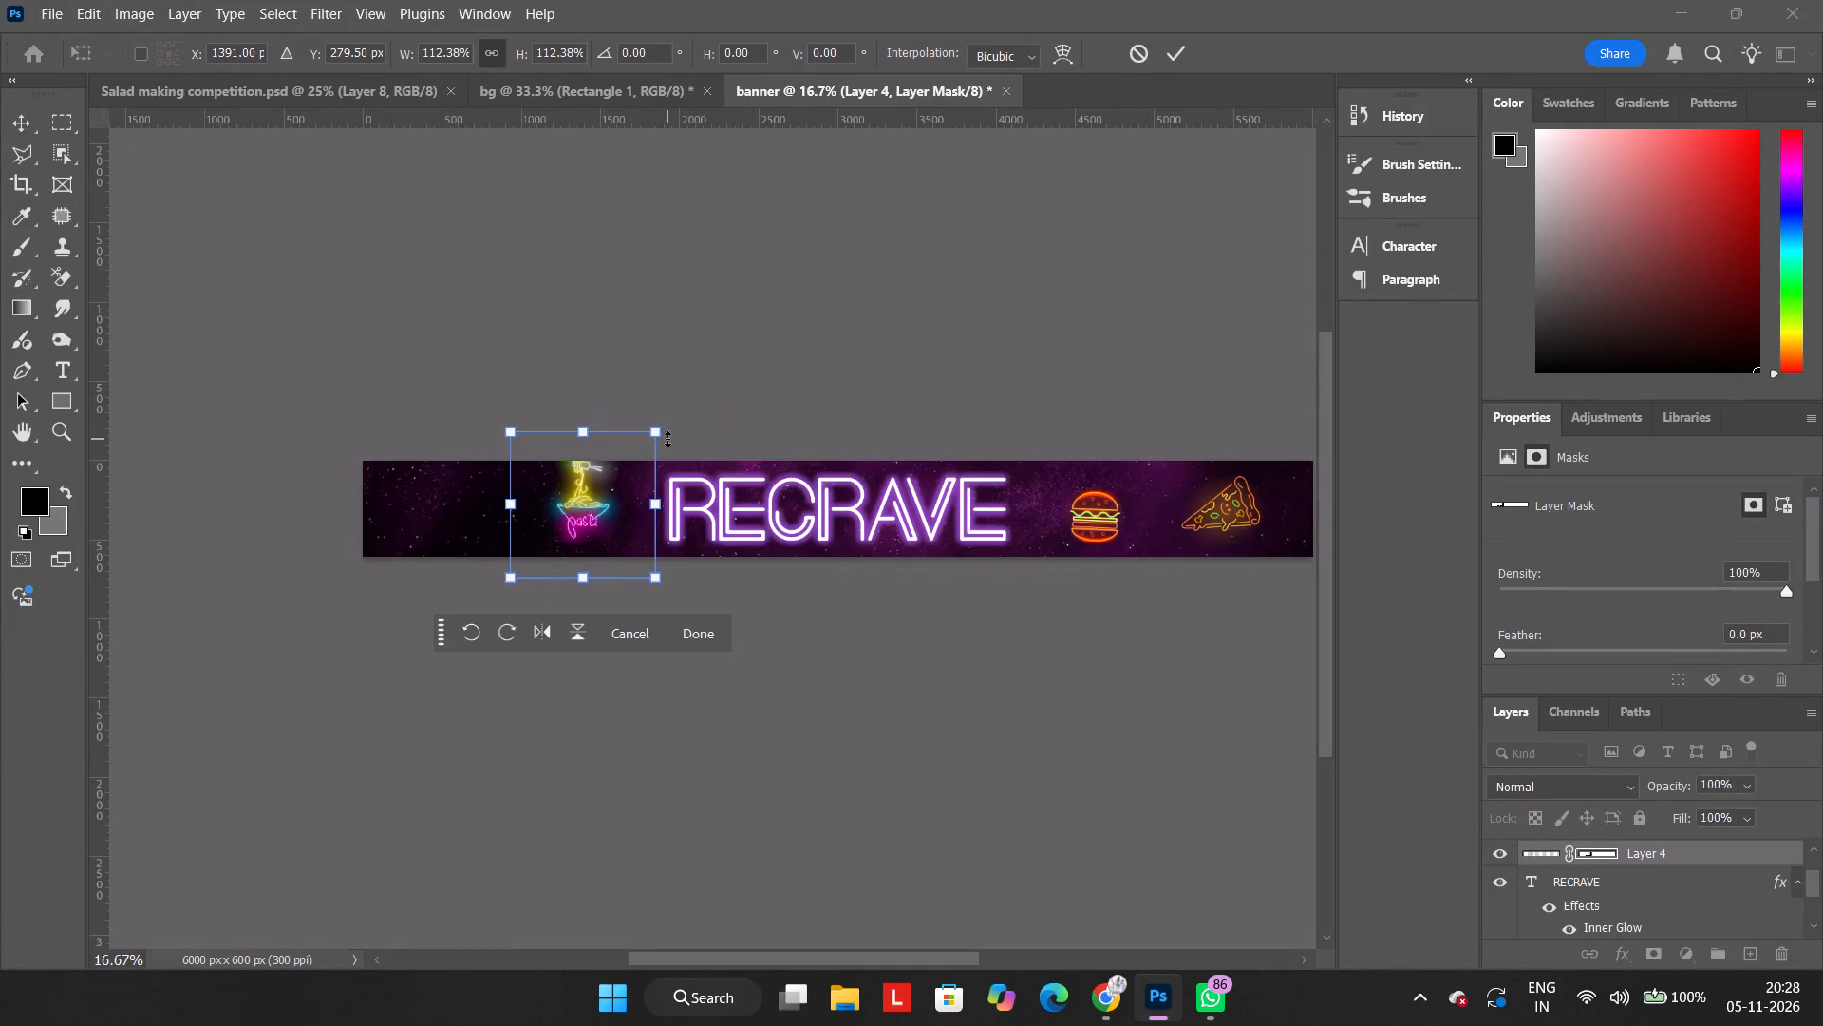
pyautogui.click(630, 570)
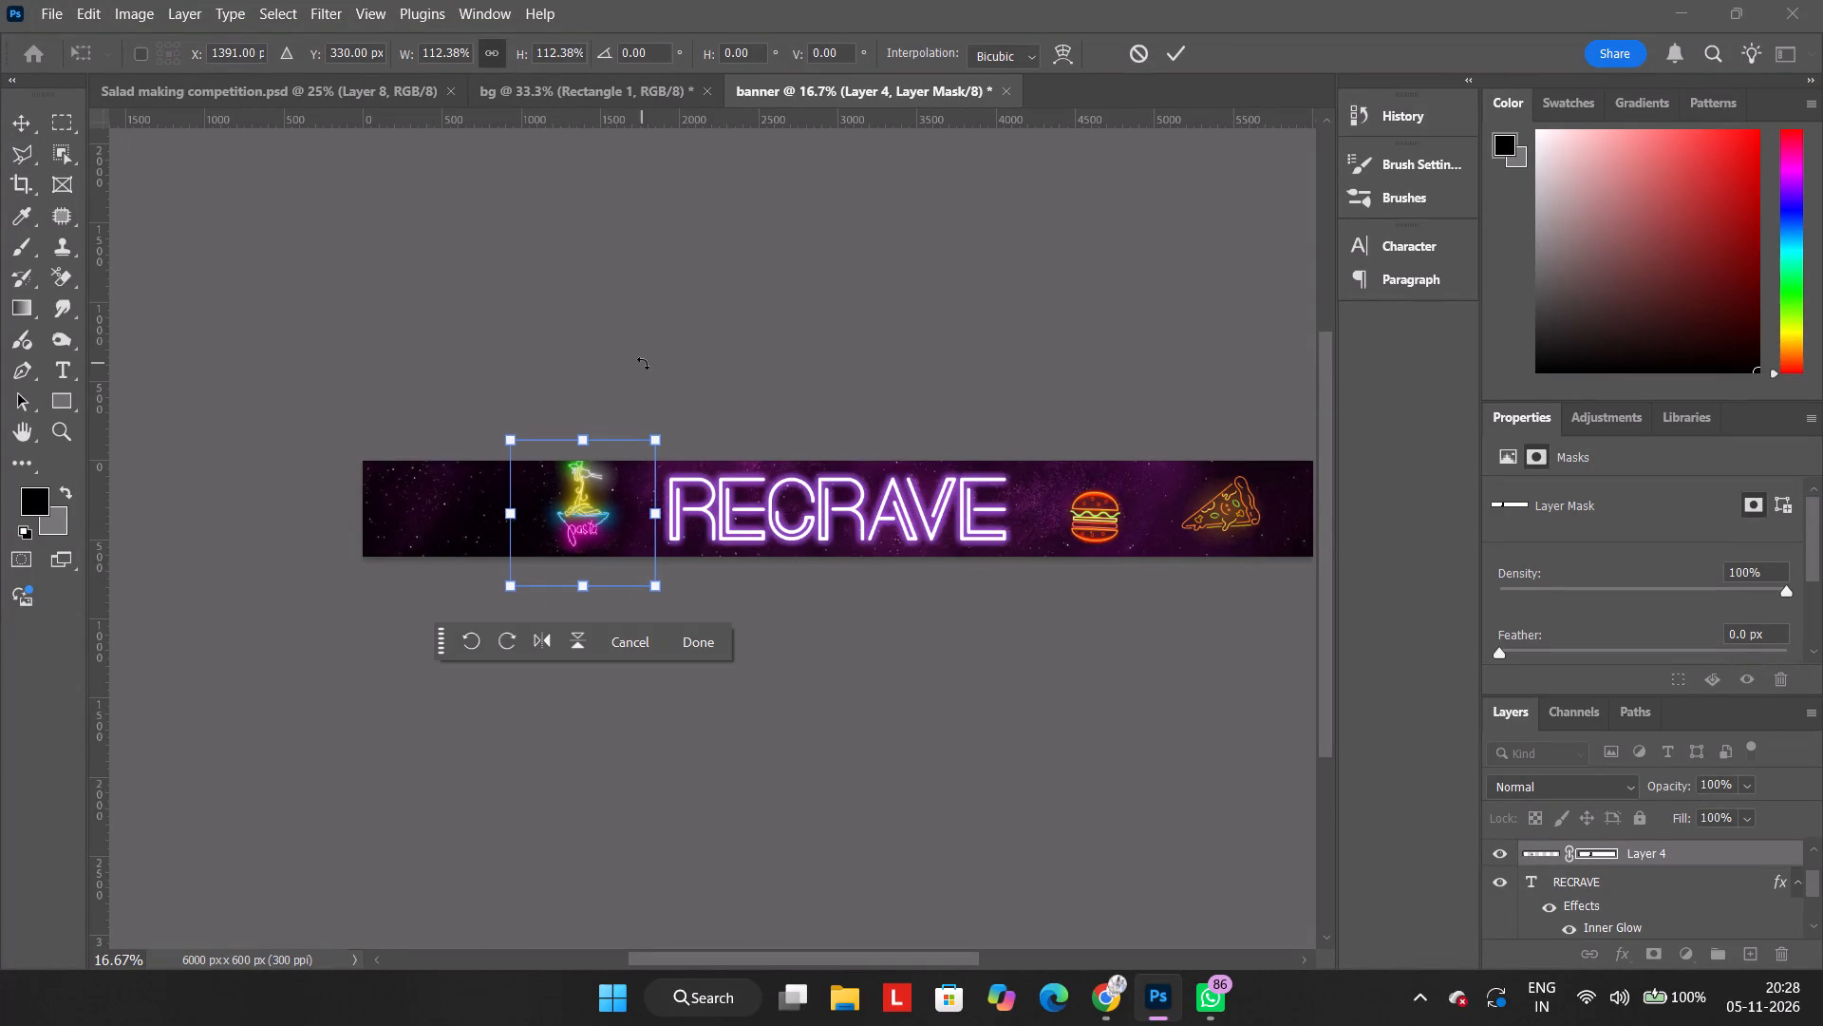
pyautogui.moveTo(645, 363); pyautogui.dragTo(575, 369)
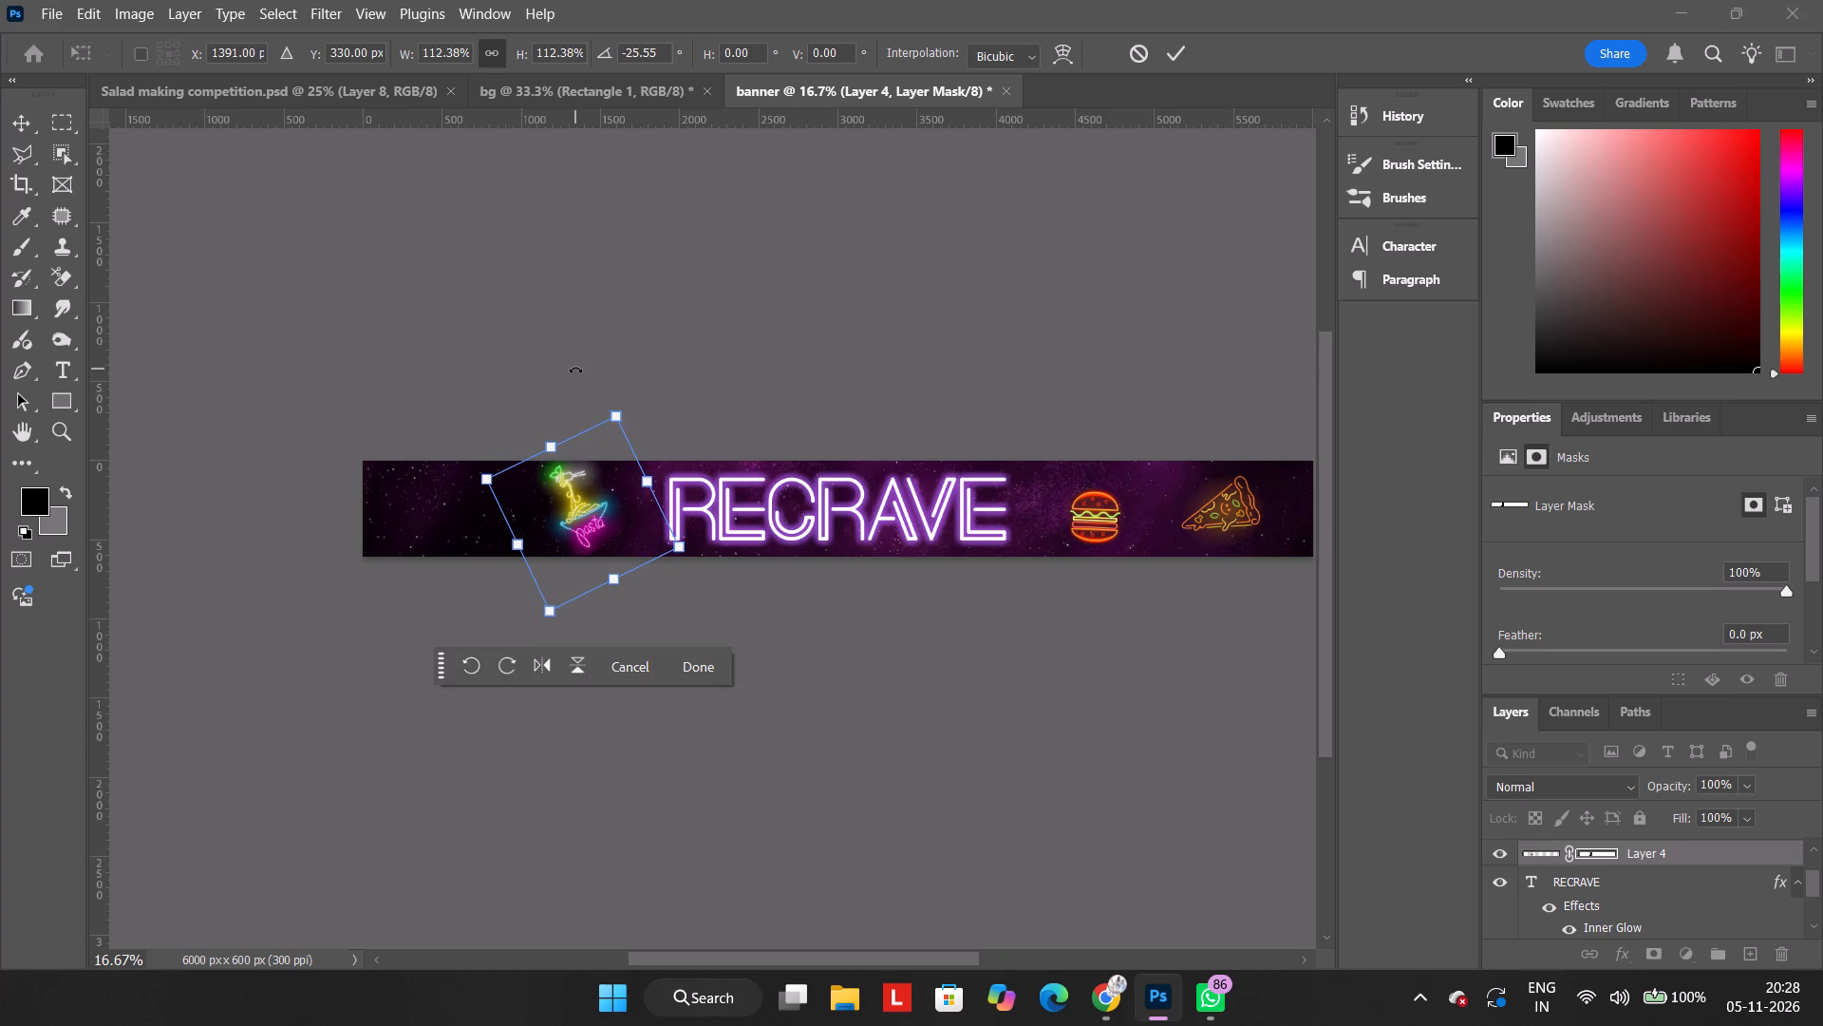
pyautogui.moveTo(616, 399); pyautogui.dragTo(688, 385)
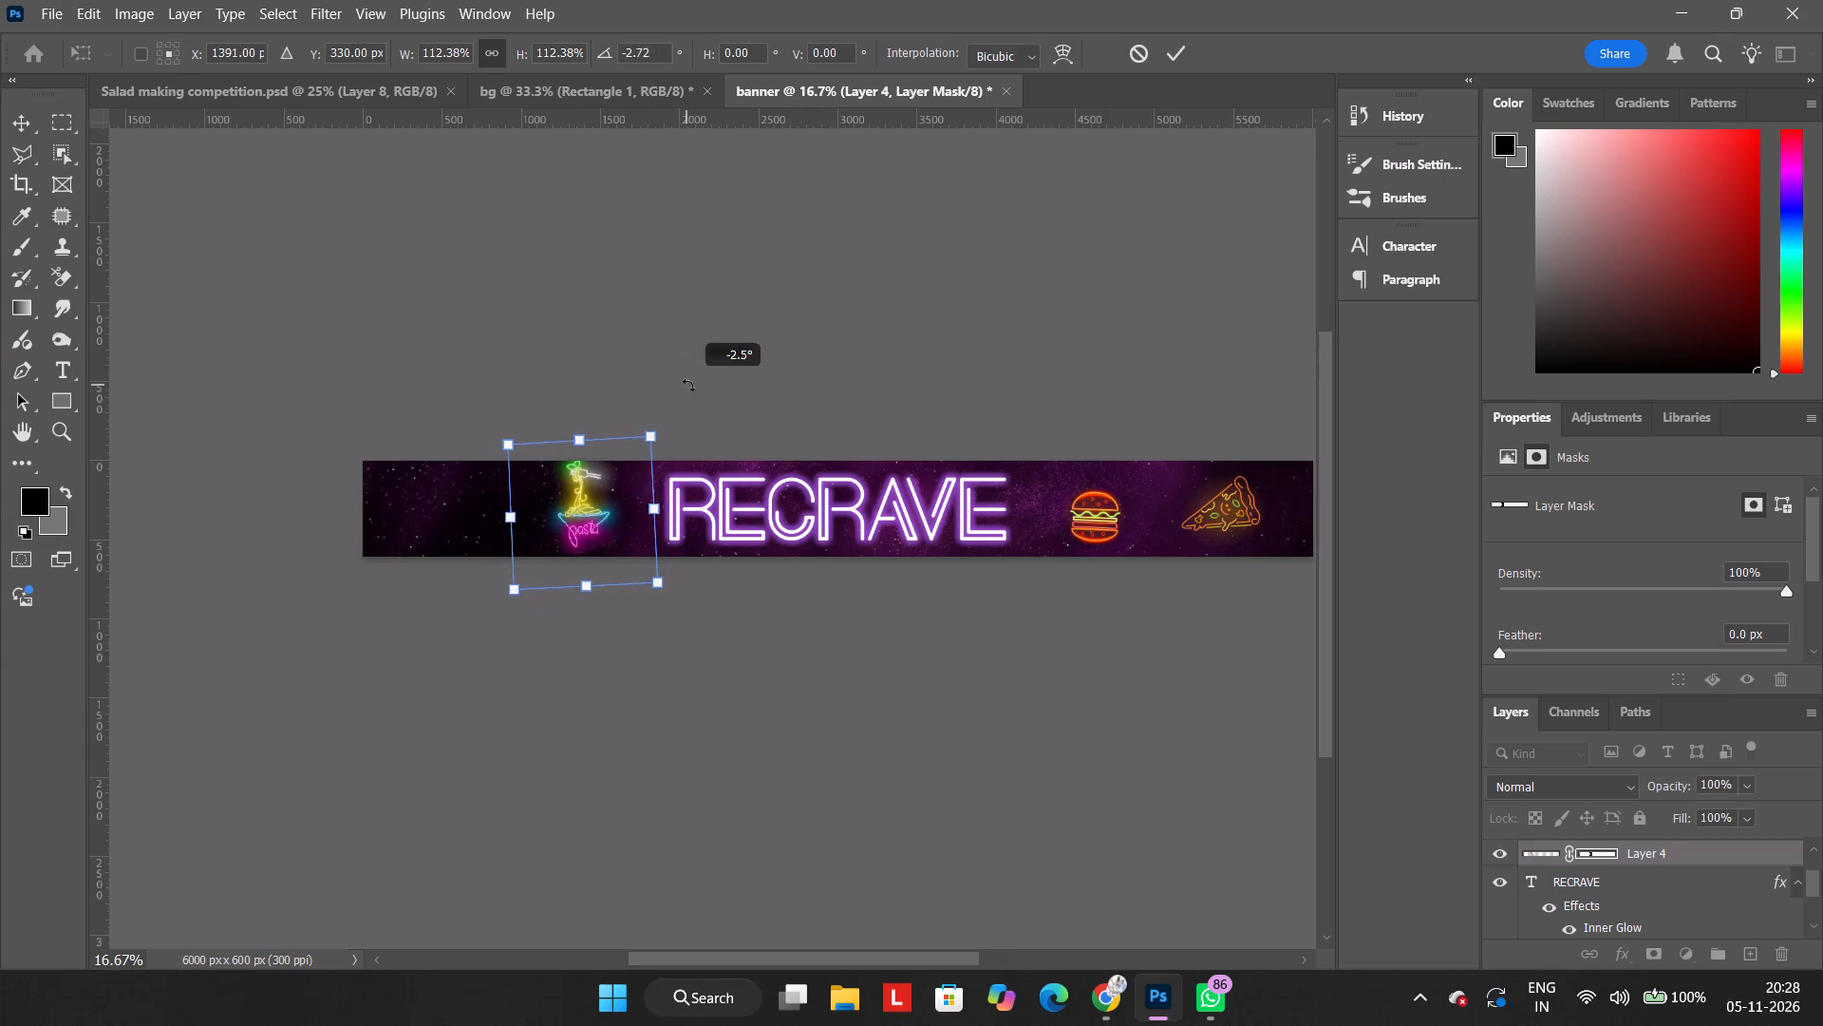
pyautogui.moveTo(688, 385); pyautogui.dragTo(687, 384)
pyautogui.moveTo(656, 429); pyautogui.dragTo(651, 440)
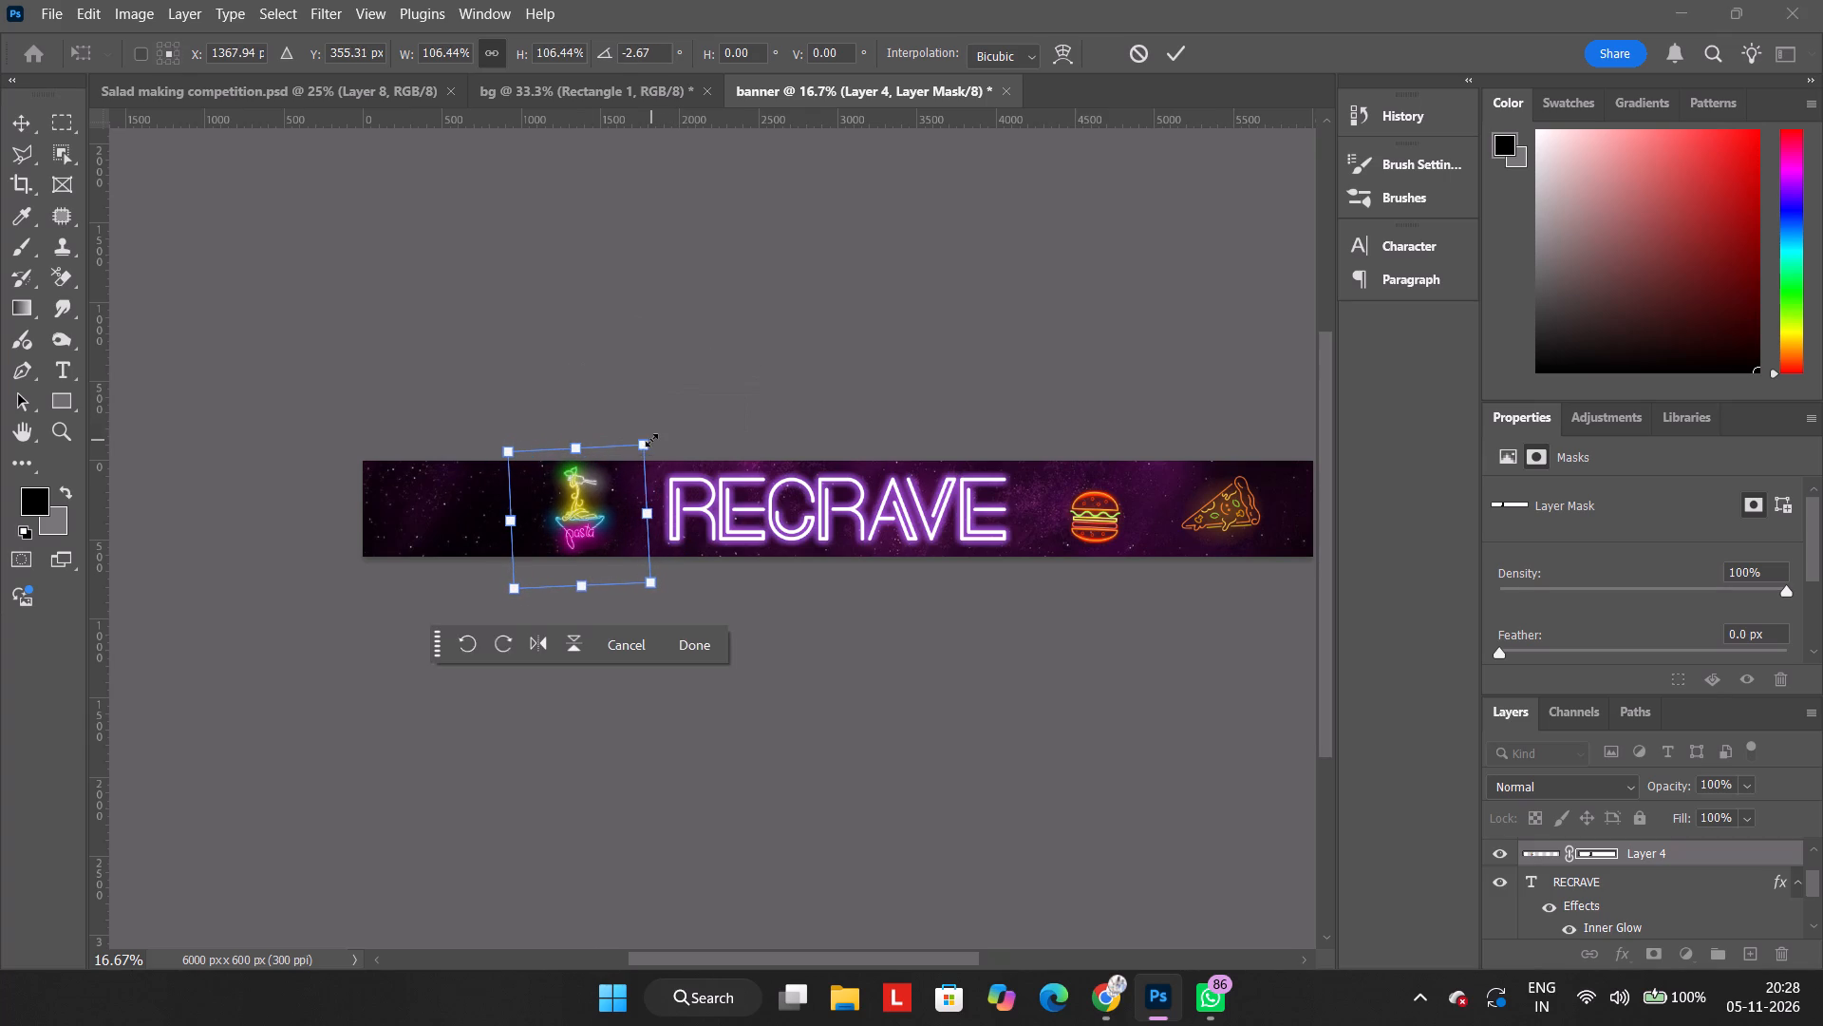
# Move the tilted pasta icon closer to the RECRAVE title, nudge it down to Y 366 px and apply the transform.
pyautogui.moveTo(640, 501); pyautogui.dragTo(654, 502)
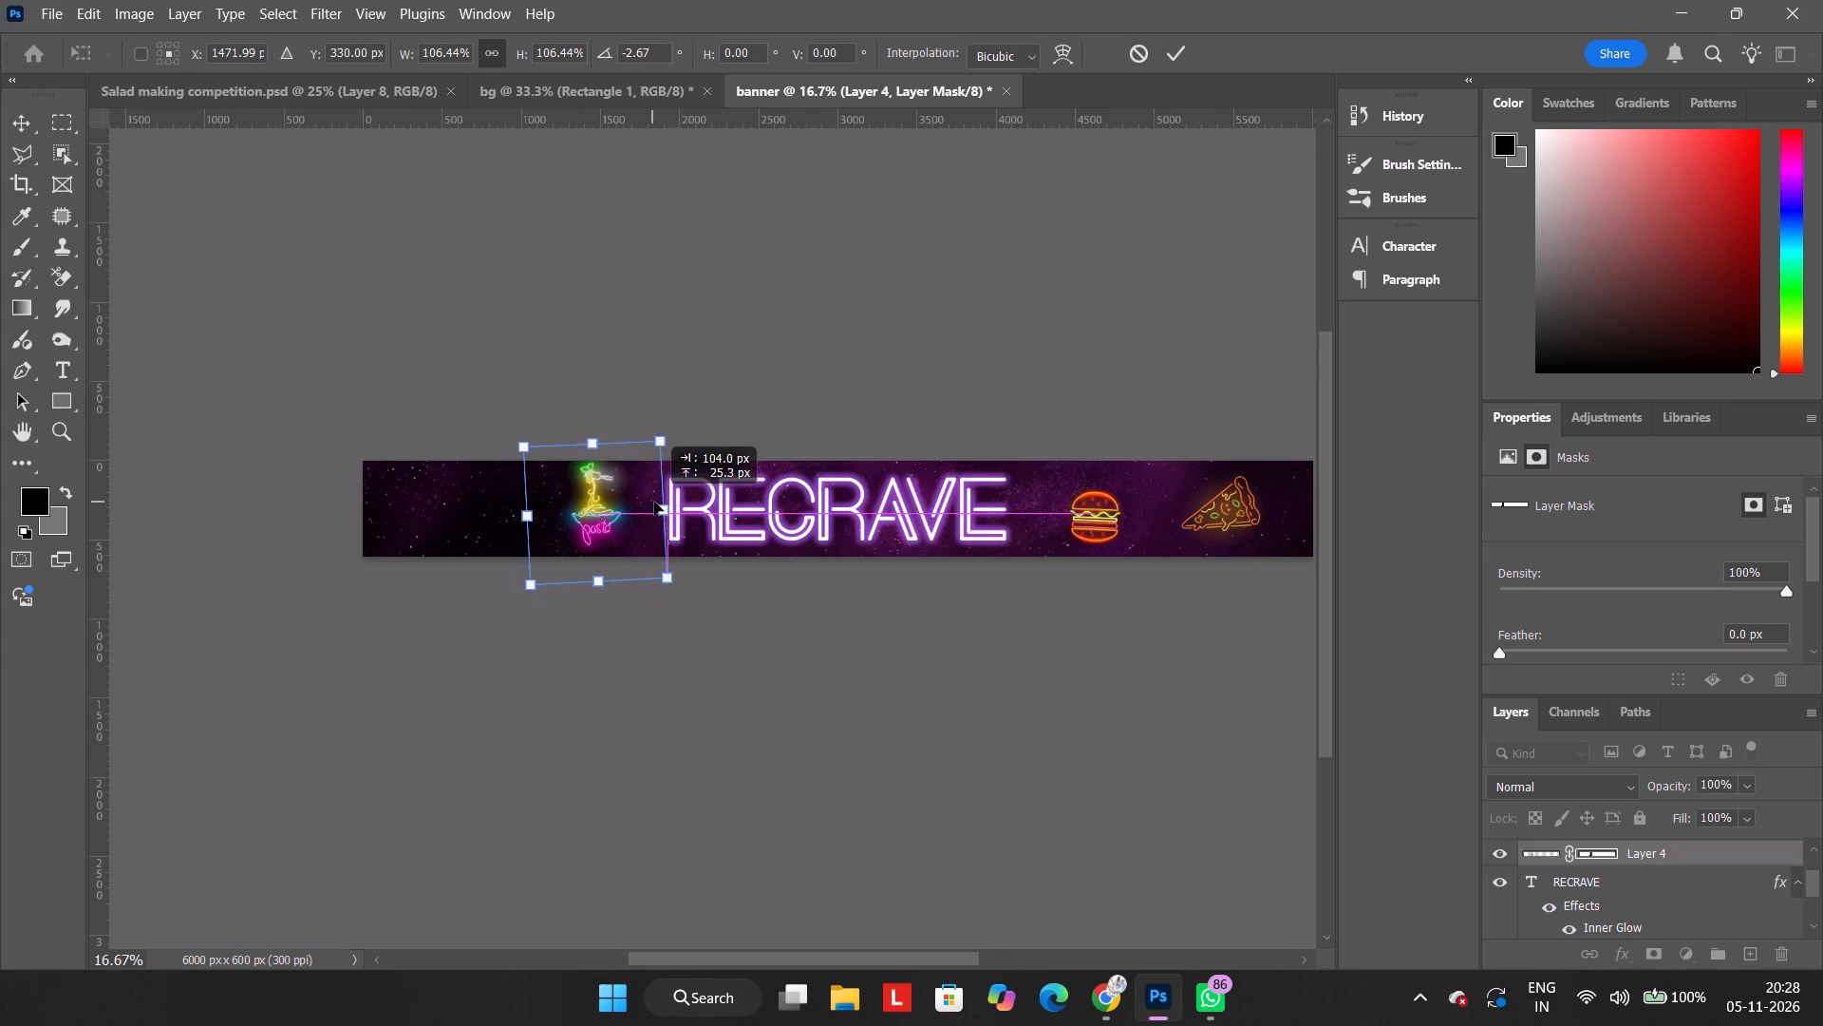
pyautogui.moveTo(654, 502); pyautogui.dragTo(659, 501)
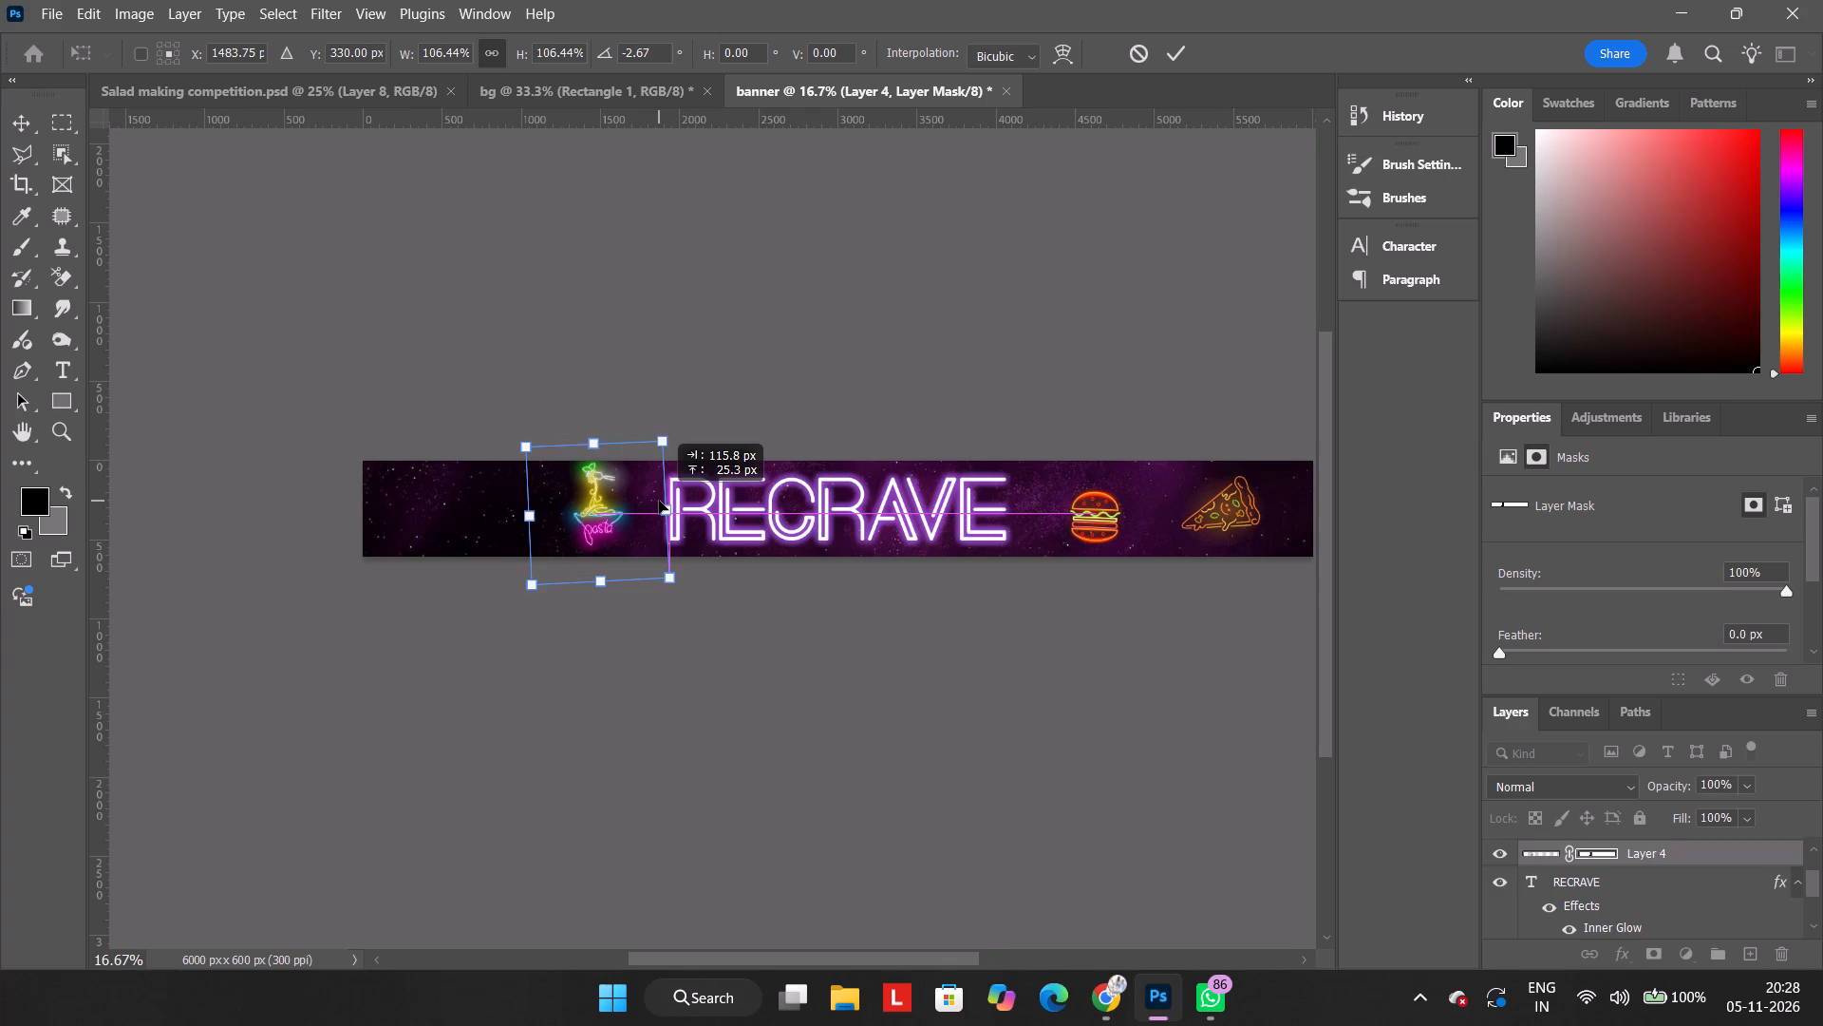
pyautogui.moveTo(659, 501); pyautogui.dragTo(657, 497)
pyautogui.press('Down')
pyautogui.press('Down')
pyautogui.press('Down')
pyautogui.press('Down')
pyautogui.press('Down')
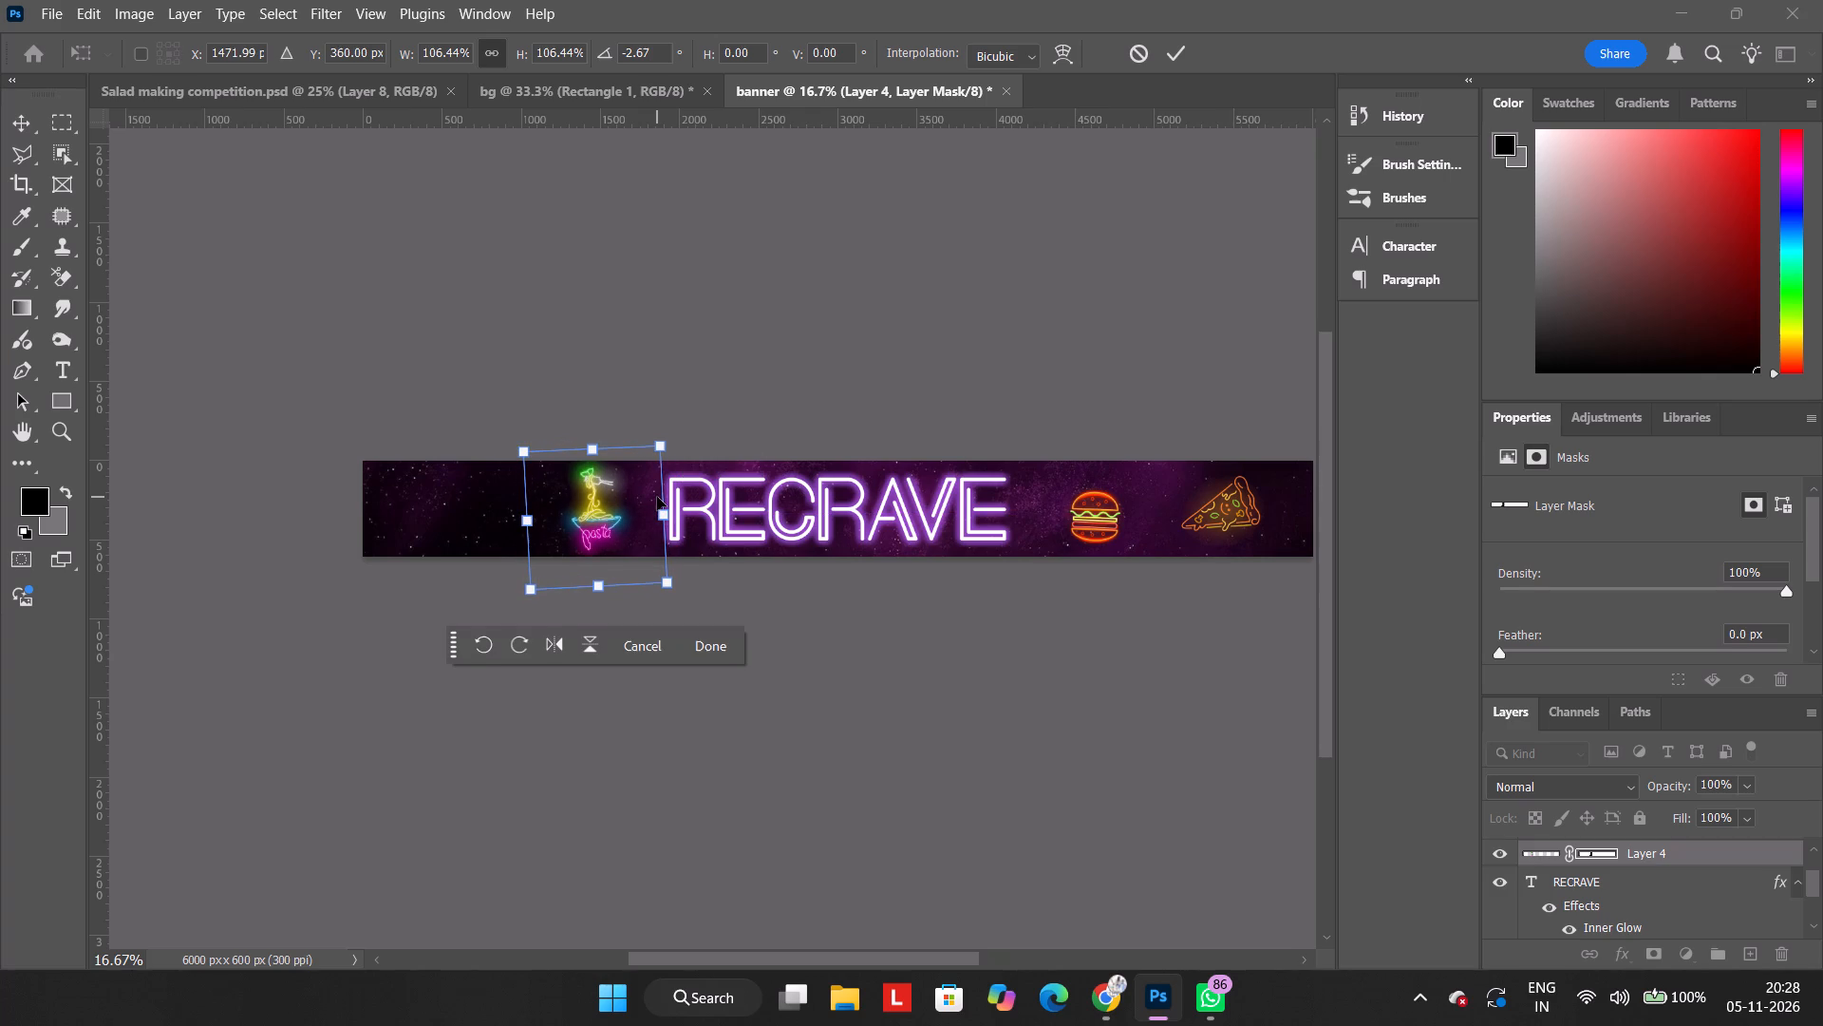
pyautogui.press('Down')
pyautogui.click(1174, 48)
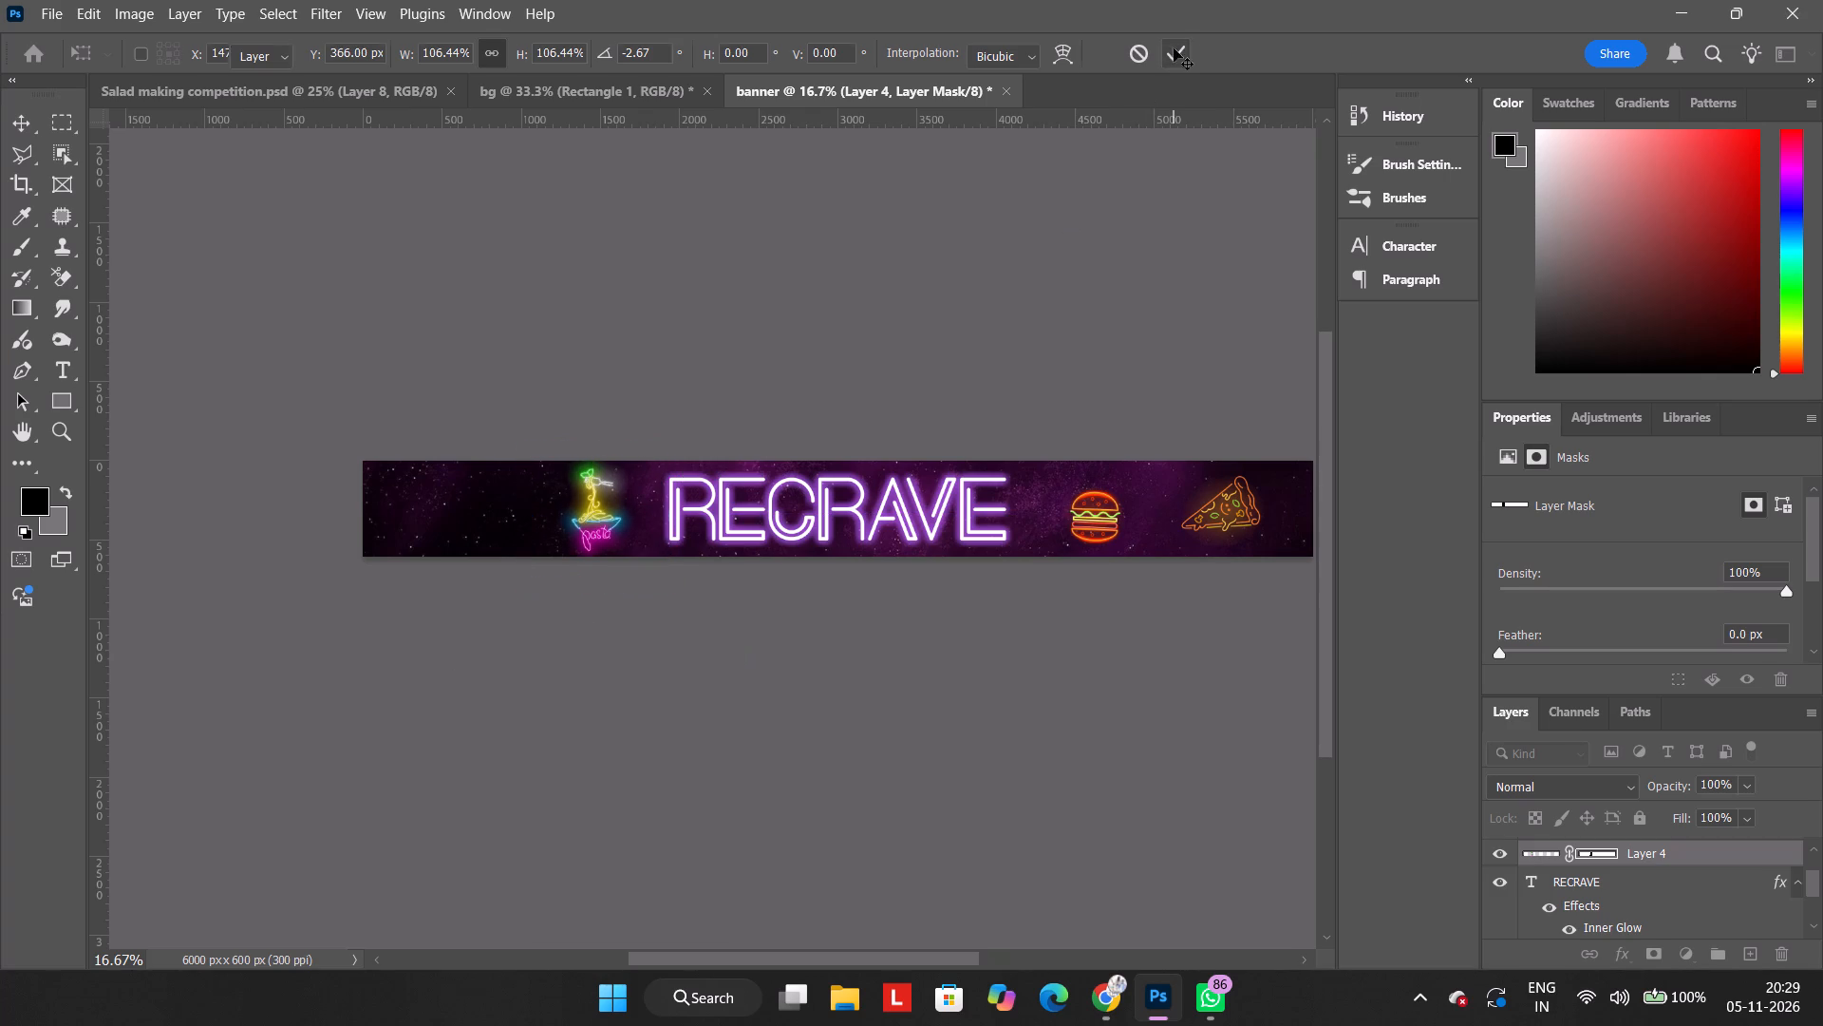
# In Chrome, go through the yellow neon TACOS pin on Pinterest to the related orange tacos sign by Vital Neon and copy its image.
pyautogui.click(1113, 997)
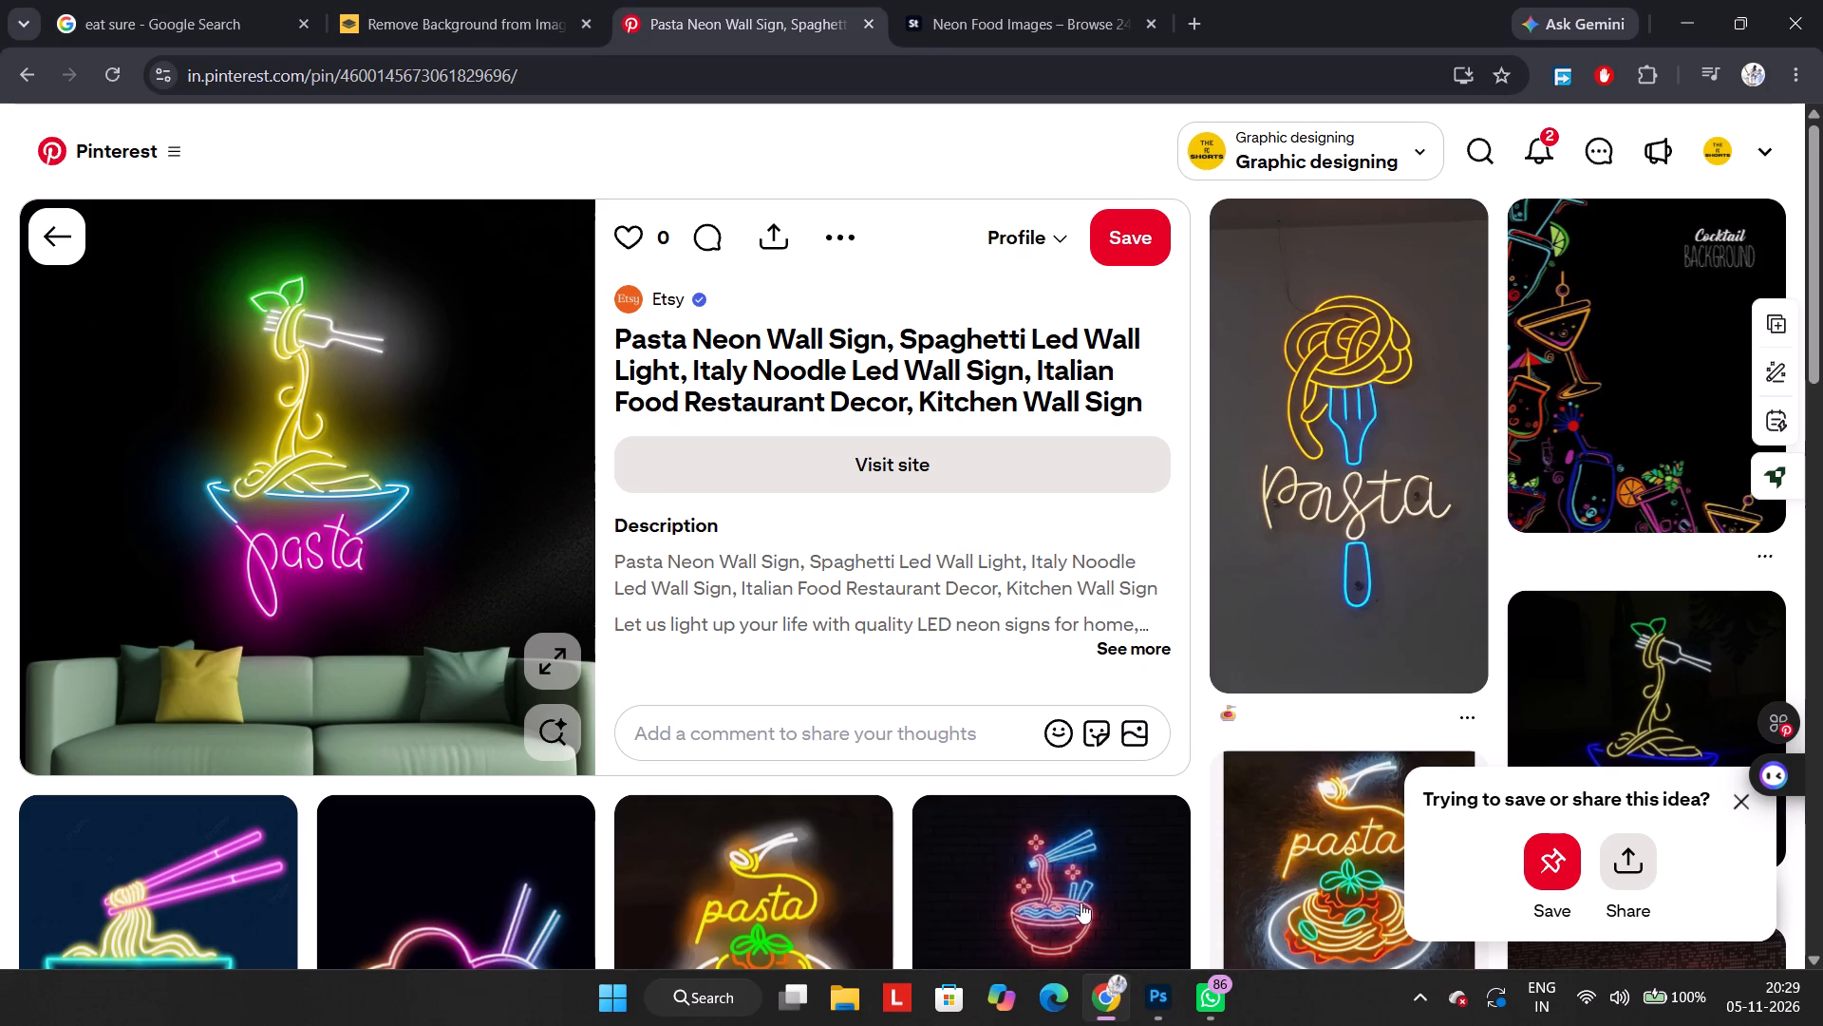
pyautogui.scroll(-7, 977, 601)
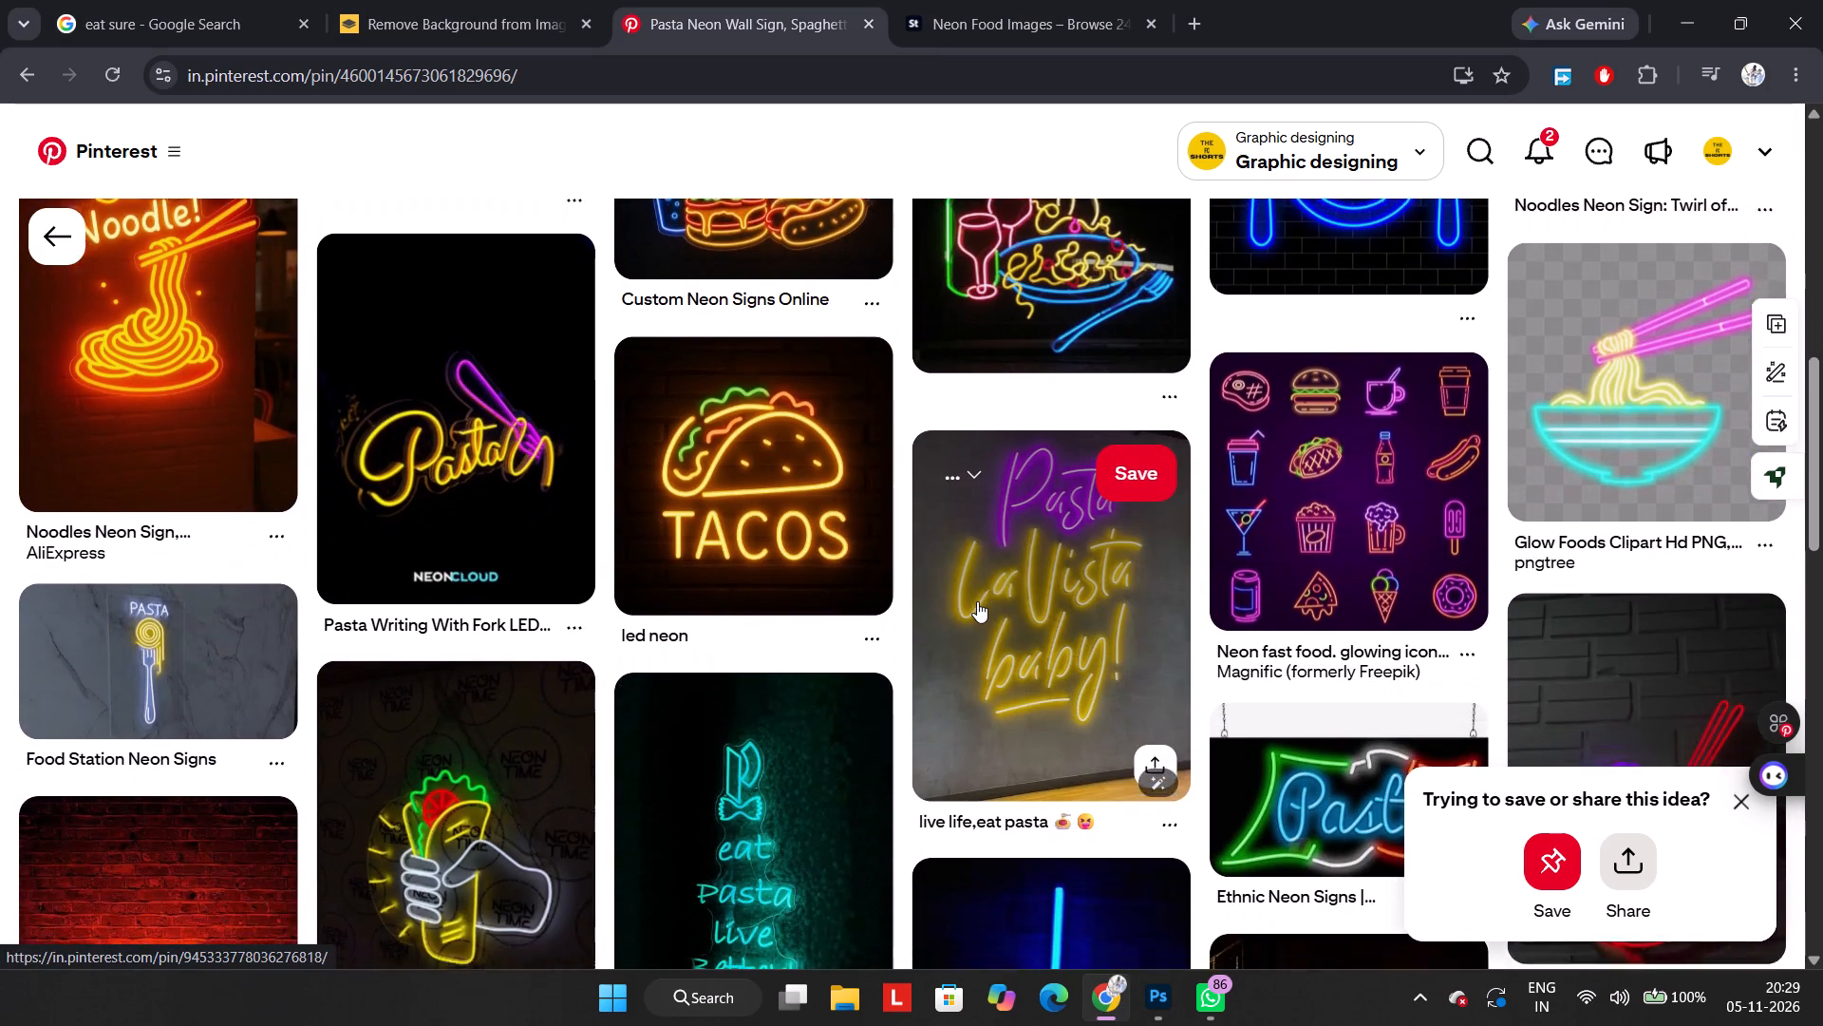
pyautogui.click(789, 579)
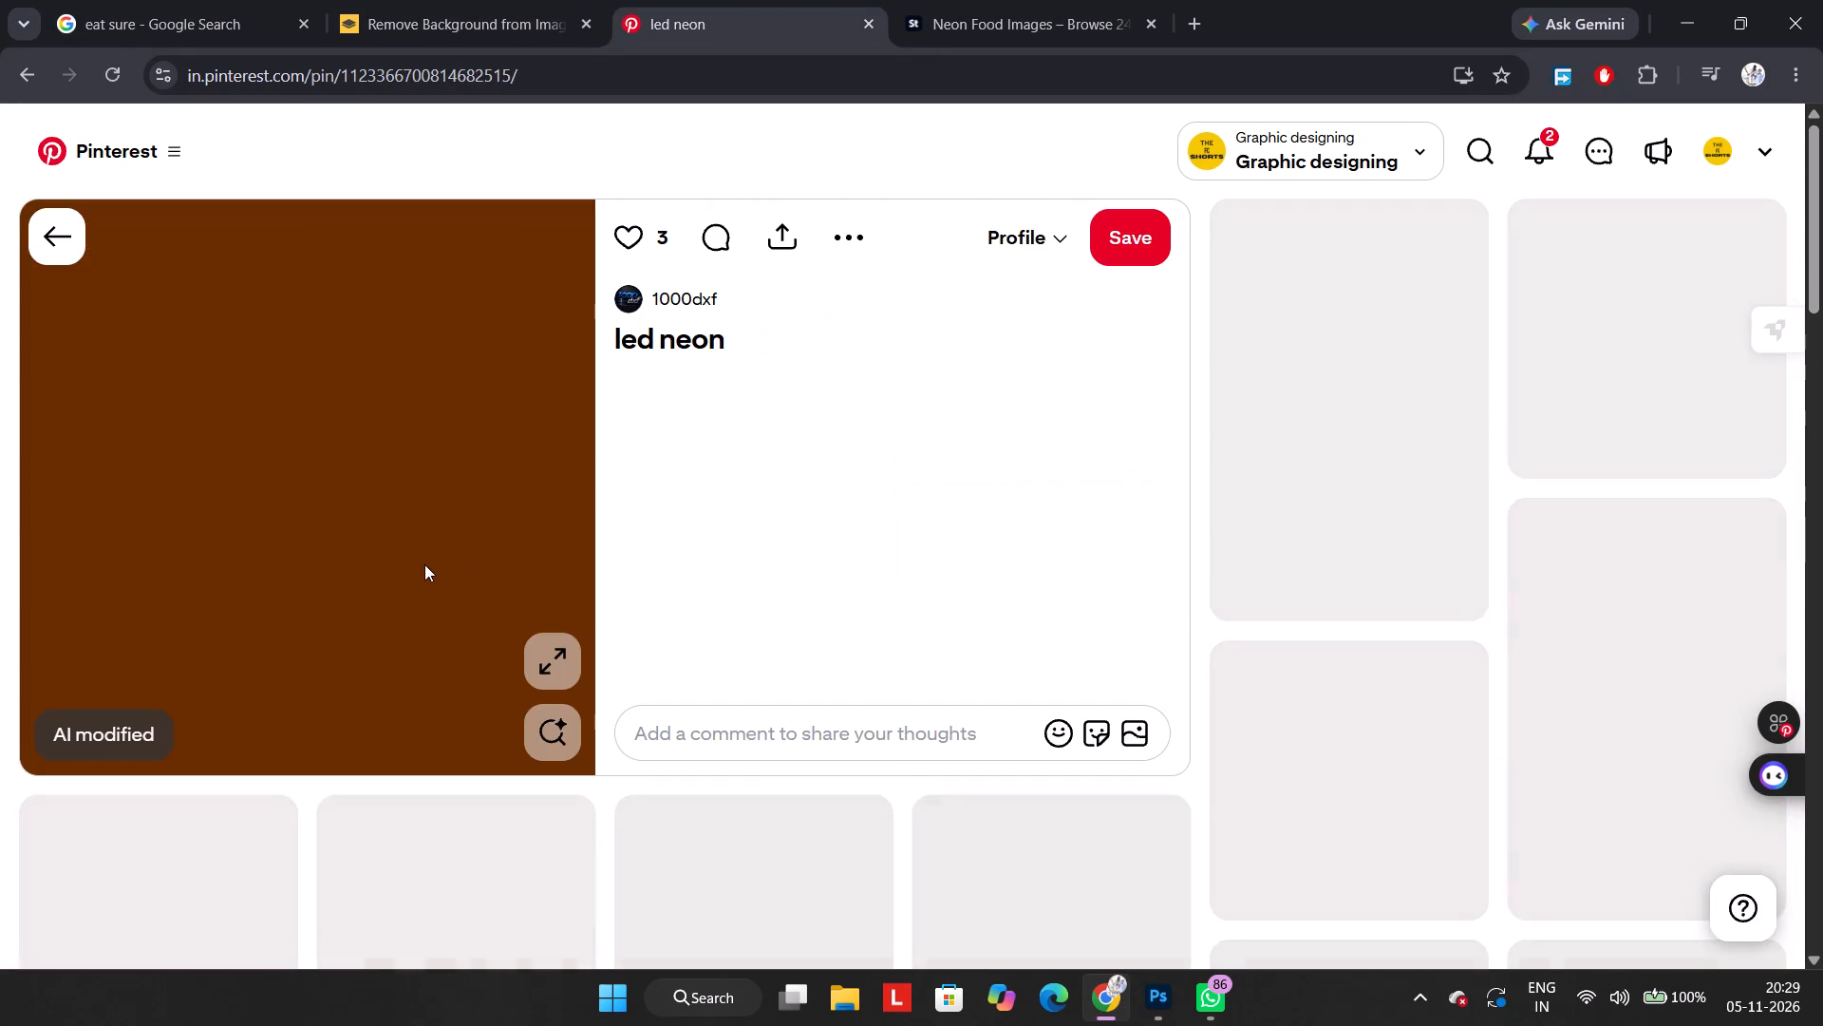
pyautogui.rightClick(424, 564)
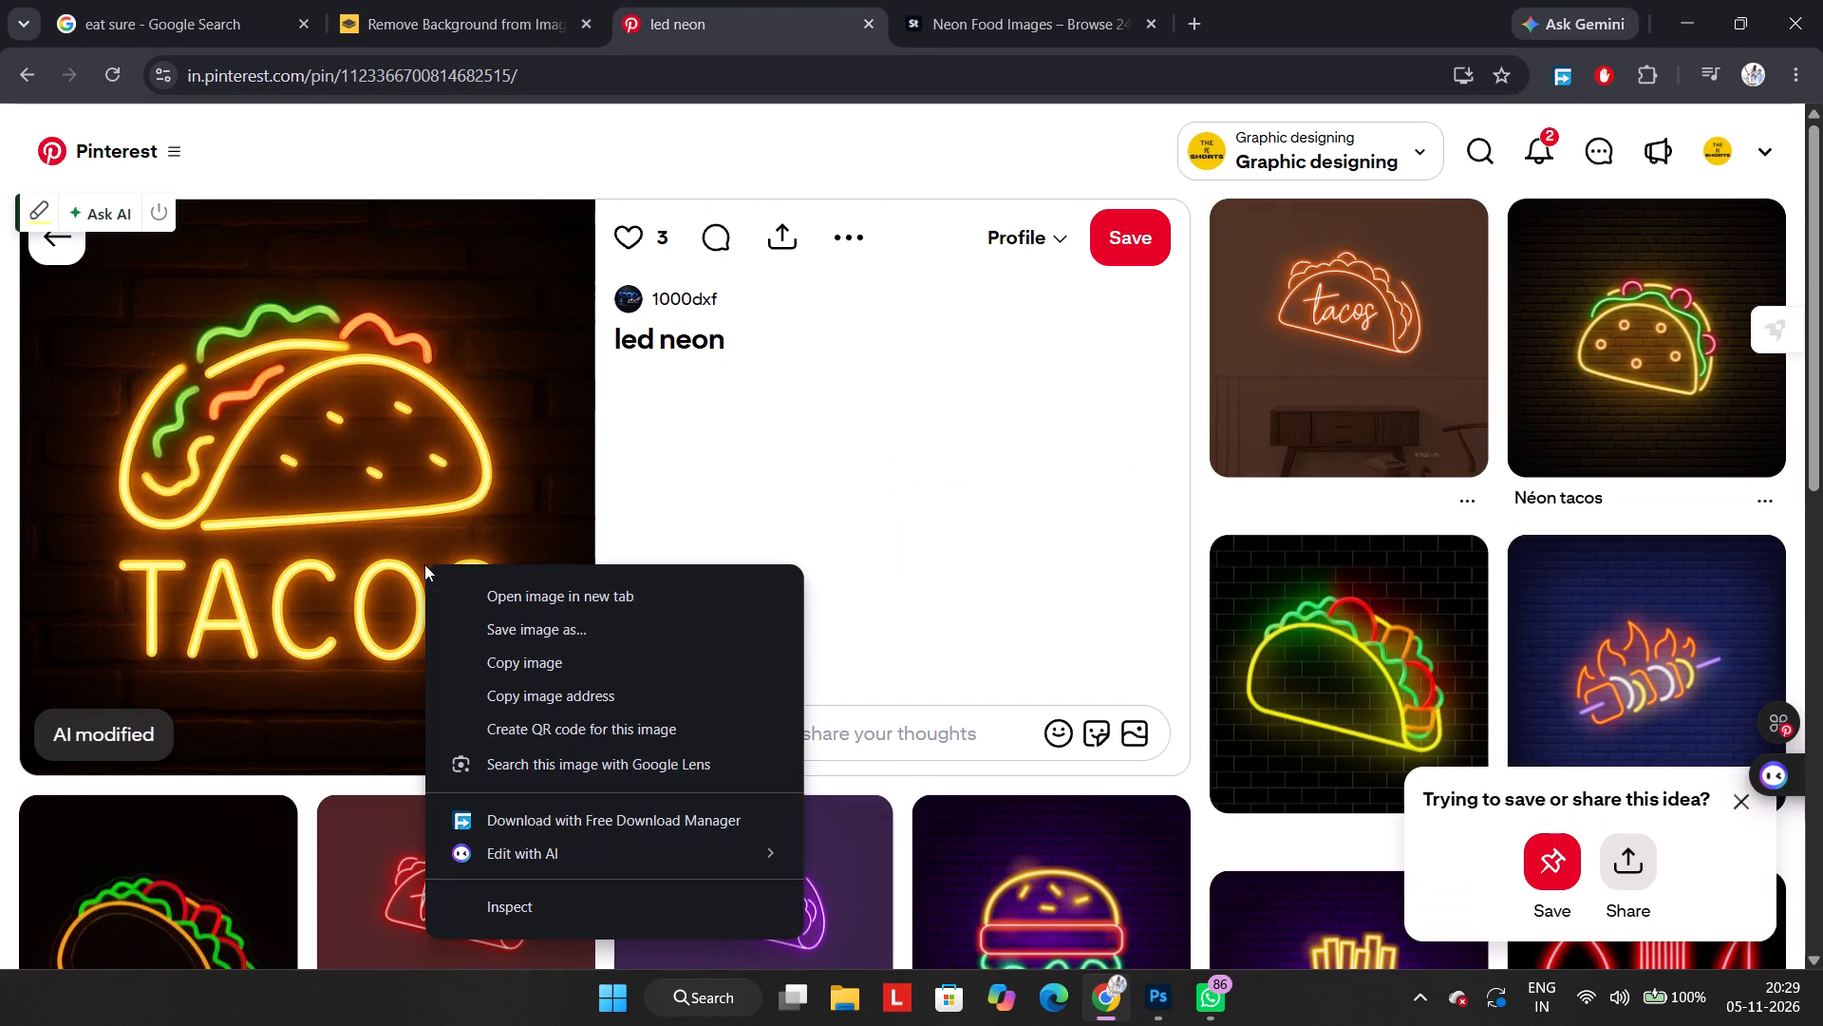
pyautogui.click(547, 650)
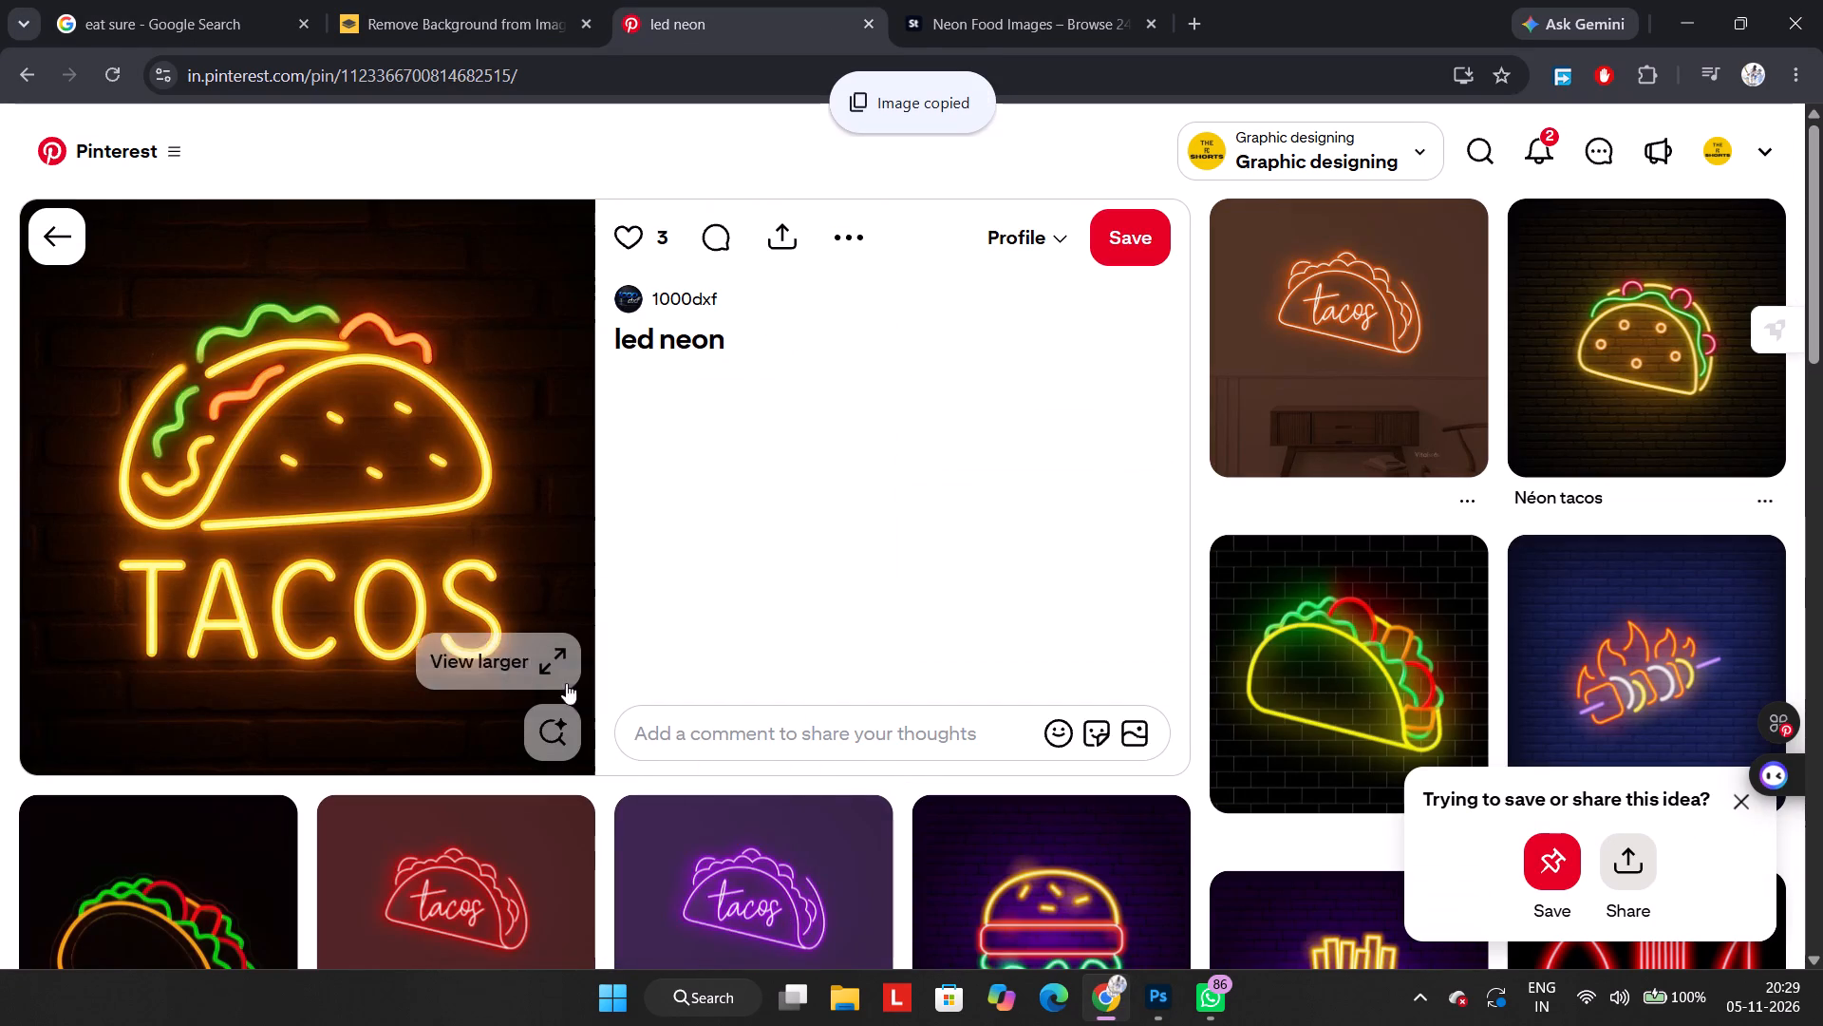
pyautogui.click(1345, 330)
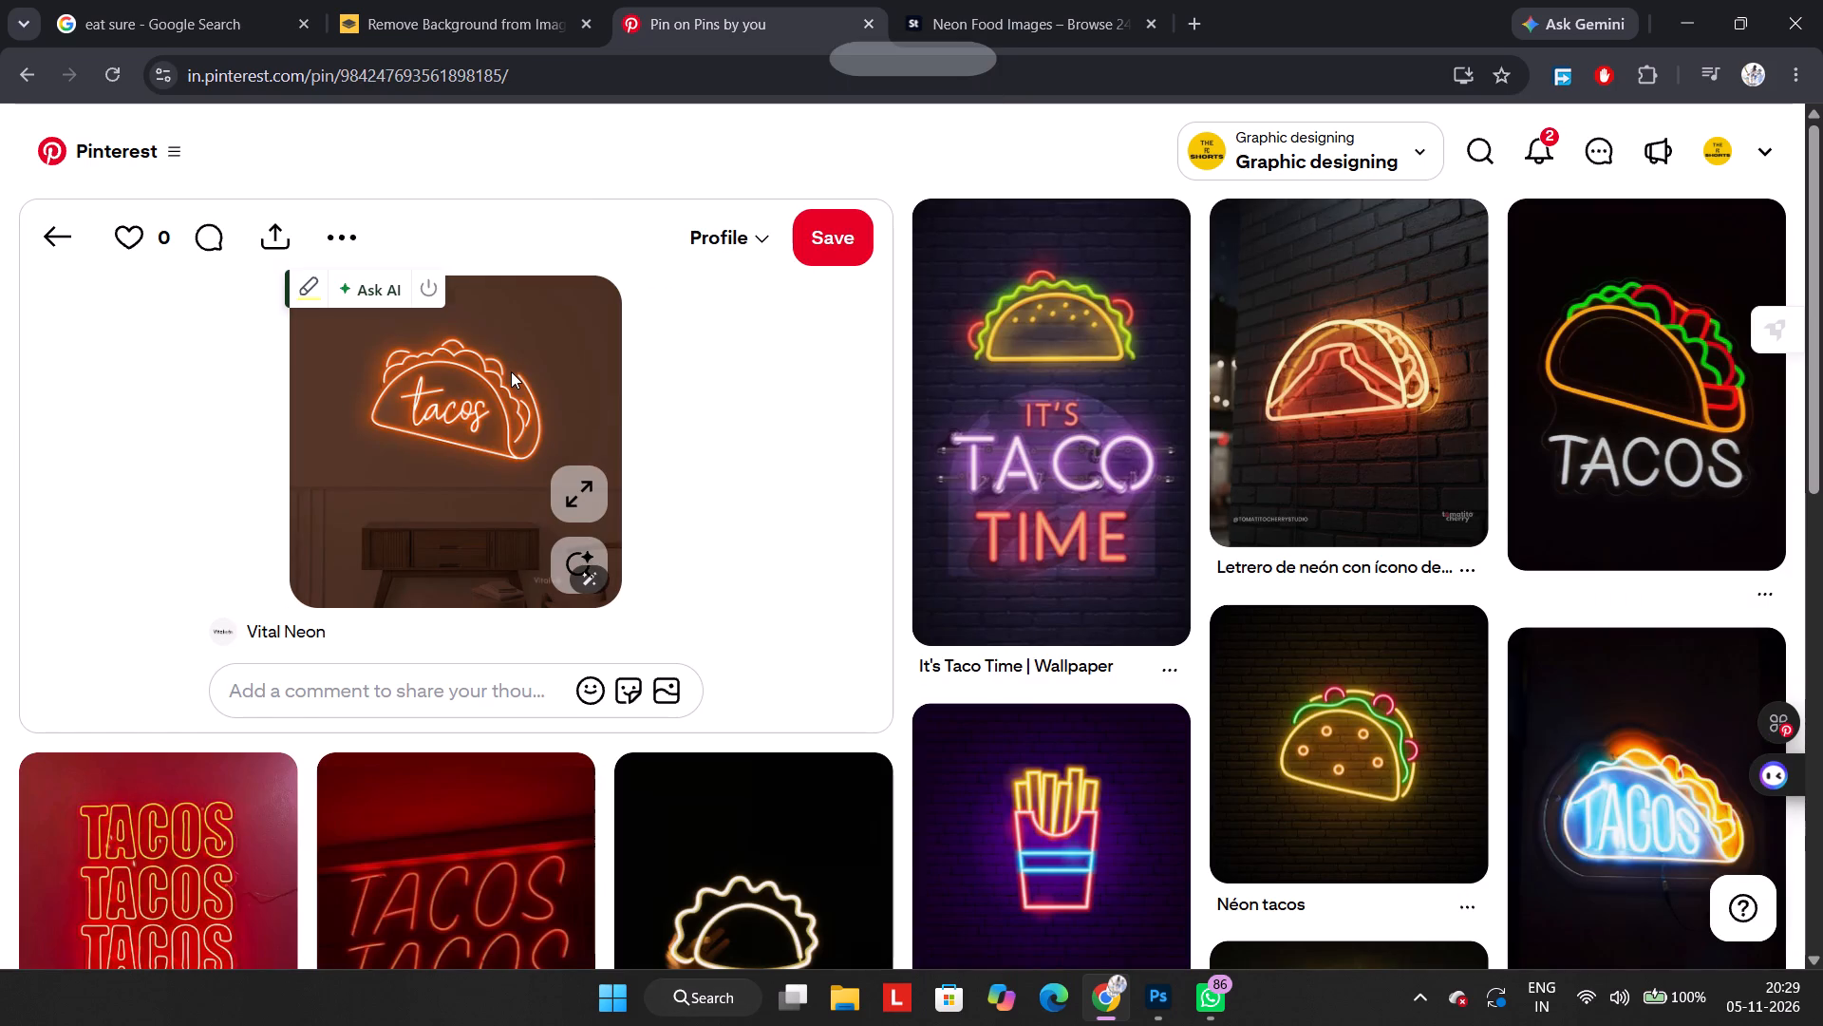
pyautogui.rightClick(511, 371)
pyautogui.click(618, 466)
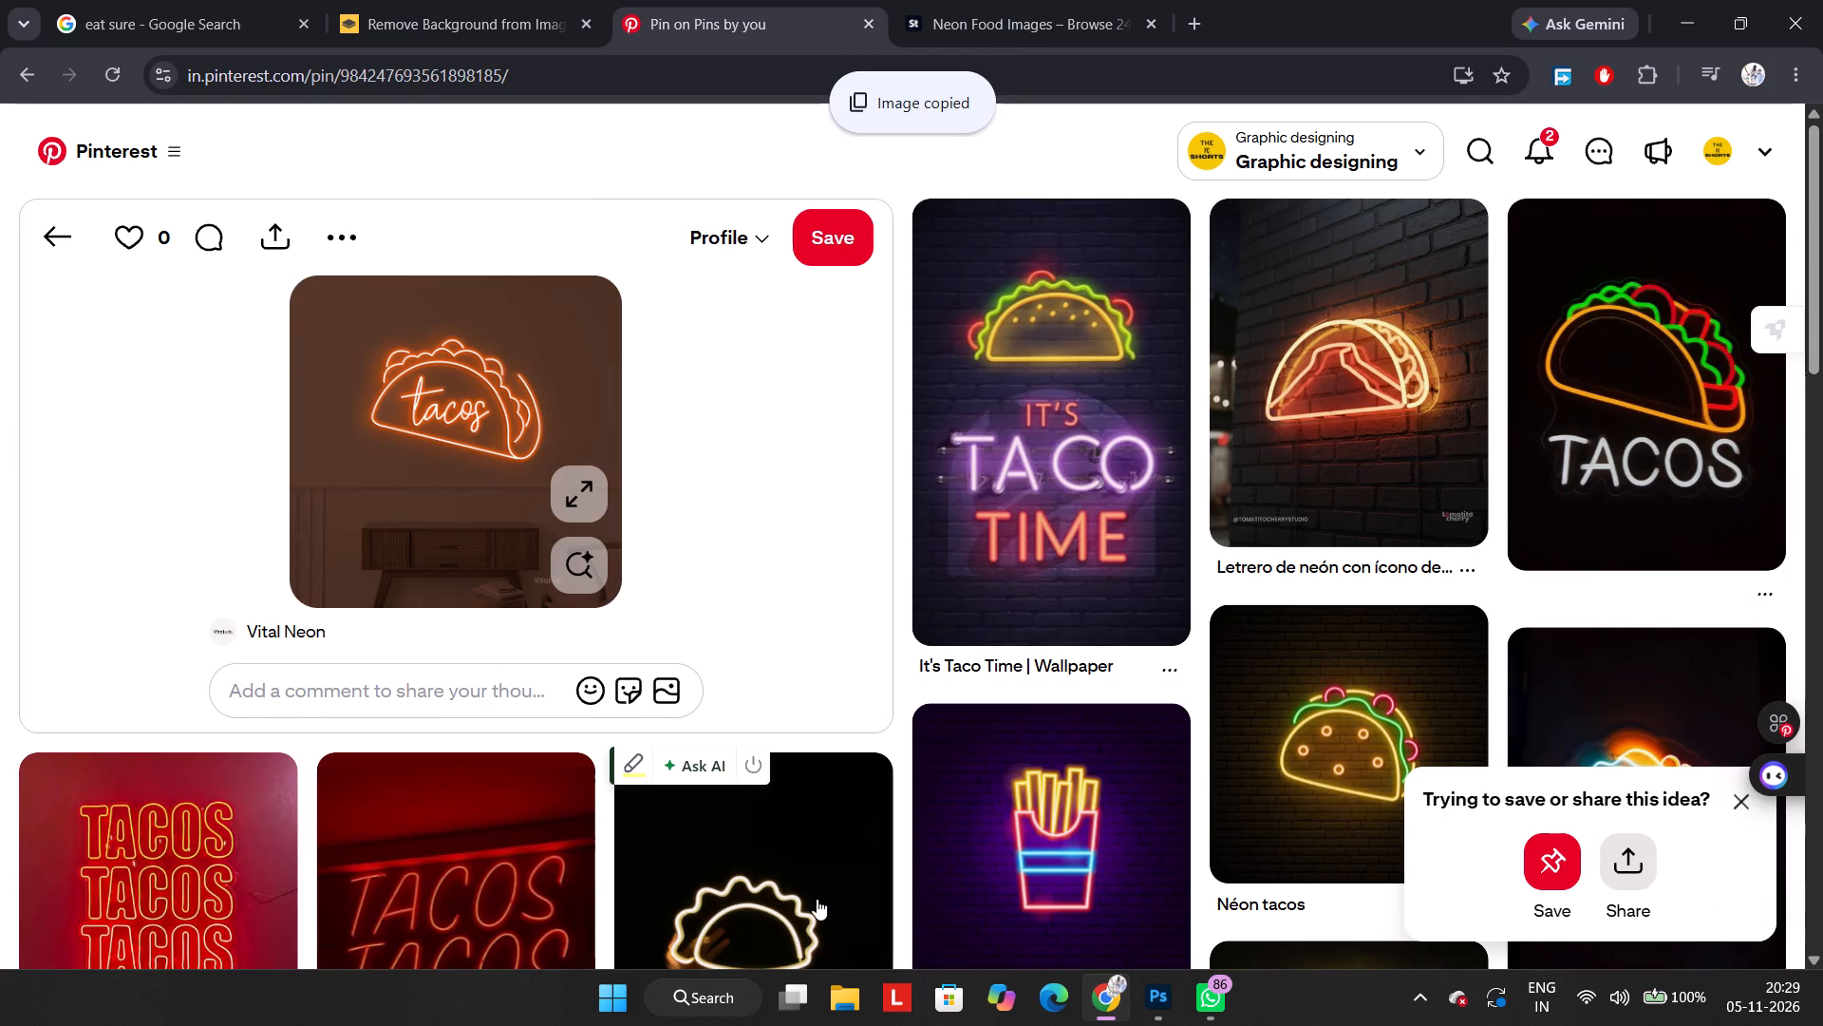
# In Photoshop, paste the orange tacos sign image into the banner document.
pyautogui.click(1166, 1003)
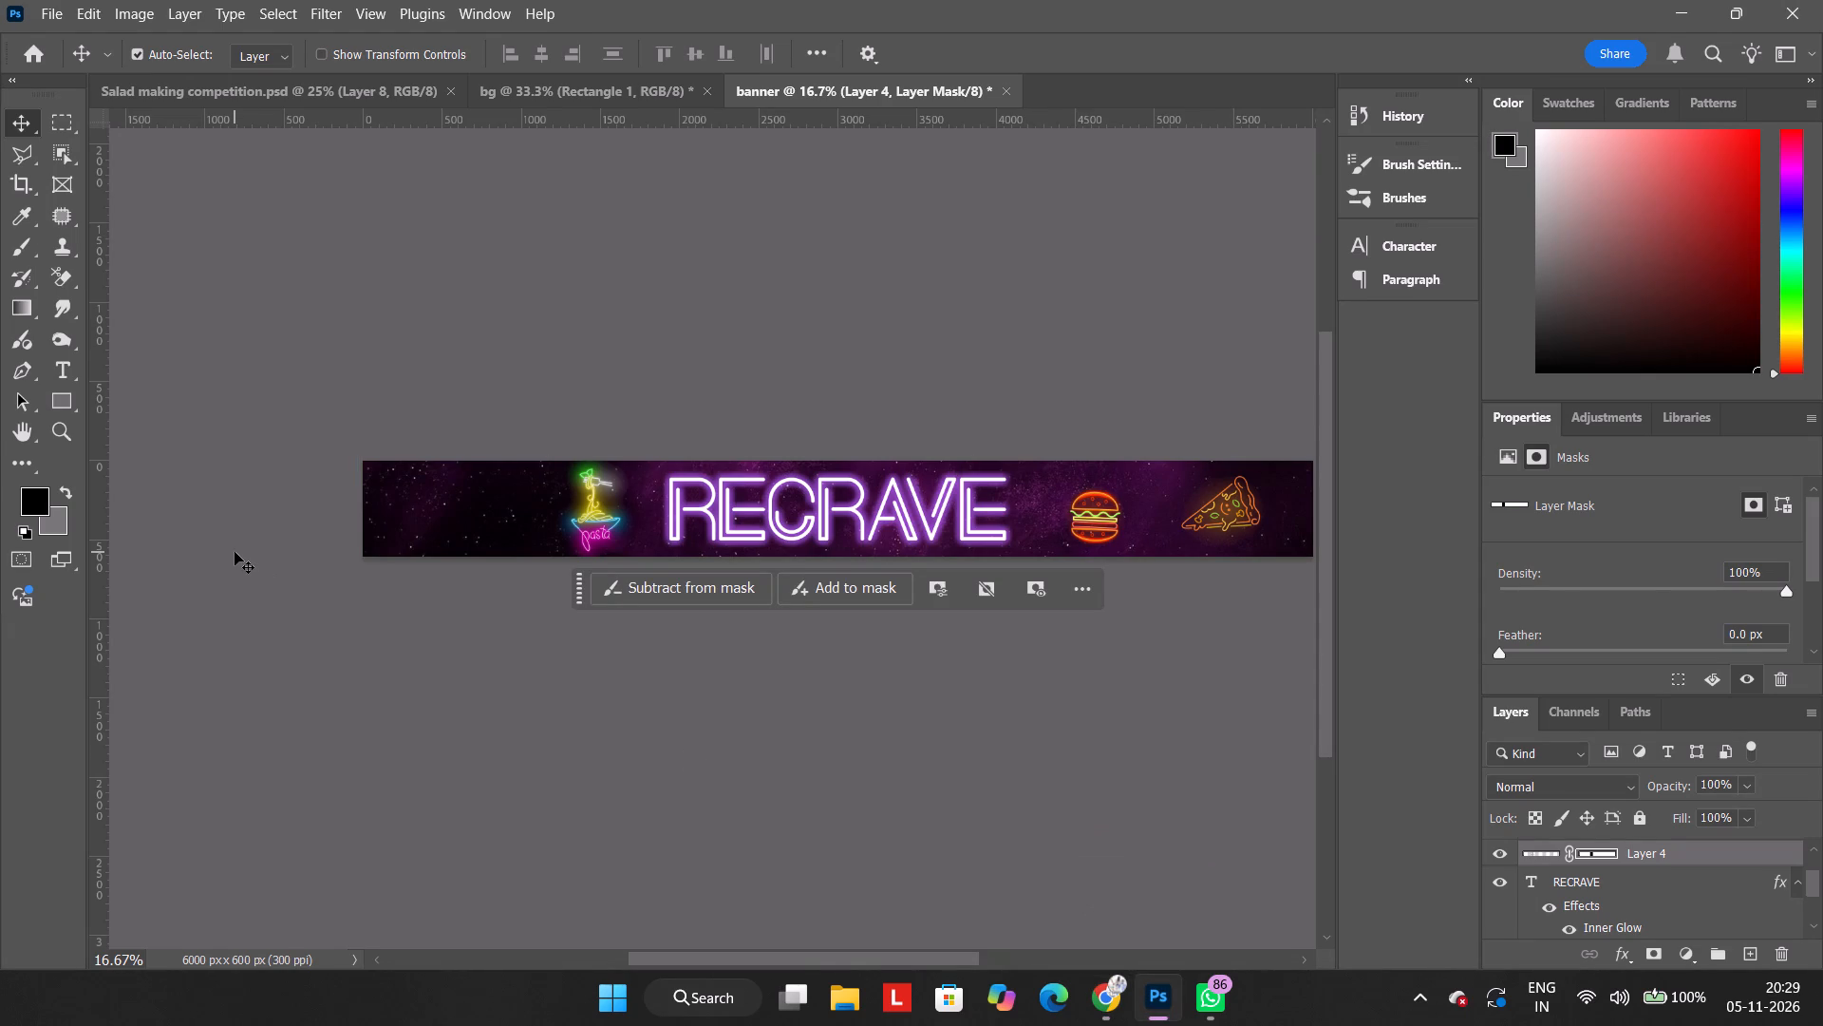
pyautogui.hotkey('ctrl', 'v')
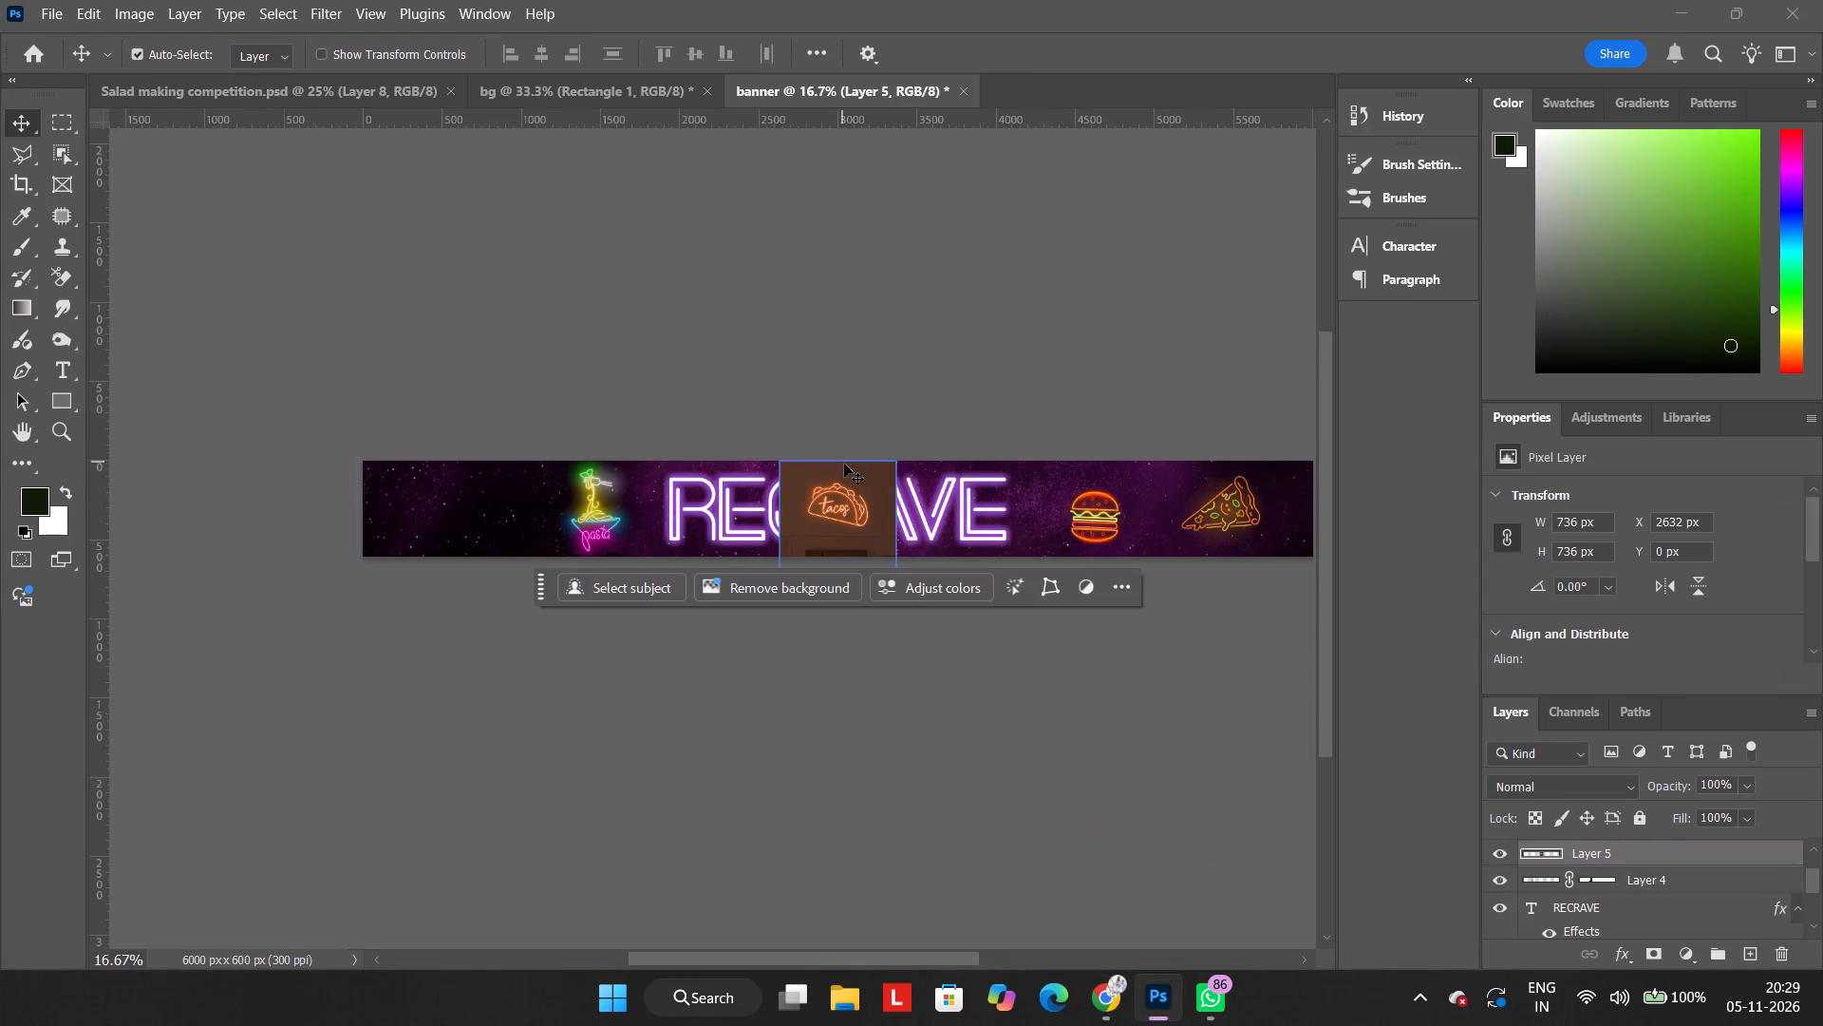
pyautogui.click(852, 470)
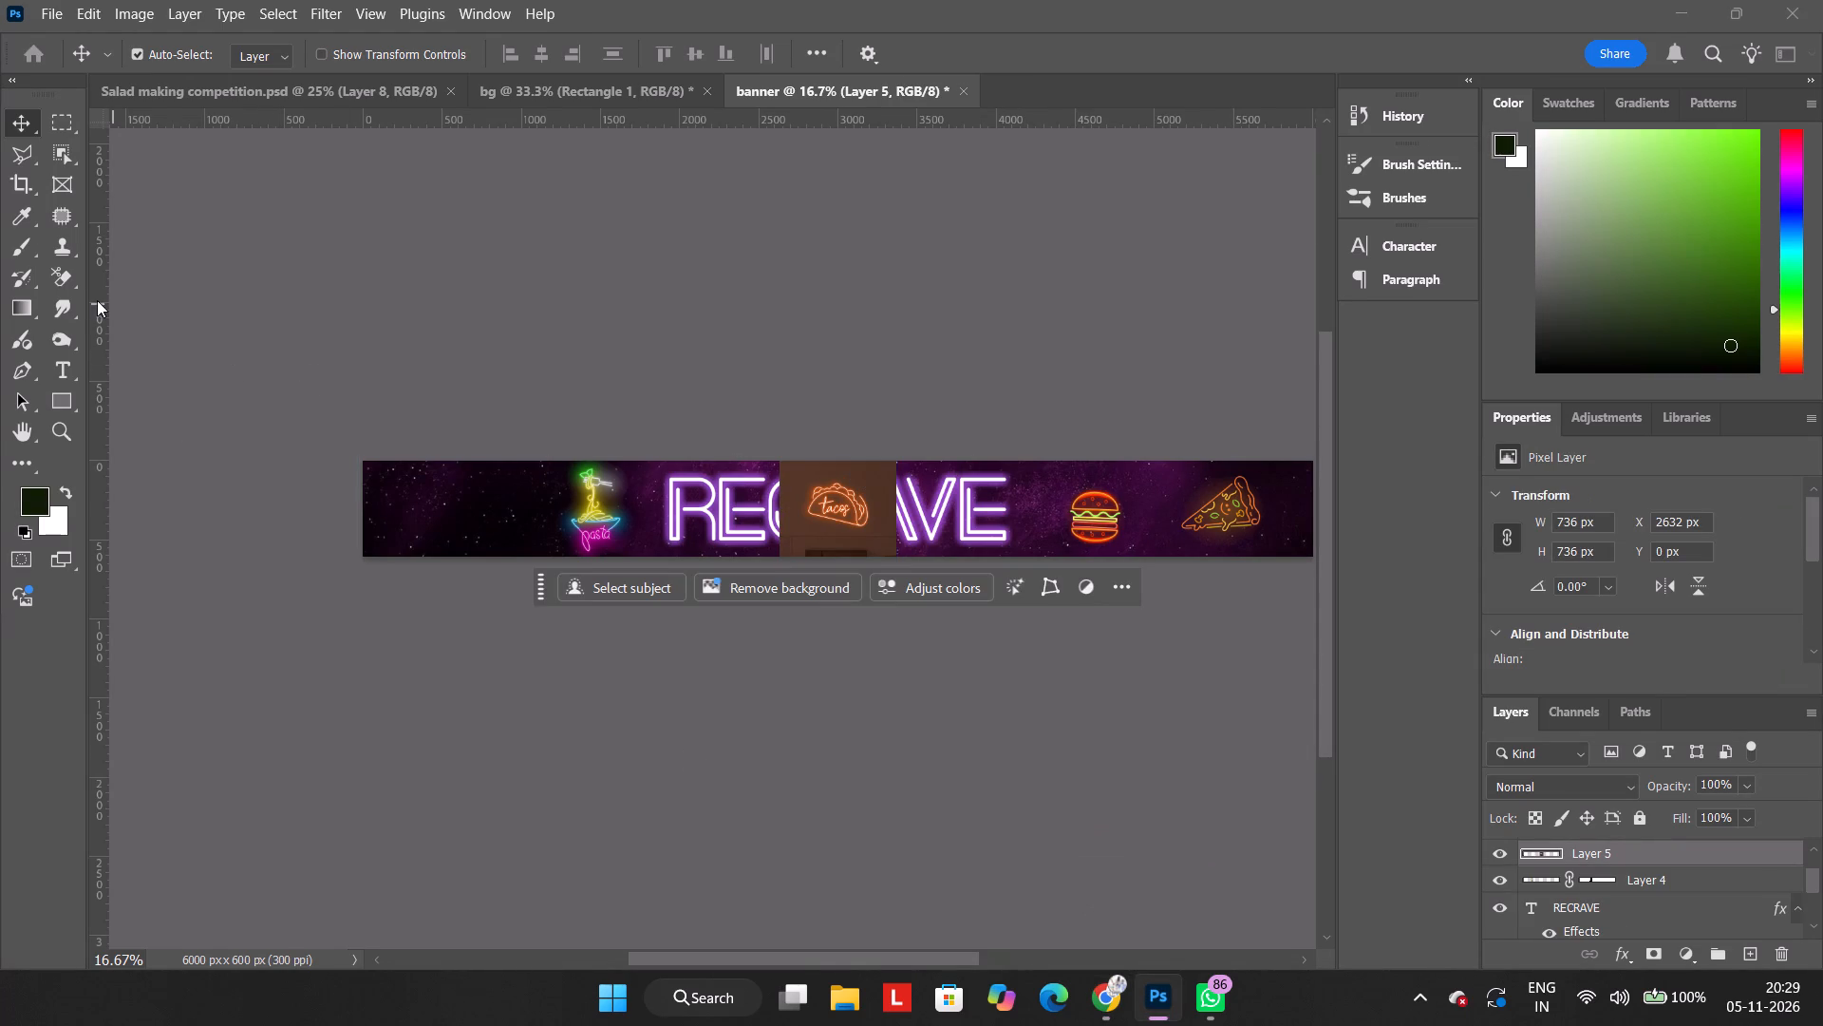
# Erase the brown wall around the neon tacos sign with the Background Eraser tool at 46% tolerance.
pyautogui.click(66, 284)
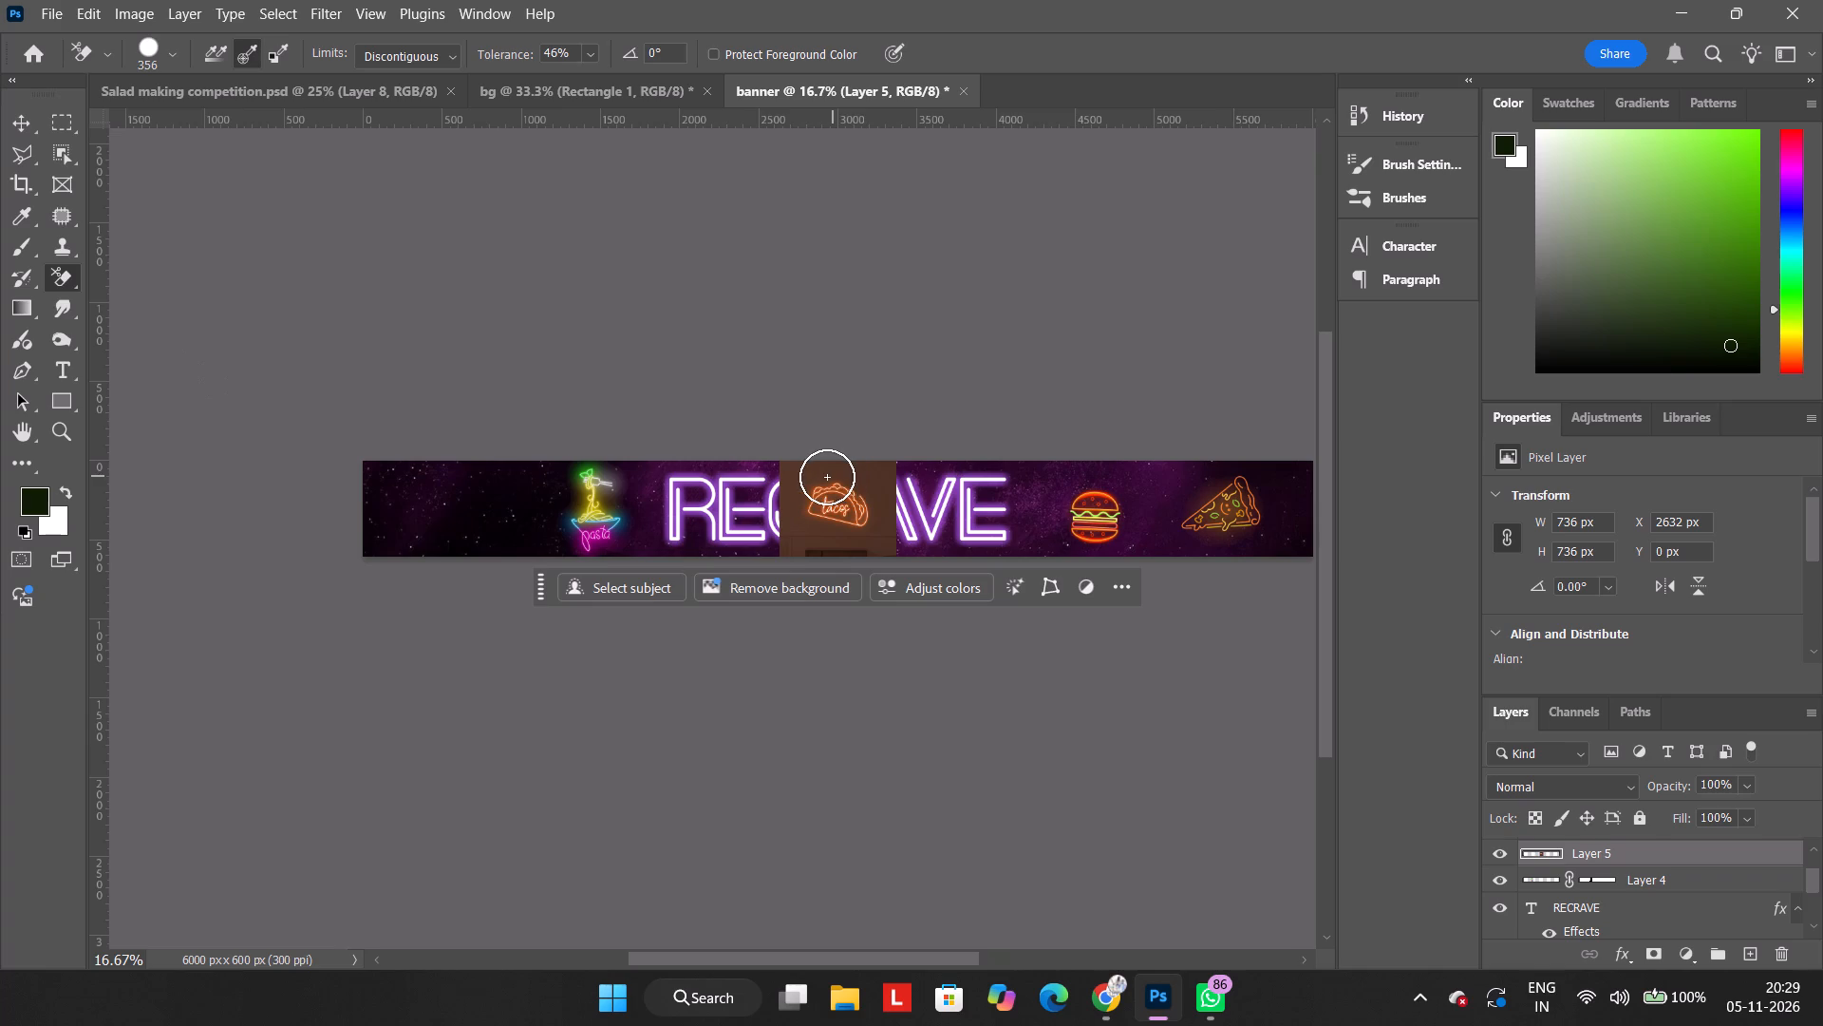
pyautogui.moveTo(814, 477); pyautogui.dragTo(772, 556)
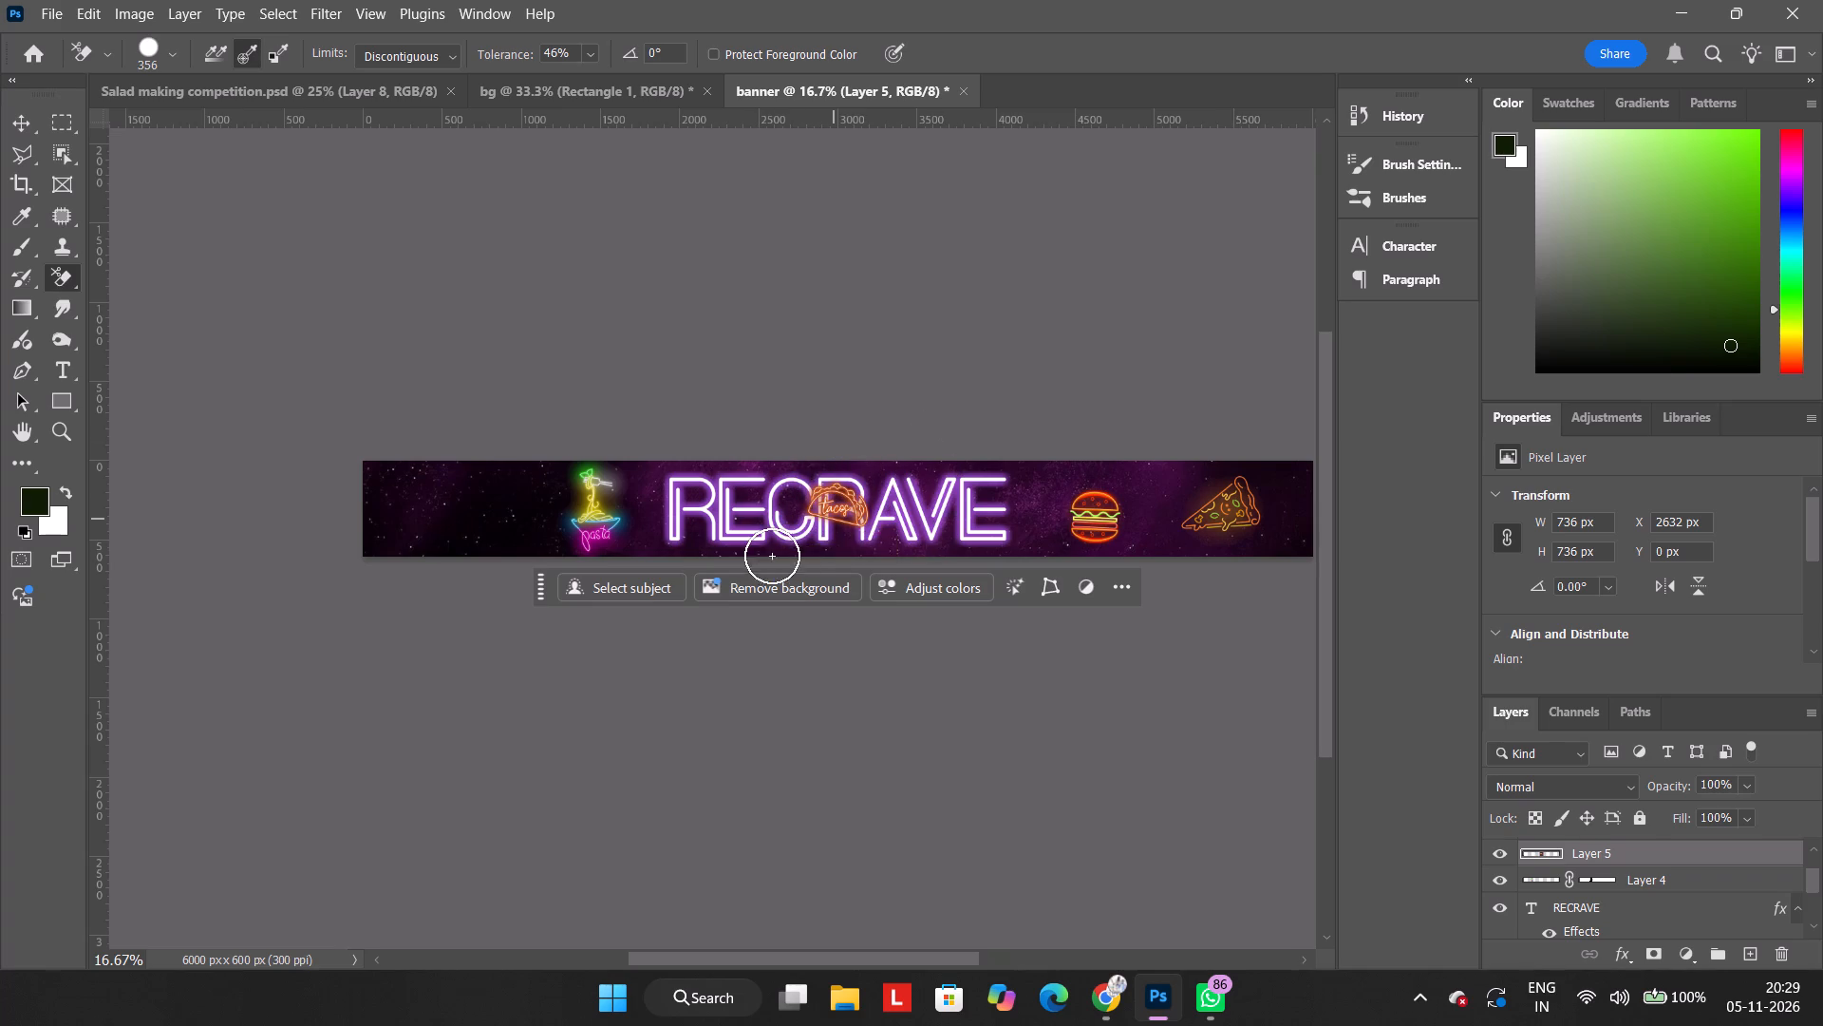
pyautogui.moveTo(772, 556); pyautogui.dragTo(731, 556)
# Move the neon tacos icon off the title into the empty area left of the pasta icon, at about X 496, Y 48 px.
pyautogui.click(21, 124)
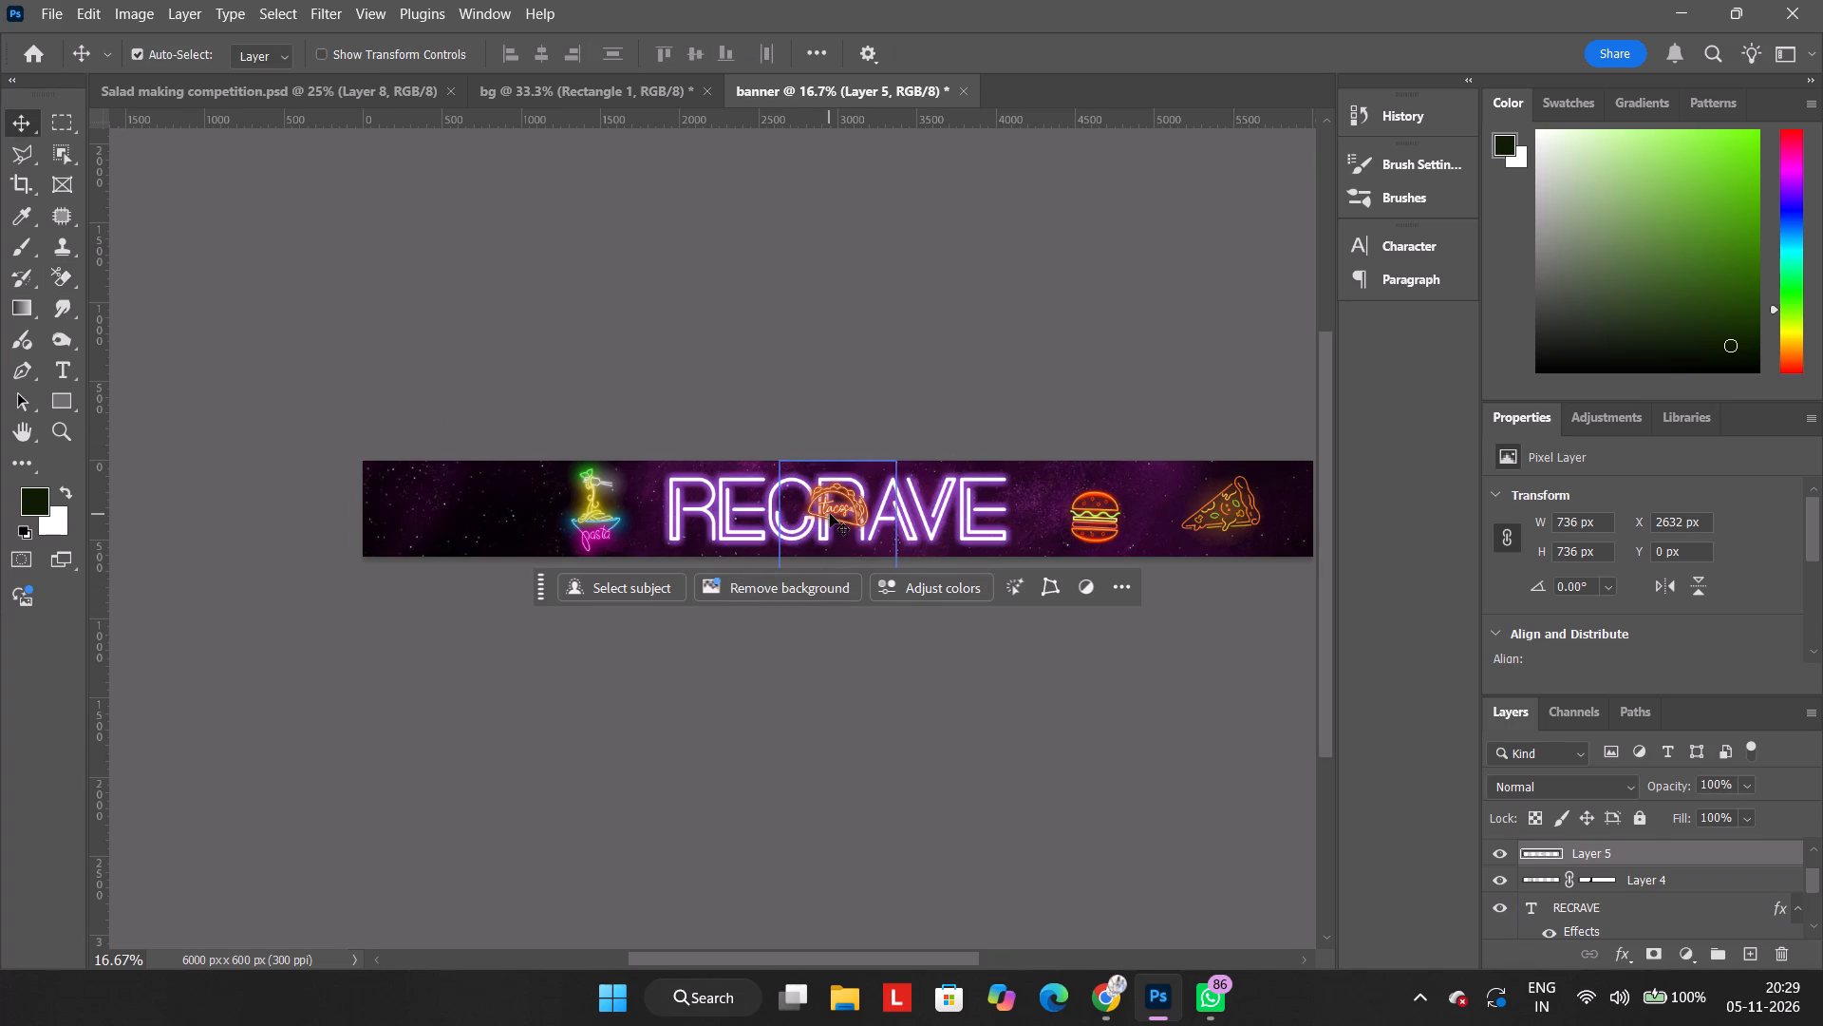
pyautogui.moveTo(830, 514); pyautogui.dragTo(531, 480)
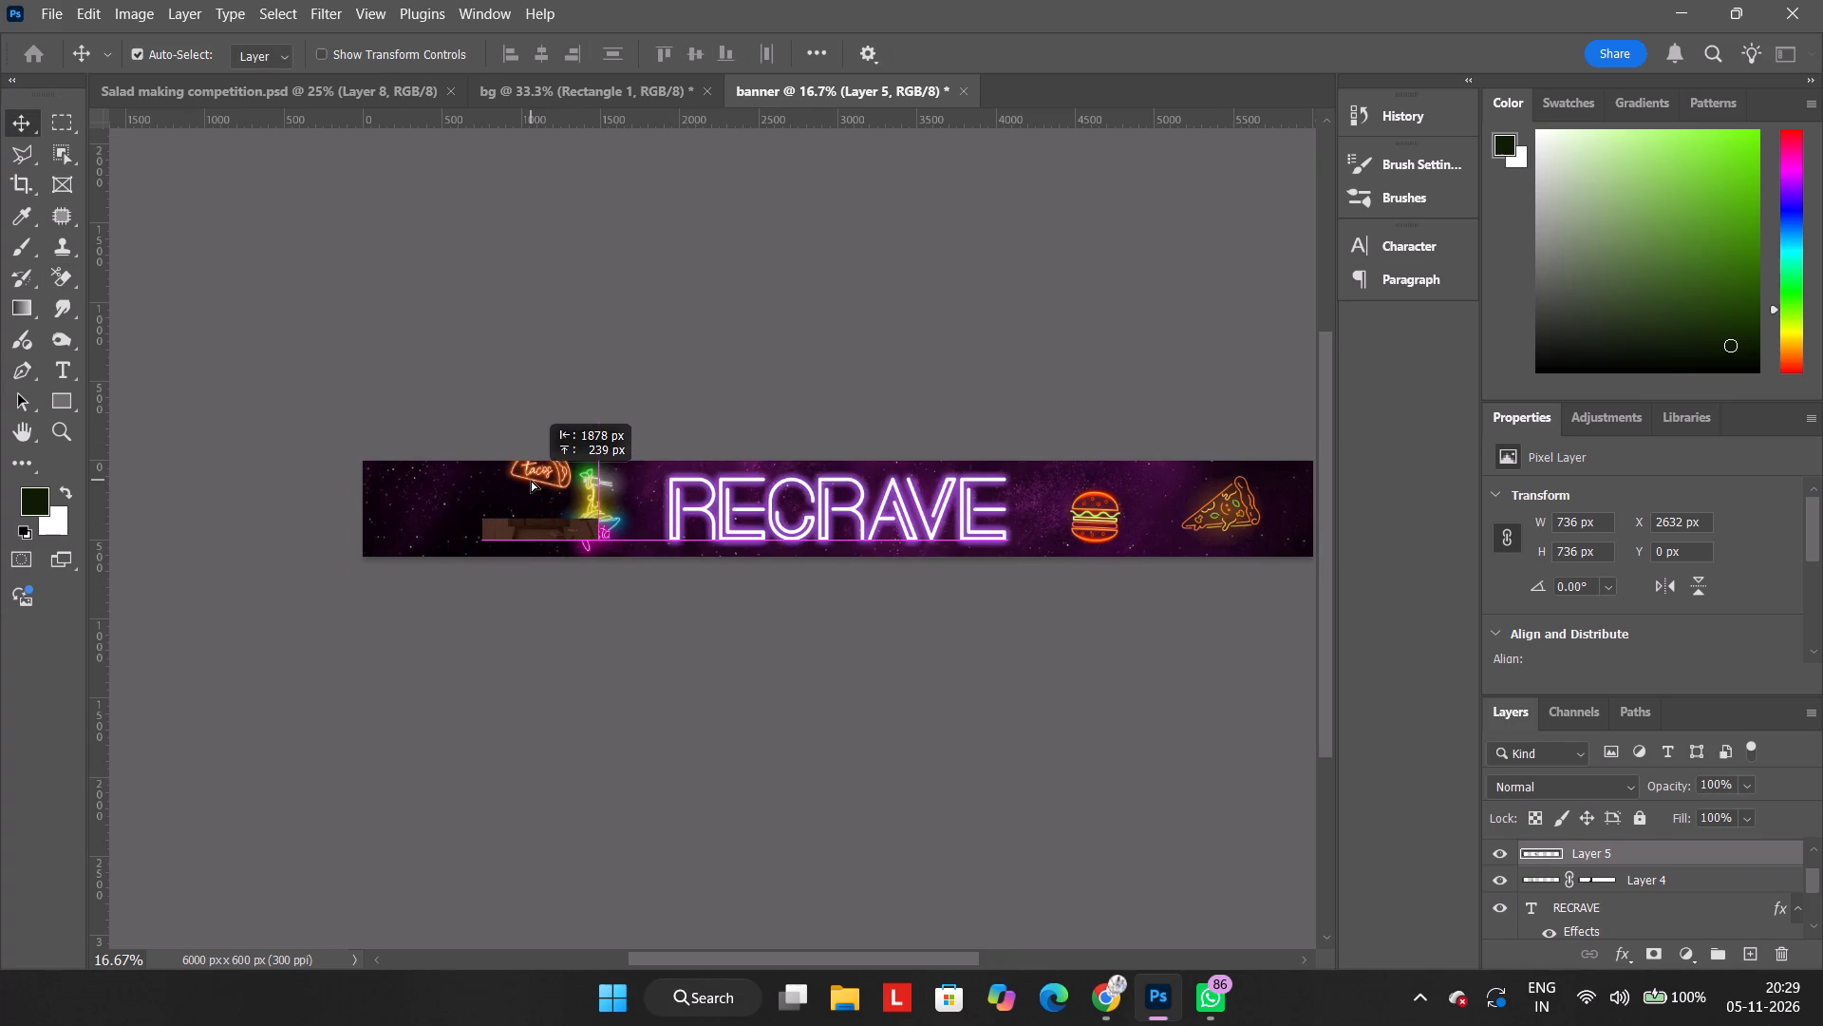
pyautogui.moveTo(531, 480); pyautogui.dragTo(496, 523)
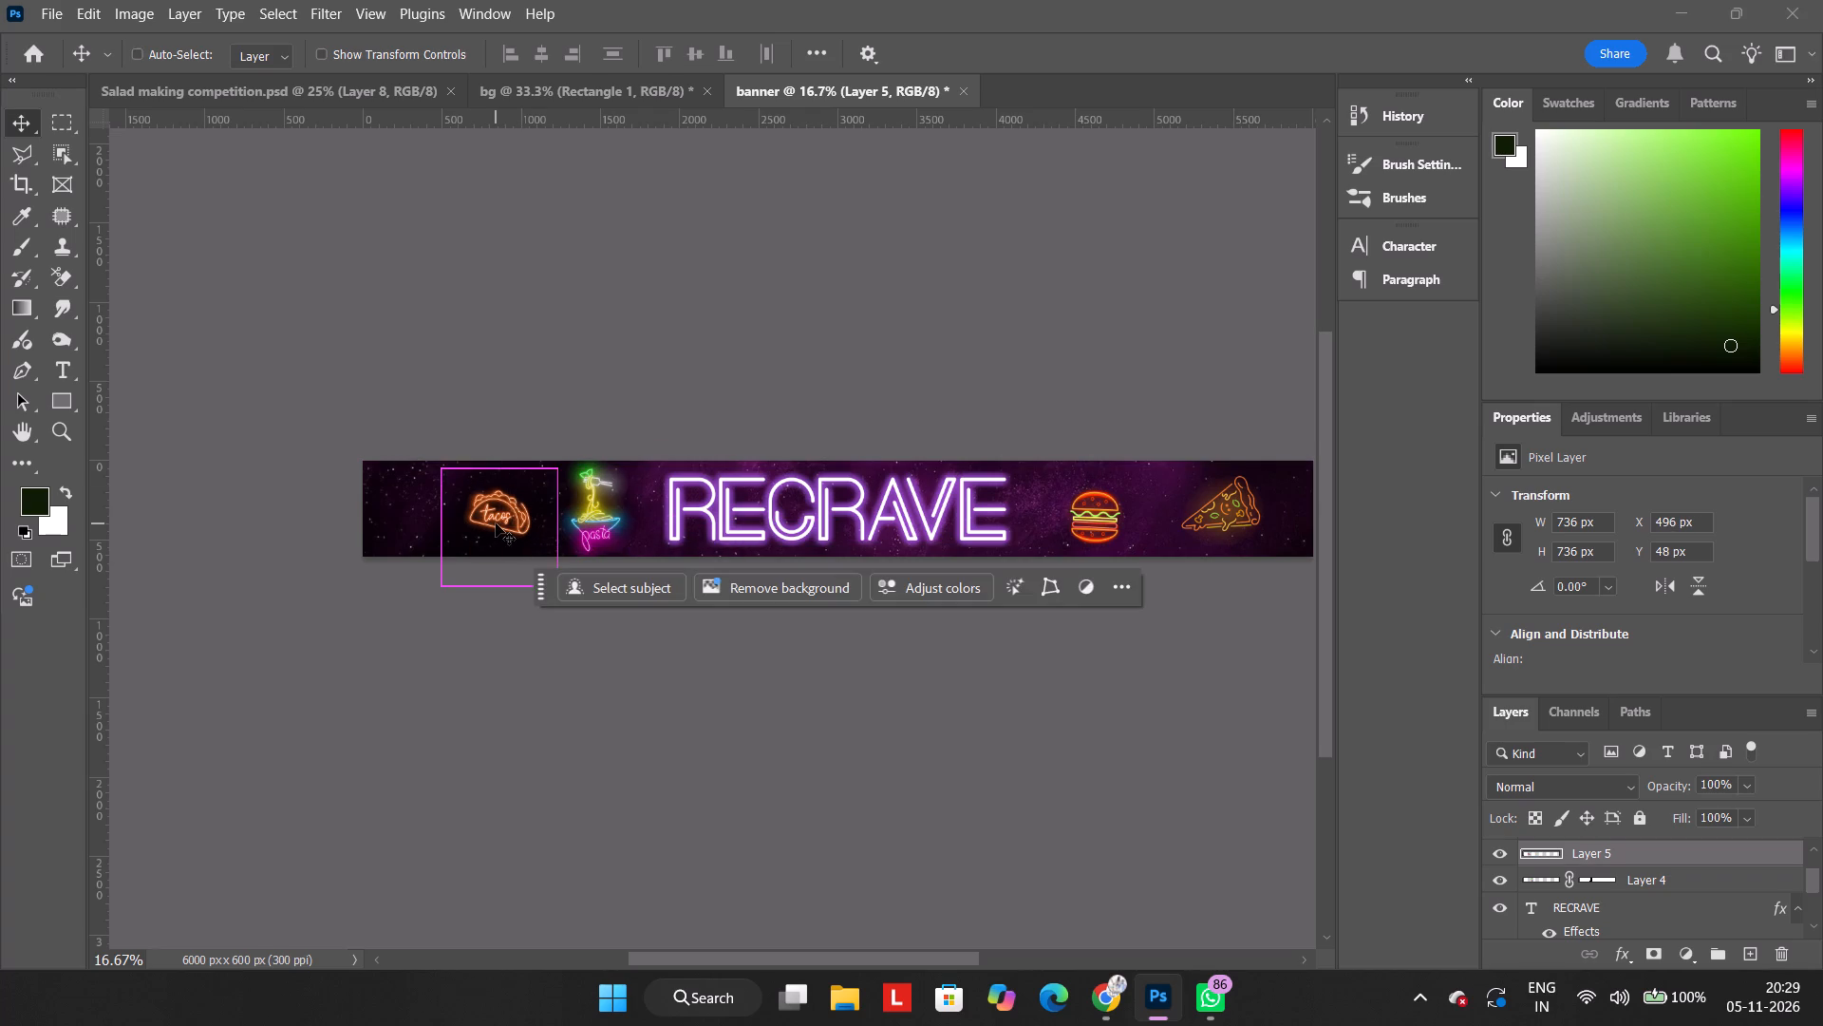
# Scale the tacos icon up to about 167% (1232 px square) and shift it slightly left and down, near the banner's left end.
pyautogui.hotkey('ctrl', 't')
pyautogui.moveTo(449, 519); pyautogui.dragTo(397, 519)
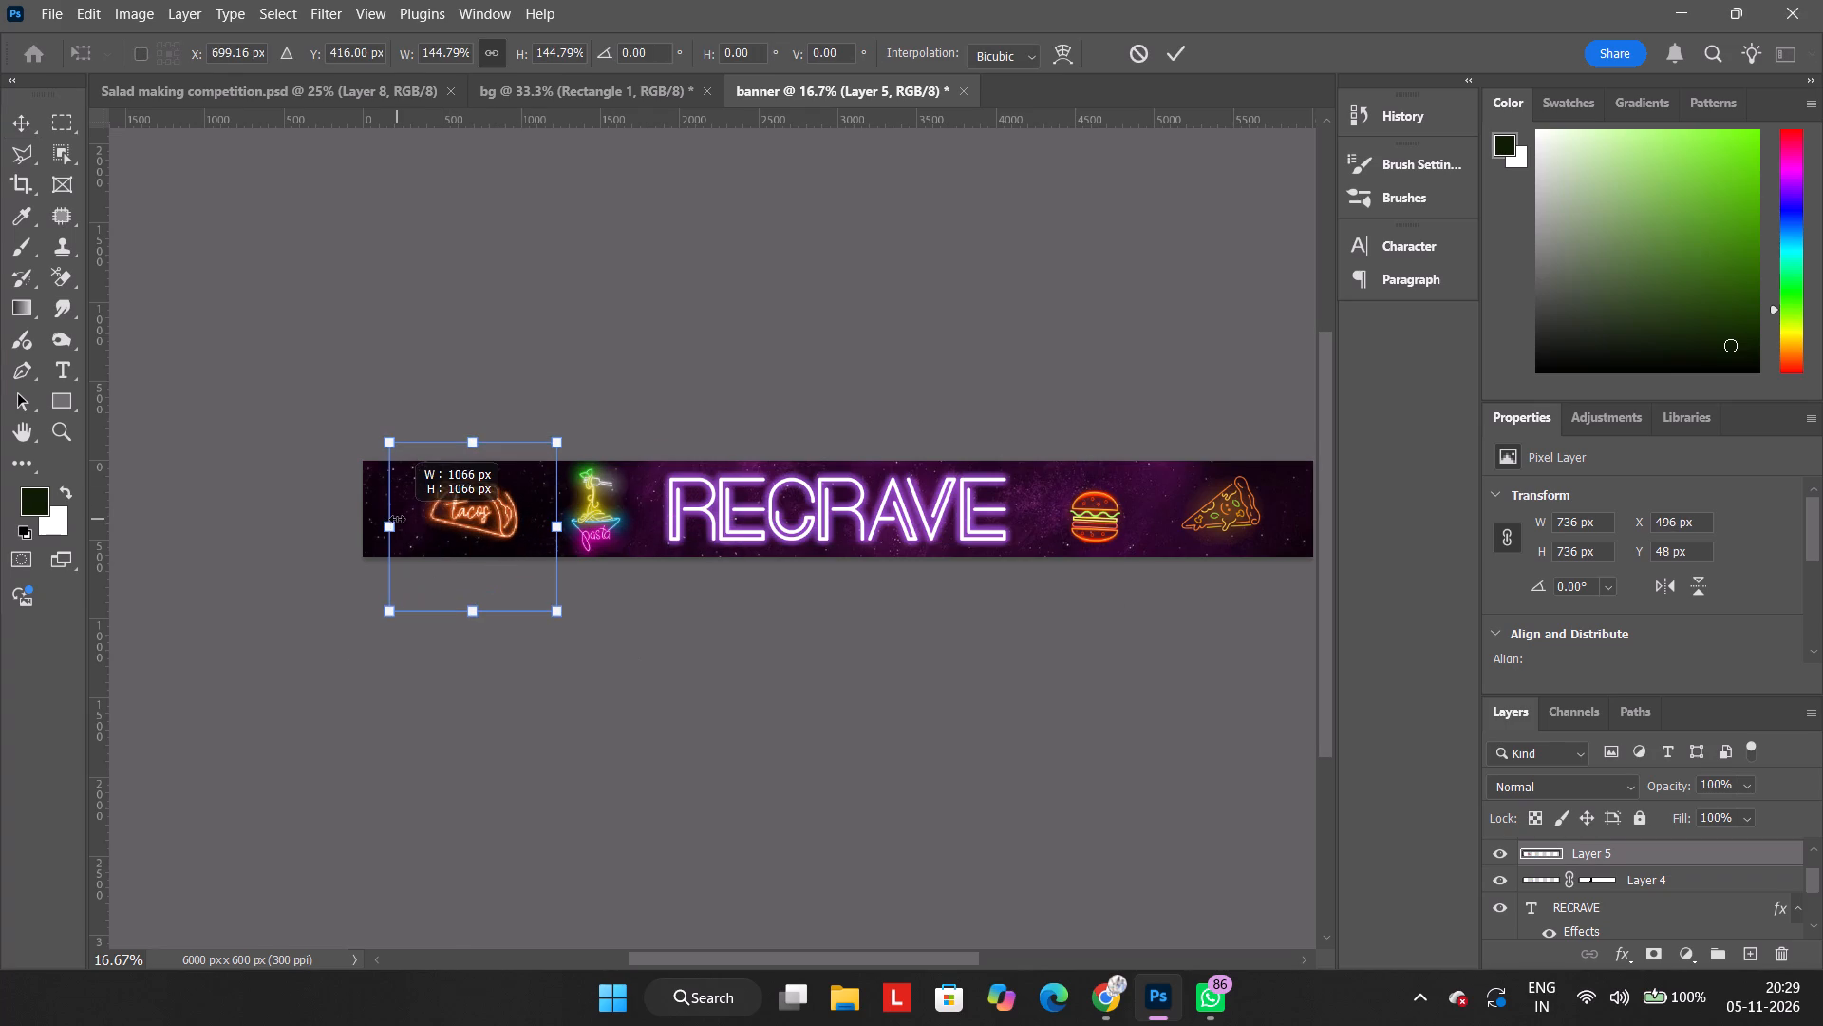
pyautogui.moveTo(397, 519); pyautogui.dragTo(376, 520)
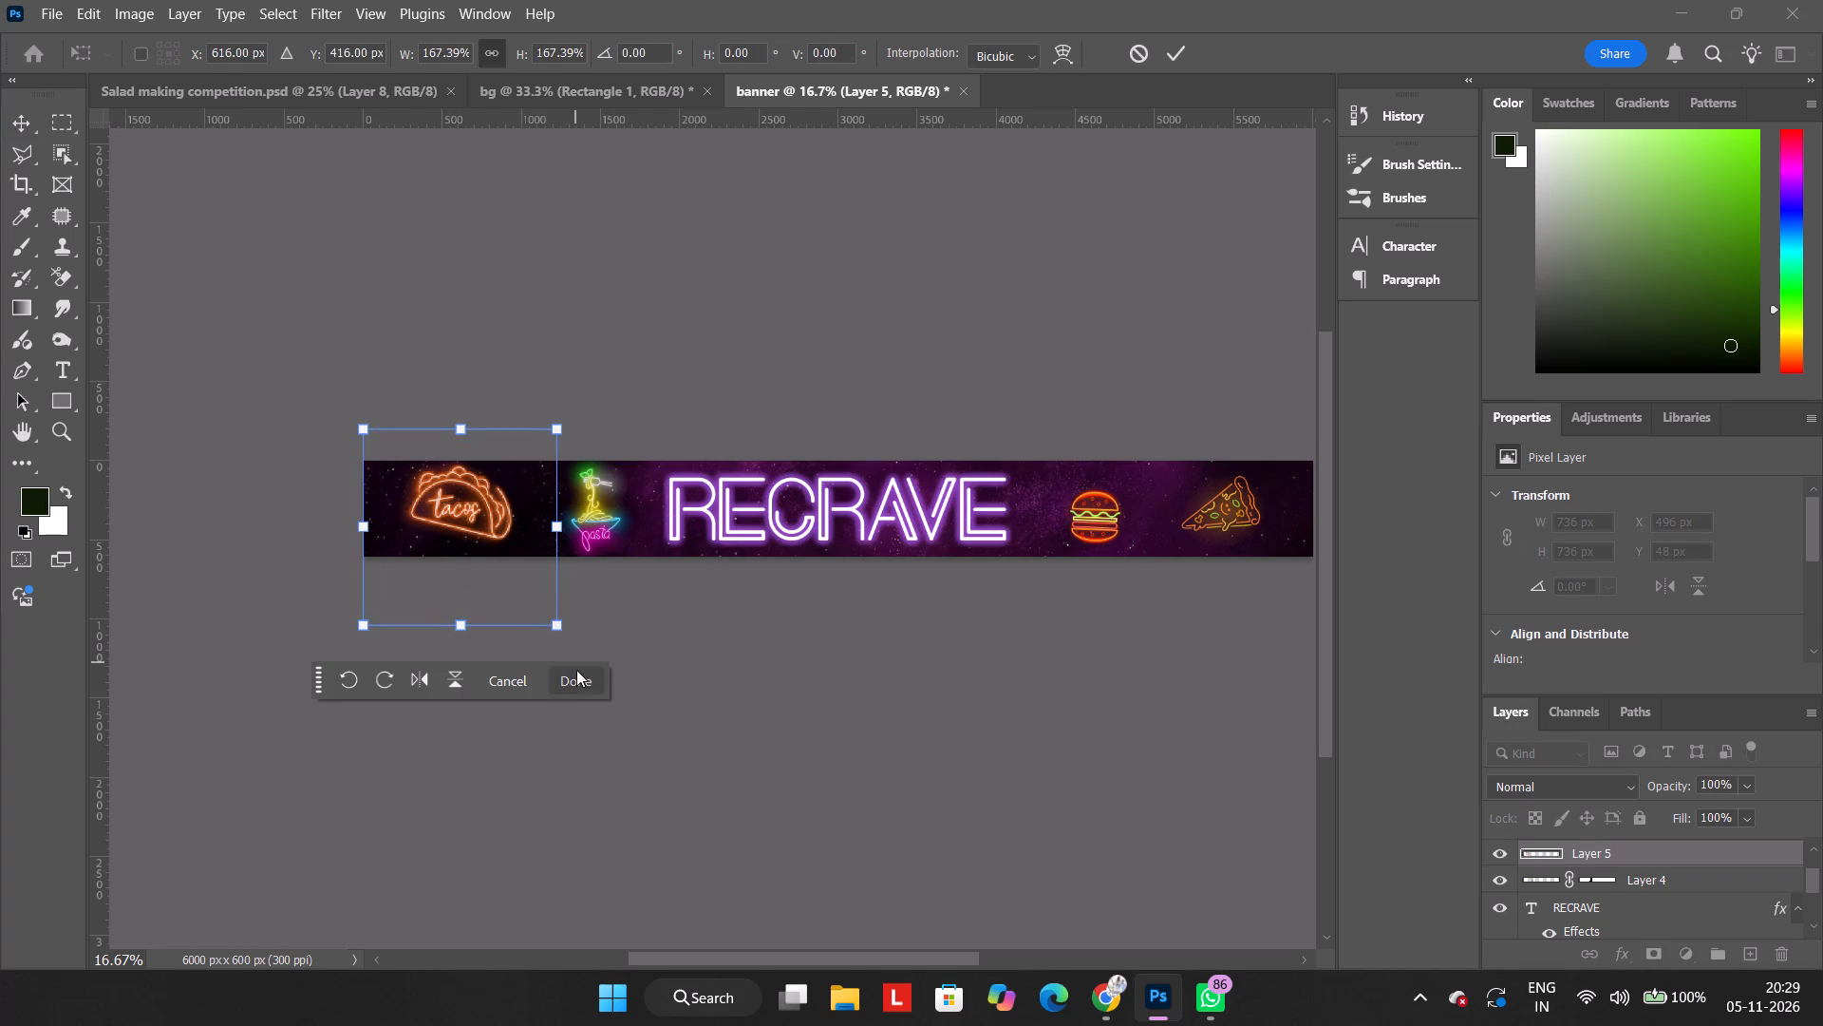
pyautogui.click(578, 674)
pyautogui.moveTo(471, 526); pyautogui.dragTo(454, 528)
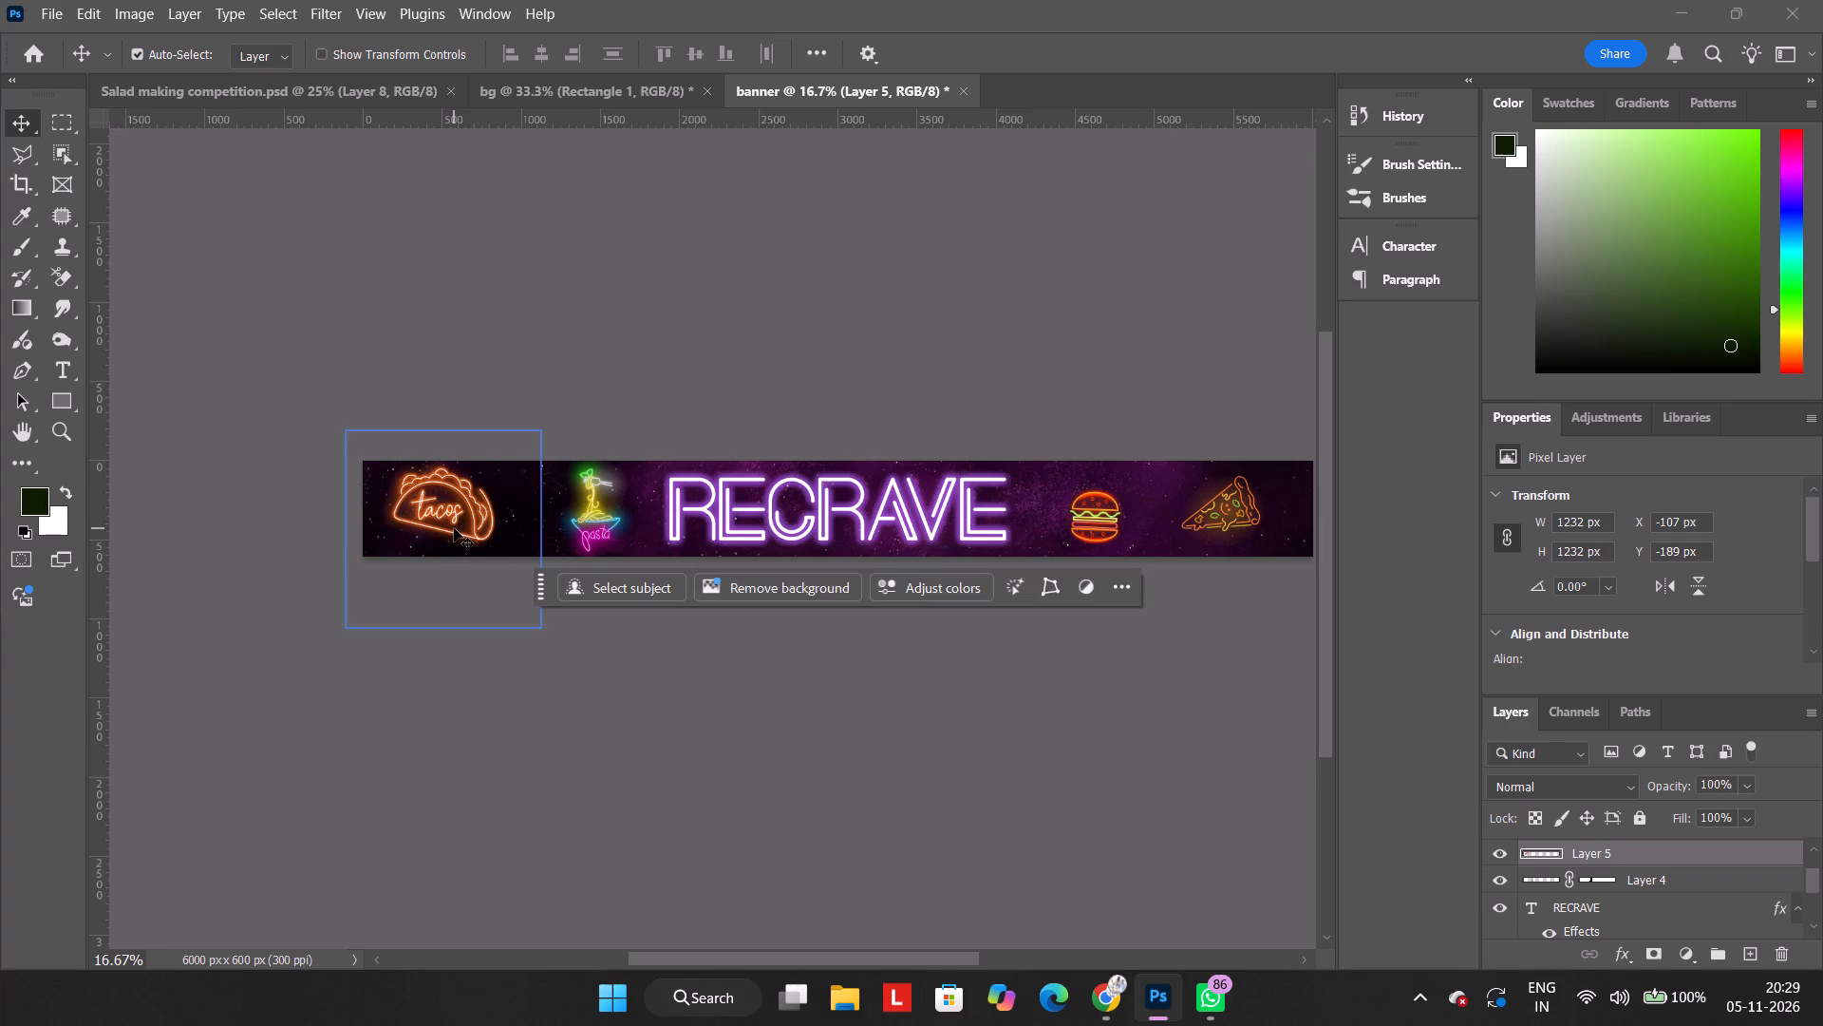
pyautogui.press('Down')
pyautogui.press('Down')
pyautogui.press('Down')
# Move the pasta icon slightly left, away from the RECRAVE title, and nudge it down to about X 981, Y -110 px.
pyautogui.moveTo(591, 531); pyautogui.dragTo(579, 530)
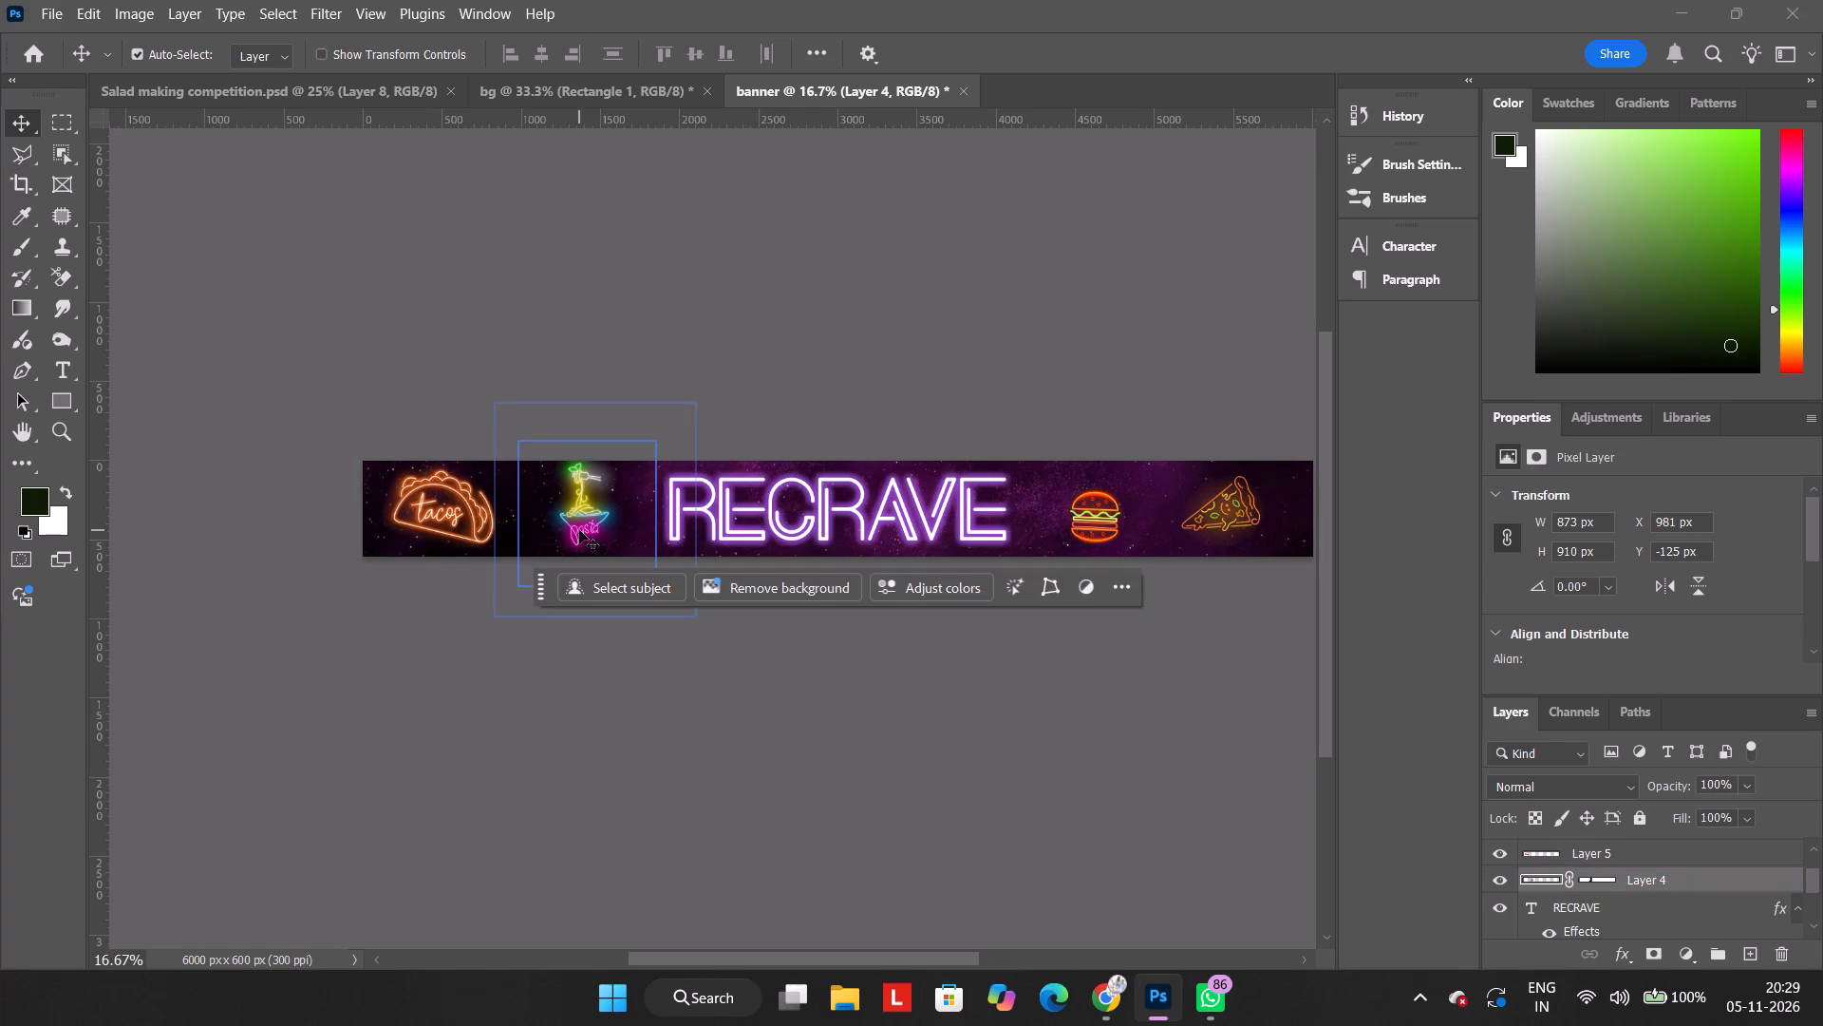
pyautogui.press('Down')
pyautogui.press('Down')
pyautogui.press('Down')
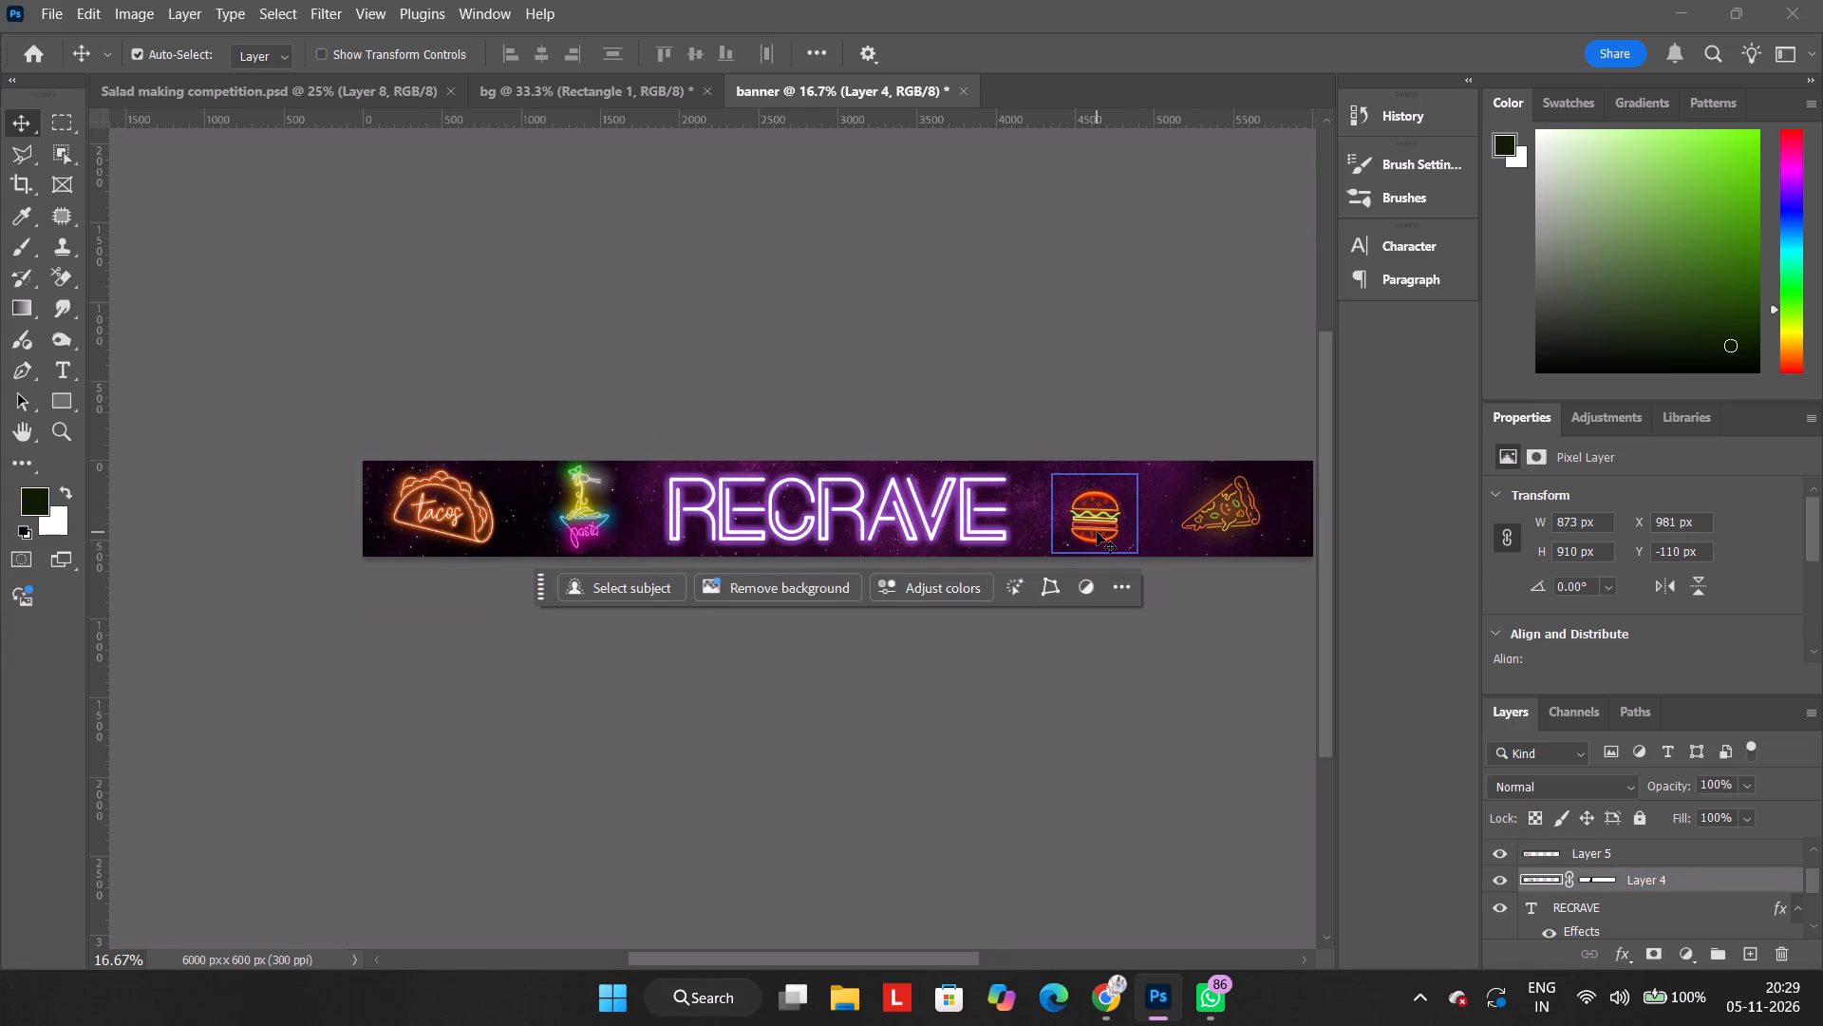
# Scale the burger icon up to about 117%, roughly 629 x 577 px, extending it upward from its bottom edge.
pyautogui.click(1097, 532)
pyautogui.hotkey('ctrl', 't')
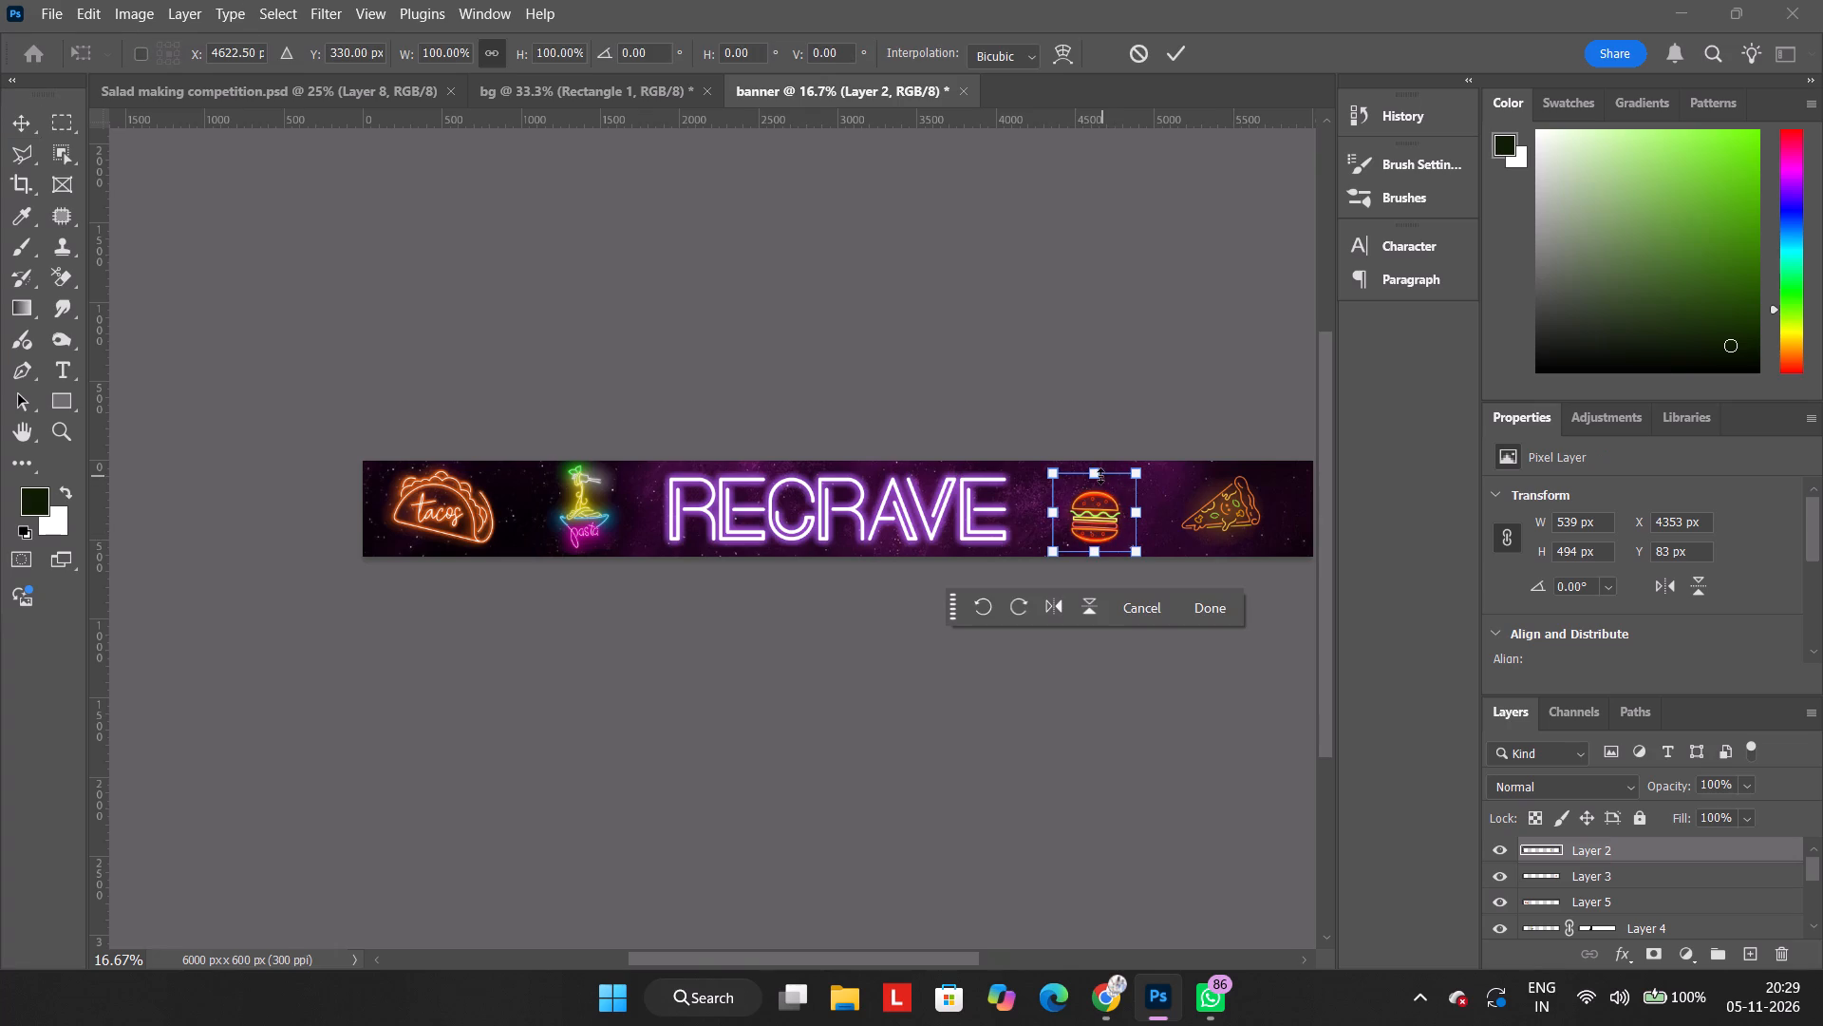
pyautogui.moveTo(1100, 476); pyautogui.dragTo(1103, 458)
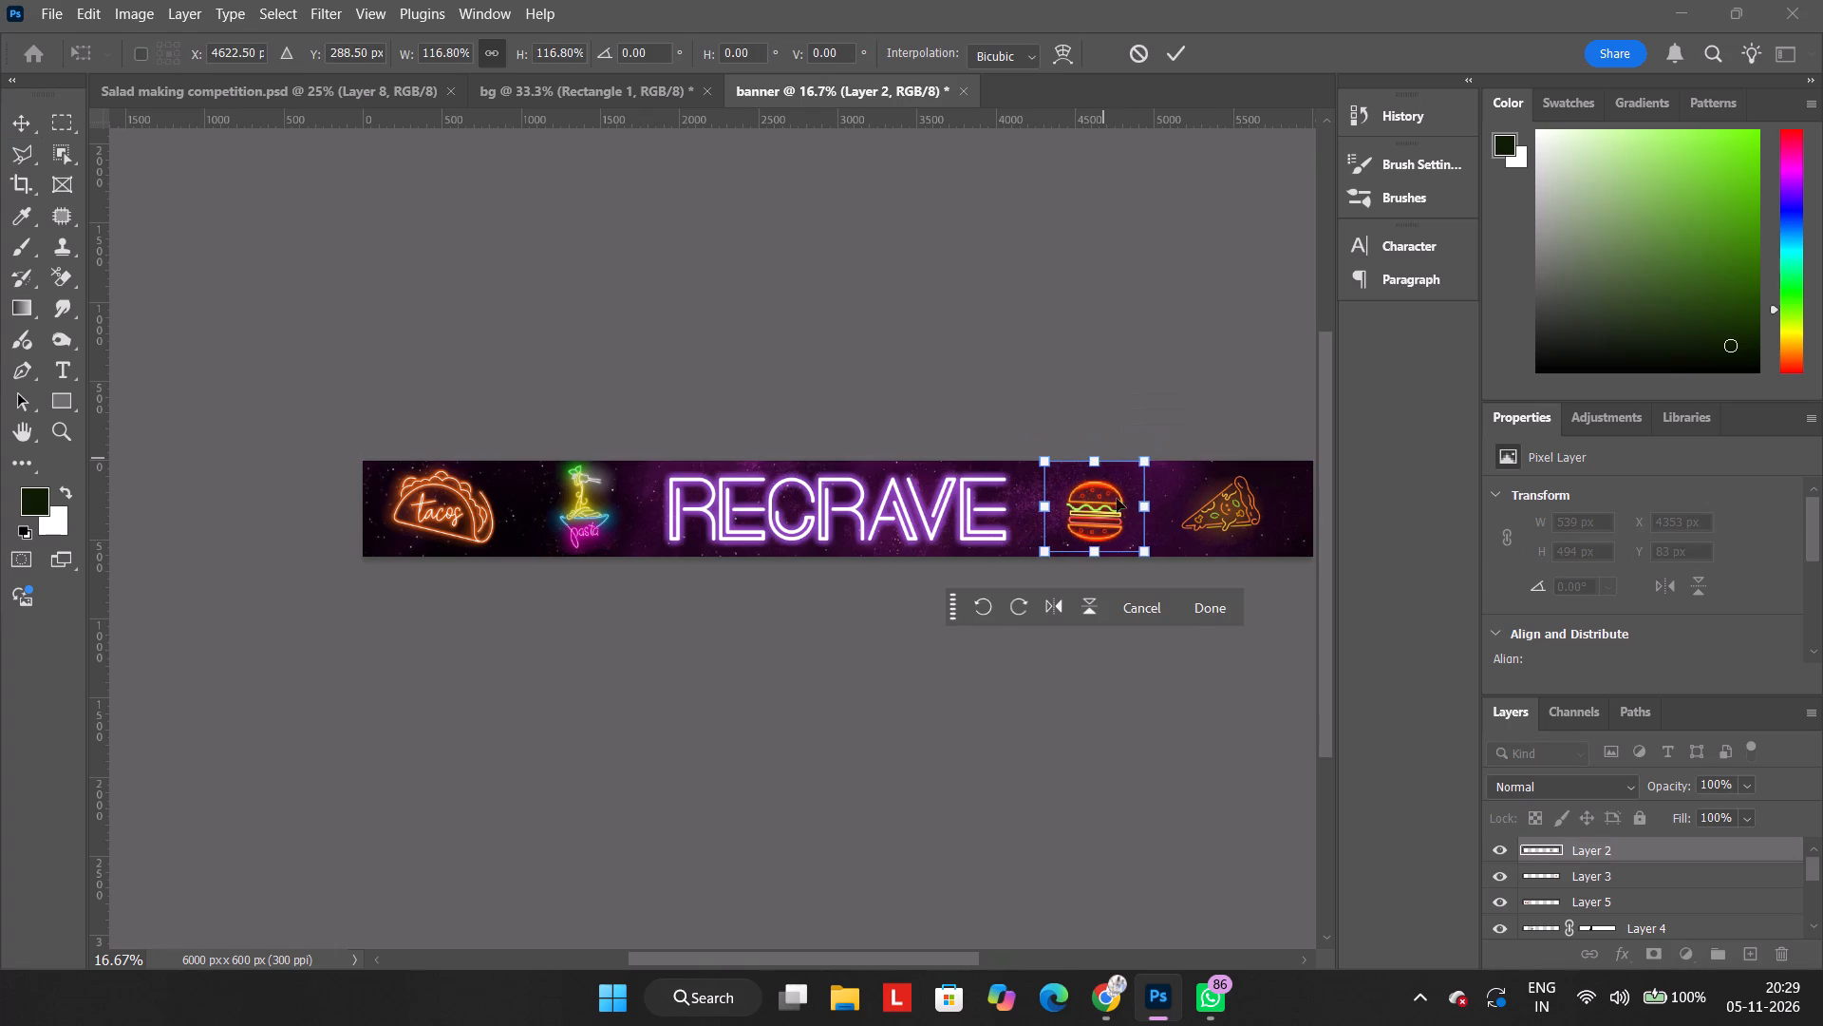
pyautogui.click(1224, 598)
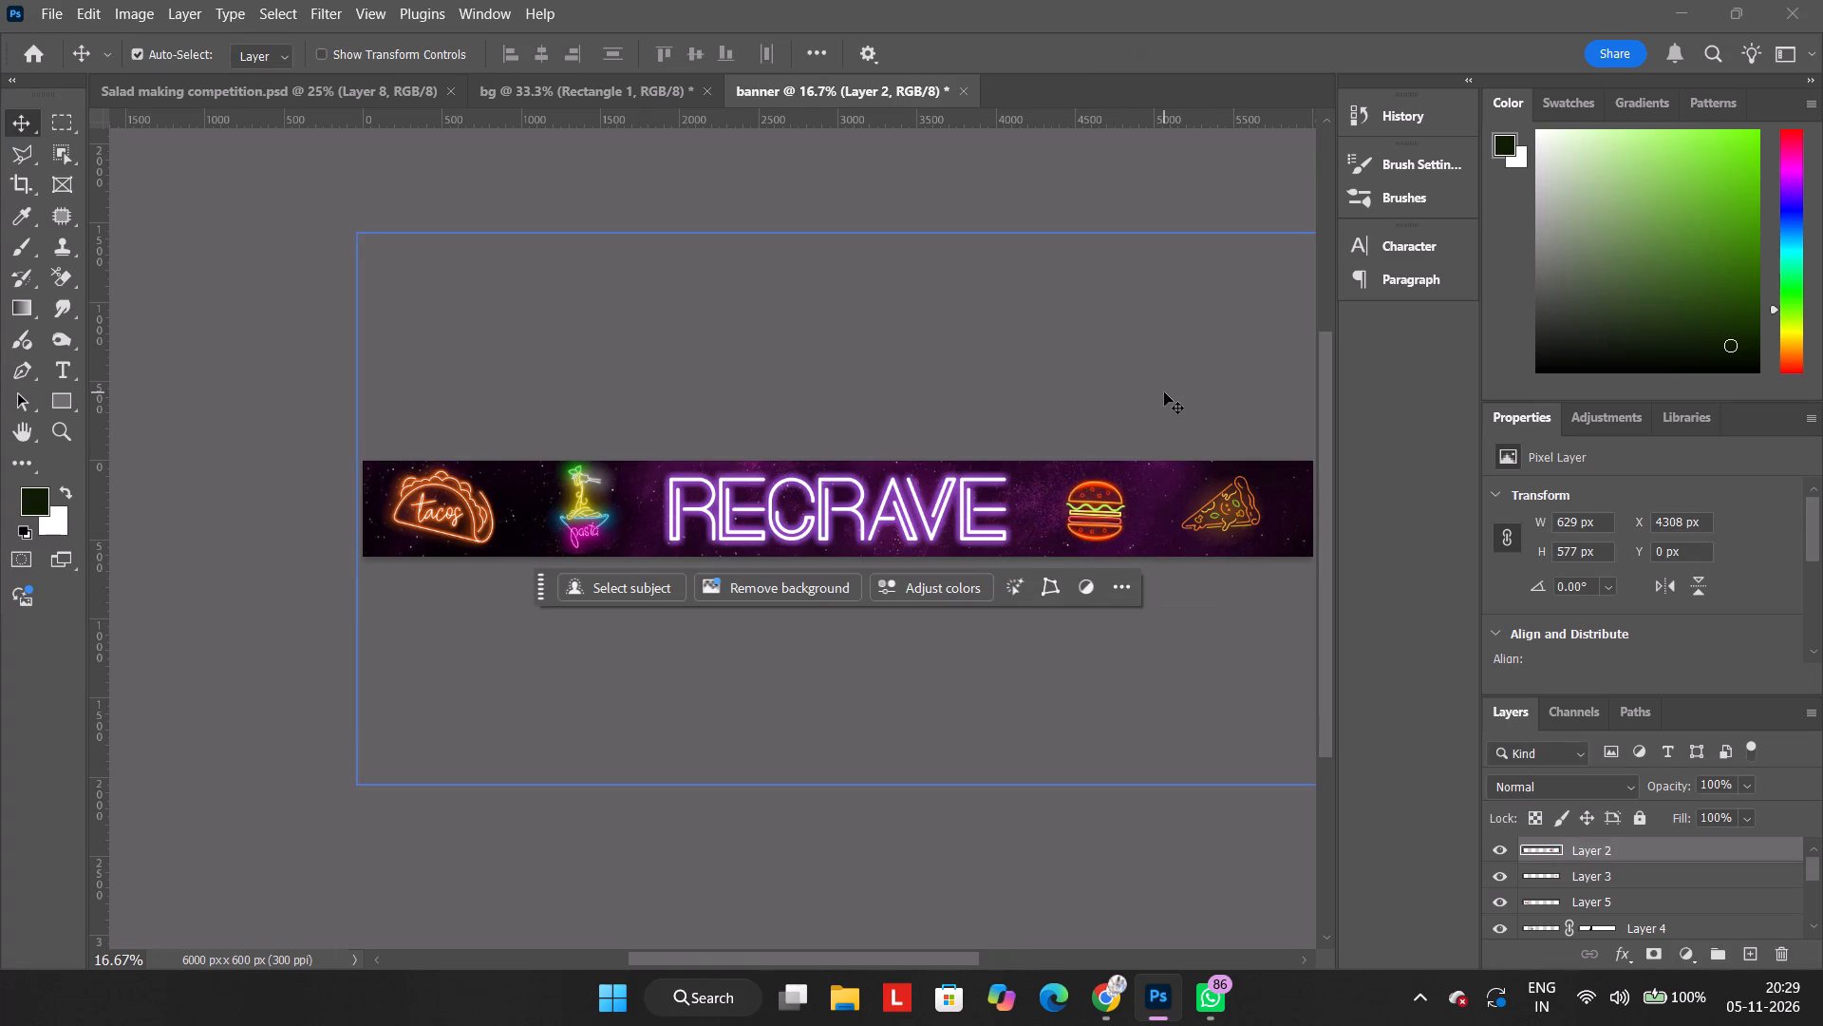
# Enlarge the pizza icon toward the burger to about 699 x 614 px, keeping its right edge in place.
pyautogui.hscroll(1, 1164, 392)
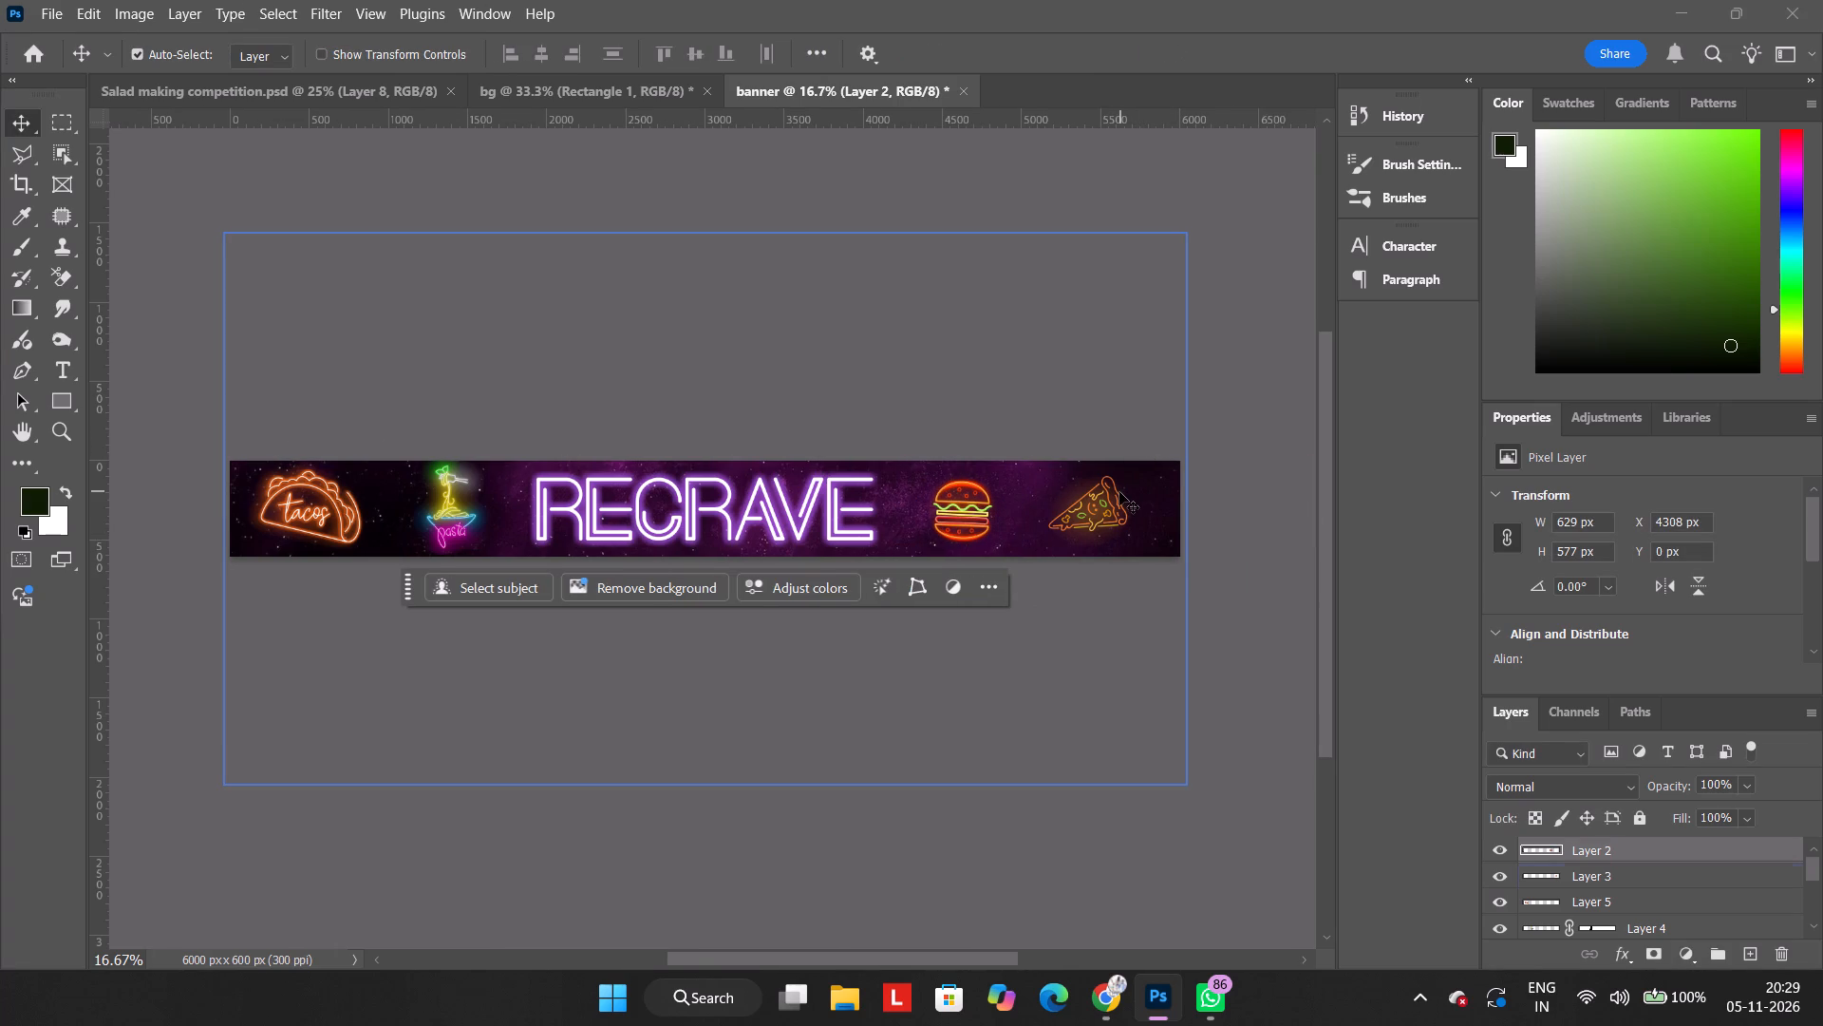
pyautogui.click(1118, 492)
pyautogui.hotkey('ctrl', 't')
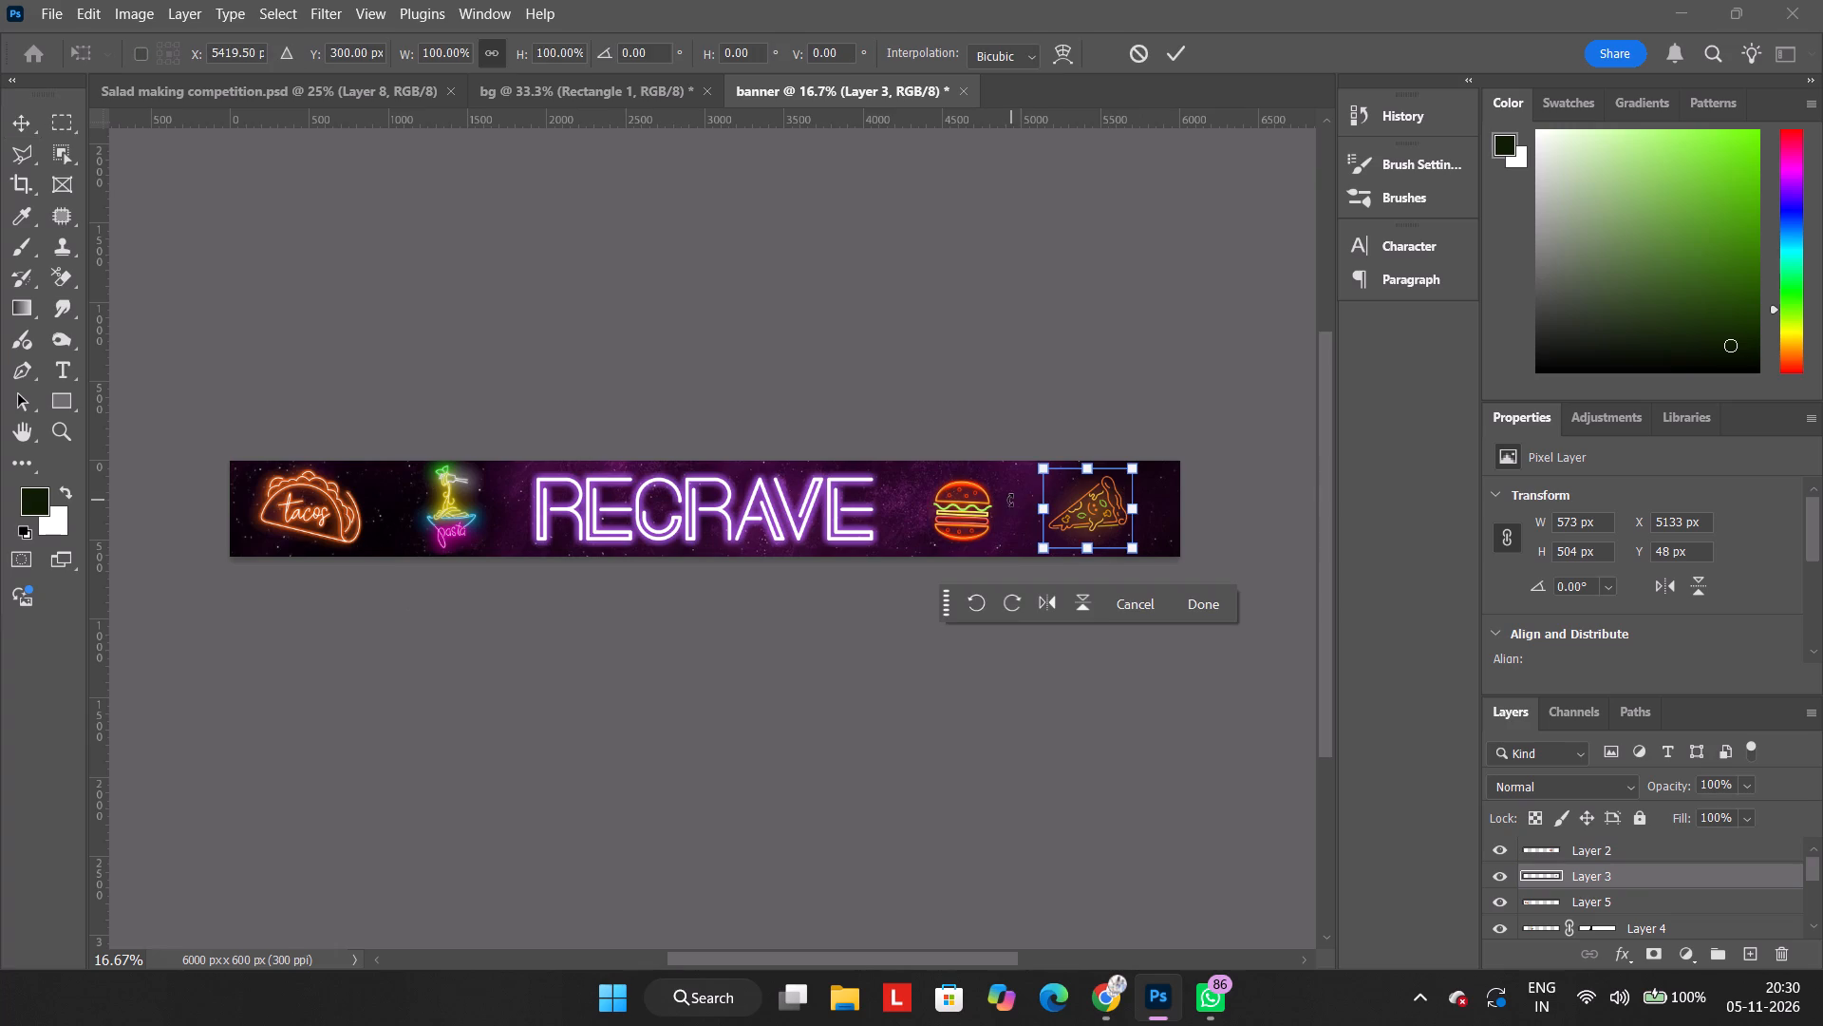
pyautogui.moveTo(1046, 508); pyautogui.dragTo(1025, 511)
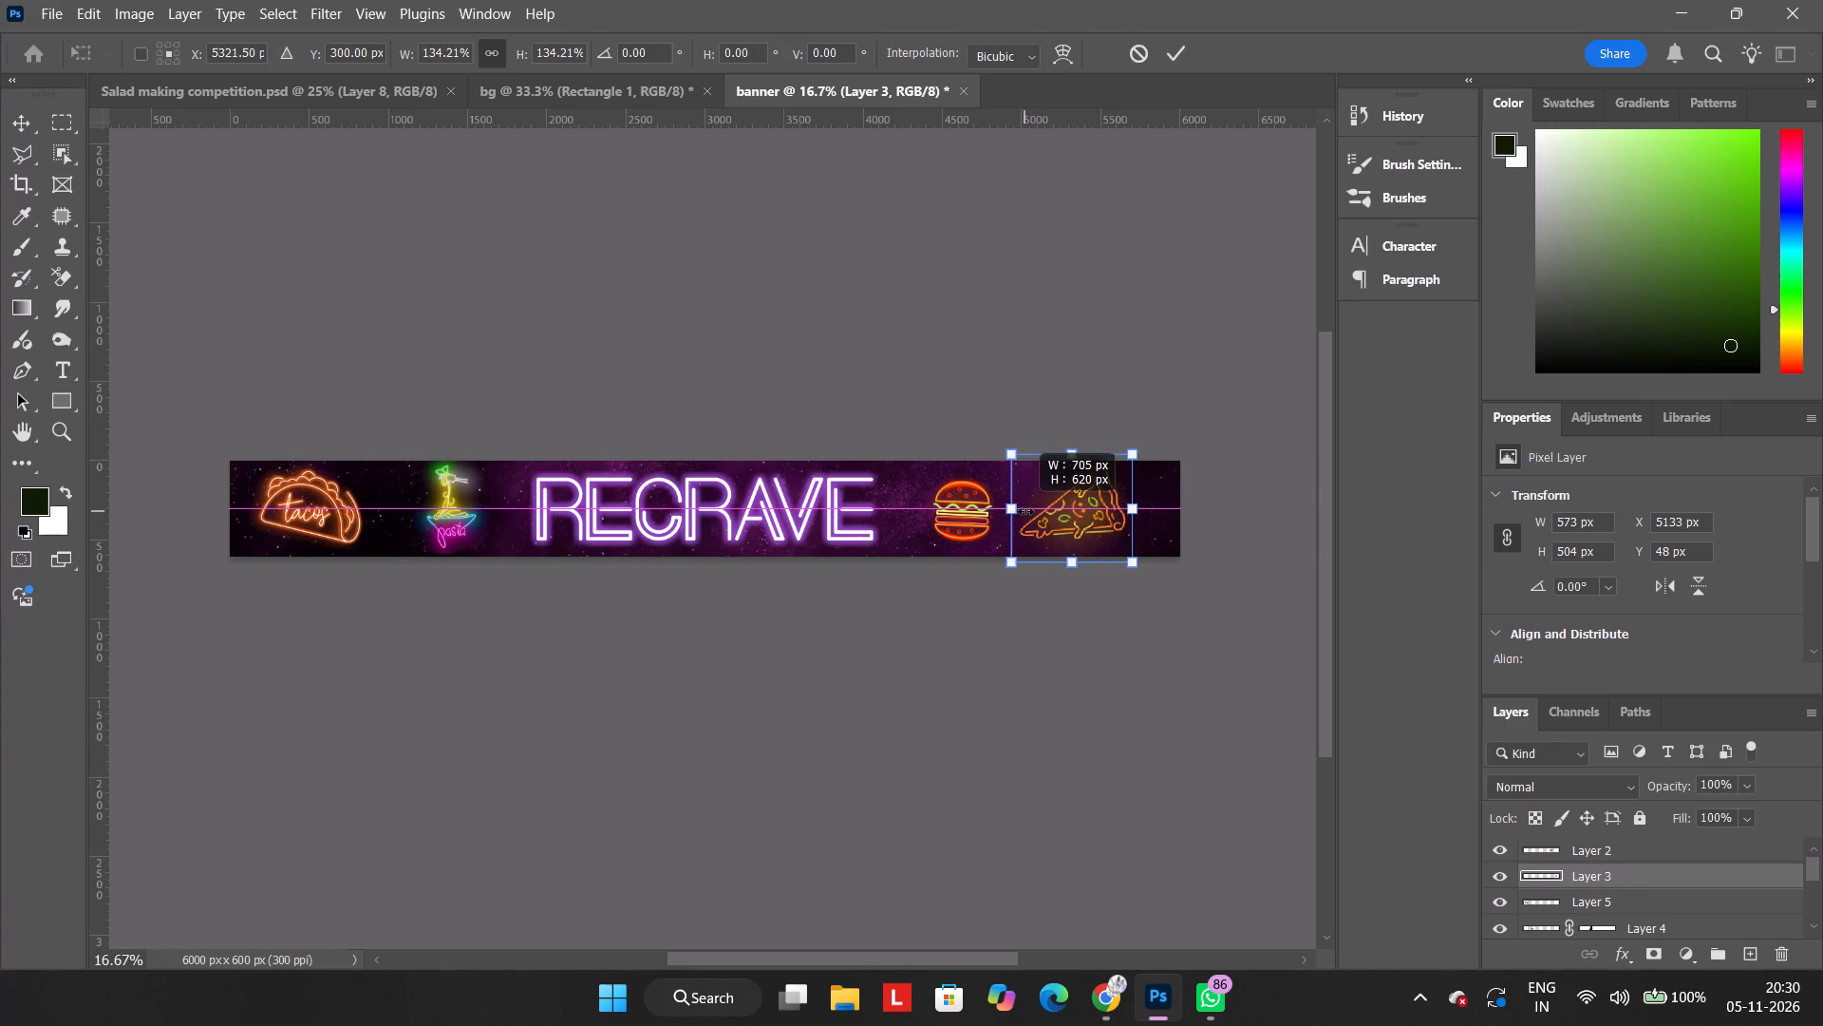
pyautogui.moveTo(1025, 511); pyautogui.dragTo(1026, 512)
pyautogui.click(1182, 604)
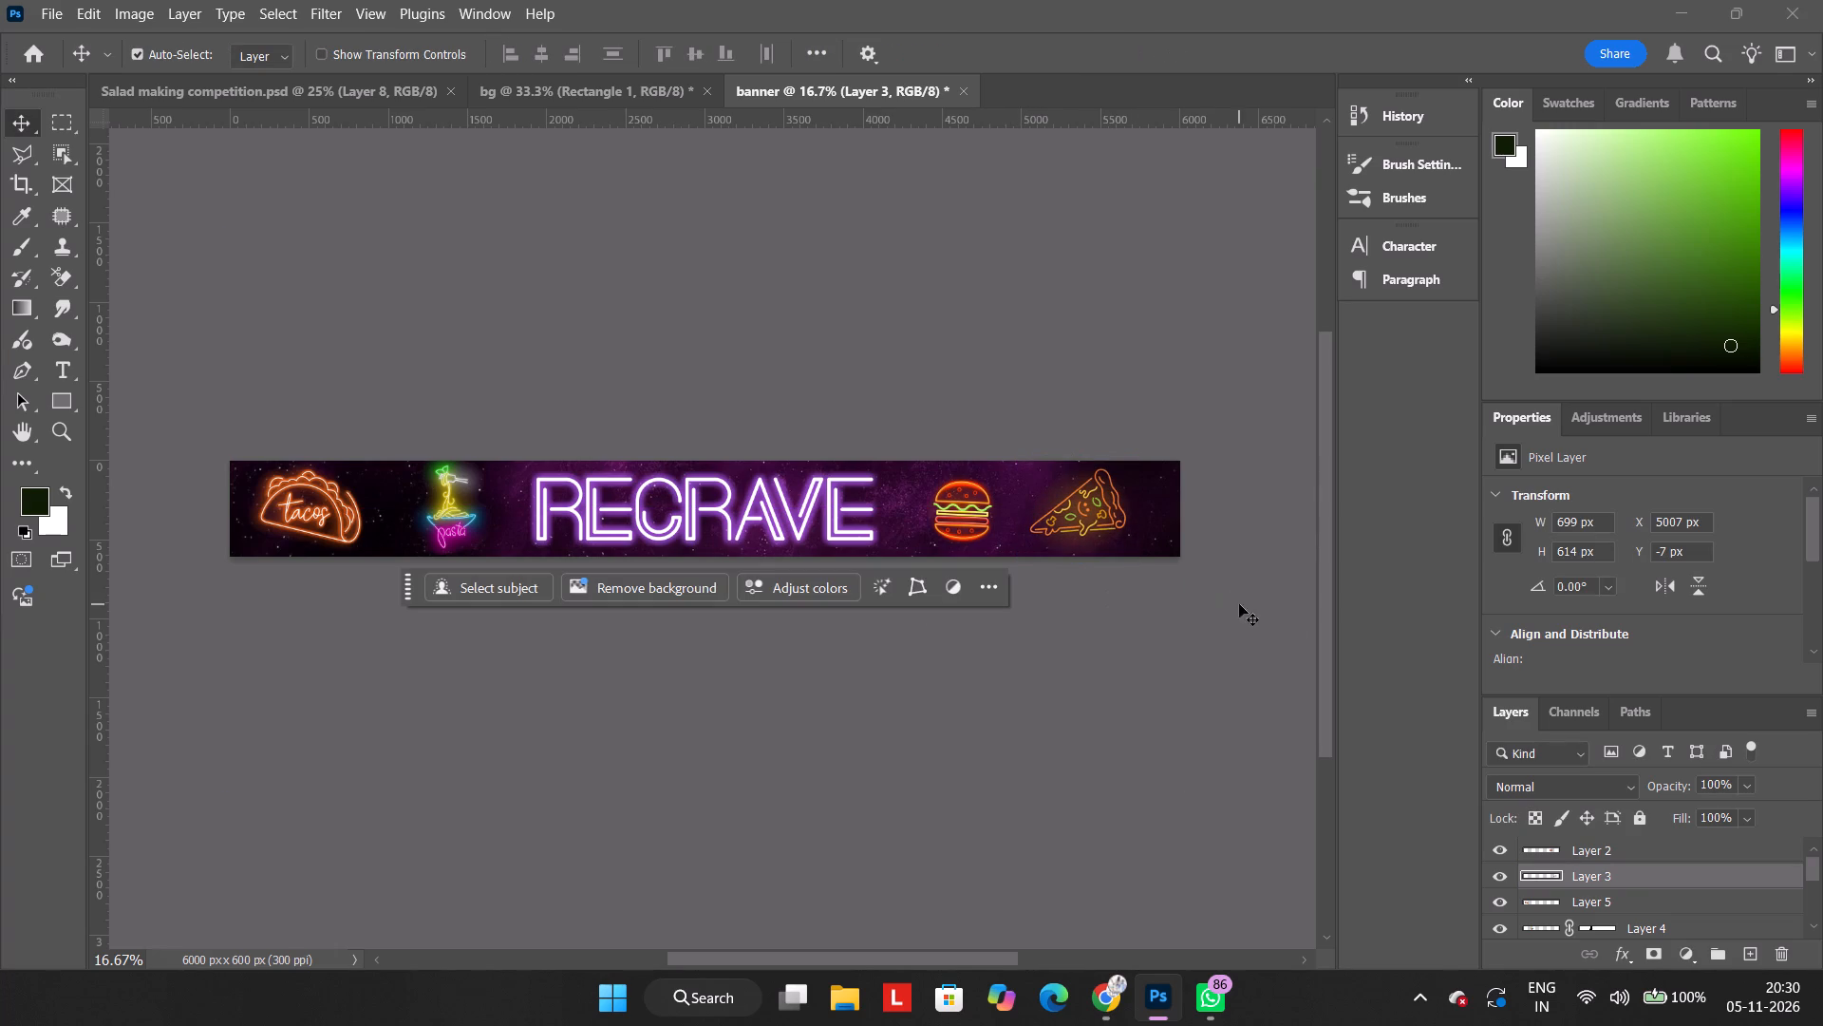
# Quick-export the banner as a PNG named banner in the Downloads folder.
pyautogui.click(33, 7)
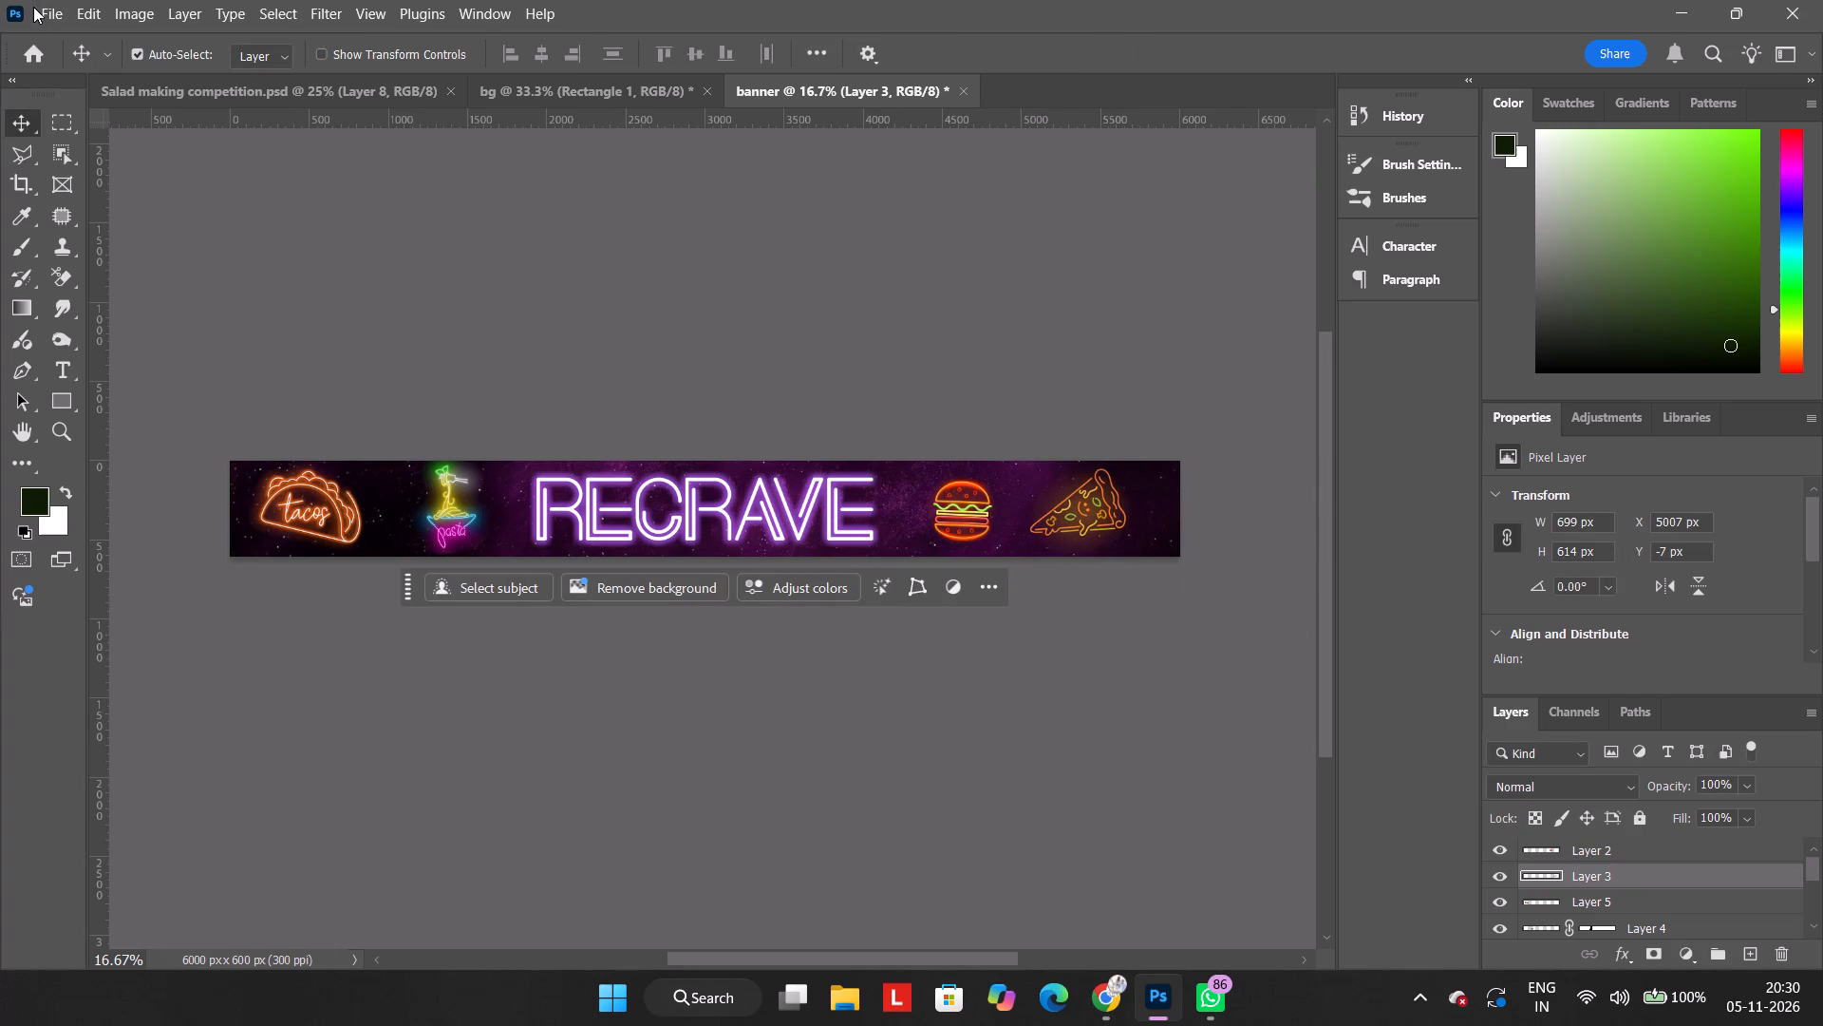
pyautogui.click(47, 9)
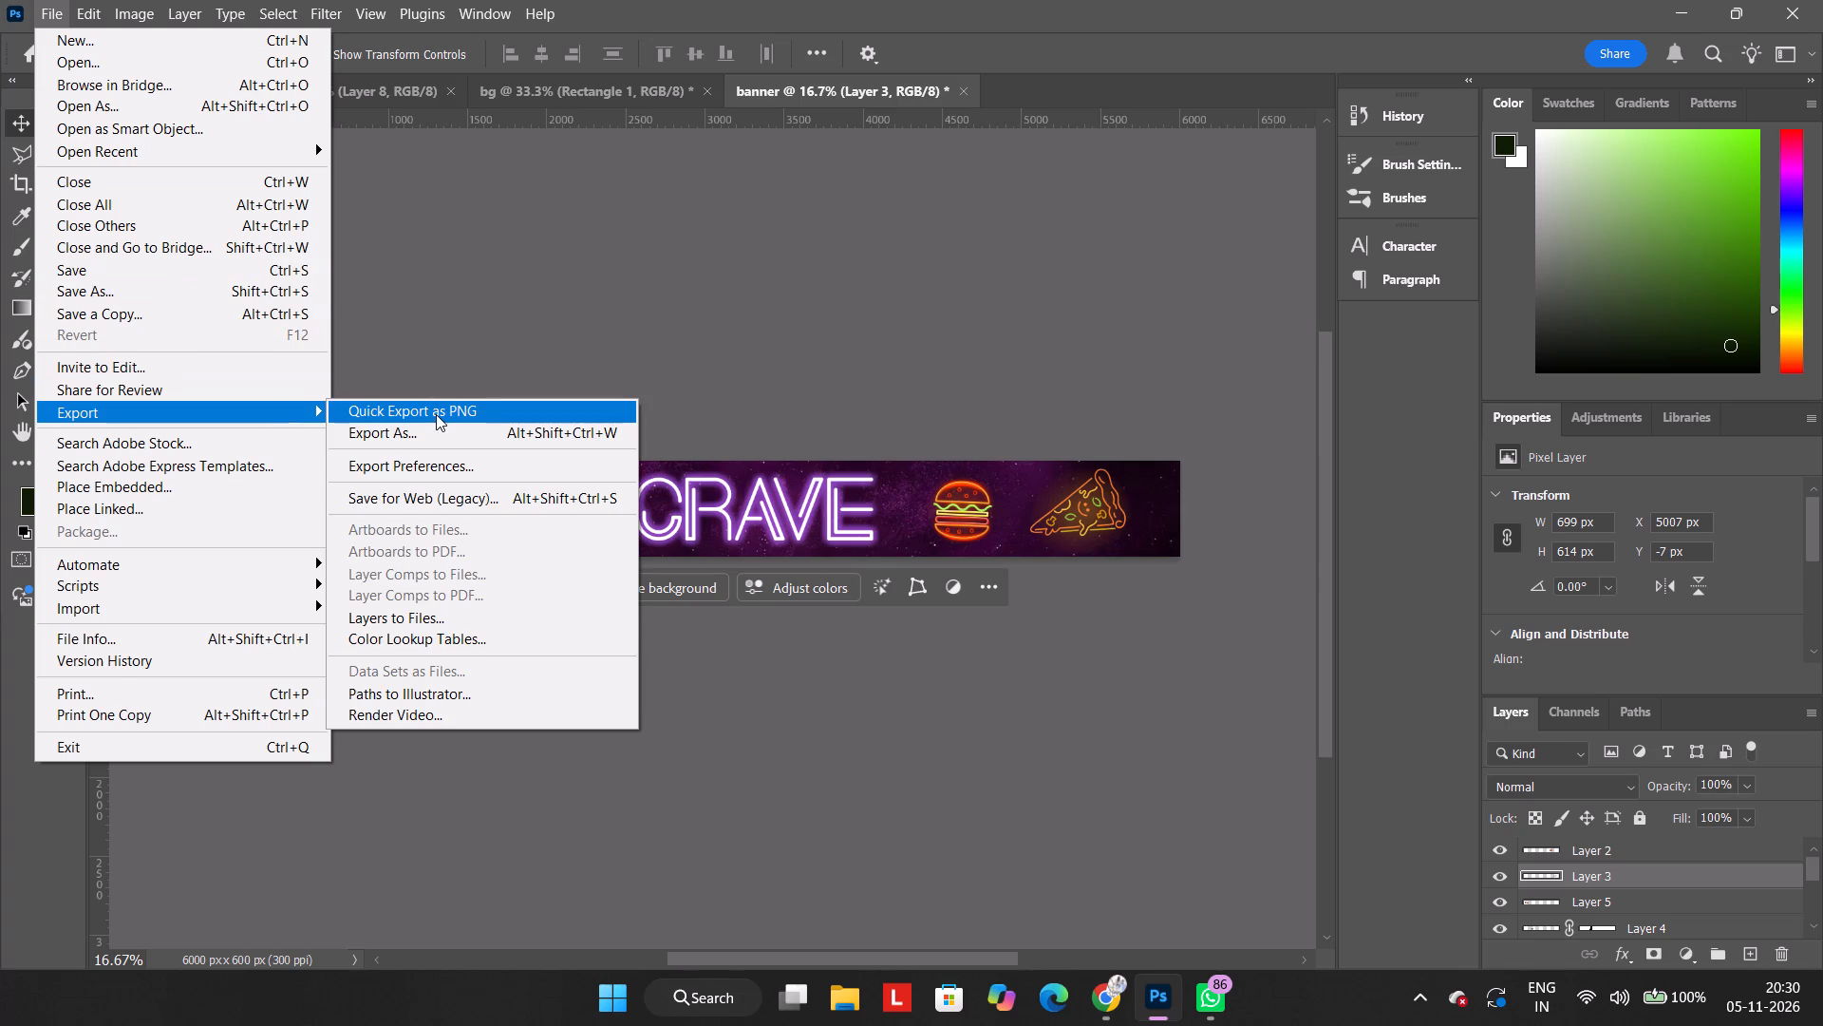
pyautogui.click(436, 414)
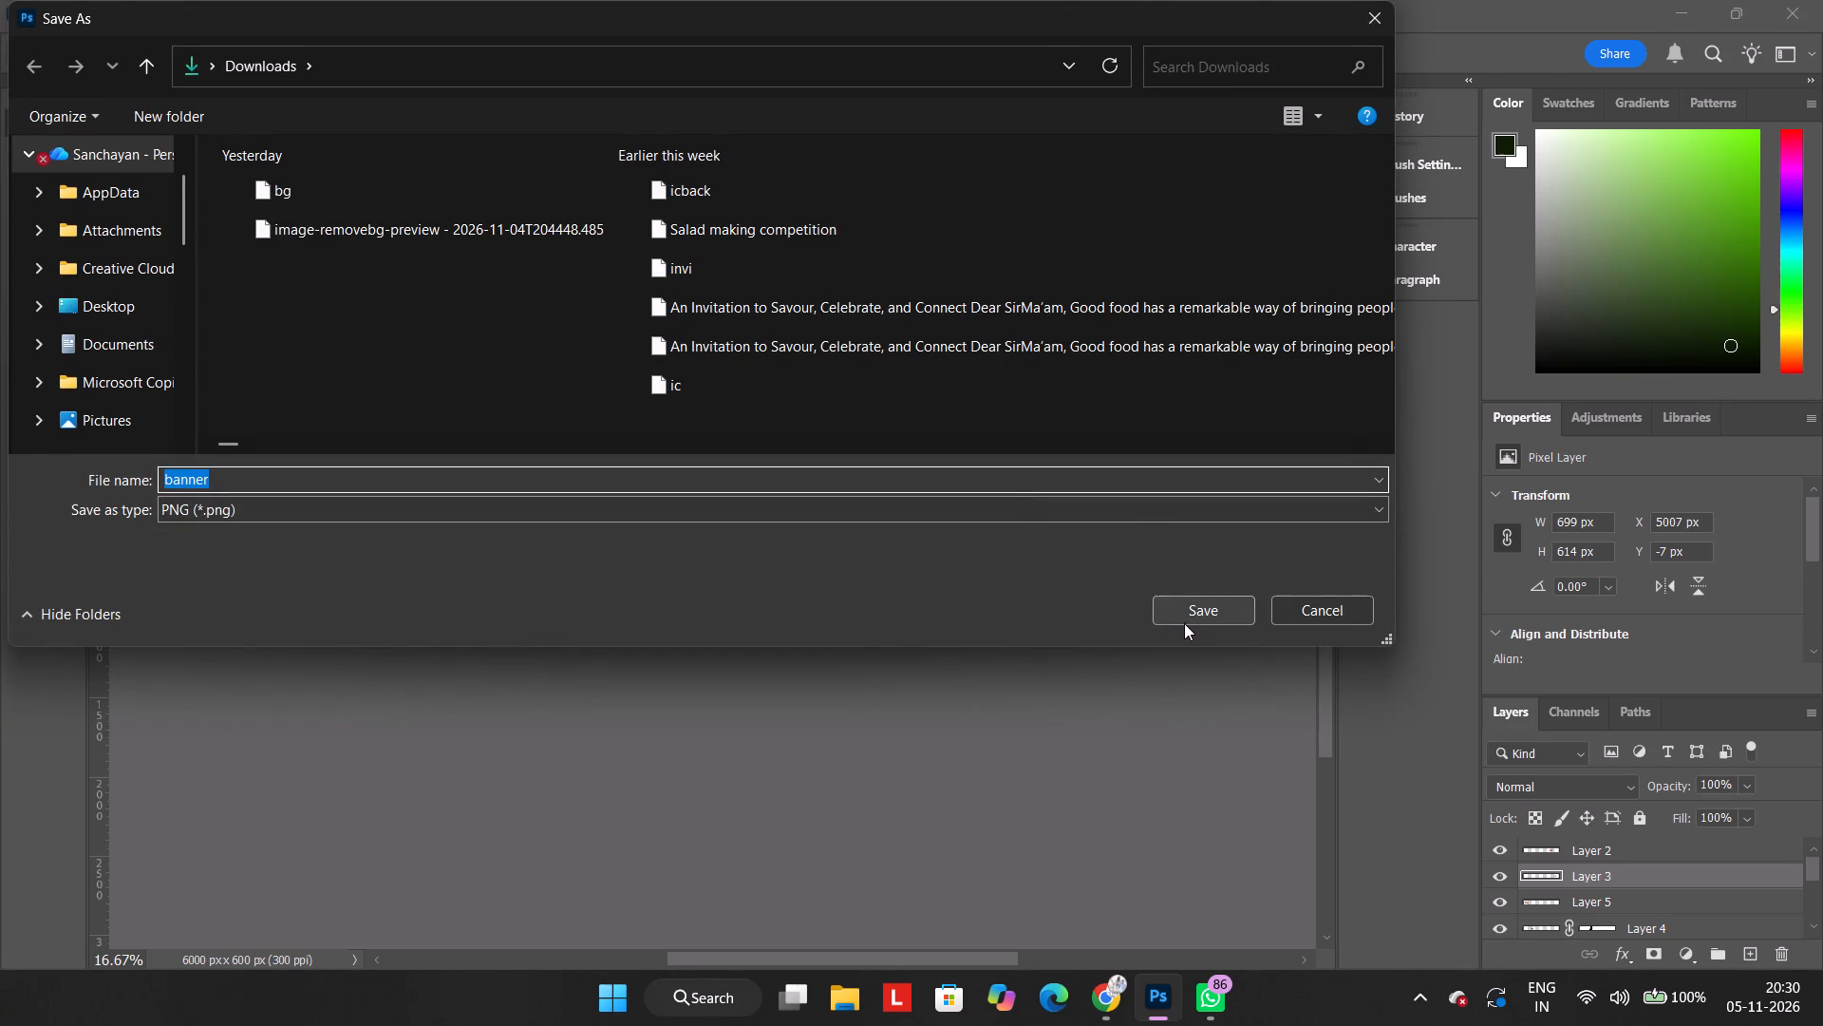
pyautogui.click(1163, 624)
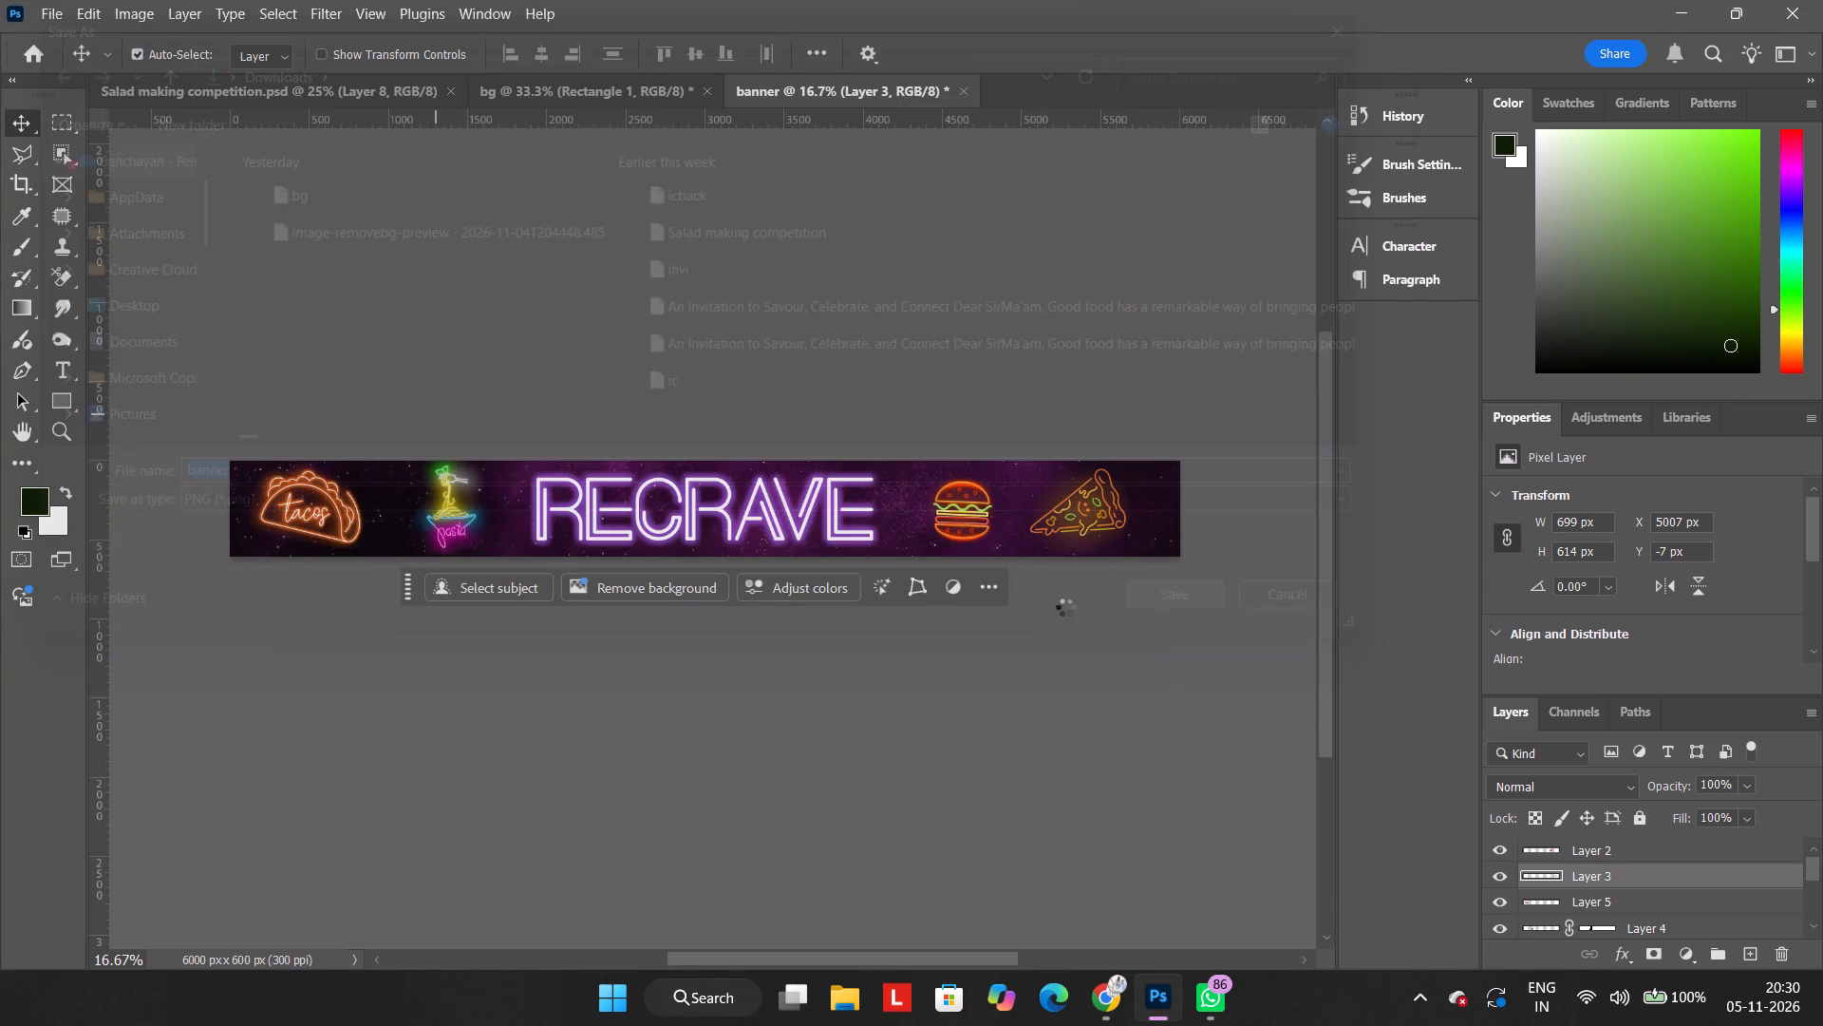
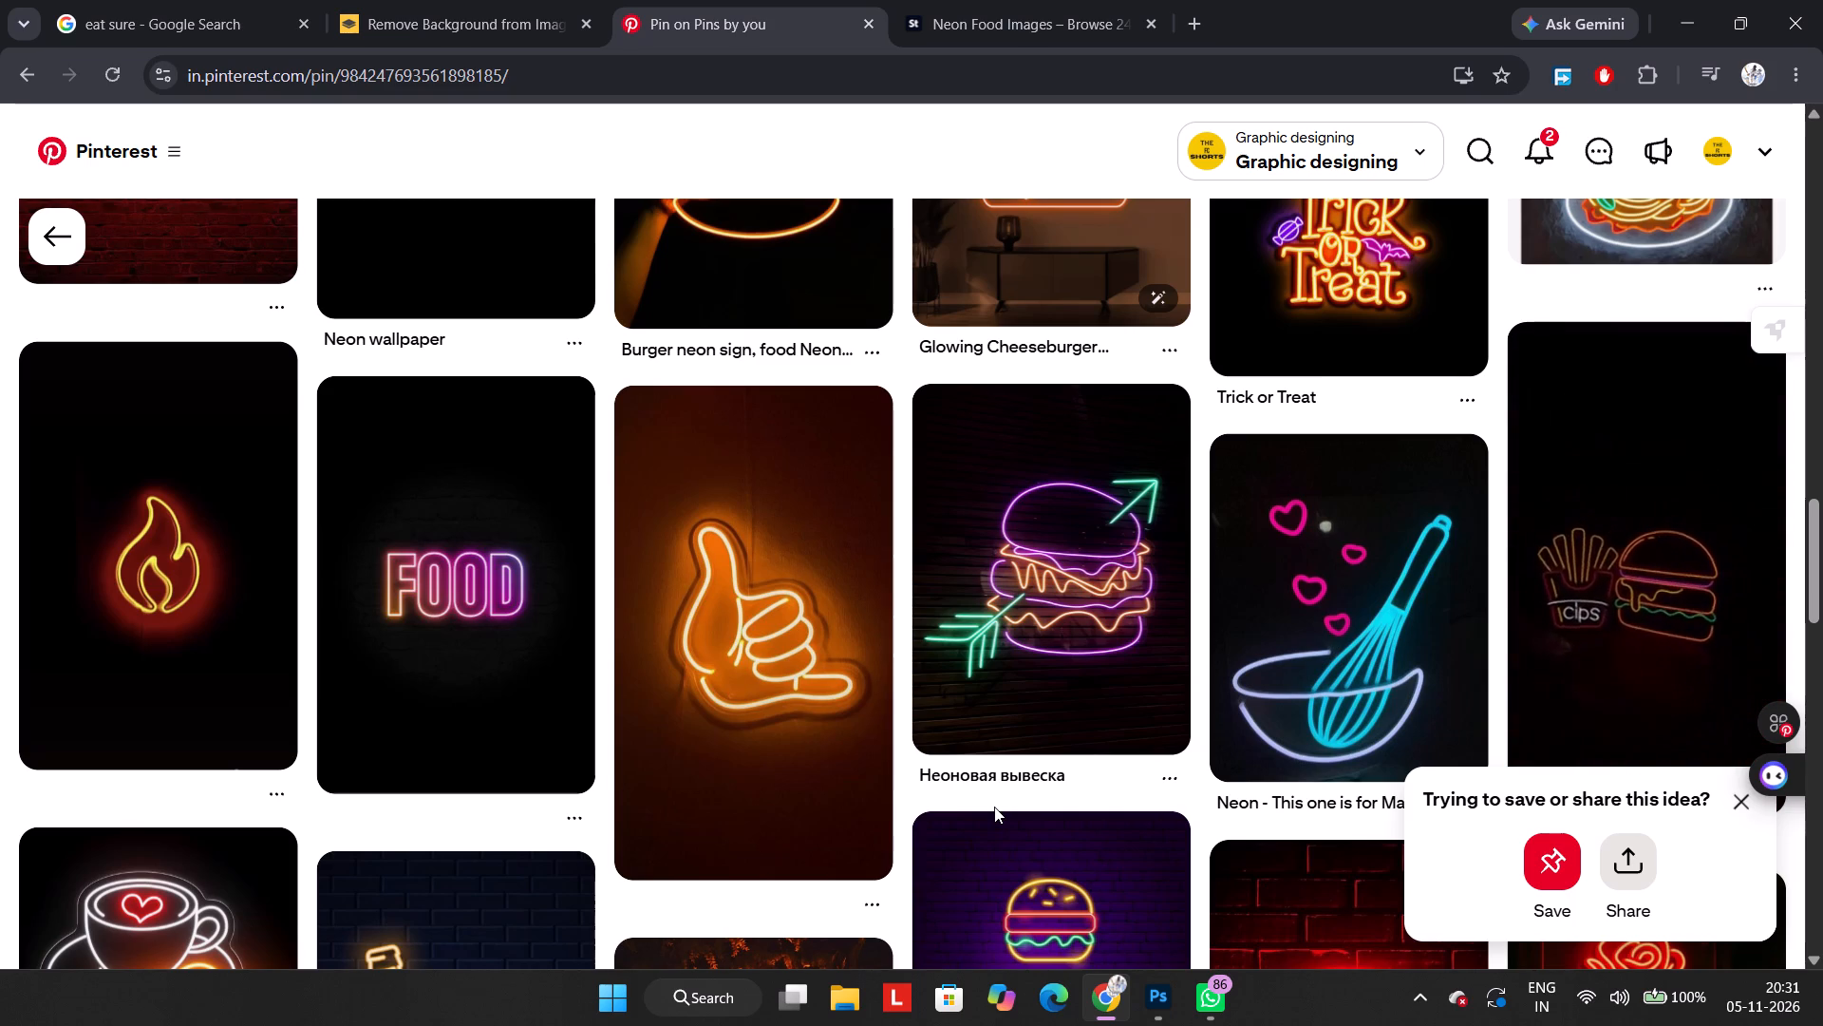
# Browse the related neon food pins on Pinterest for further icon ideas, viewing the flaming heart pin up close.
pyautogui.scroll(-1, 994, 807)
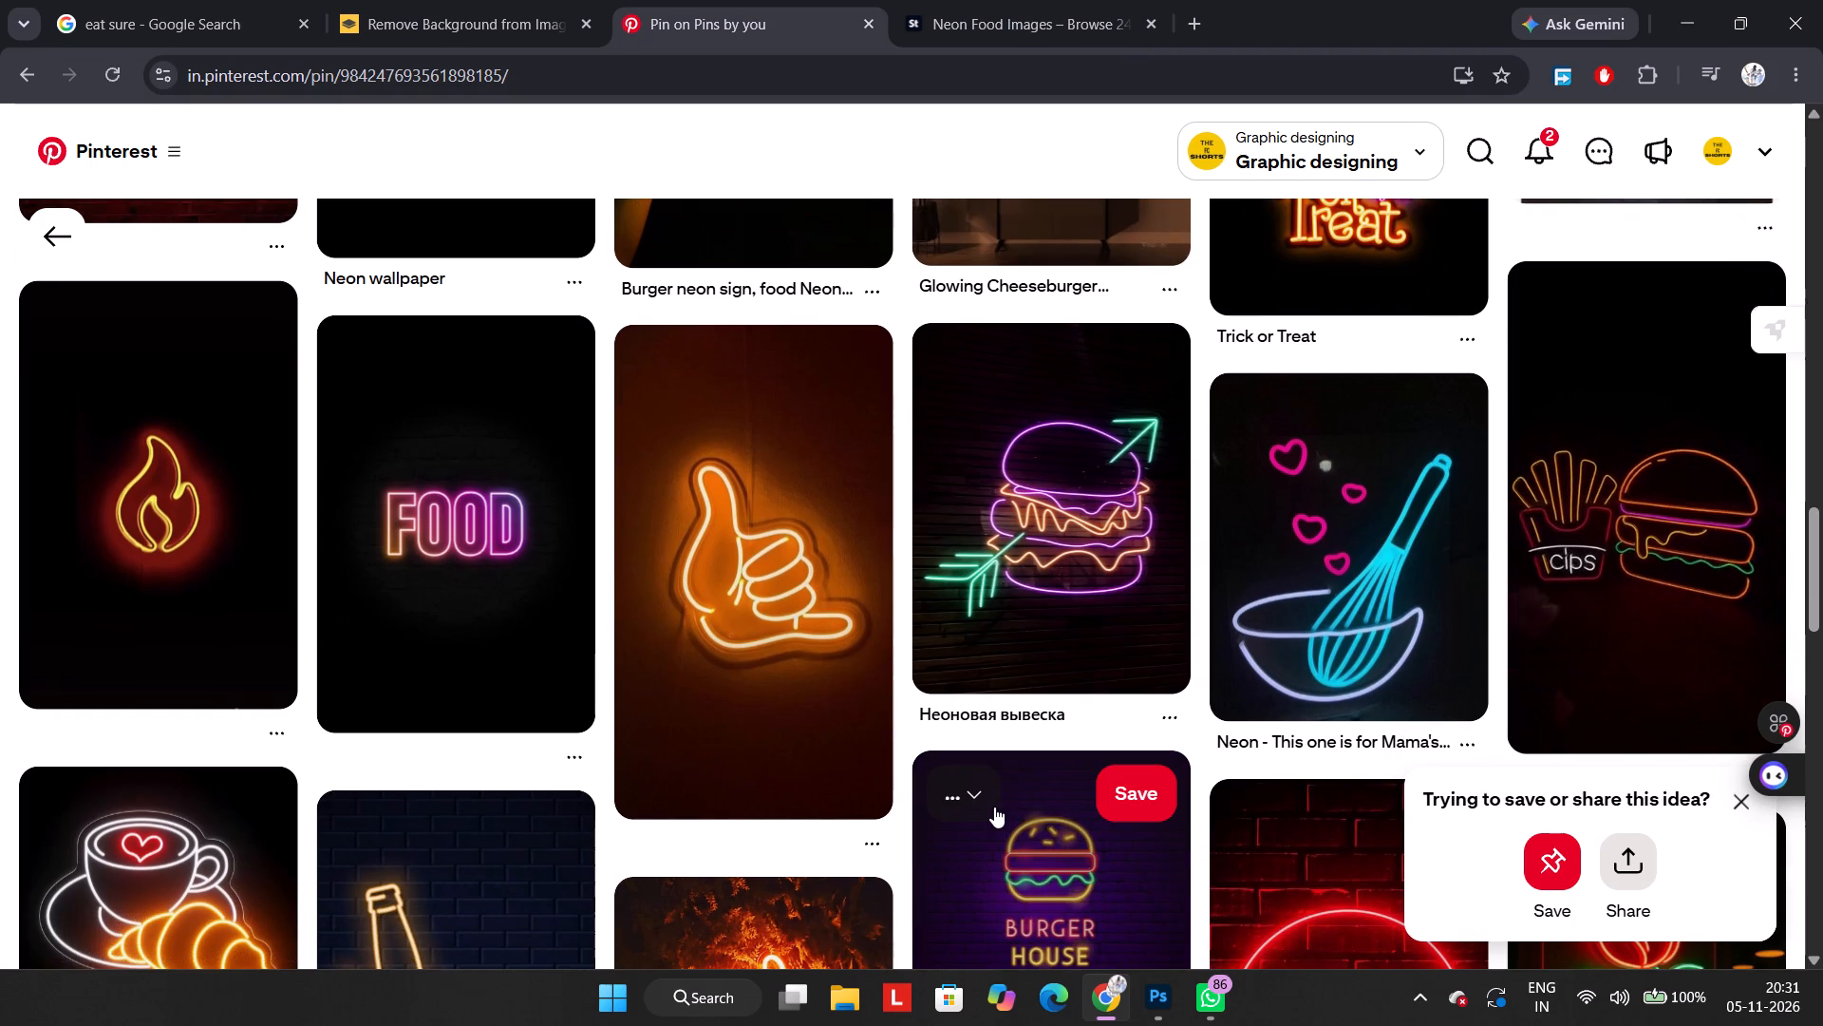
pyautogui.scroll(-3, 994, 807)
pyautogui.scroll(1, 994, 807)
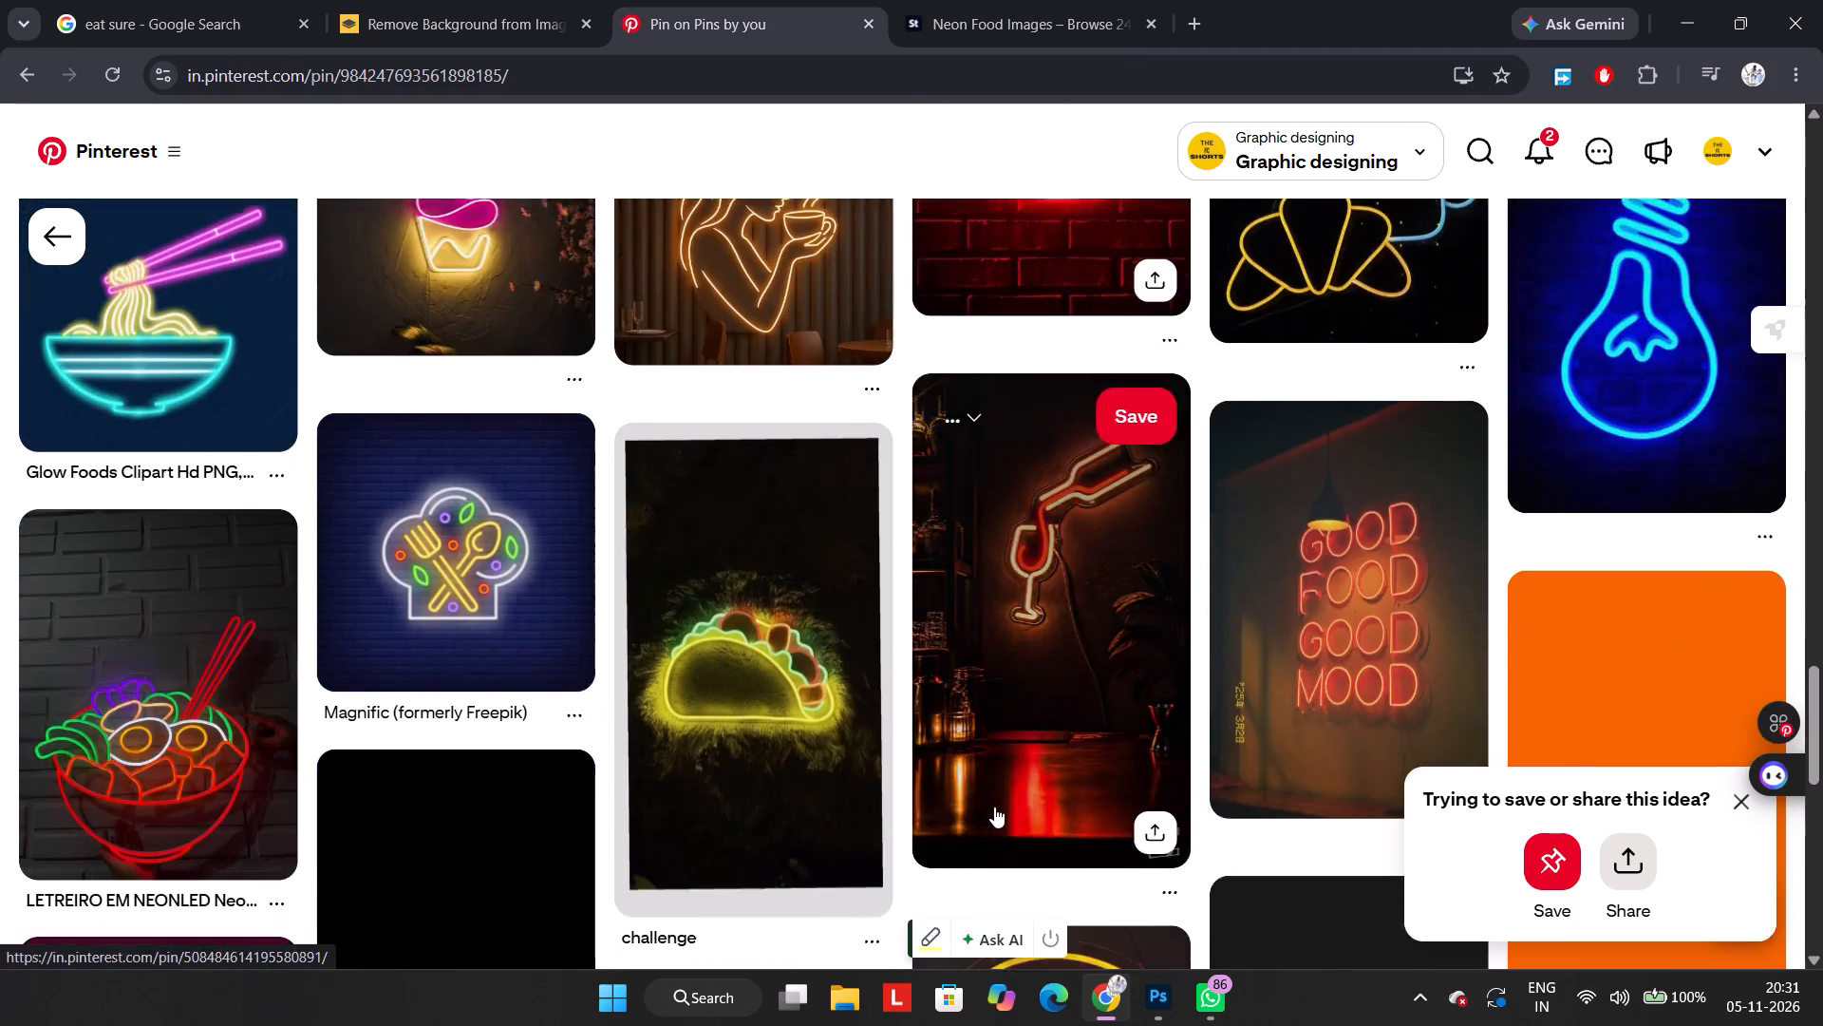
pyautogui.scroll(3, 994, 807)
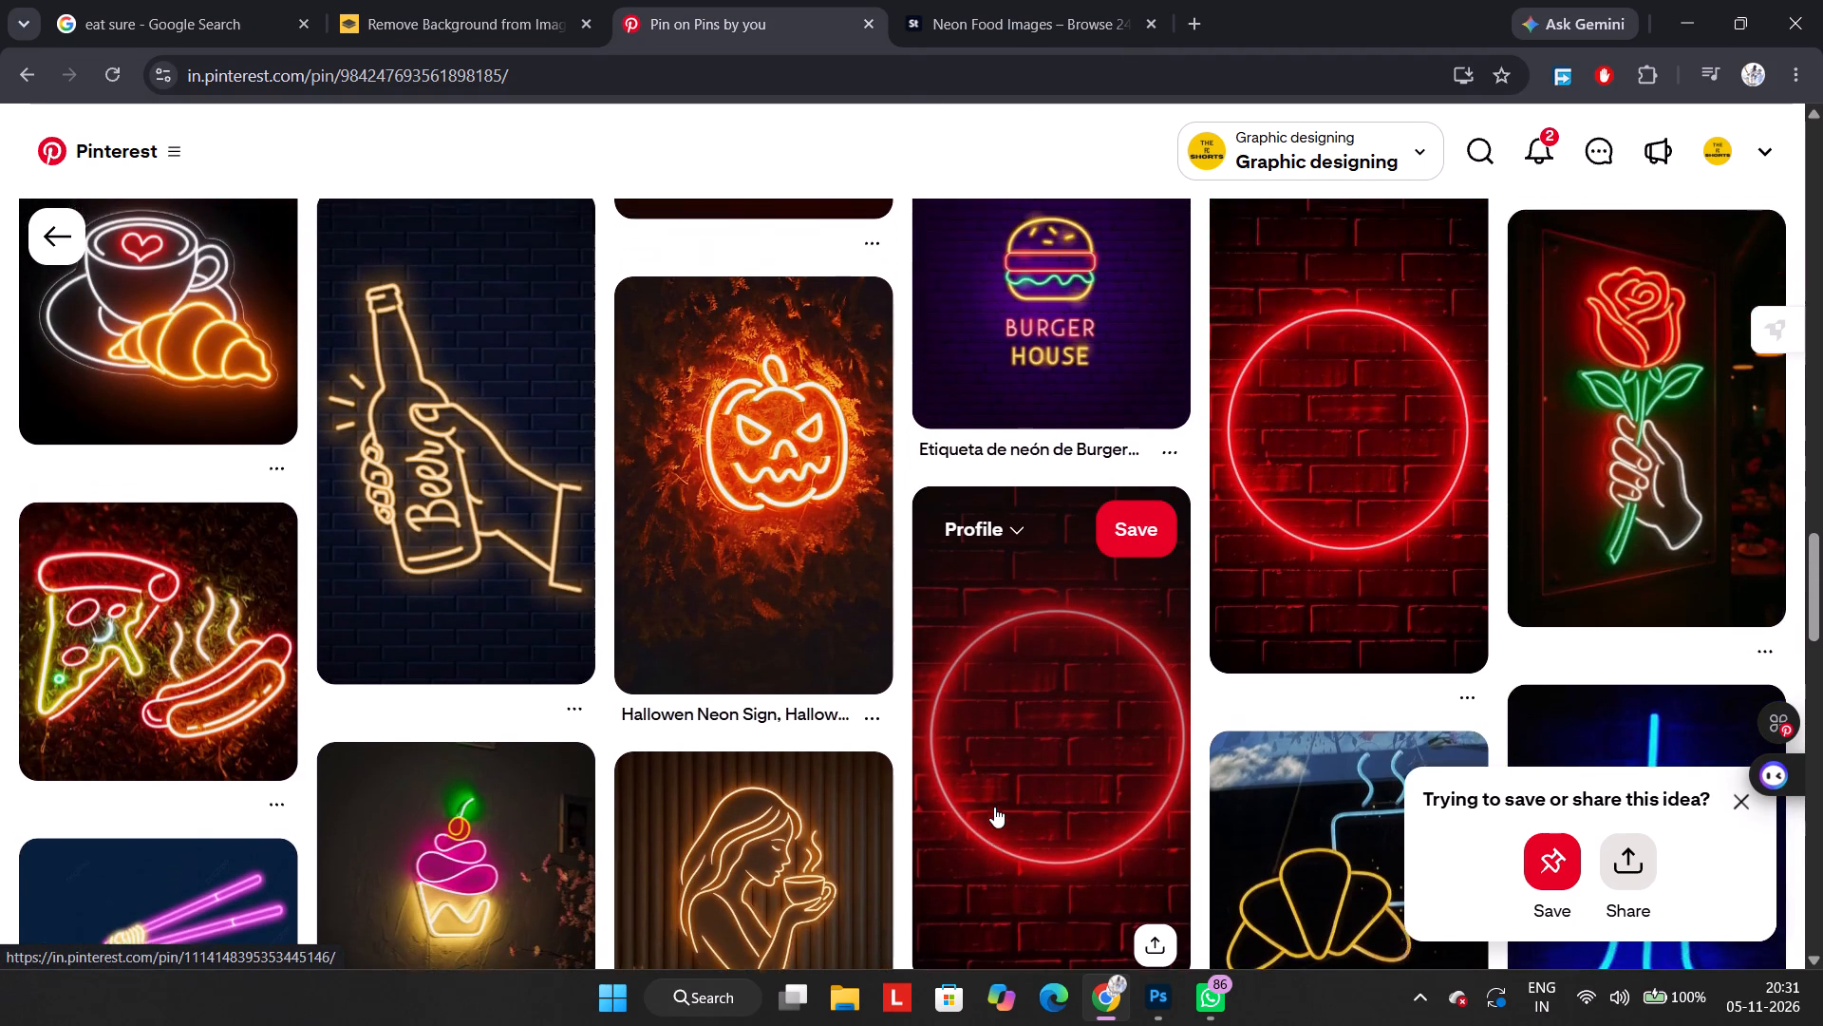
pyautogui.scroll(1, 994, 807)
pyautogui.scroll(-2, 994, 807)
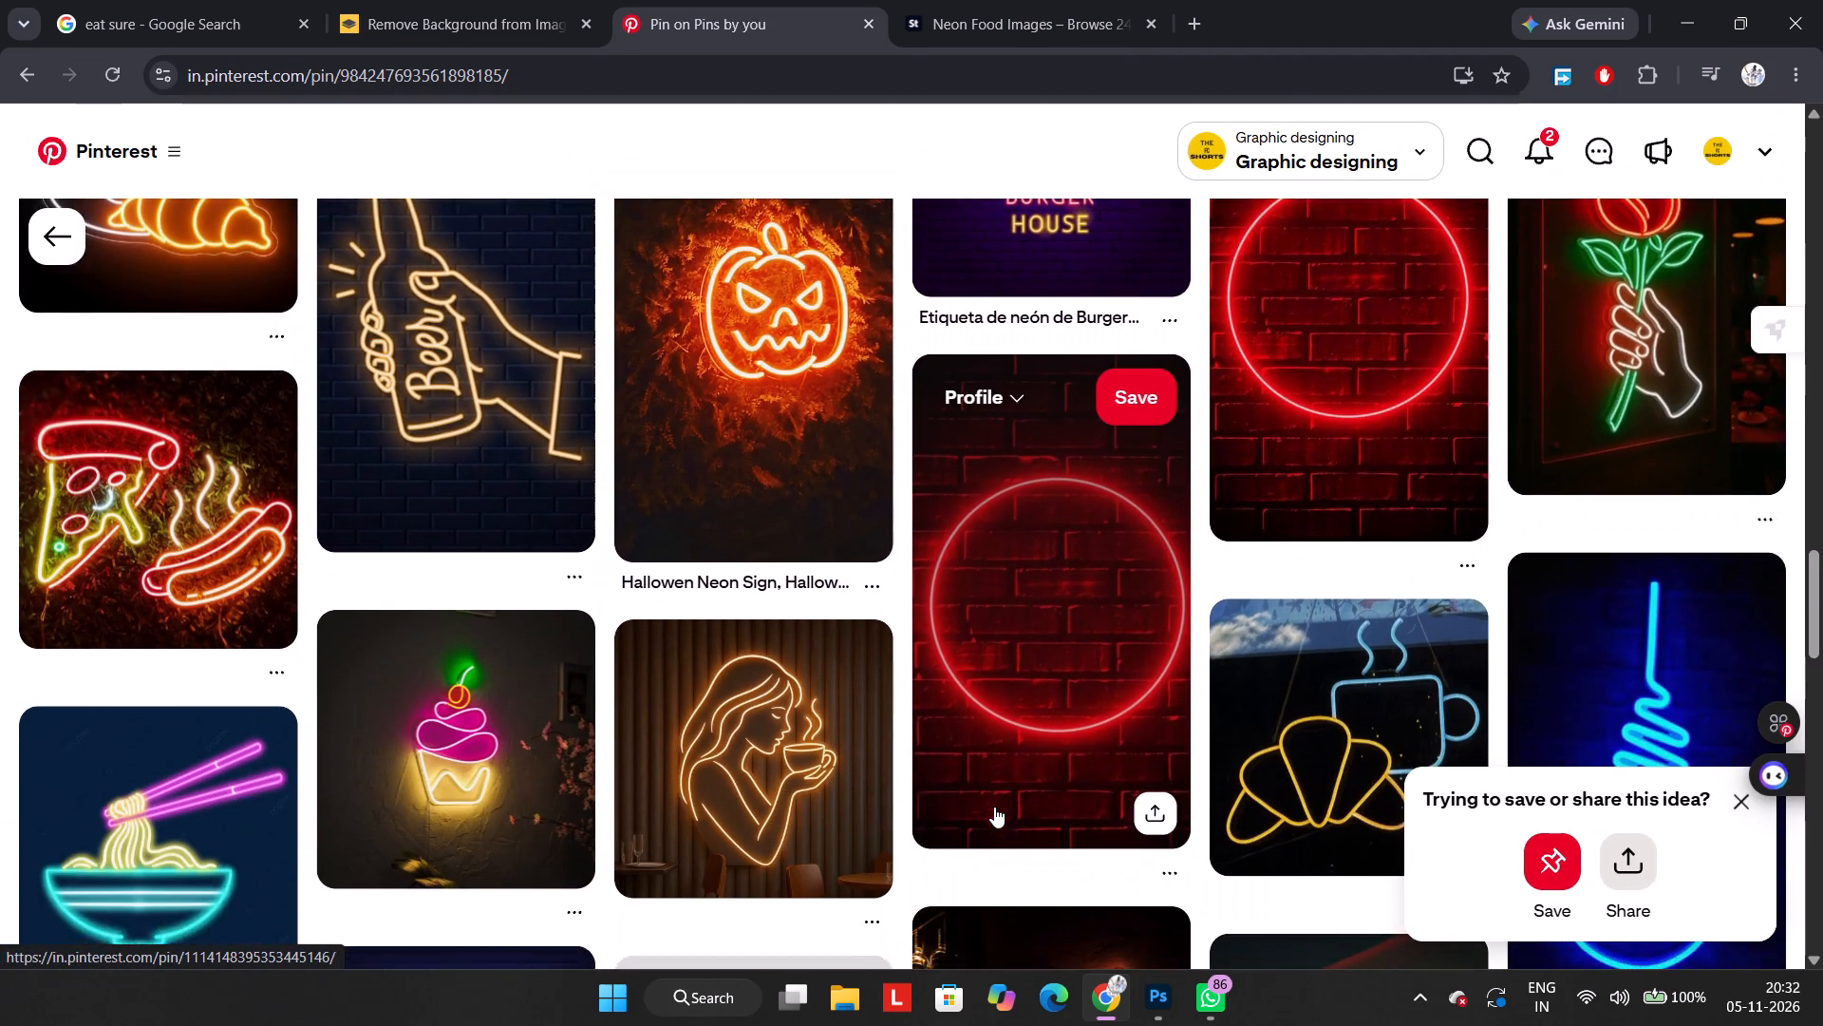
pyautogui.scroll(-6, 994, 807)
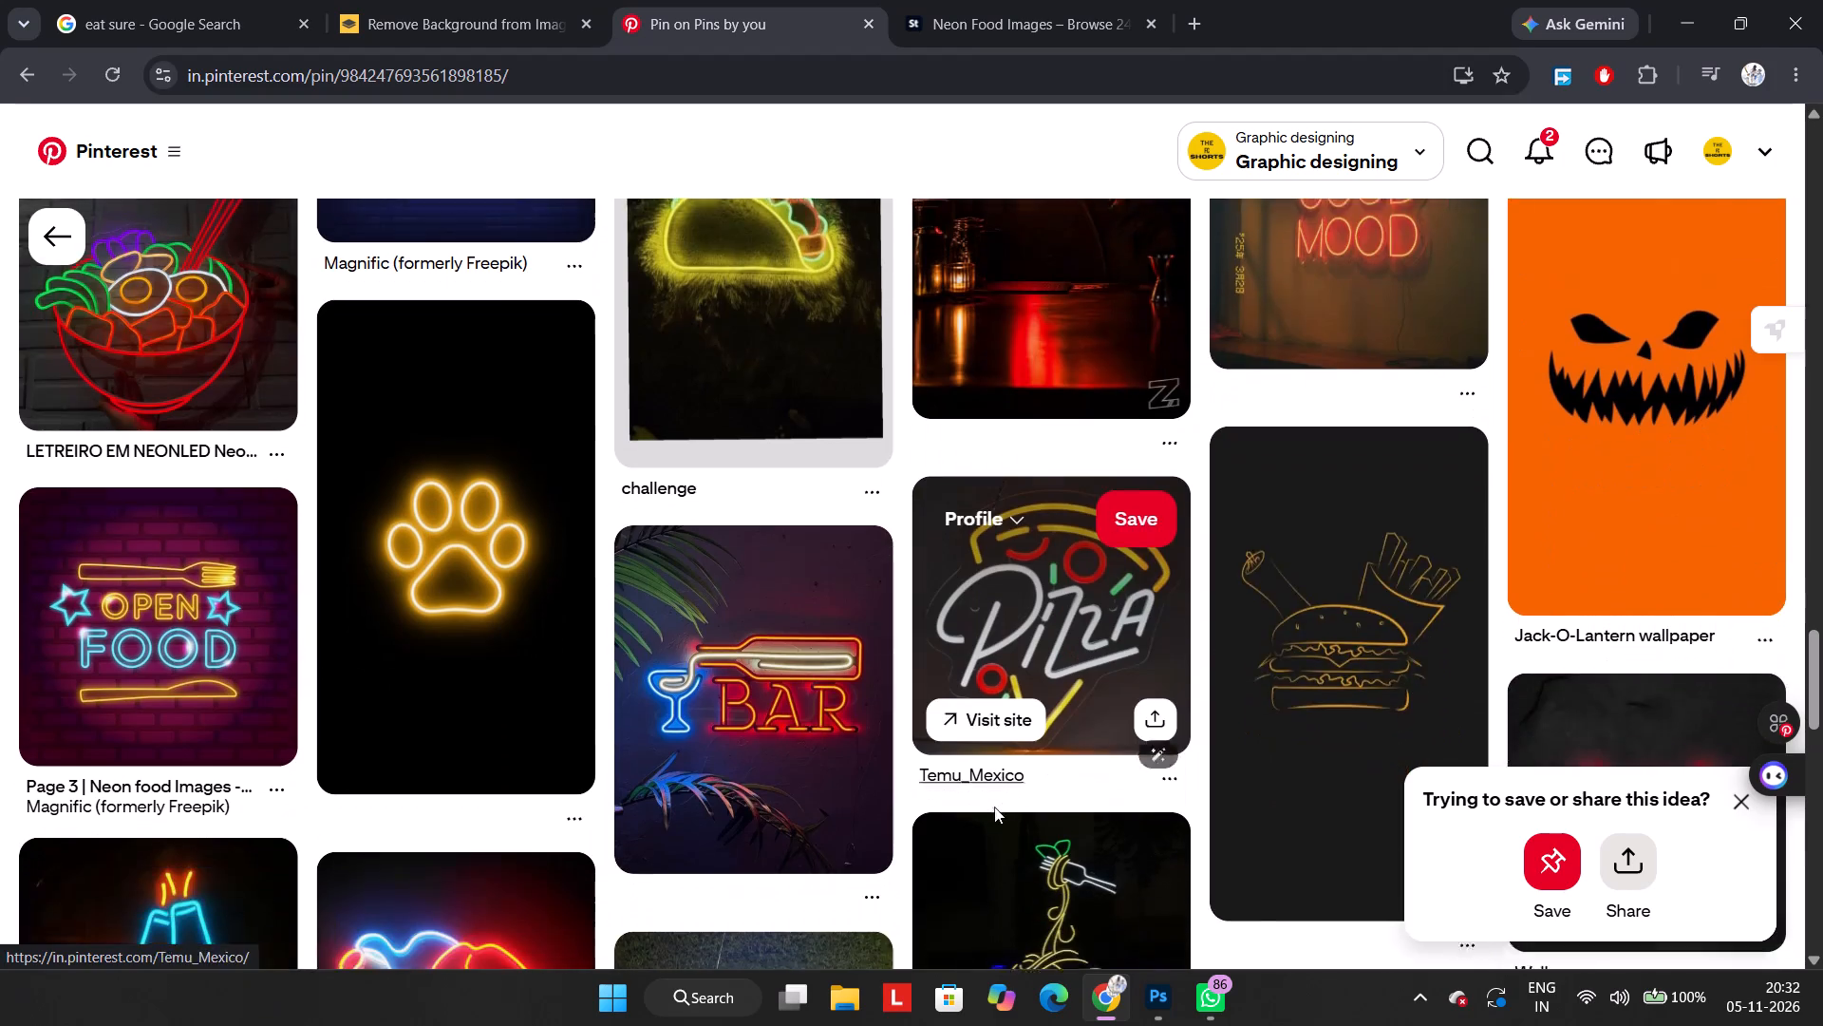
pyautogui.scroll(-5, 994, 807)
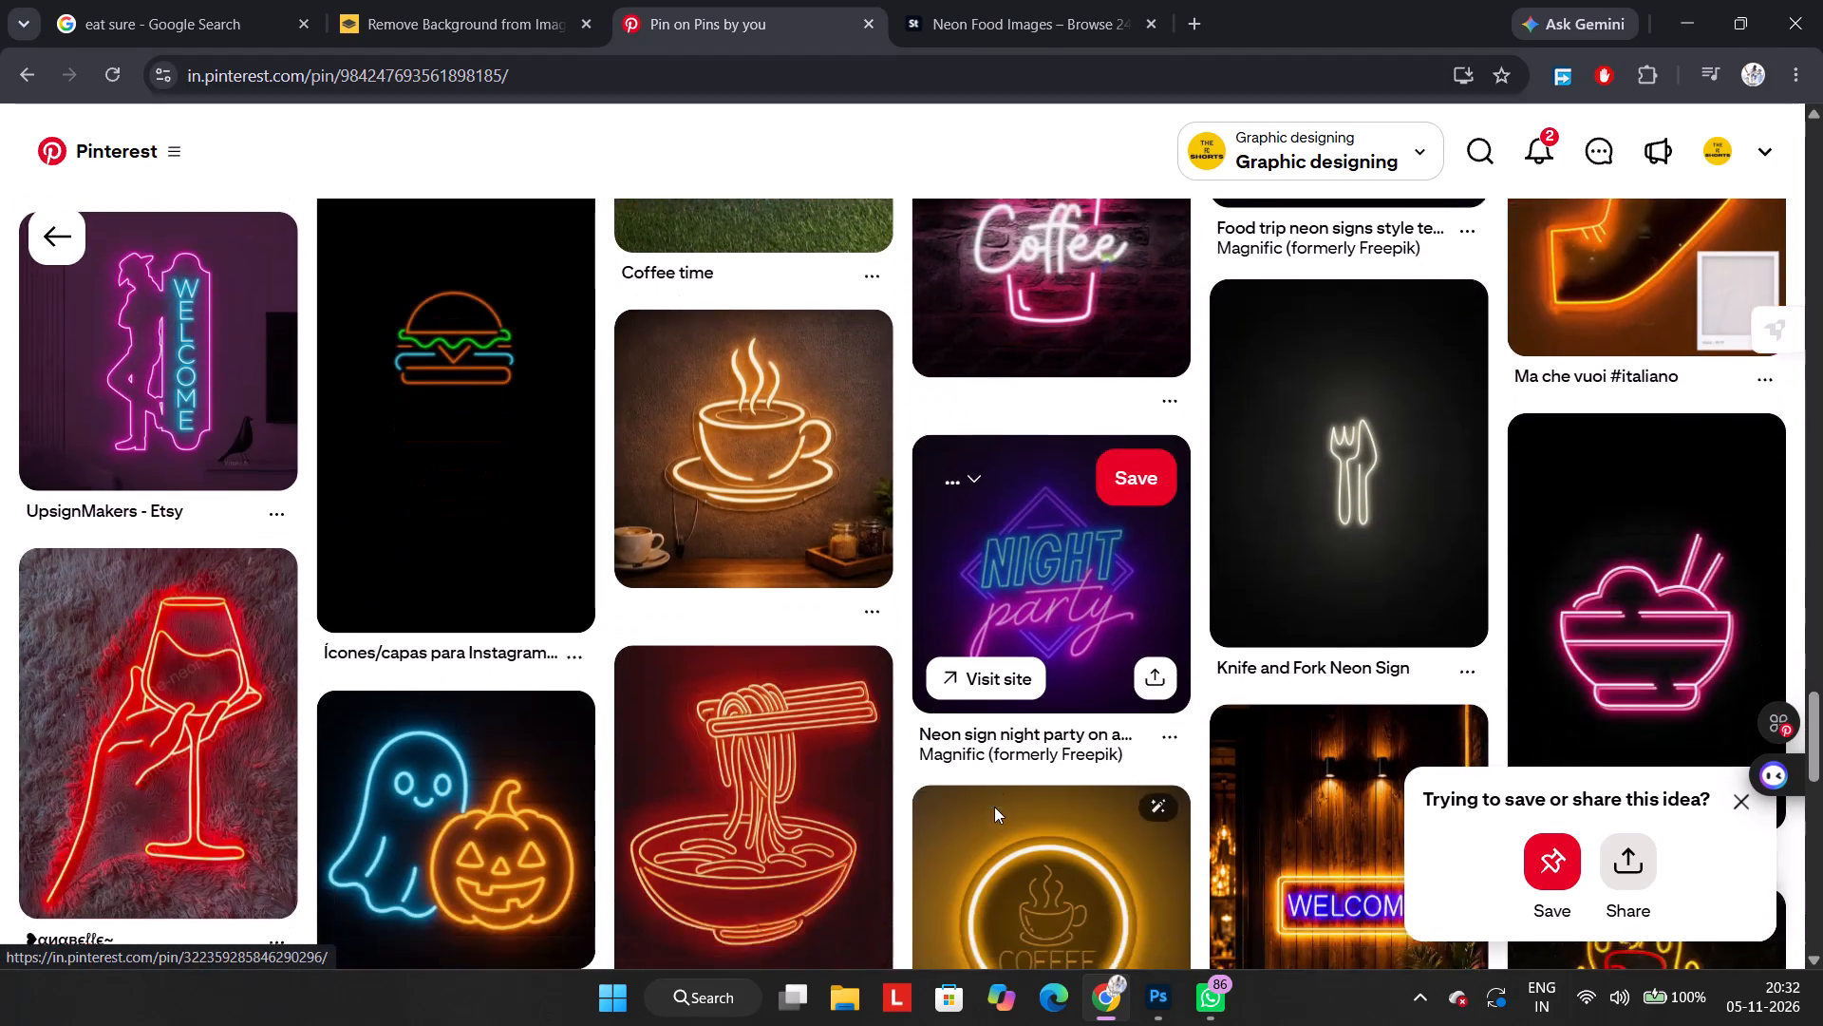
pyautogui.scroll(-2, 994, 807)
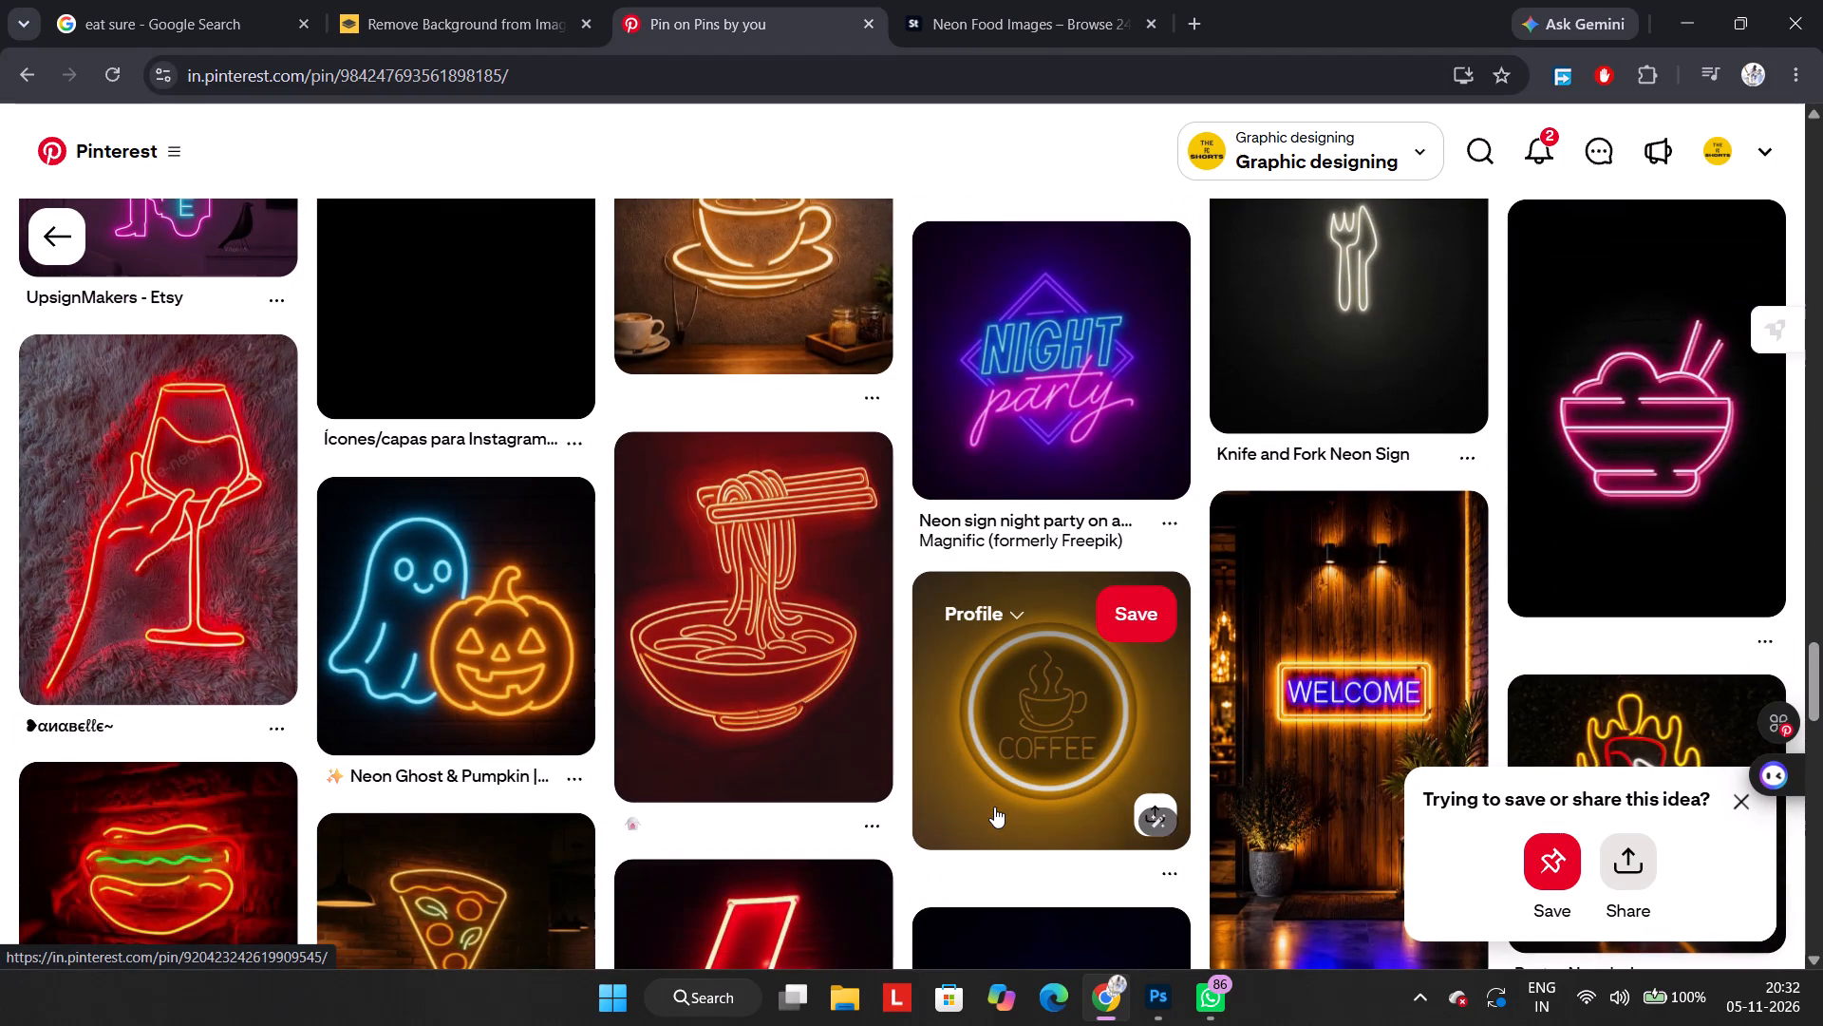
pyautogui.scroll(-5, 994, 807)
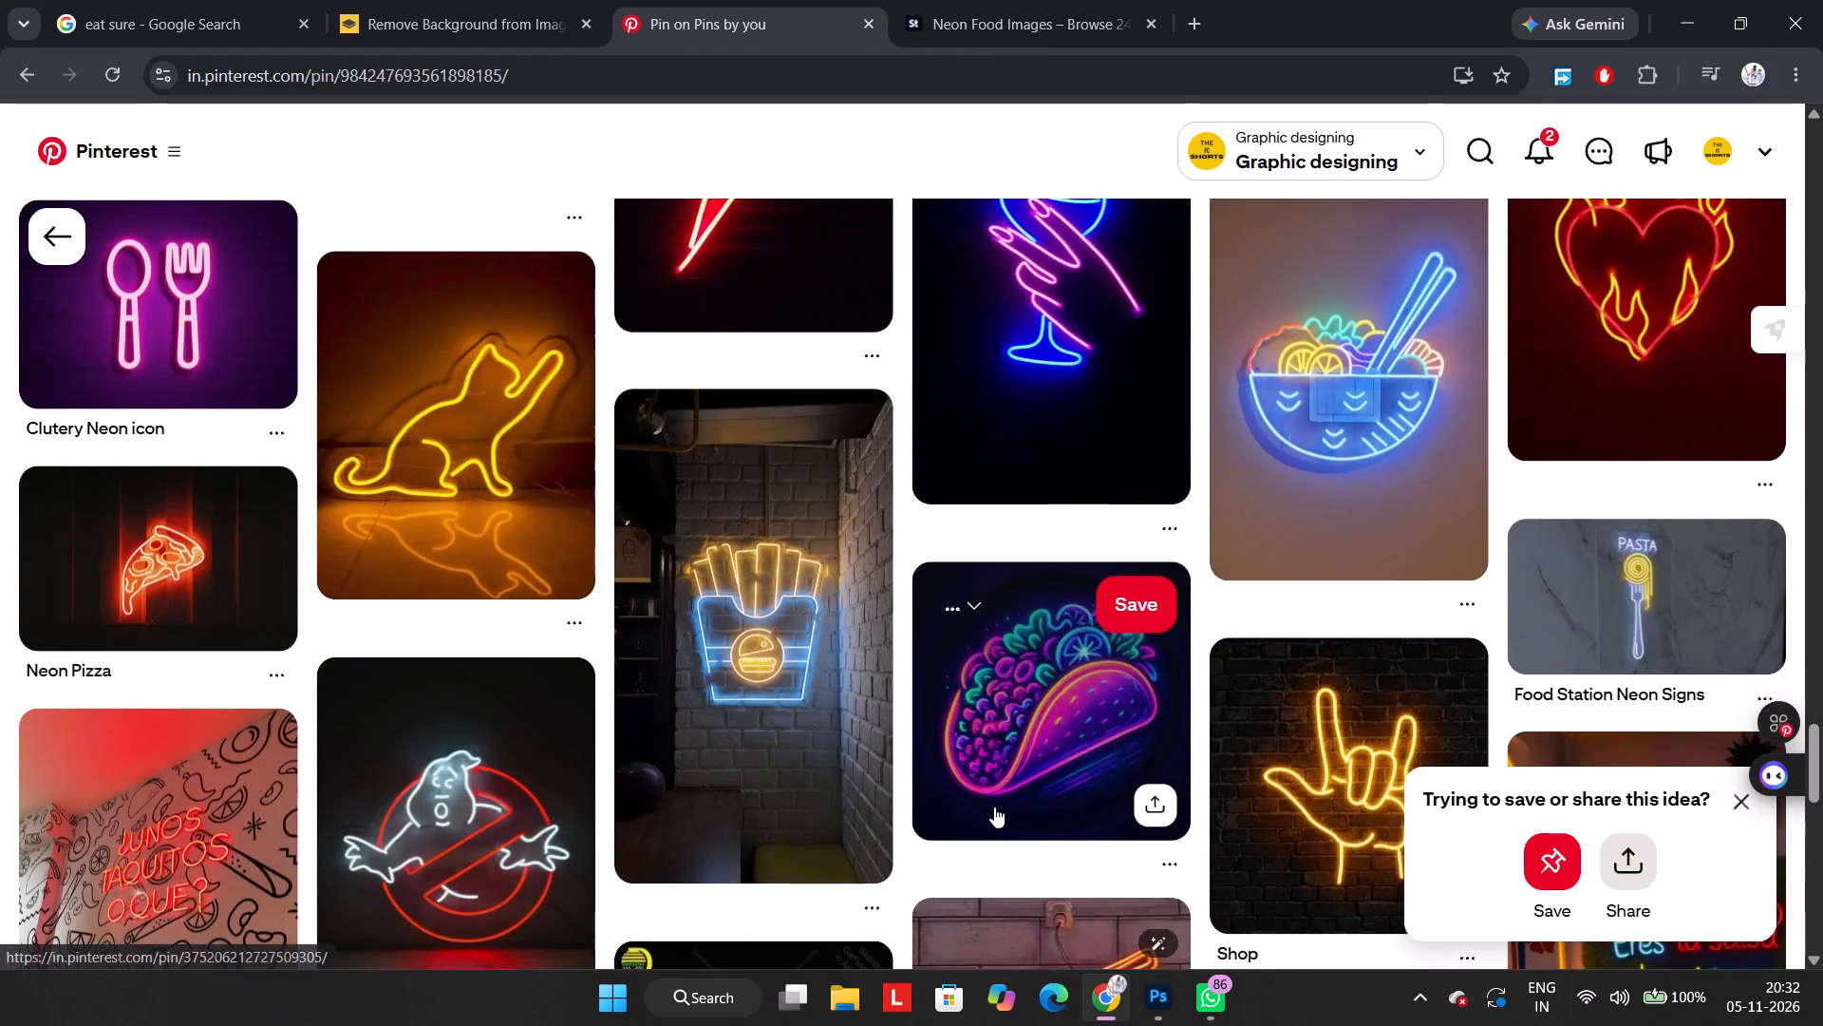
pyautogui.scroll(1, 994, 807)
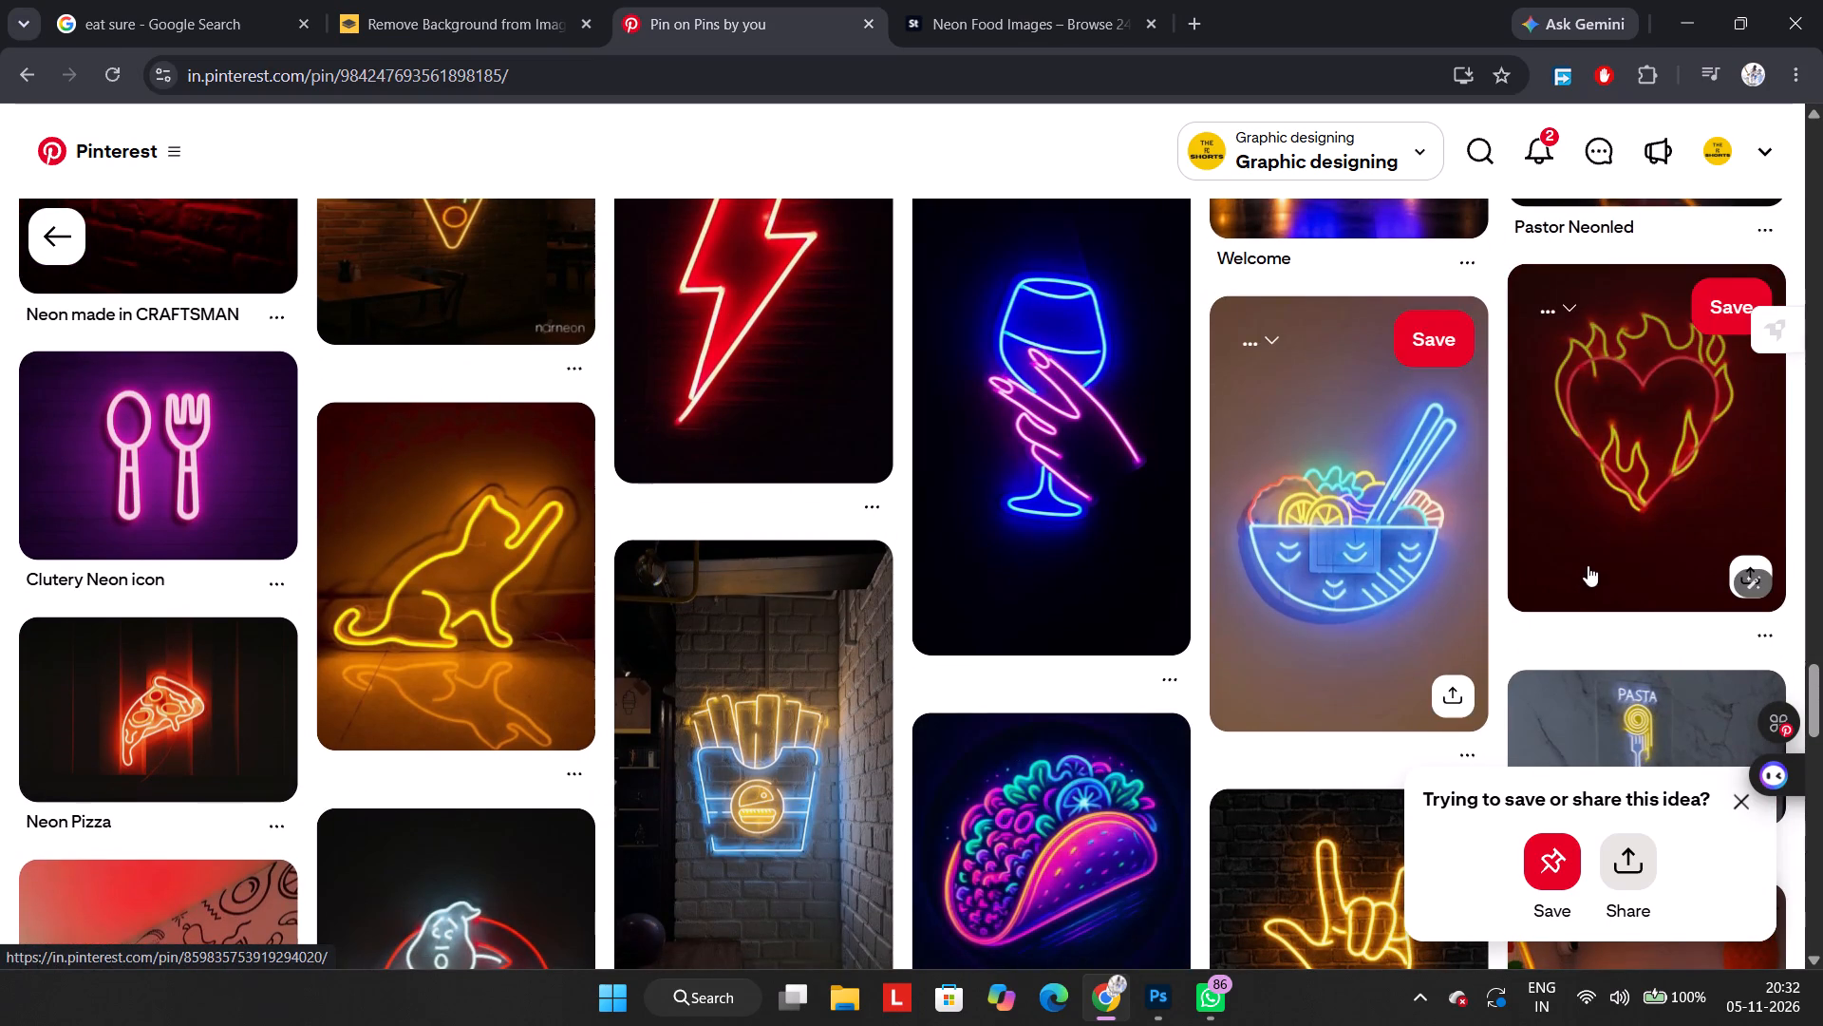
pyautogui.click(1588, 565)
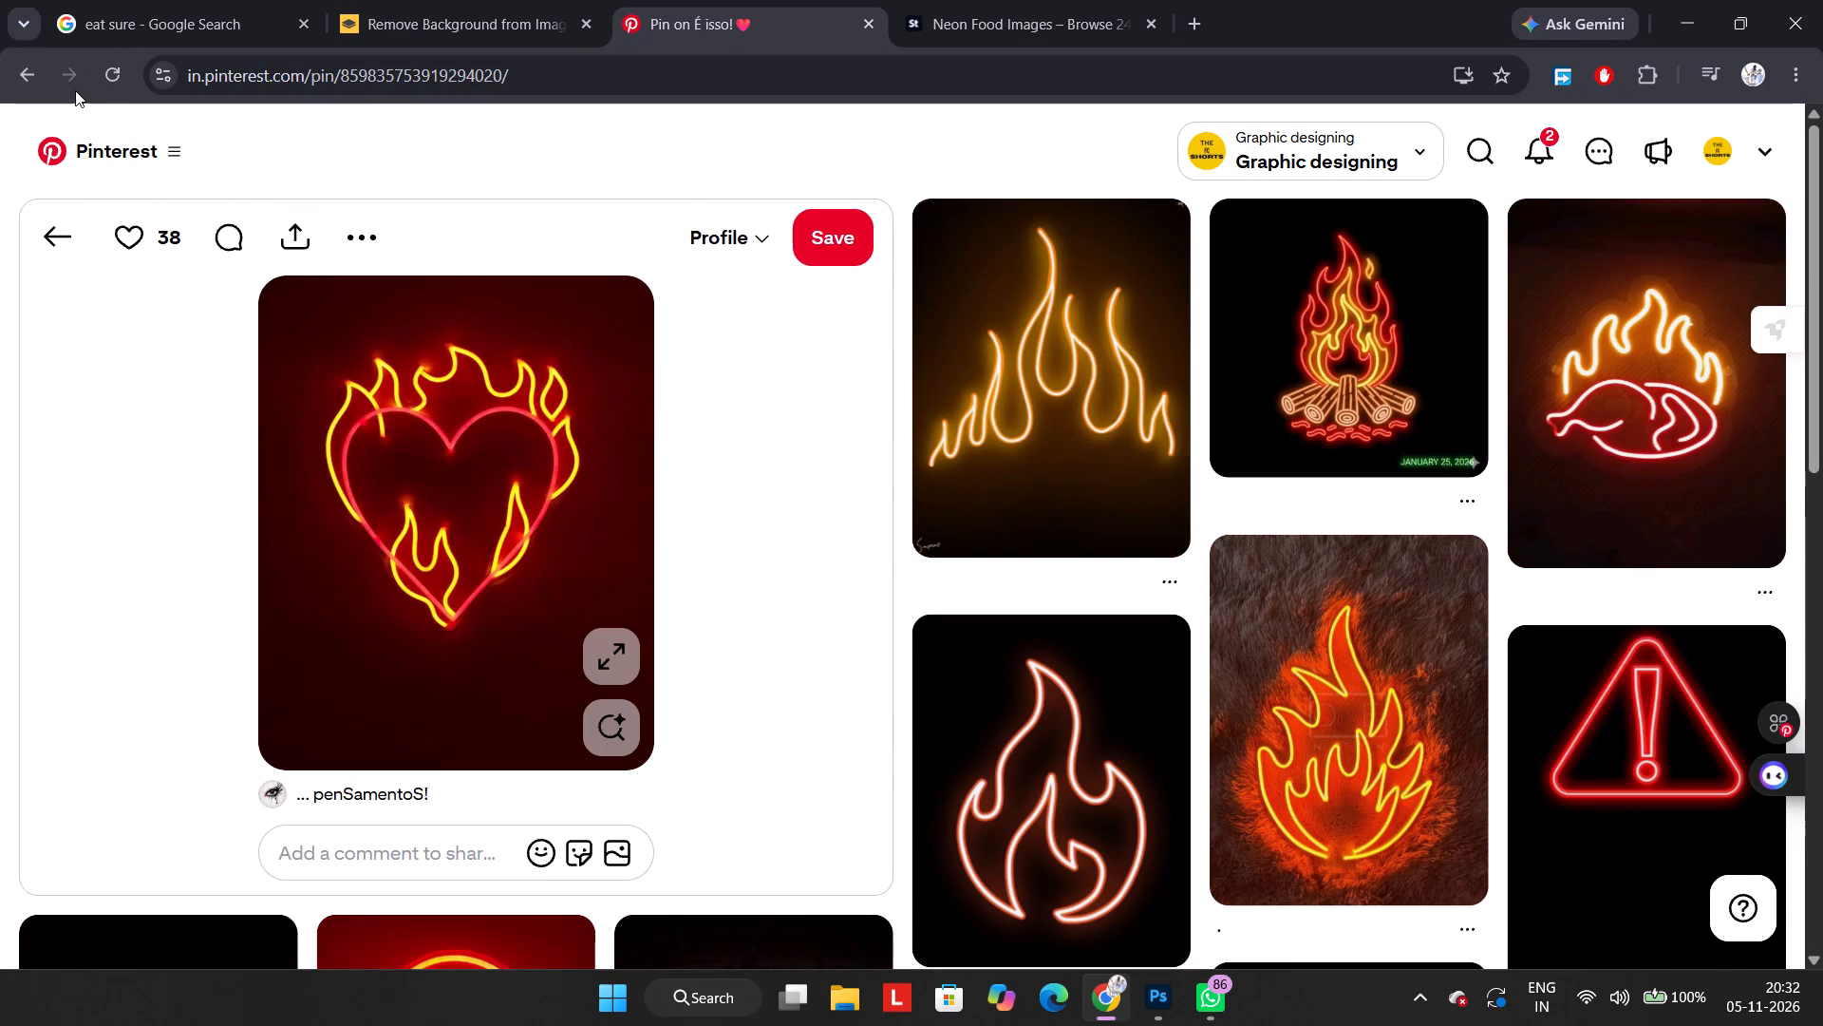
pyautogui.click(15, 71)
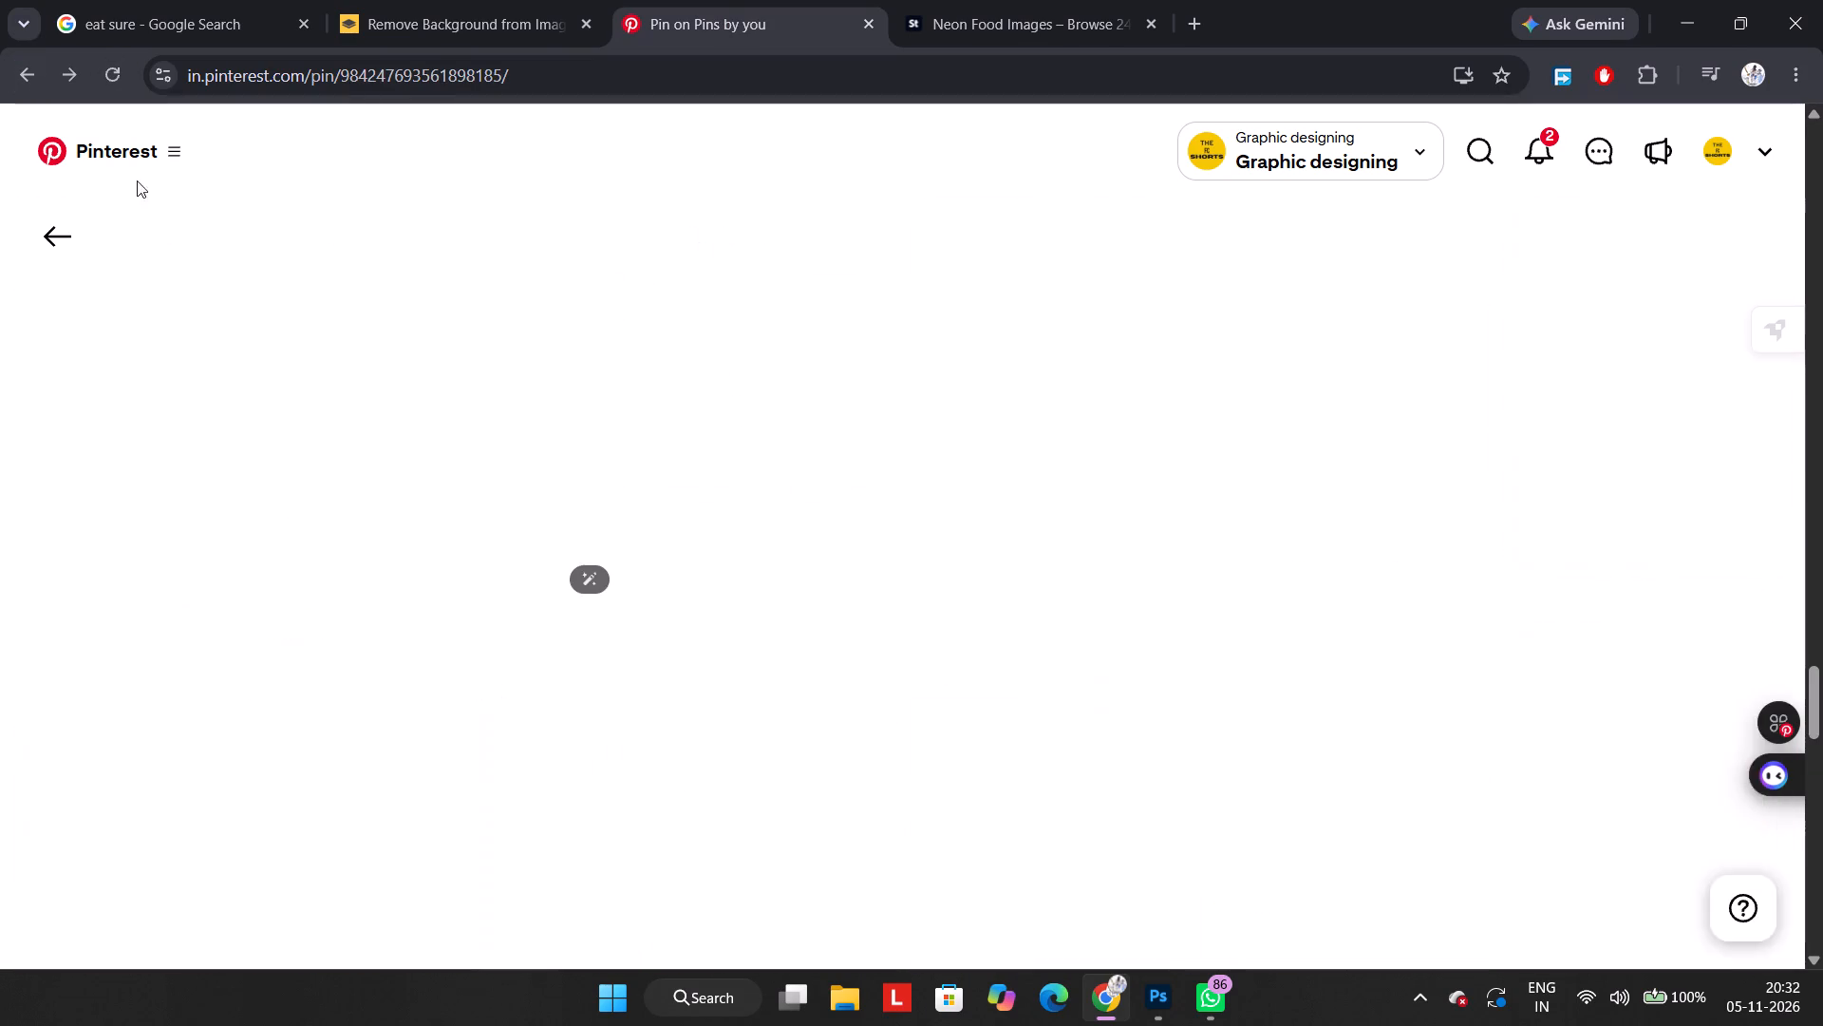
pyautogui.scroll(-3, 744, 572)
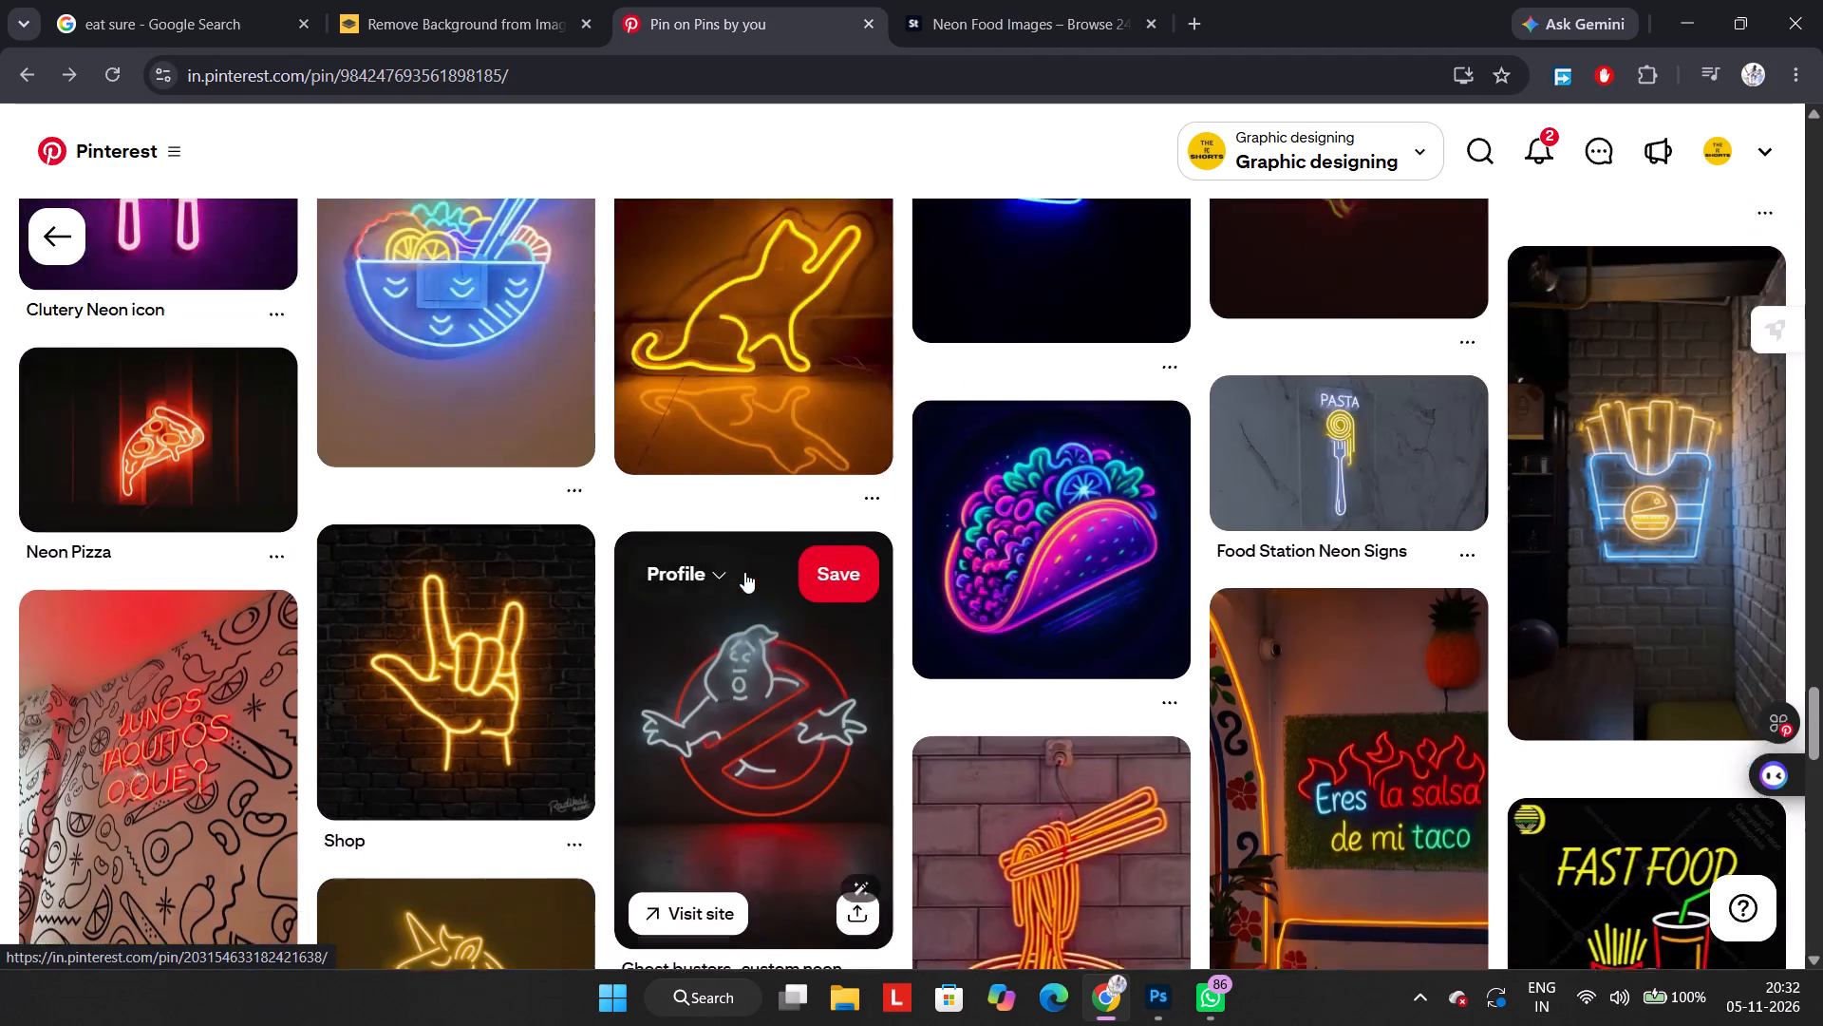
pyautogui.scroll(-3, 744, 572)
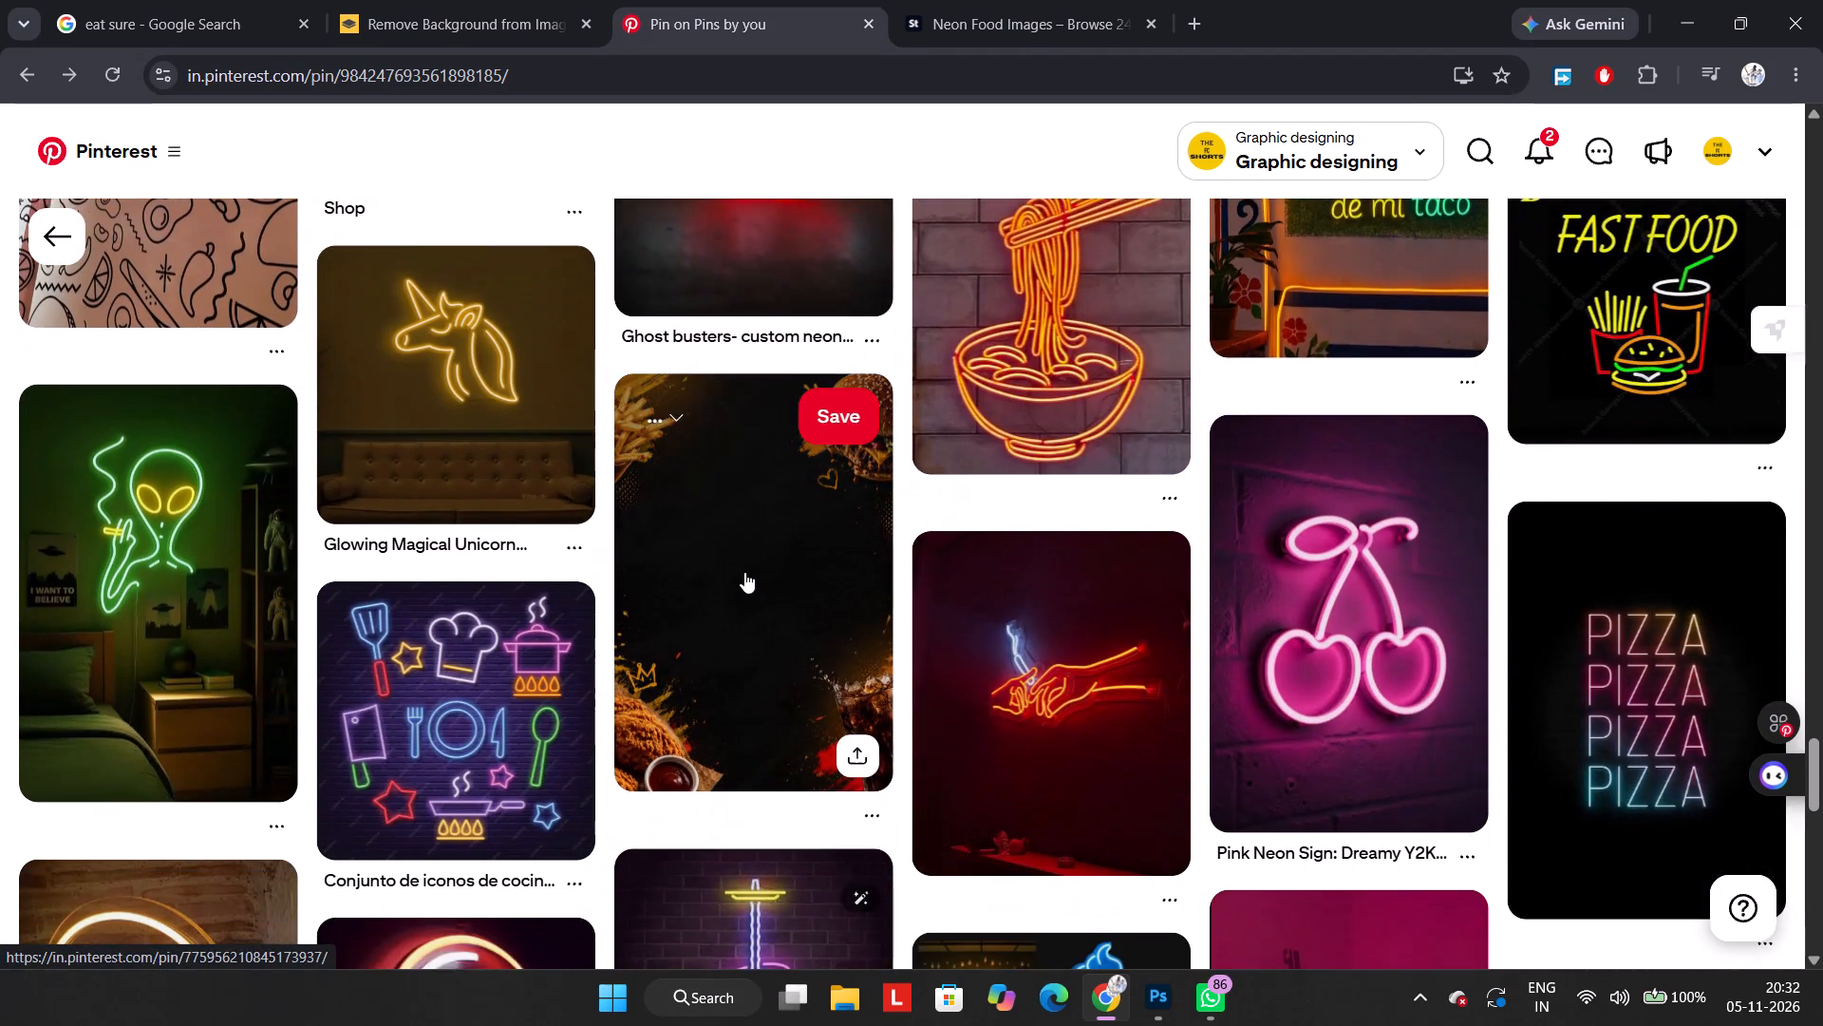
pyautogui.scroll(-2, 744, 572)
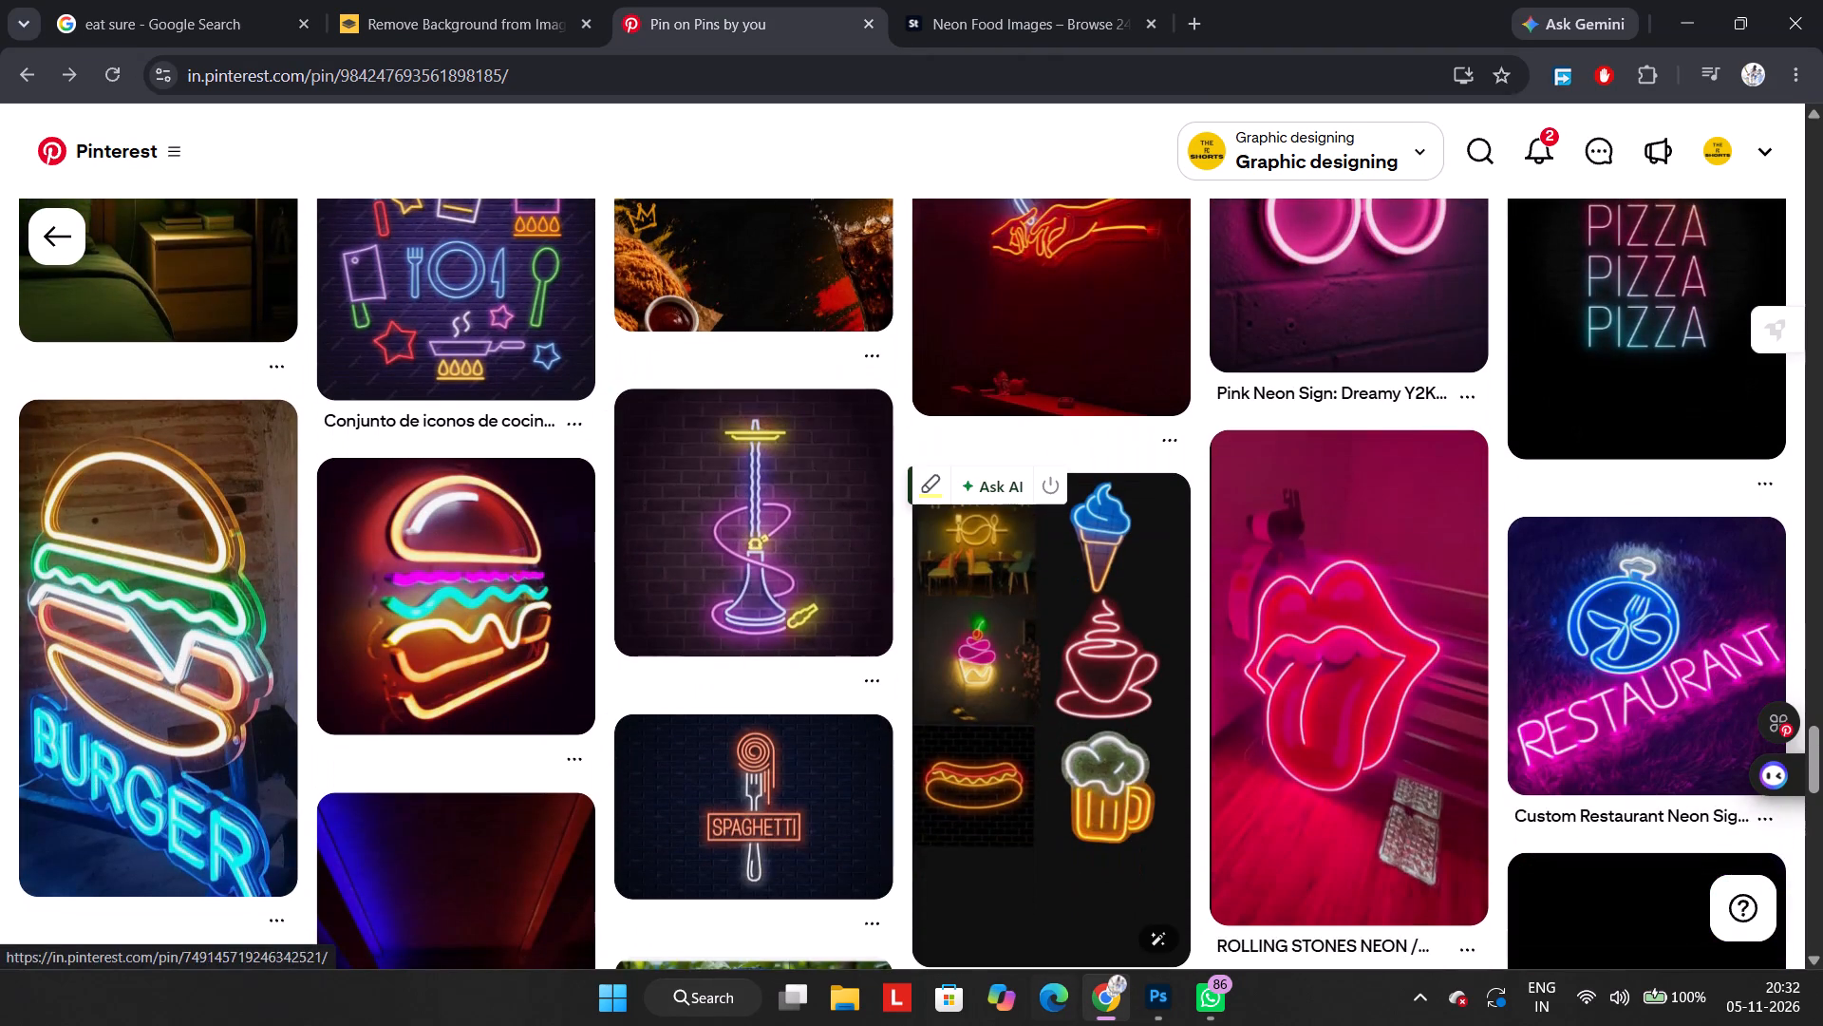
# Switch to Photoshop and hide the RECRAVE title layer in the banner document.
pyautogui.click(1167, 989)
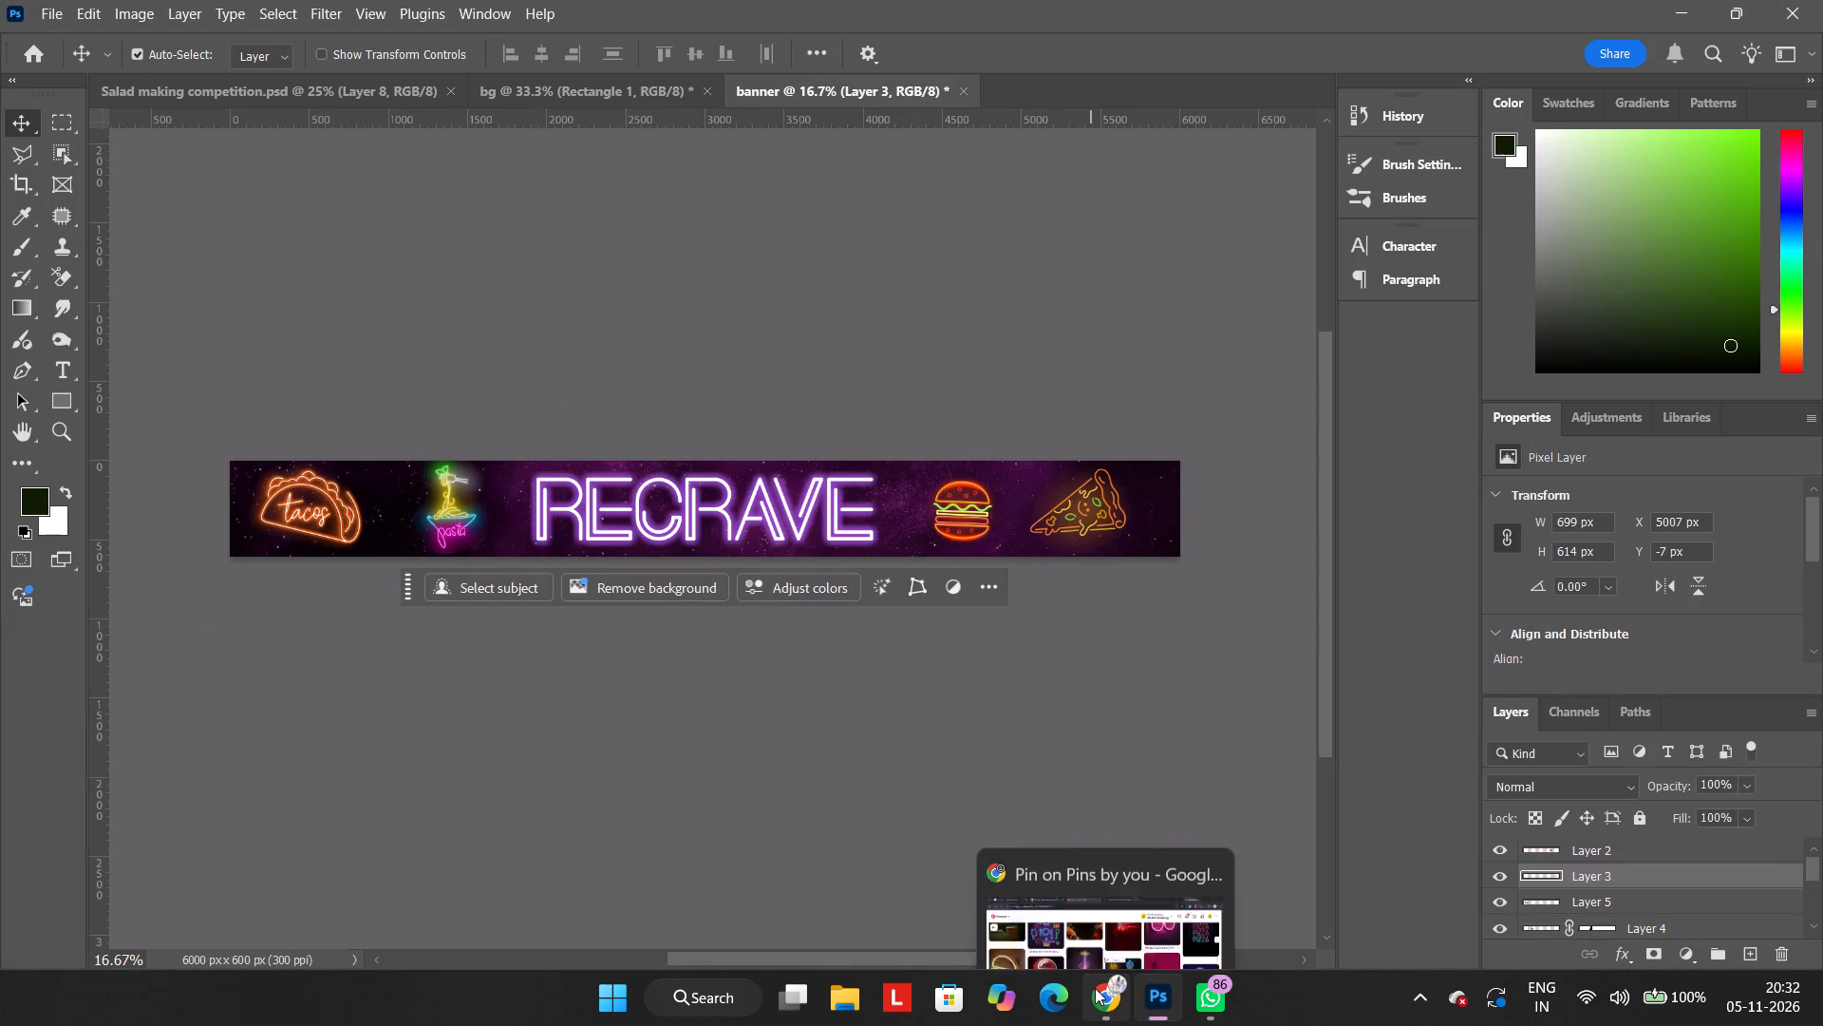
pyautogui.click(791, 520)
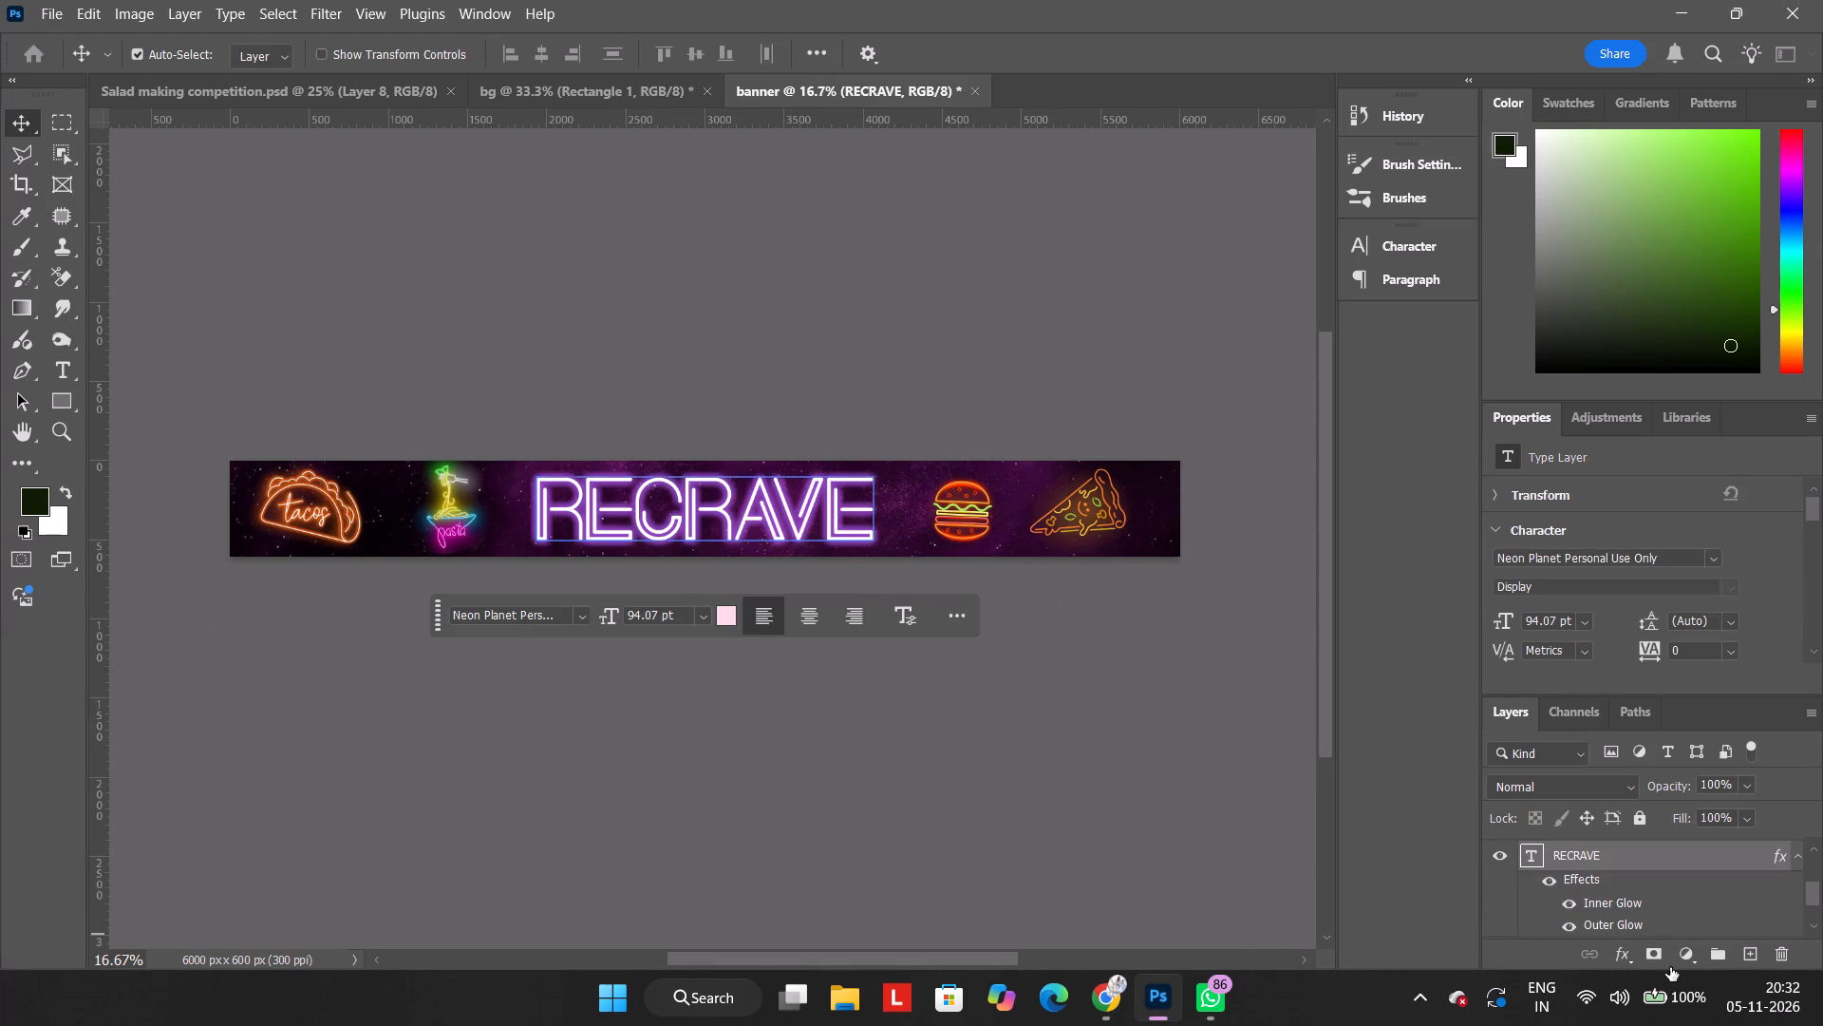
pyautogui.click(1503, 857)
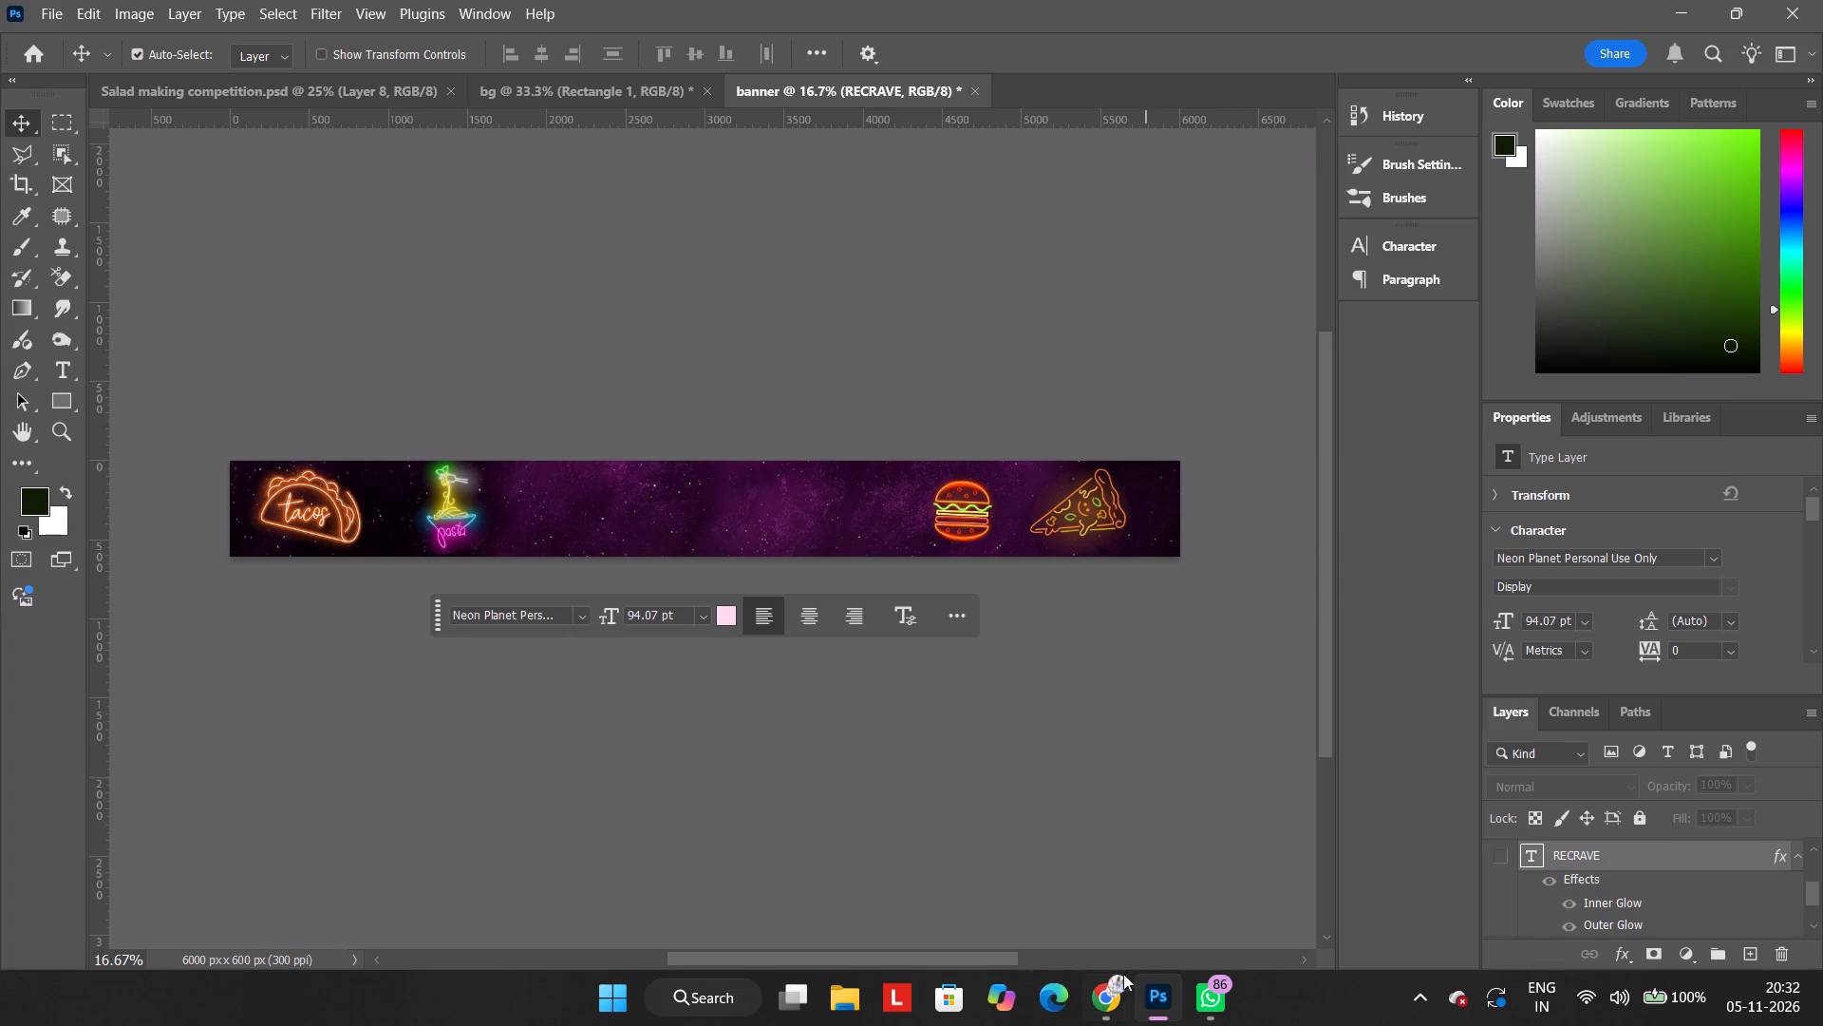
# Search Pinterest in Chrome for "momo neon" and copy the image of the yellow neon dumpling steamer with a spoon.
pyautogui.click(1114, 981)
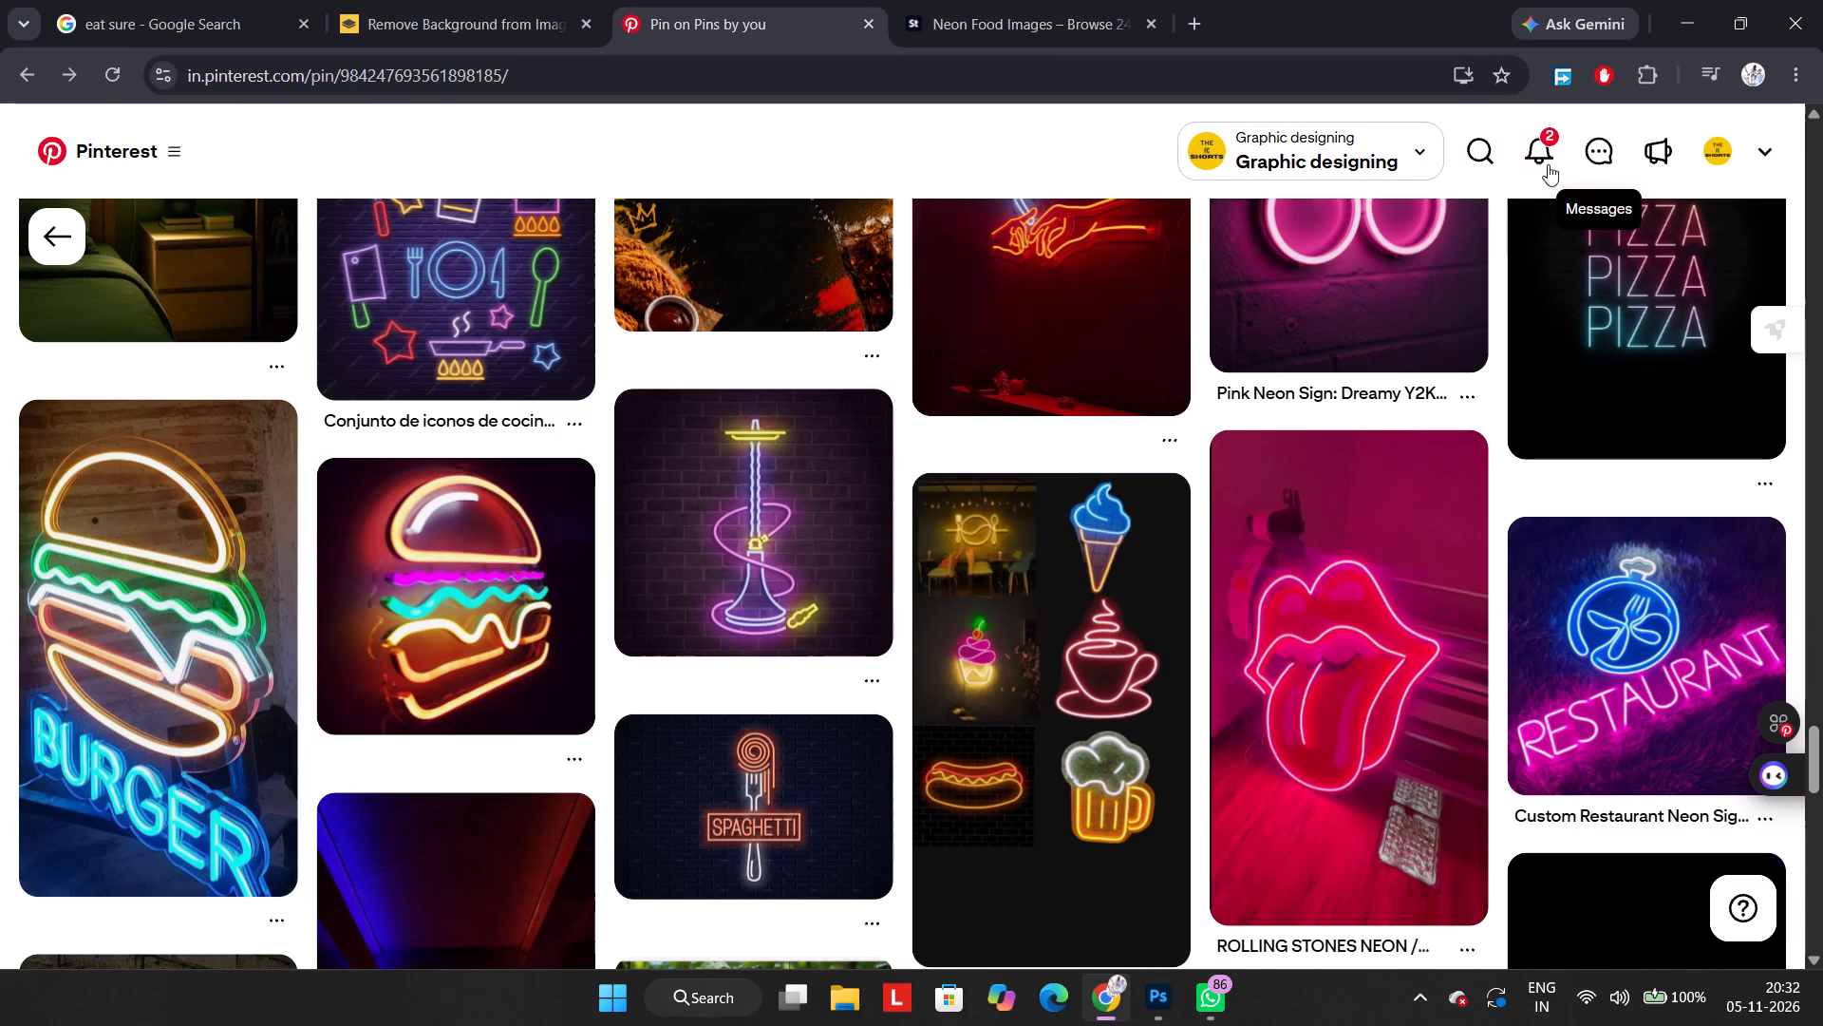
pyautogui.click(1467, 167)
pyautogui.write('momo neon')
pyautogui.press('Return')
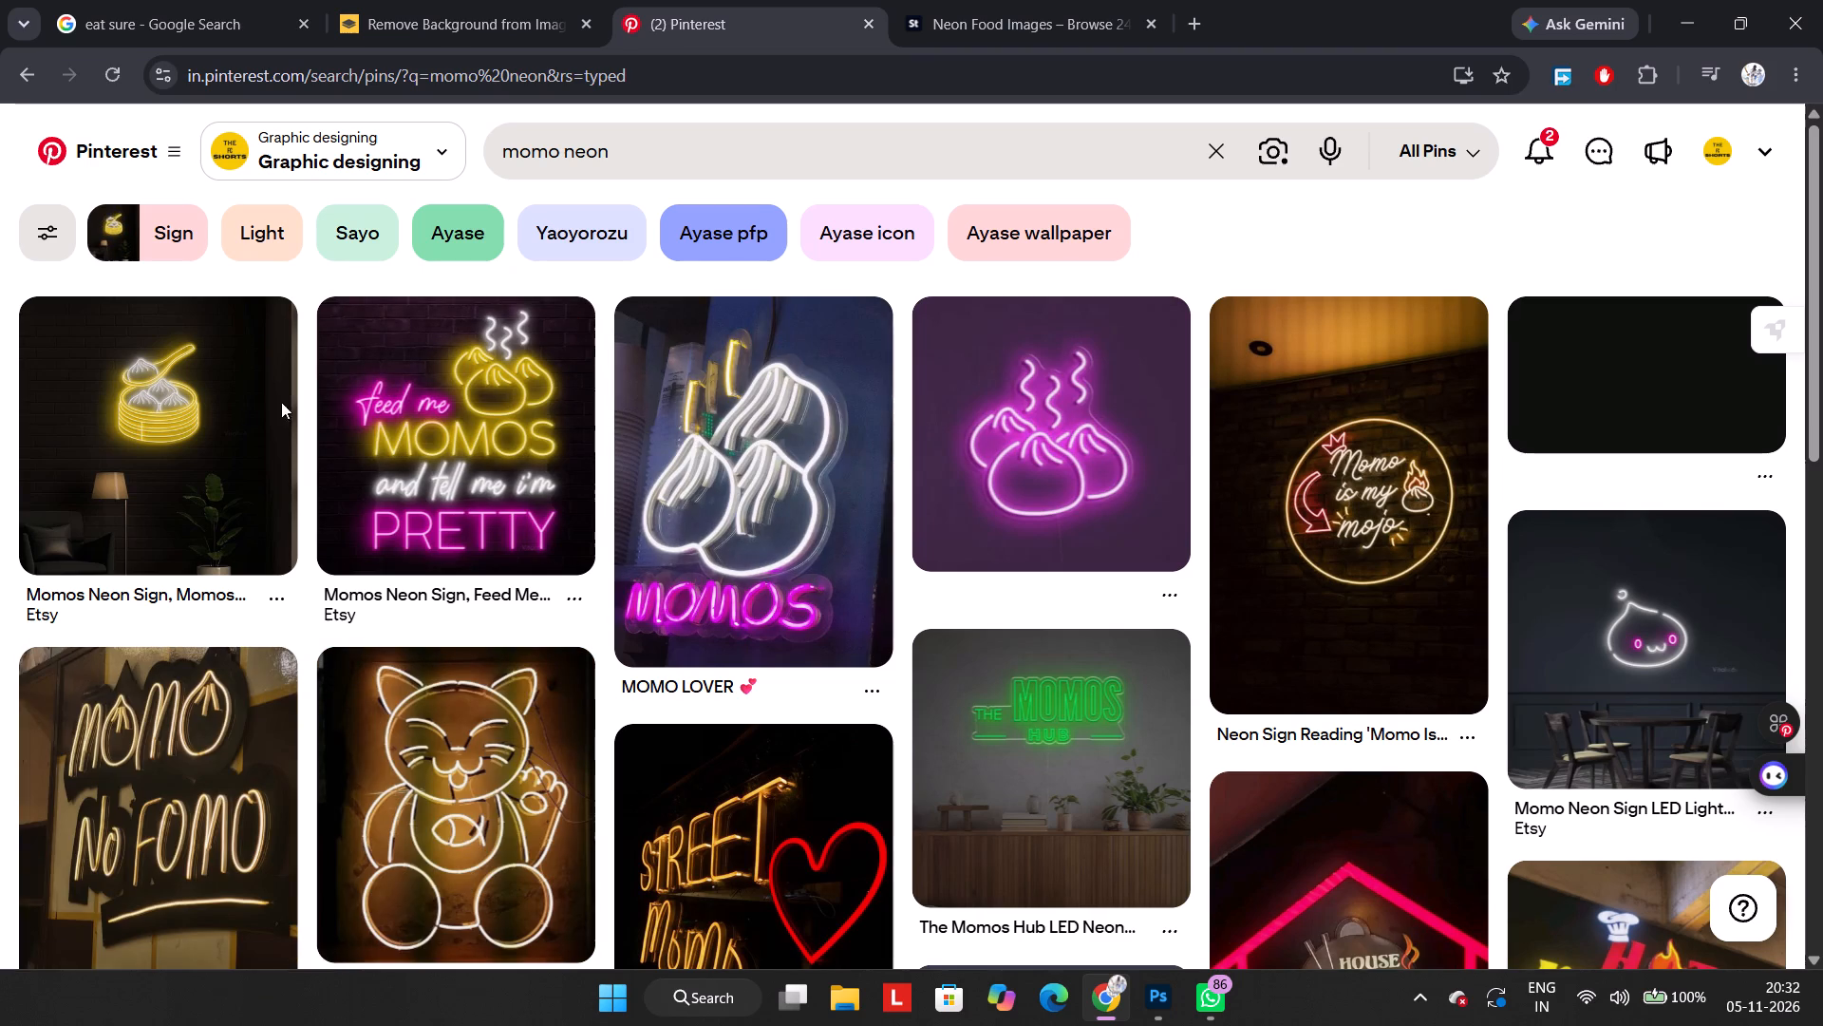
pyautogui.click(236, 403)
pyautogui.rightClick(349, 485)
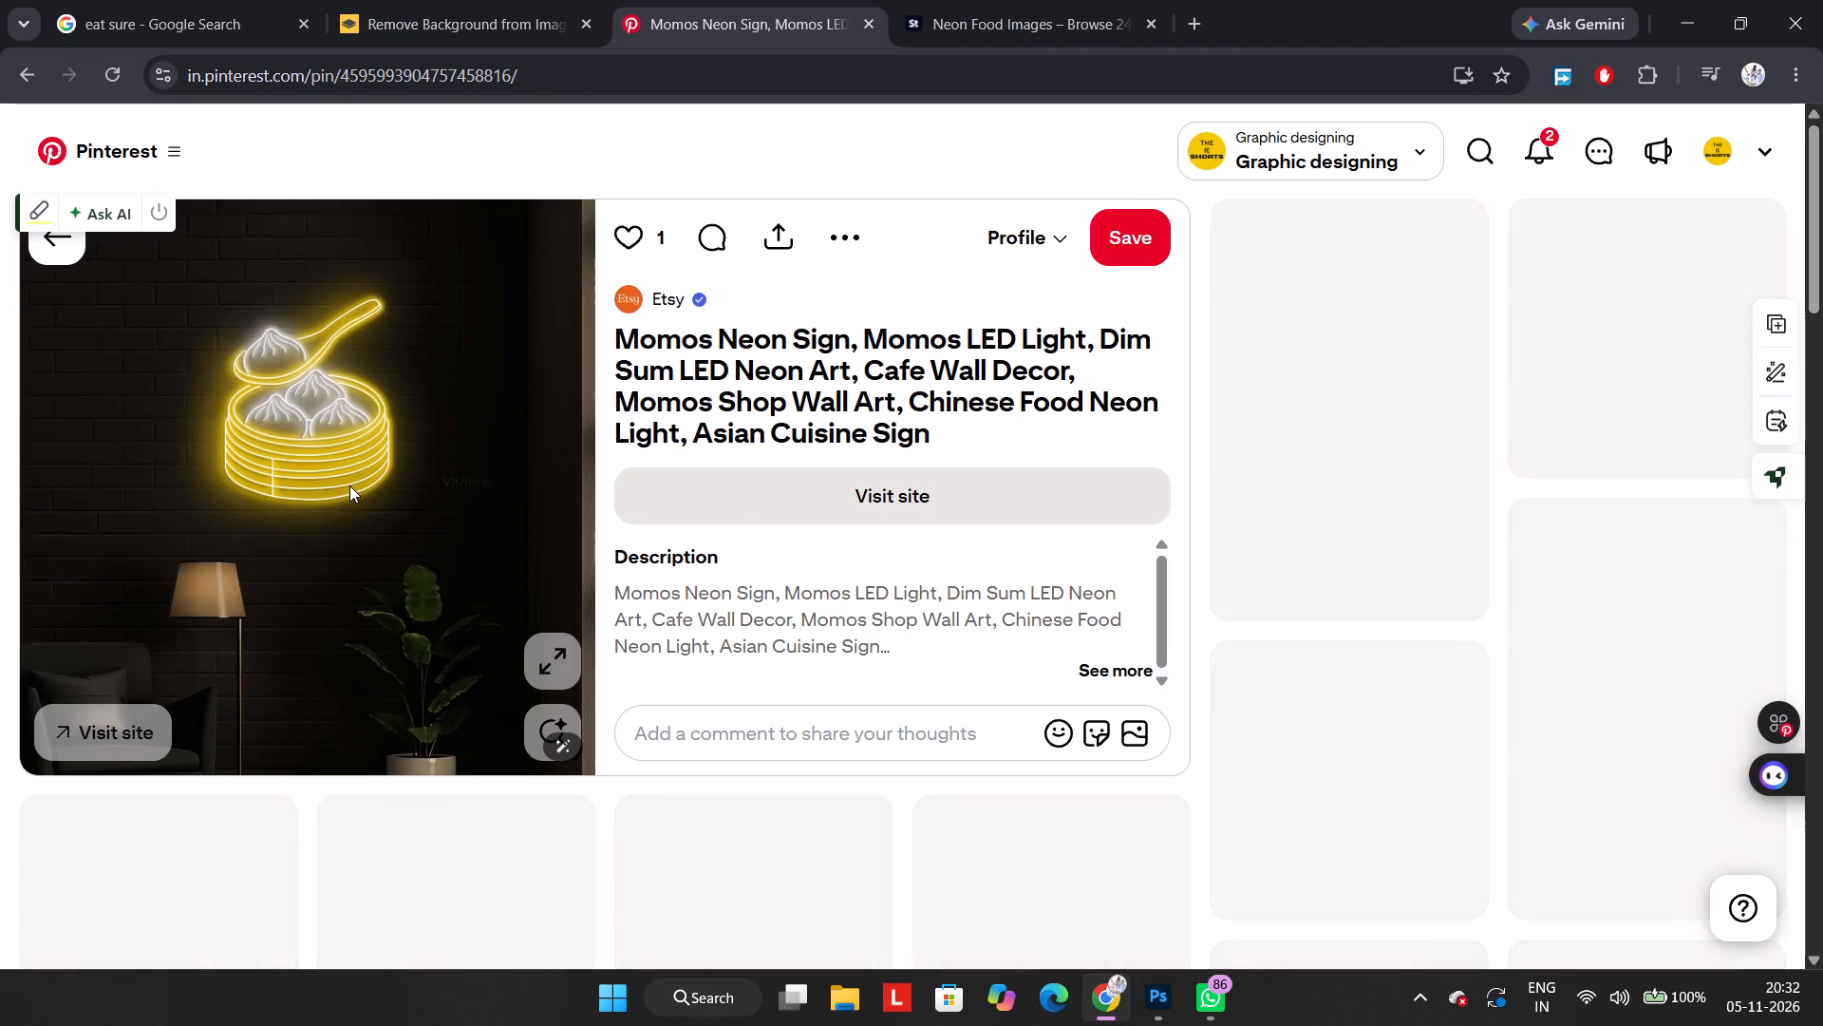
pyautogui.click(430, 596)
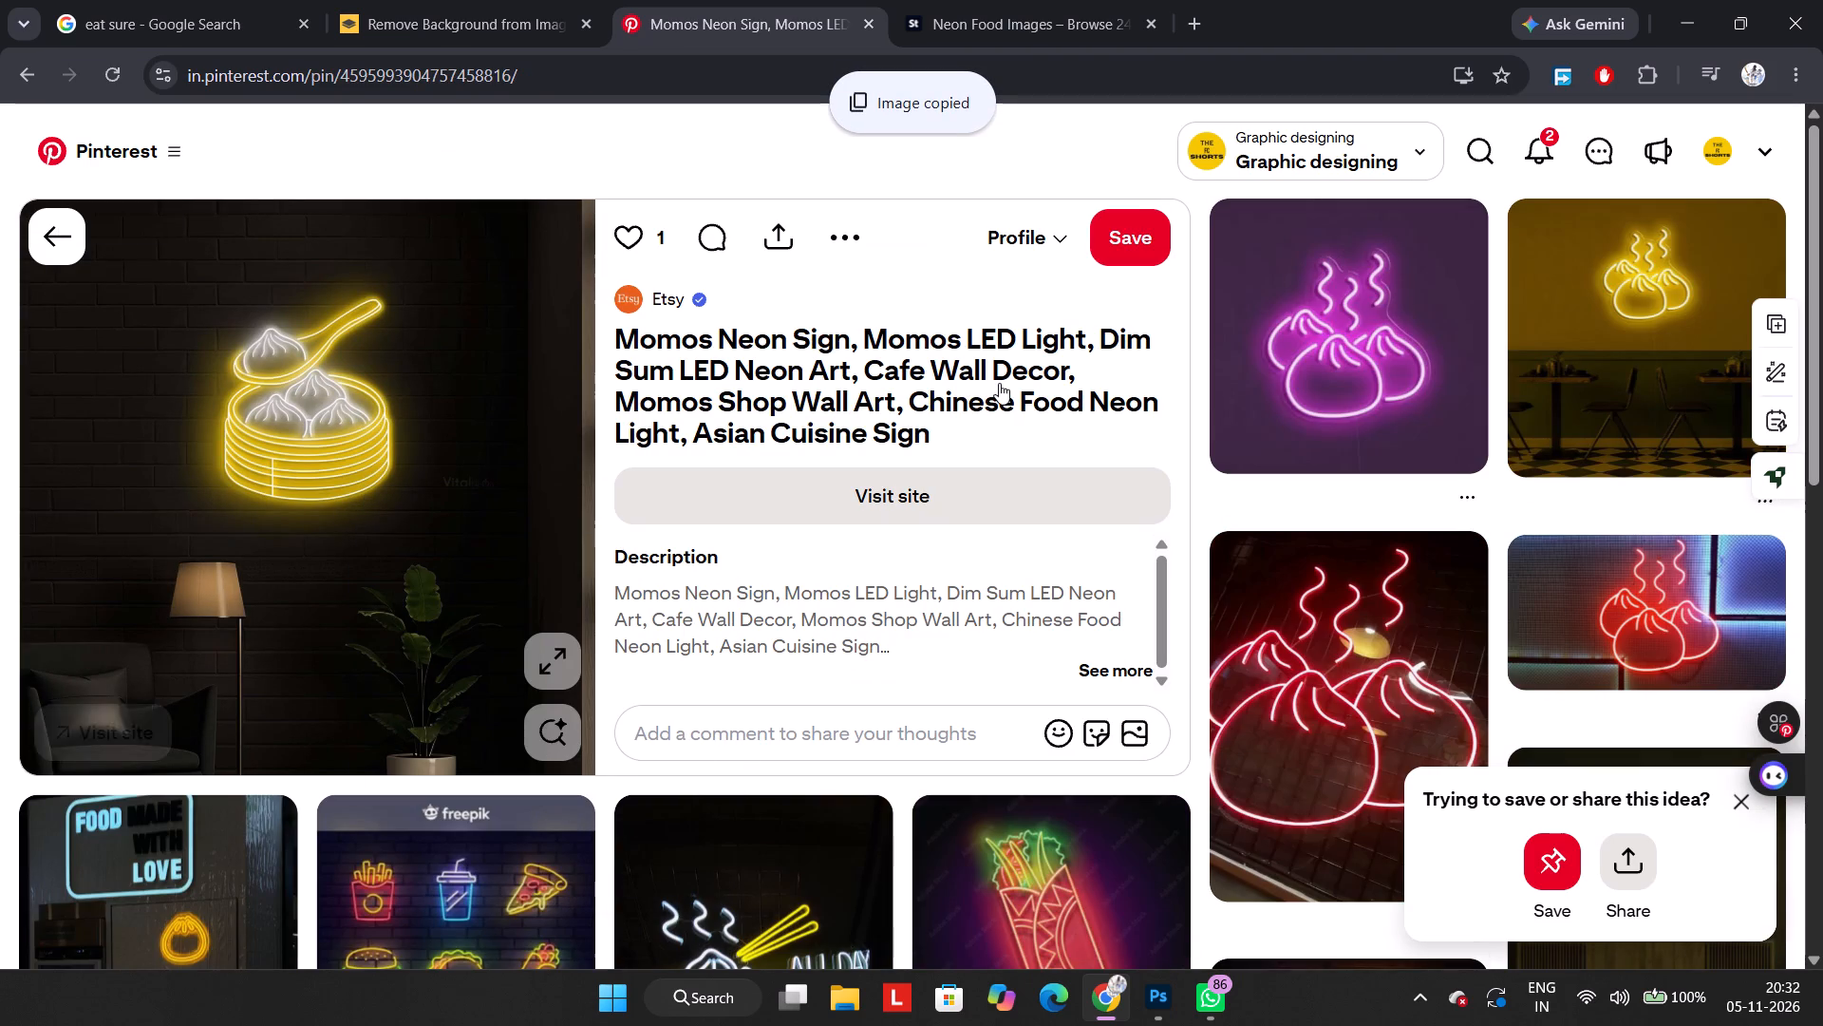
# Paste the copied momo neon sign image into the Photoshop banner as a new layer.
pyautogui.scroll(-1, 1147, 676)
pyautogui.scroll(-1, 1096, 803)
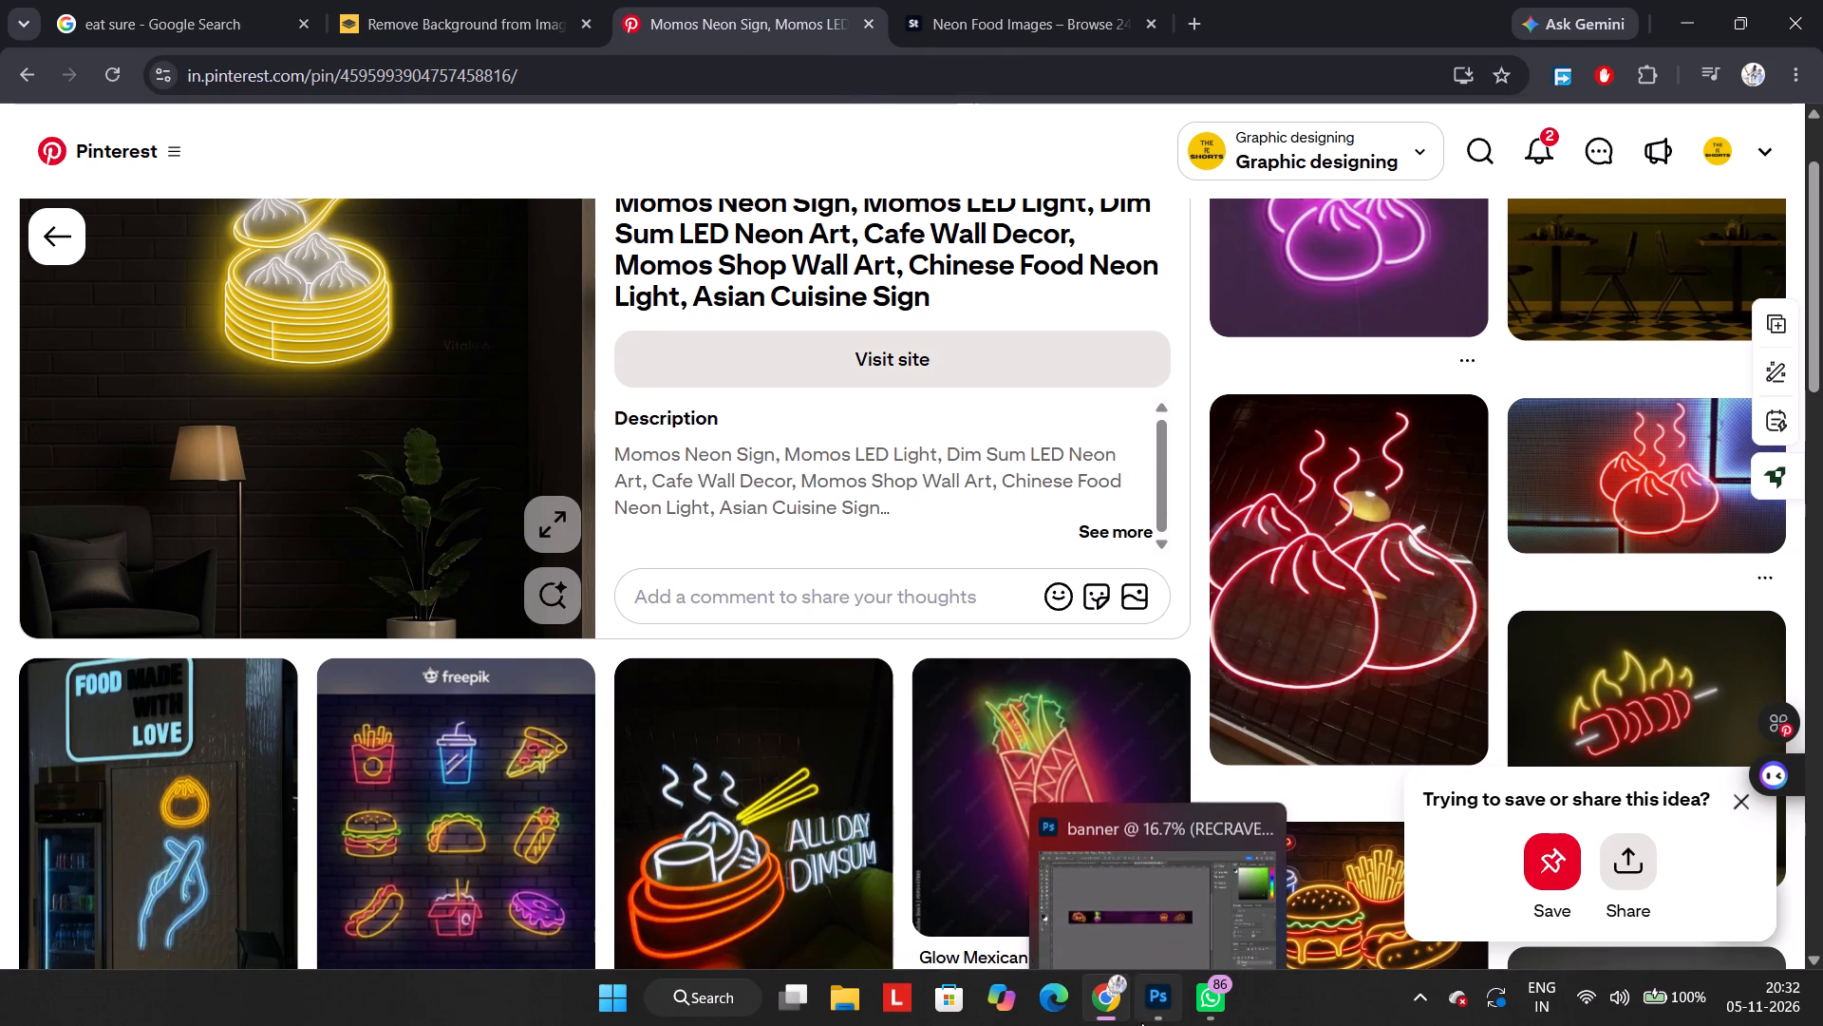
pyautogui.click(1141, 1022)
pyautogui.hotkey('ctrl', 'v')
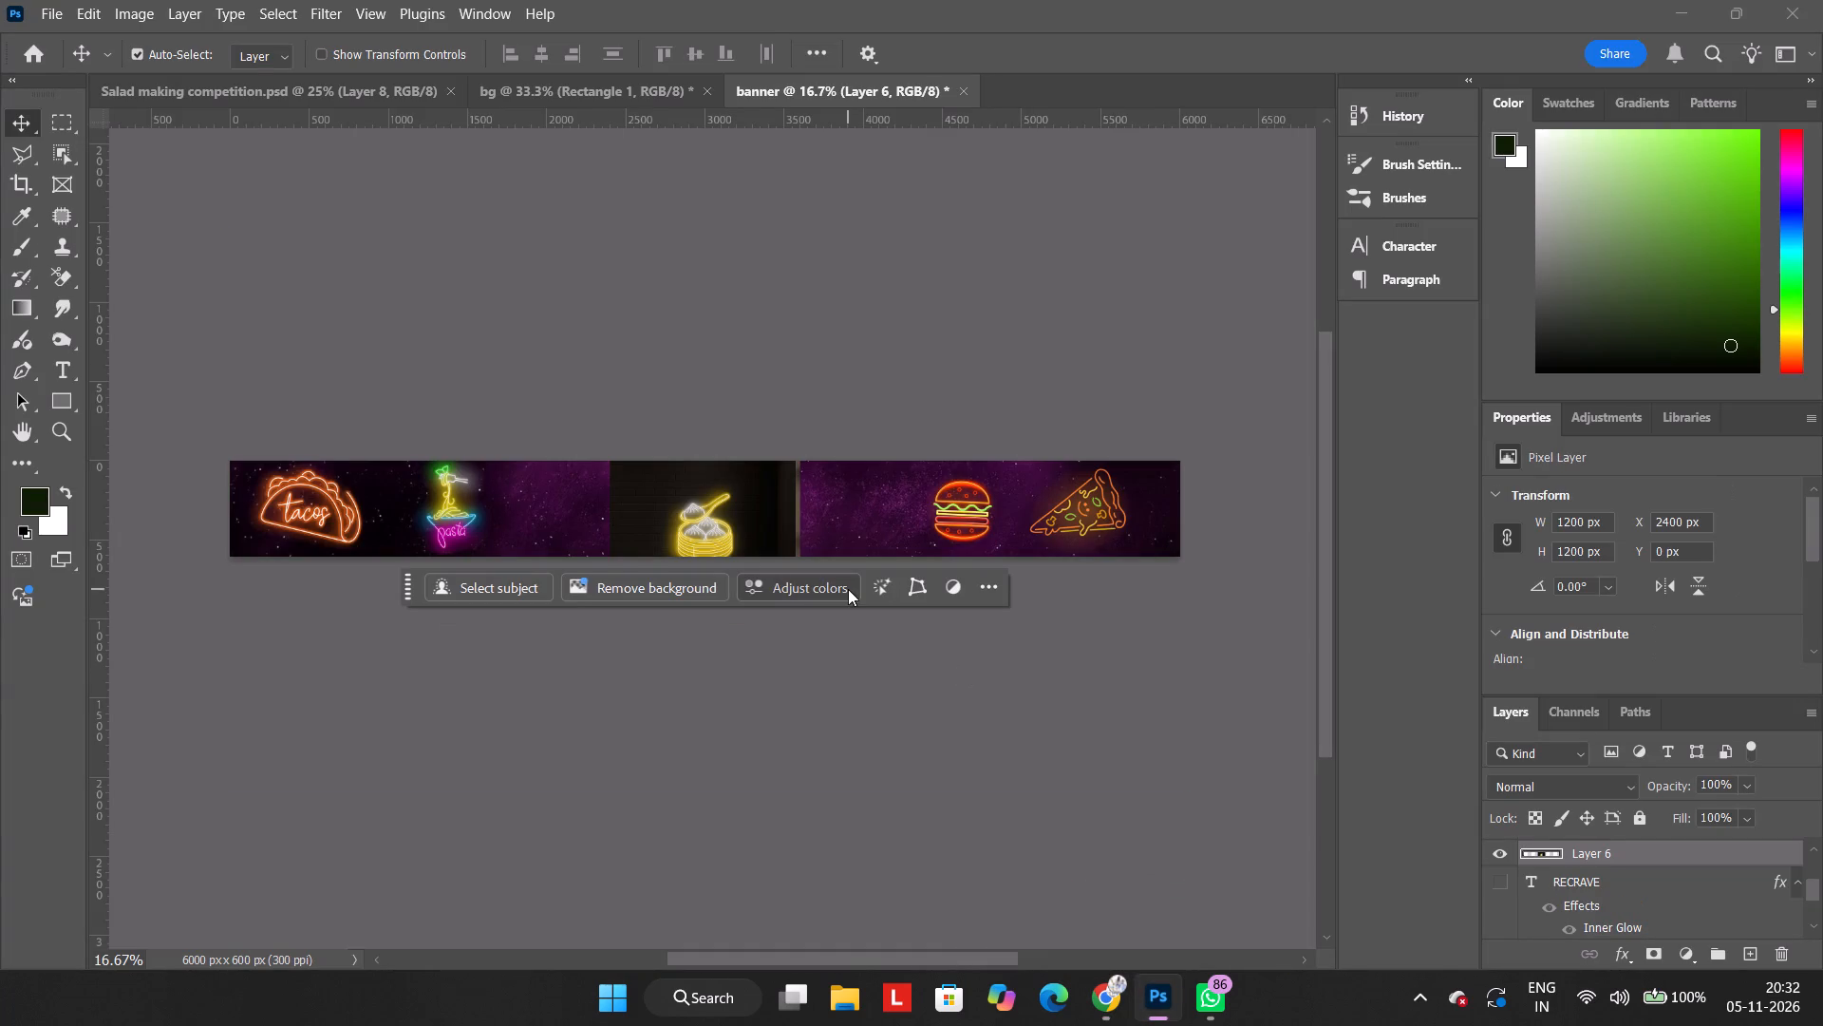
# Scale the momo image down to about 40%, roughly 484 x 485 px, and place it inside the banner near X 2518, Y 92 px.
pyautogui.moveTo(762, 495); pyautogui.dragTo(751, 434)
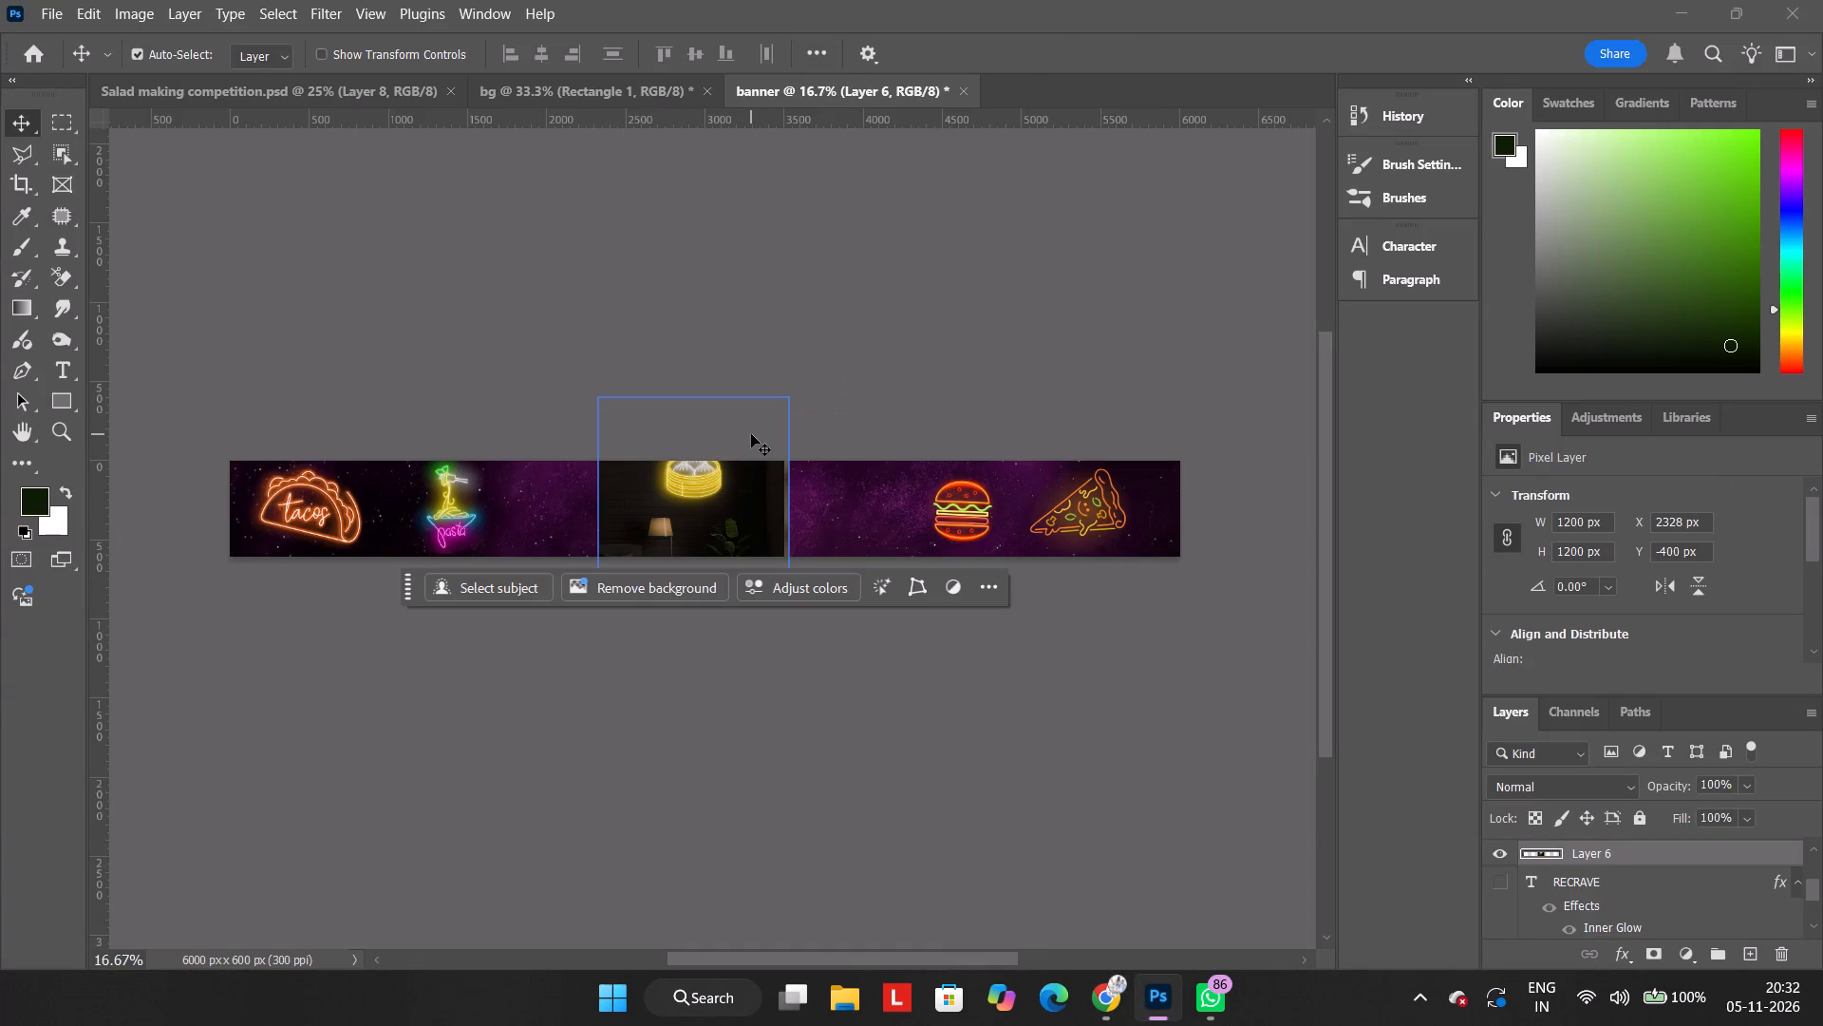
pyautogui.hotkey('ctrl', 't')
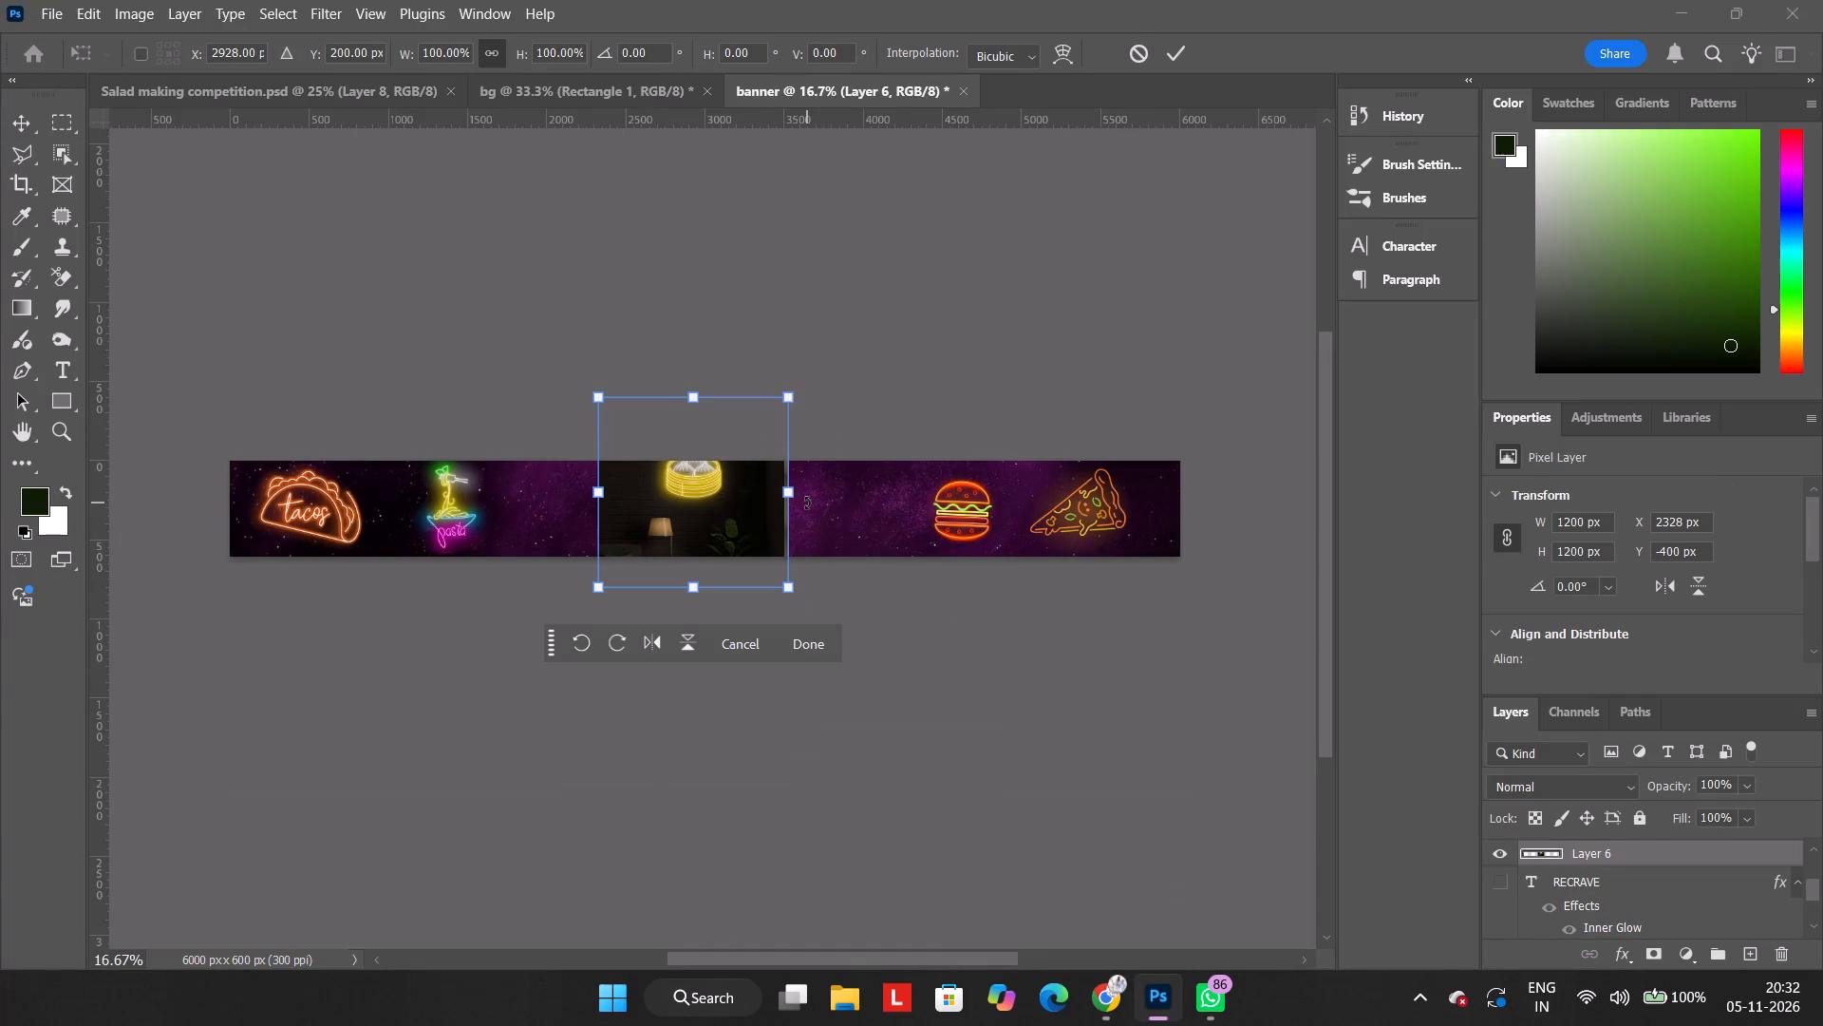
pyautogui.moveTo(806, 503); pyautogui.dragTo(791, 502)
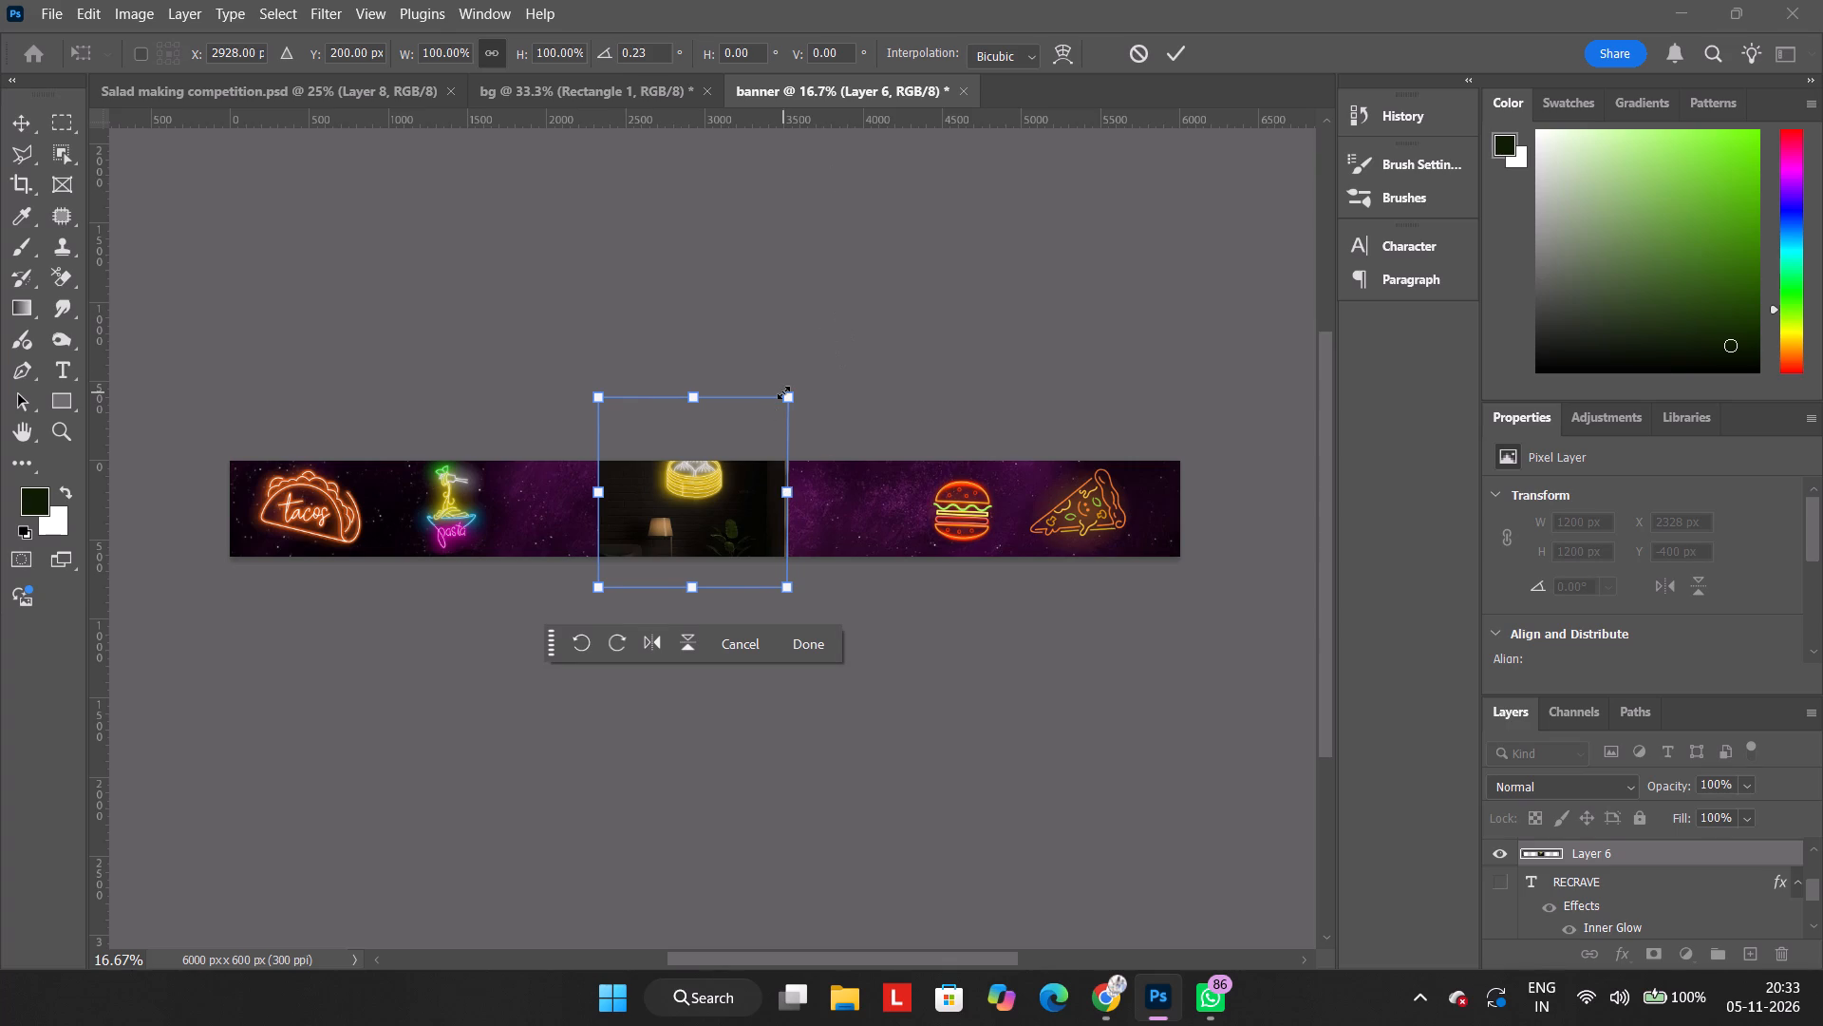
pyautogui.moveTo(783, 392); pyautogui.dragTo(726, 516)
pyautogui.moveTo(666, 521); pyautogui.dragTo(667, 521)
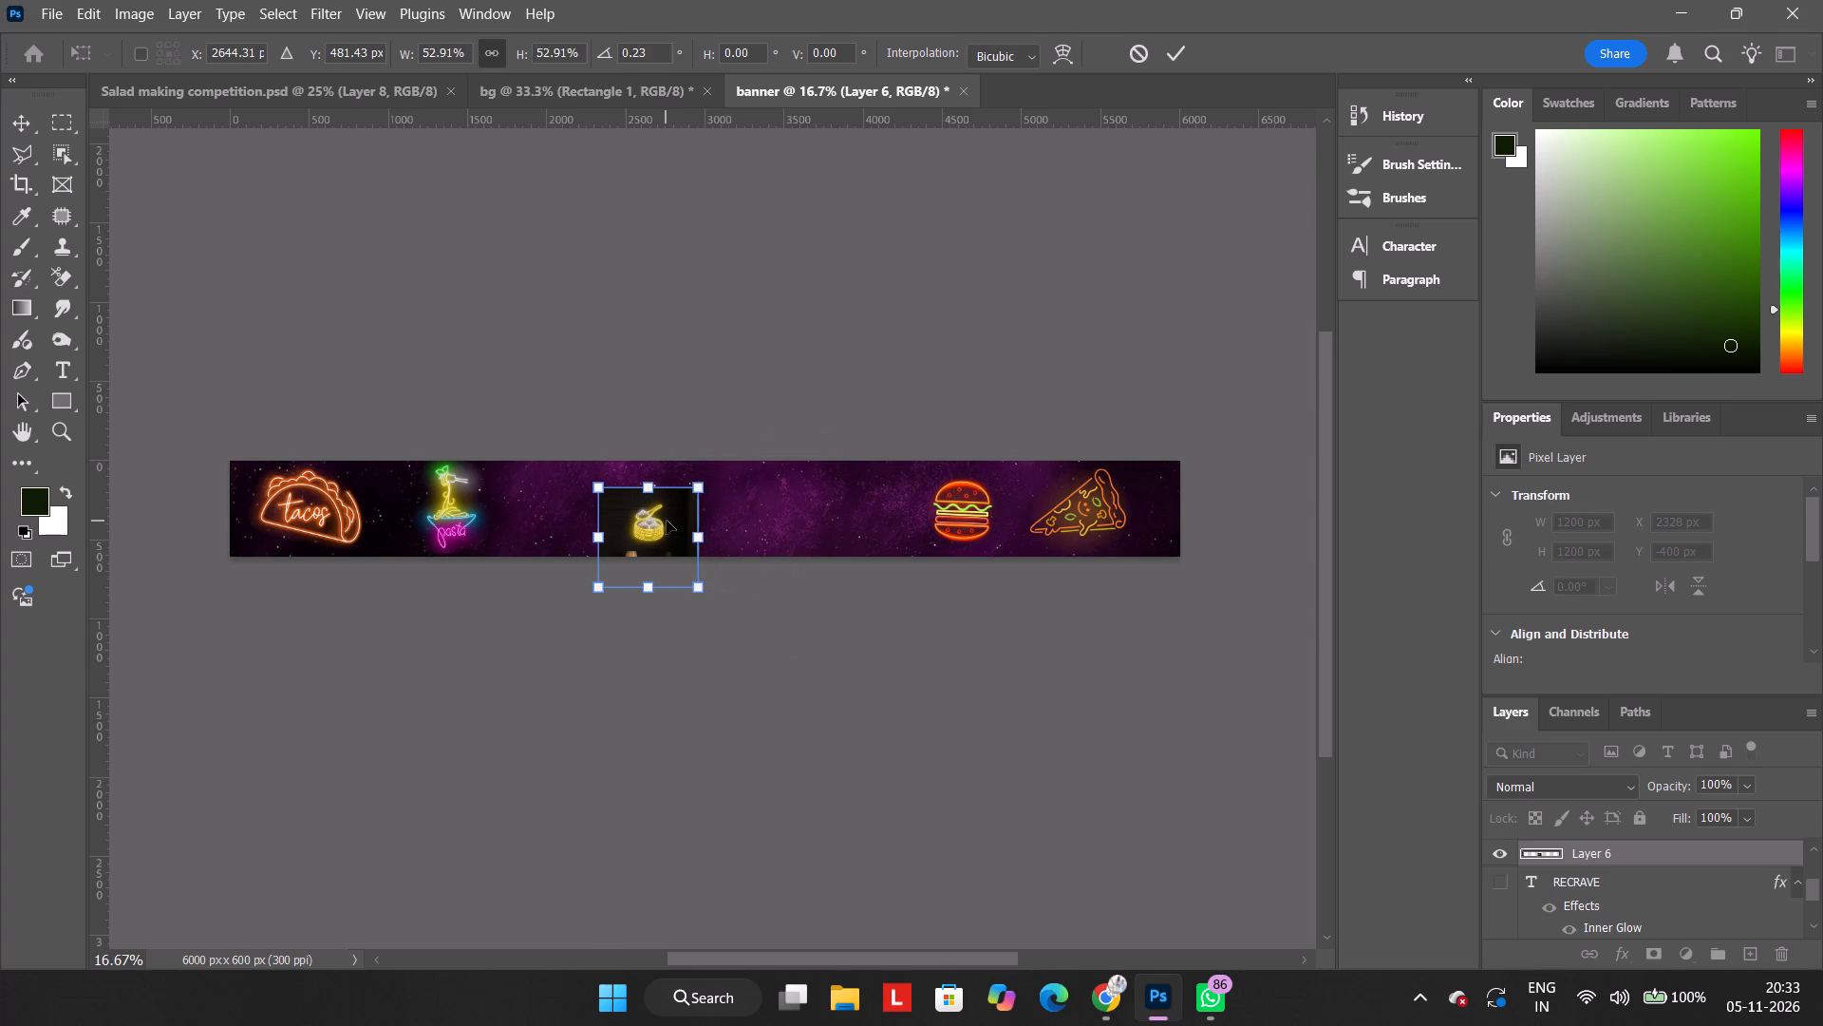
pyautogui.moveTo(667, 521); pyautogui.dragTo(689, 509)
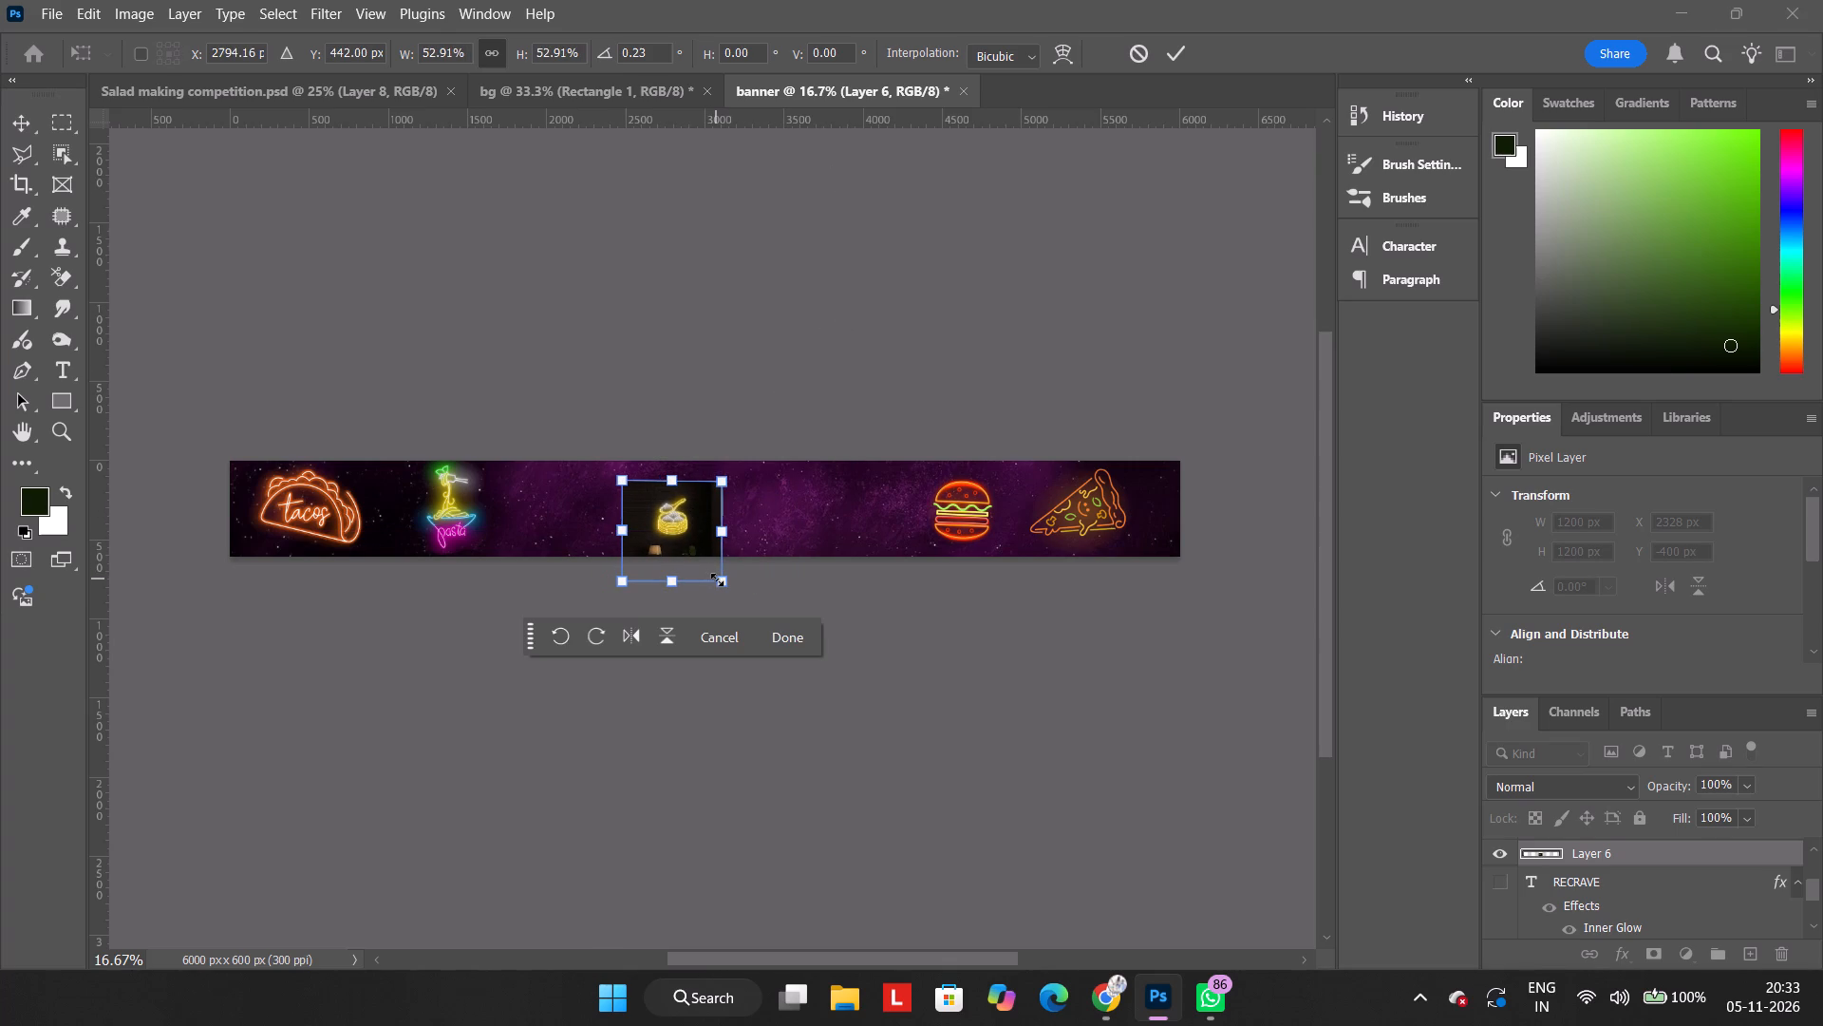
pyautogui.moveTo(717, 579); pyautogui.dragTo(703, 545)
pyautogui.click(657, 504)
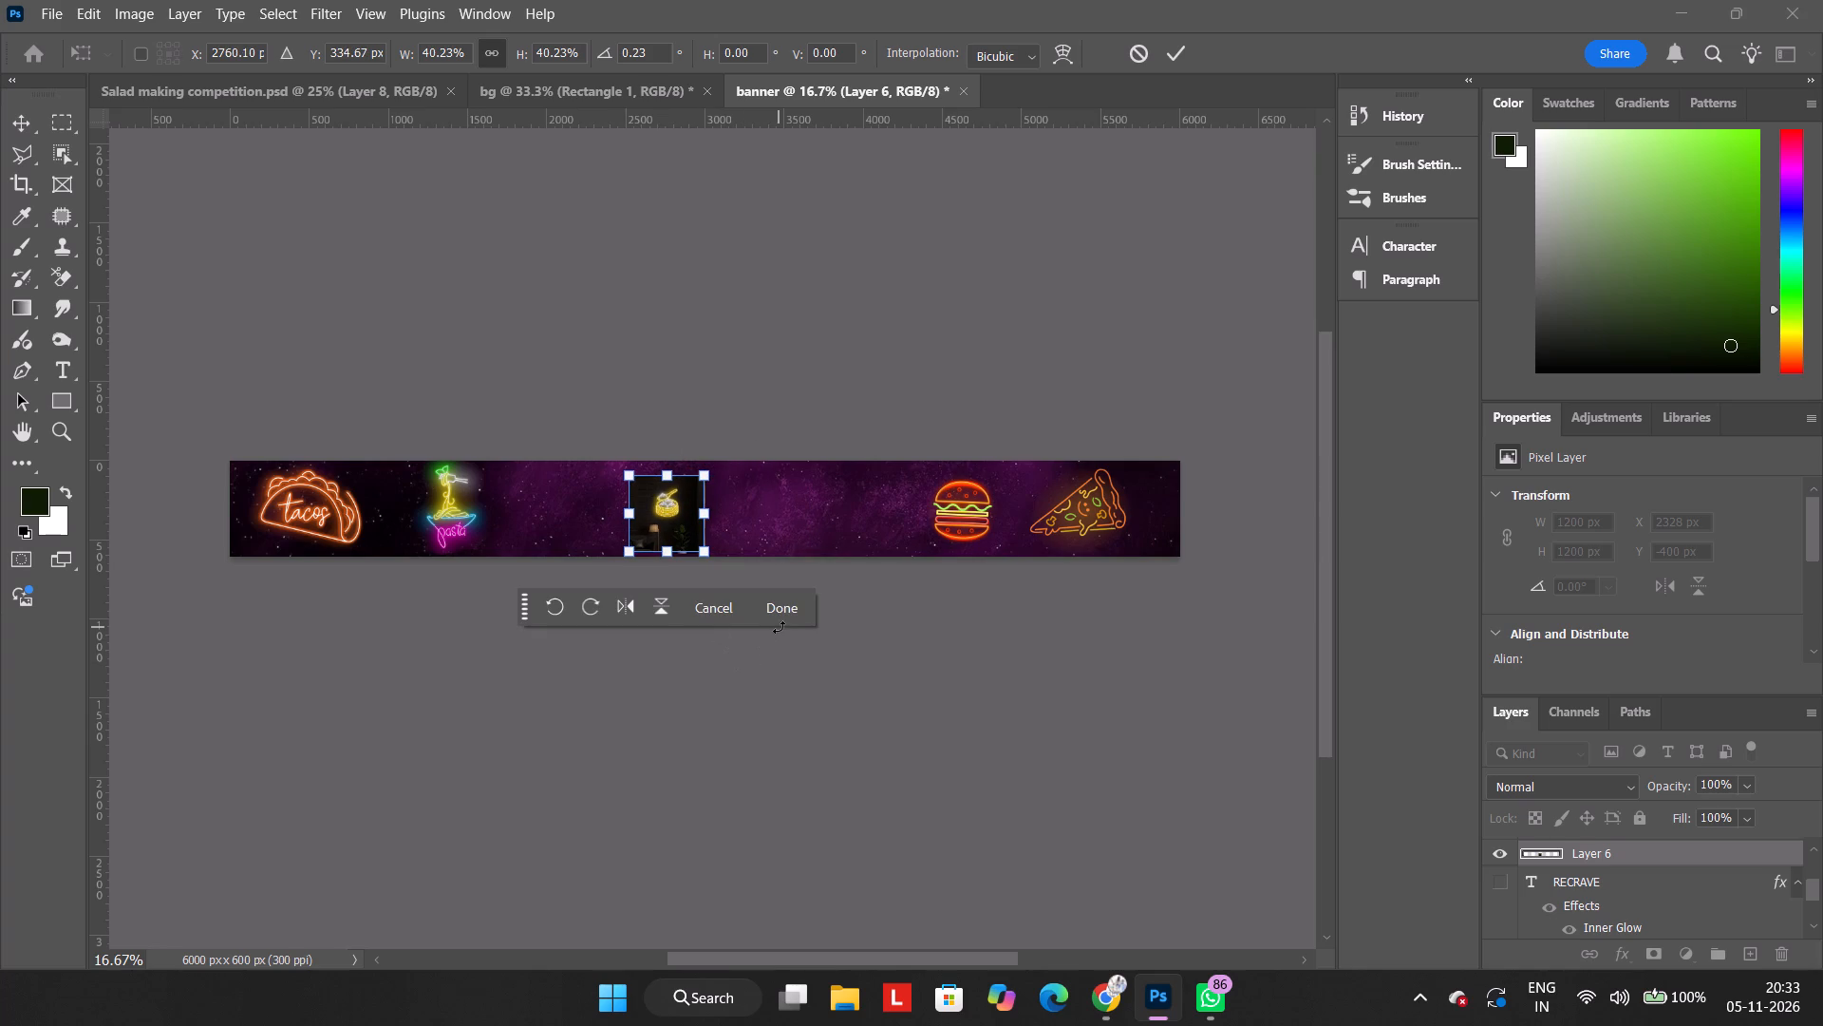
pyautogui.click(783, 608)
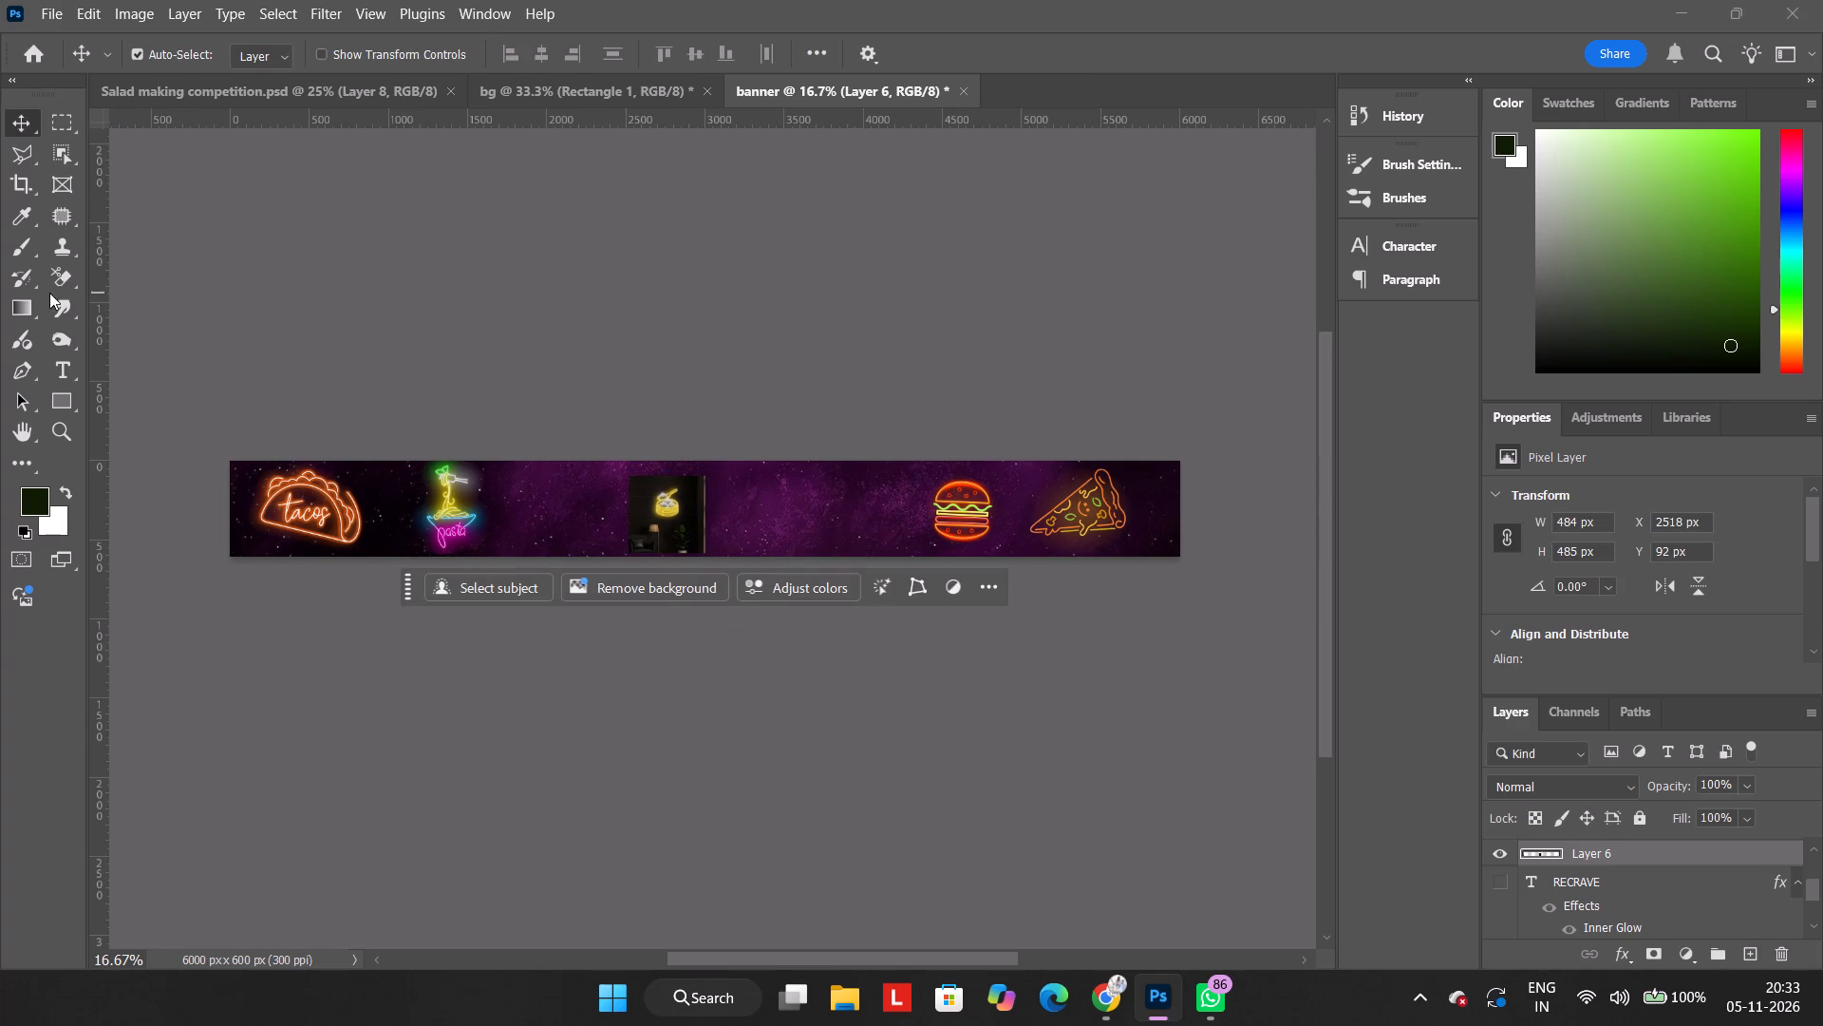
# Erase the dark wall backdrop and the vertical edge strip around the momo sign with the Background Eraser.
pyautogui.click(56, 269)
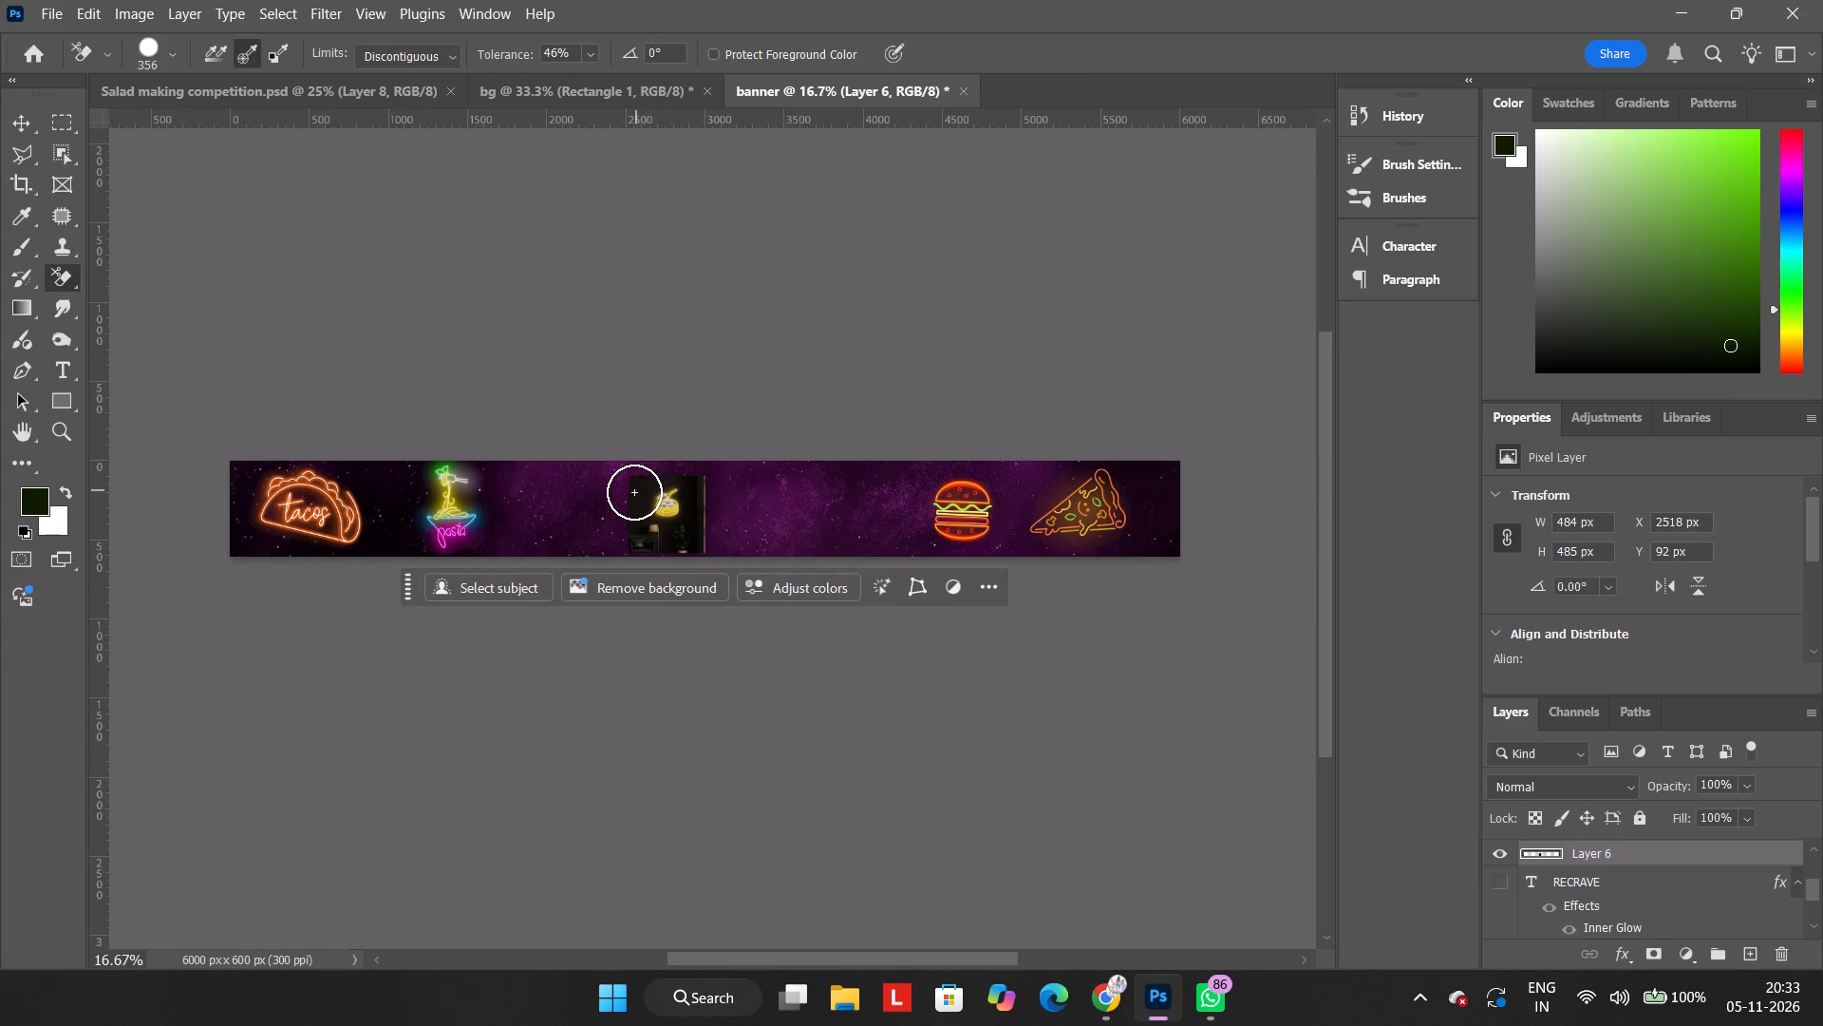
pyautogui.moveTo(634, 492); pyautogui.dragTo(539, 465)
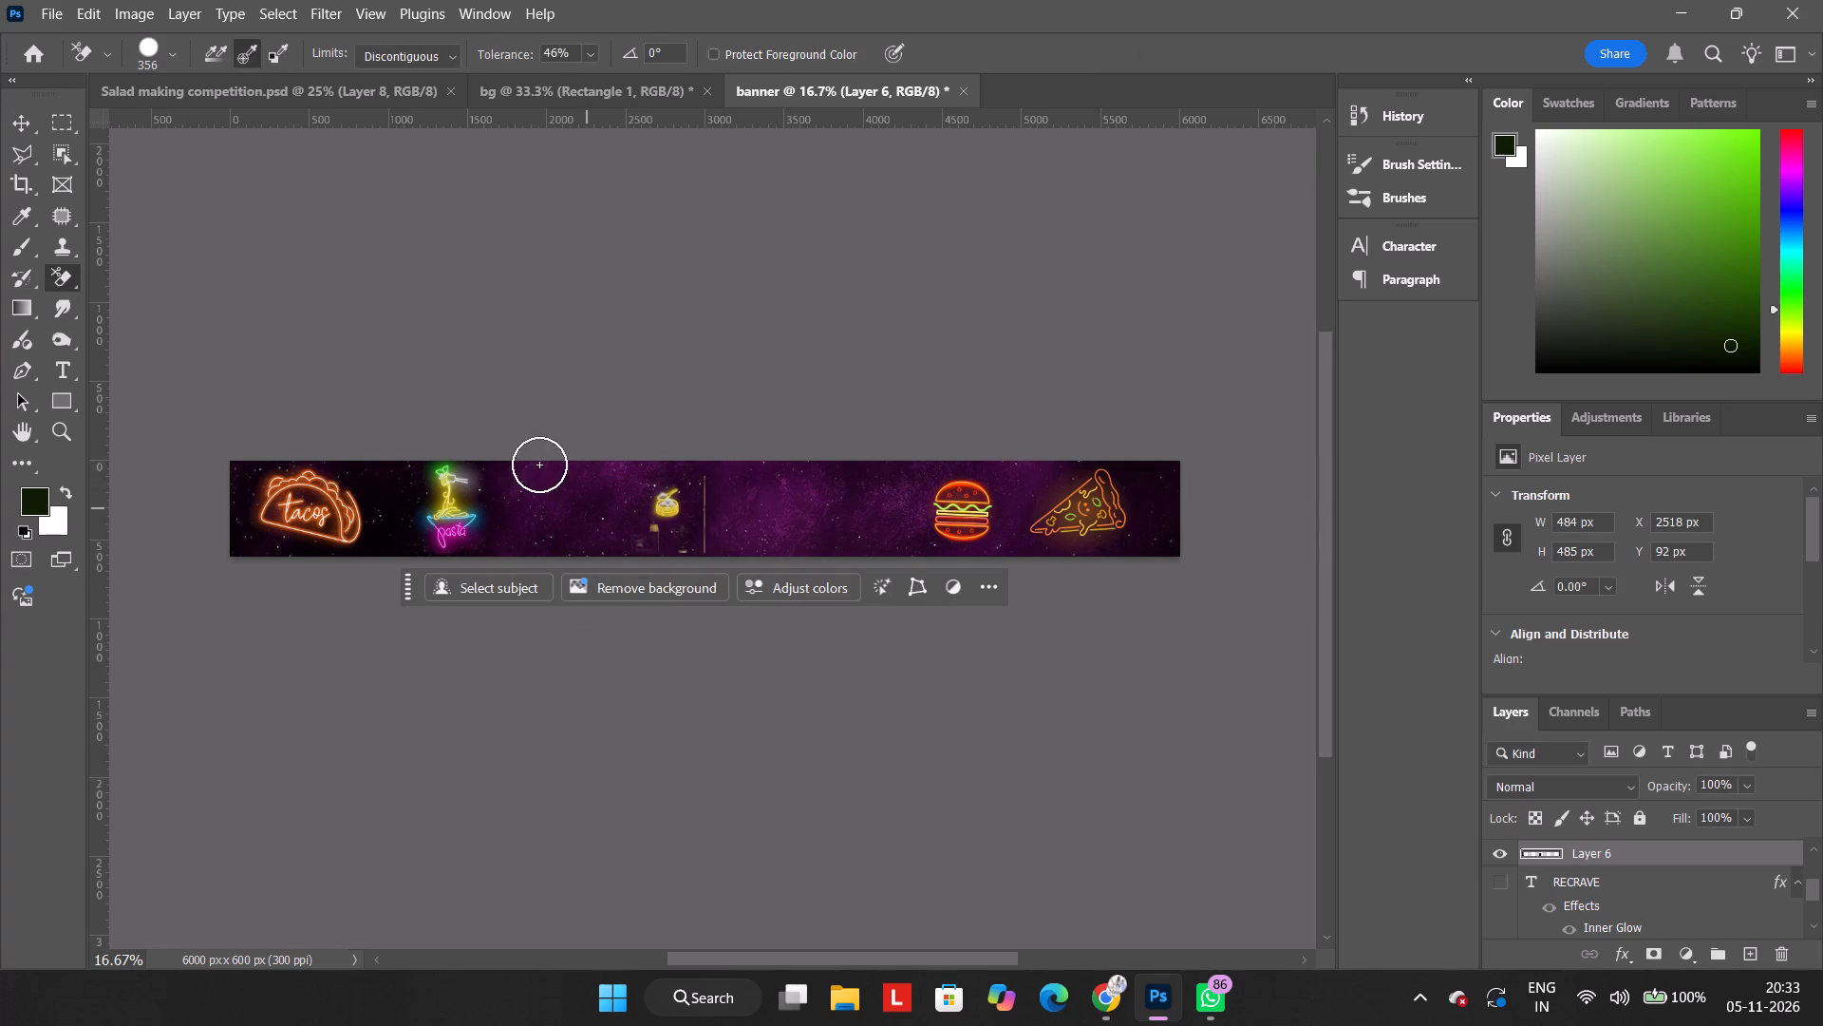
pyautogui.moveTo(539, 465); pyautogui.dragTo(640, 467)
pyautogui.hotkey('ctrl', '+')
pyautogui.hotkey('ctrl', '+')
pyautogui.hotkey('ctrl', '+')
pyautogui.hotkey('ctrl', '+')
pyautogui.hotkey('ctrl', '+')
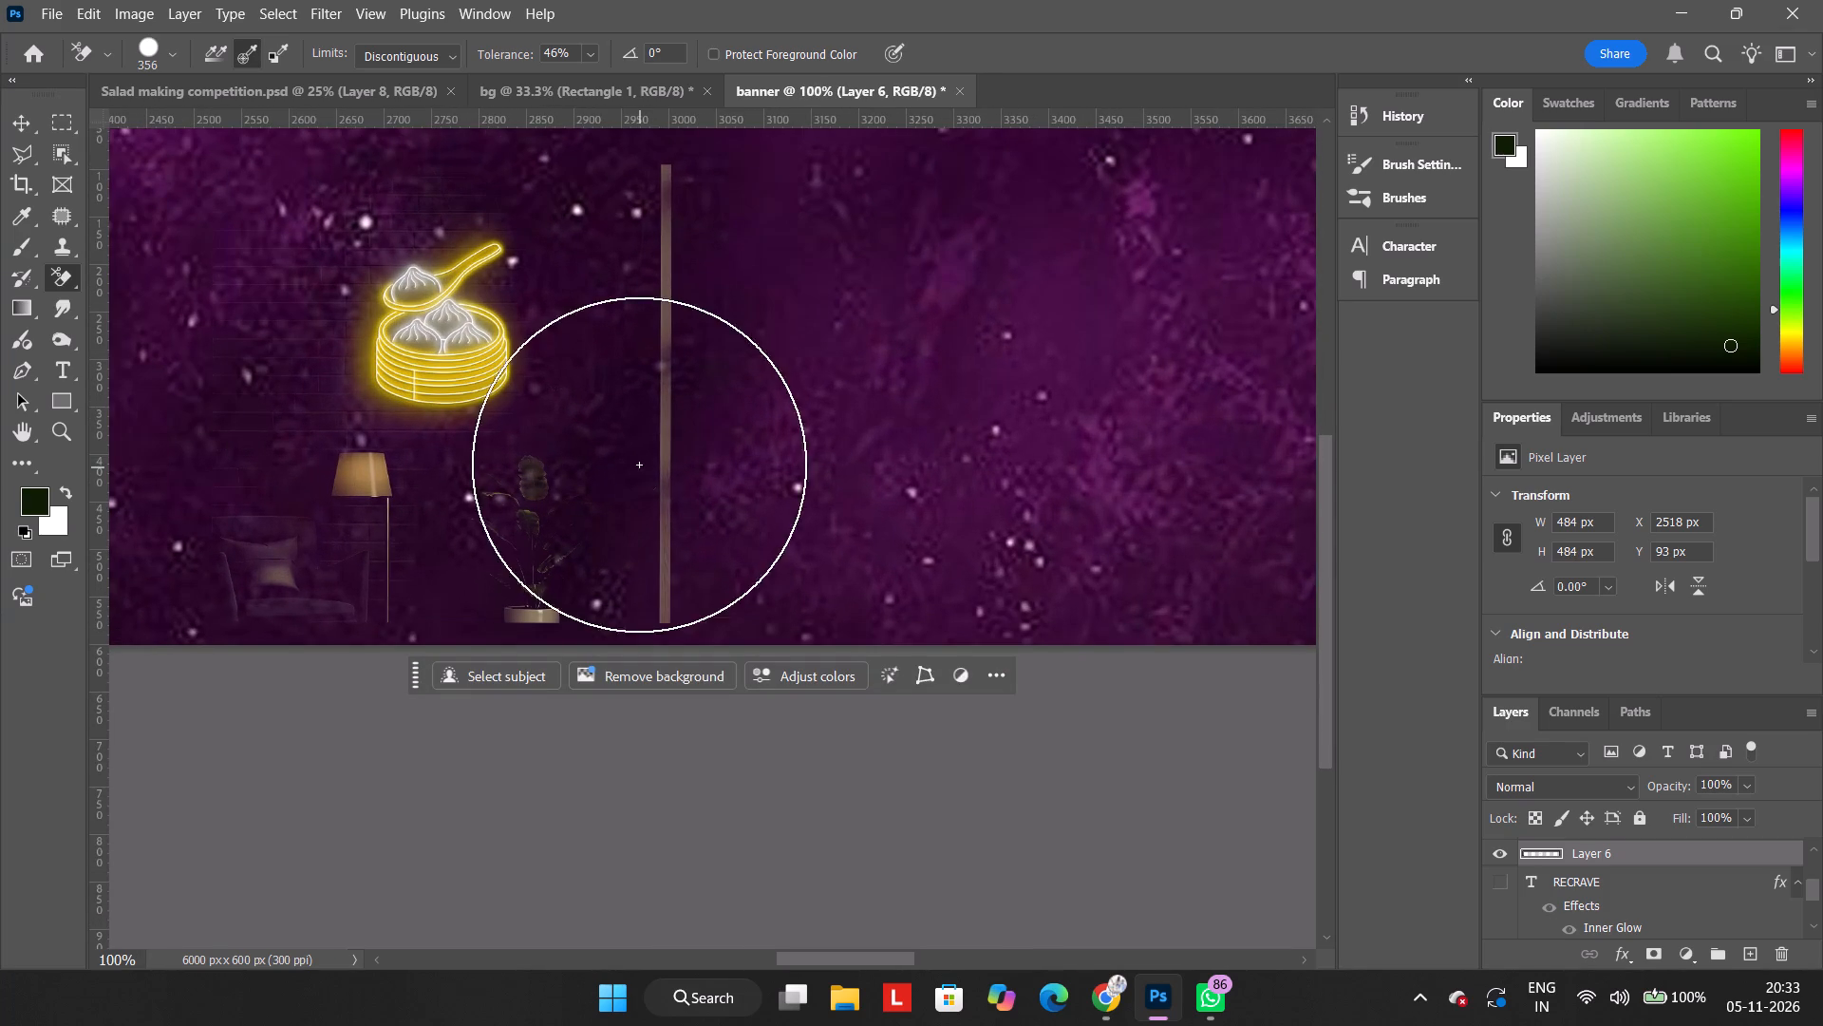
pyautogui.moveTo(670, 331); pyautogui.dragTo(680, 369)
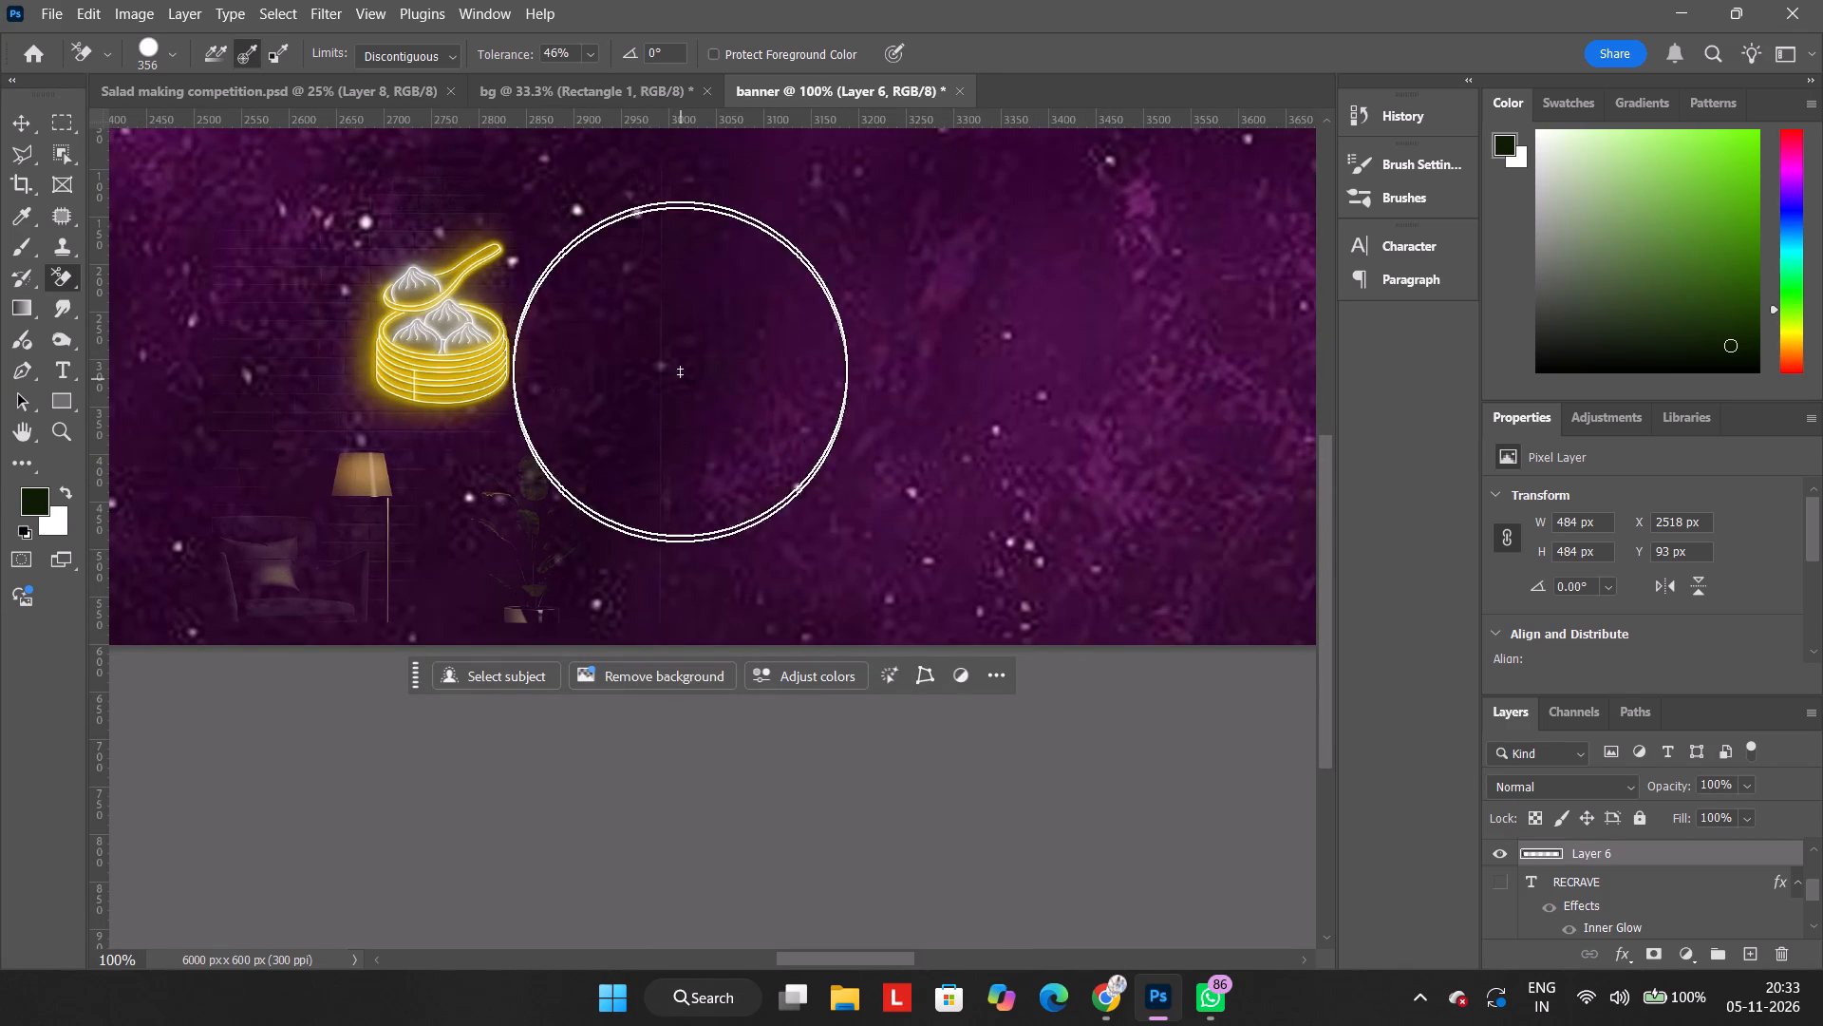
pyautogui.moveTo(680, 369); pyautogui.dragTo(695, 529)
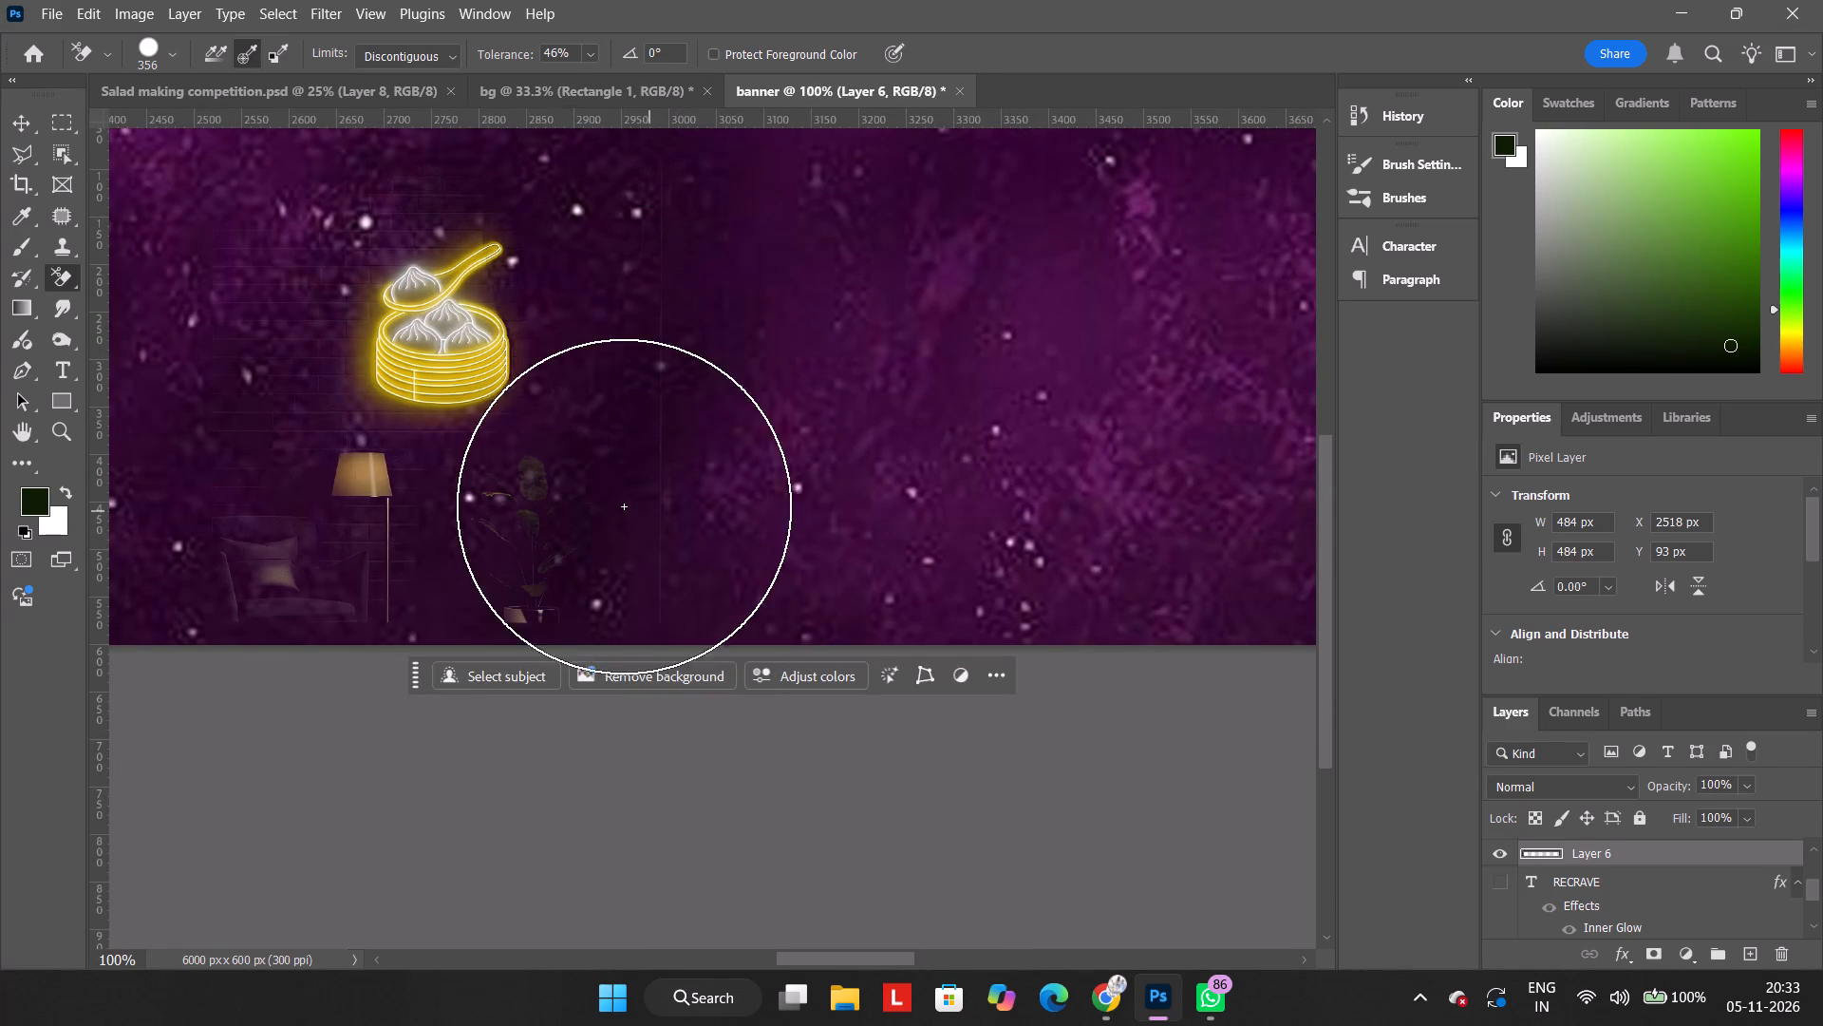
# Add a layer mask to the momo layer and paint out the leftover lamp, armchair, plant and backdrop edges.
pyautogui.click(1645, 953)
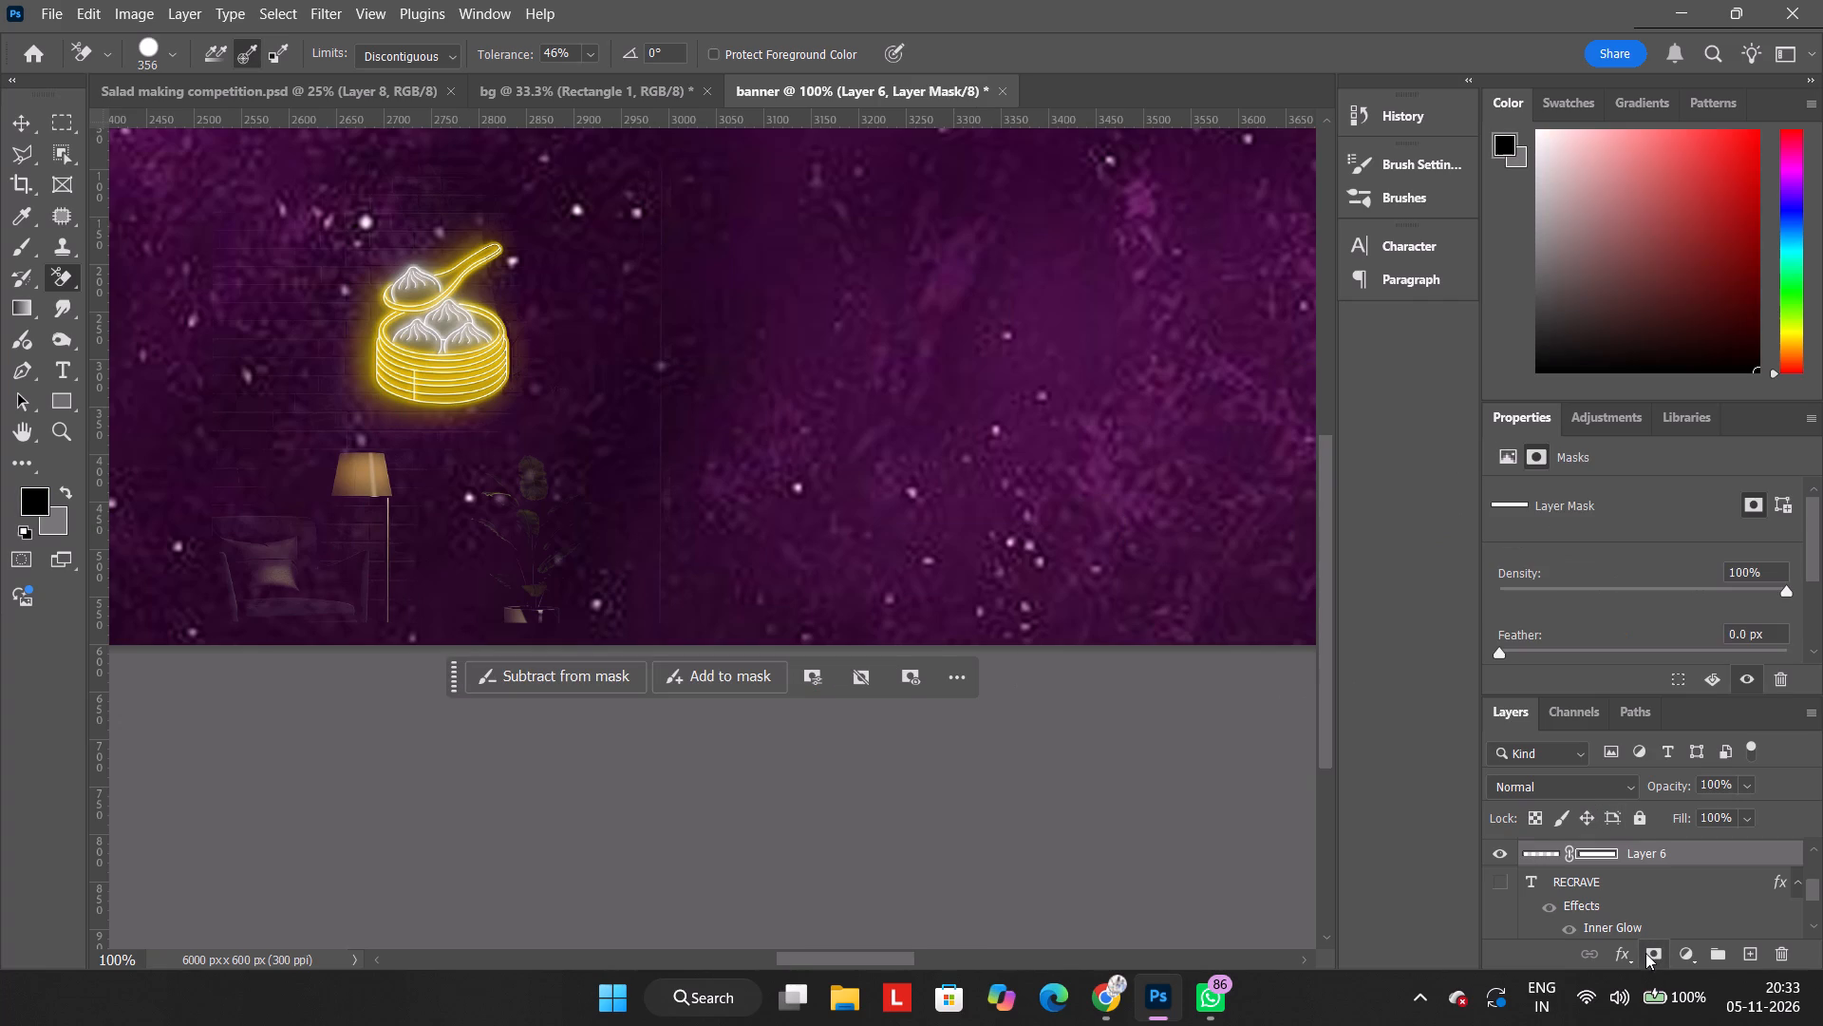
pyautogui.click(18, 256)
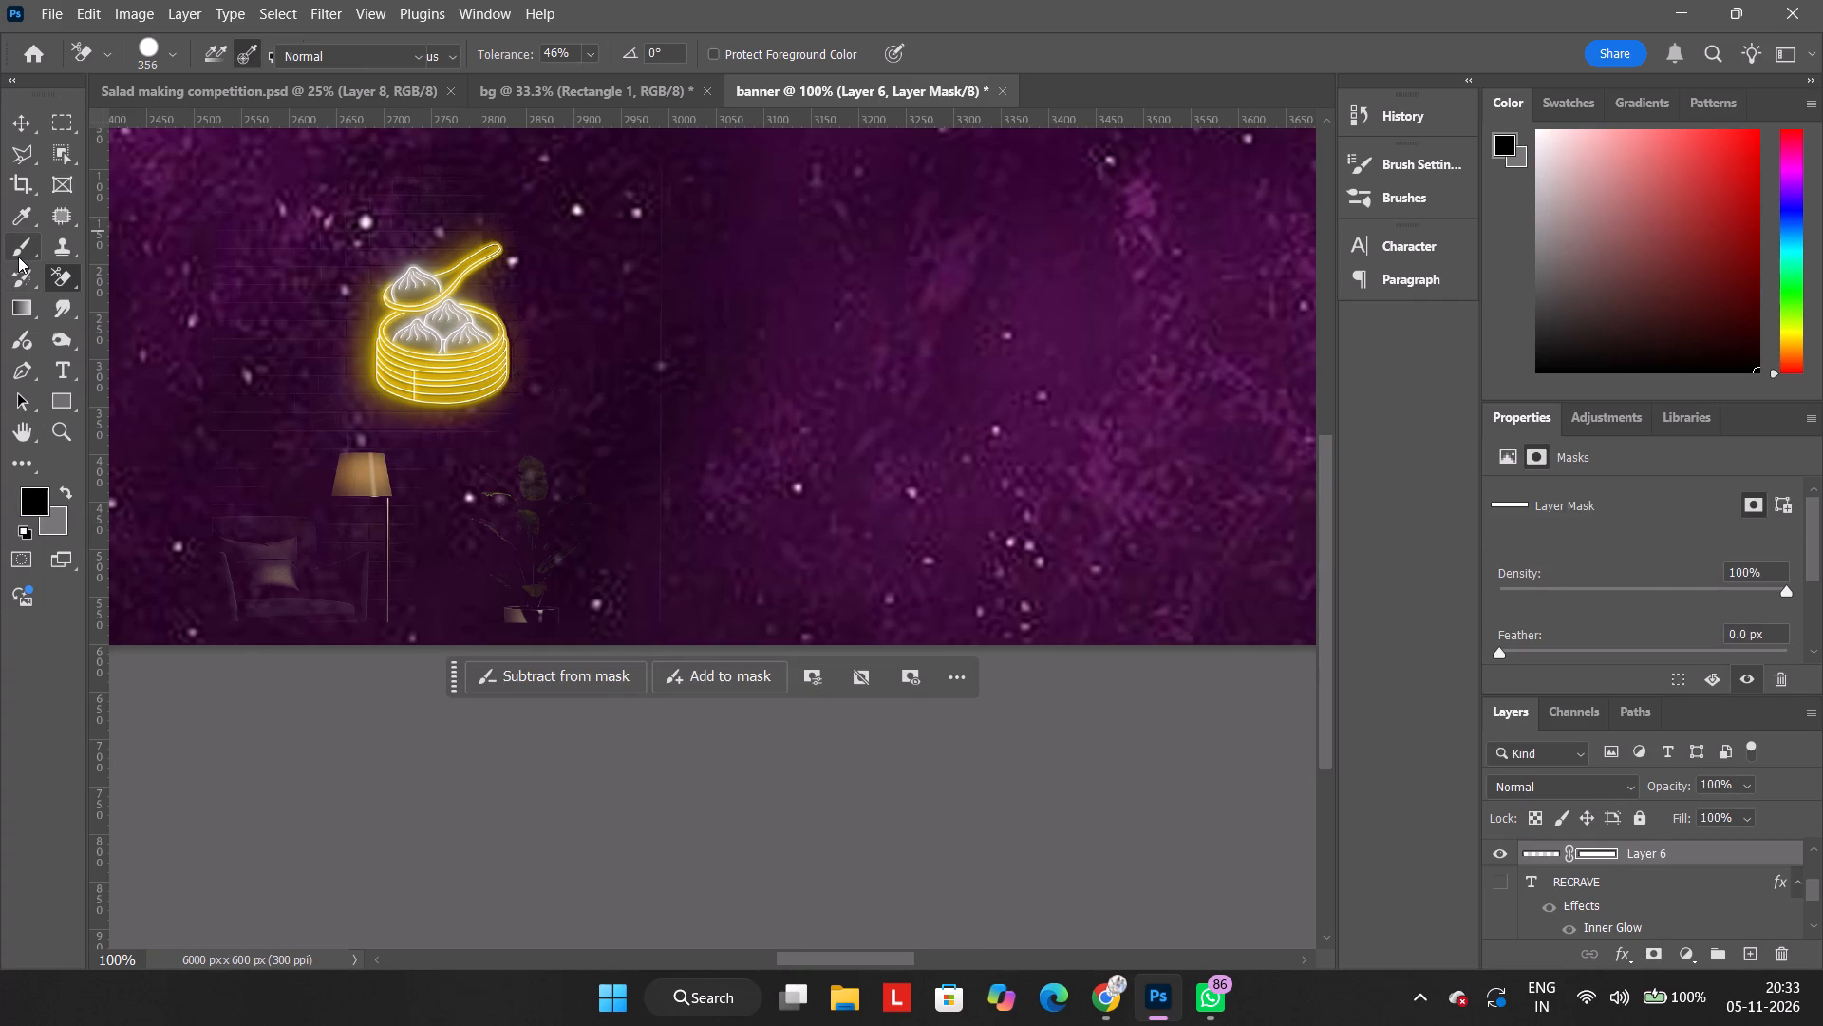
pyautogui.moveTo(683, 333); pyautogui.dragTo(686, 163)
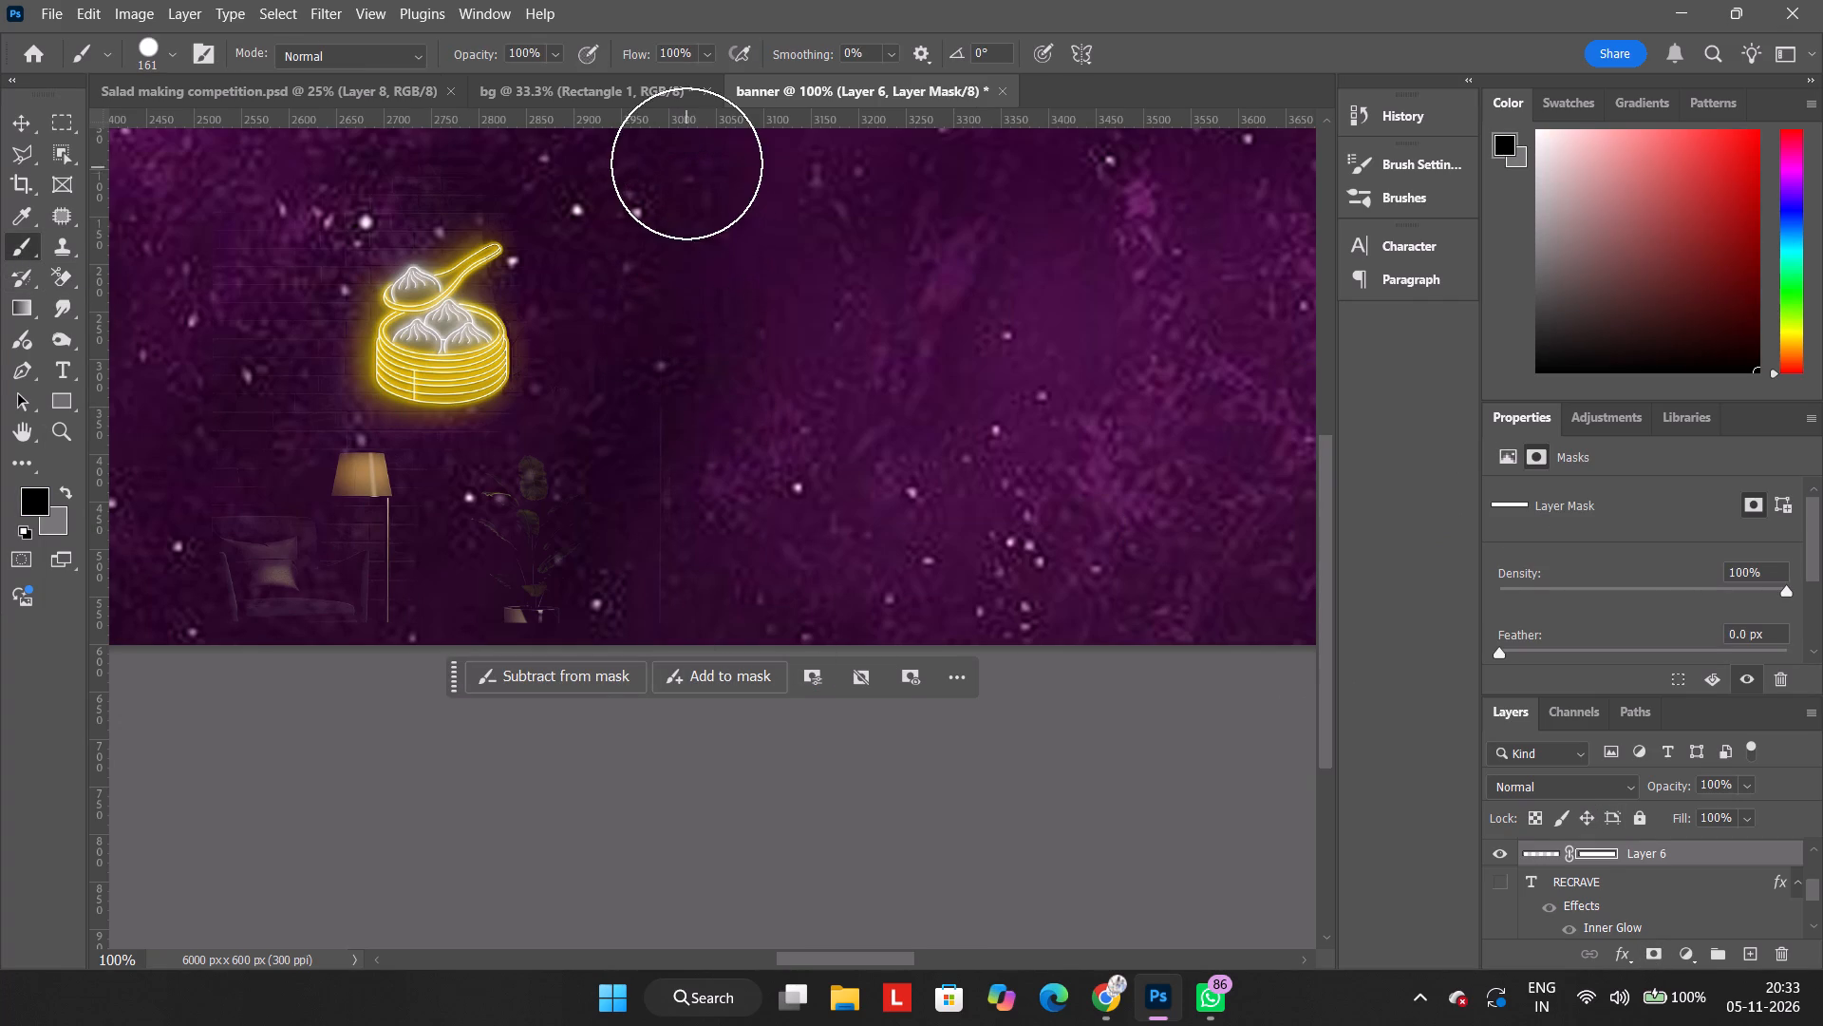
pyautogui.moveTo(686, 163); pyautogui.dragTo(482, 505)
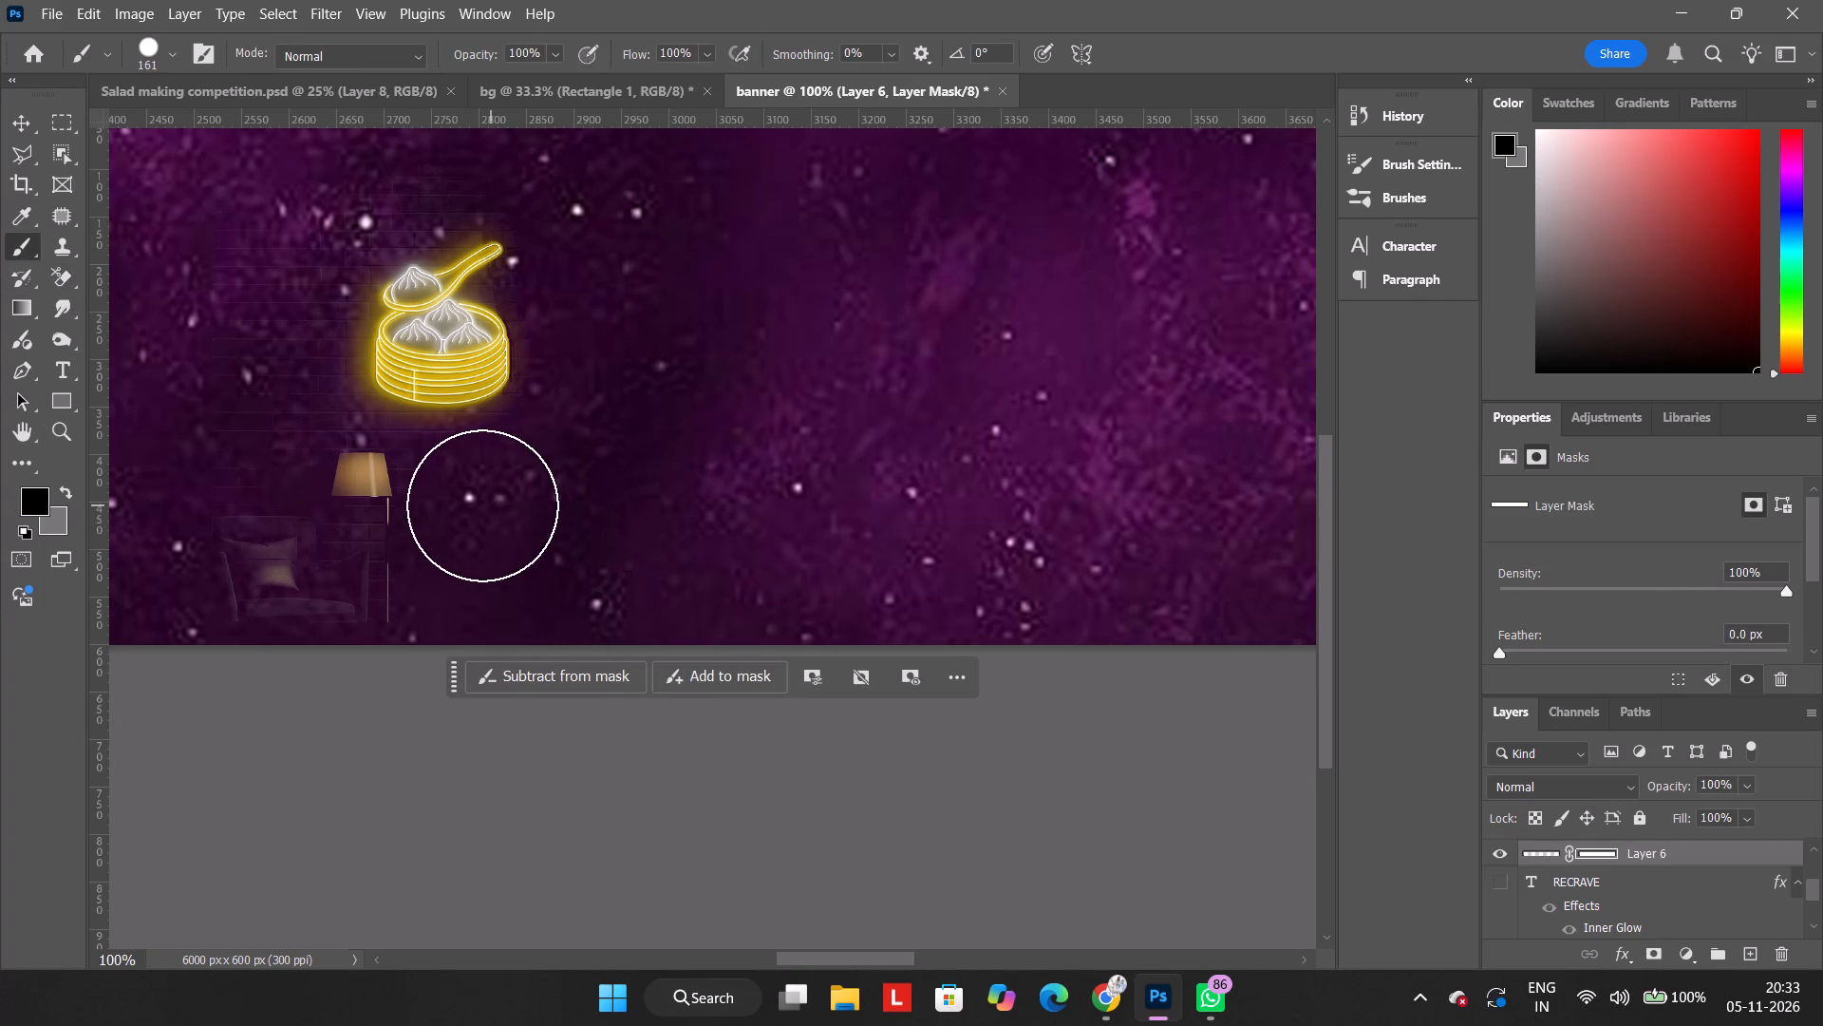
pyautogui.moveTo(482, 505); pyautogui.dragTo(342, 560)
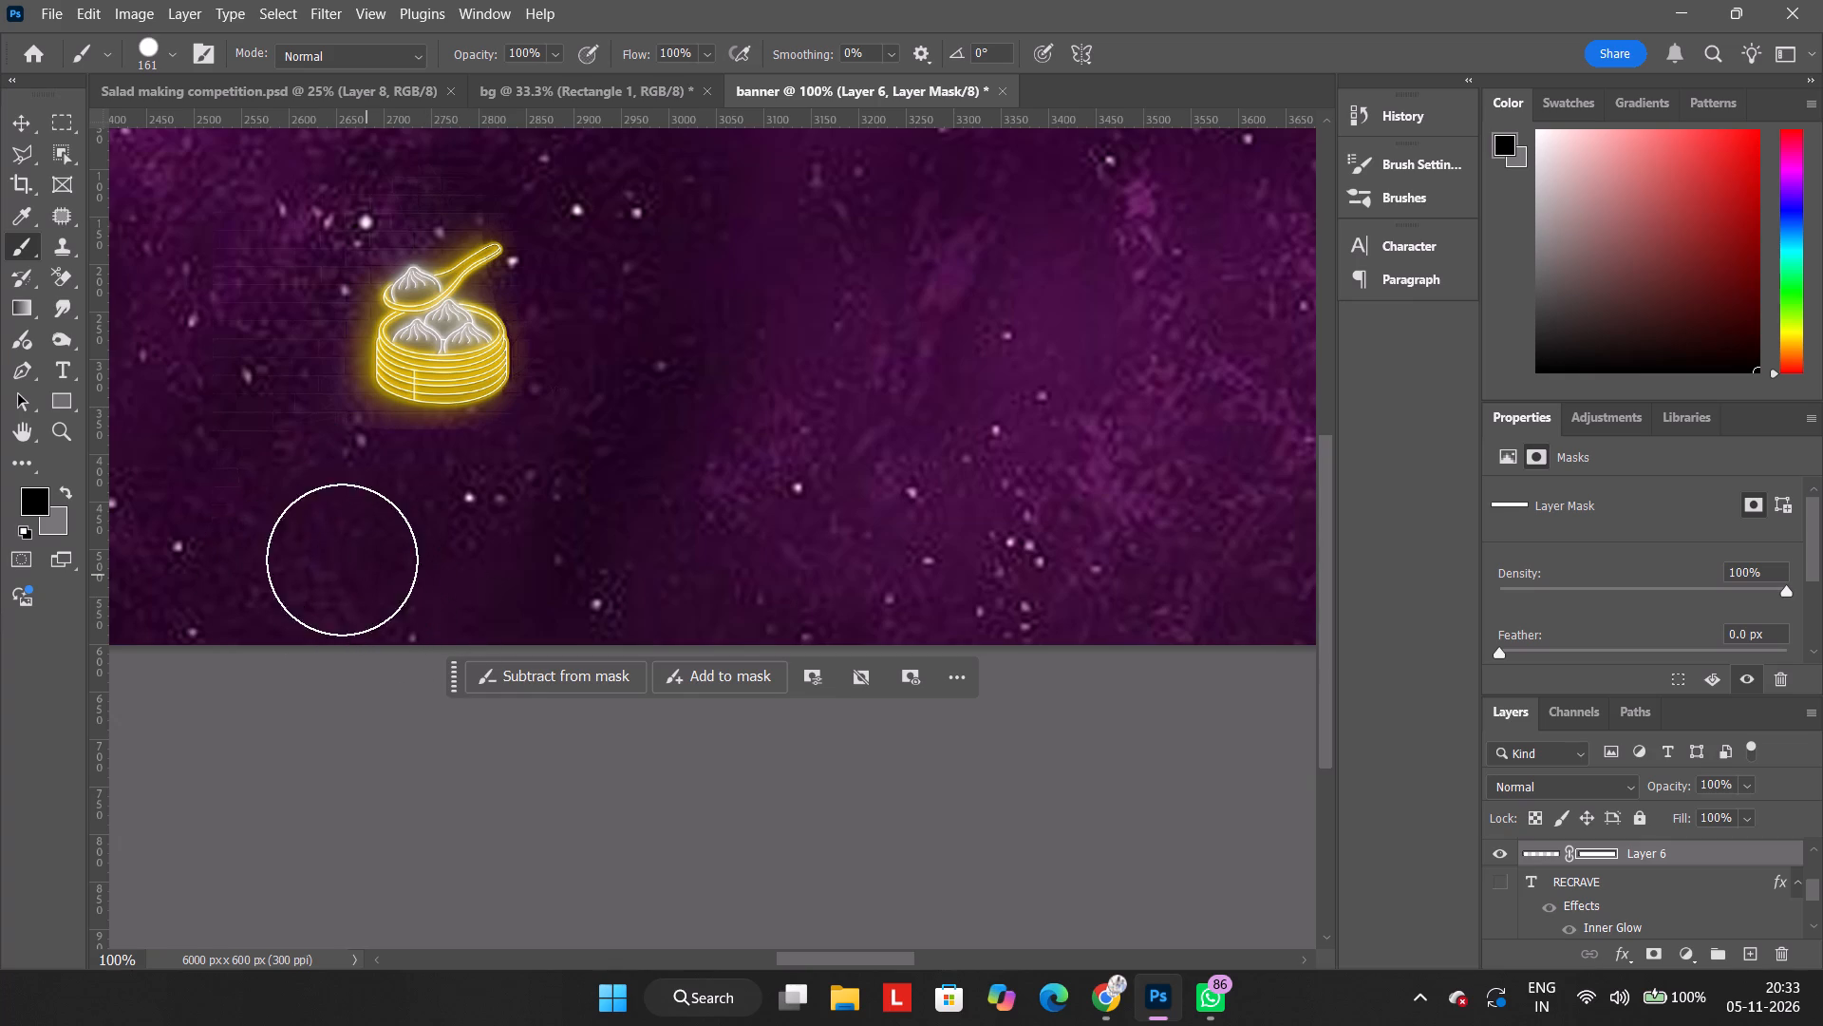
pyautogui.moveTo(342, 560); pyautogui.dragTo(216, 442)
# Enlarge the masked momo icon to about 258% and place it between the pasta and burger, centred near X 2377, Y 449 px.
pyautogui.click(6, 121)
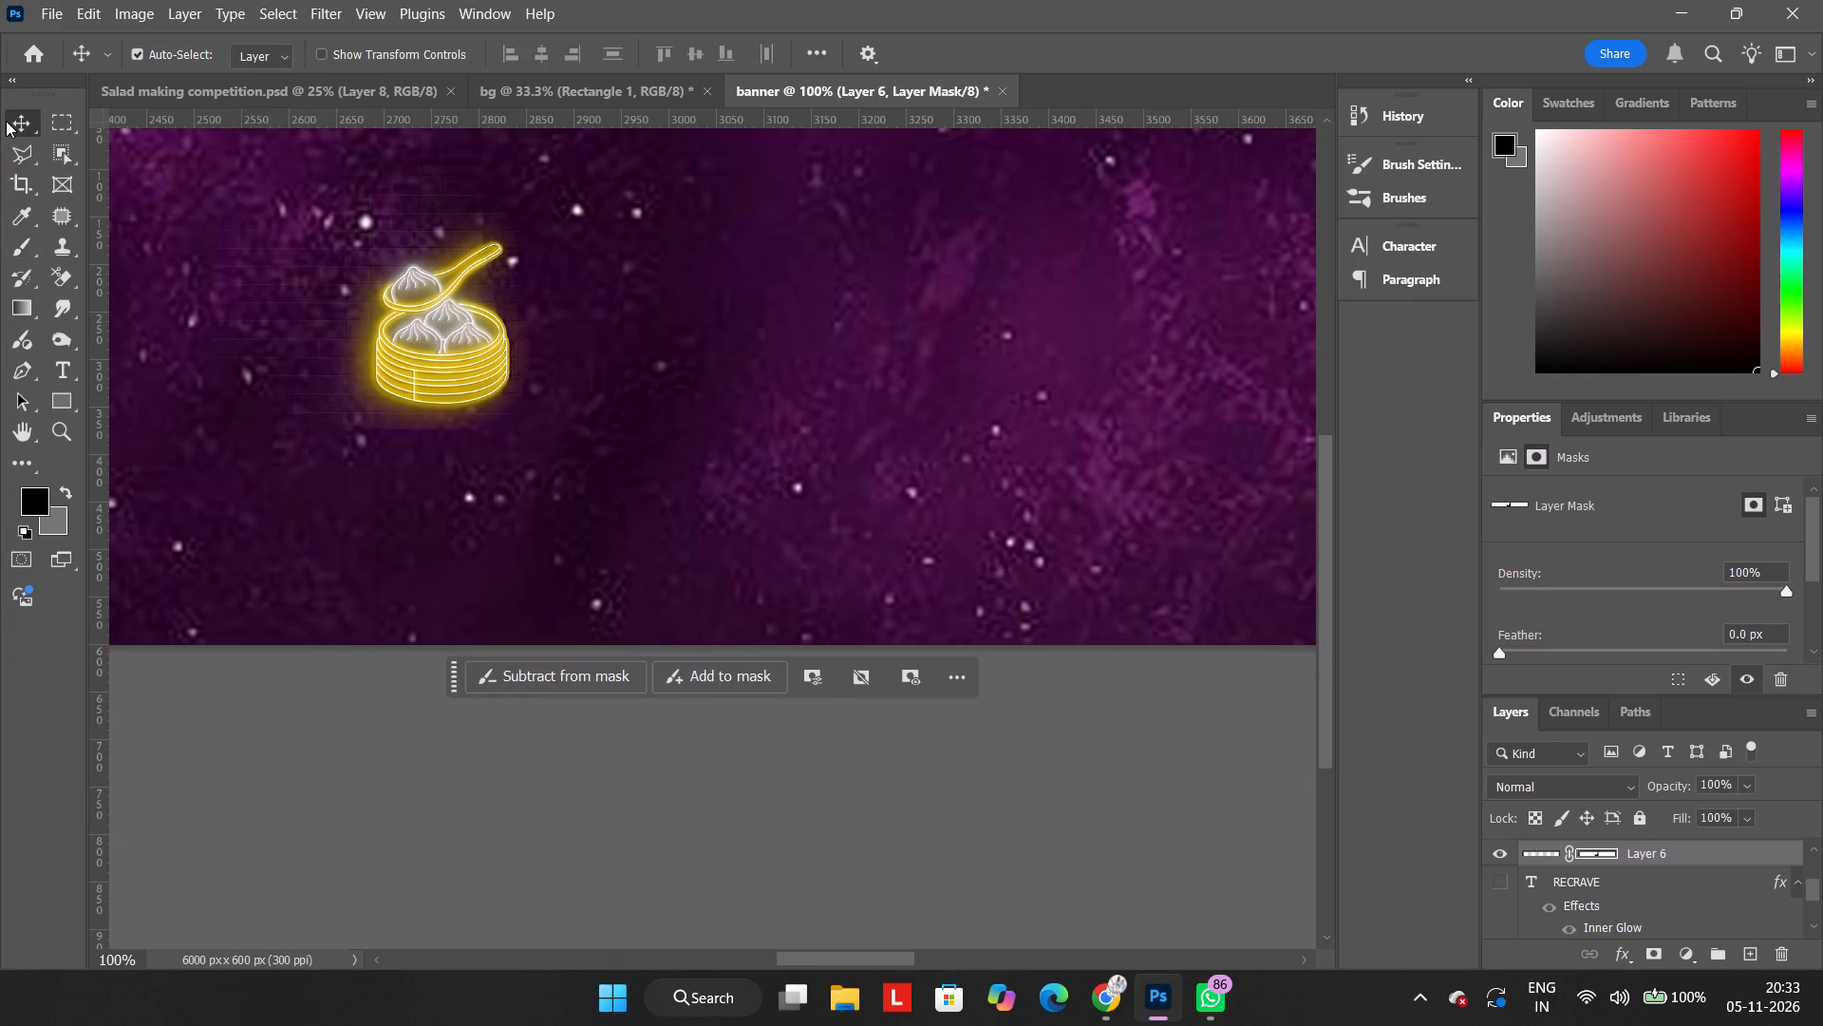
pyautogui.hotkey('ctrl', '-')
pyautogui.hotkey('ctrl', '-')
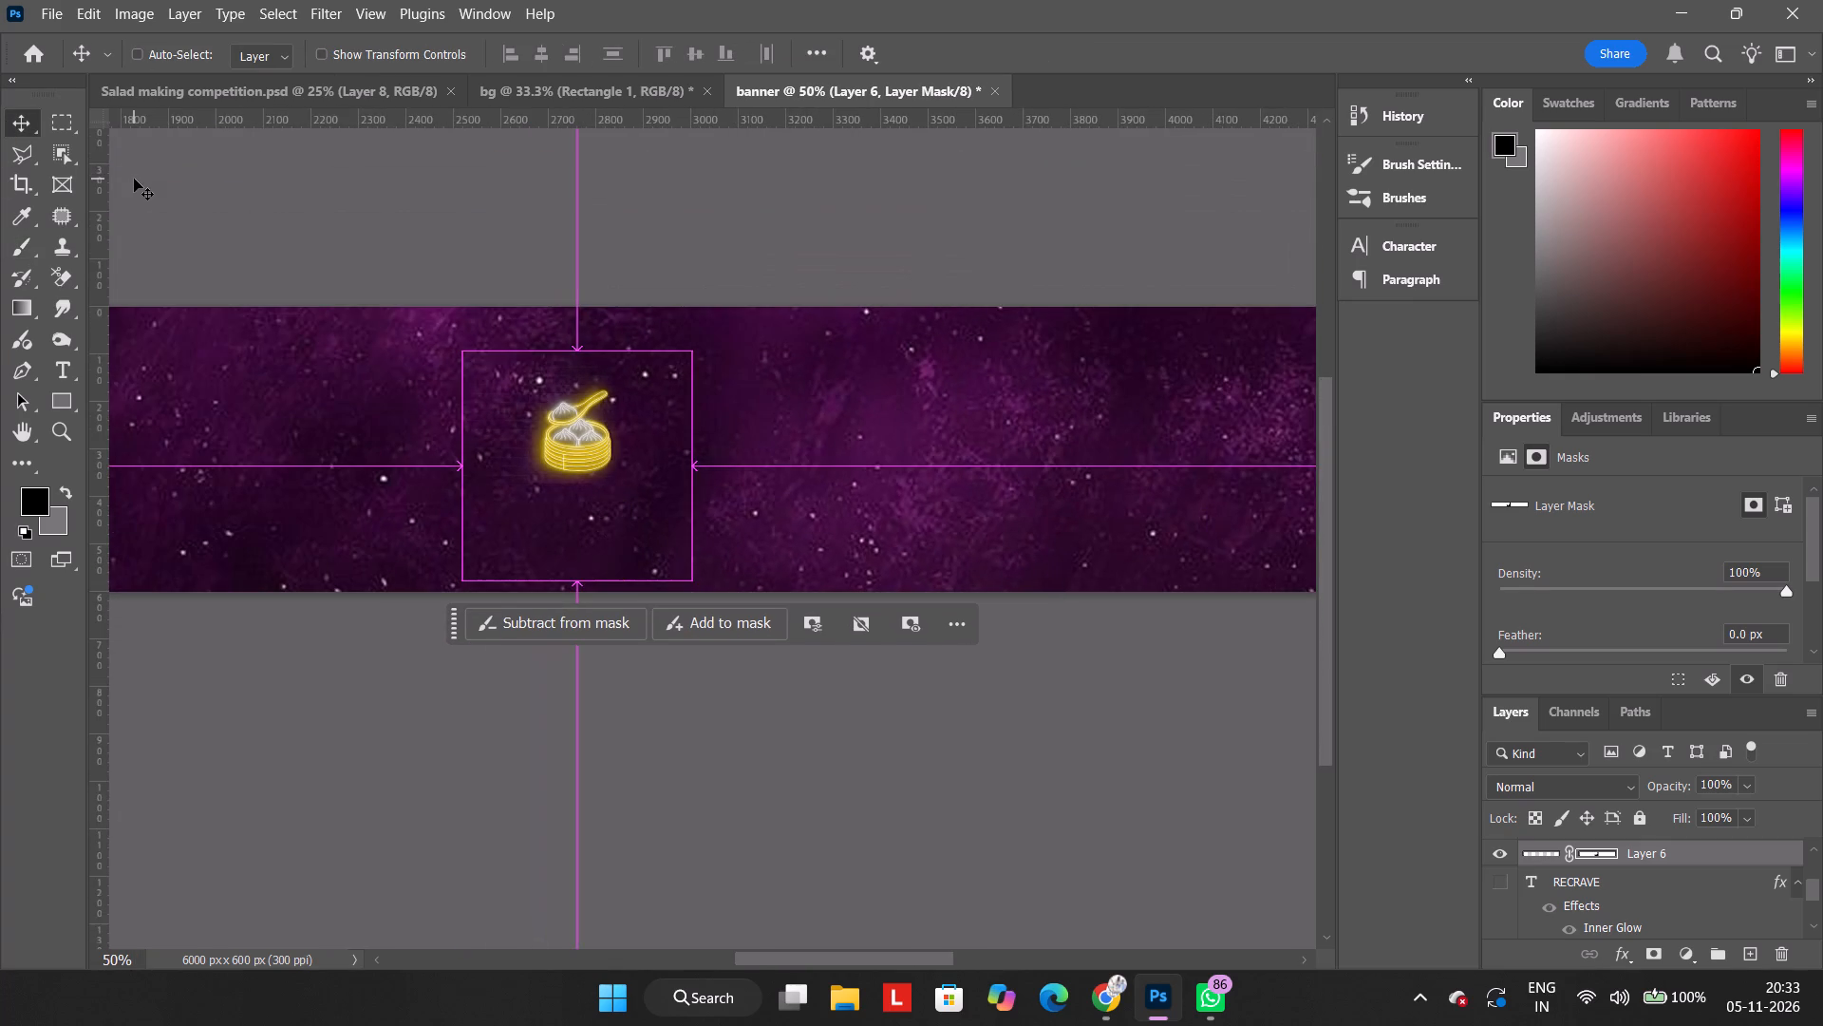
pyautogui.hotkey('ctrl', '-')
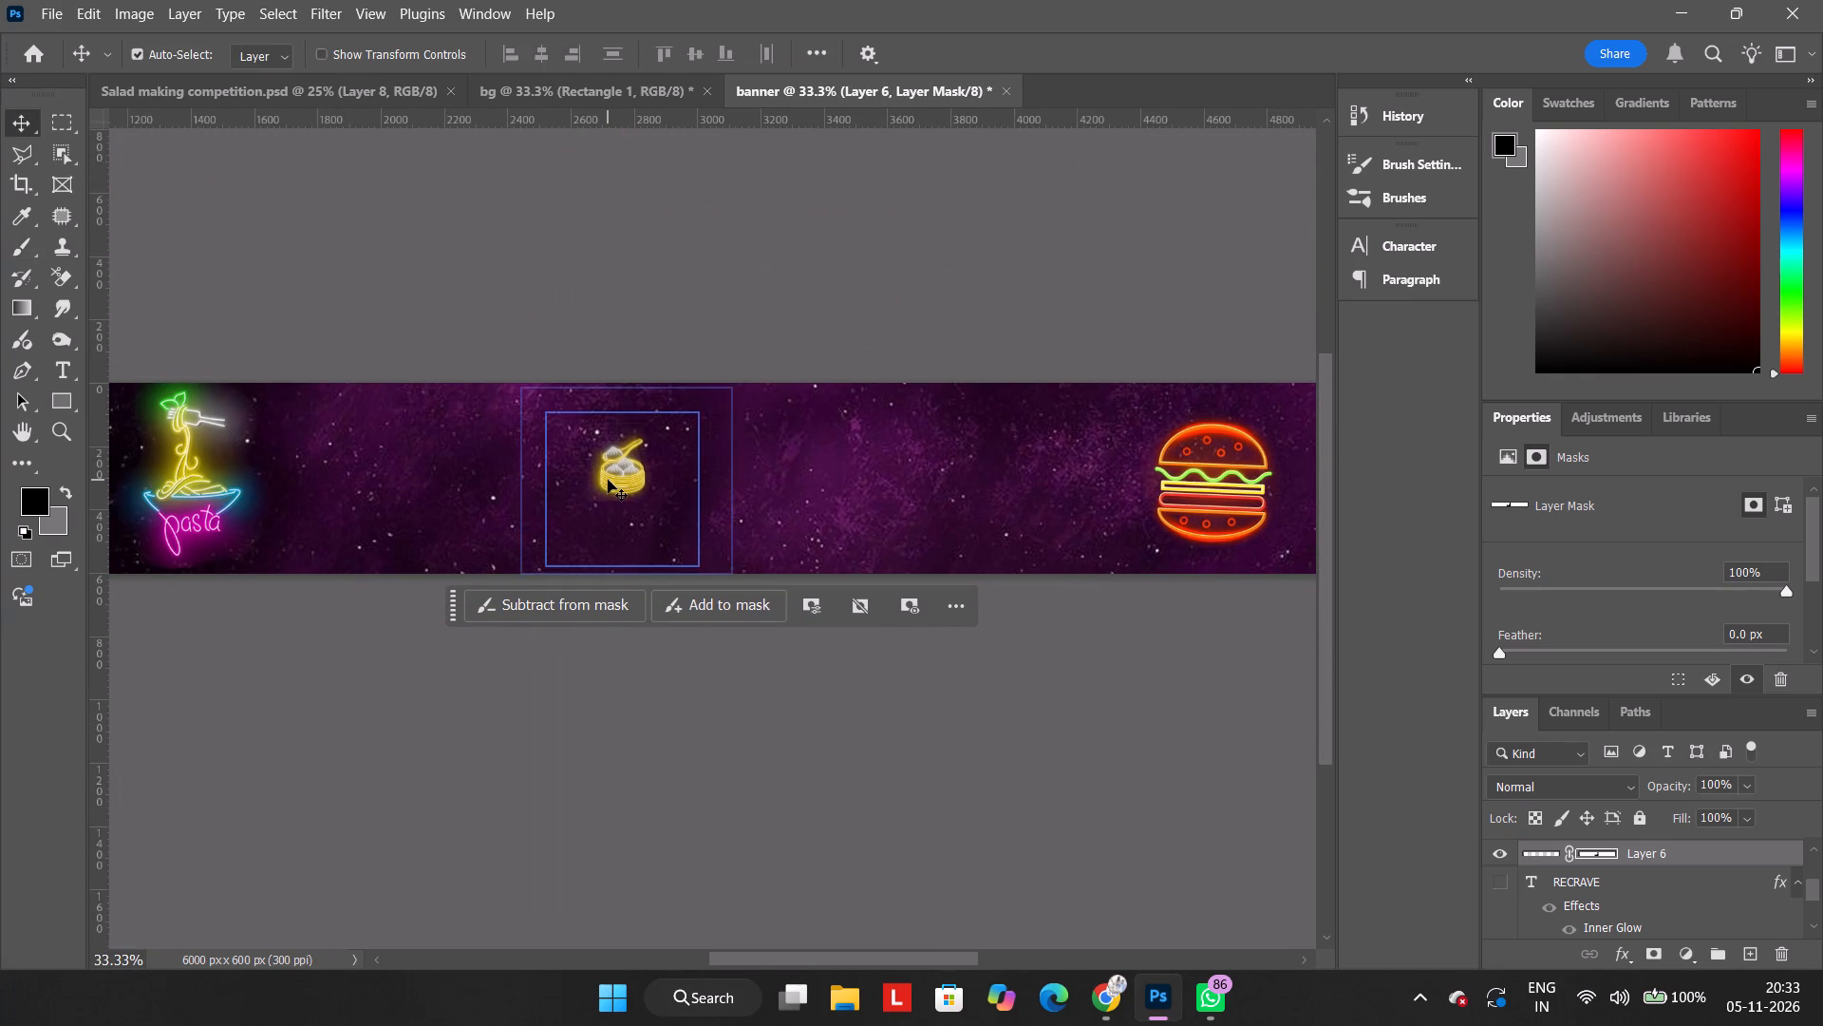
pyautogui.moveTo(608, 480); pyautogui.dragTo(384, 511)
pyautogui.hotkey('ctrl', 't')
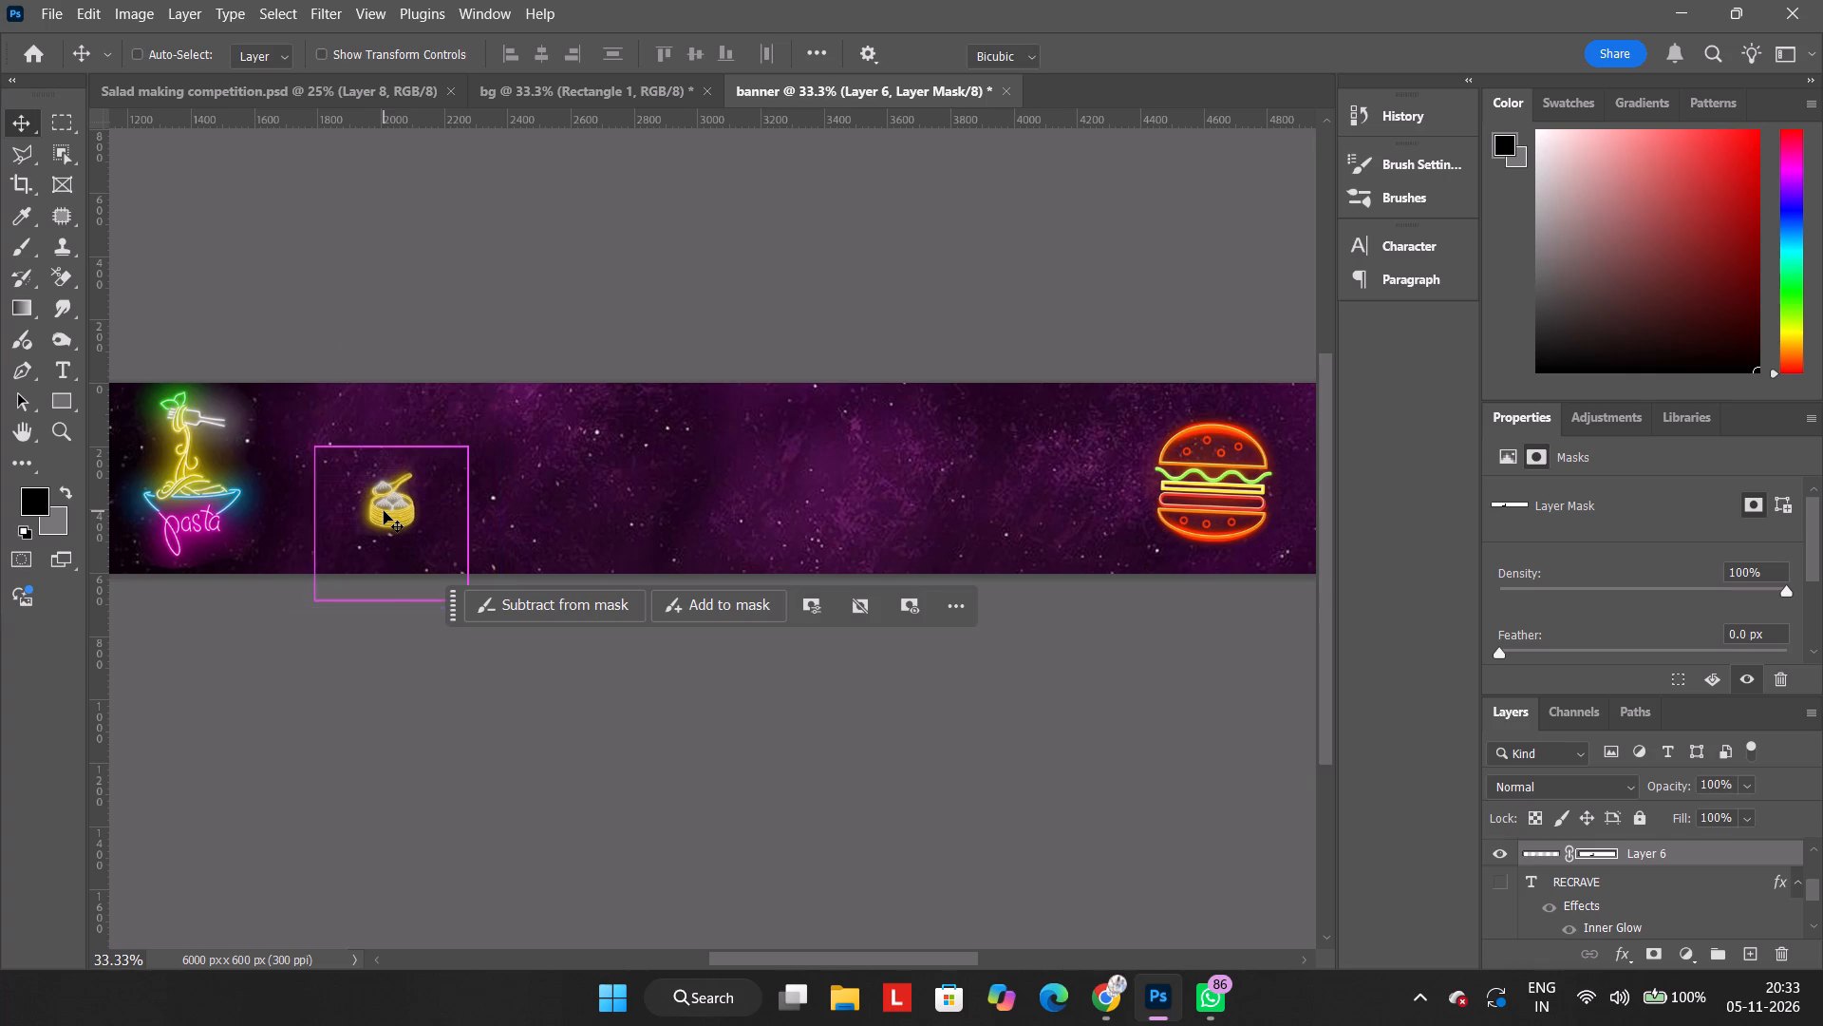
pyautogui.moveTo(464, 447); pyautogui.dragTo(542, 370)
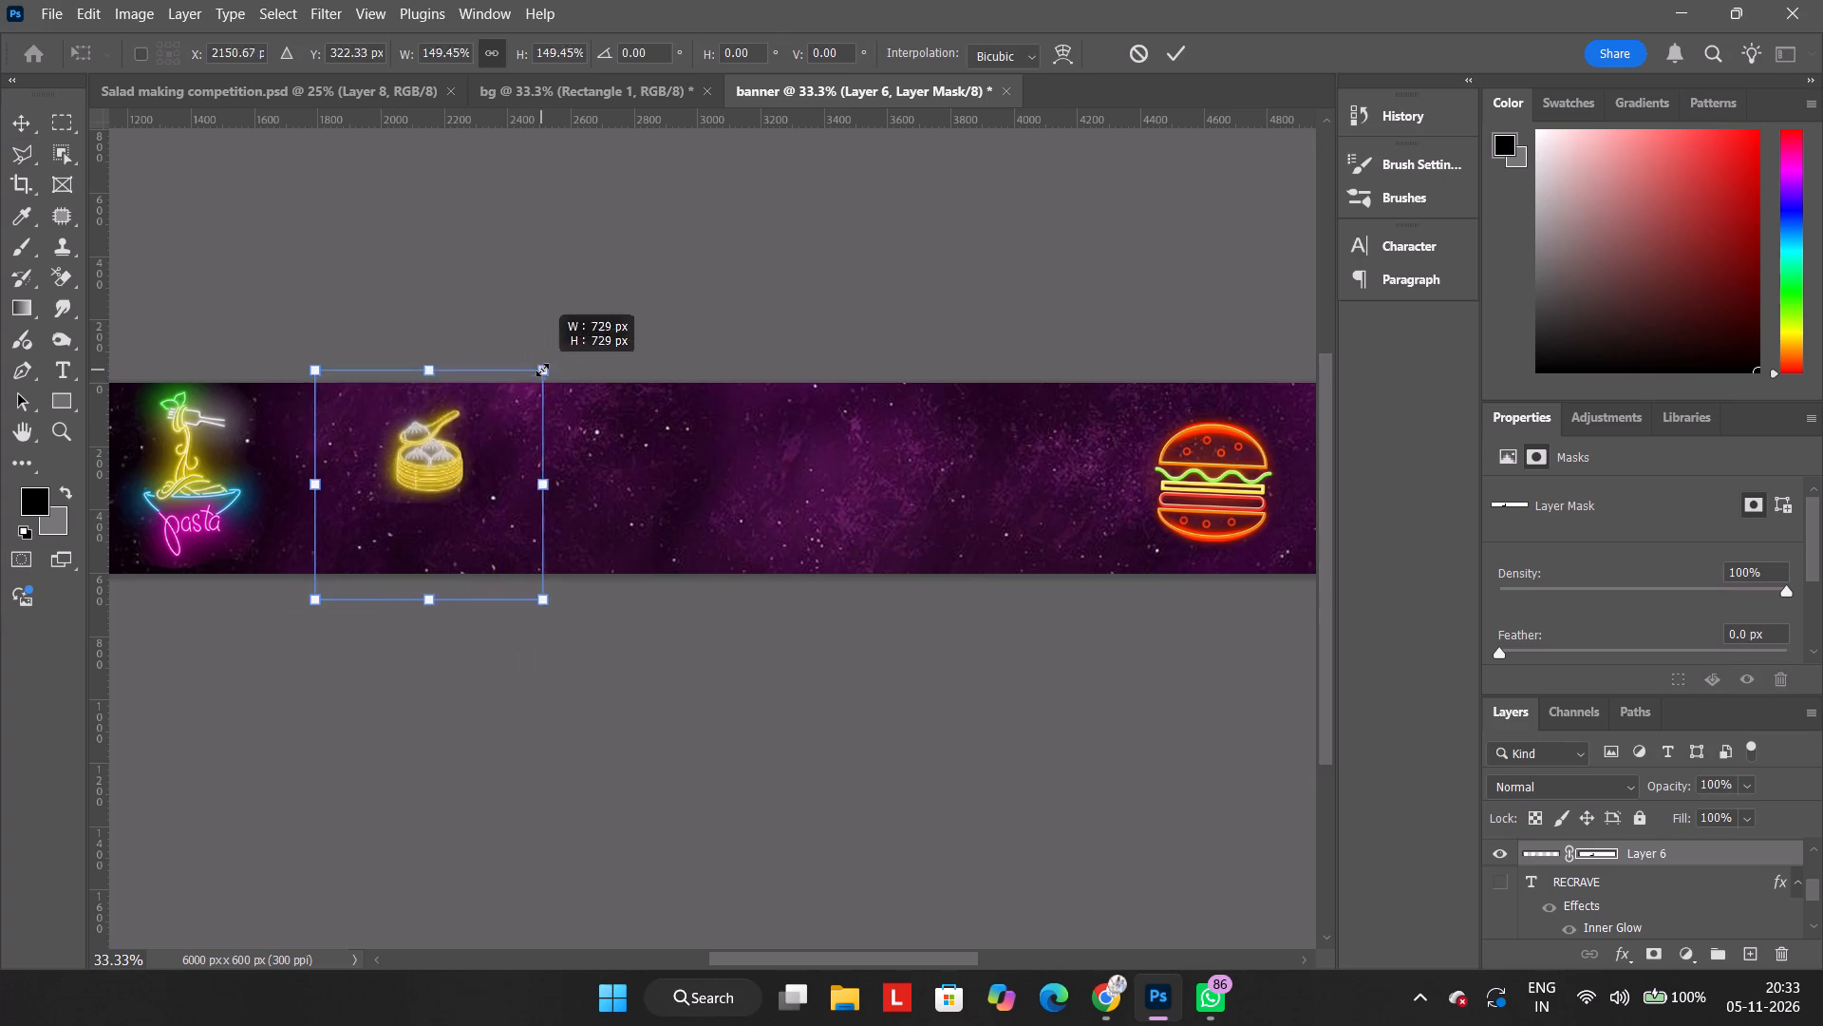
pyautogui.moveTo(542, 370); pyautogui.dragTo(646, 209)
pyautogui.moveTo(624, 365); pyautogui.dragTo(621, 503)
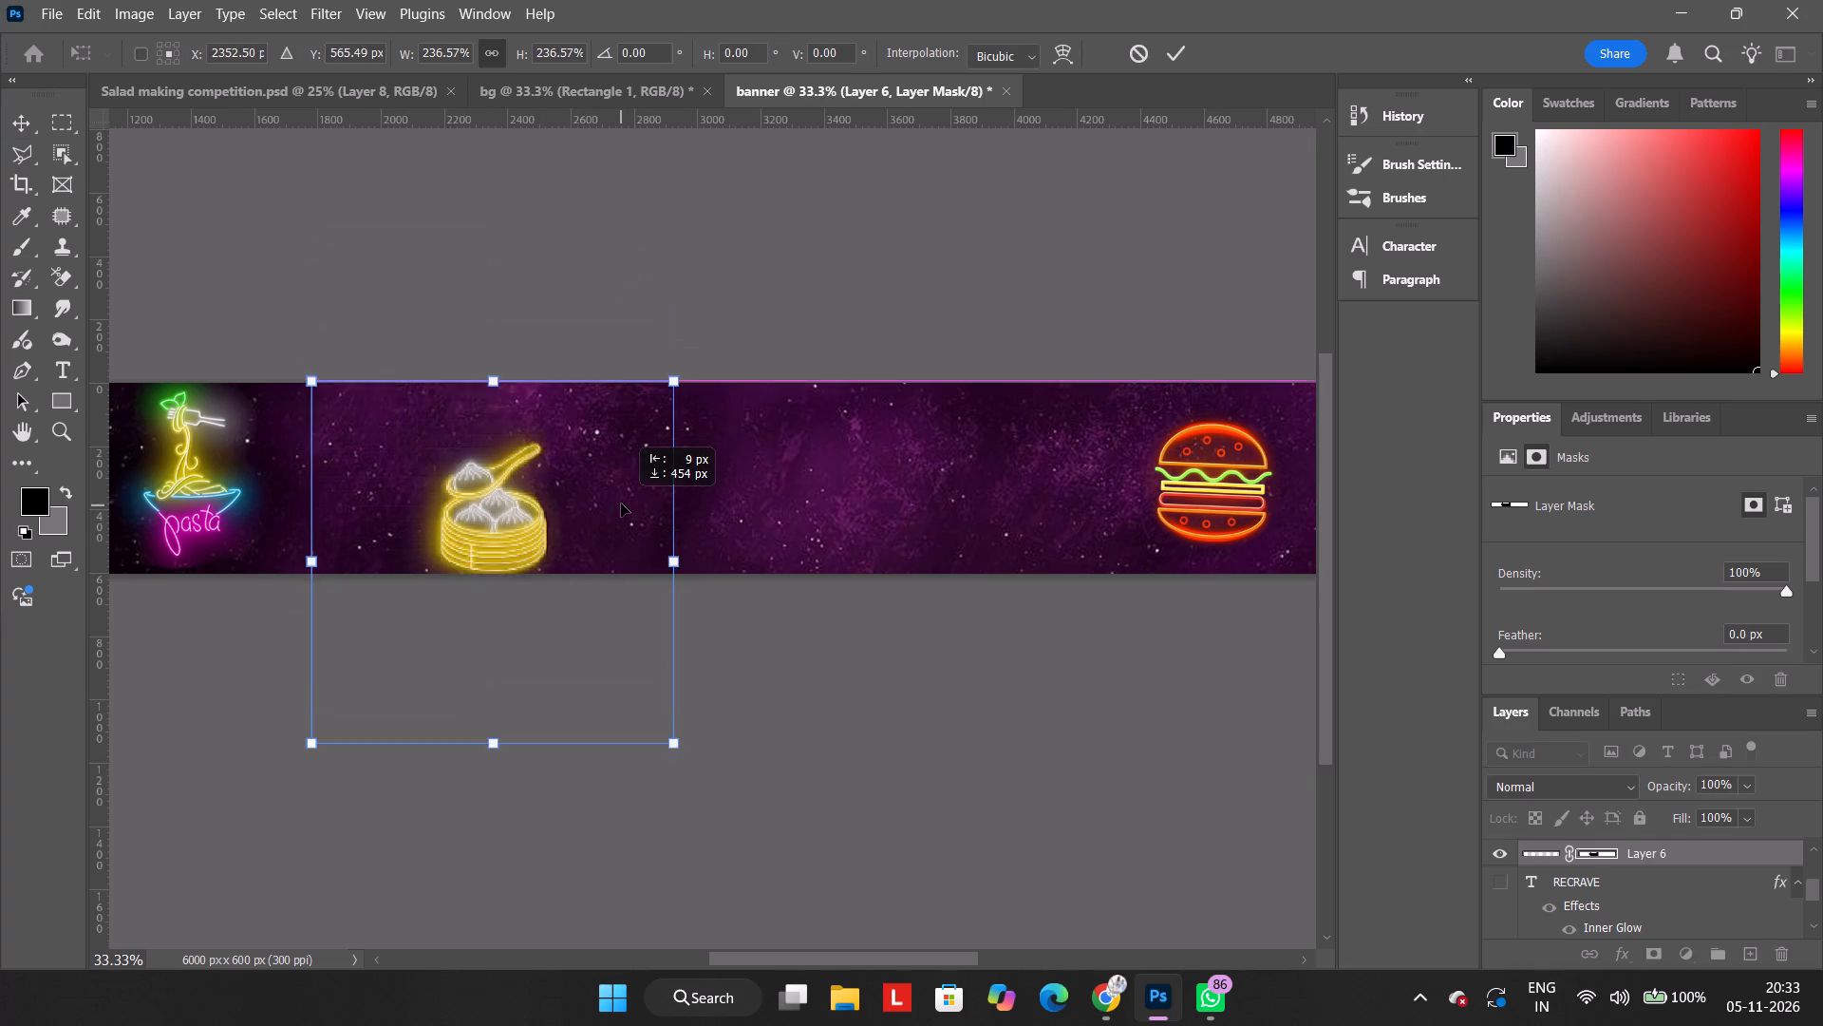
pyautogui.moveTo(621, 503); pyautogui.dragTo(618, 465)
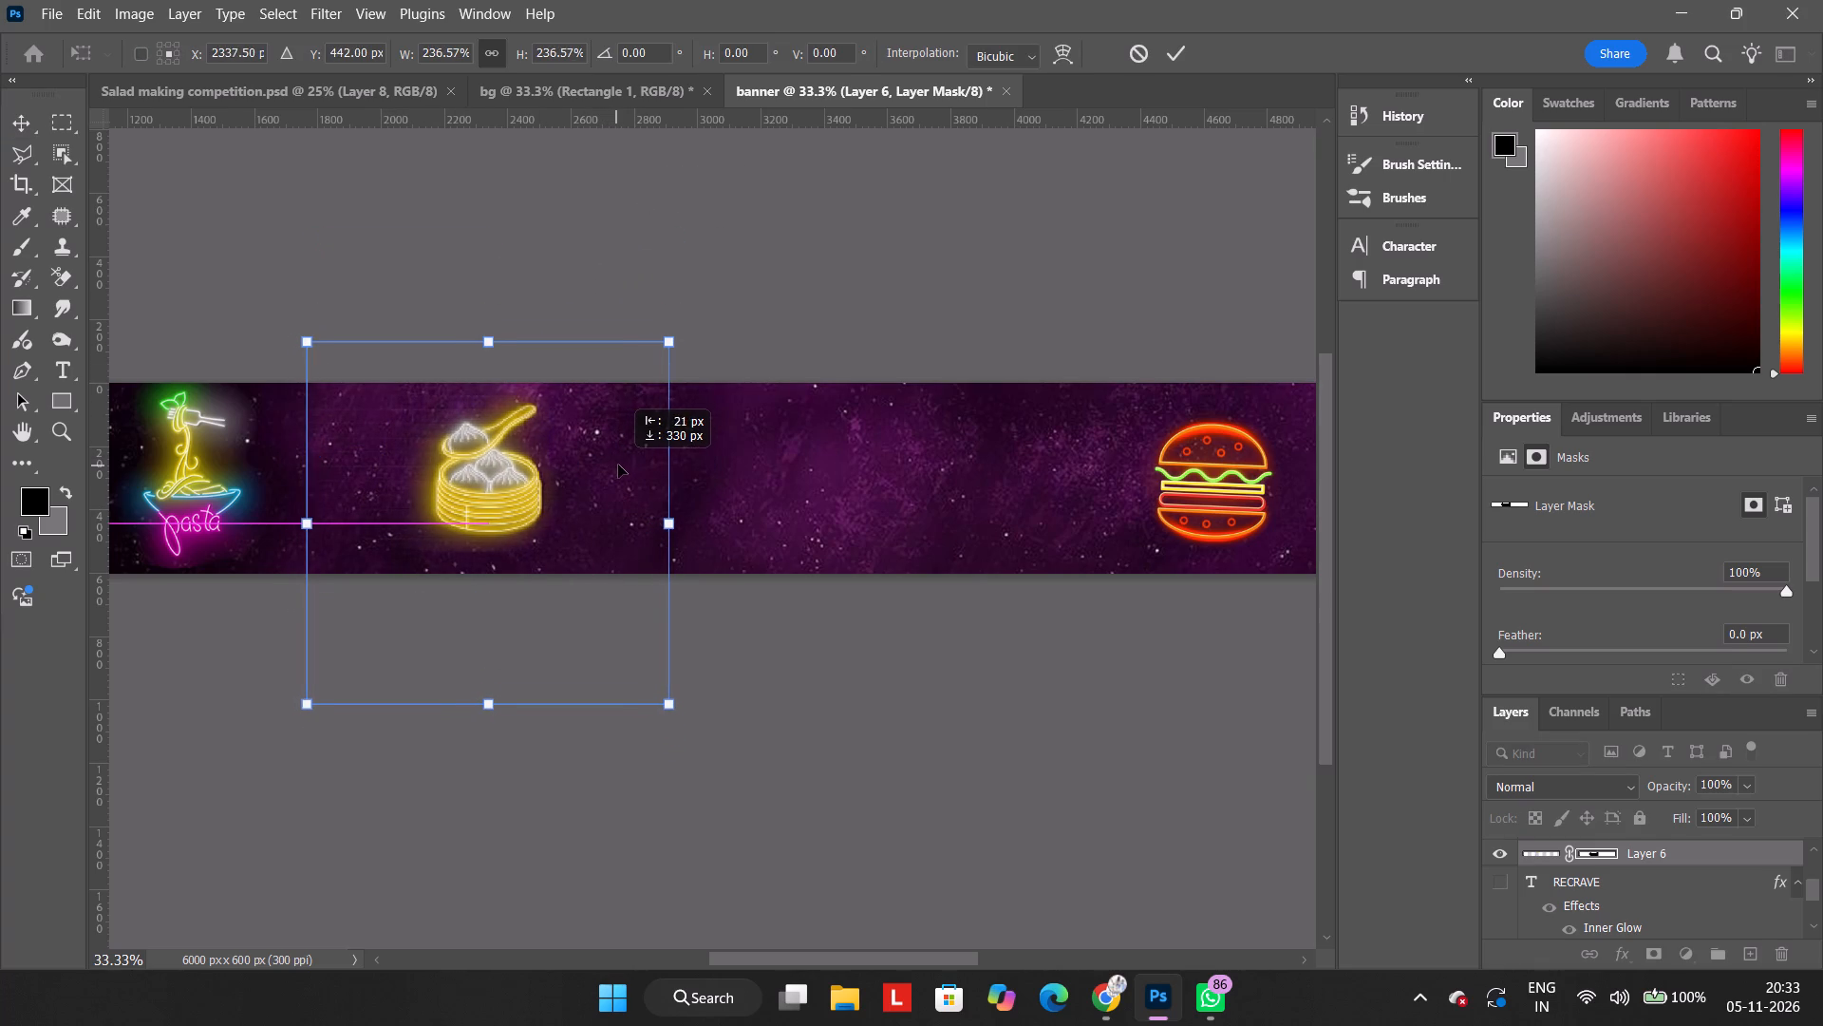
pyautogui.moveTo(618, 465); pyautogui.dragTo(624, 464)
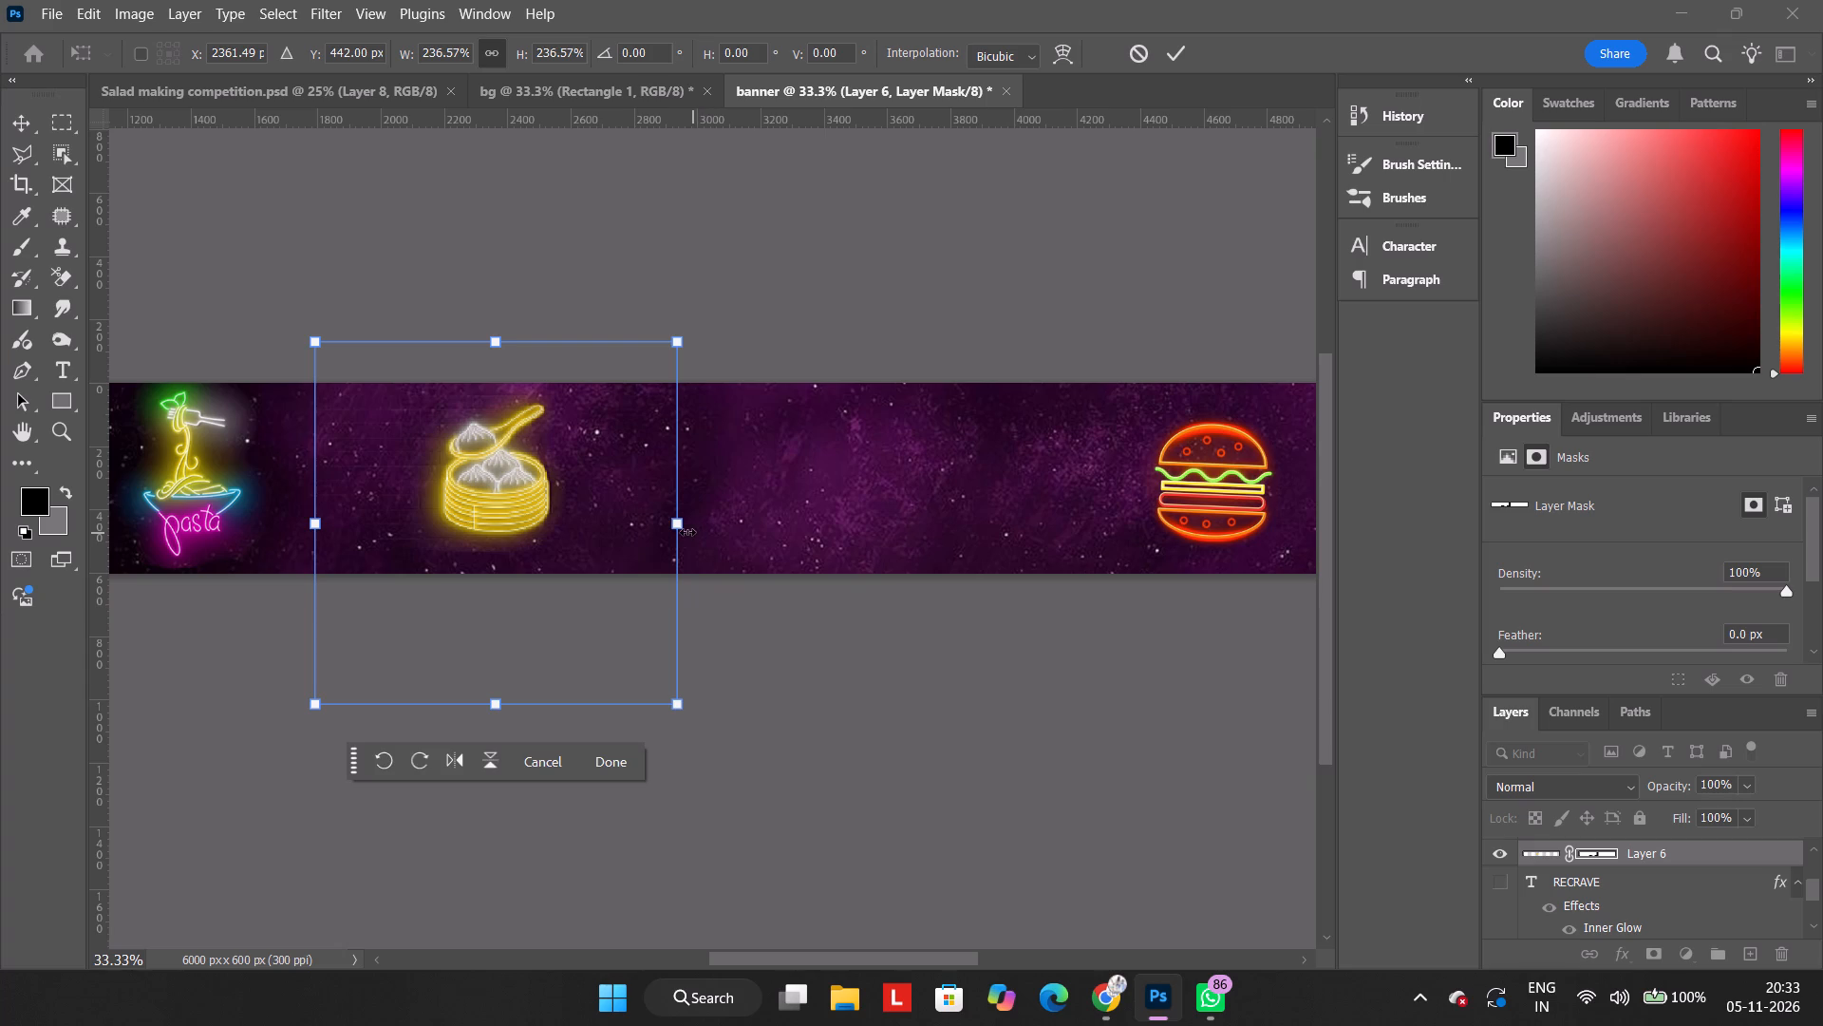
pyautogui.moveTo(682, 531); pyautogui.dragTo(714, 531)
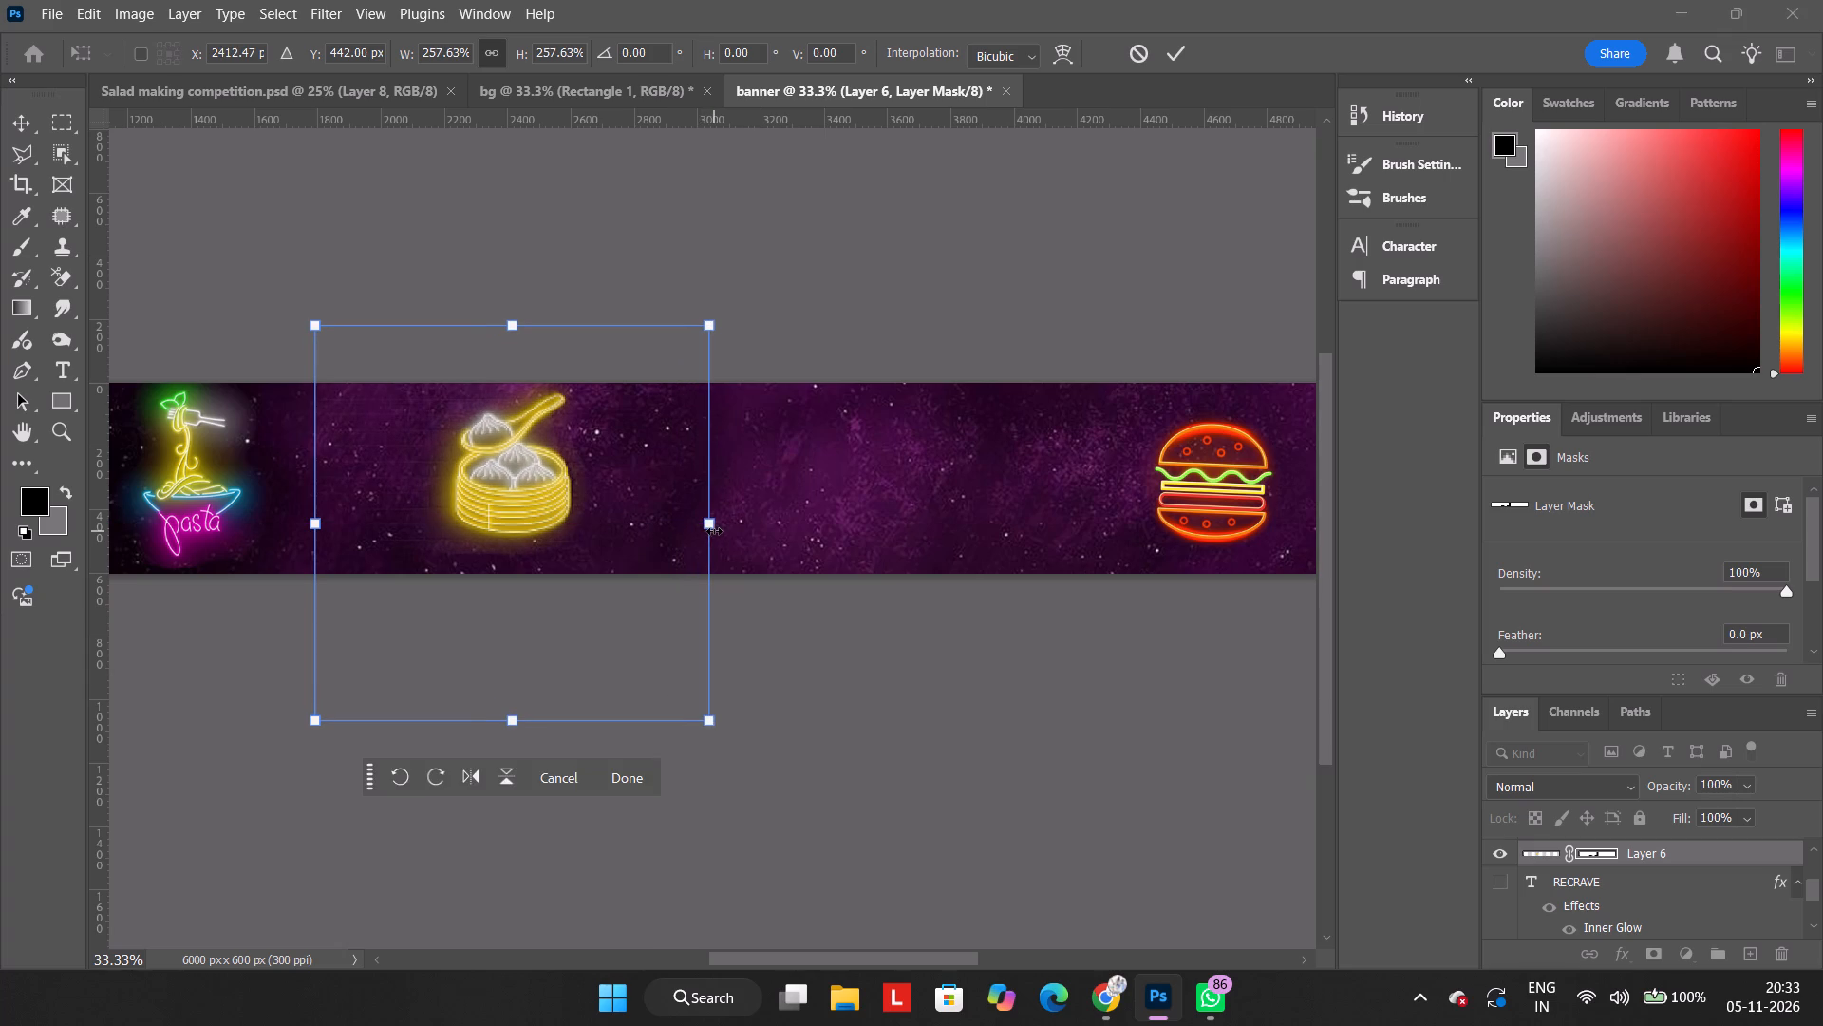
pyautogui.moveTo(658, 507); pyautogui.dragTo(646, 522)
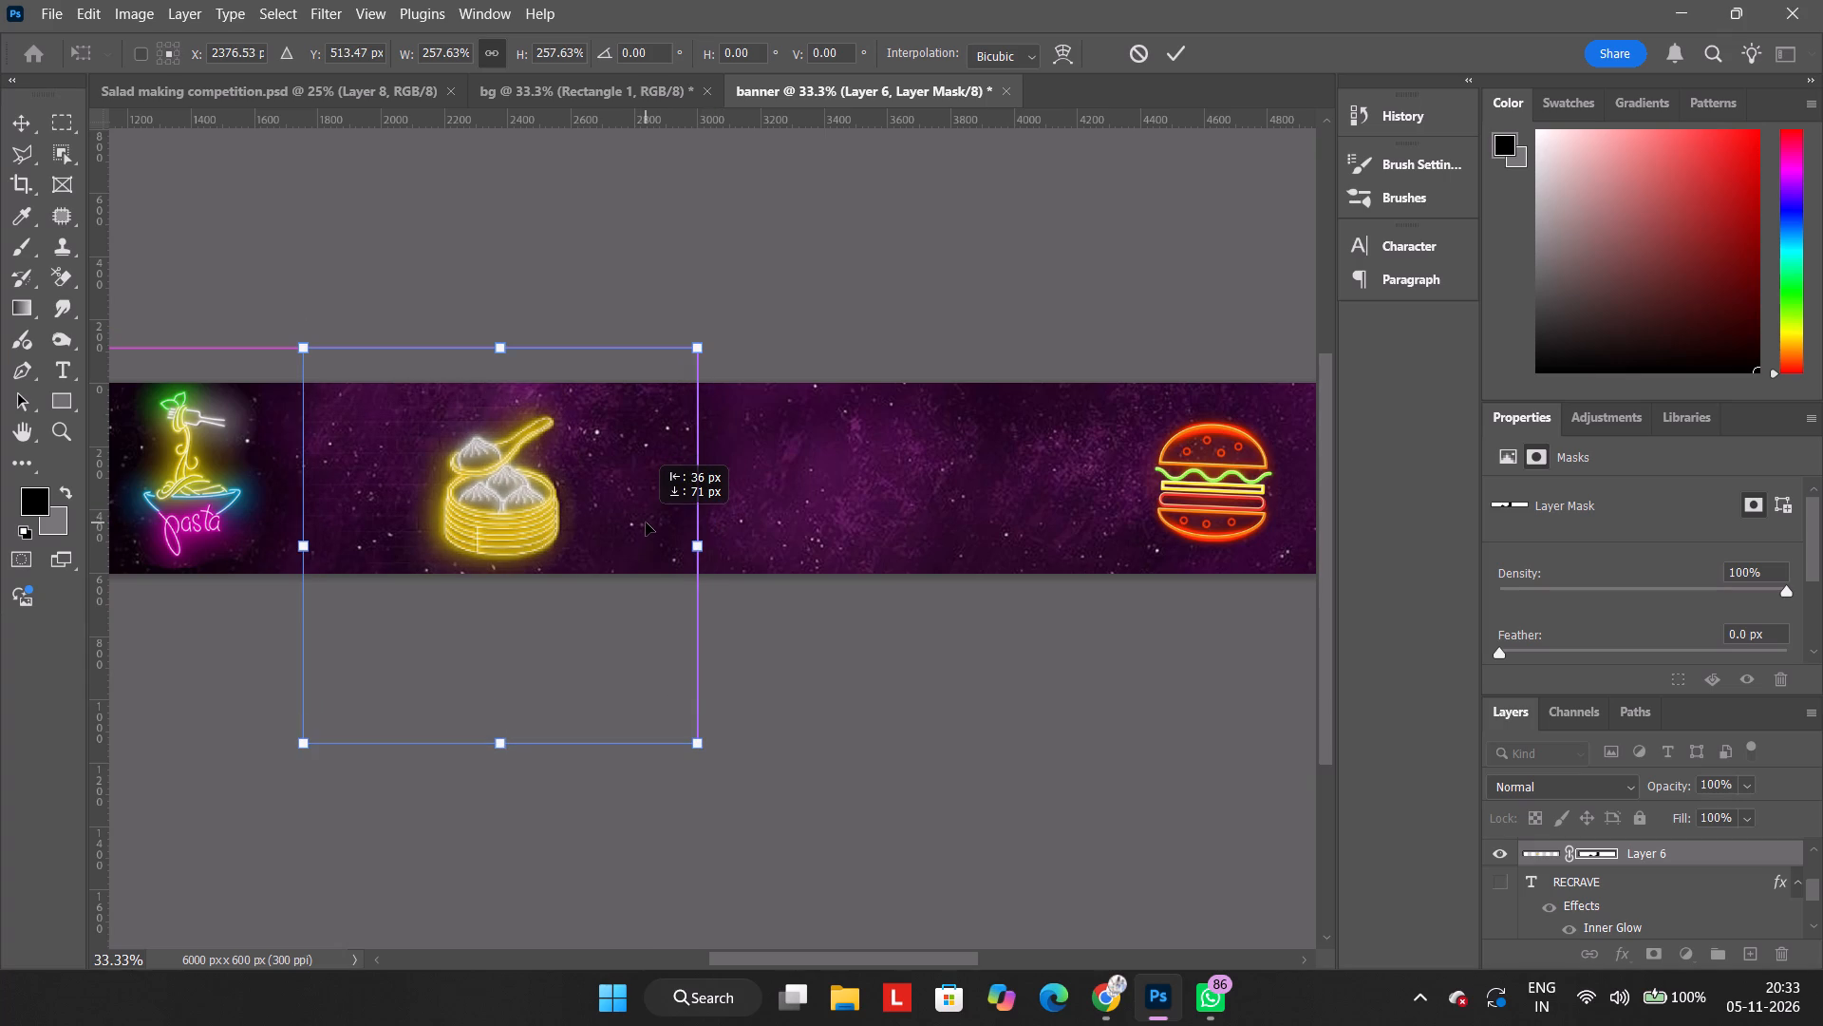
pyautogui.moveTo(646, 522); pyautogui.dragTo(648, 517)
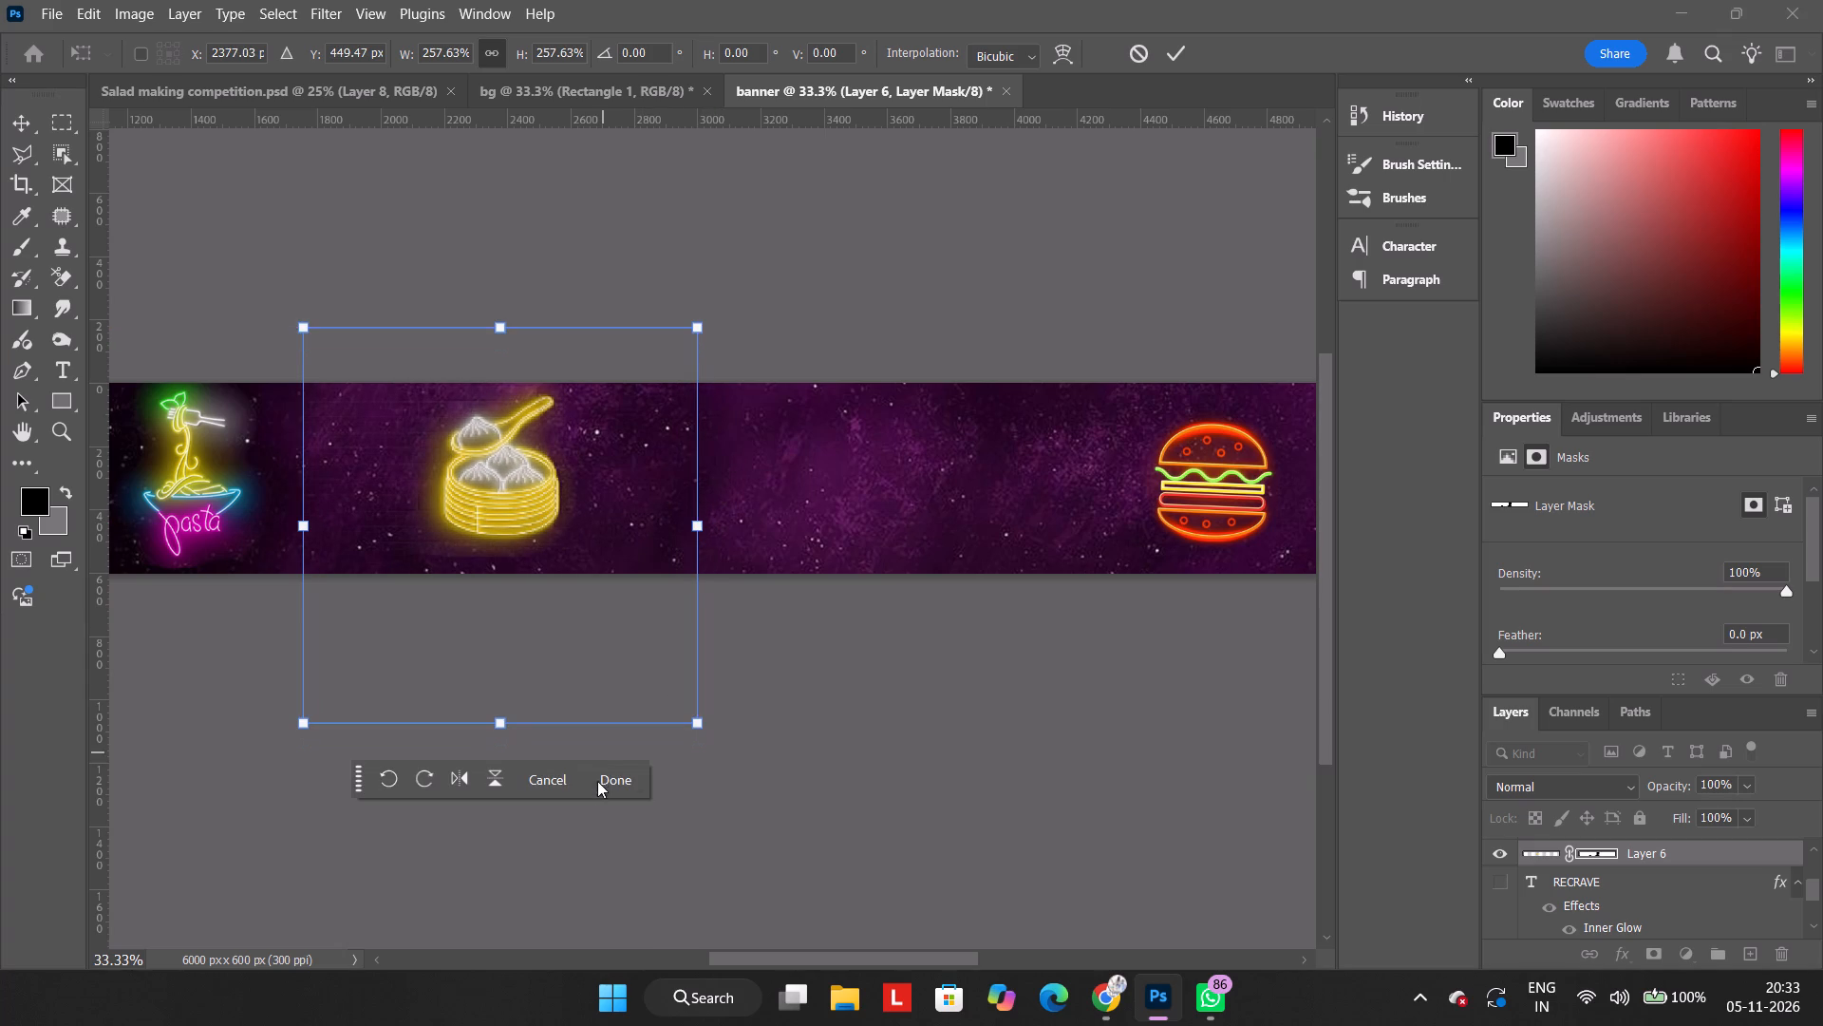
pyautogui.click(597, 787)
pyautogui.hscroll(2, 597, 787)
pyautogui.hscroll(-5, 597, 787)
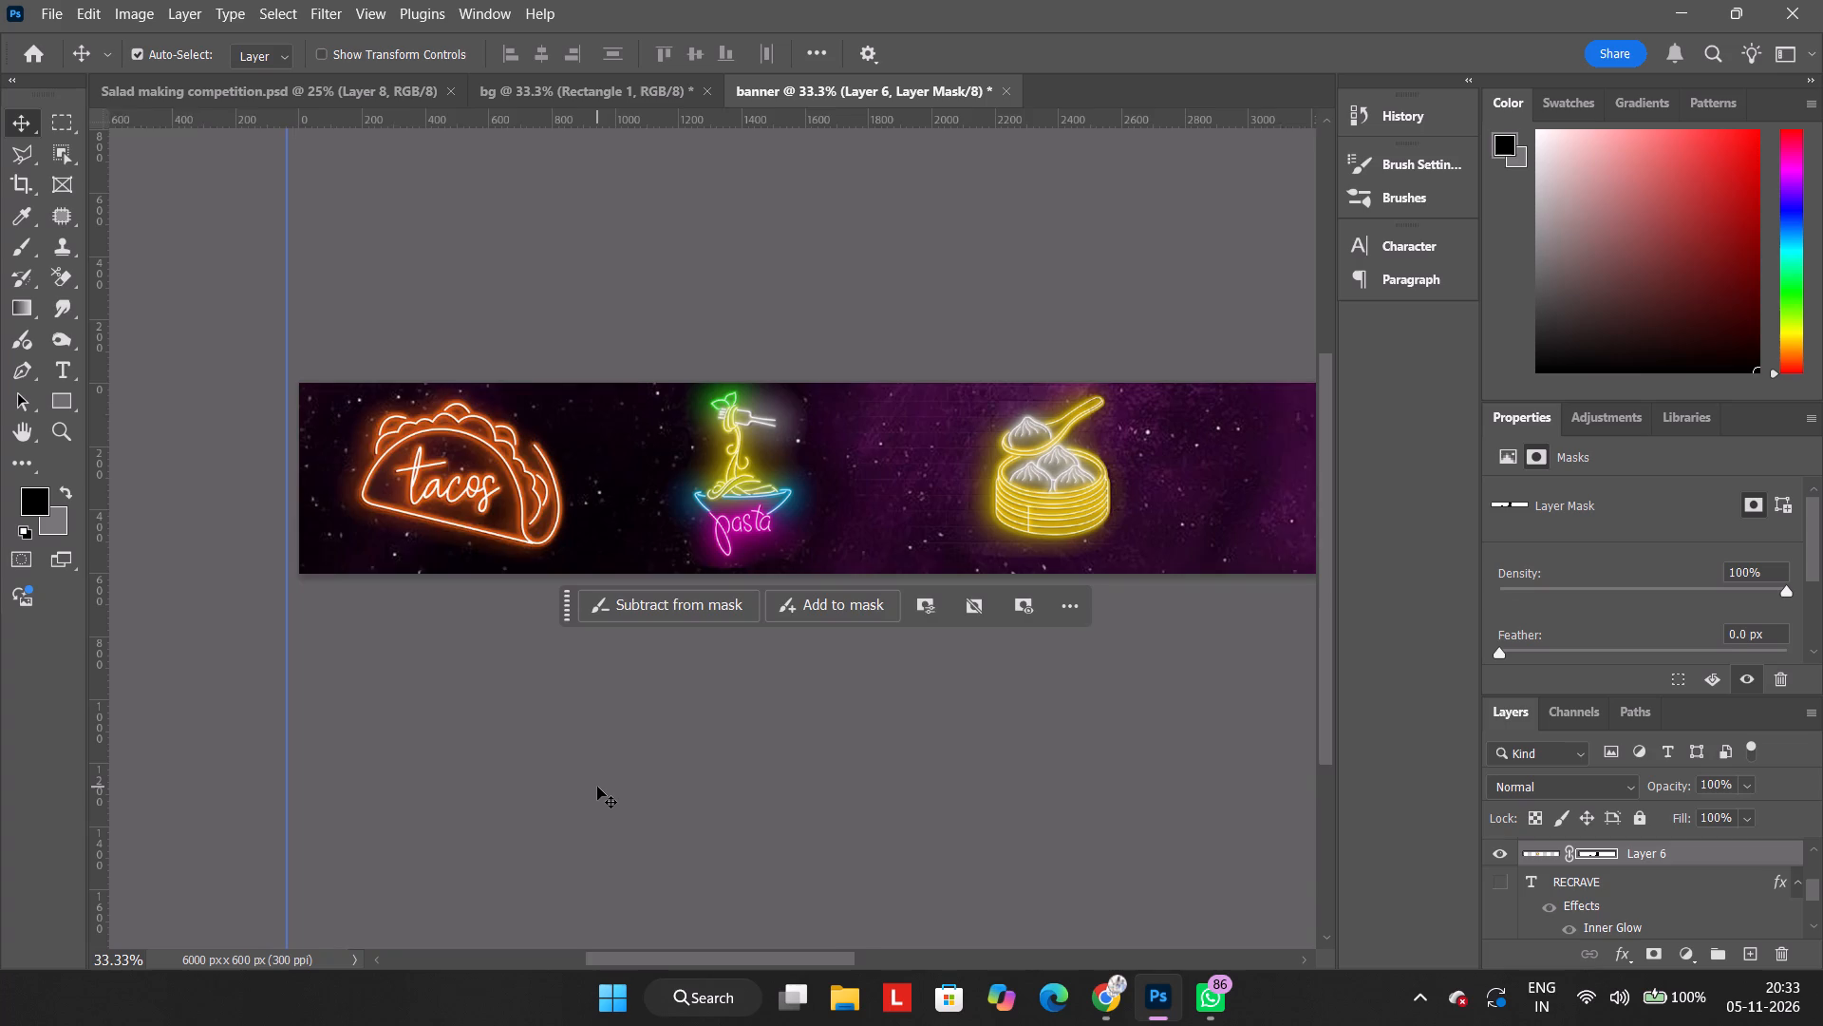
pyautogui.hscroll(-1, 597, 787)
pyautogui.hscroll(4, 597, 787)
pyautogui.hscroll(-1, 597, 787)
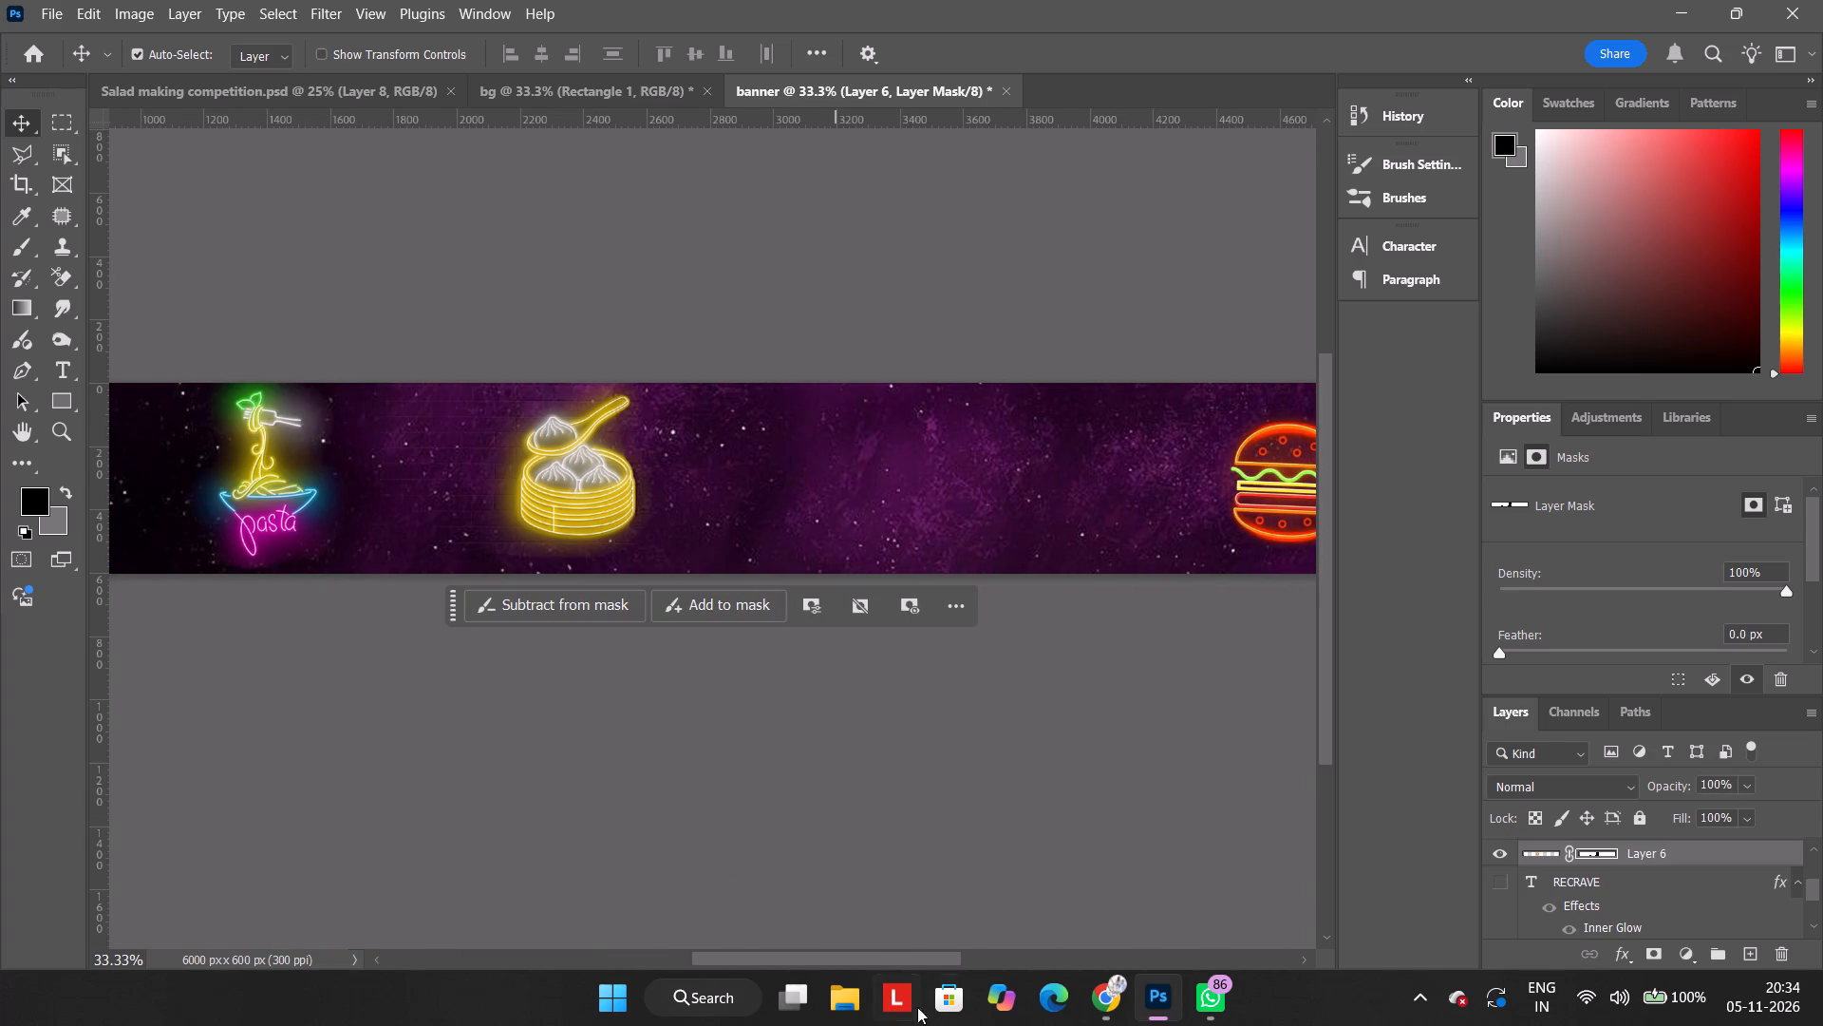
# Switch to Chrome and examine the related neon signs under the momos pin on Pinterest for another food icon.
pyautogui.click(1105, 998)
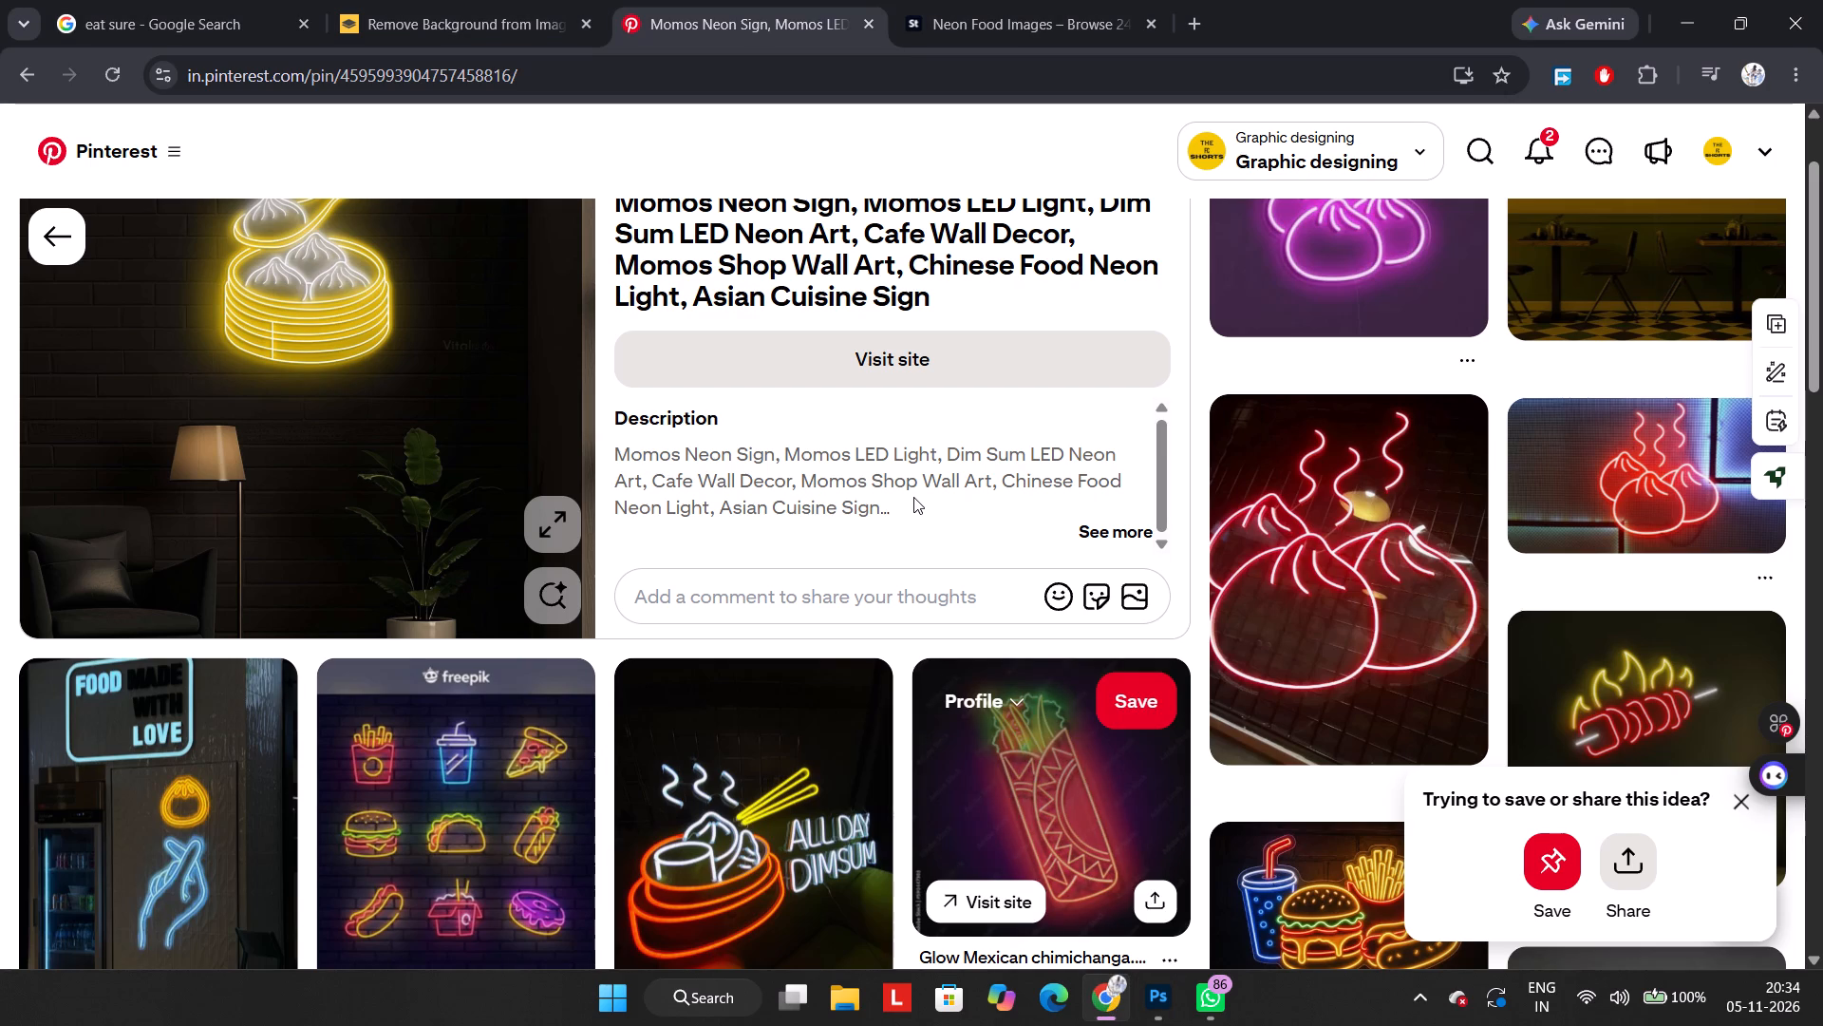
pyautogui.scroll(5, 912, 501)
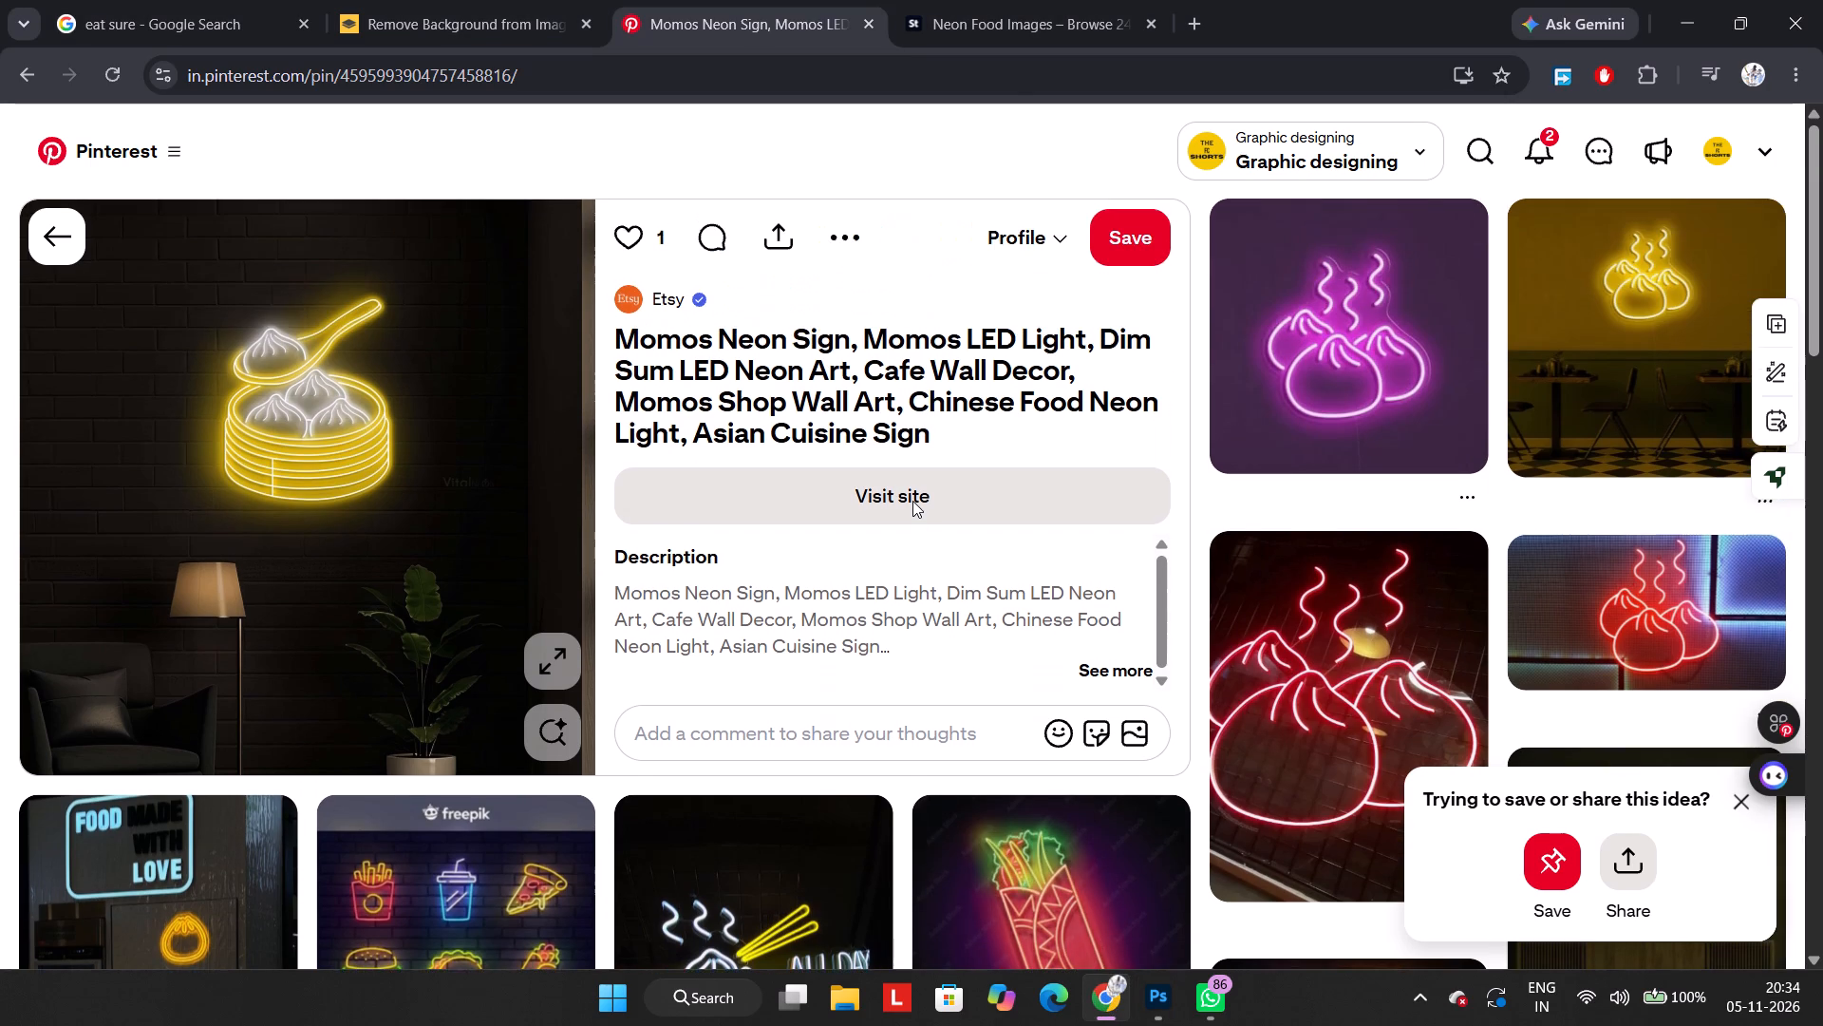
pyautogui.scroll(-1, 912, 501)
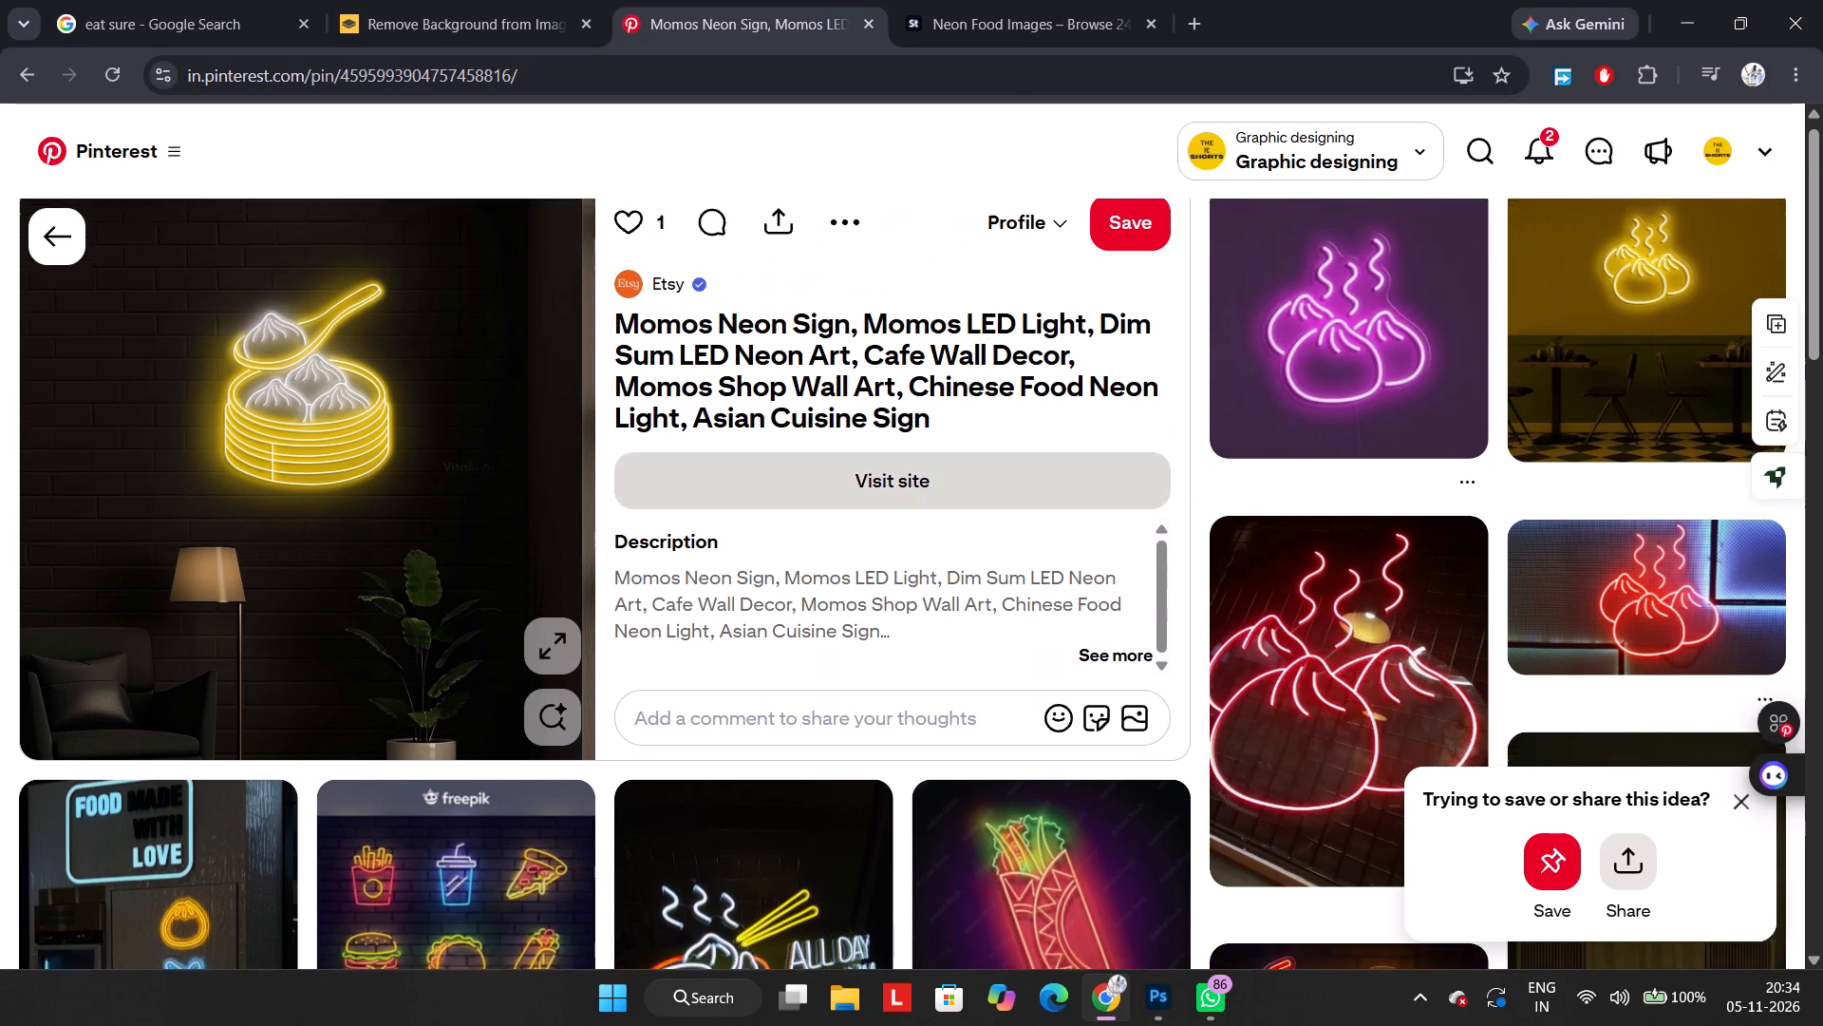
pyautogui.scroll(-6, 912, 501)
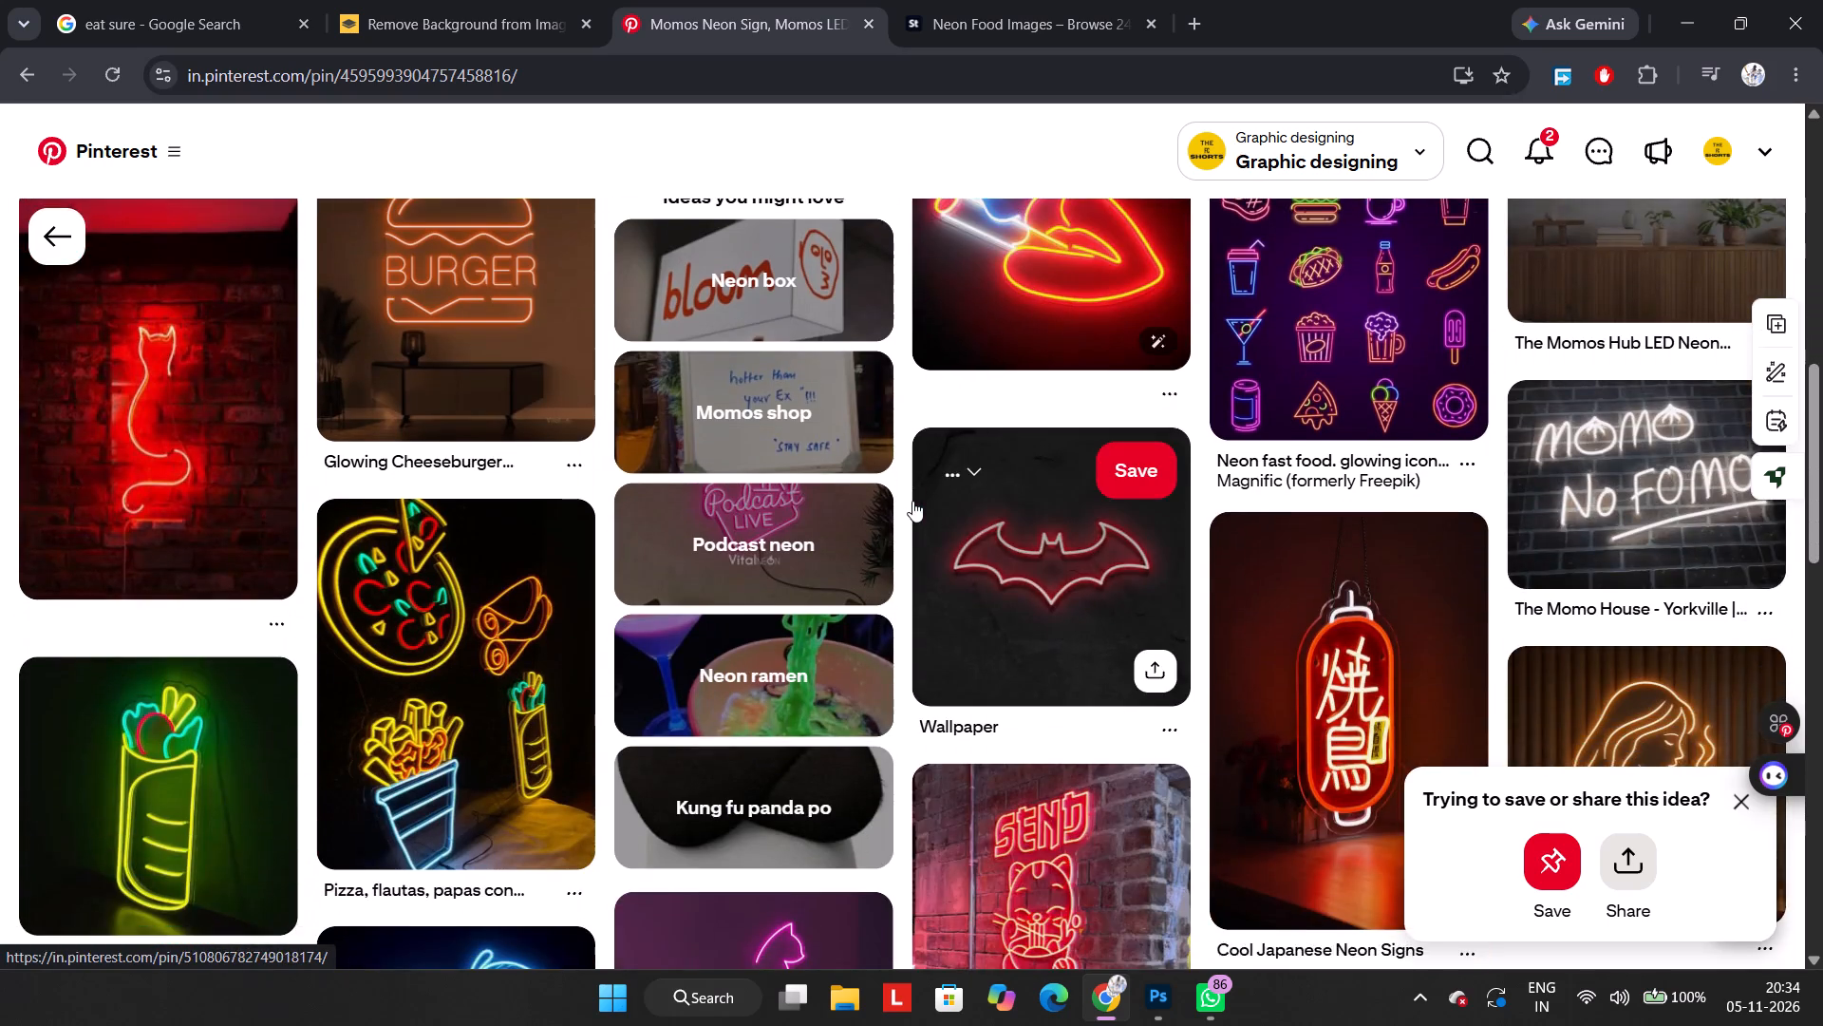
pyautogui.scroll(-6, 912, 501)
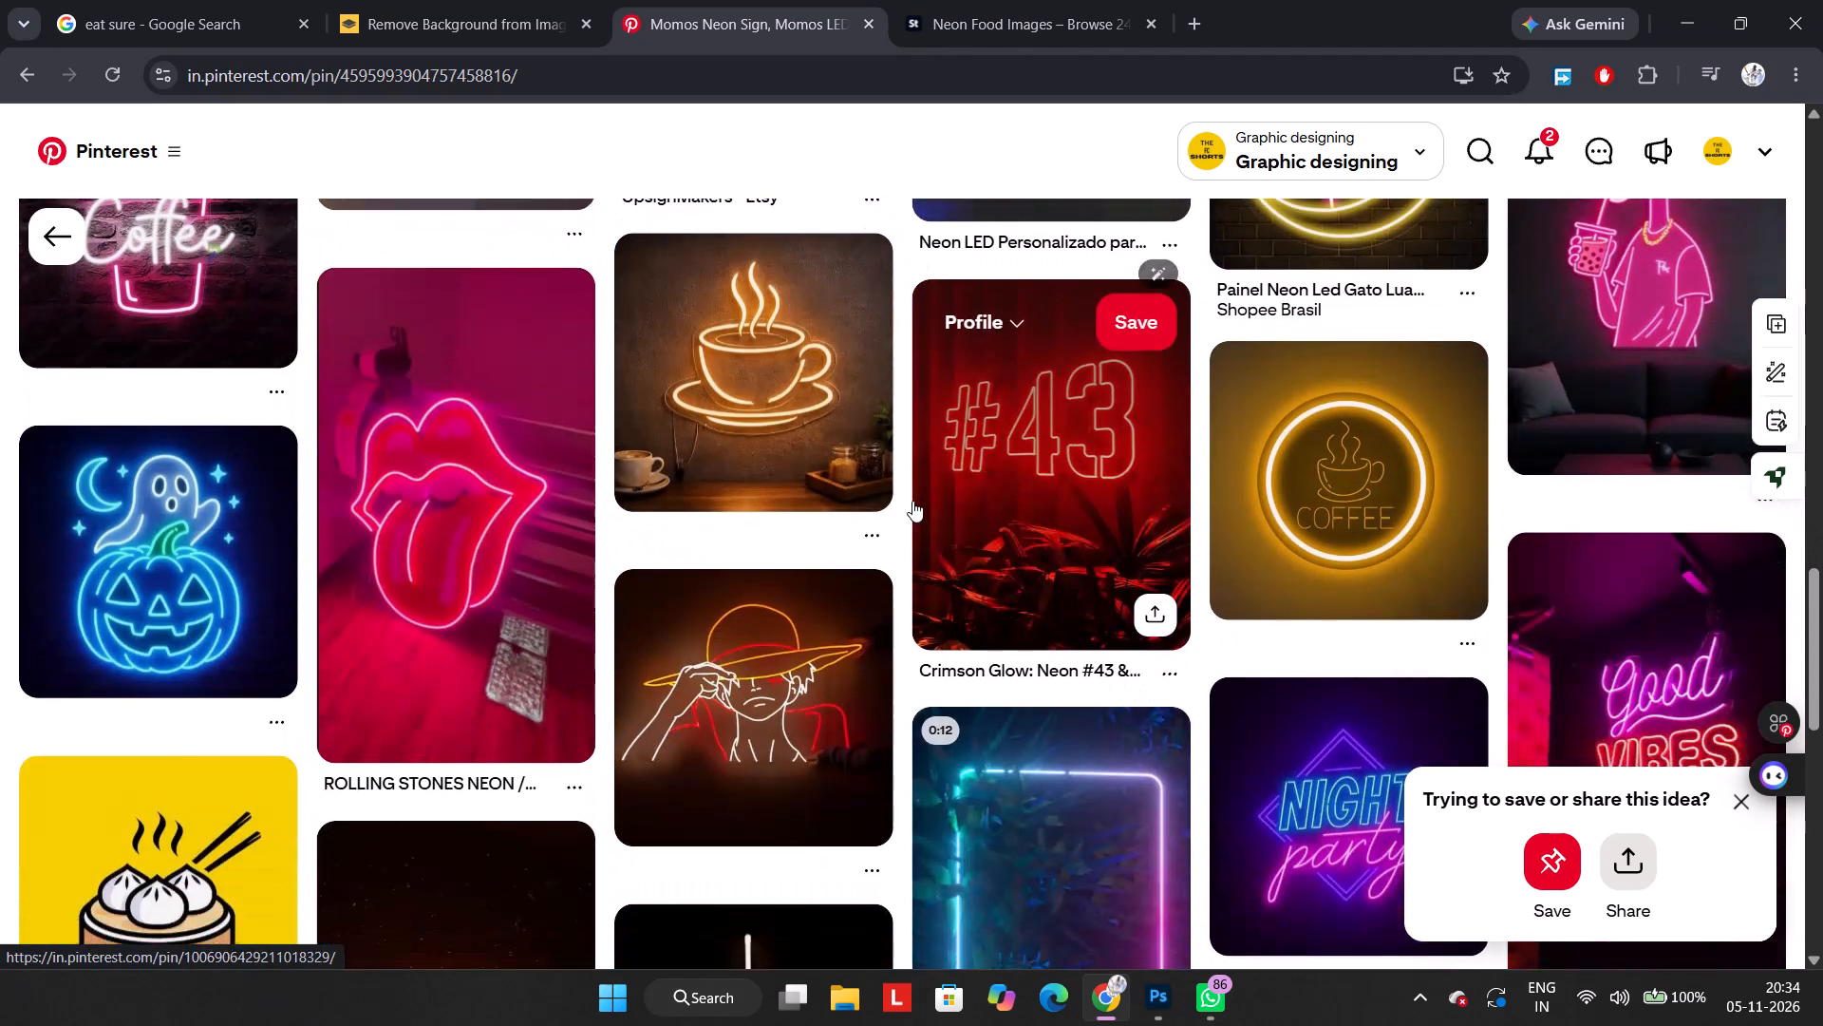
pyautogui.scroll(-5, 912, 501)
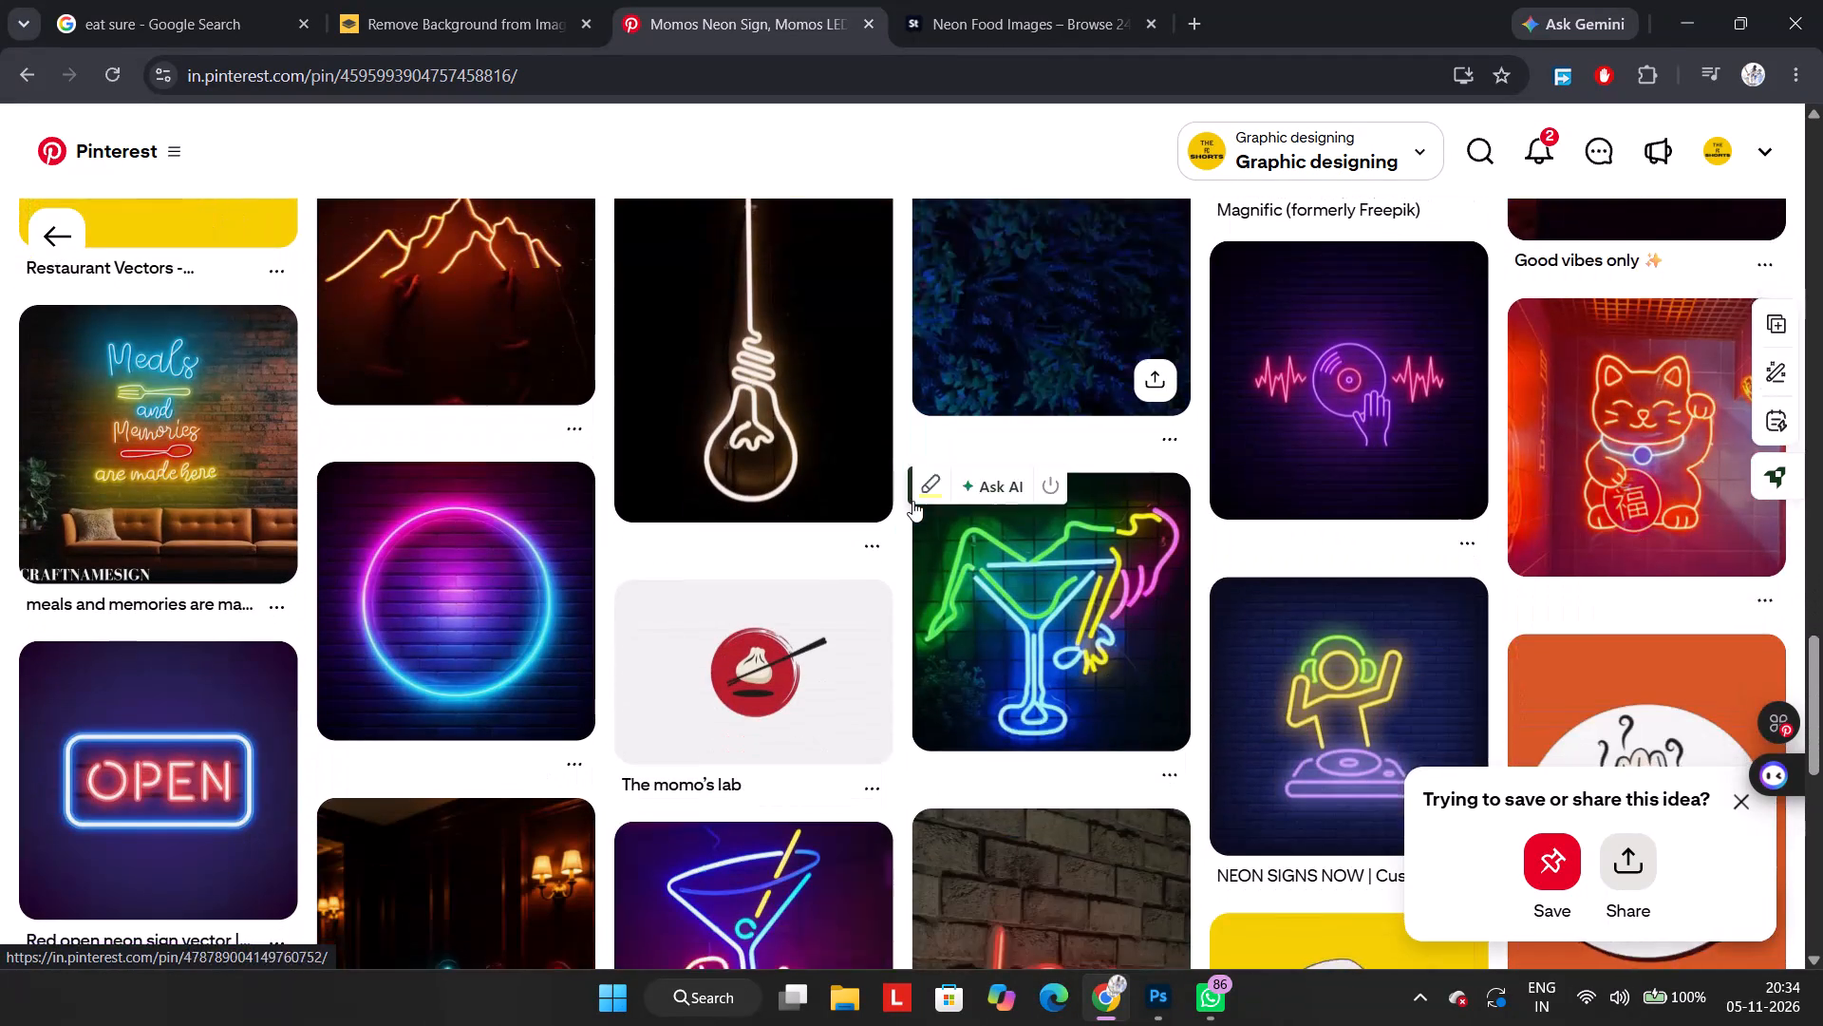
pyautogui.scroll(-4, 912, 501)
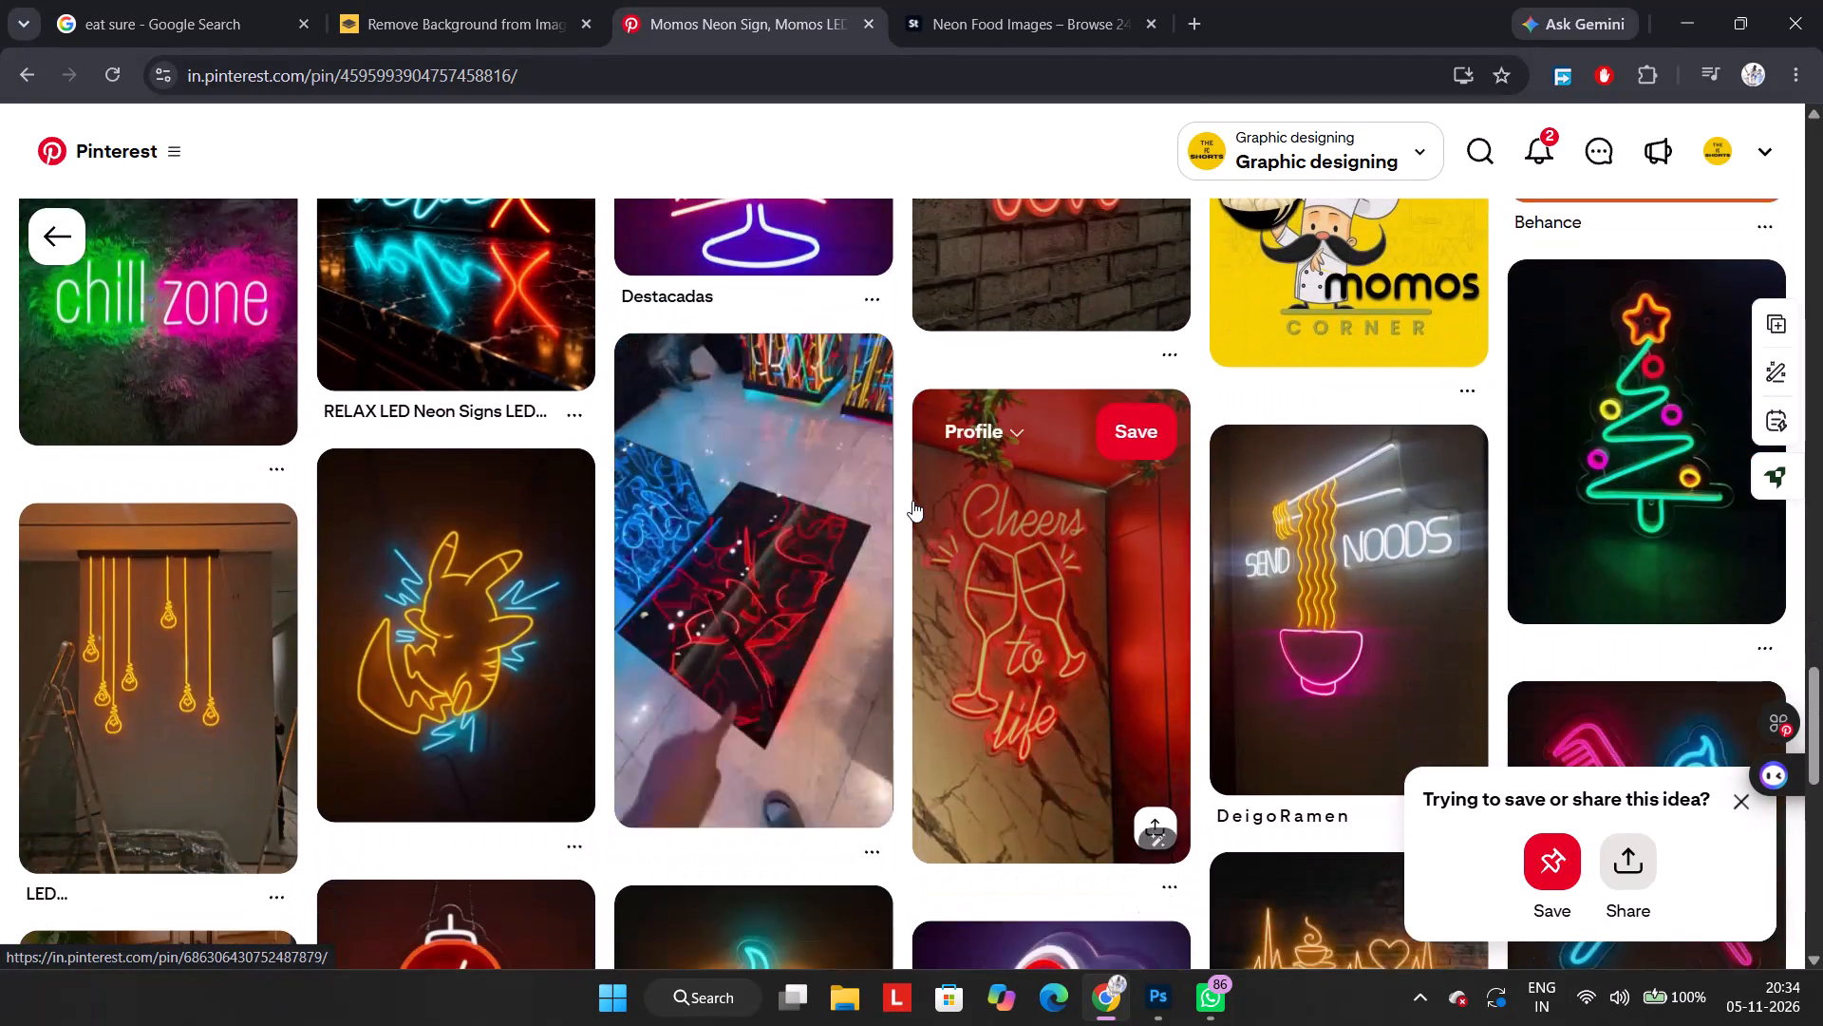
pyautogui.scroll(-4, 912, 501)
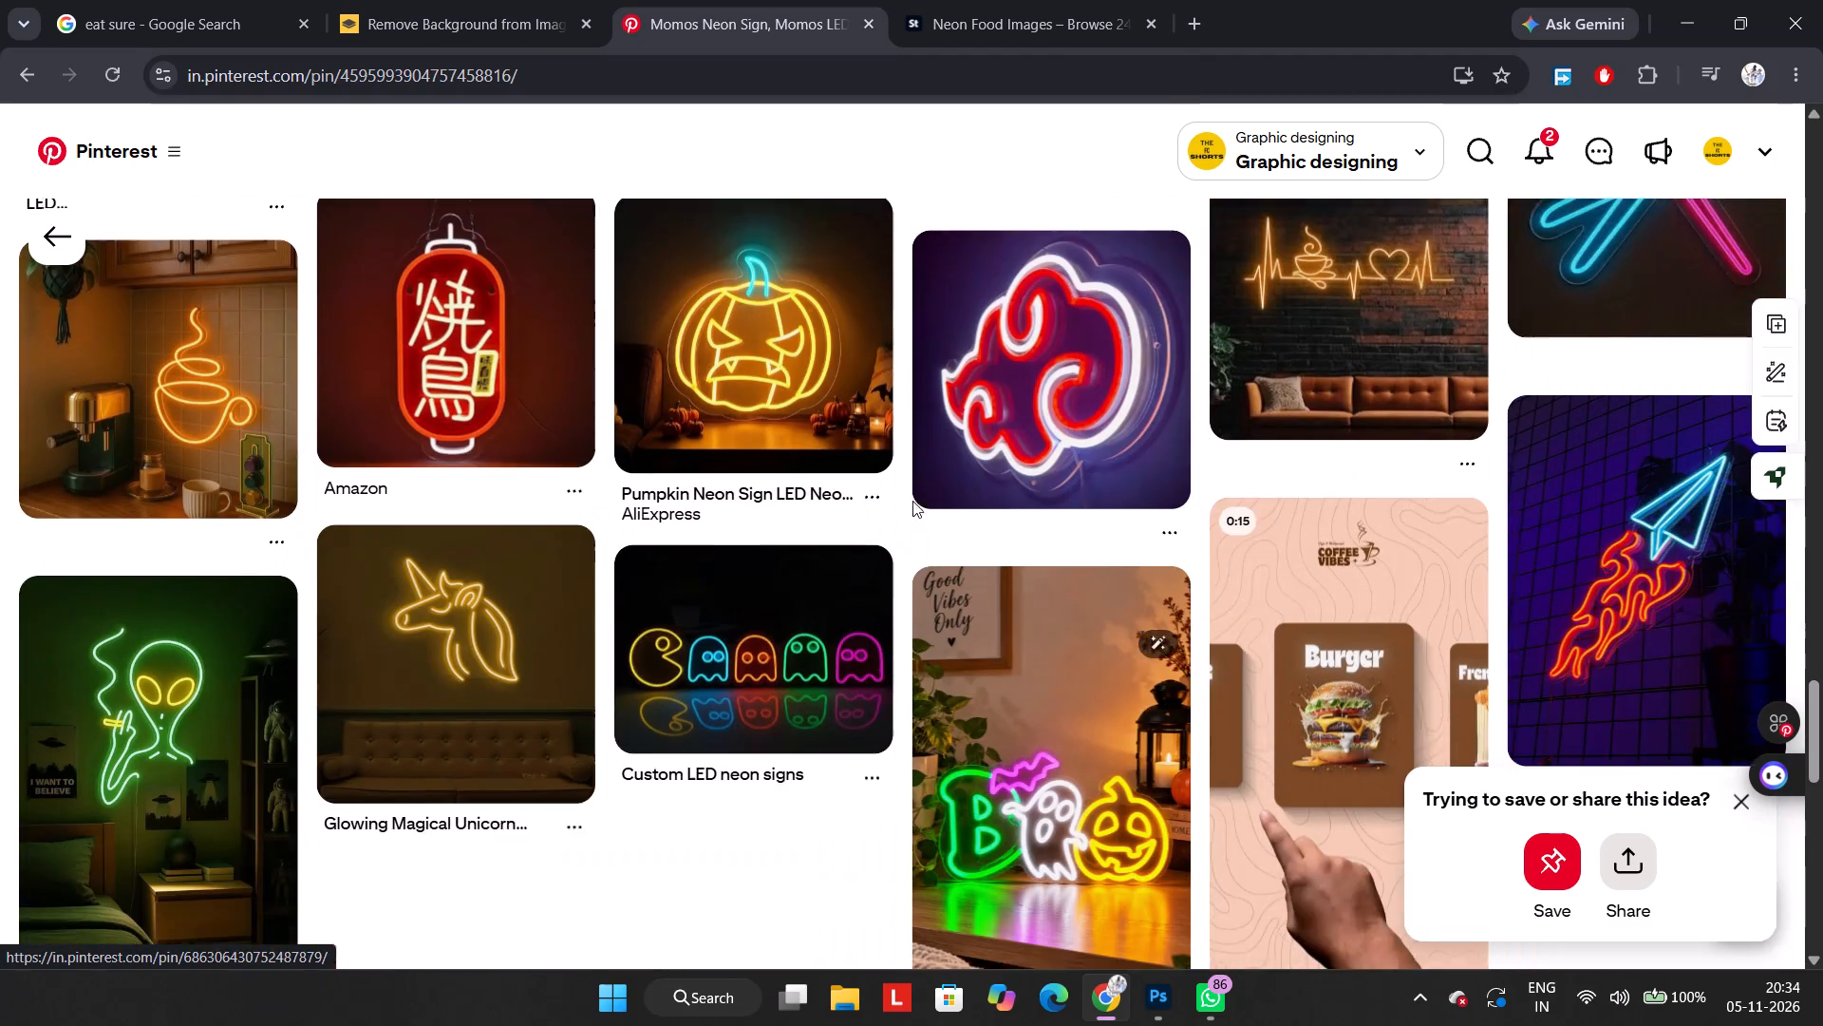
pyautogui.scroll(-6, 912, 501)
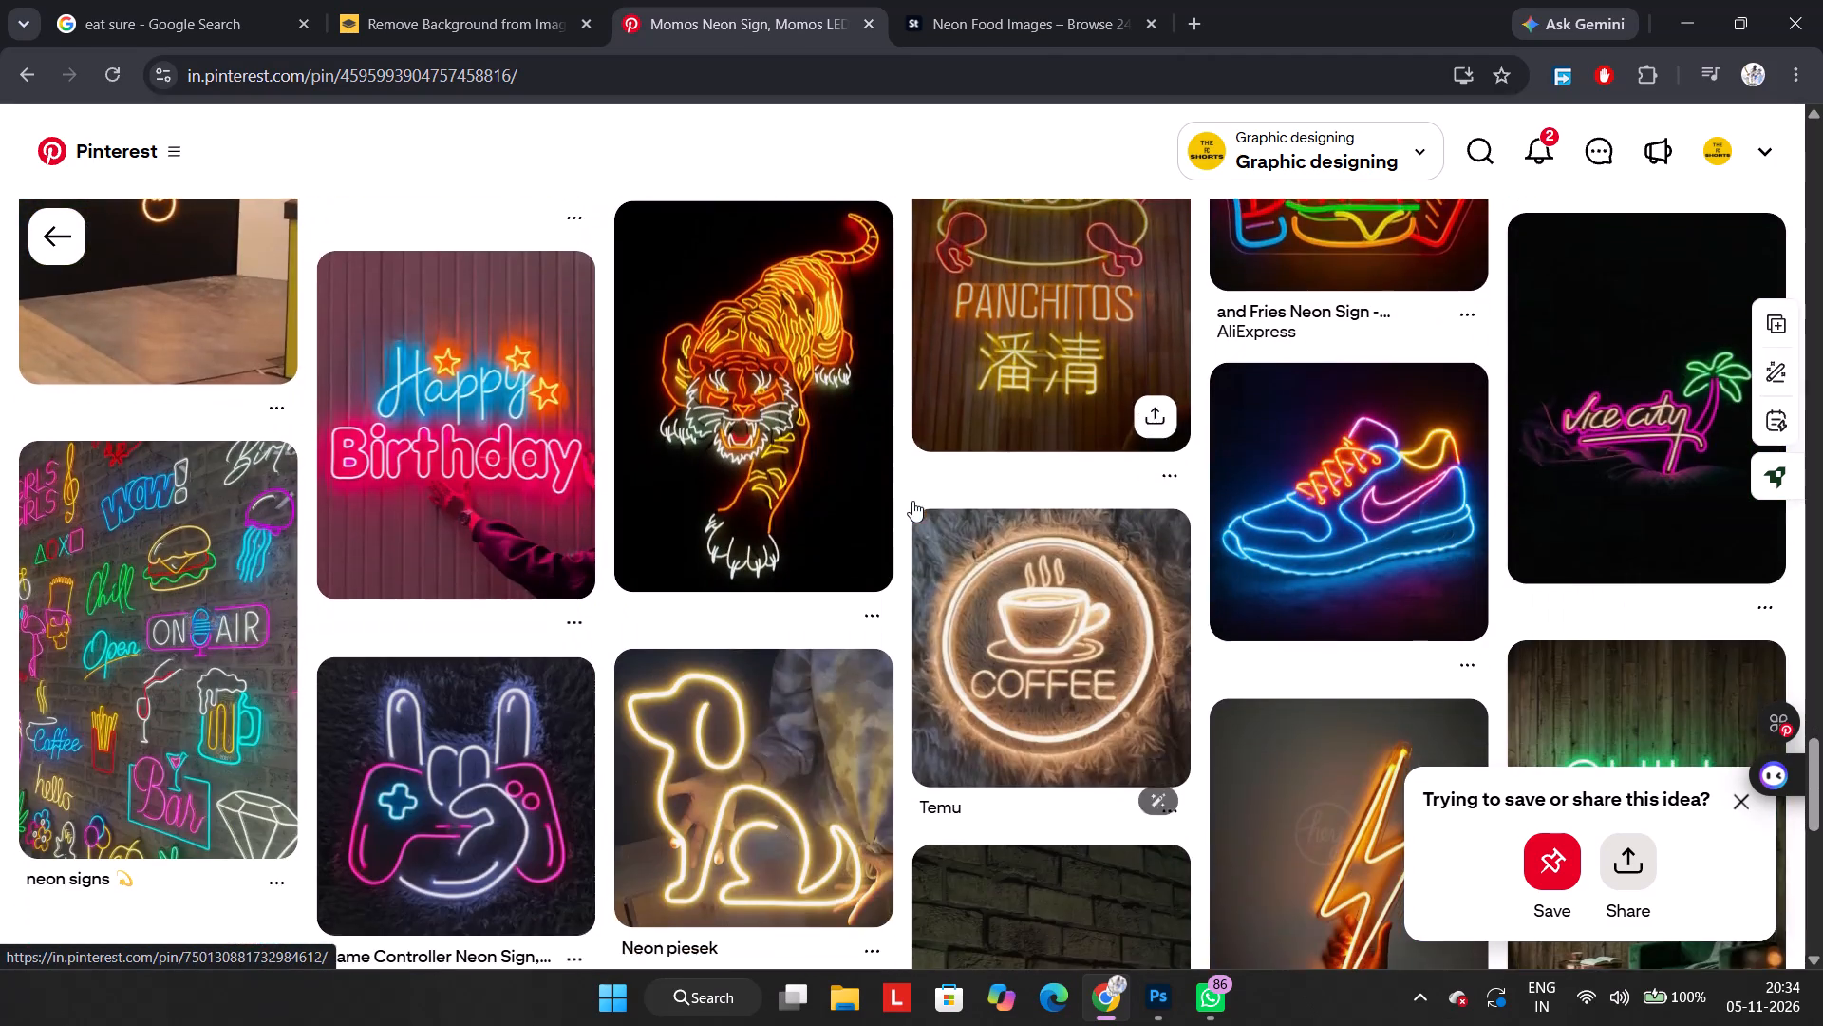
pyautogui.scroll(-3, 912, 501)
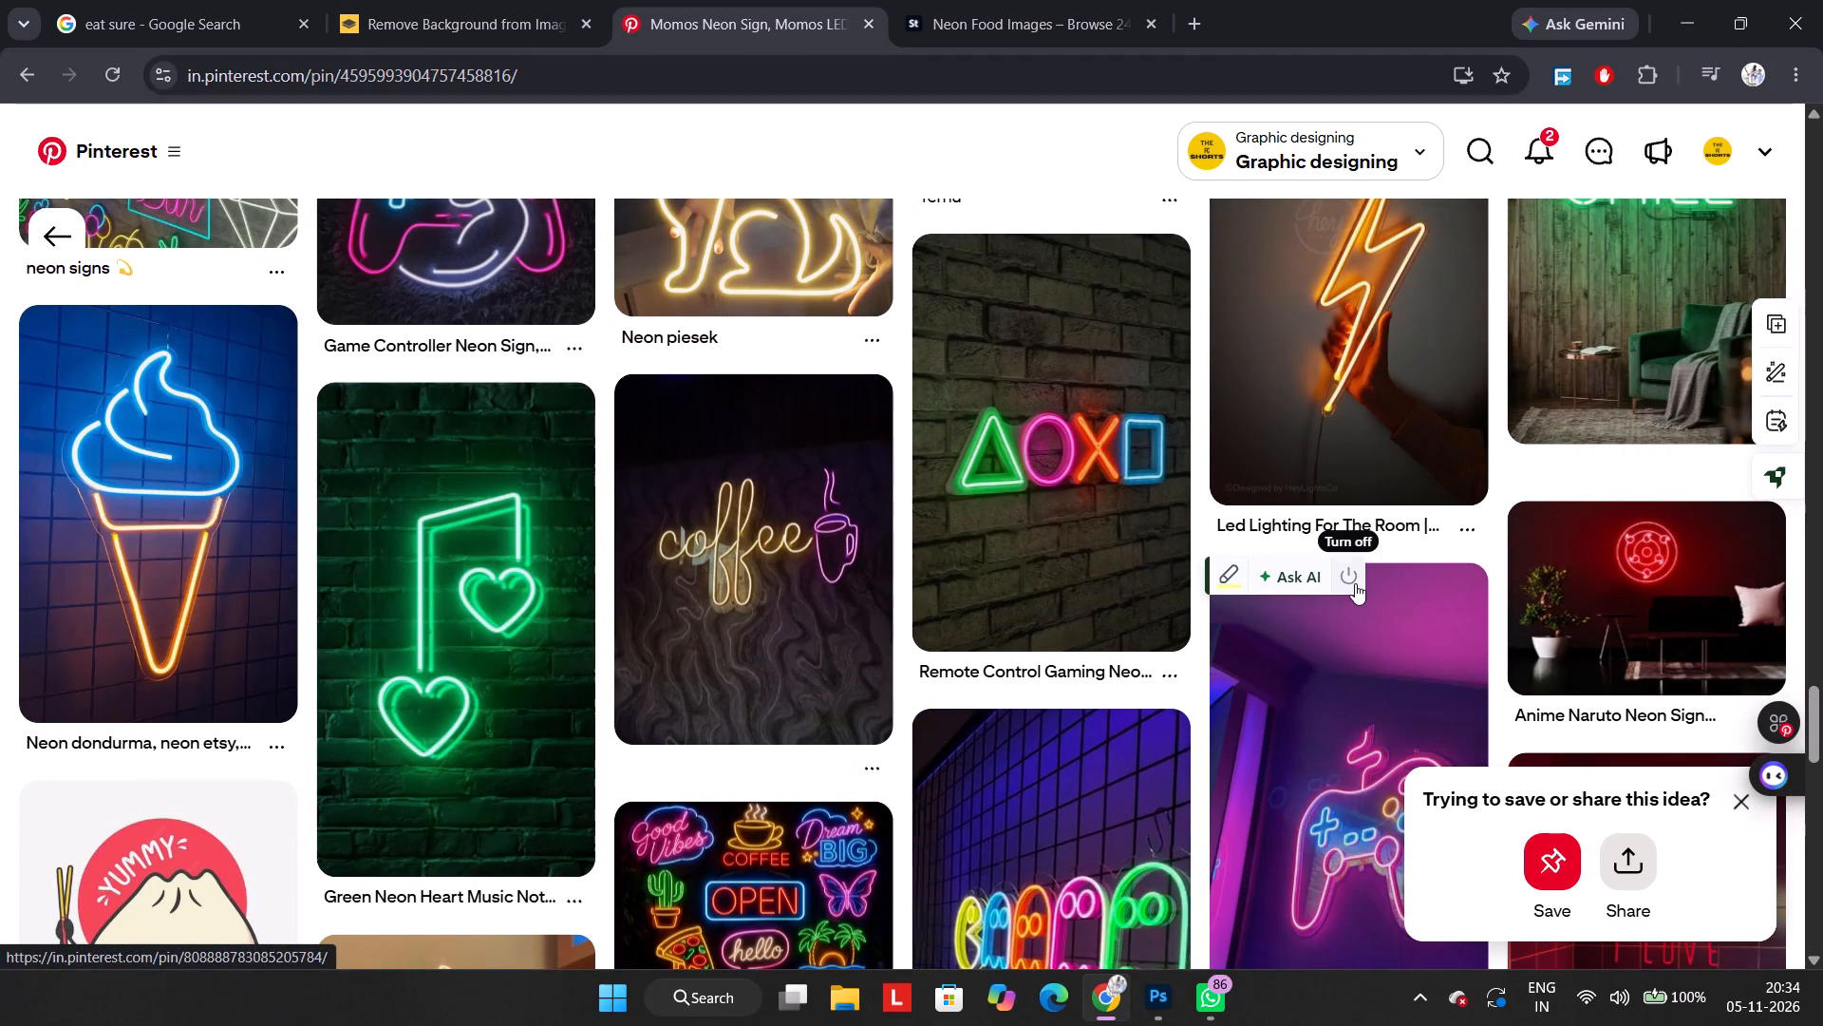
pyautogui.click(1738, 731)
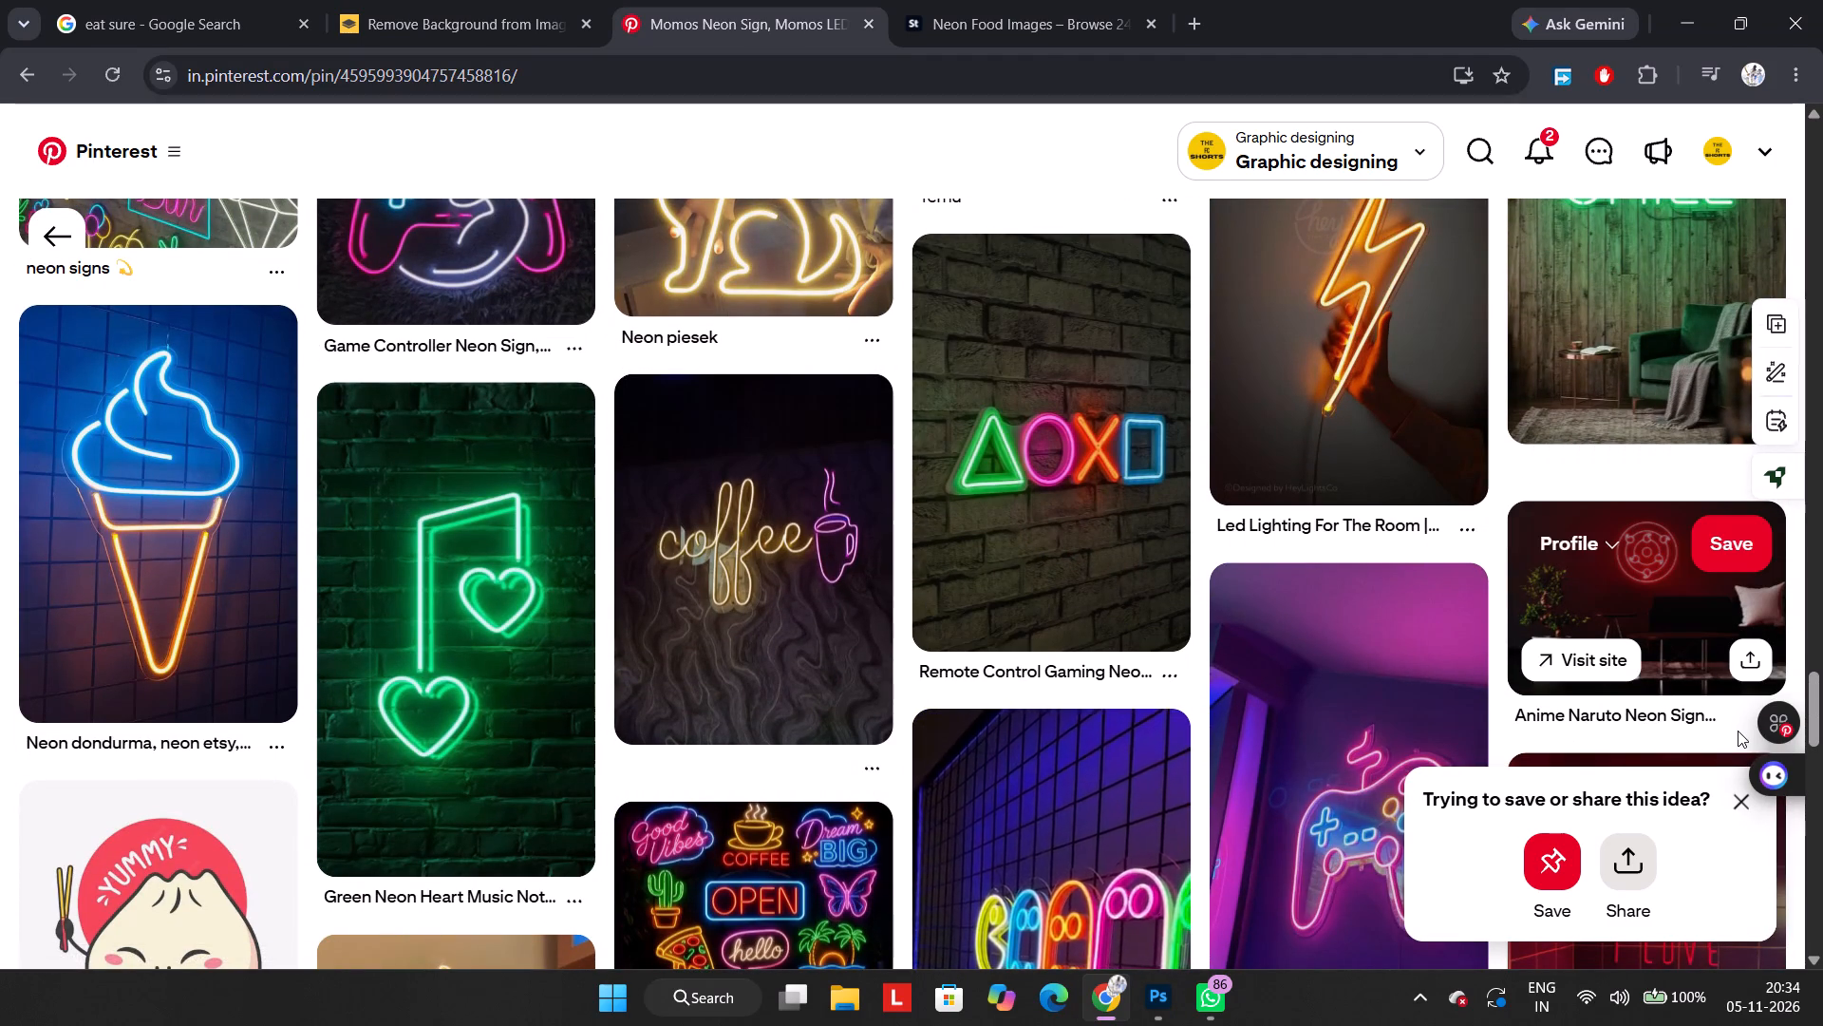
pyautogui.scroll(-4, 1431, 794)
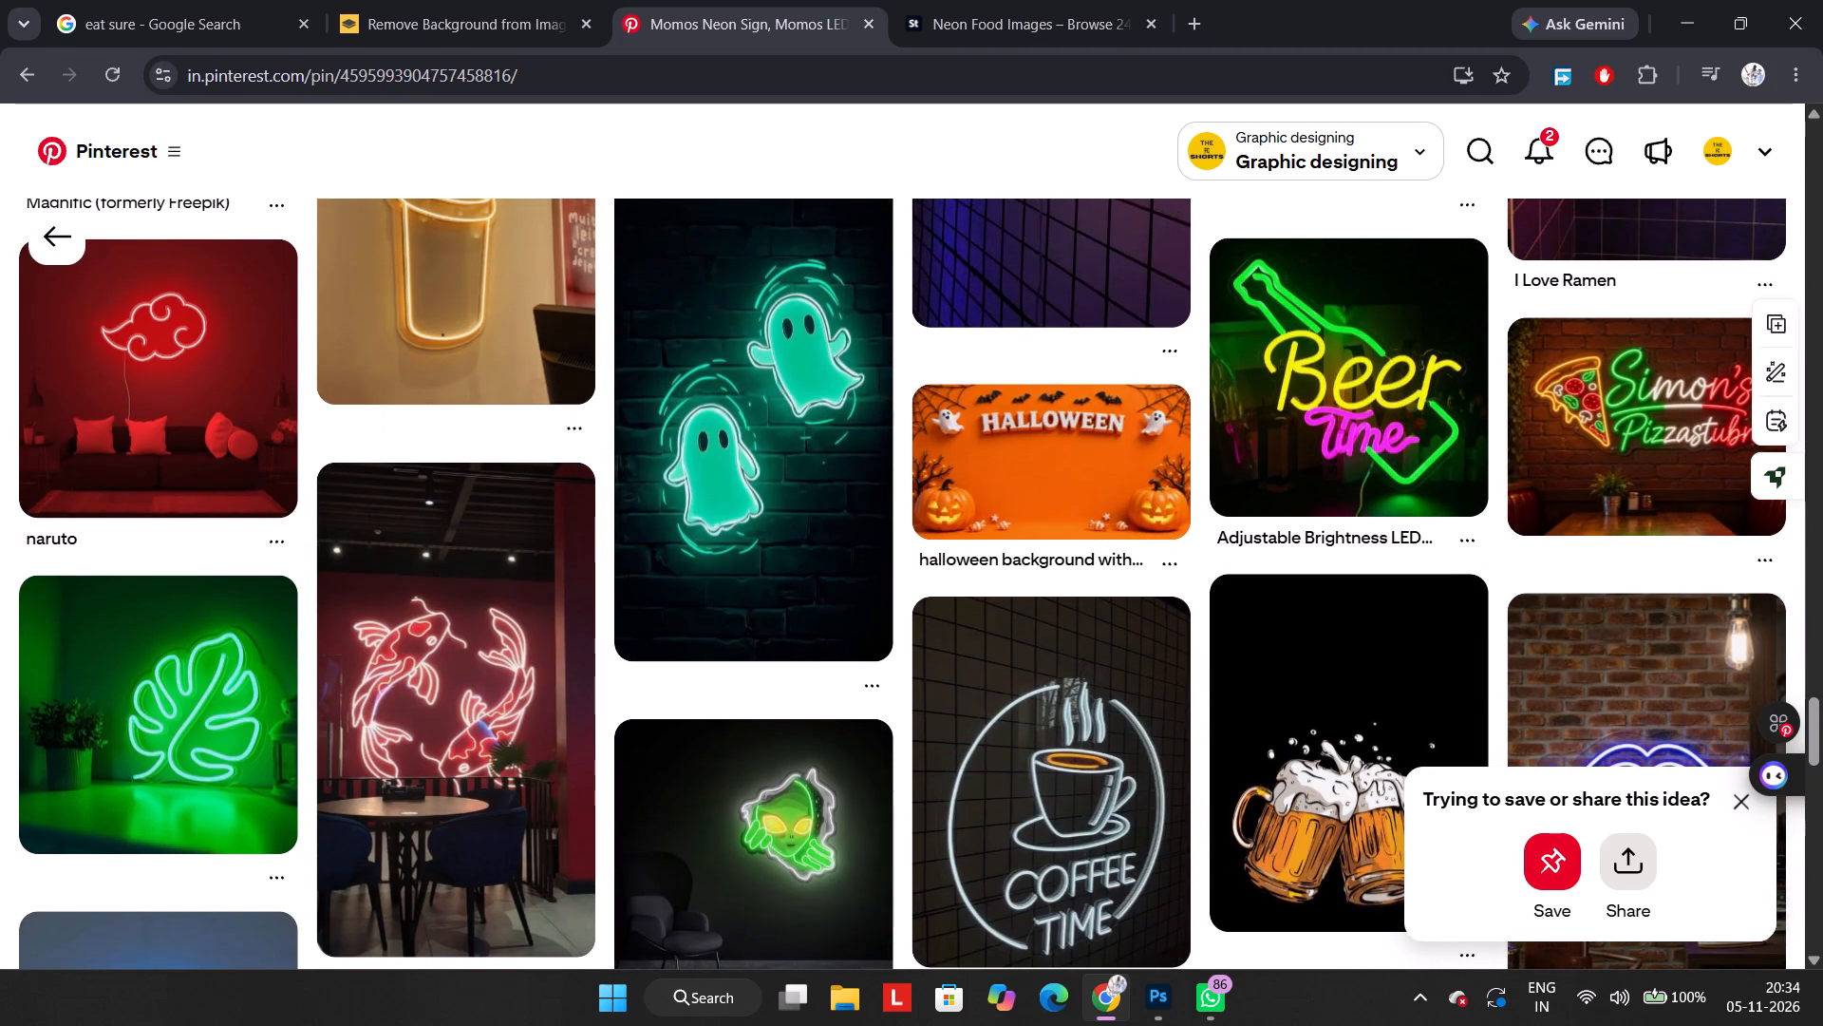
pyautogui.scroll(-2, 1053, 927)
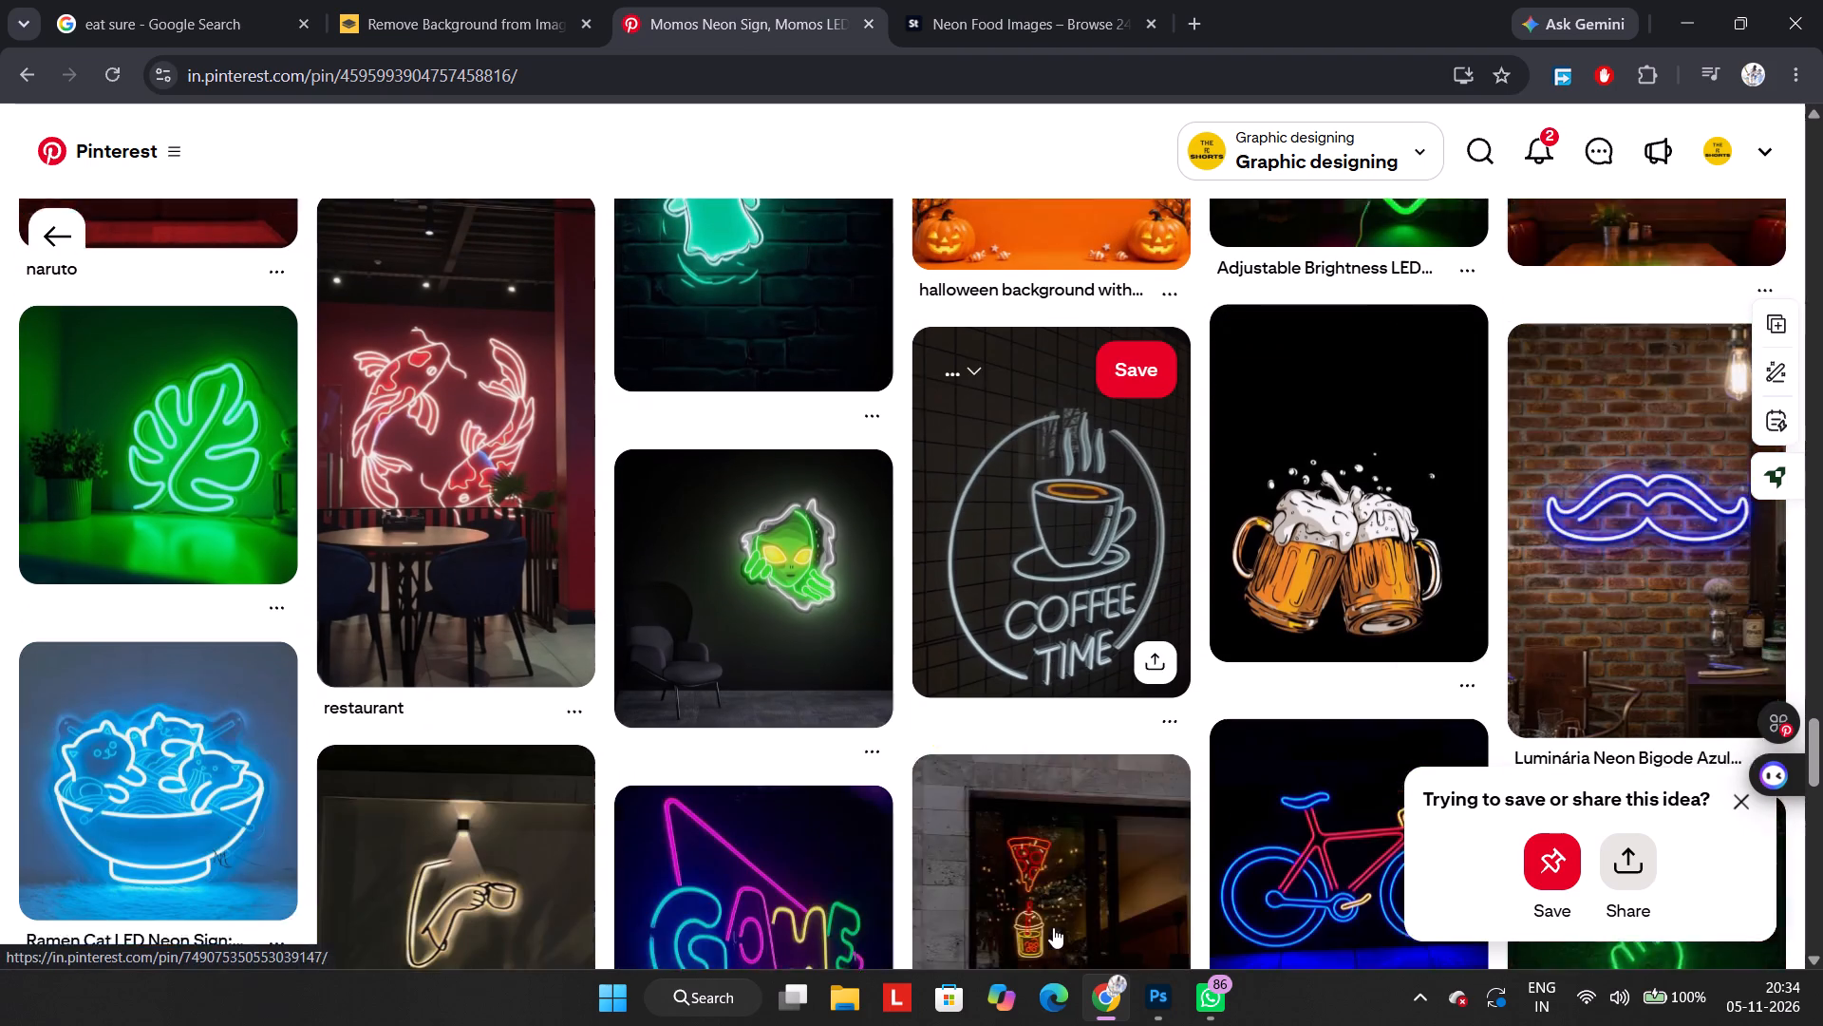
pyautogui.scroll(-4, 1053, 927)
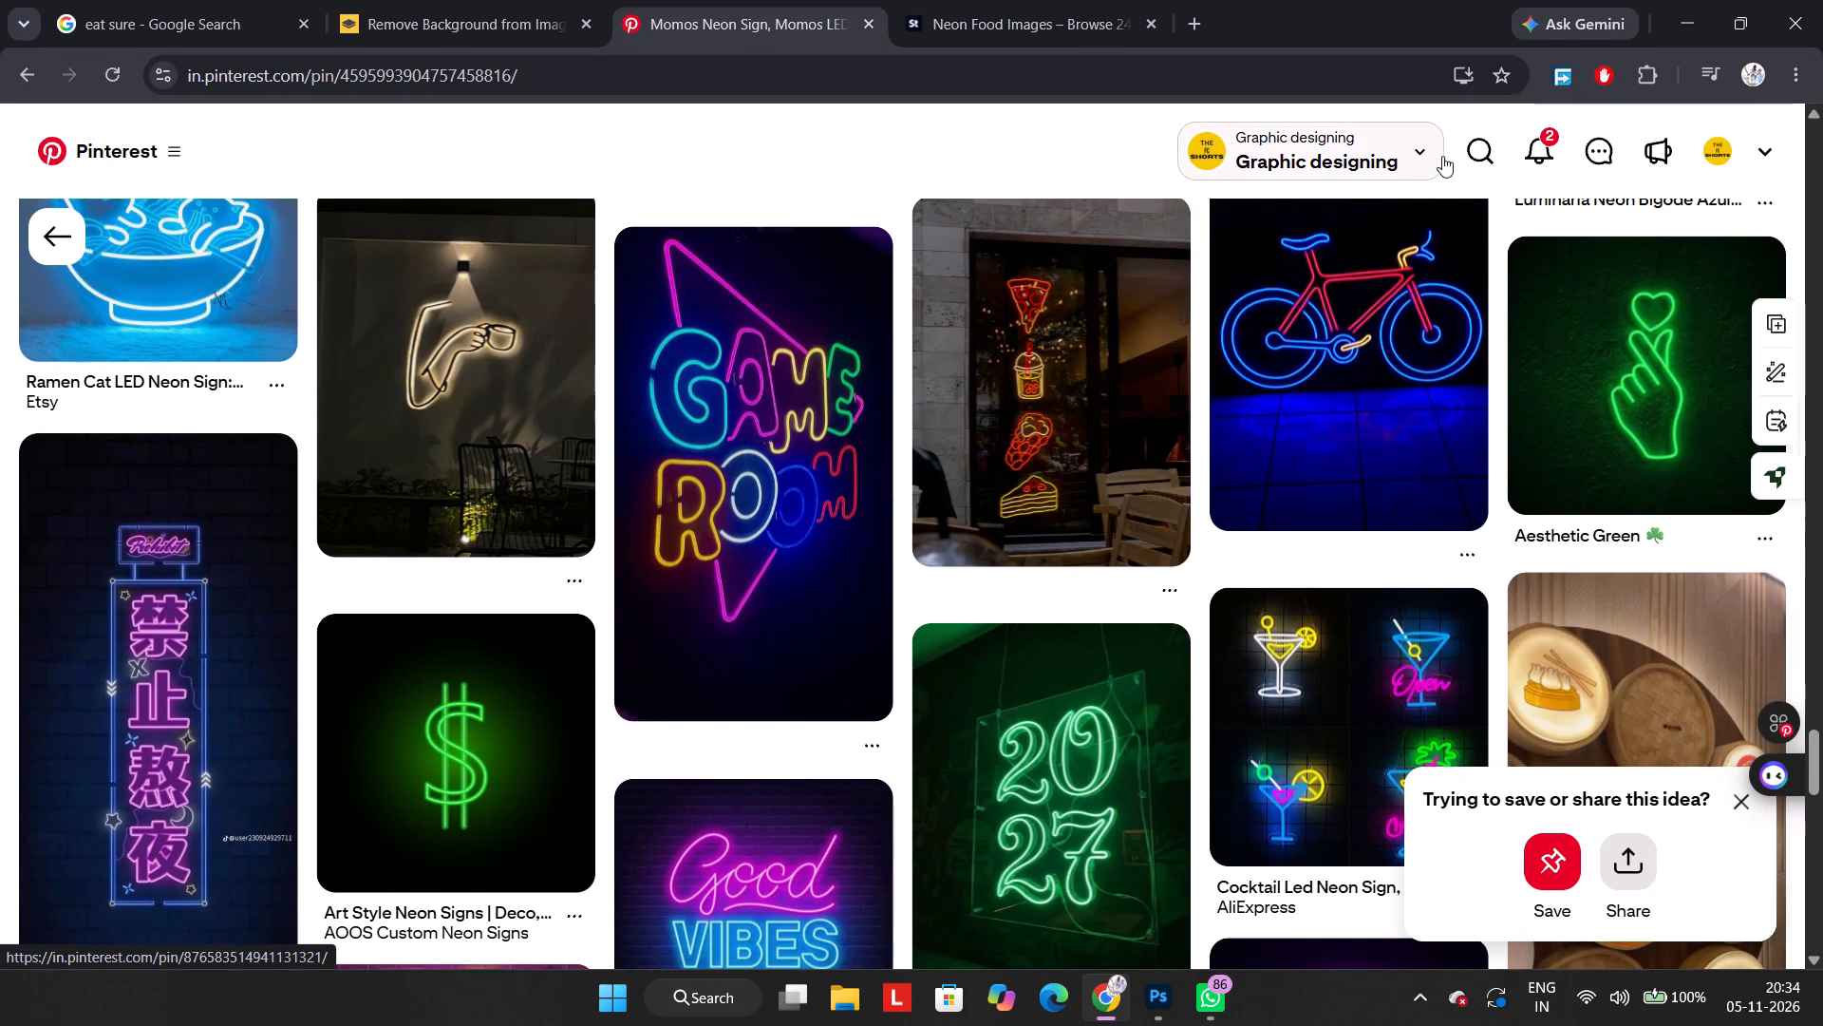
# Search Pinterest for "biriyani neon".
pyautogui.click(1456, 159)
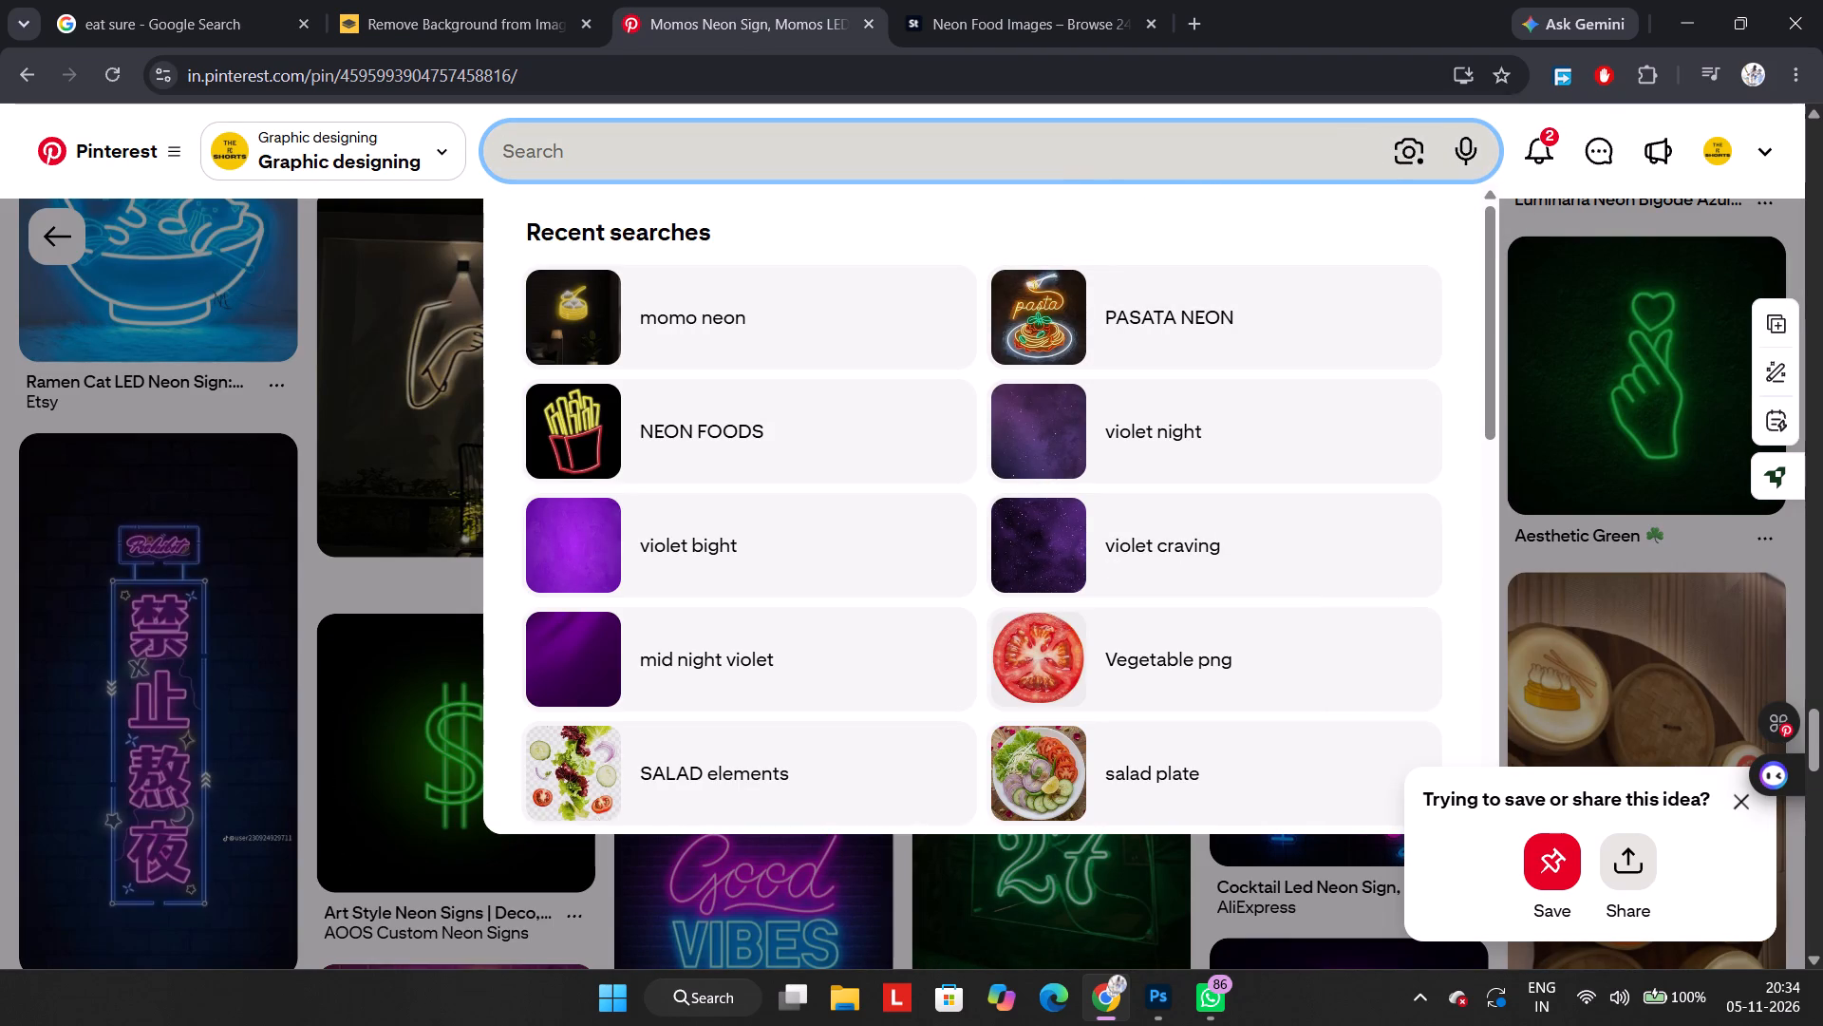
pyautogui.press('c')
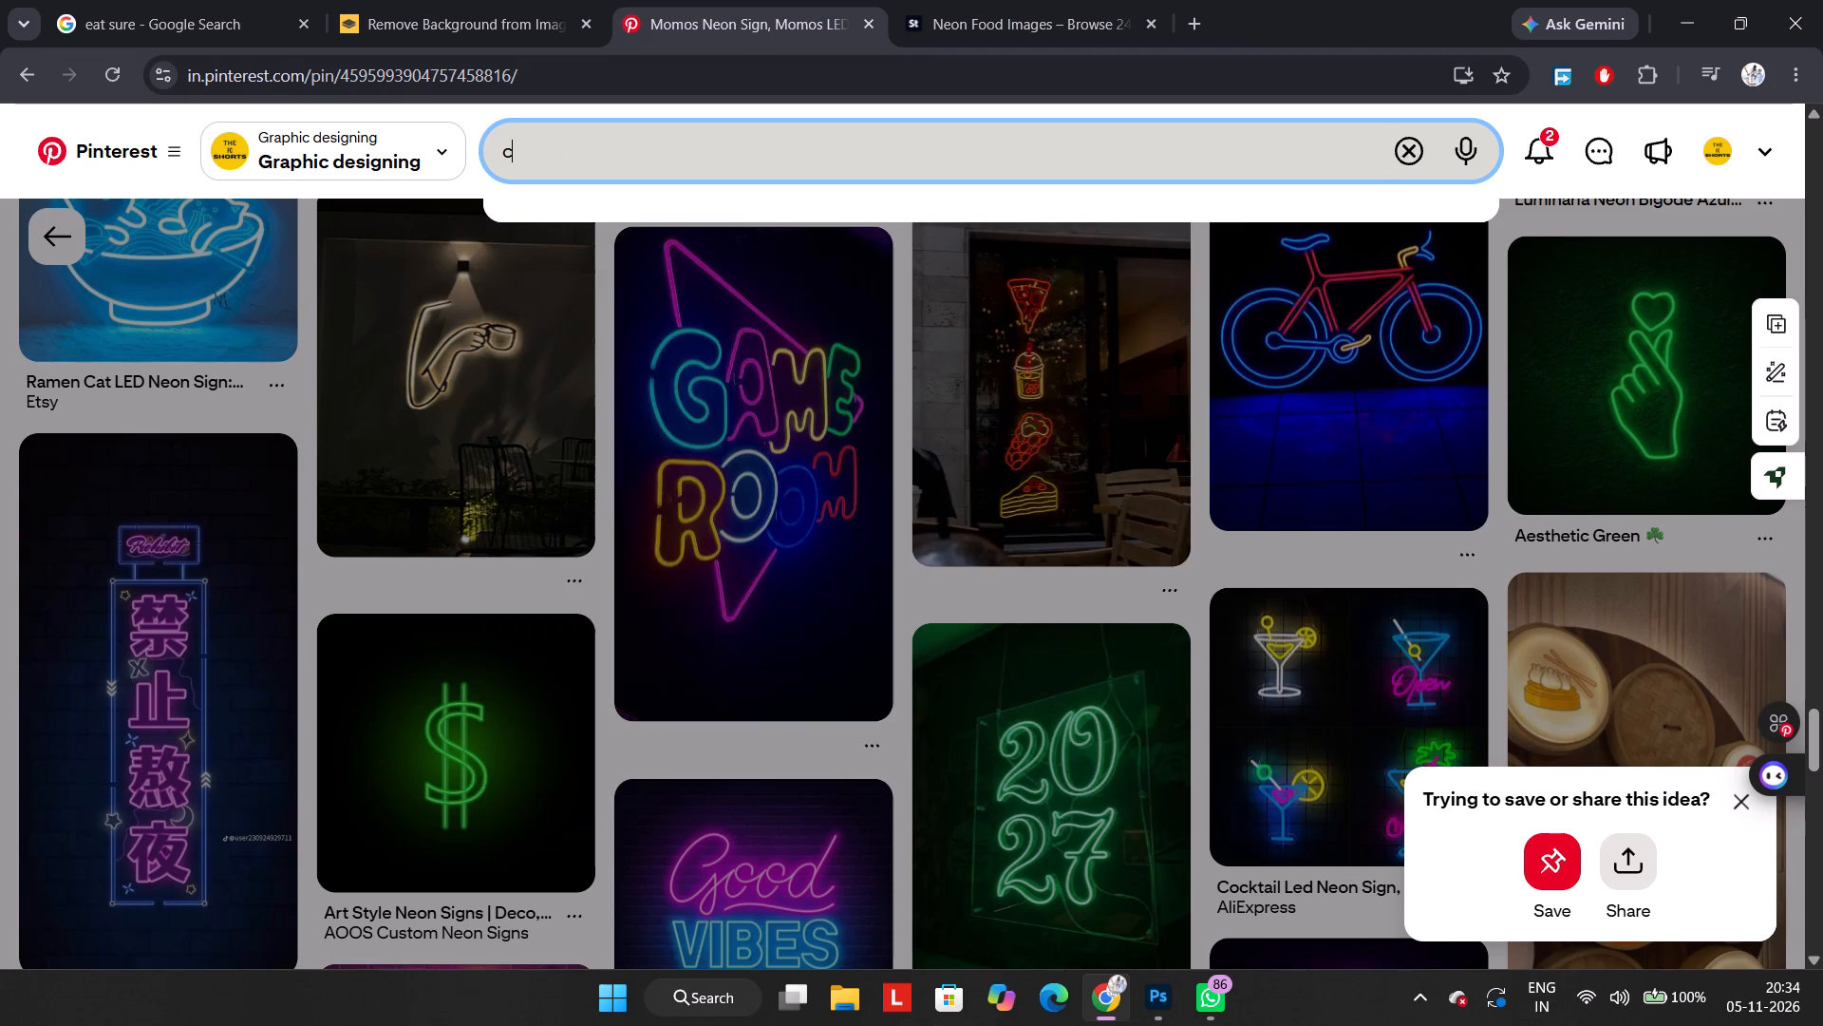
pyautogui.press('BackSpace')
pyautogui.write('biri')
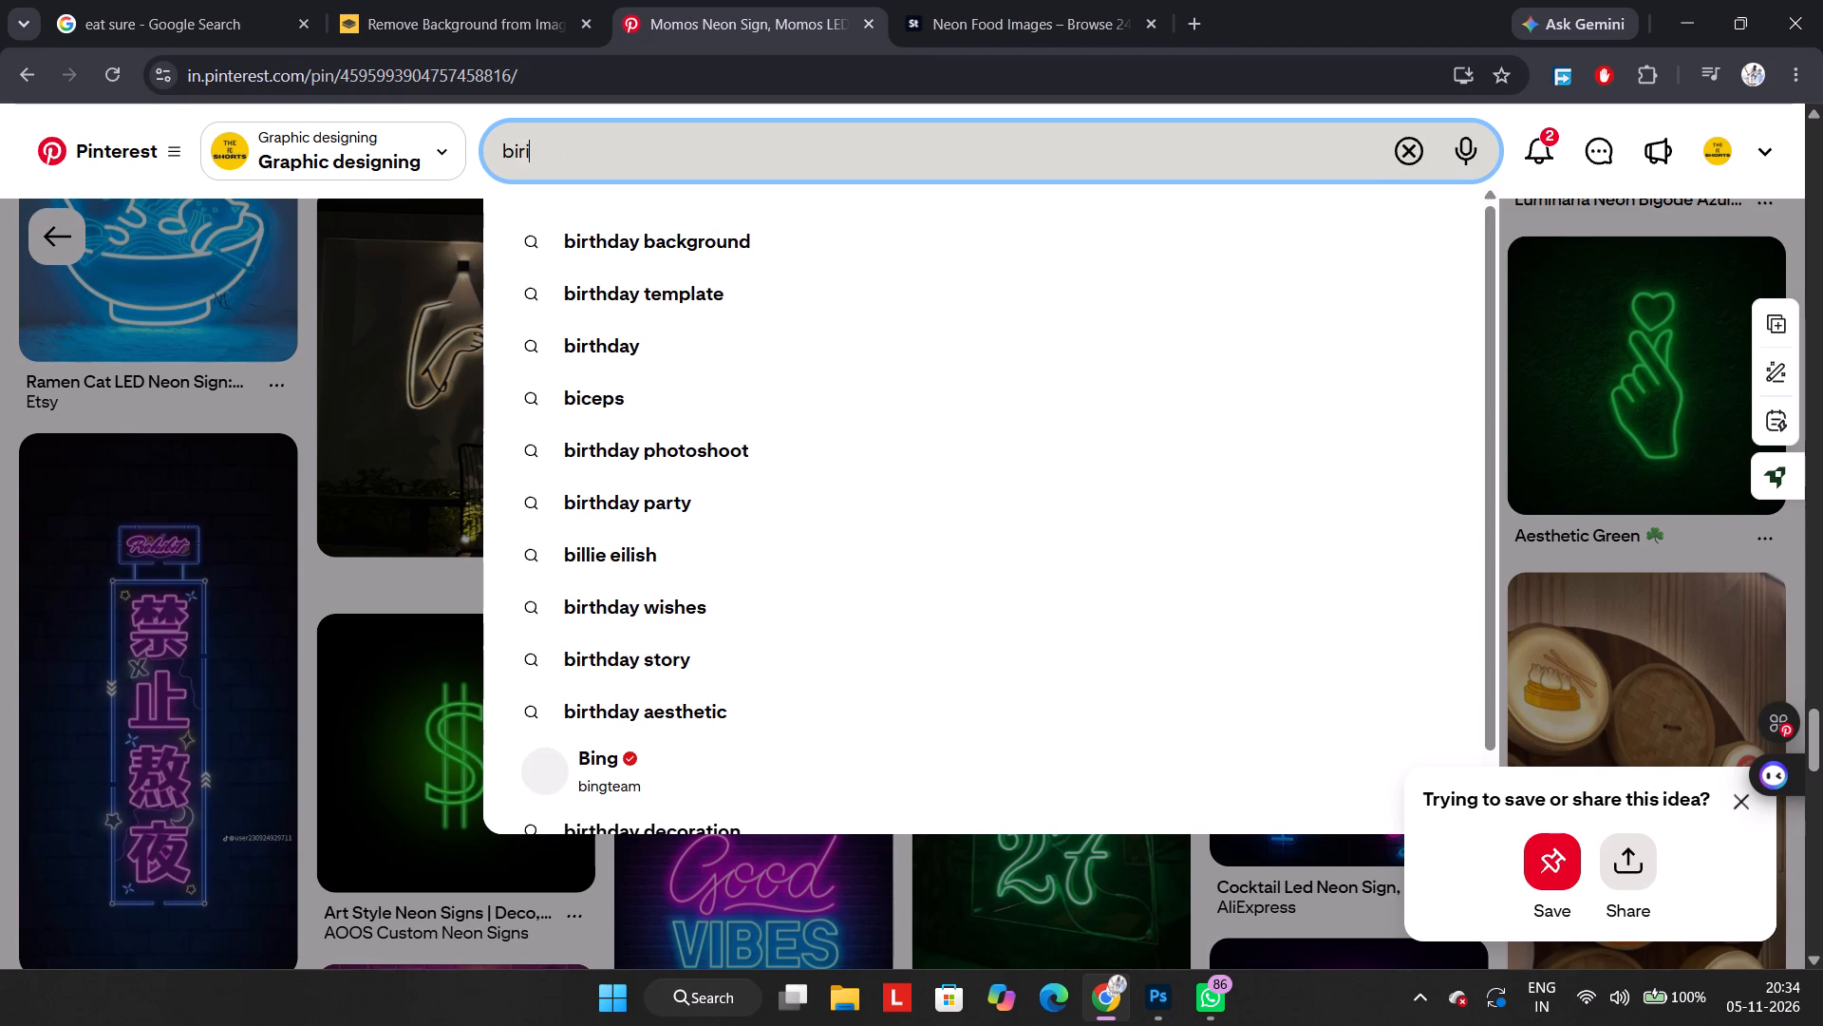
pyautogui.write('yani neon')
pyautogui.press('Return')
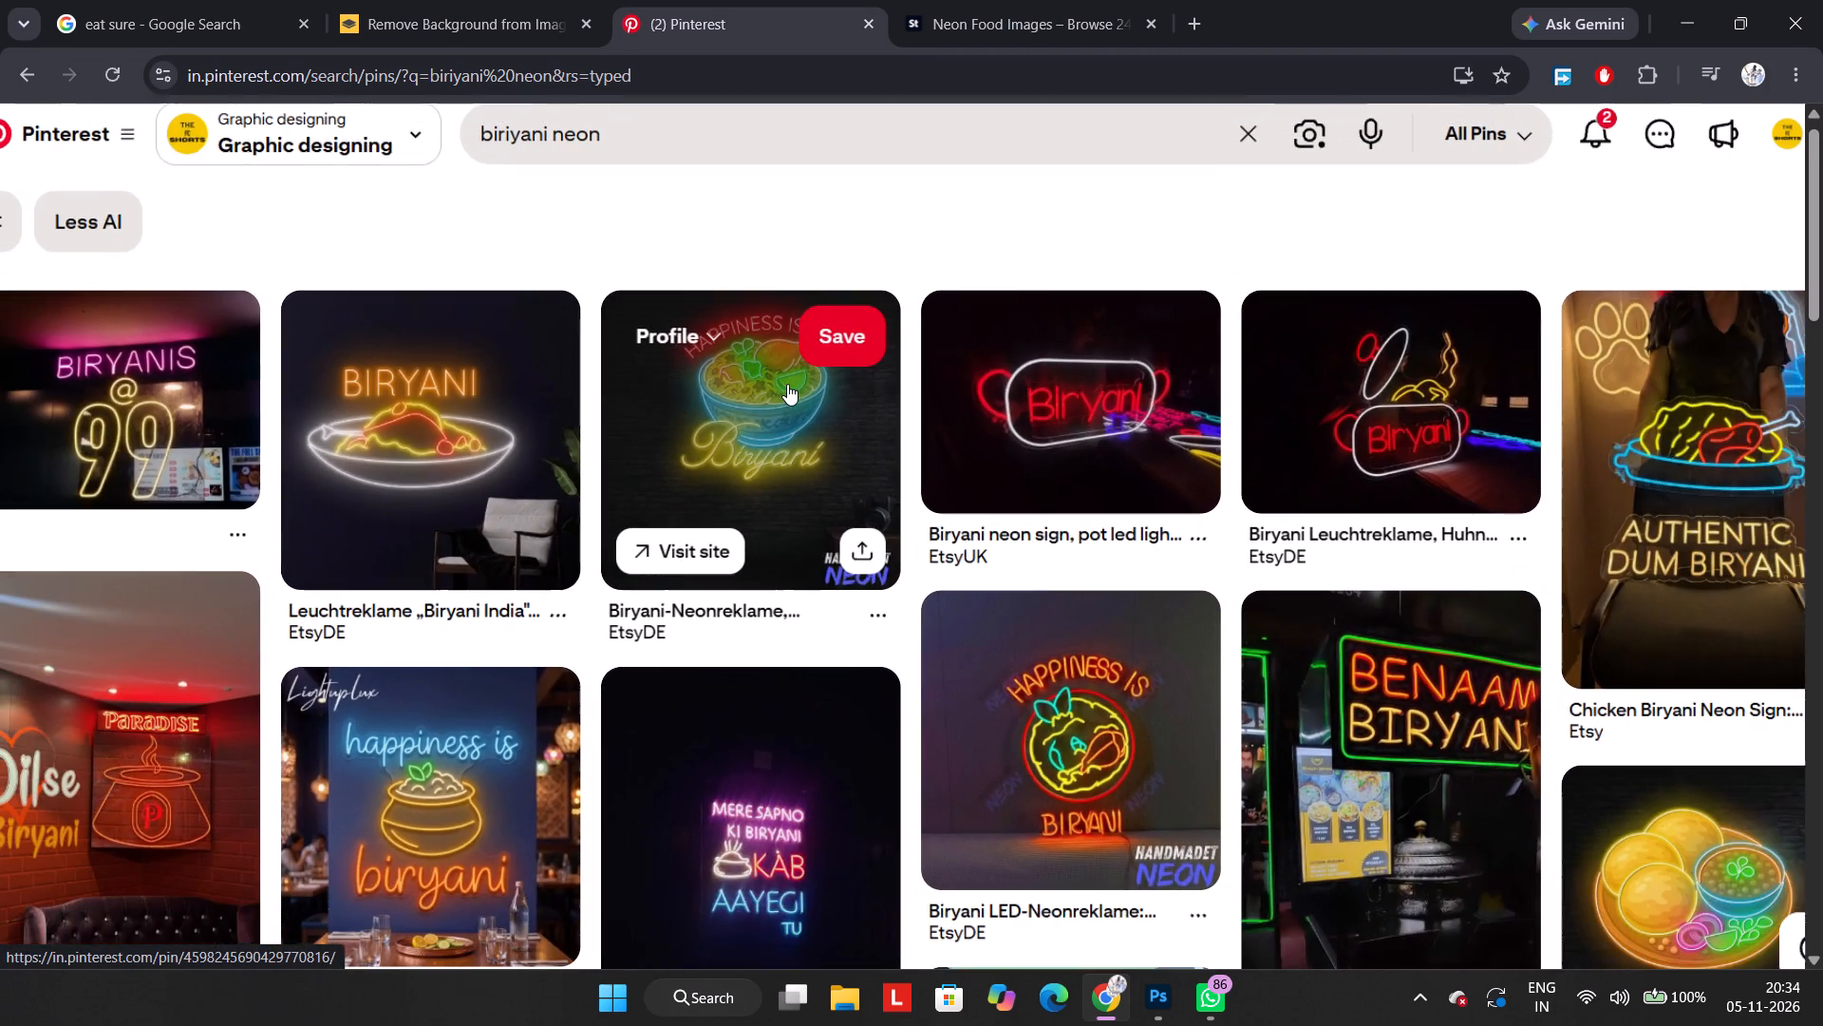
# Look through the biryani neon results for a sign suited to the banner.
pyautogui.scroll(-4, 787, 384)
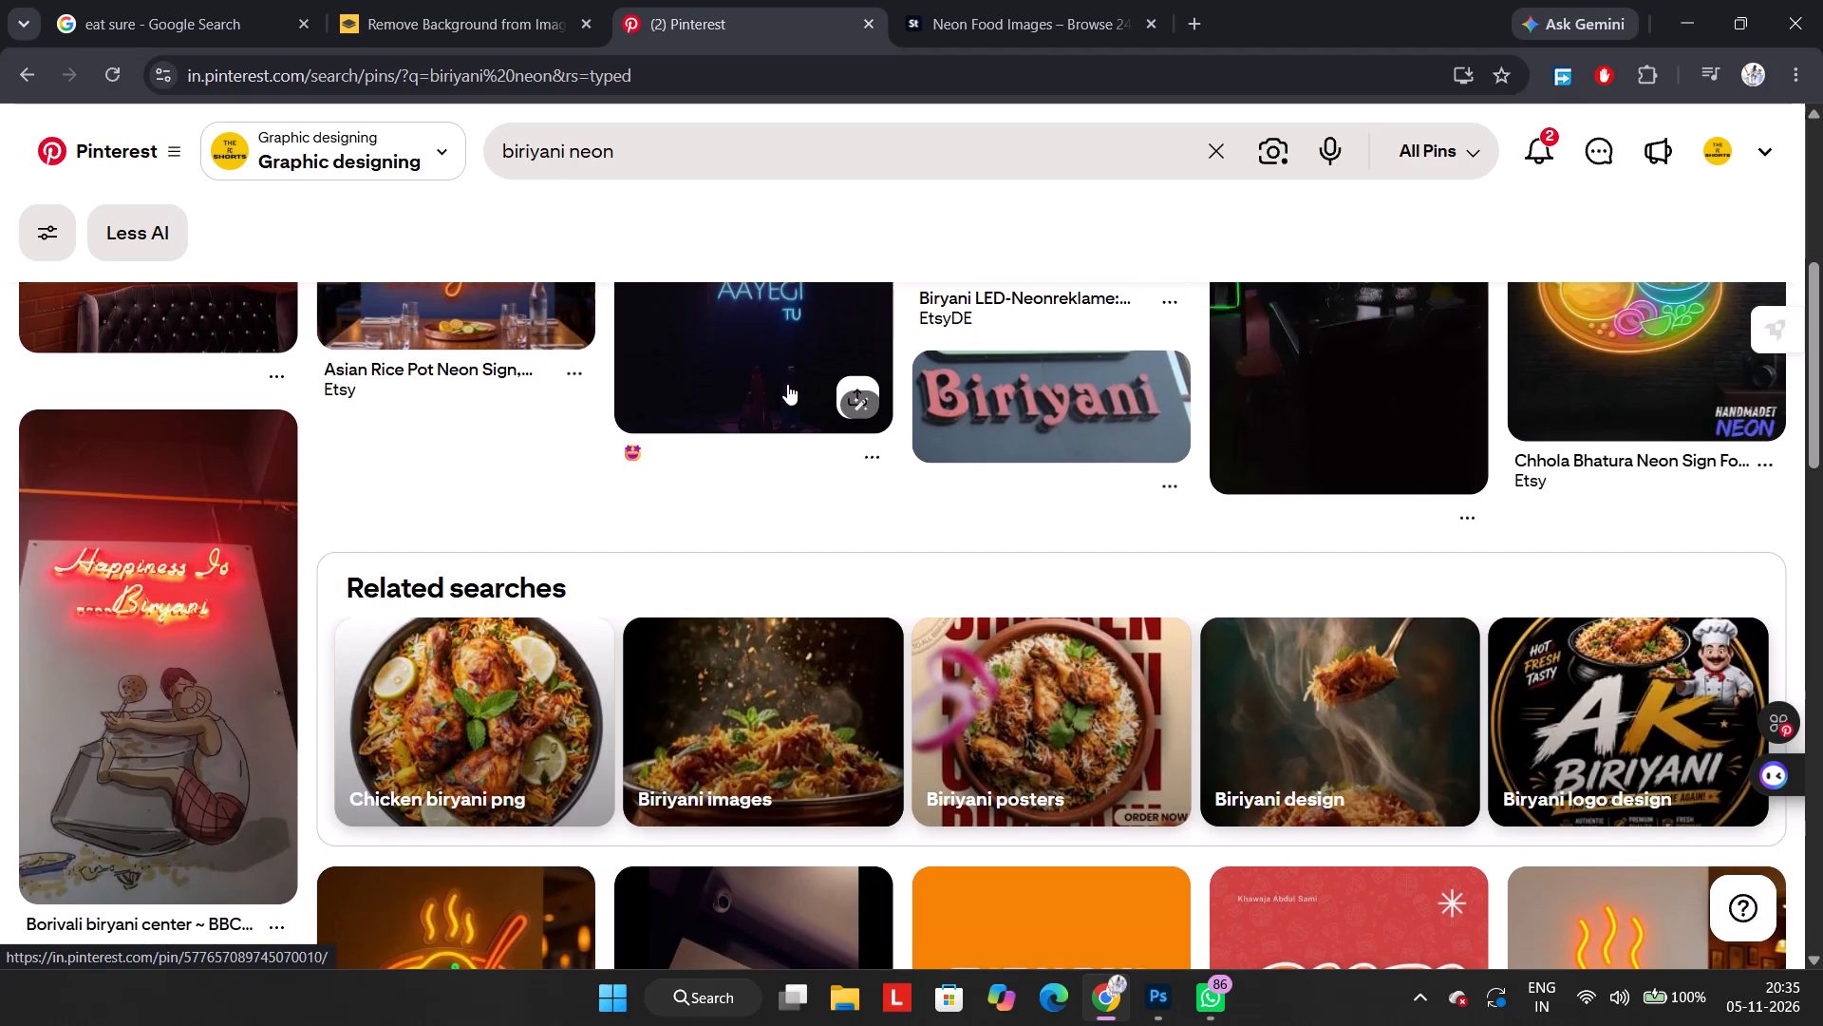
pyautogui.scroll(-1, 787, 384)
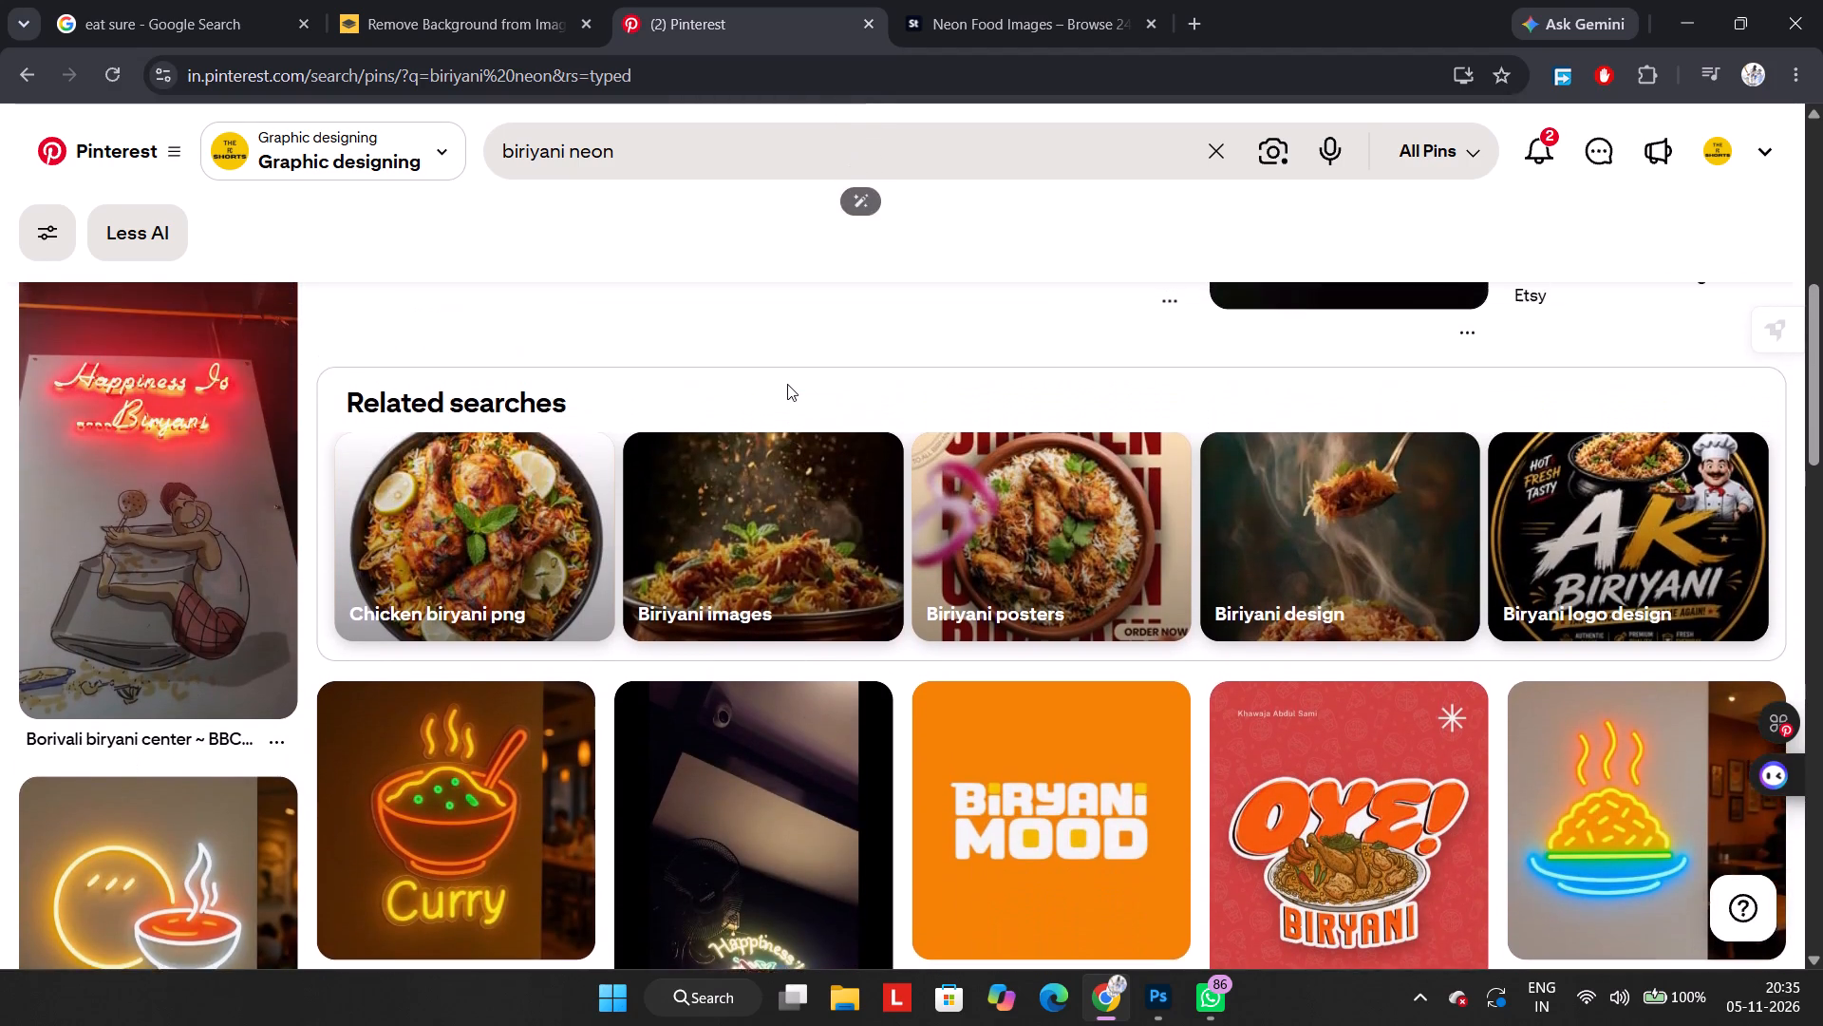
pyautogui.scroll(-2, 787, 384)
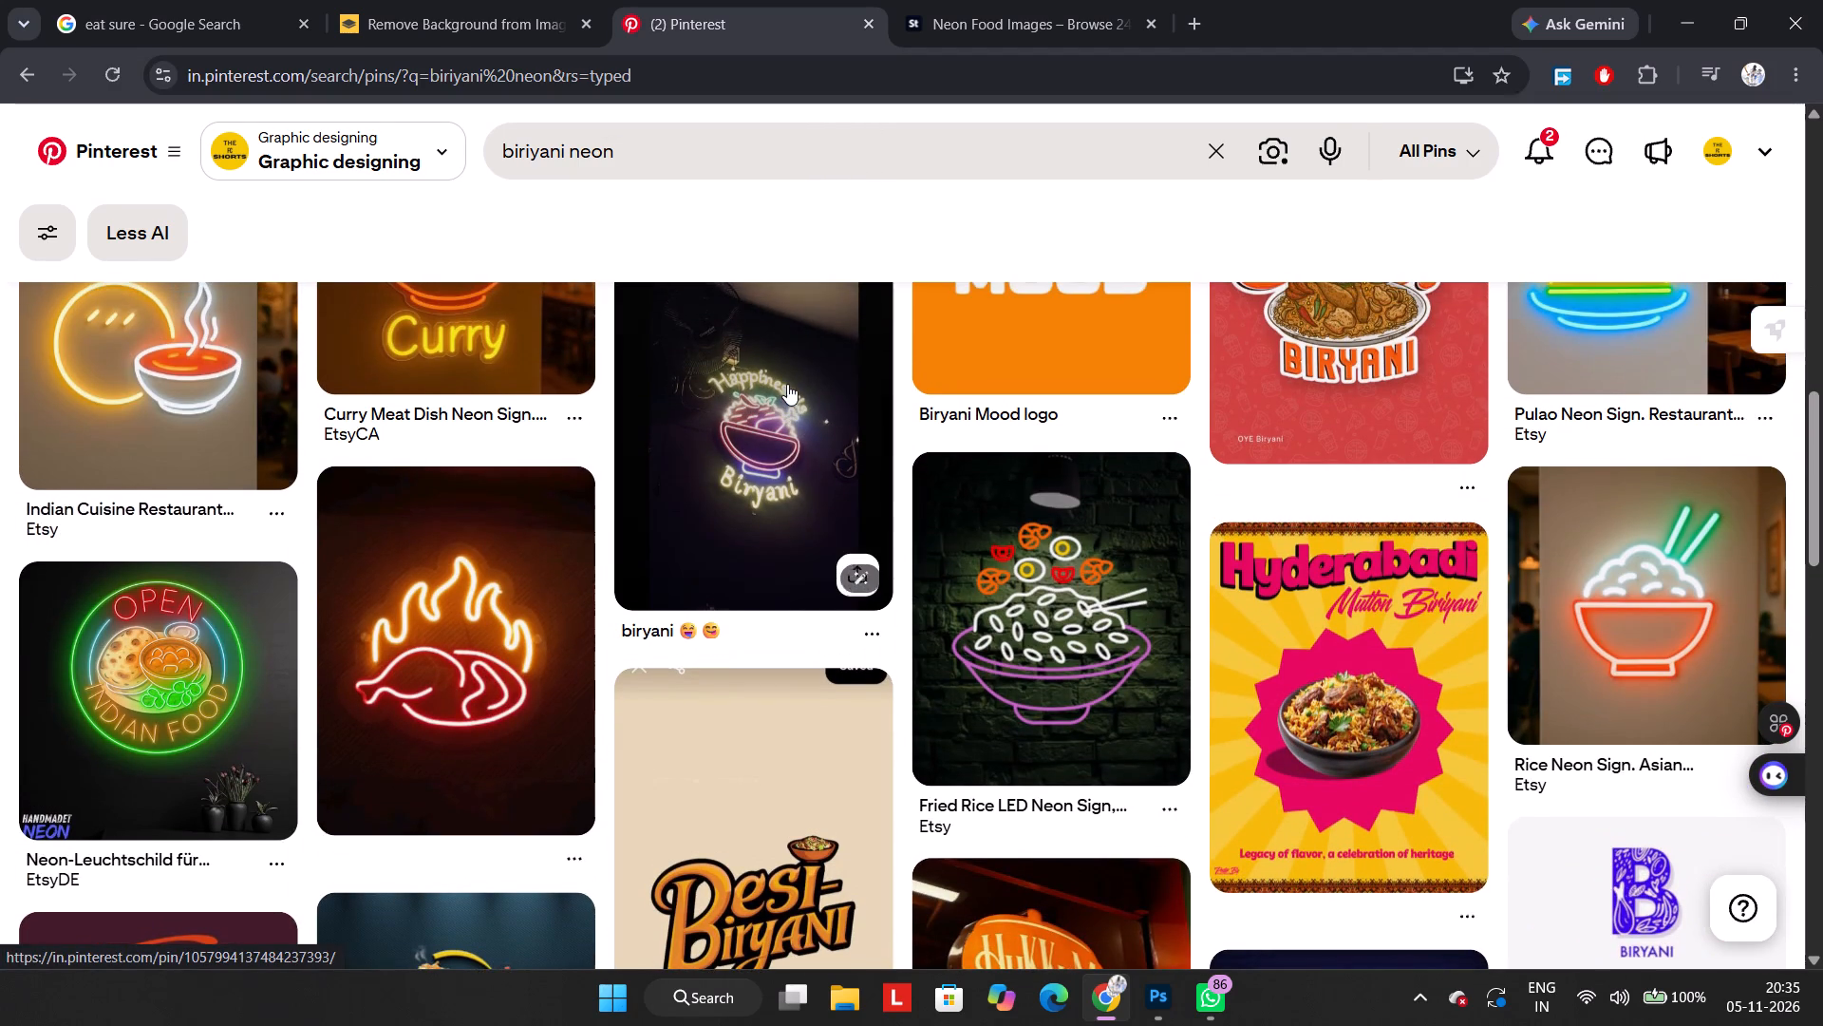
pyautogui.scroll(-2, 787, 384)
pyautogui.scroll(3, 787, 384)
pyautogui.scroll(-1, 787, 384)
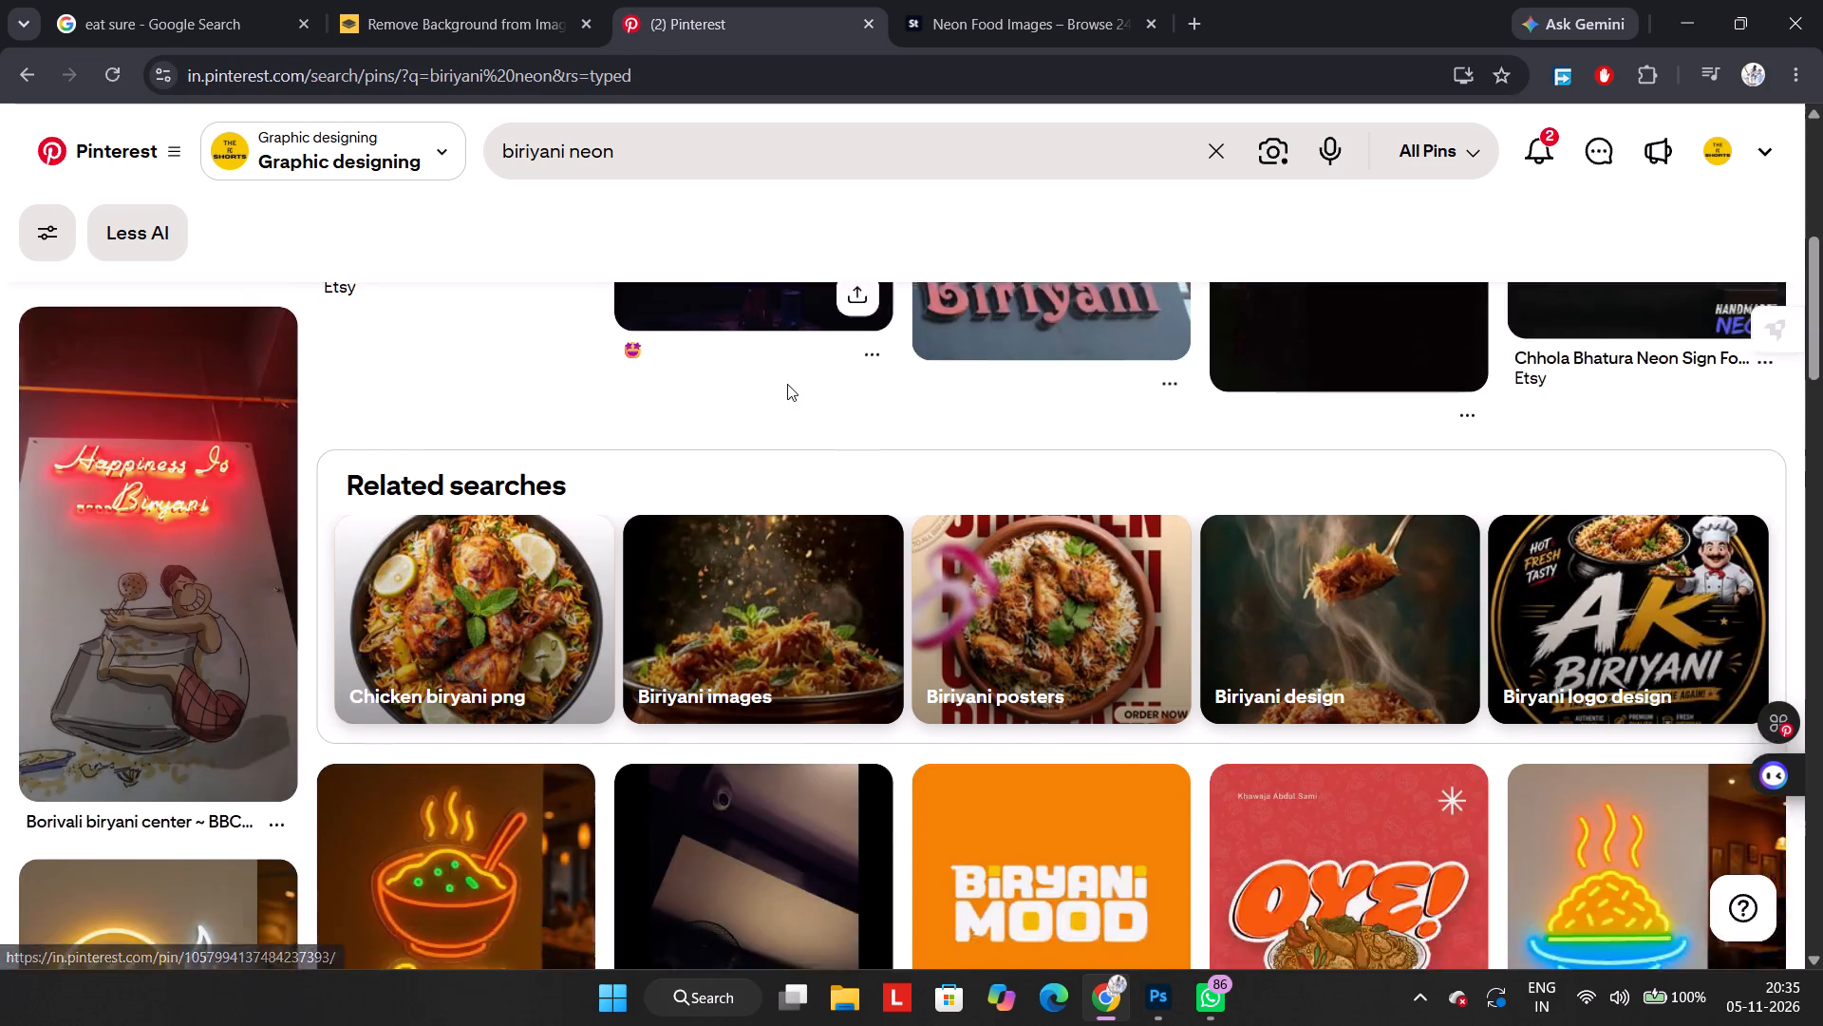
pyautogui.scroll(-2, 787, 384)
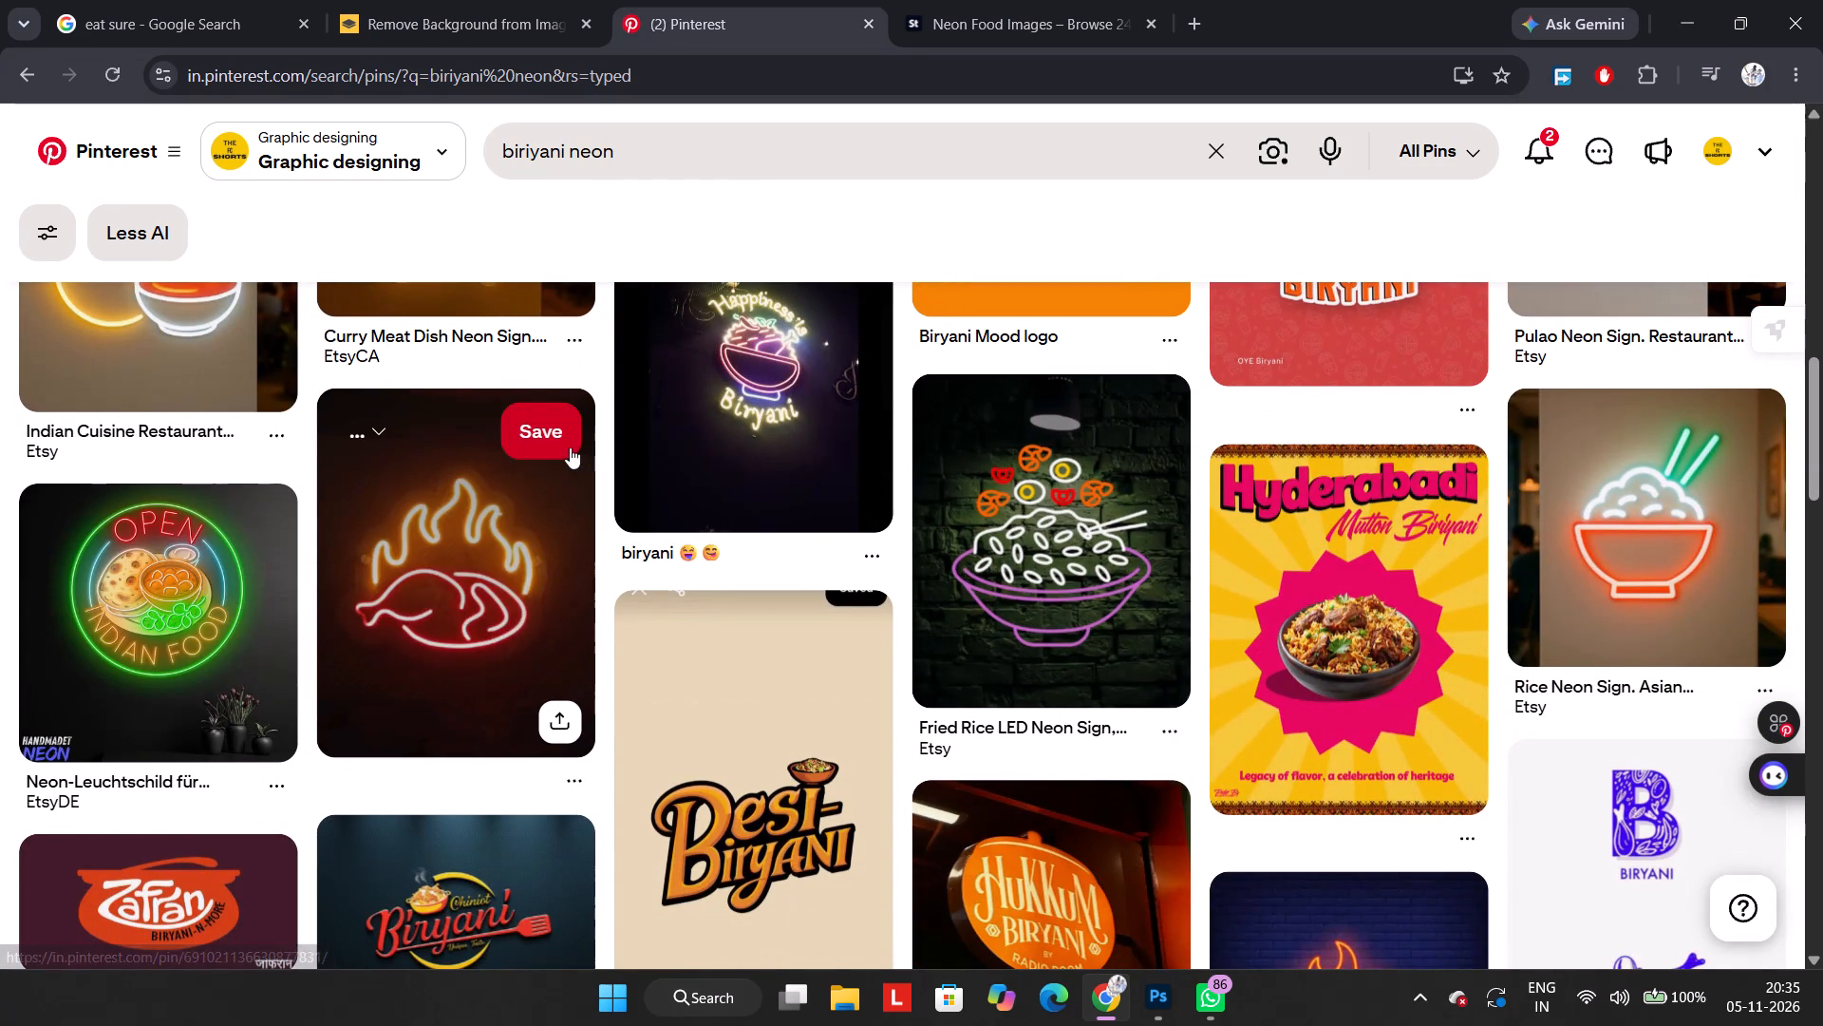
pyautogui.scroll(4, 538, 544)
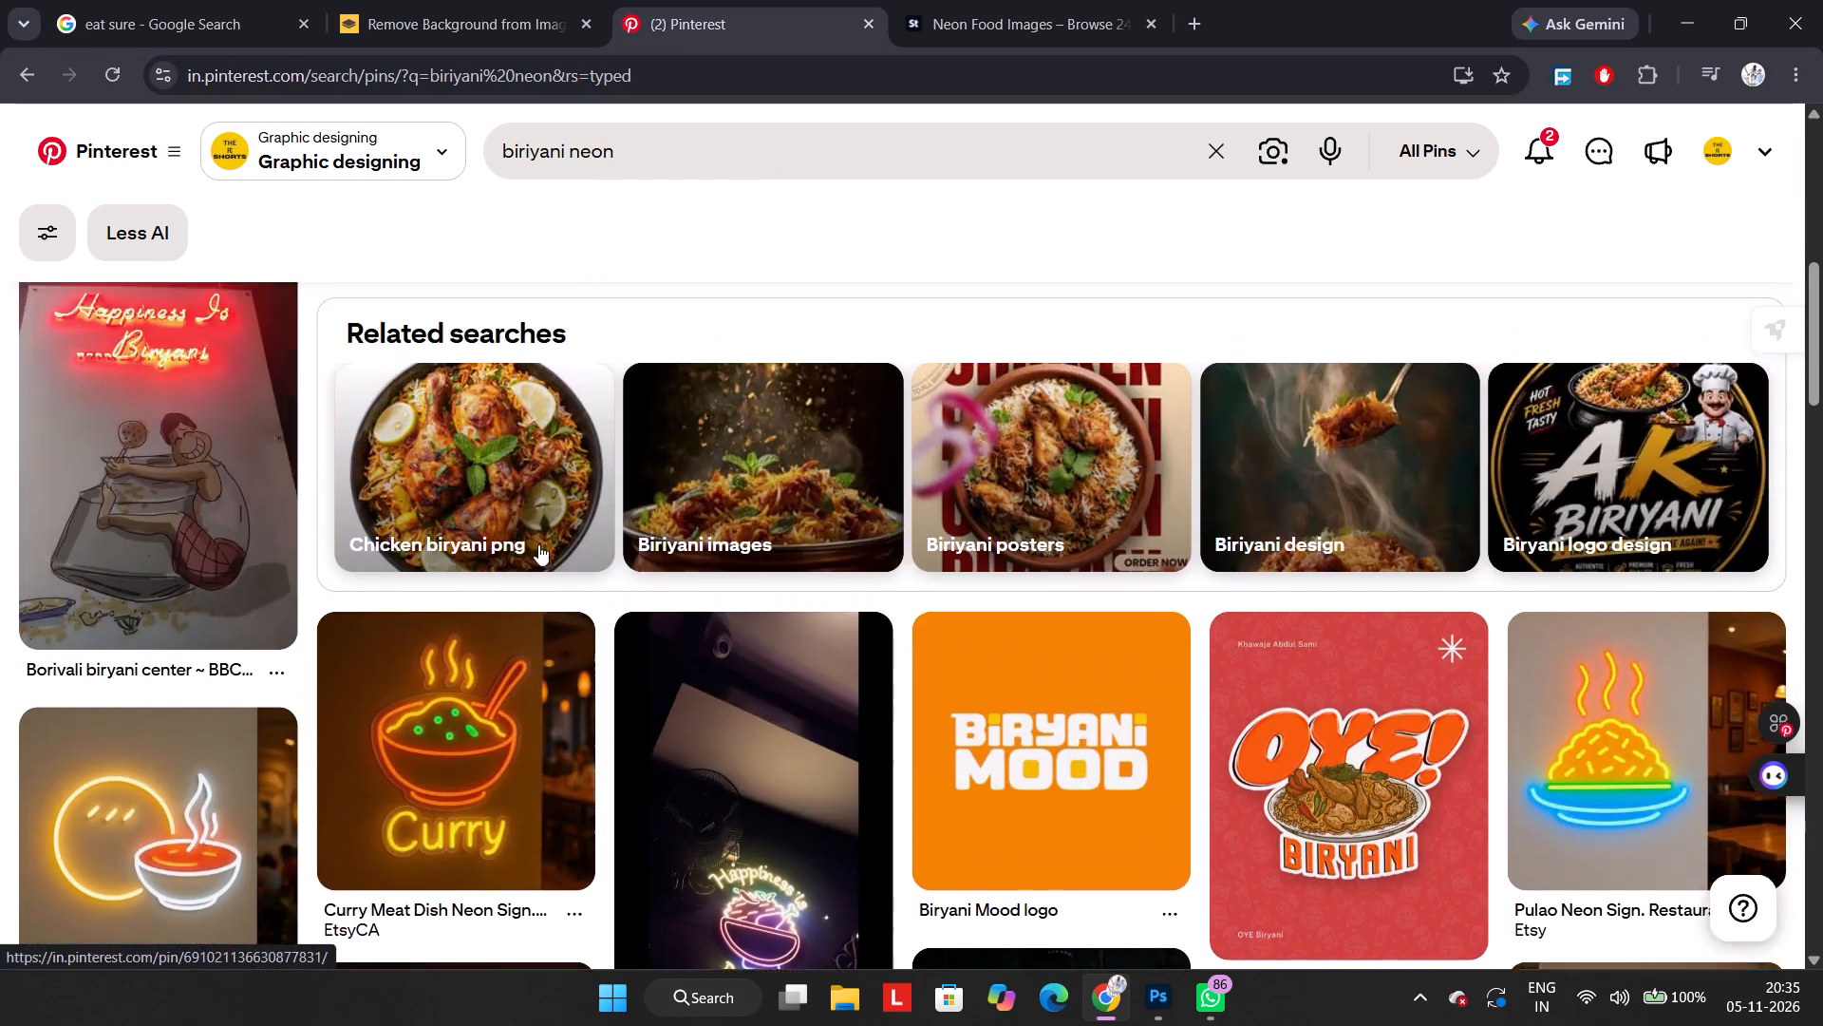
pyautogui.scroll(2, 538, 544)
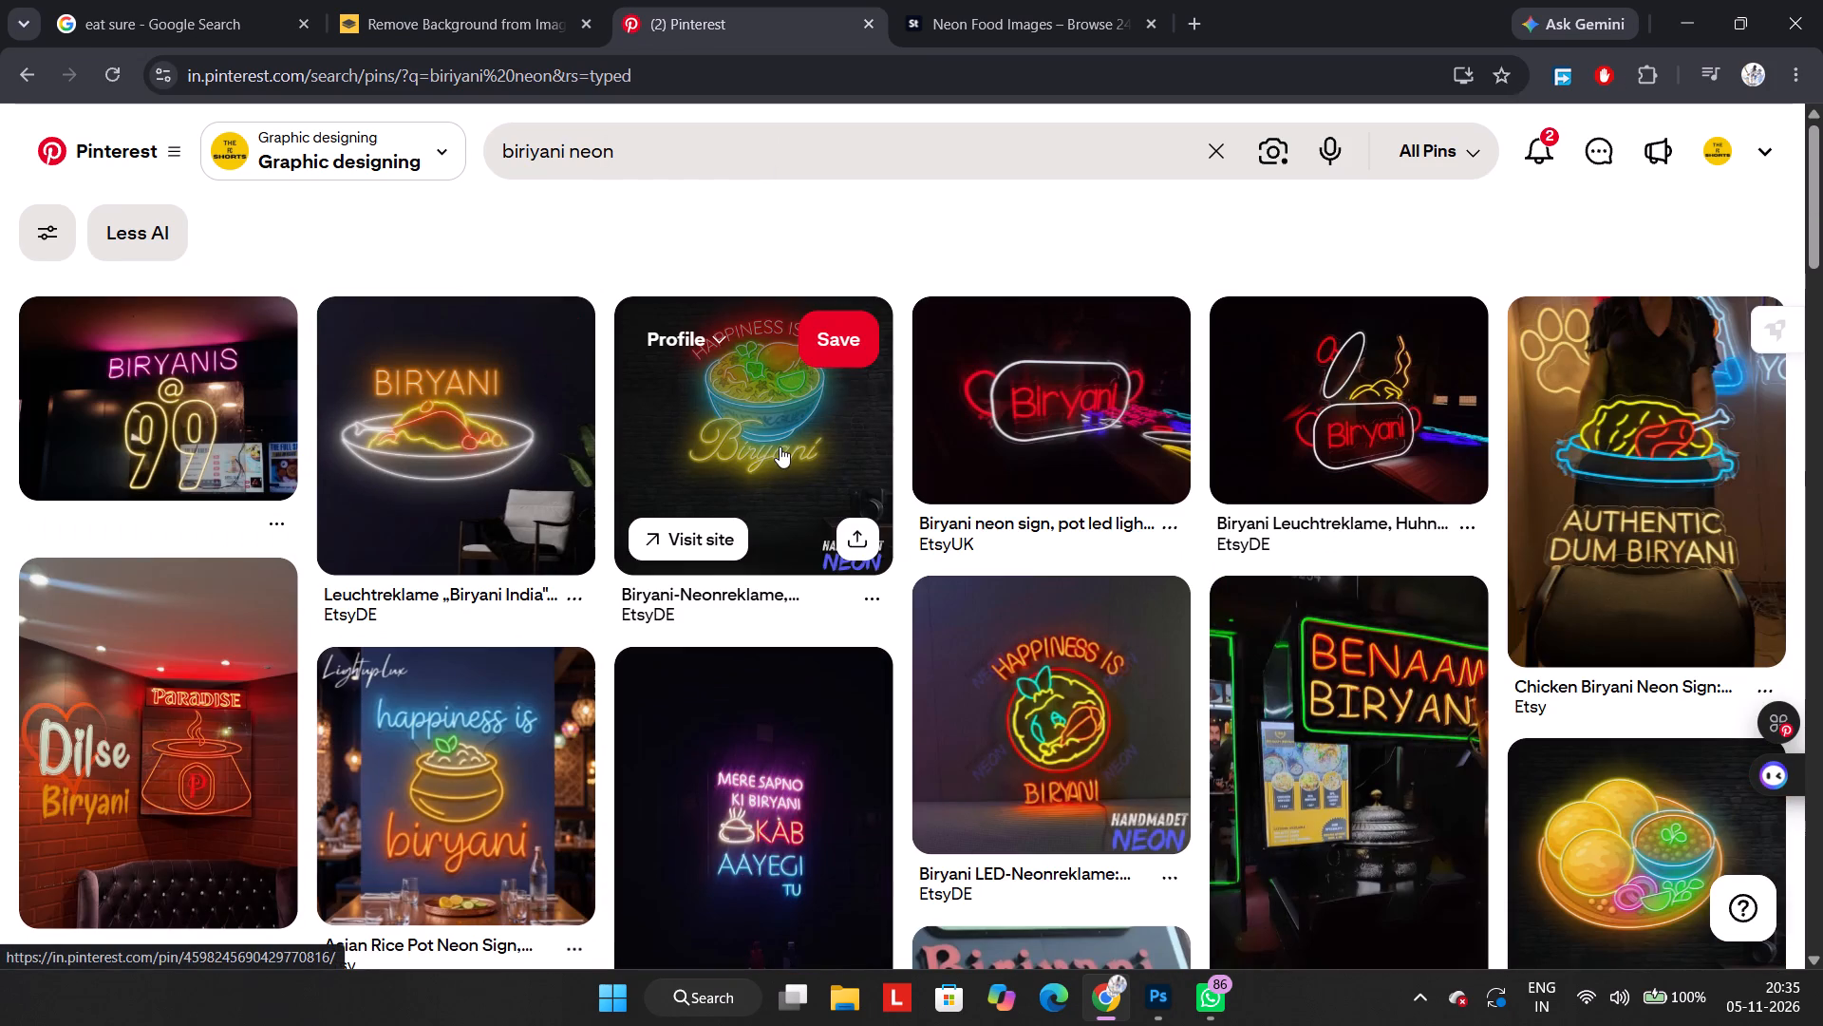
# Inspect the "Happiness is Biryani" bowl sign pin and its related signs, and return to the search results.
pyautogui.click(780, 446)
pyautogui.rightClick(334, 482)
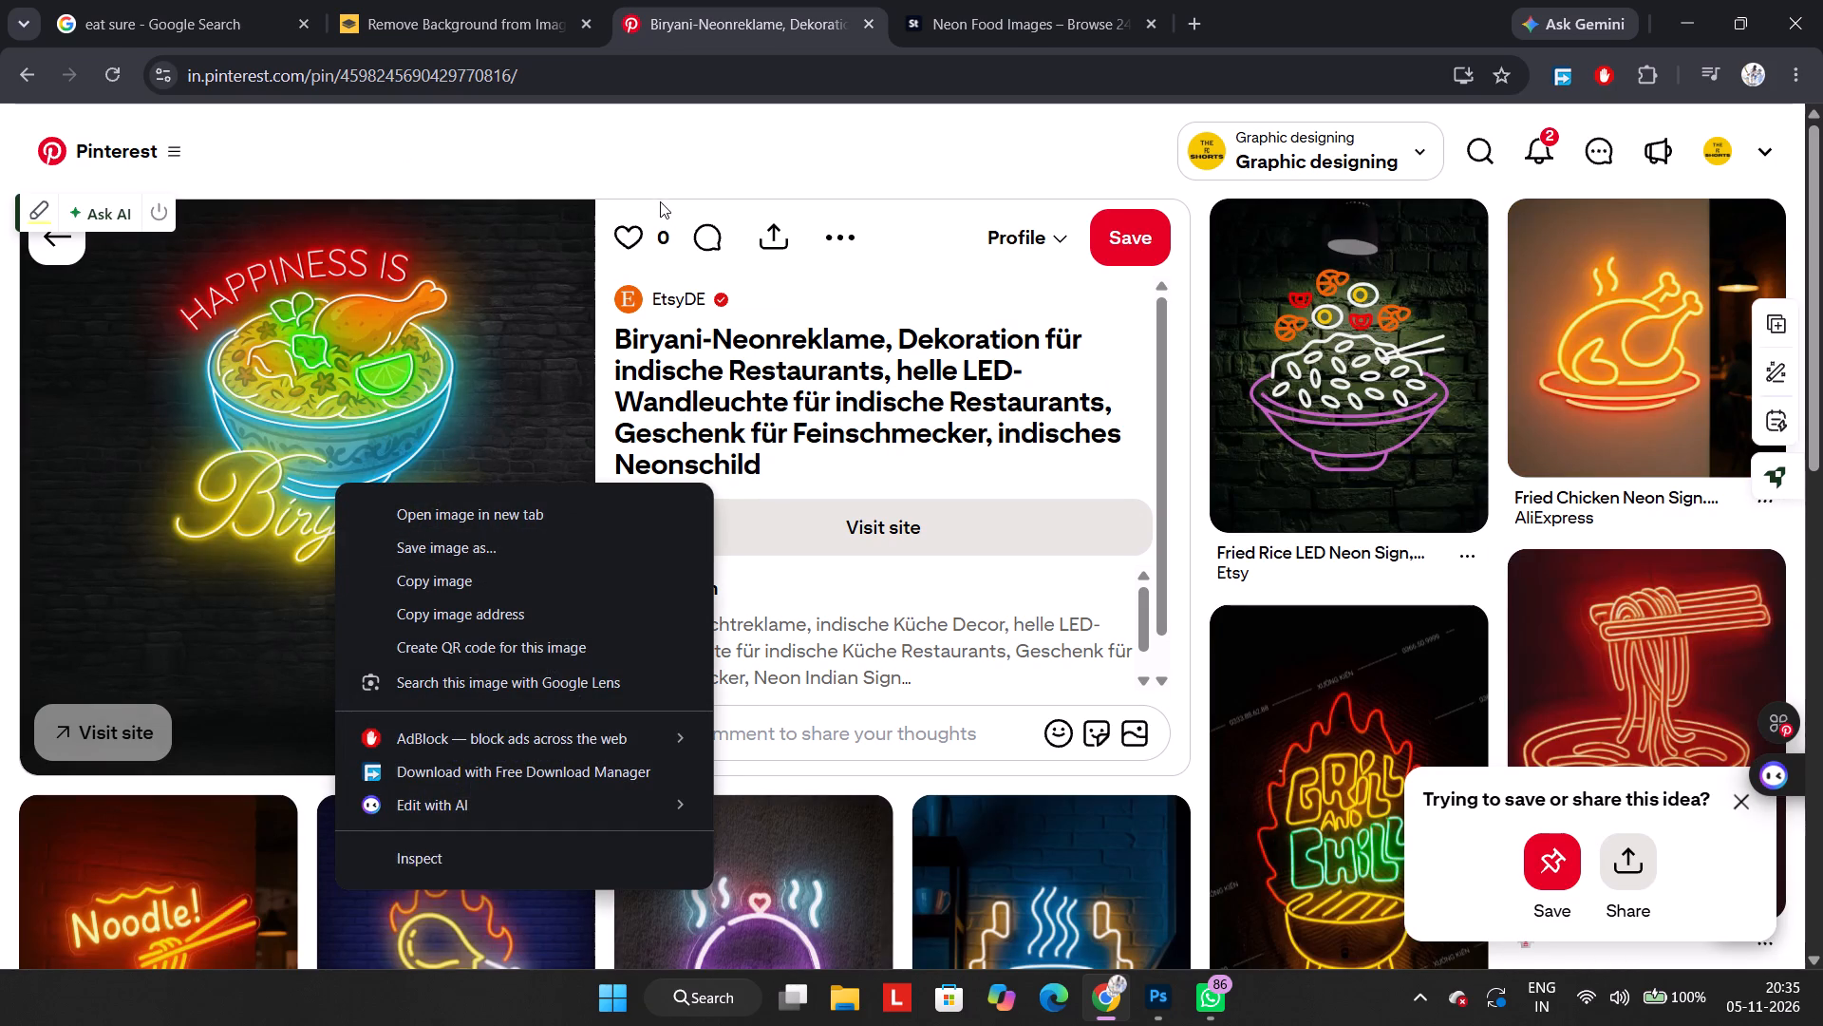
pyautogui.click(660, 197)
pyautogui.scroll(-2, 919, 314)
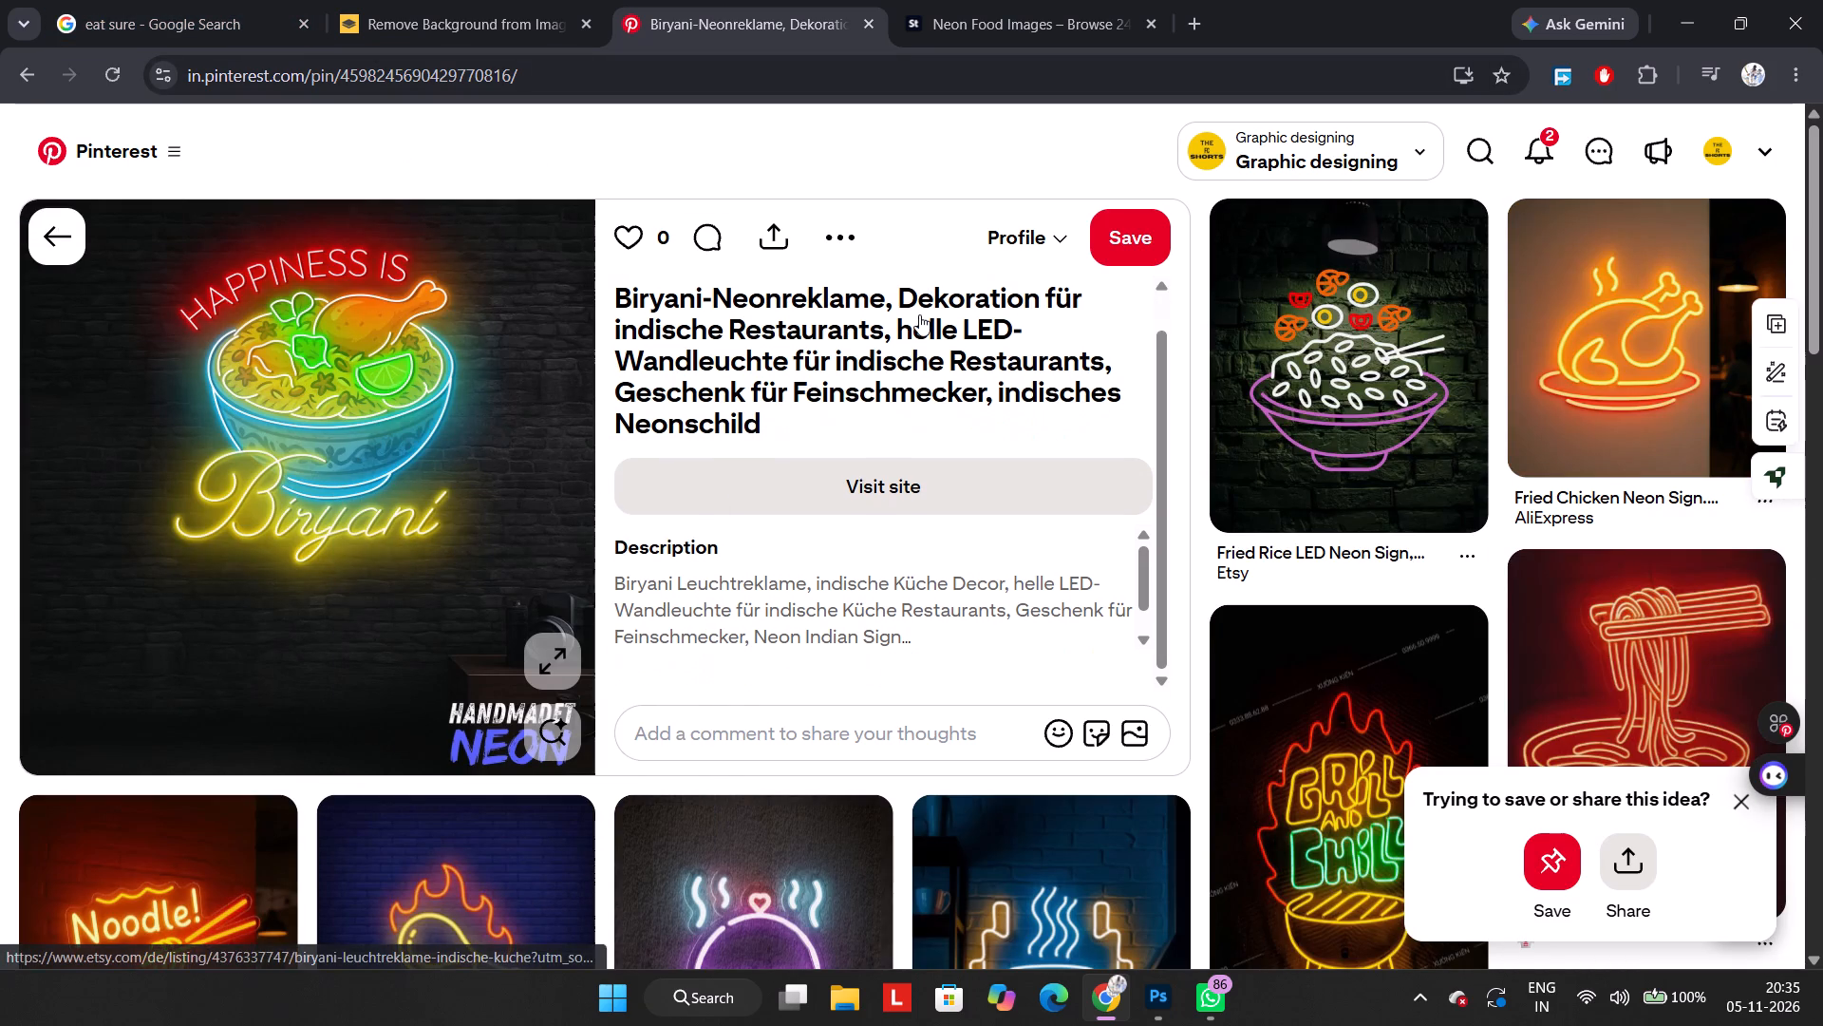
pyautogui.scroll(-2, 919, 314)
pyautogui.scroll(-2, 1223, 439)
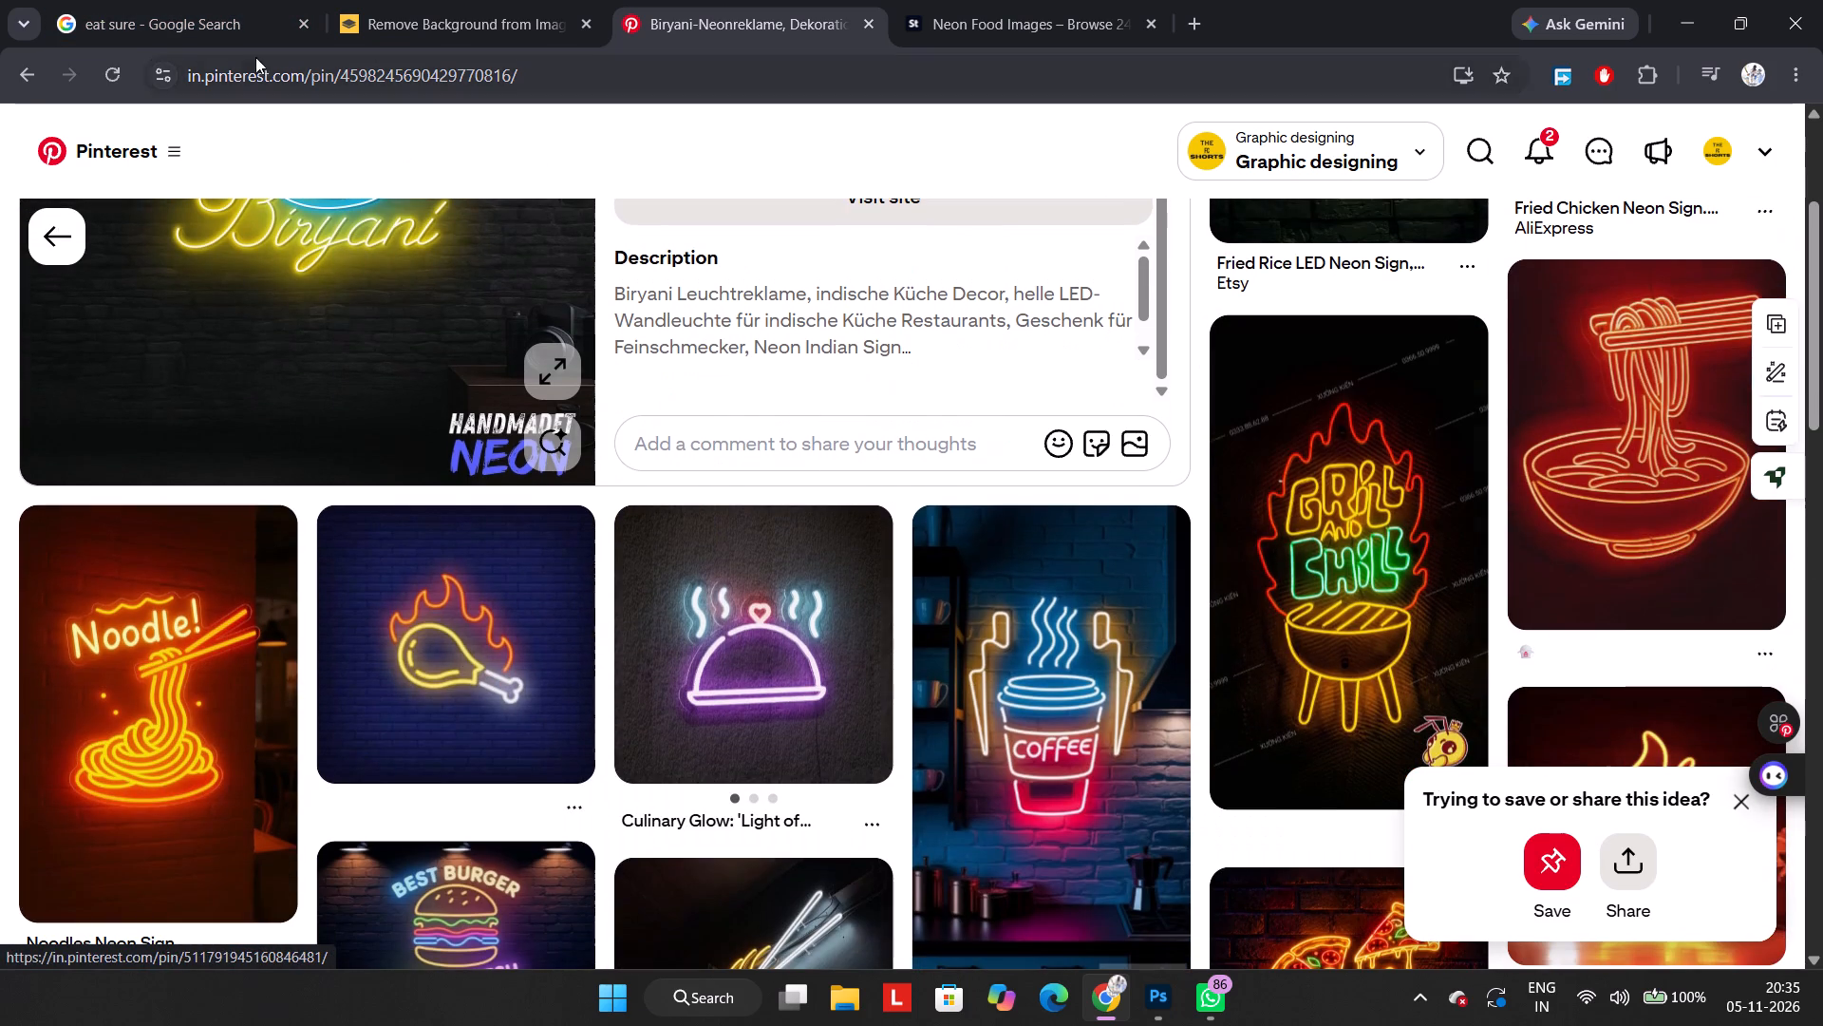
pyautogui.click(20, 85)
pyautogui.scroll(2, 479, 462)
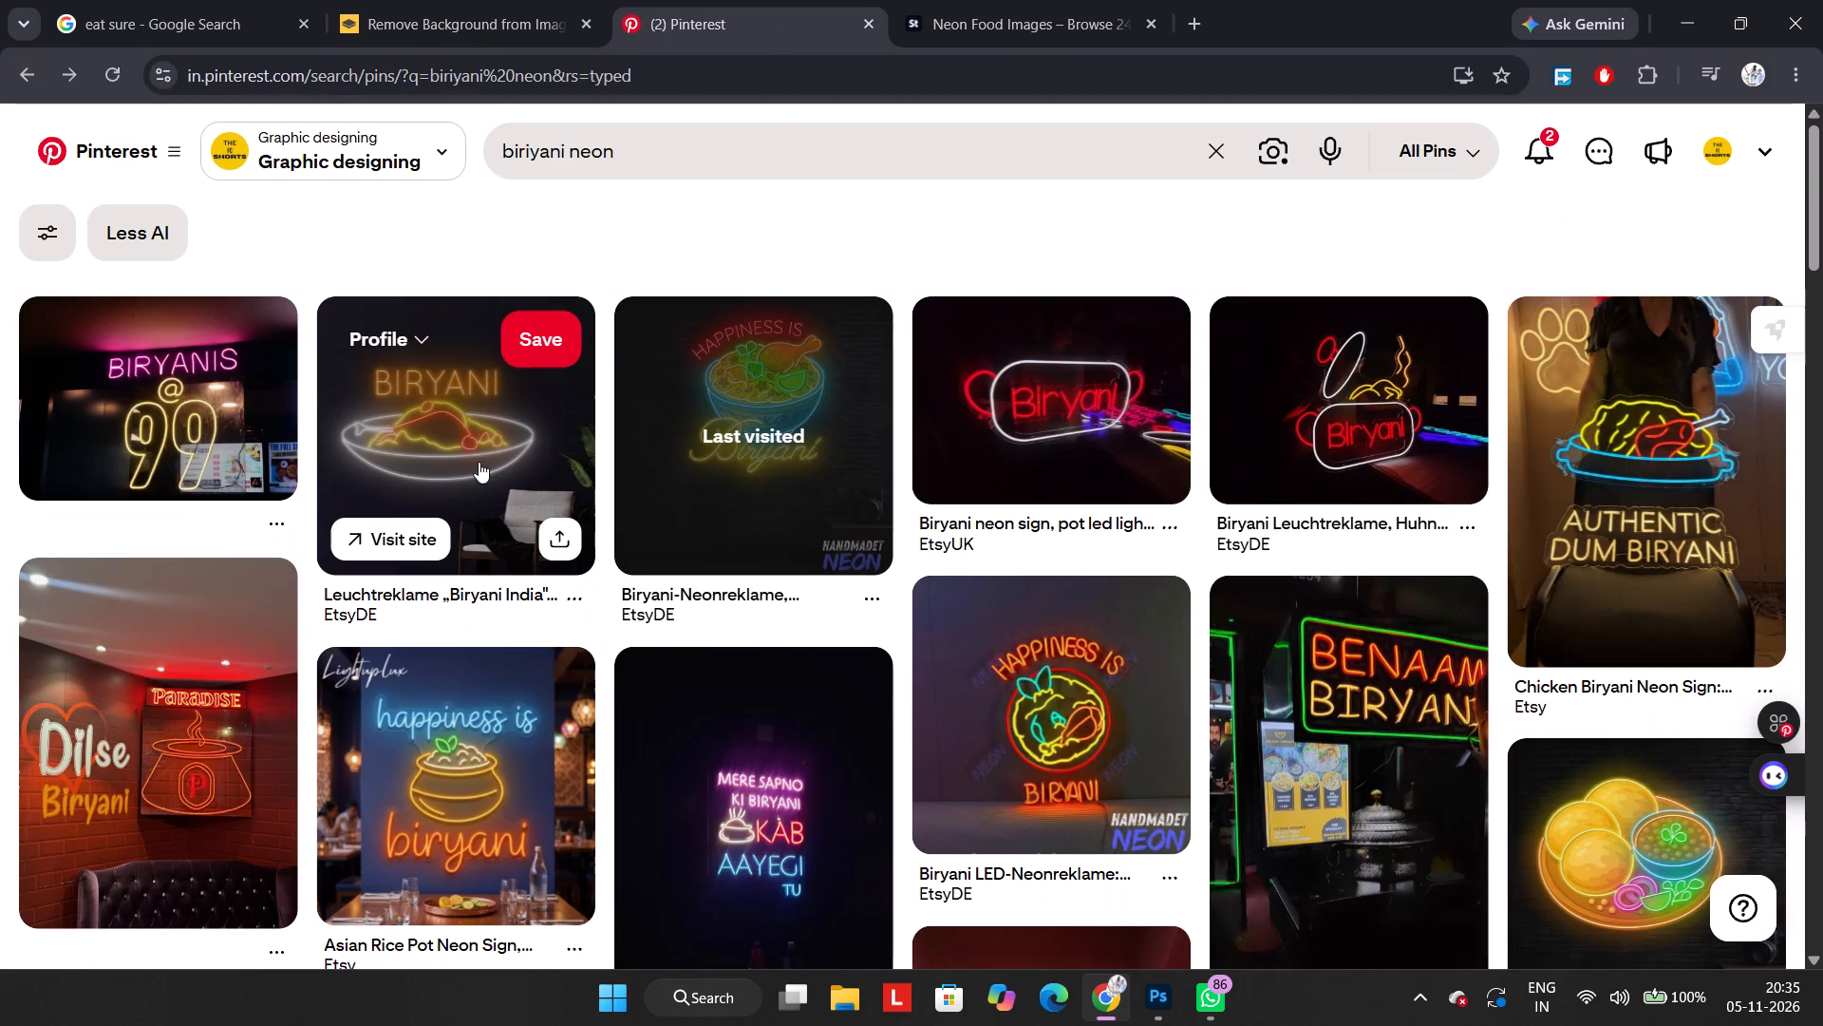
# Copy the image of the BIRYANI sign with the white plate from its Pinterest pin and paste it into the Photoshop banner.
pyautogui.click(479, 462)
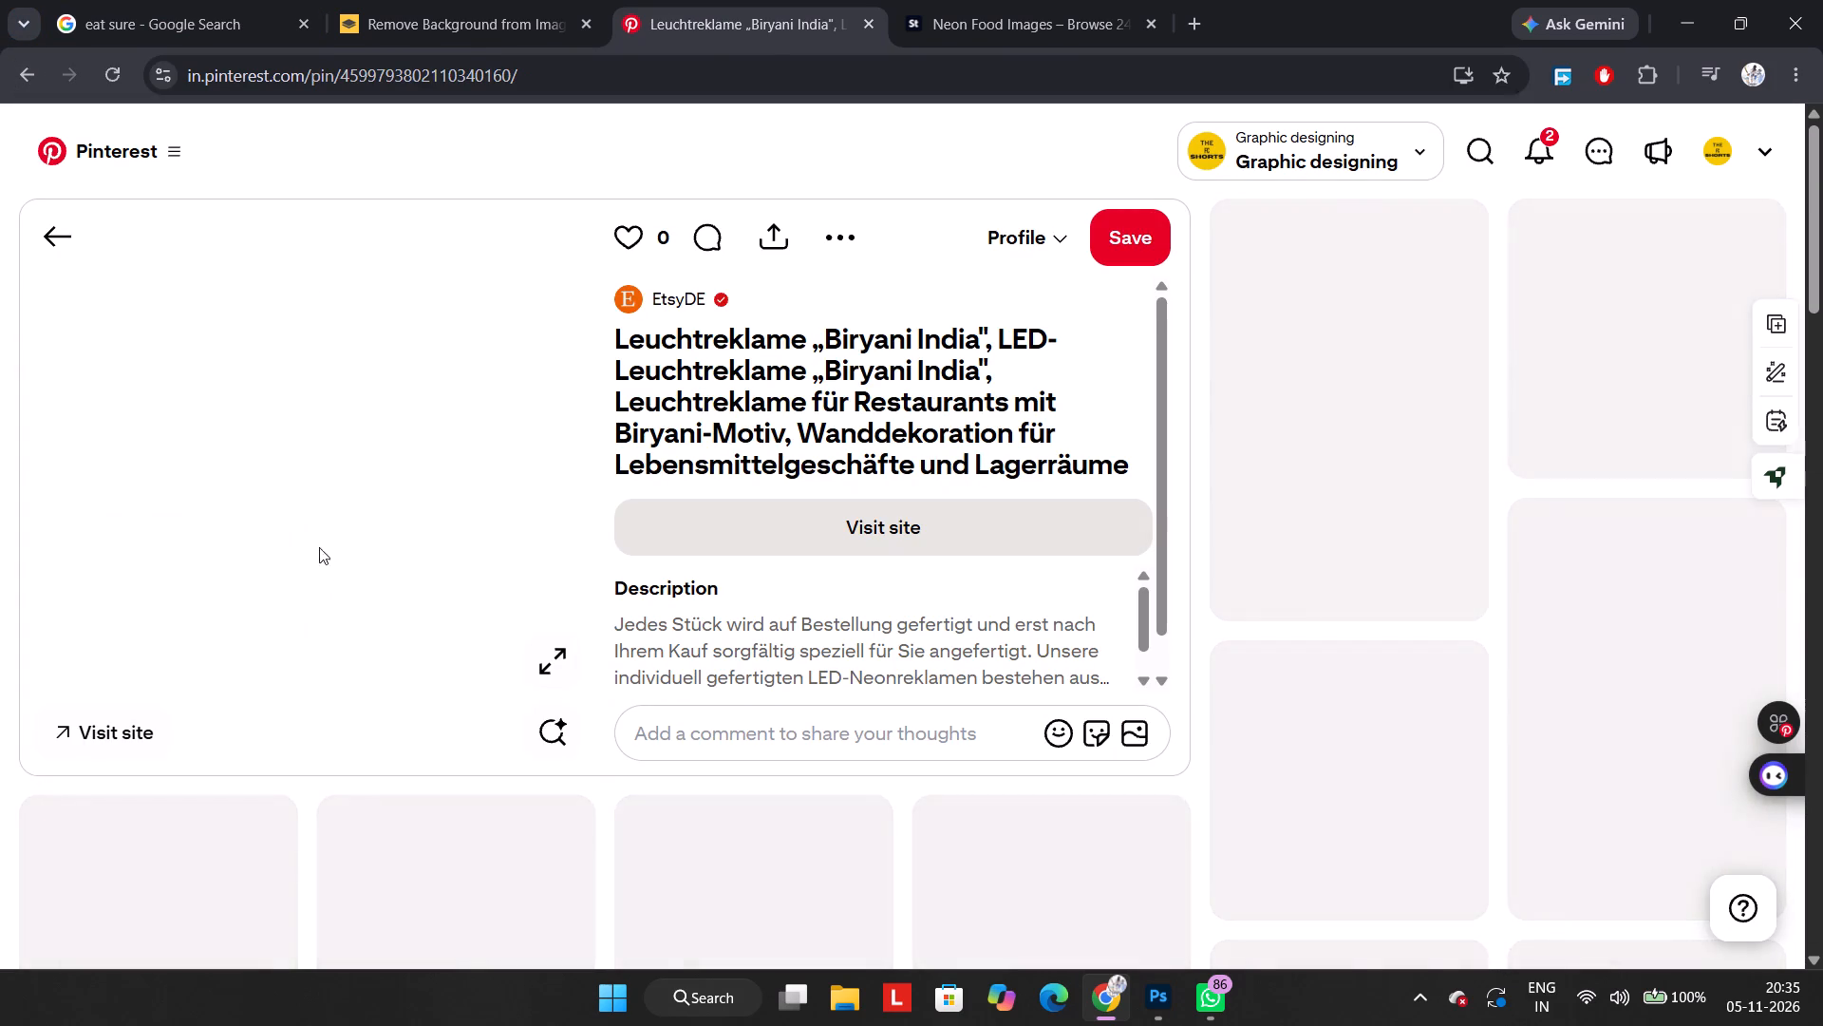
pyautogui.rightClick(320, 414)
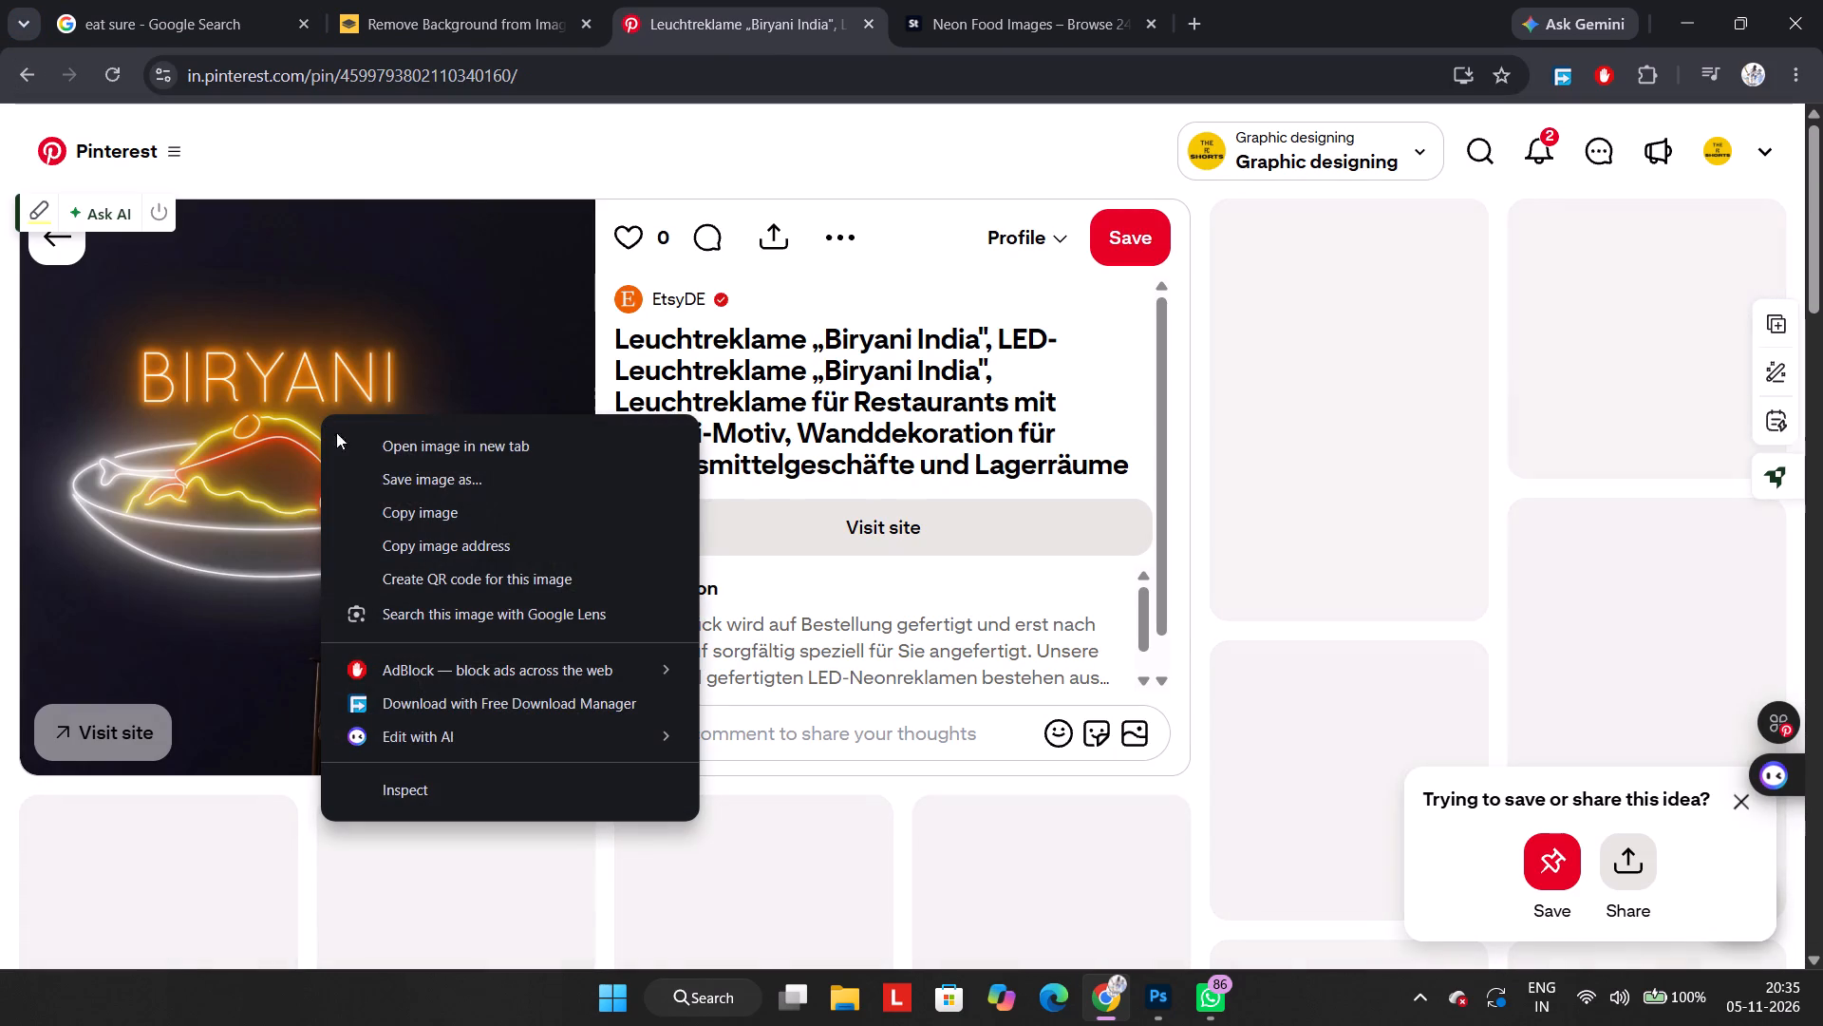
pyautogui.click(385, 498)
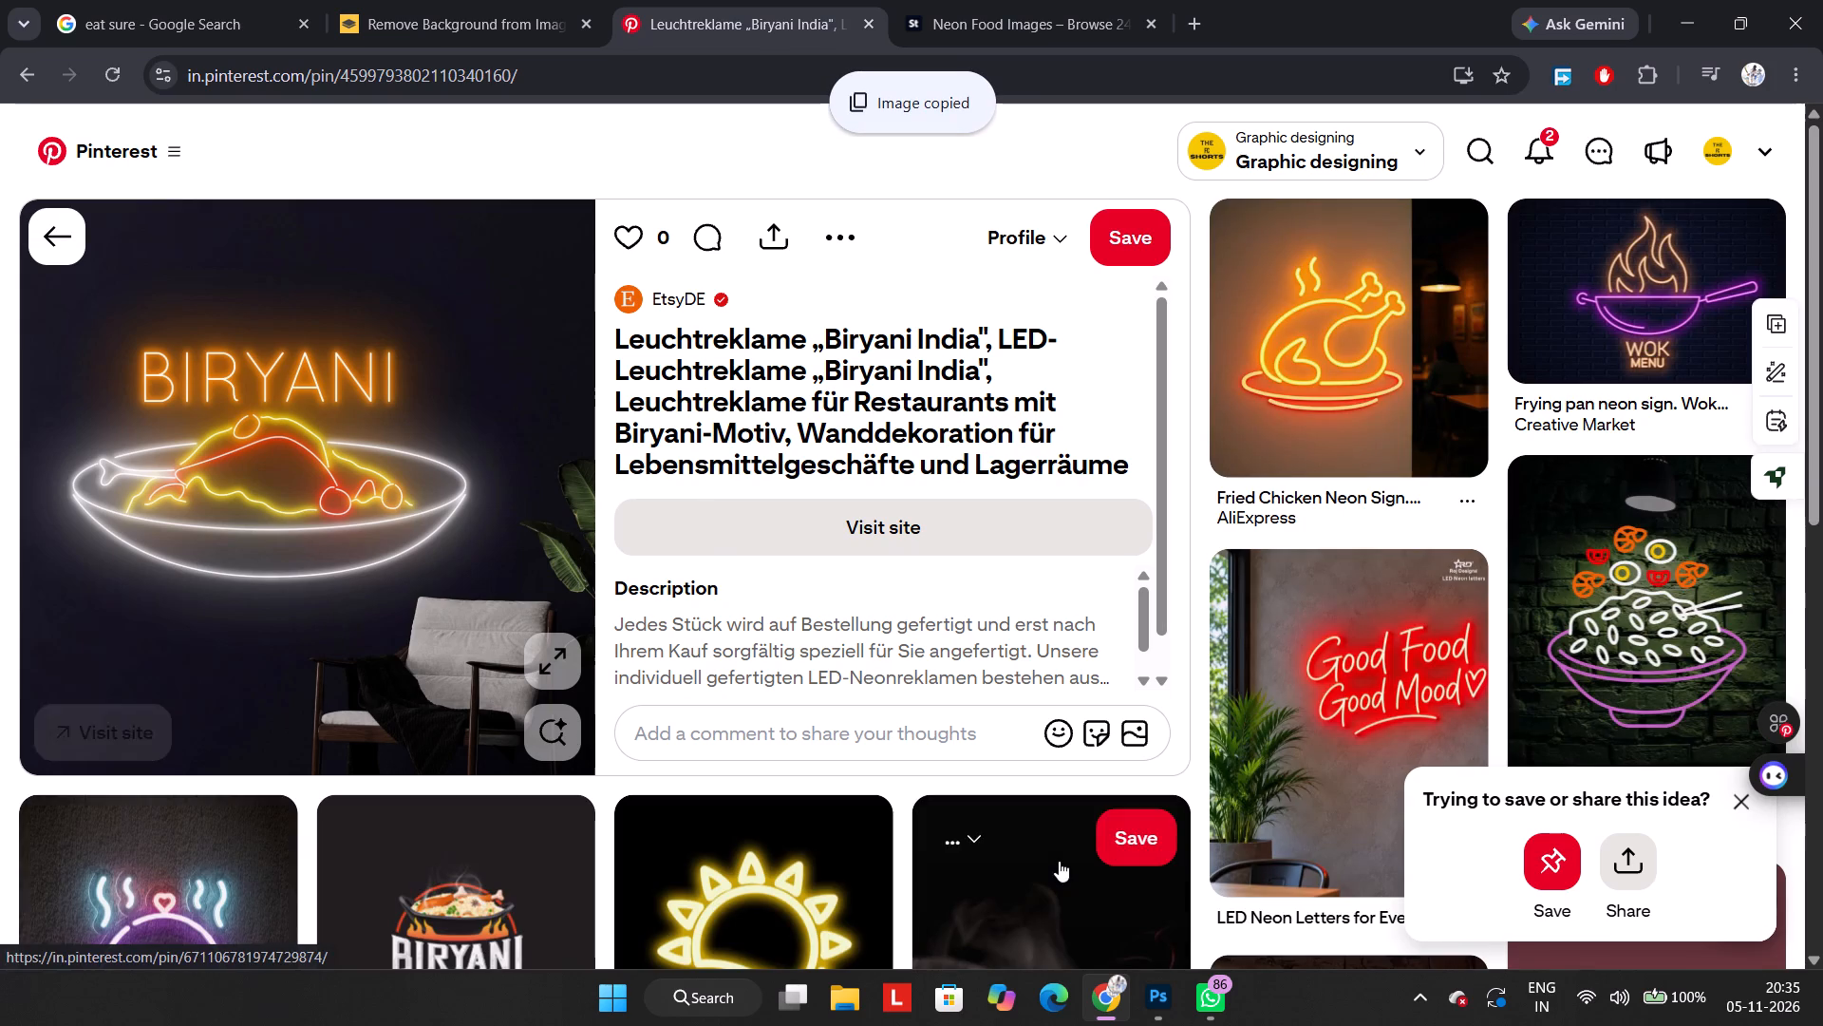
pyautogui.click(1161, 995)
pyautogui.hotkey('ctrl', 'v')
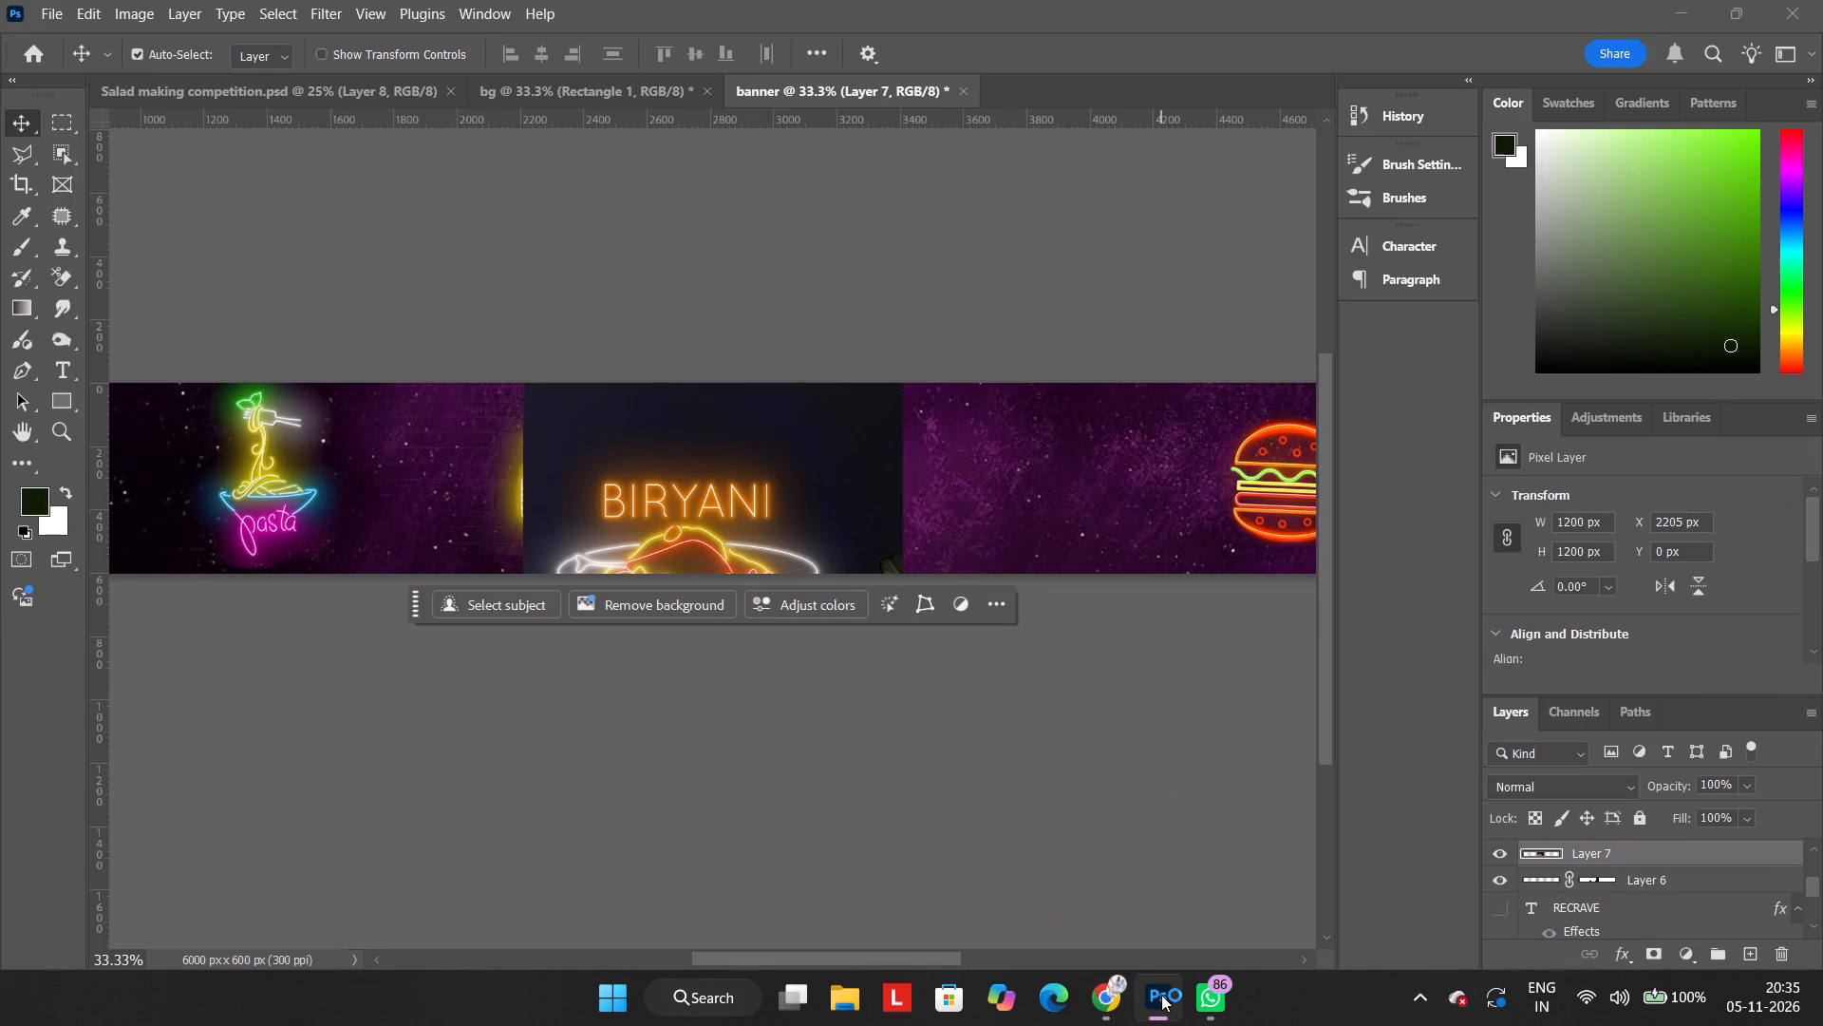
# Scale the pasted BIRYANI image down to about 558 px square and place it just right of the momos icon.
pyautogui.click(667, 422)
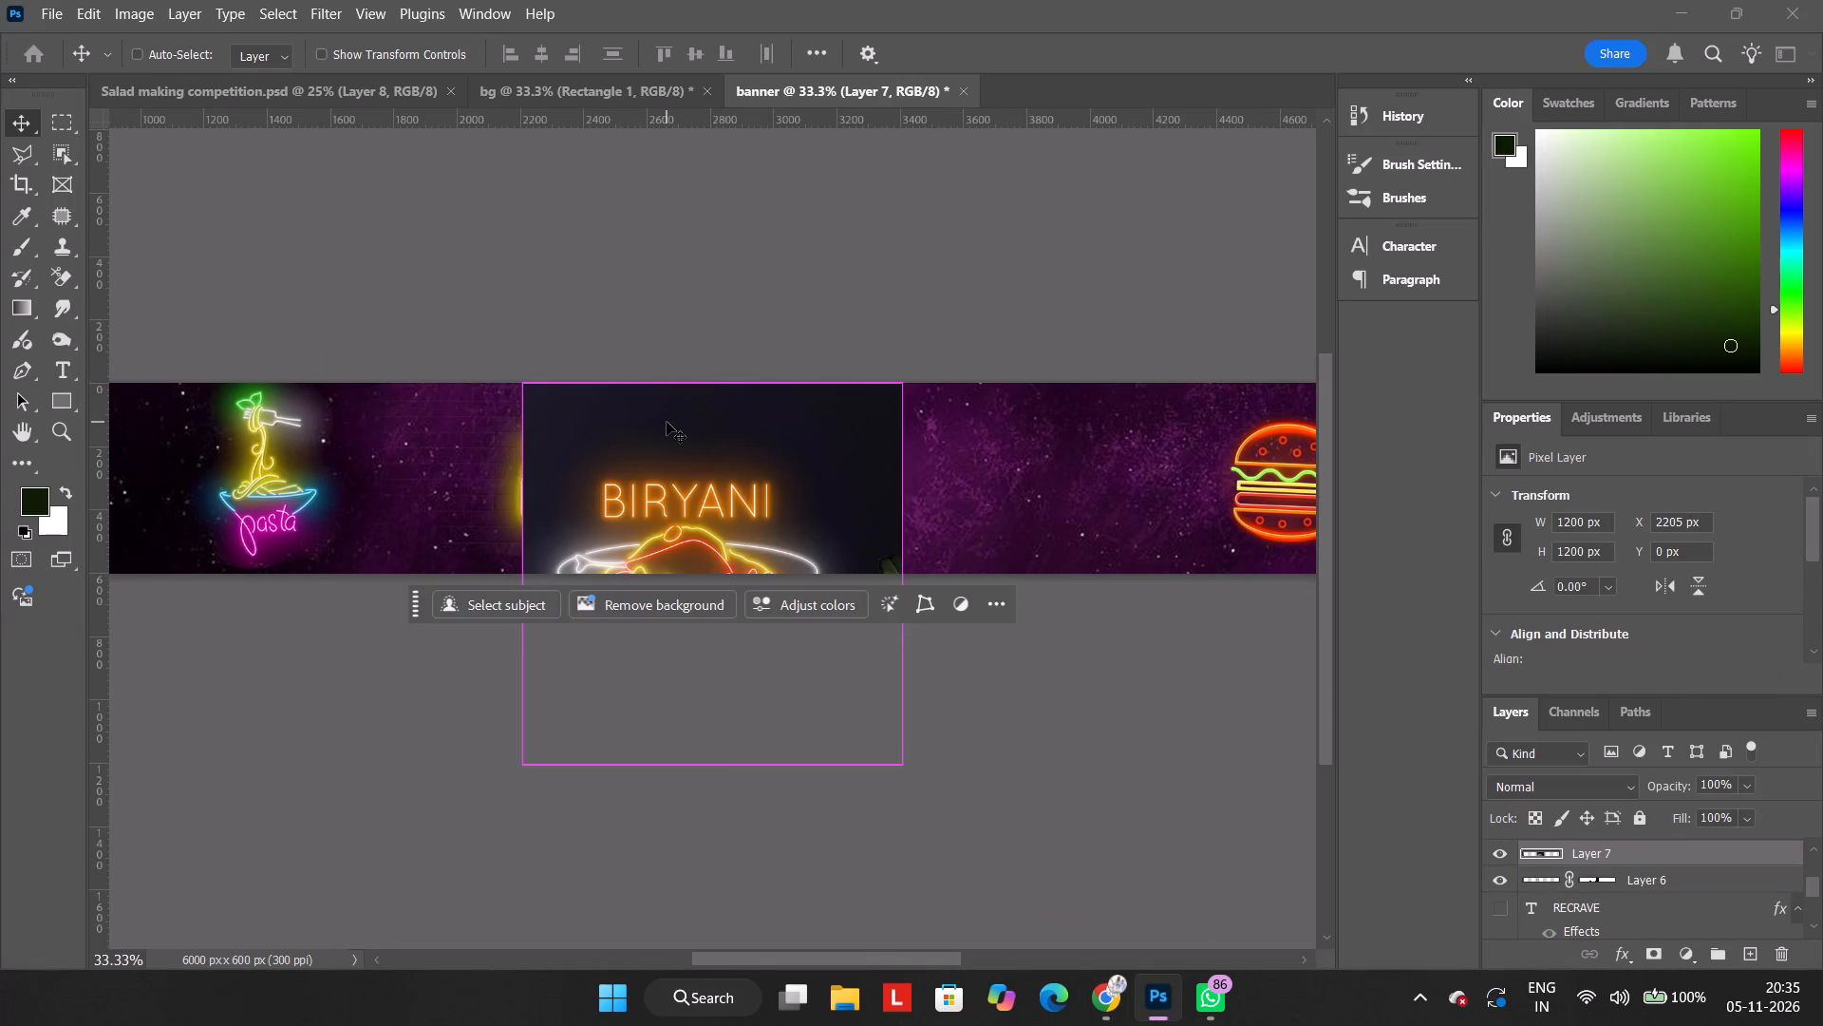
pyautogui.hotkey('ctrl', 't')
pyautogui.moveTo(913, 578); pyautogui.dragTo(855, 595)
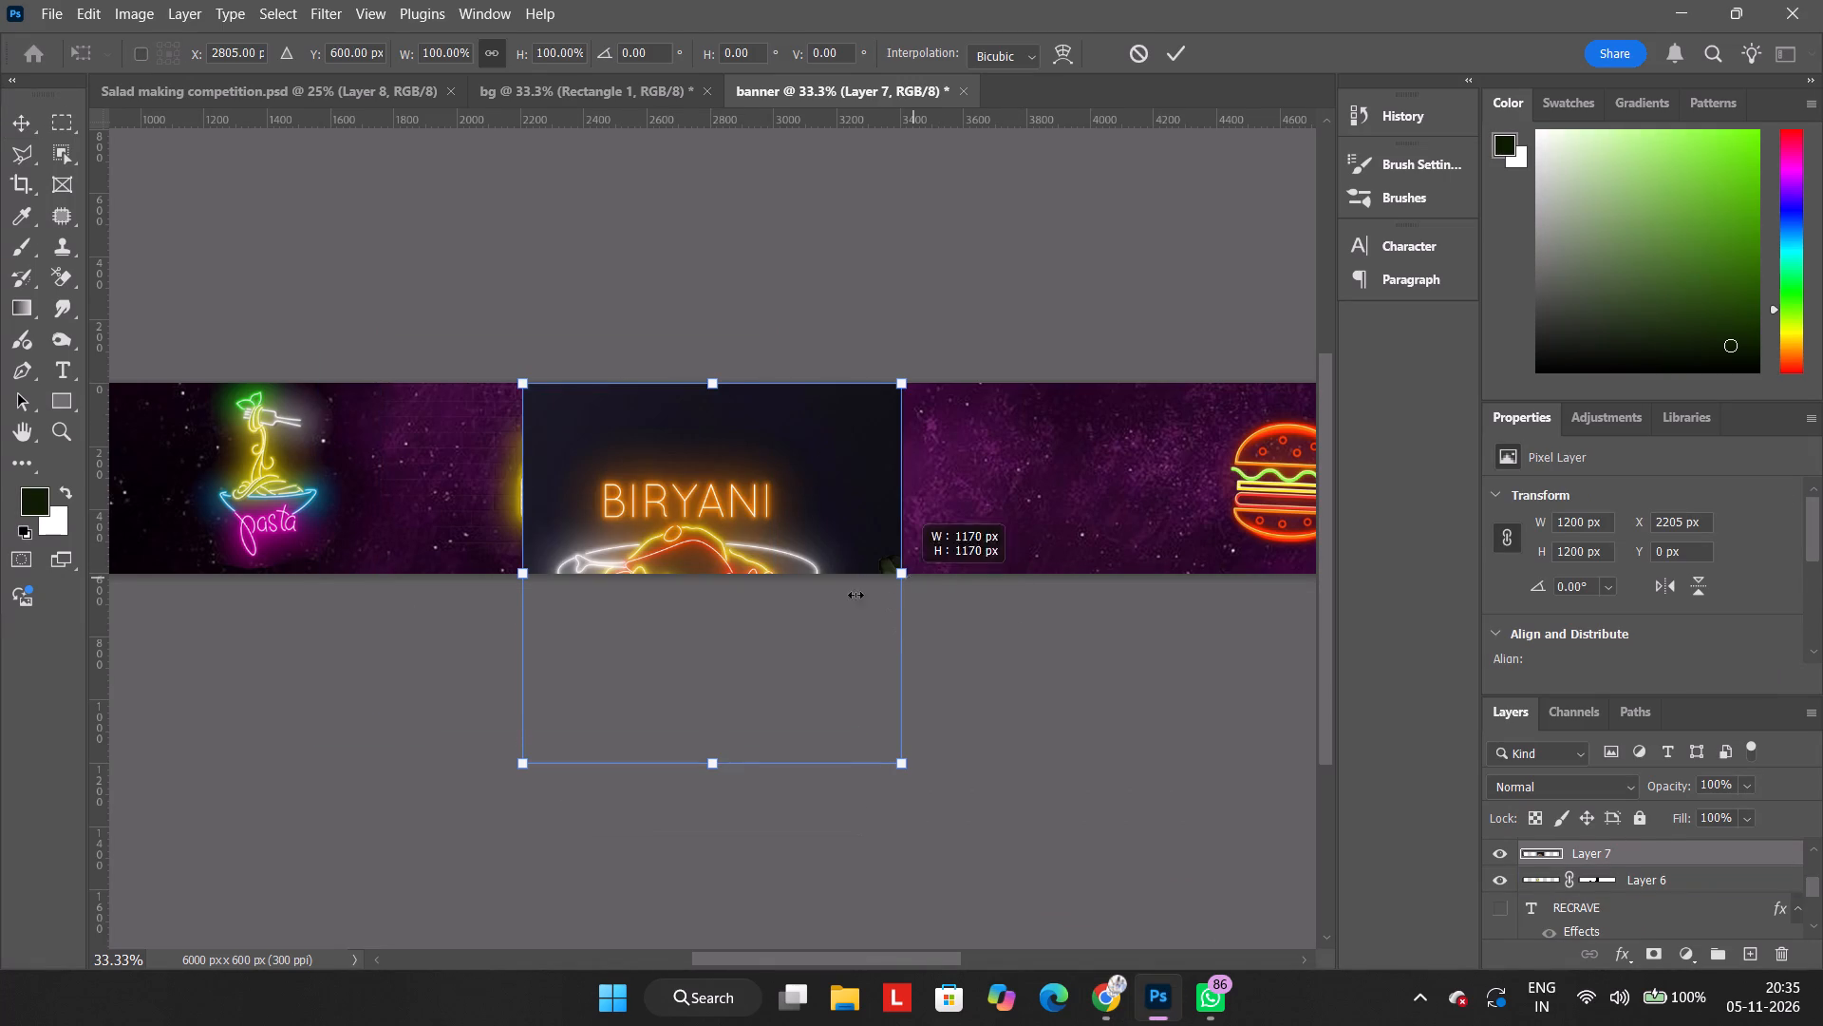
pyautogui.moveTo(855, 595); pyautogui.dragTo(710, 606)
pyautogui.moveTo(660, 597); pyautogui.dragTo(818, 518)
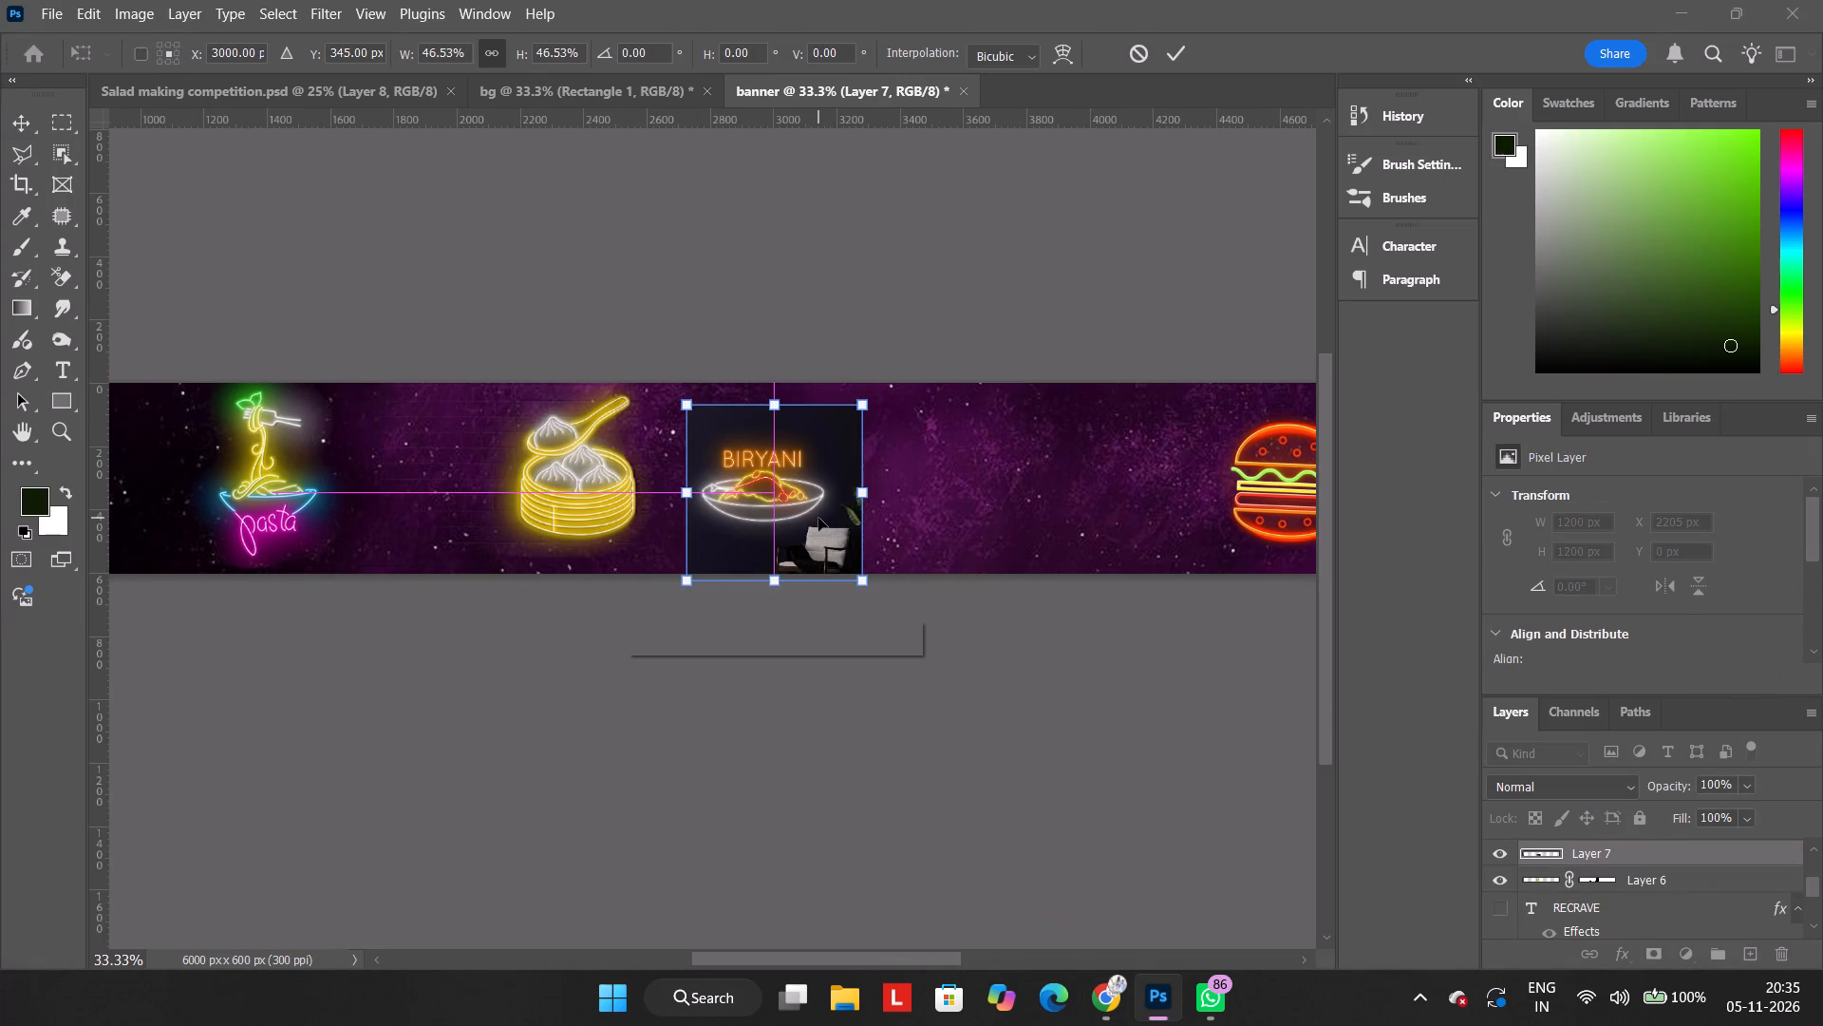
pyautogui.click(892, 636)
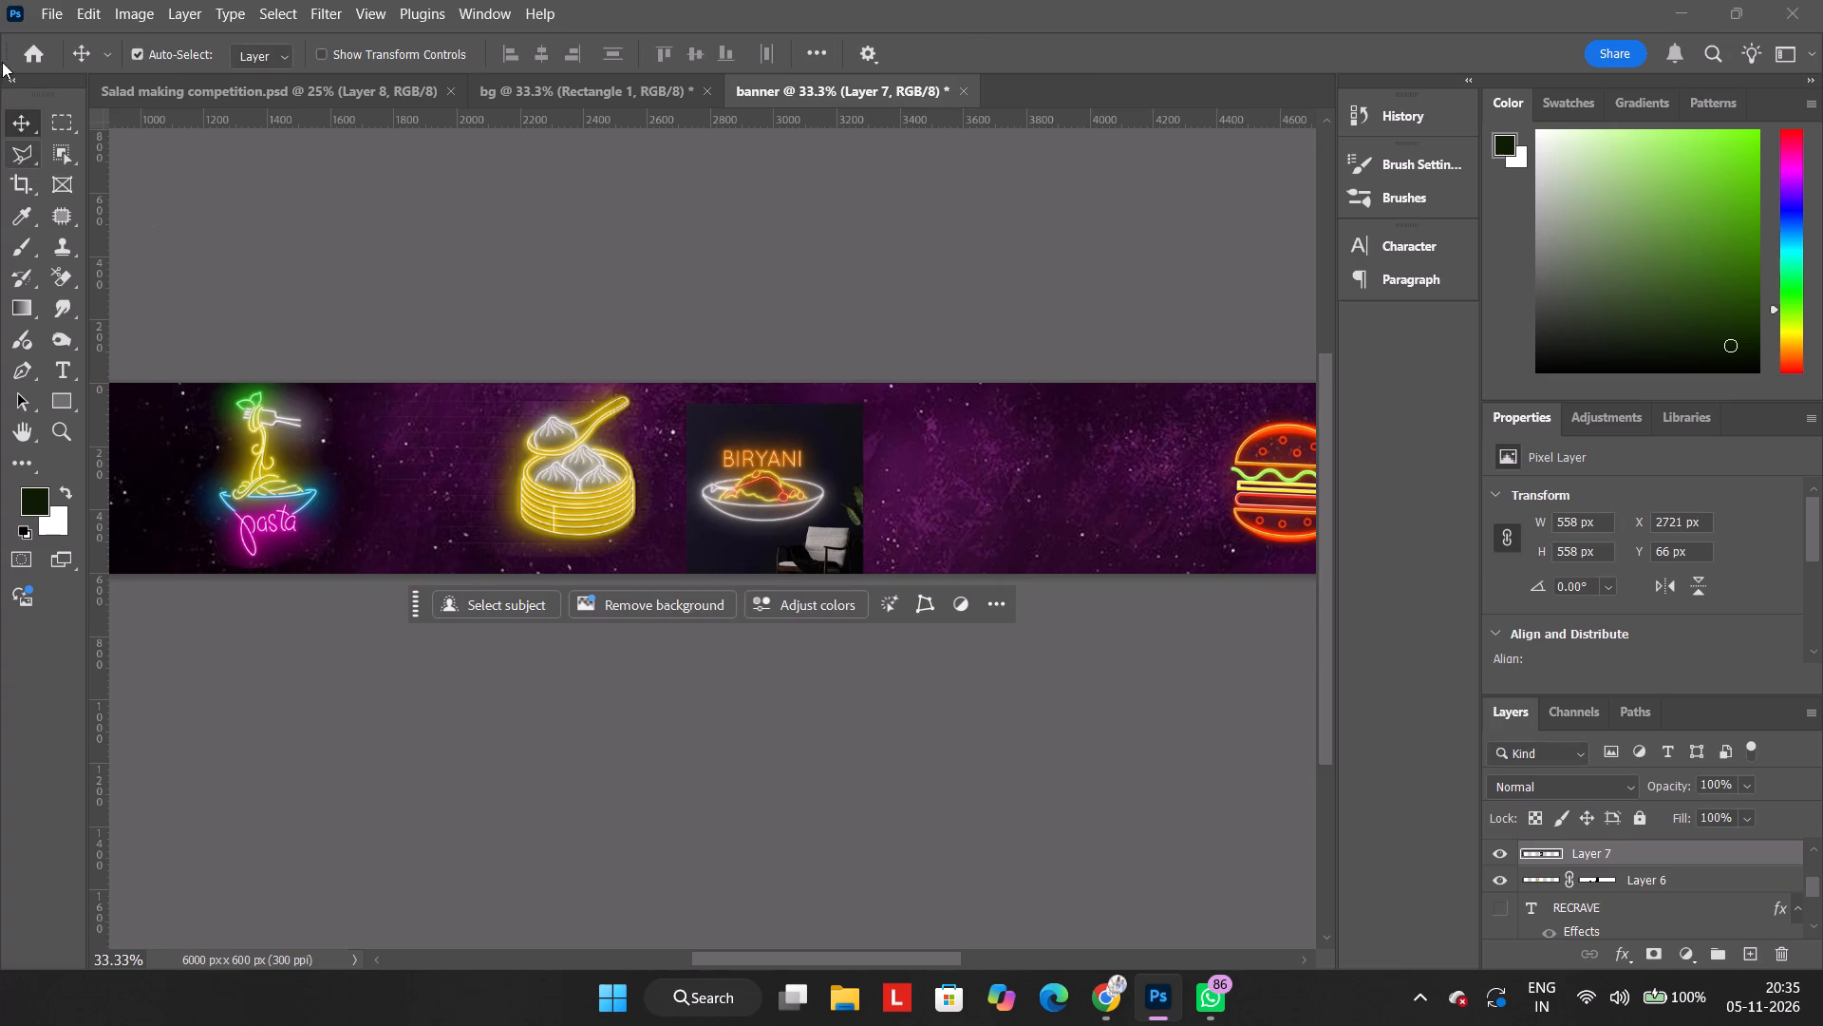
# Erase the dark wall background around the BIRYANI sign with the Background Eraser.
pyautogui.click(64, 274)
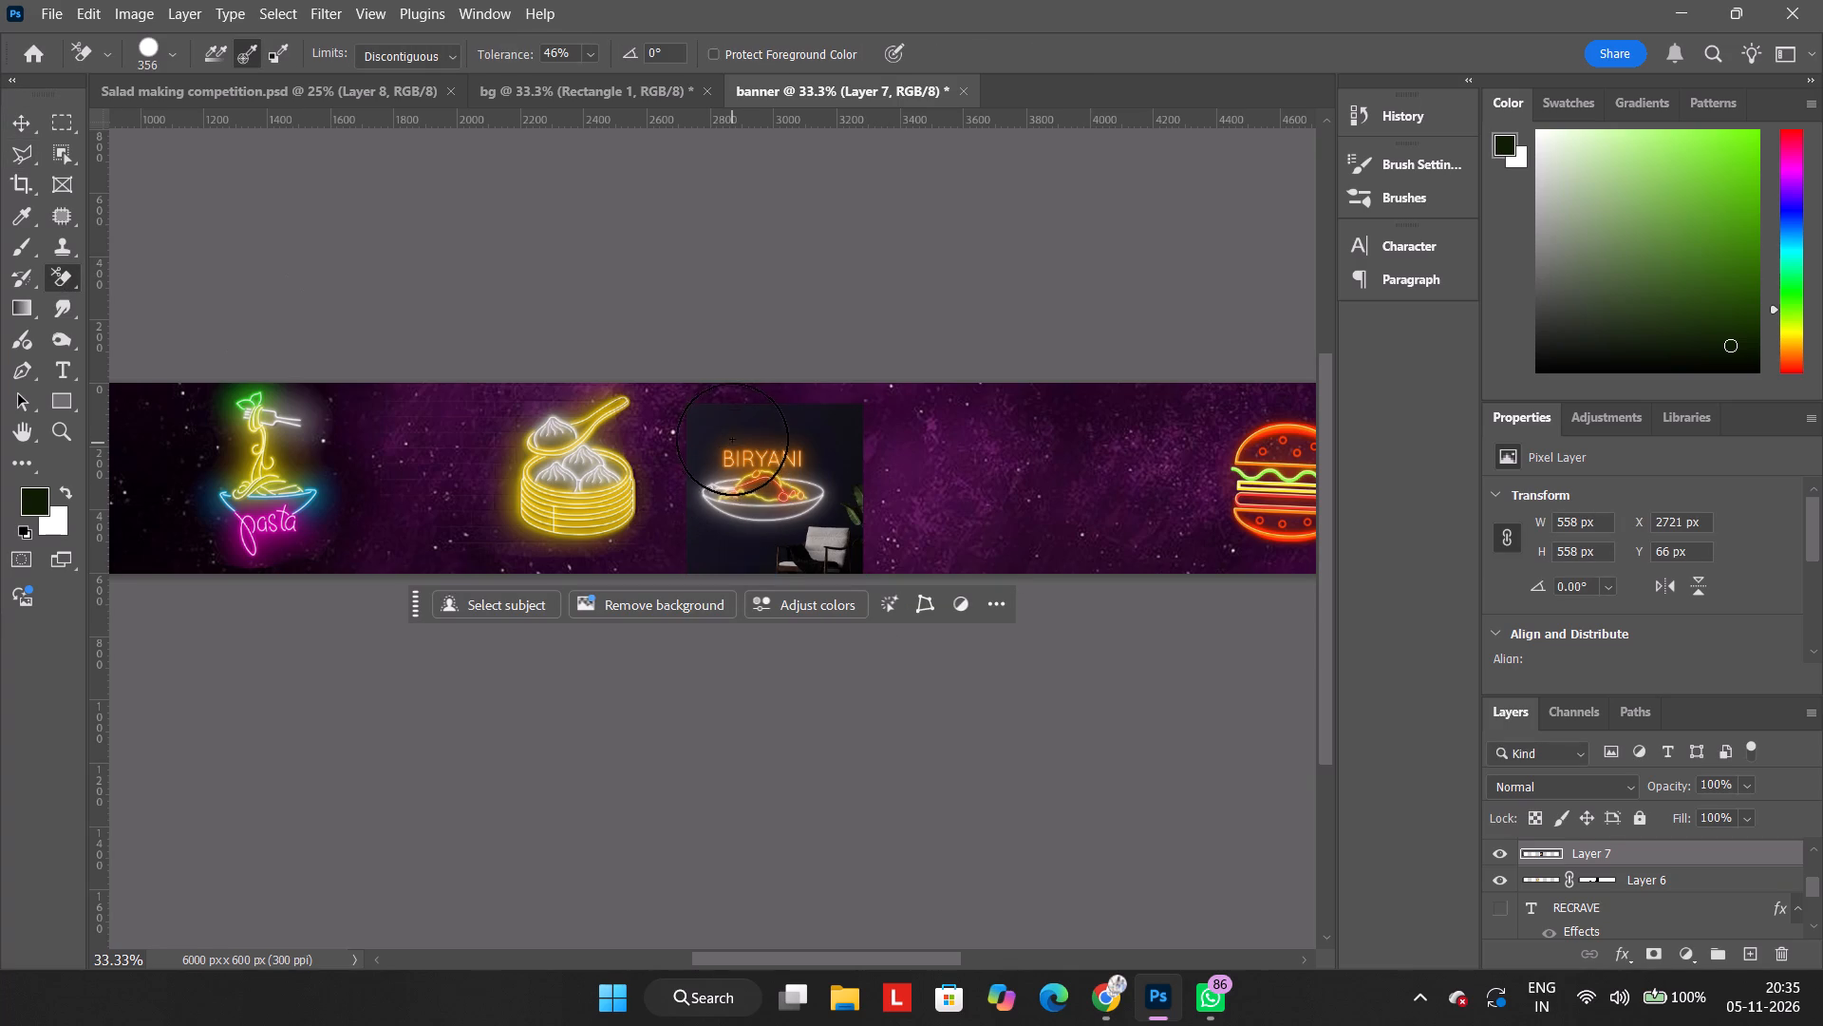
pyautogui.moveTo(732, 430); pyautogui.dragTo(672, 480)
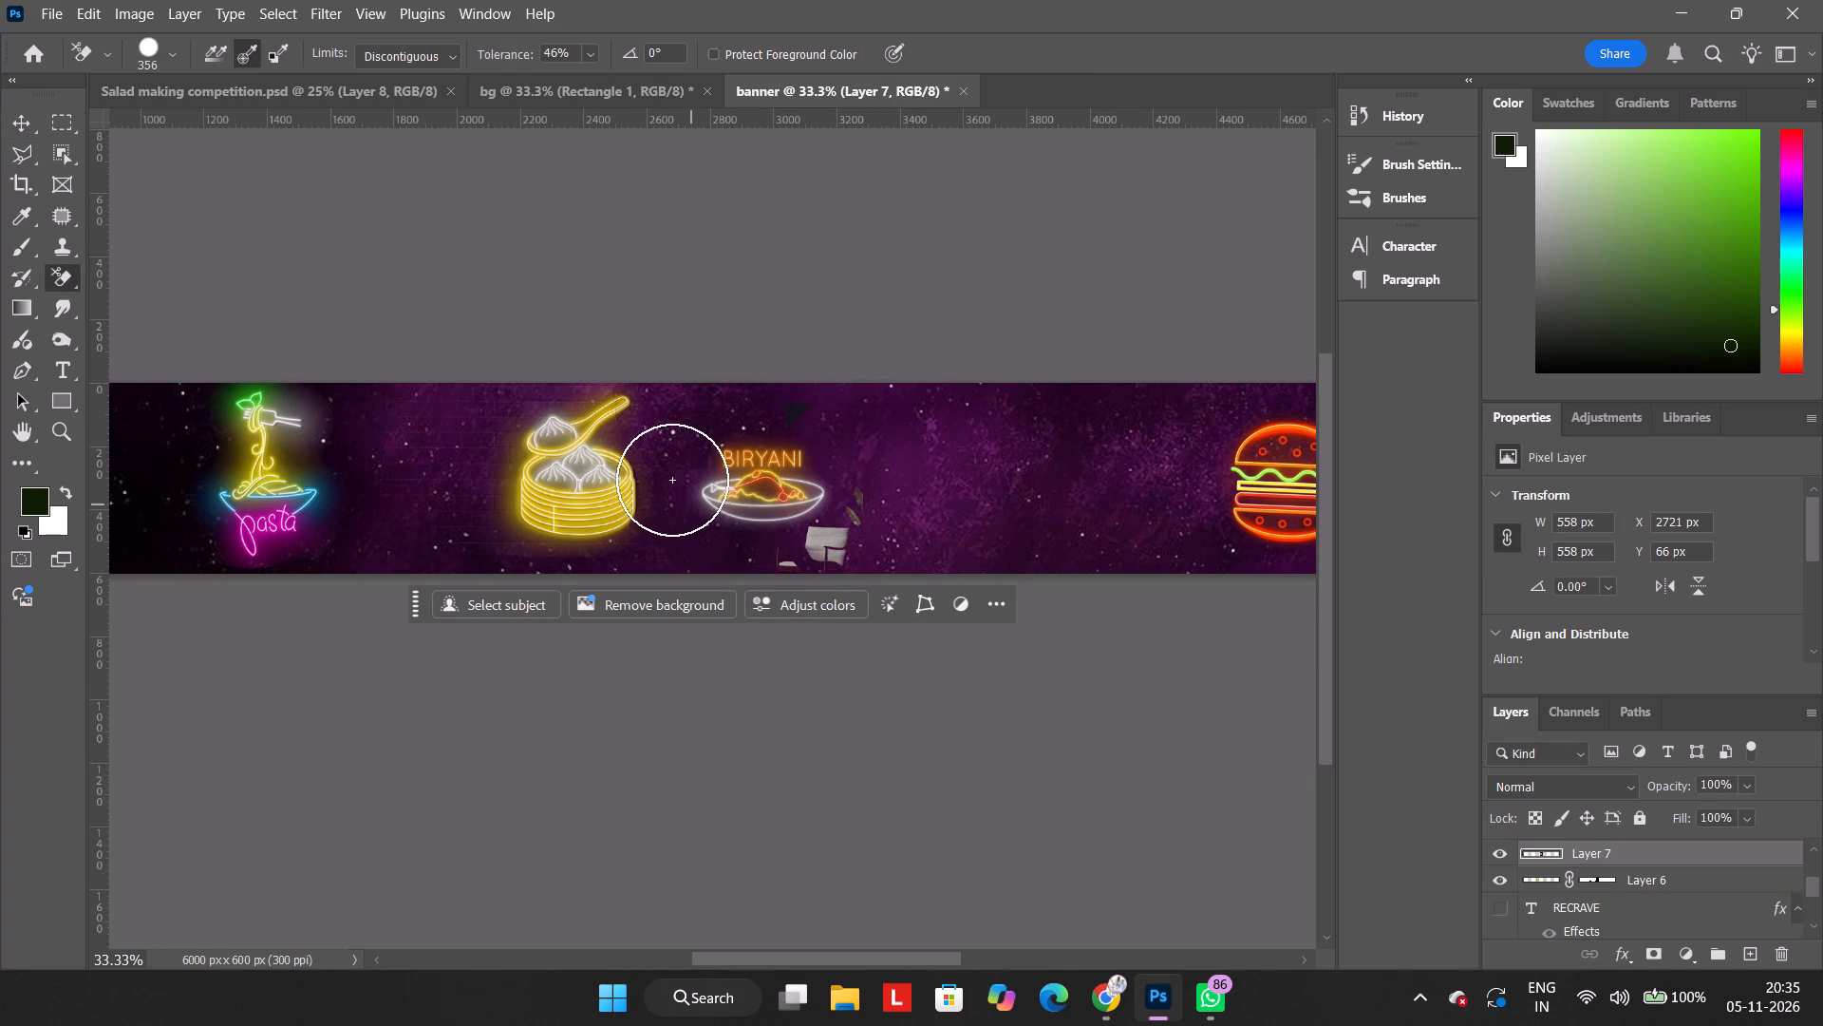
pyautogui.moveTo(672, 480); pyautogui.dragTo(726, 571)
# Add a mask to the biryani layer, brush out the leftover furniture and dark patches, and shift the sign slightly away from the momos.
pyautogui.click(28, 245)
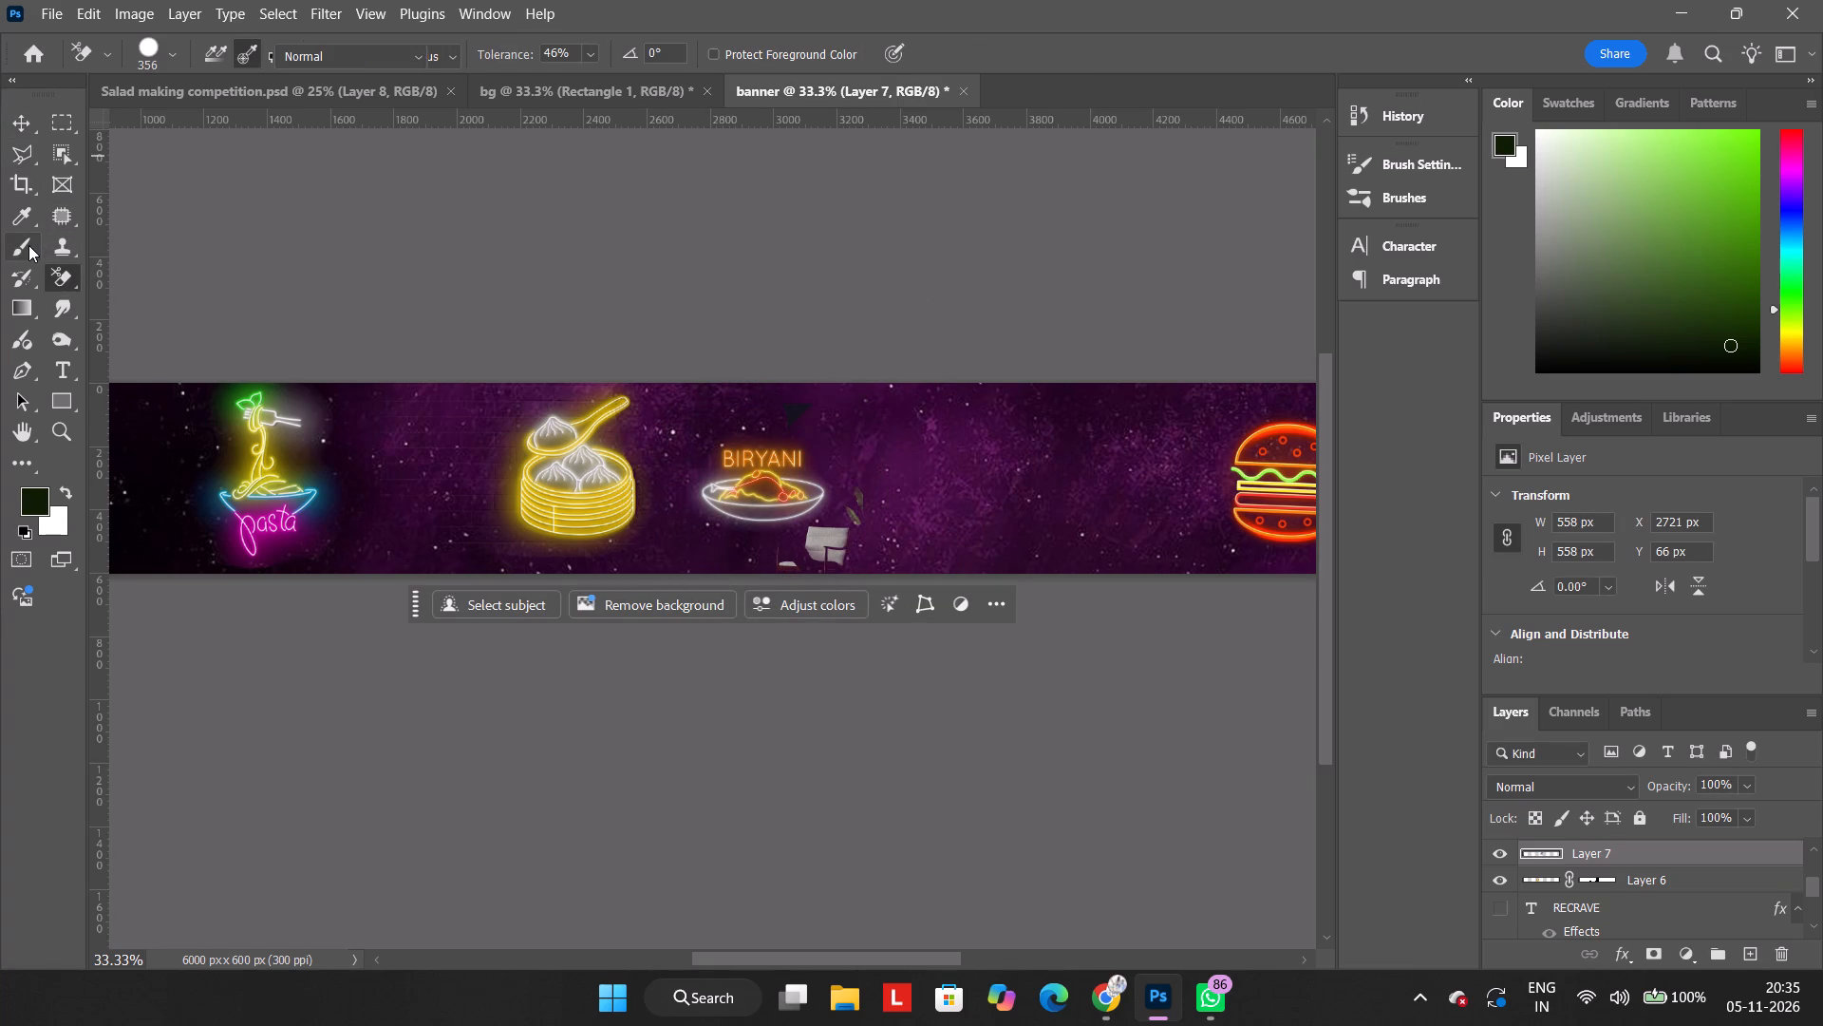
pyautogui.click(1647, 962)
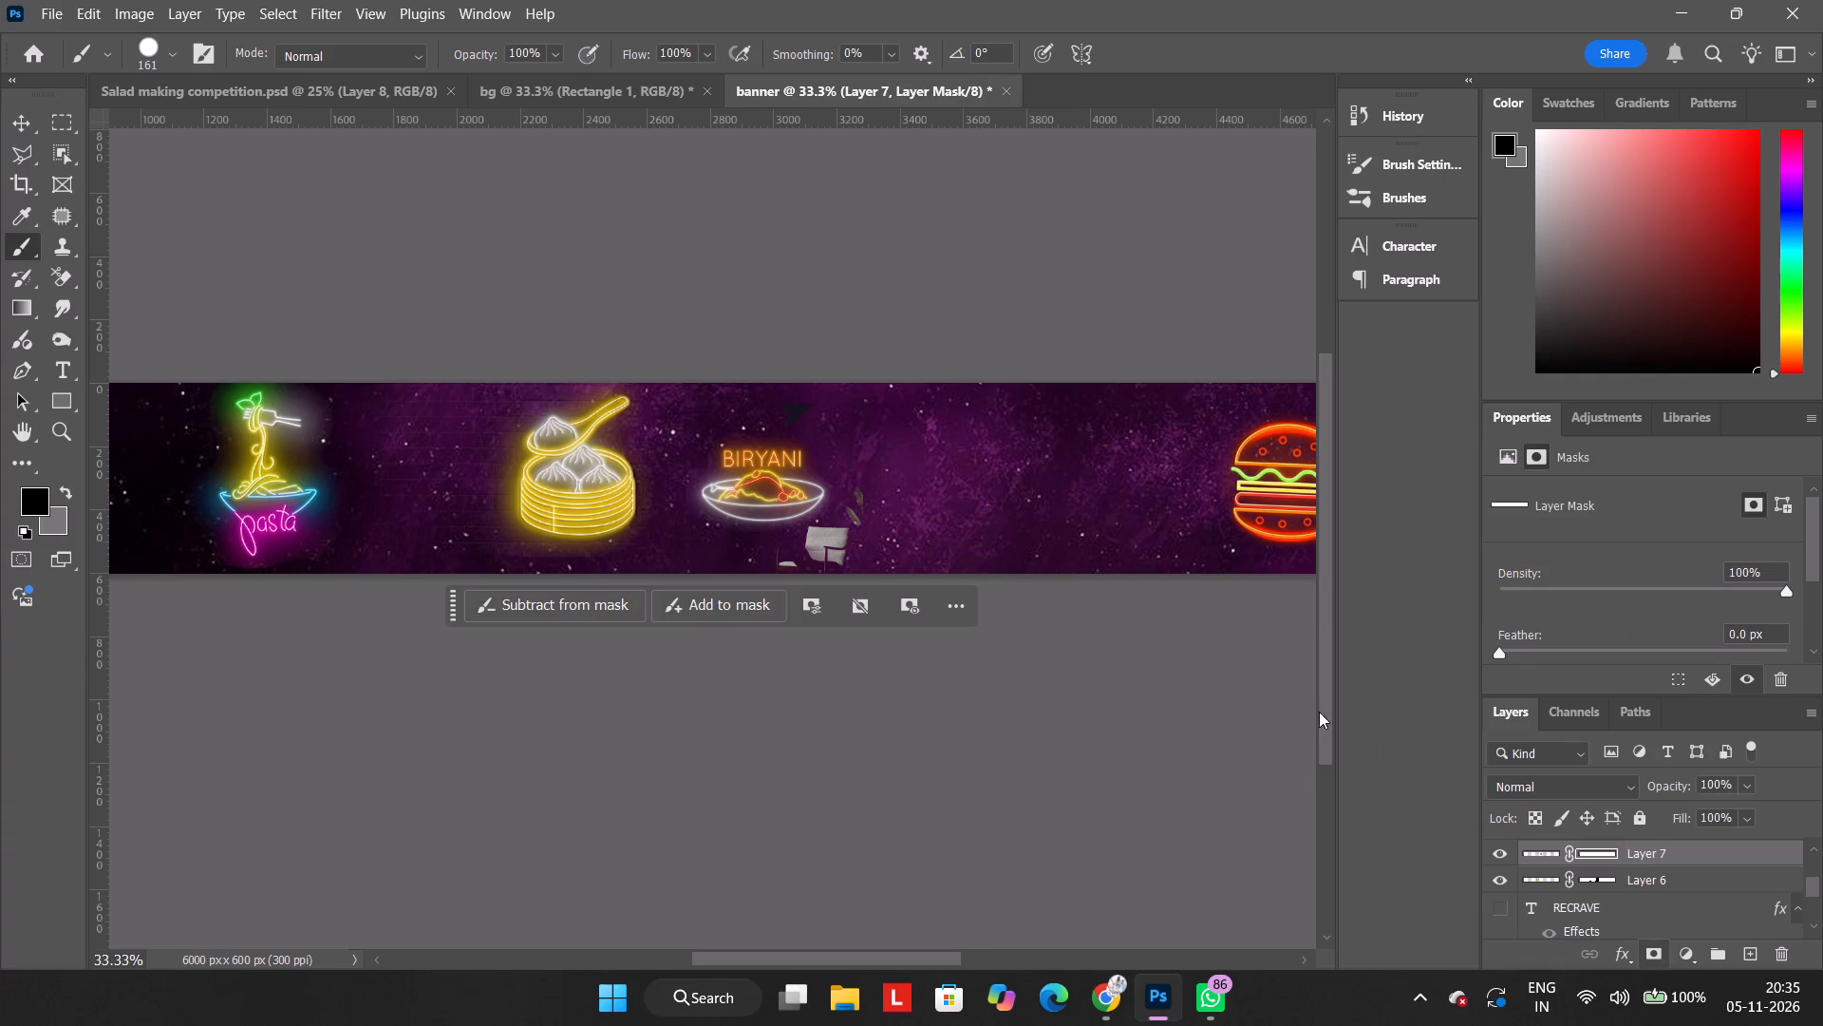
pyautogui.moveTo(876, 490); pyautogui.dragTo(808, 555)
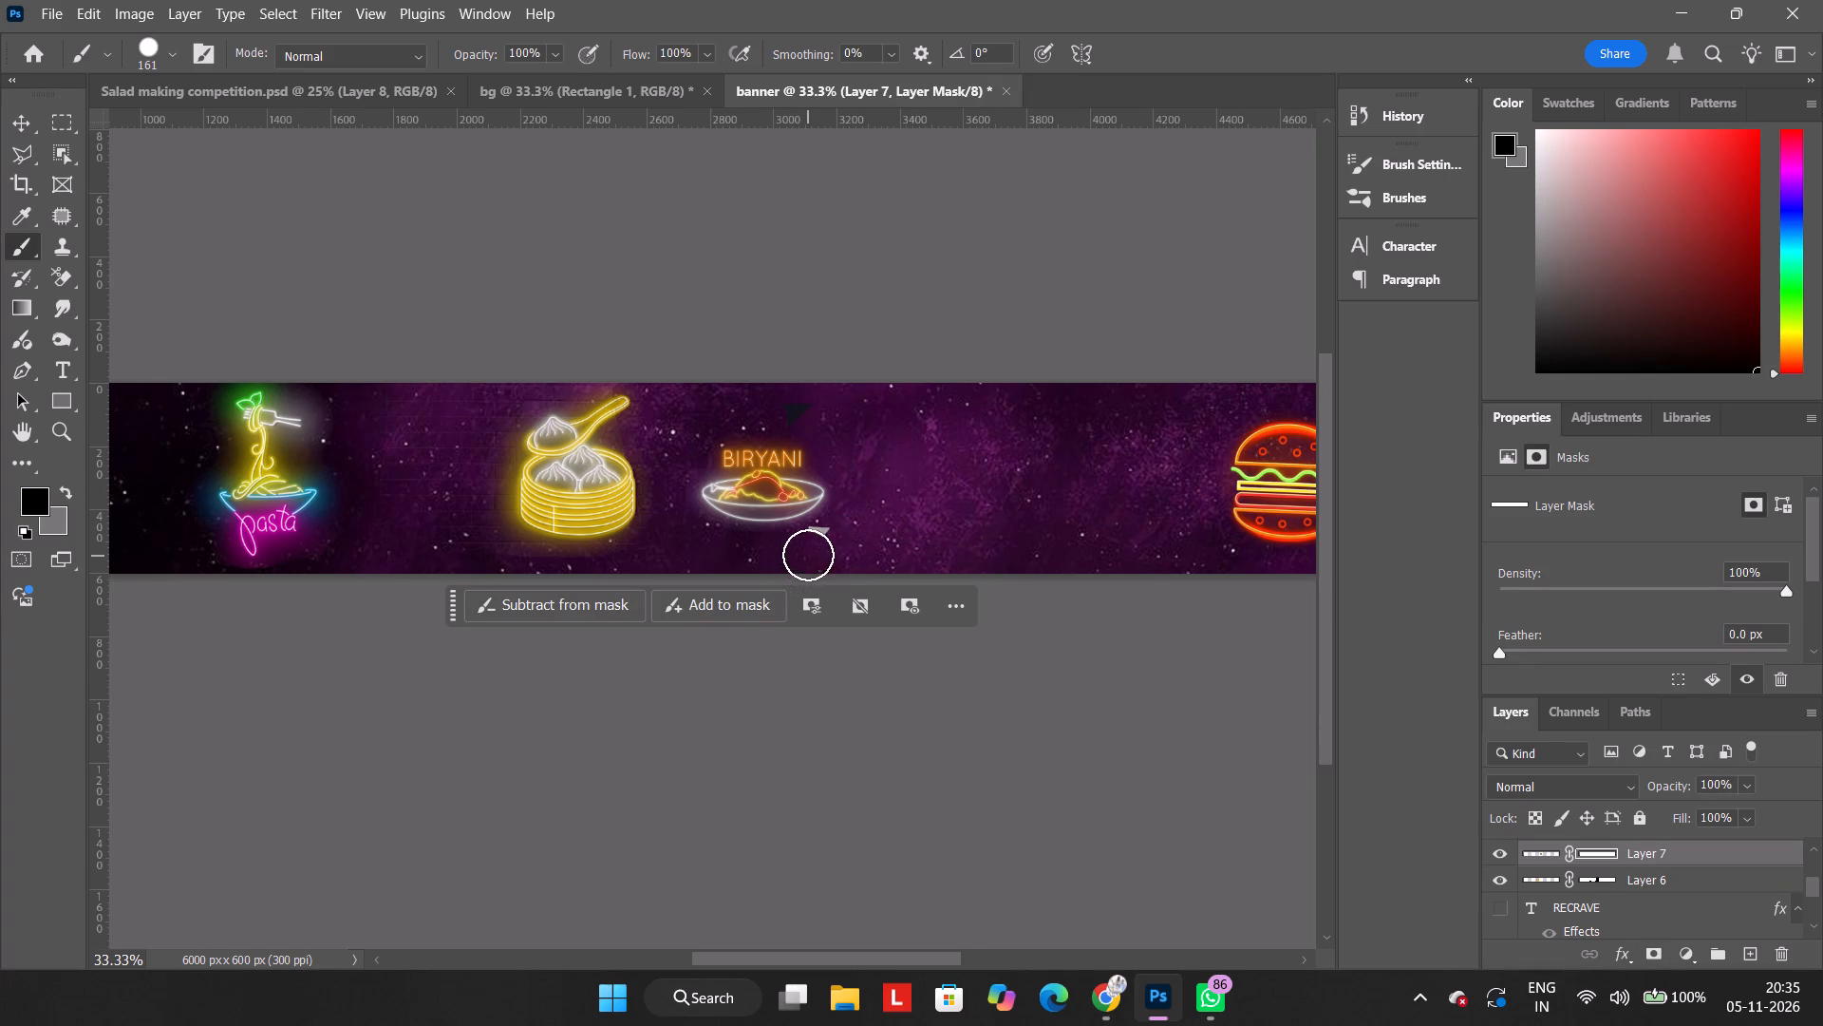
pyautogui.moveTo(808, 555); pyautogui.dragTo(826, 544)
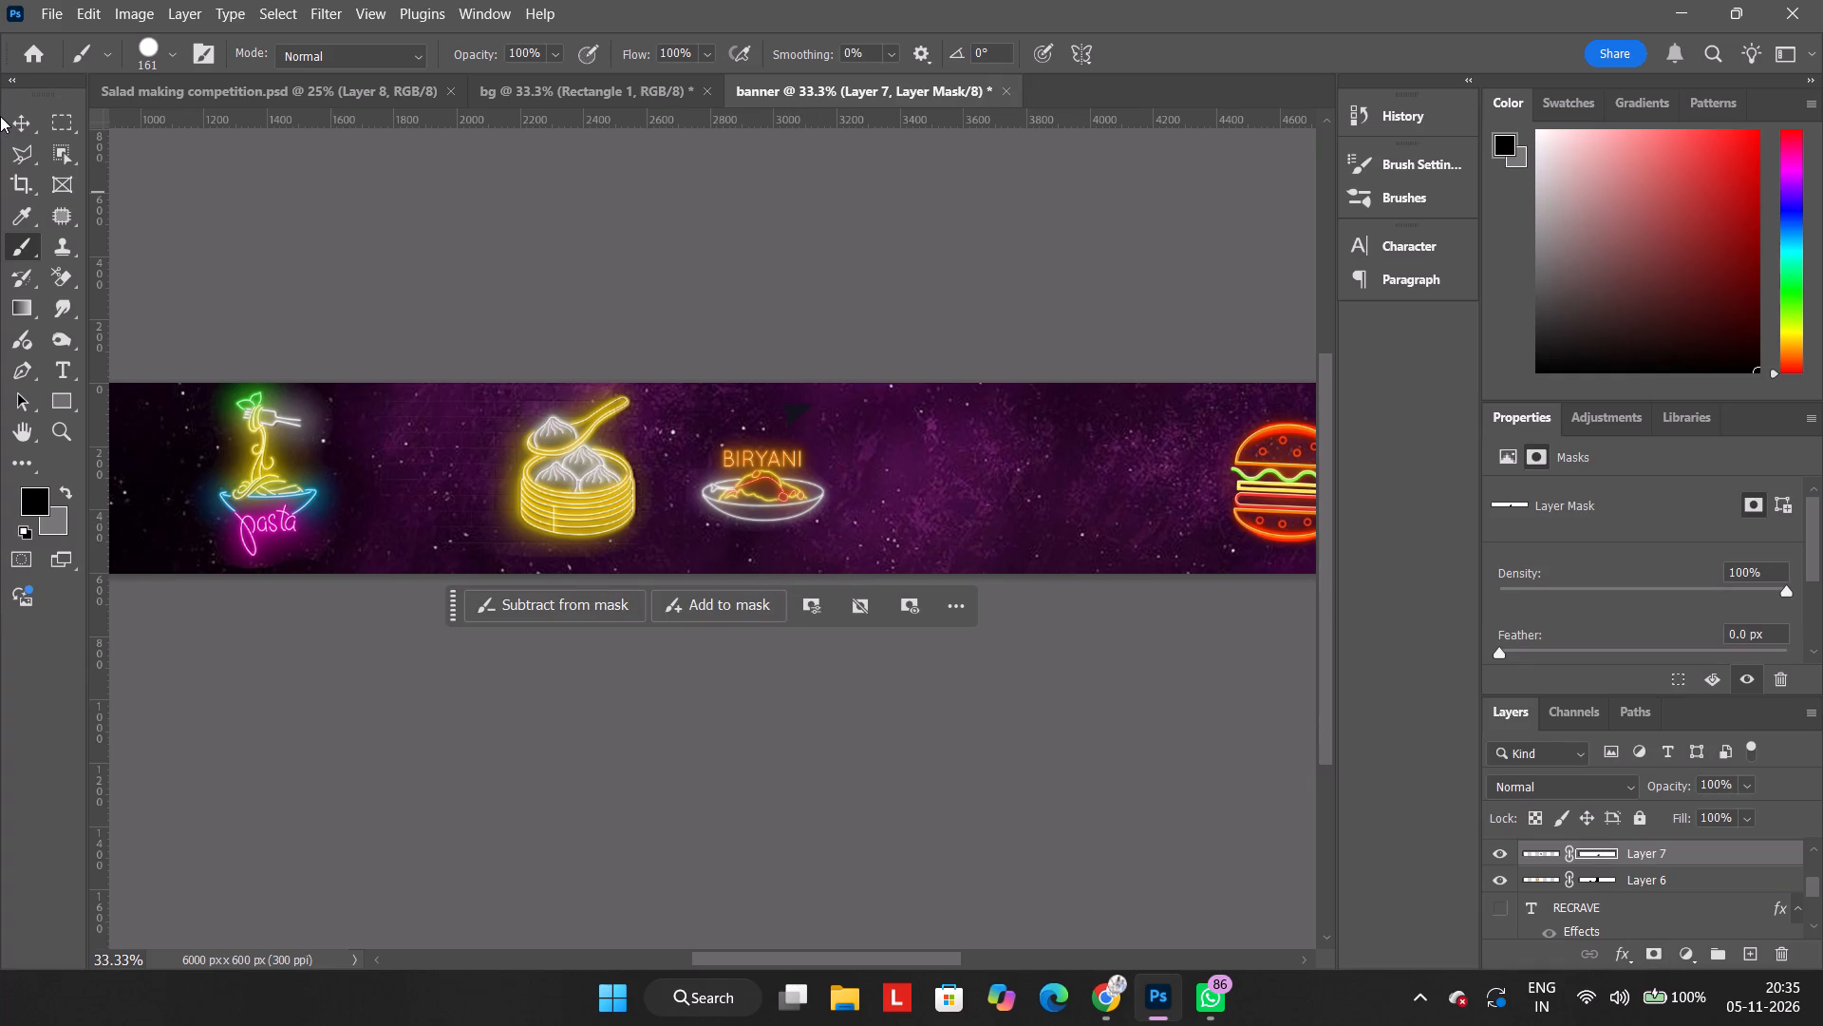
pyautogui.click(14, 117)
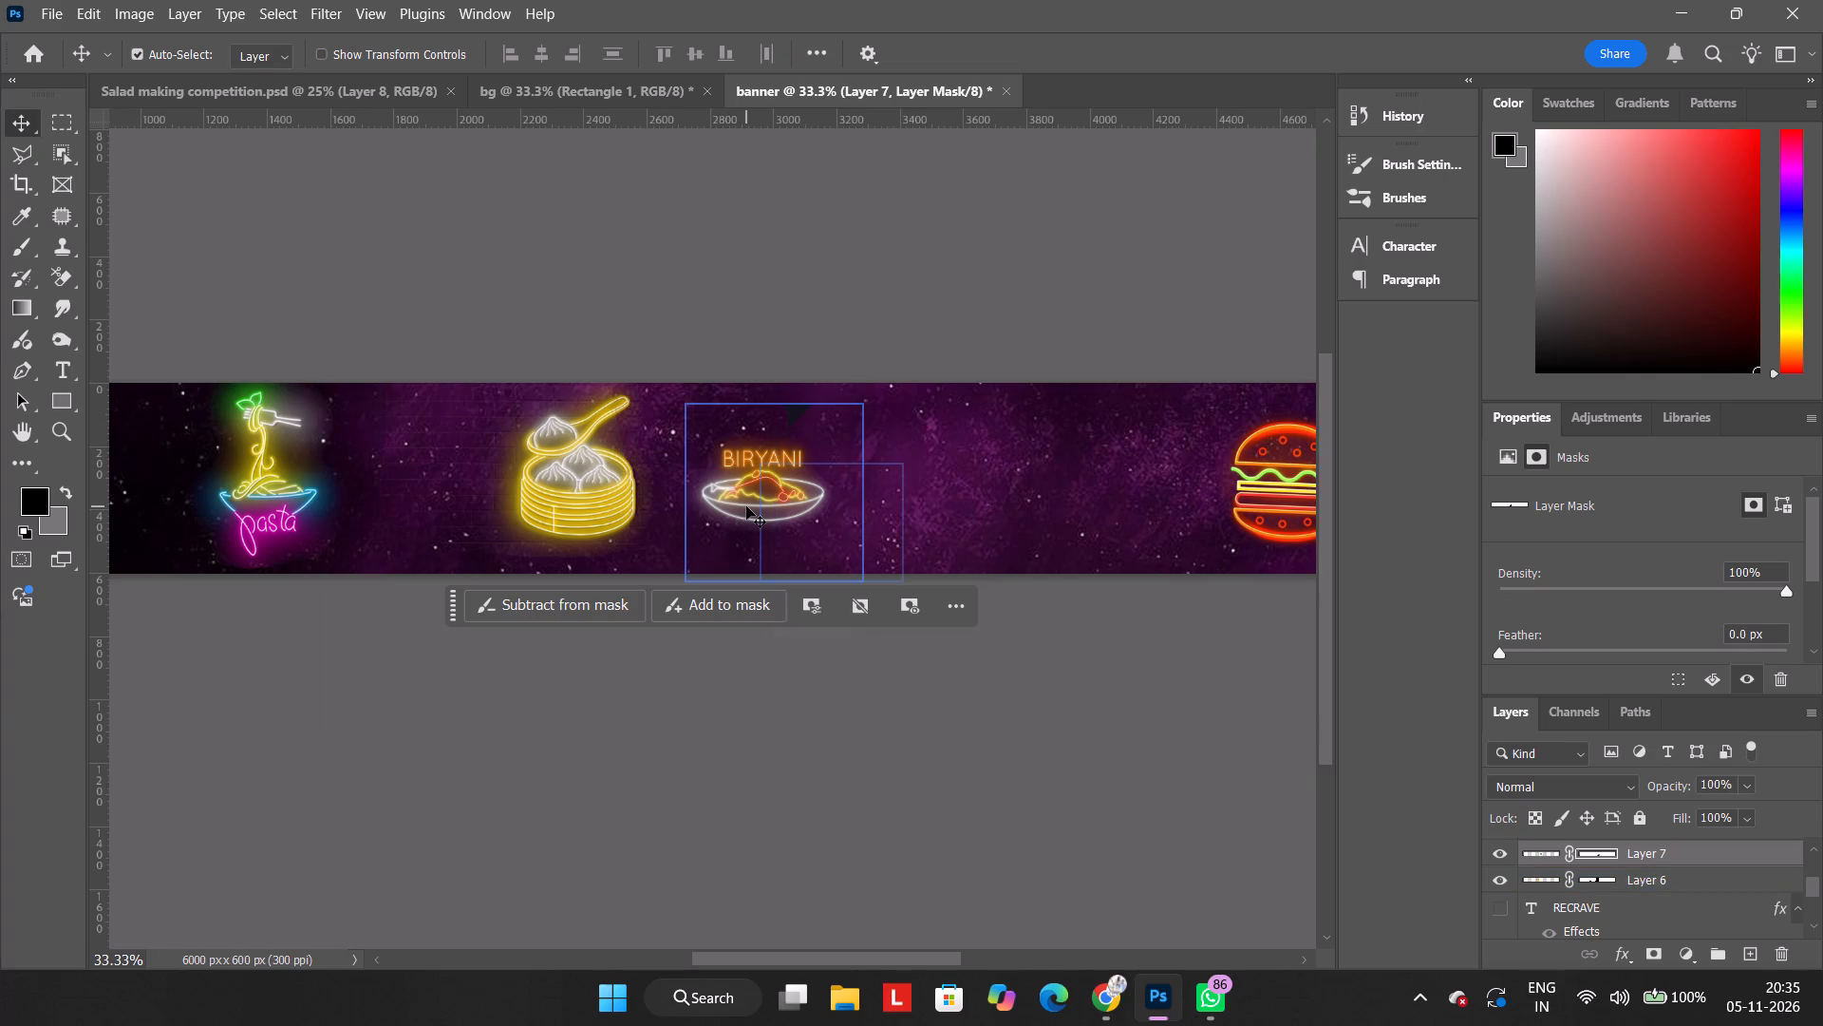
pyautogui.moveTo(746, 506); pyautogui.dragTo(765, 505)
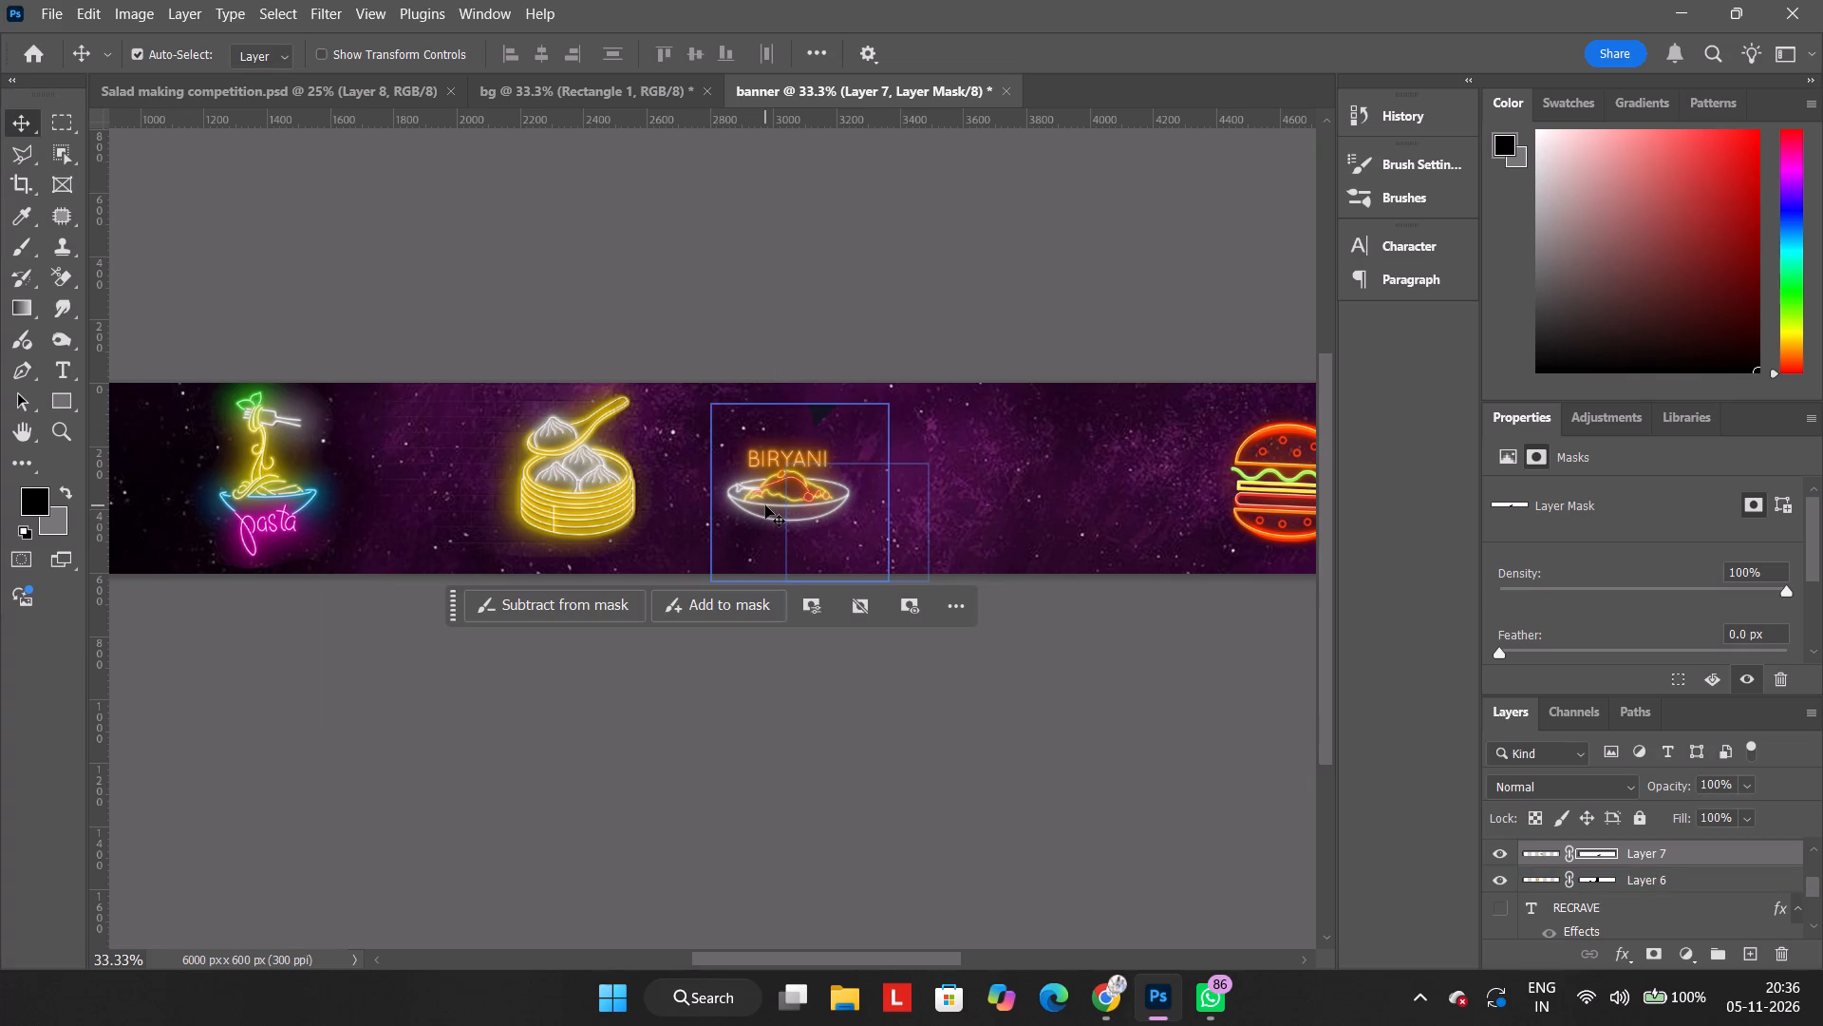
pyautogui.click(30, 256)
pyautogui.moveTo(831, 405); pyautogui.dragTo(881, 396)
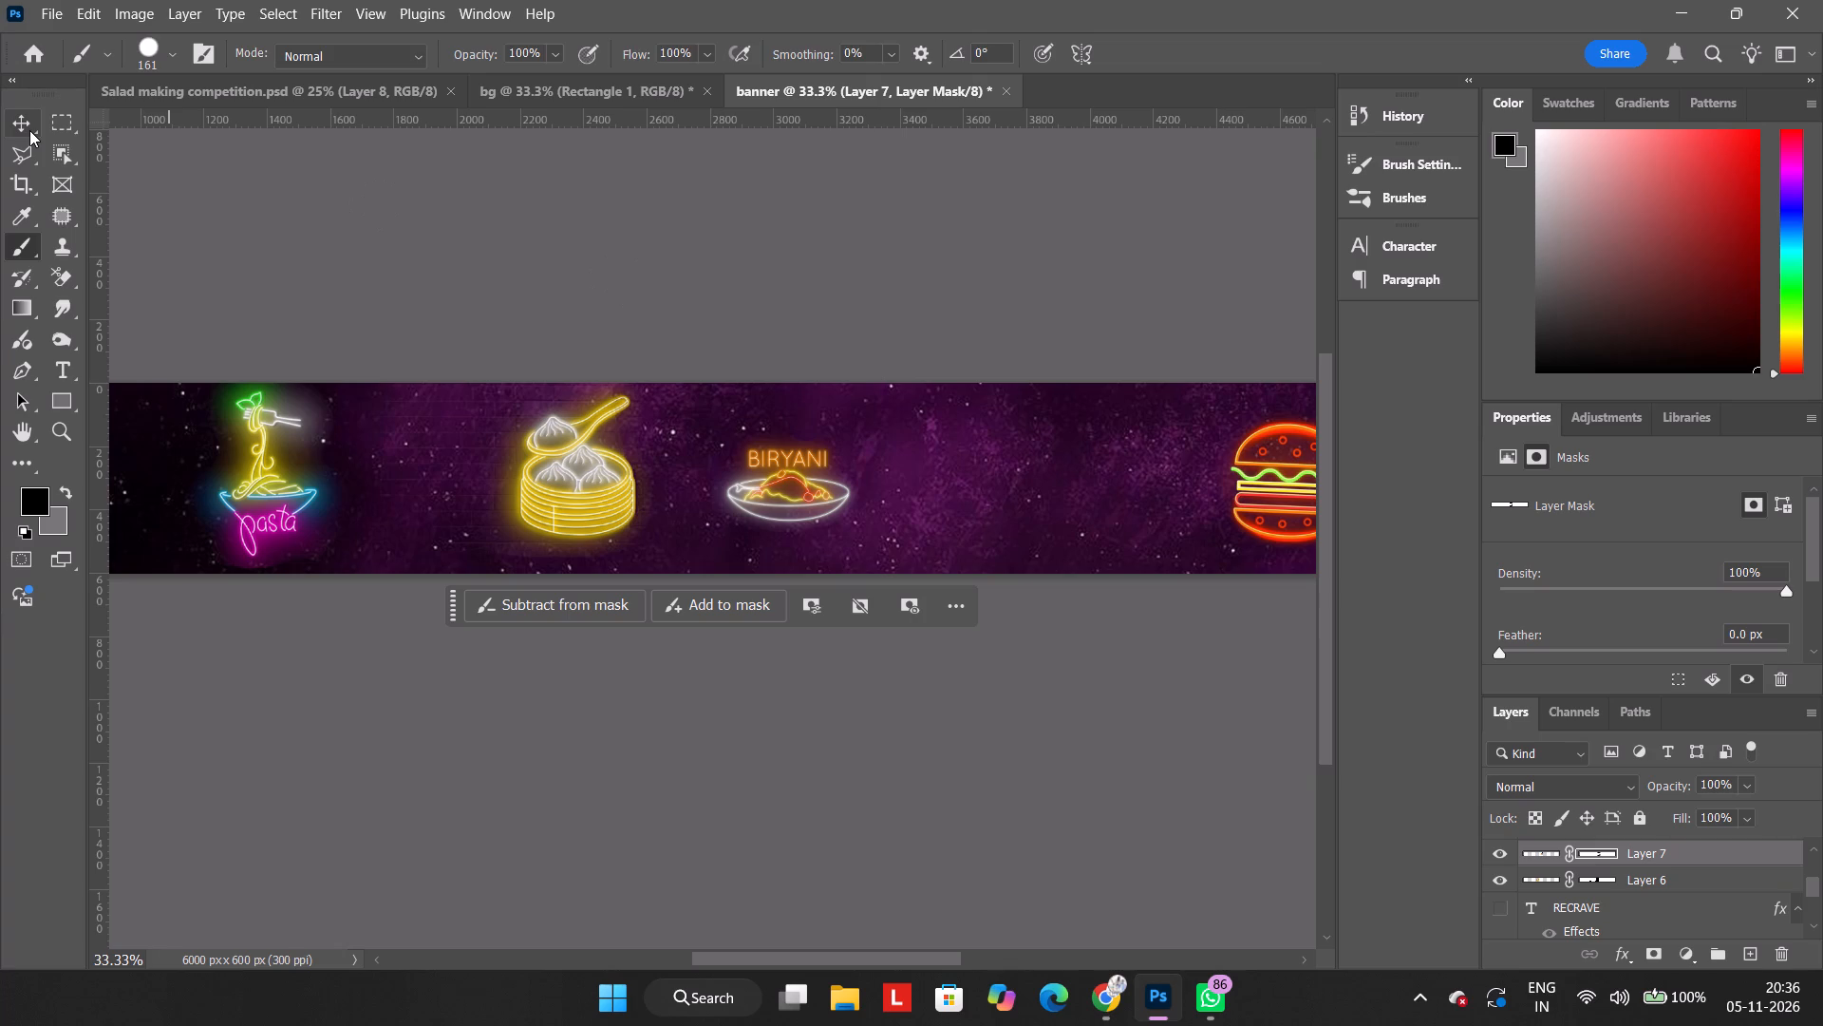
# Enlarge the BIRYANI sign proportionally to about 182% so it nearly fills the banner height.
pyautogui.click(29, 130)
pyautogui.click(805, 512)
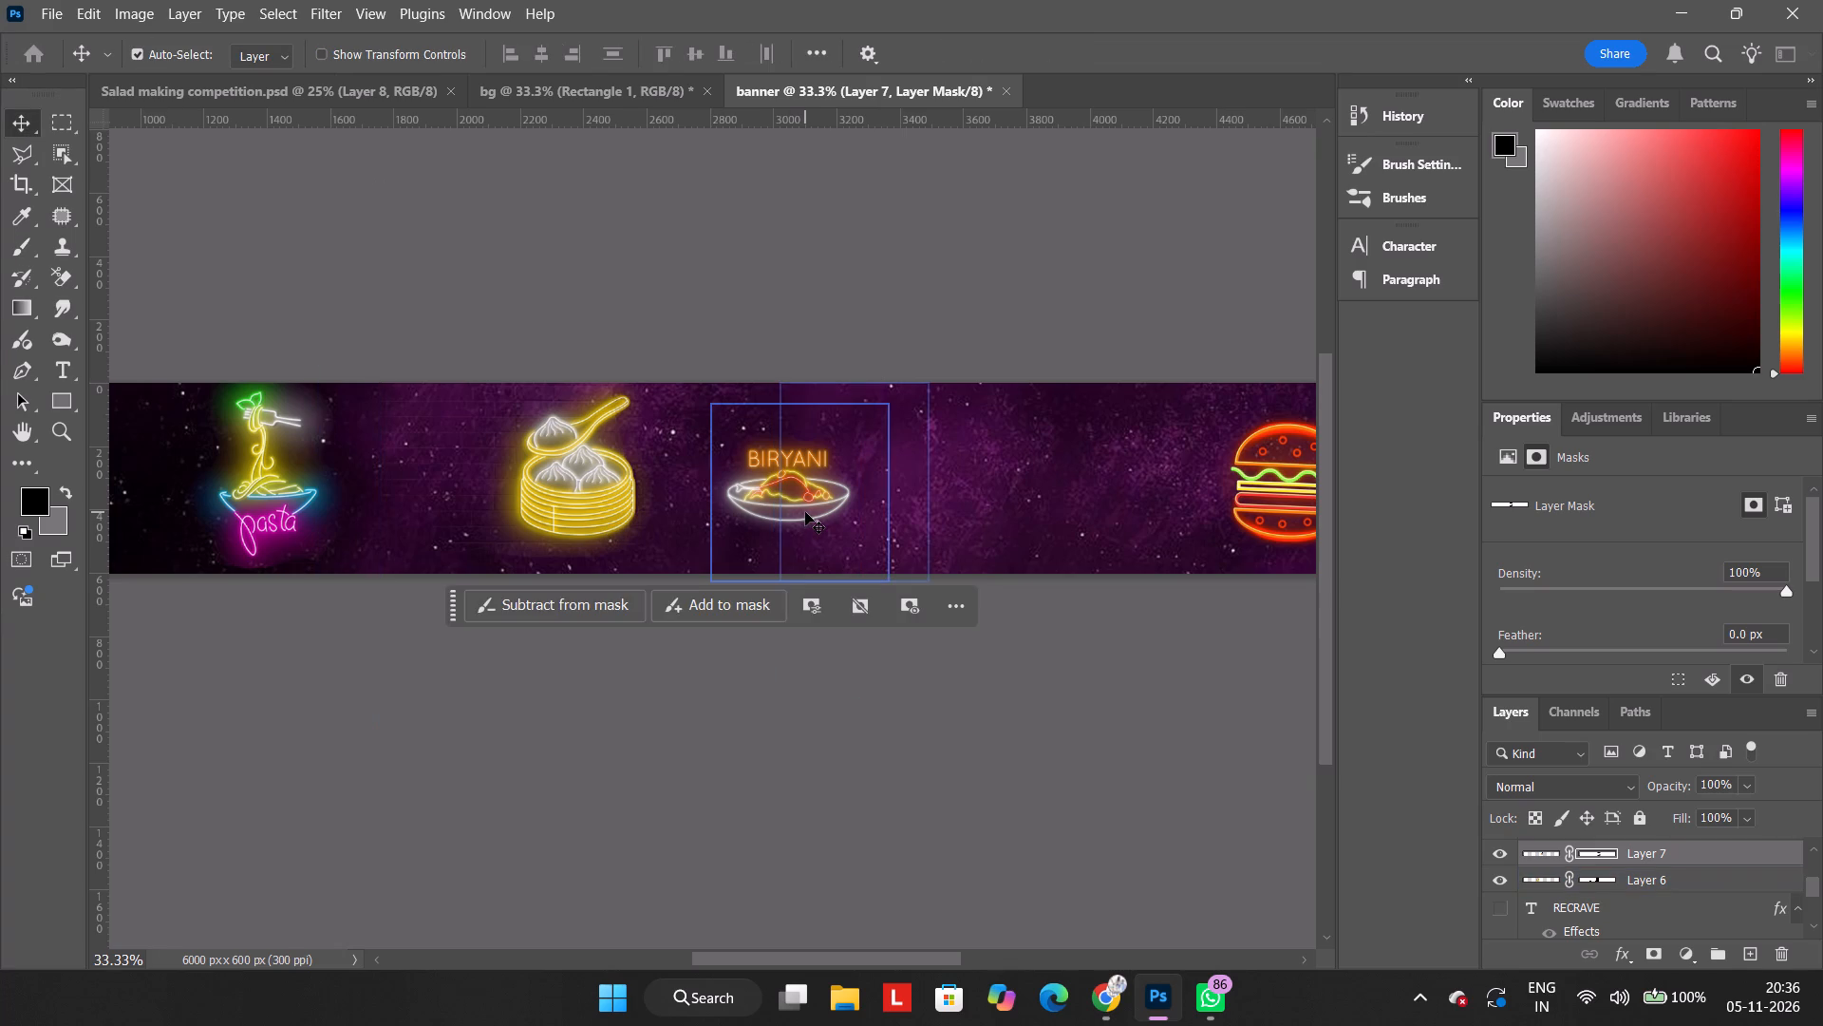
pyautogui.hotkey('ctrl', 't')
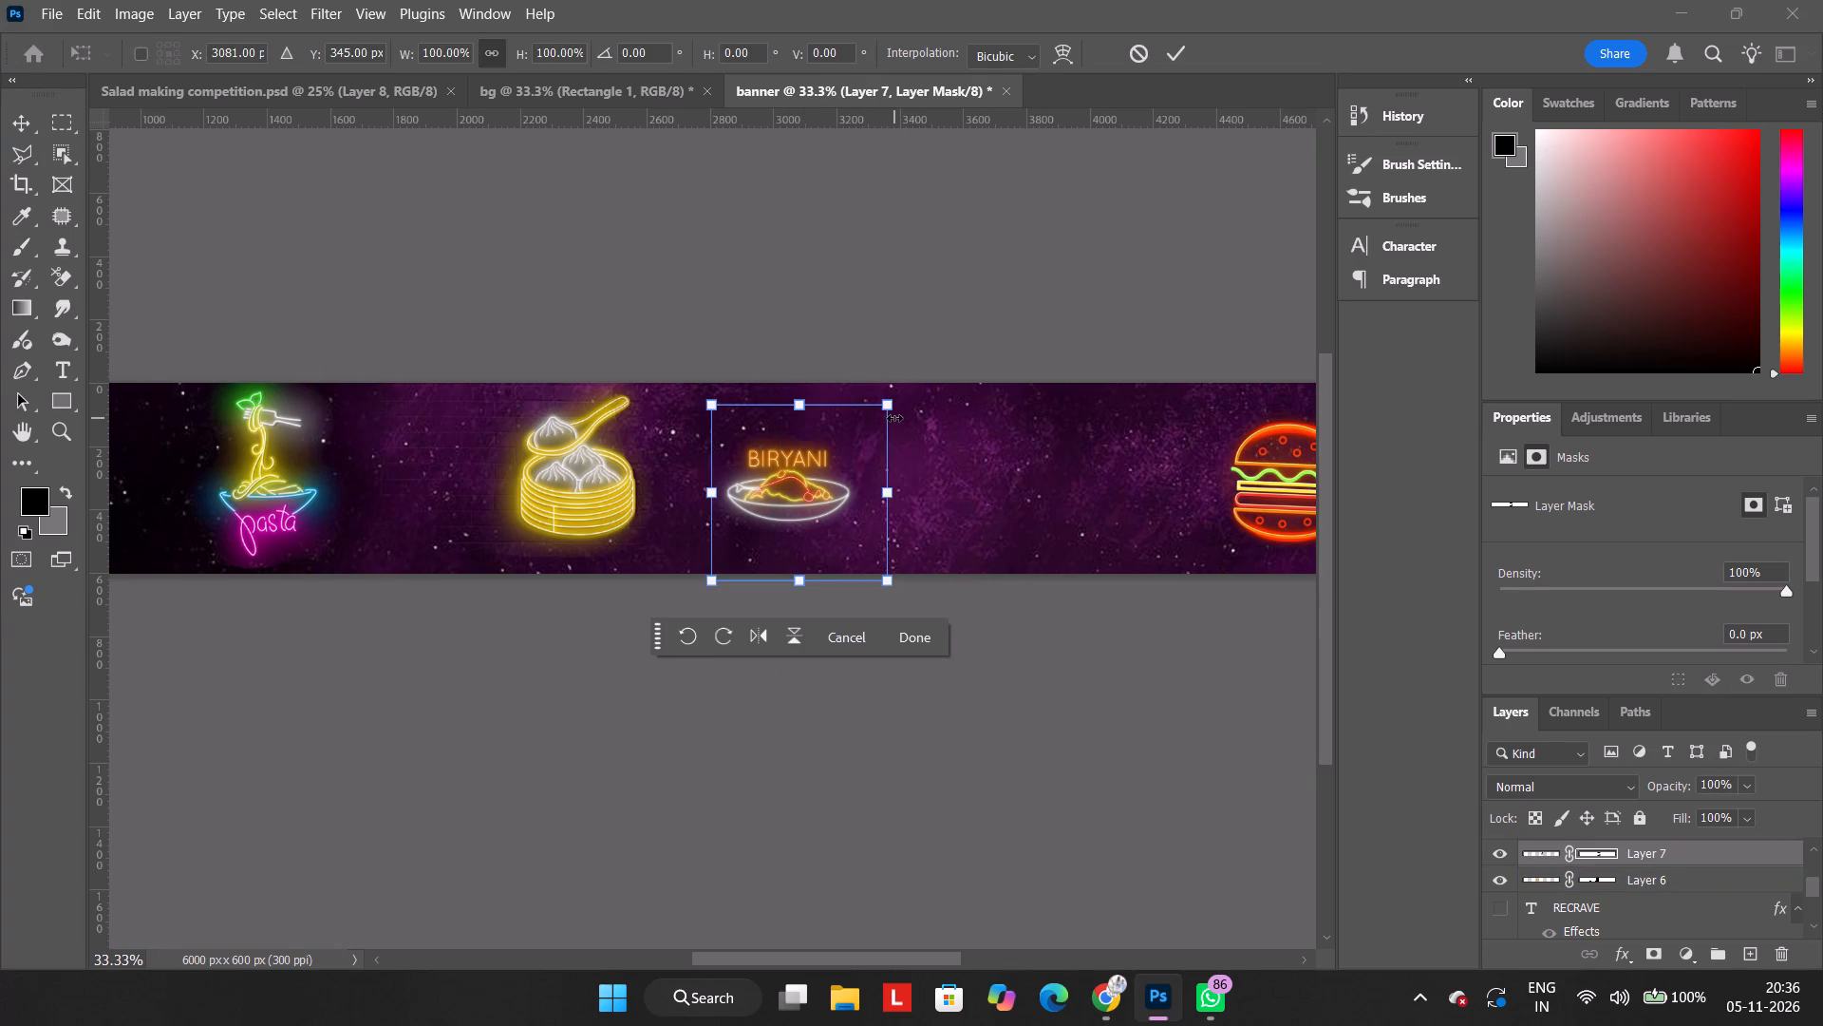
pyautogui.moveTo(894, 418); pyautogui.dragTo(1094, 530)
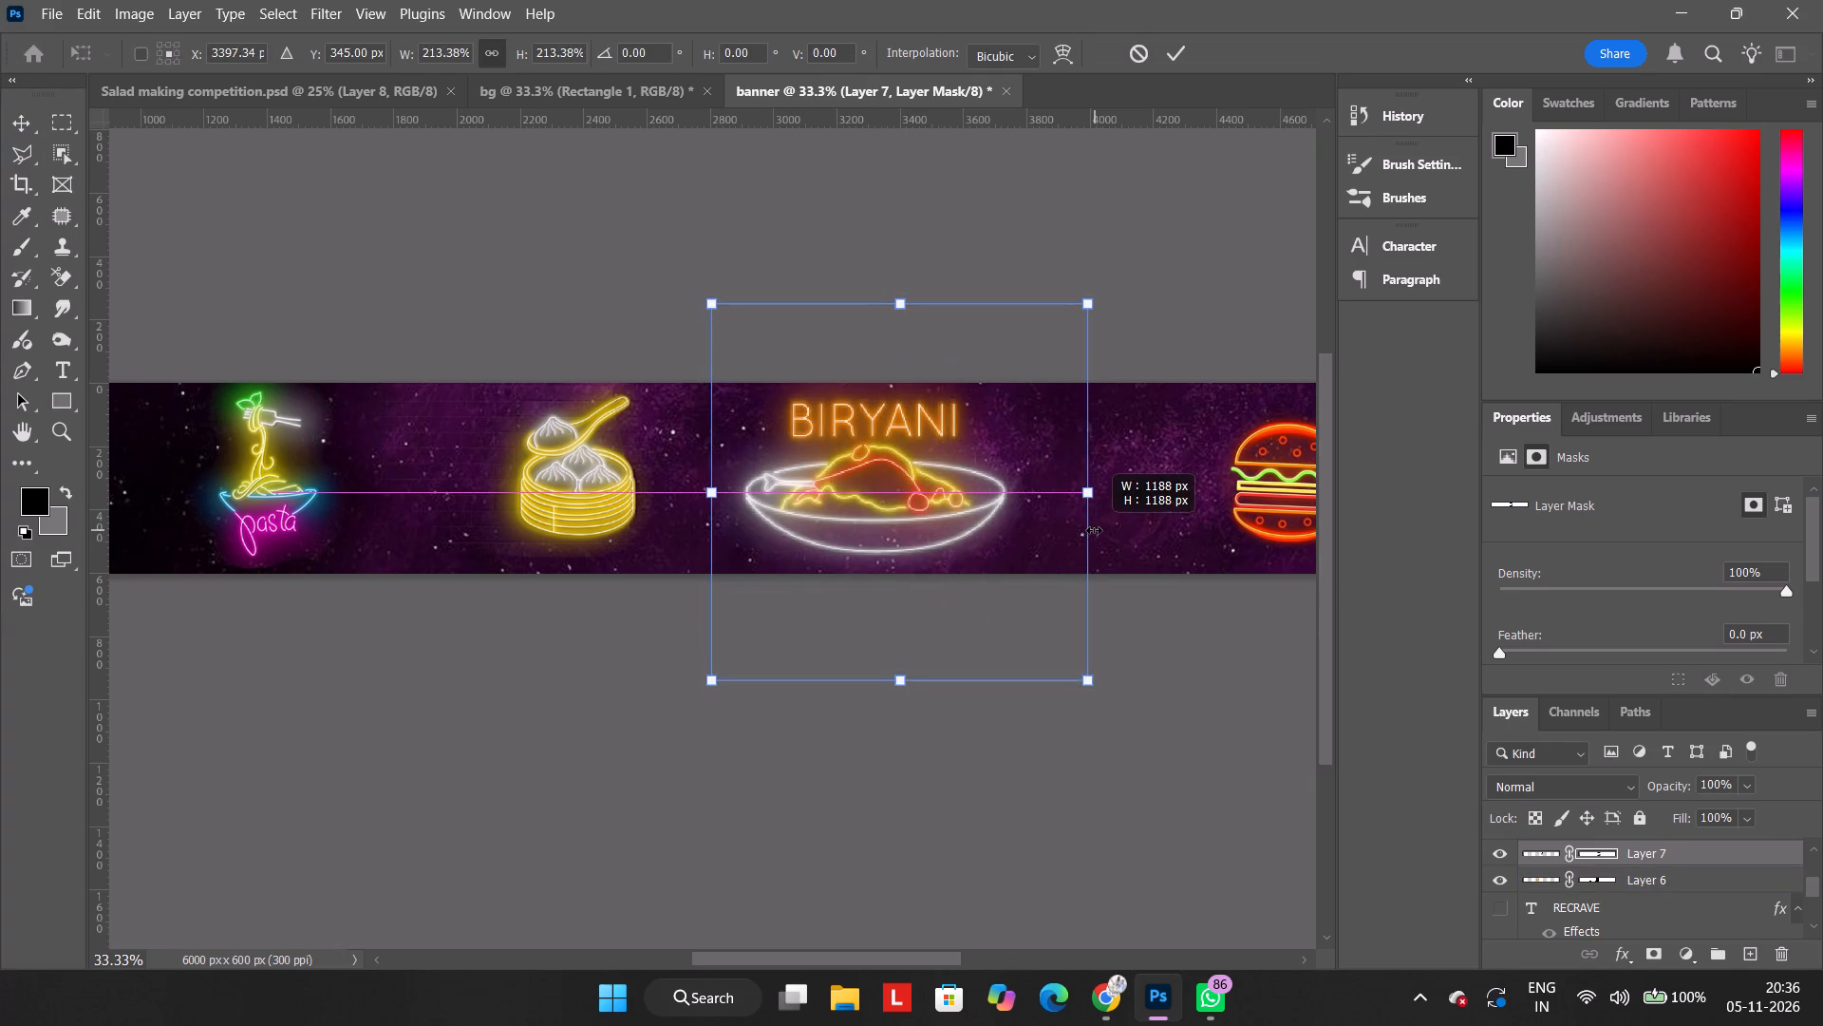
pyautogui.moveTo(1094, 530); pyautogui.dragTo(1062, 524)
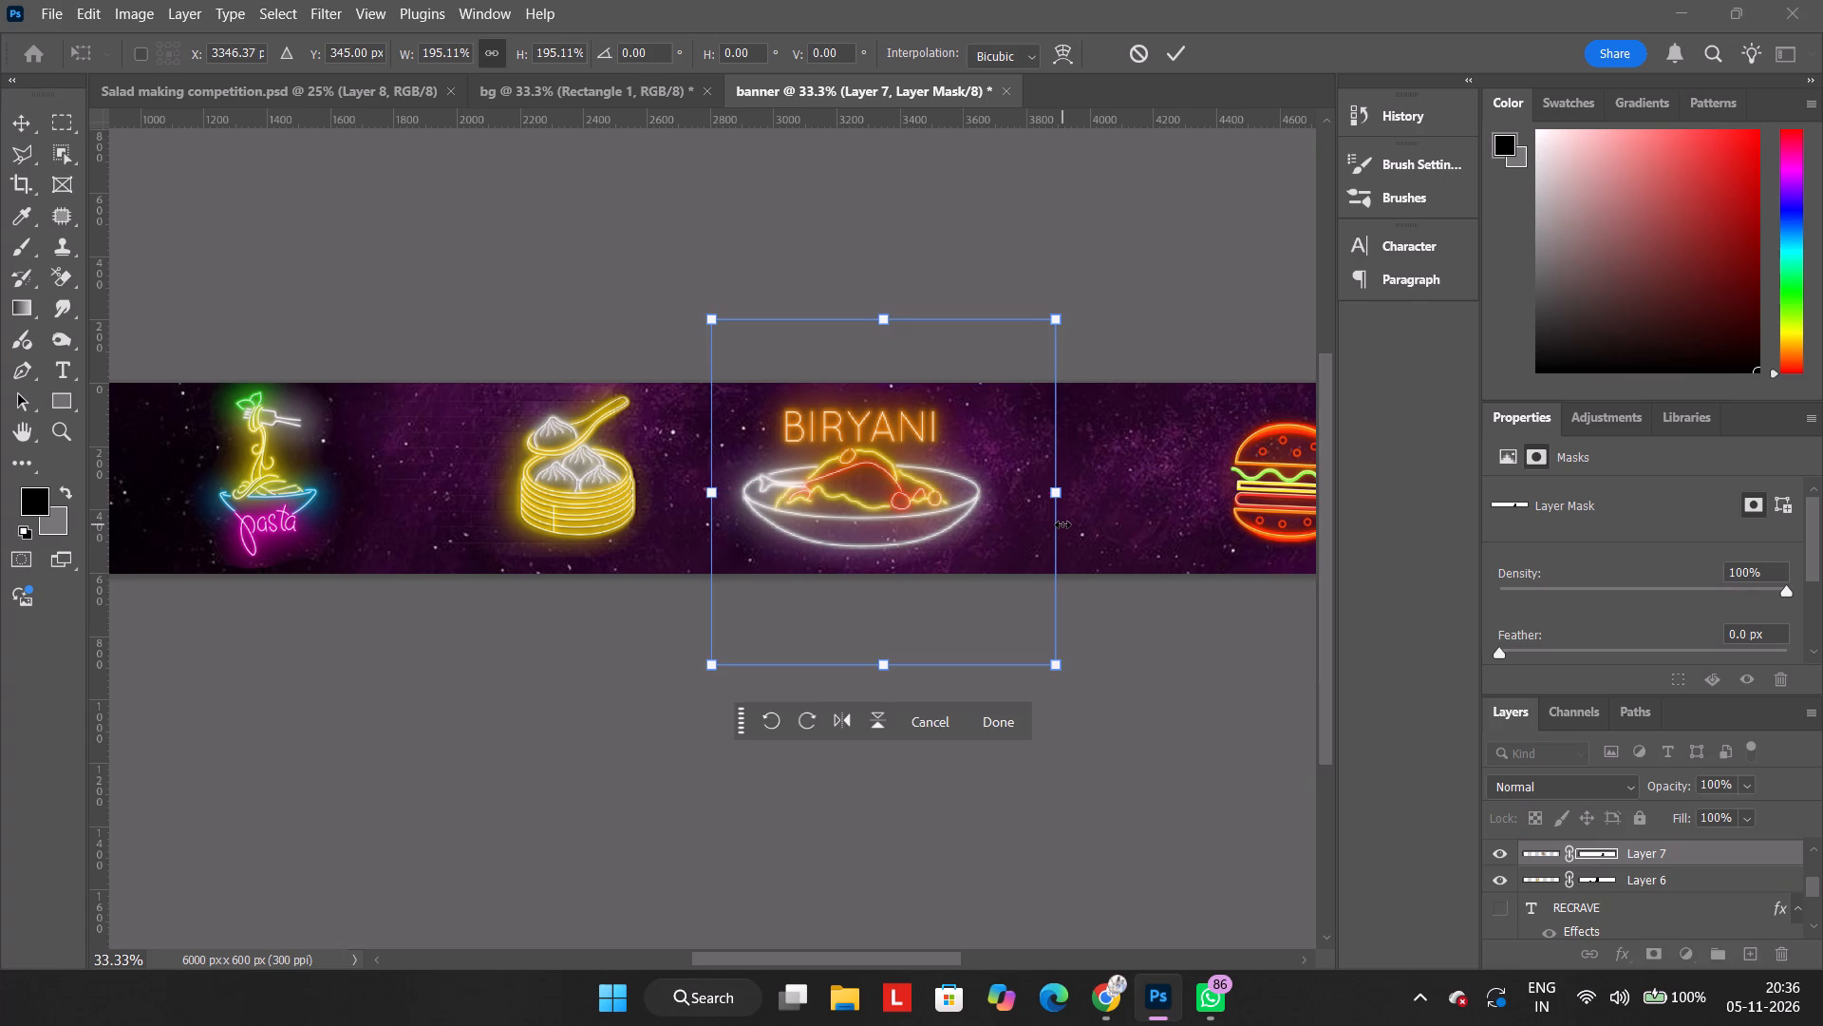
pyautogui.click(1062, 524)
pyautogui.moveTo(1062, 524); pyautogui.dragTo(1051, 522)
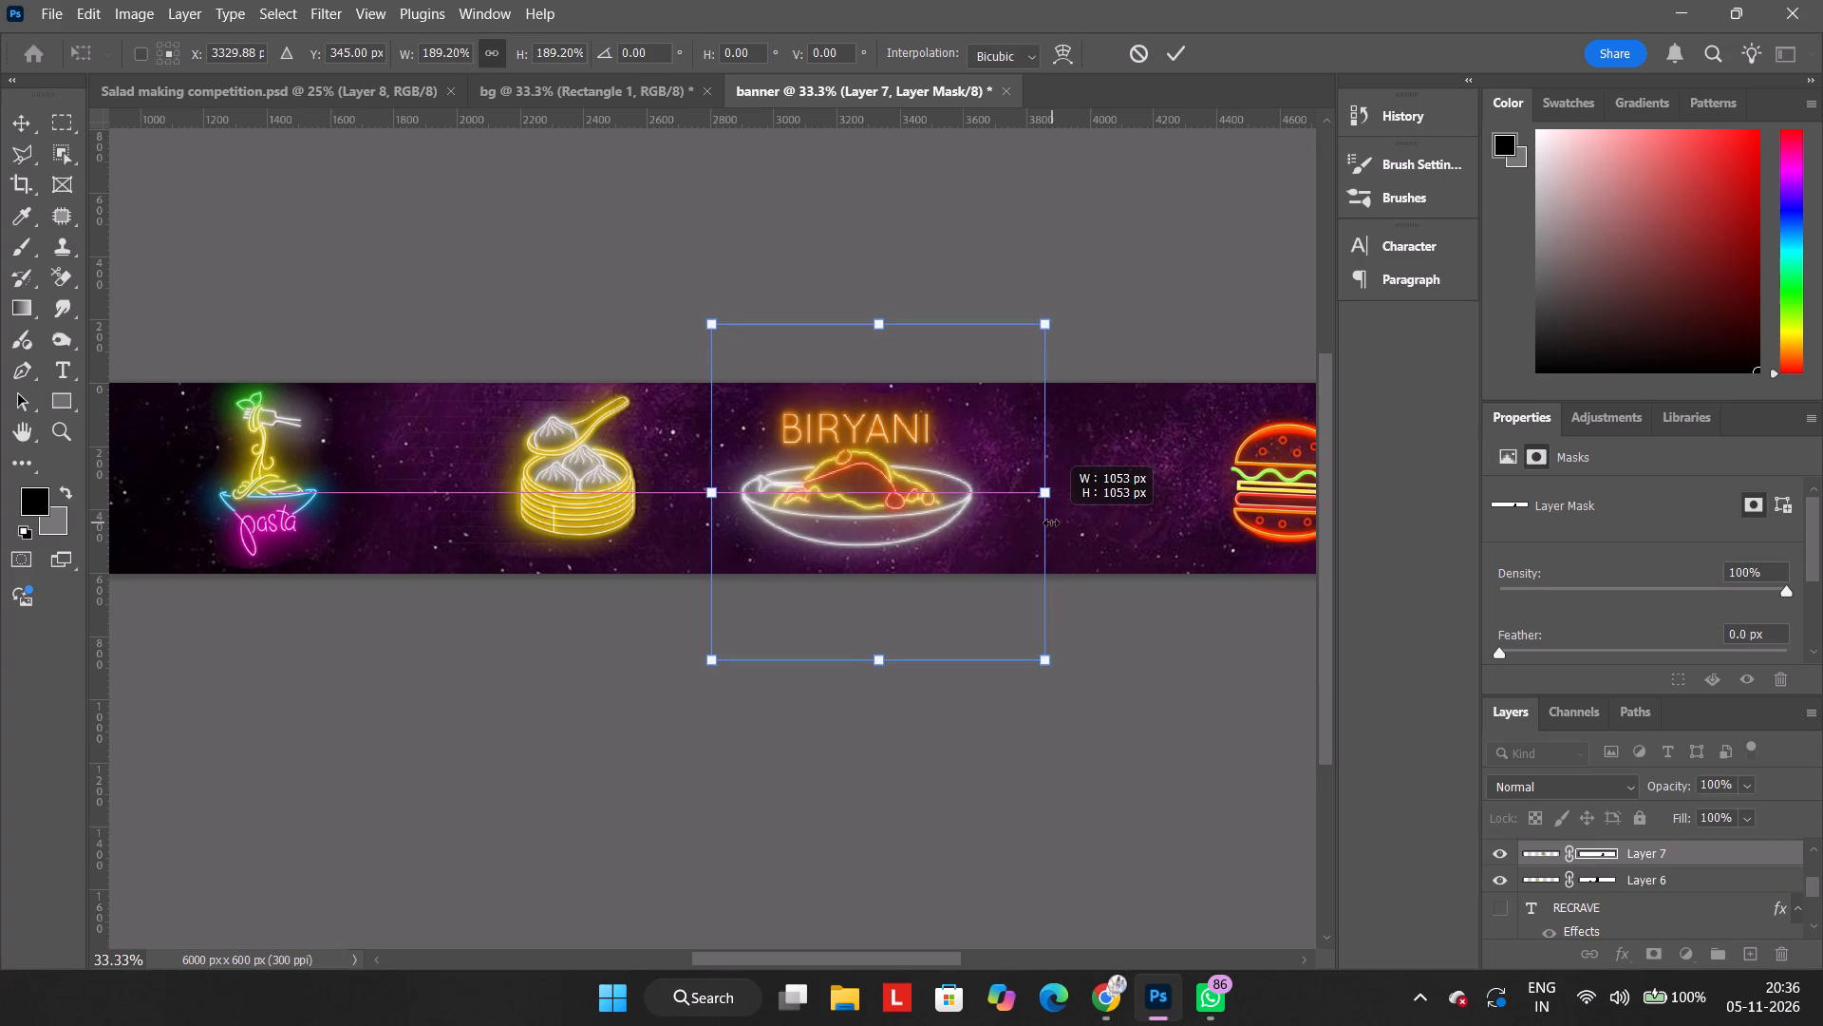
pyautogui.moveTo(1051, 522); pyautogui.dragTo(1039, 522)
pyautogui.click(996, 711)
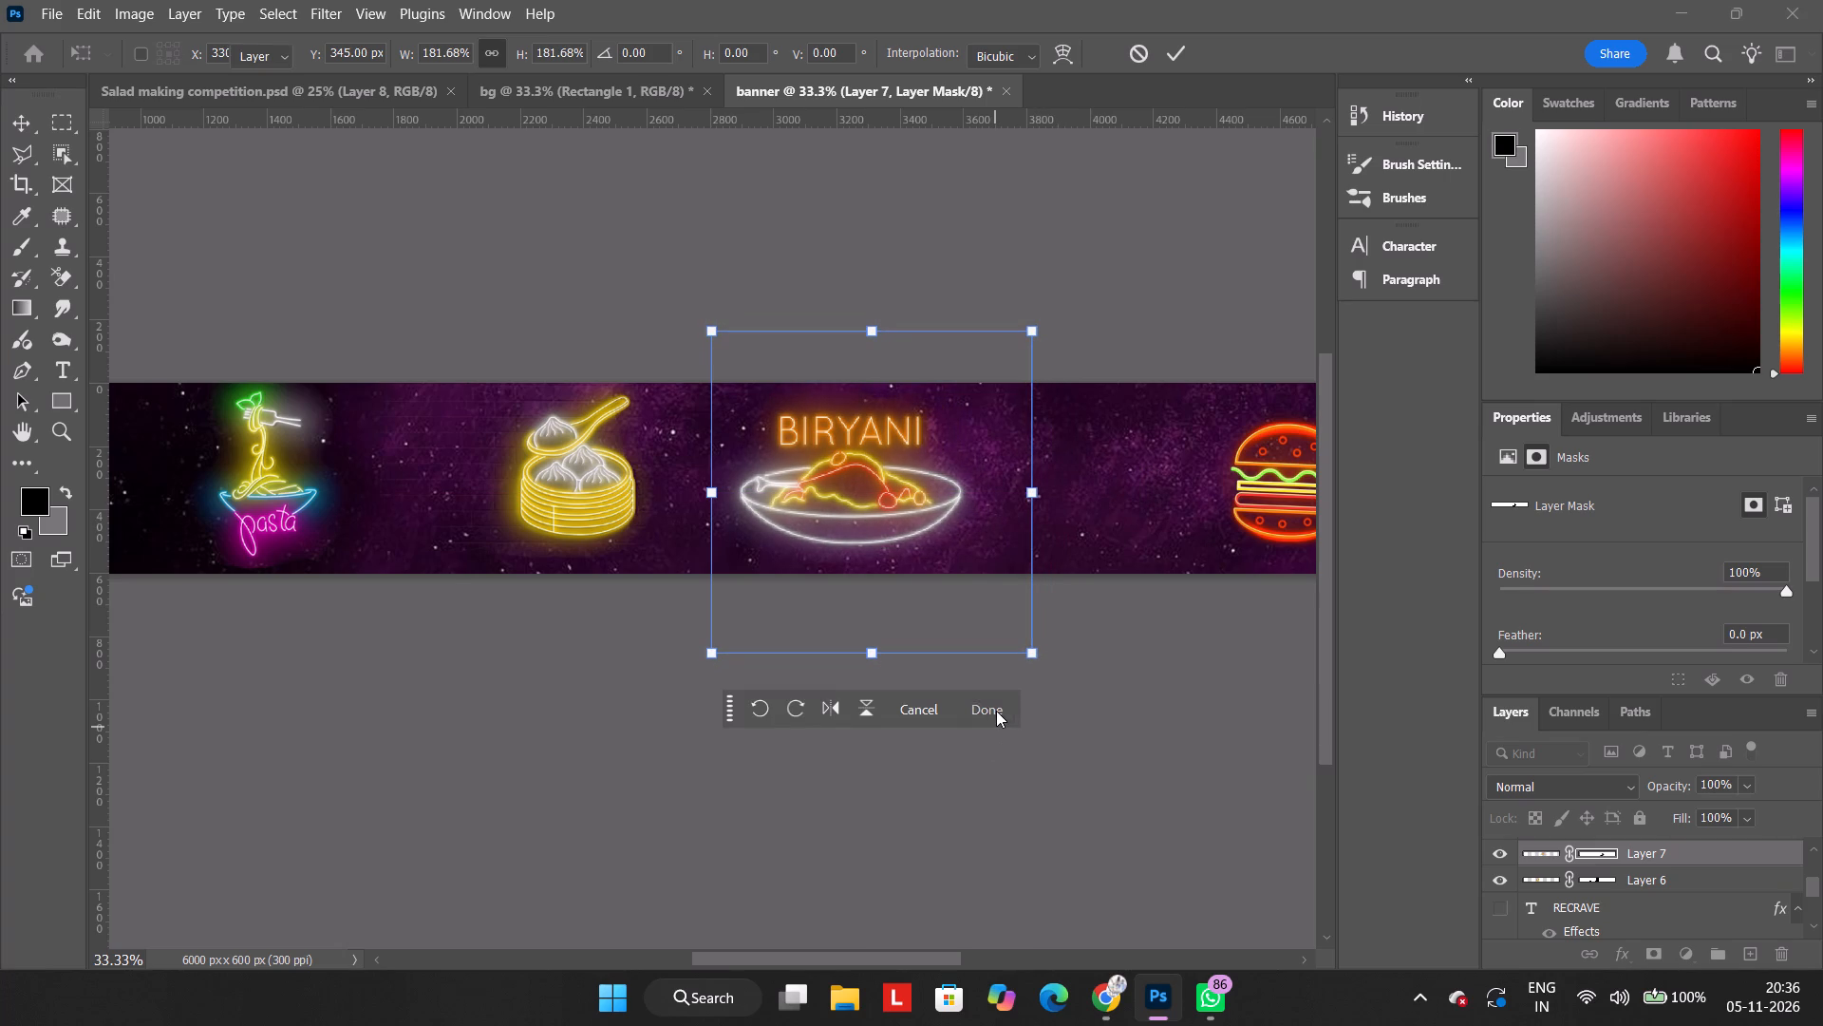
# Nudge the momos icon slightly left, away from the BIRYANI sign, to even out the spacing.
pyautogui.hscroll(-4, 996, 711)
pyautogui.hscroll(9, 996, 711)
pyautogui.hscroll(-2, 996, 711)
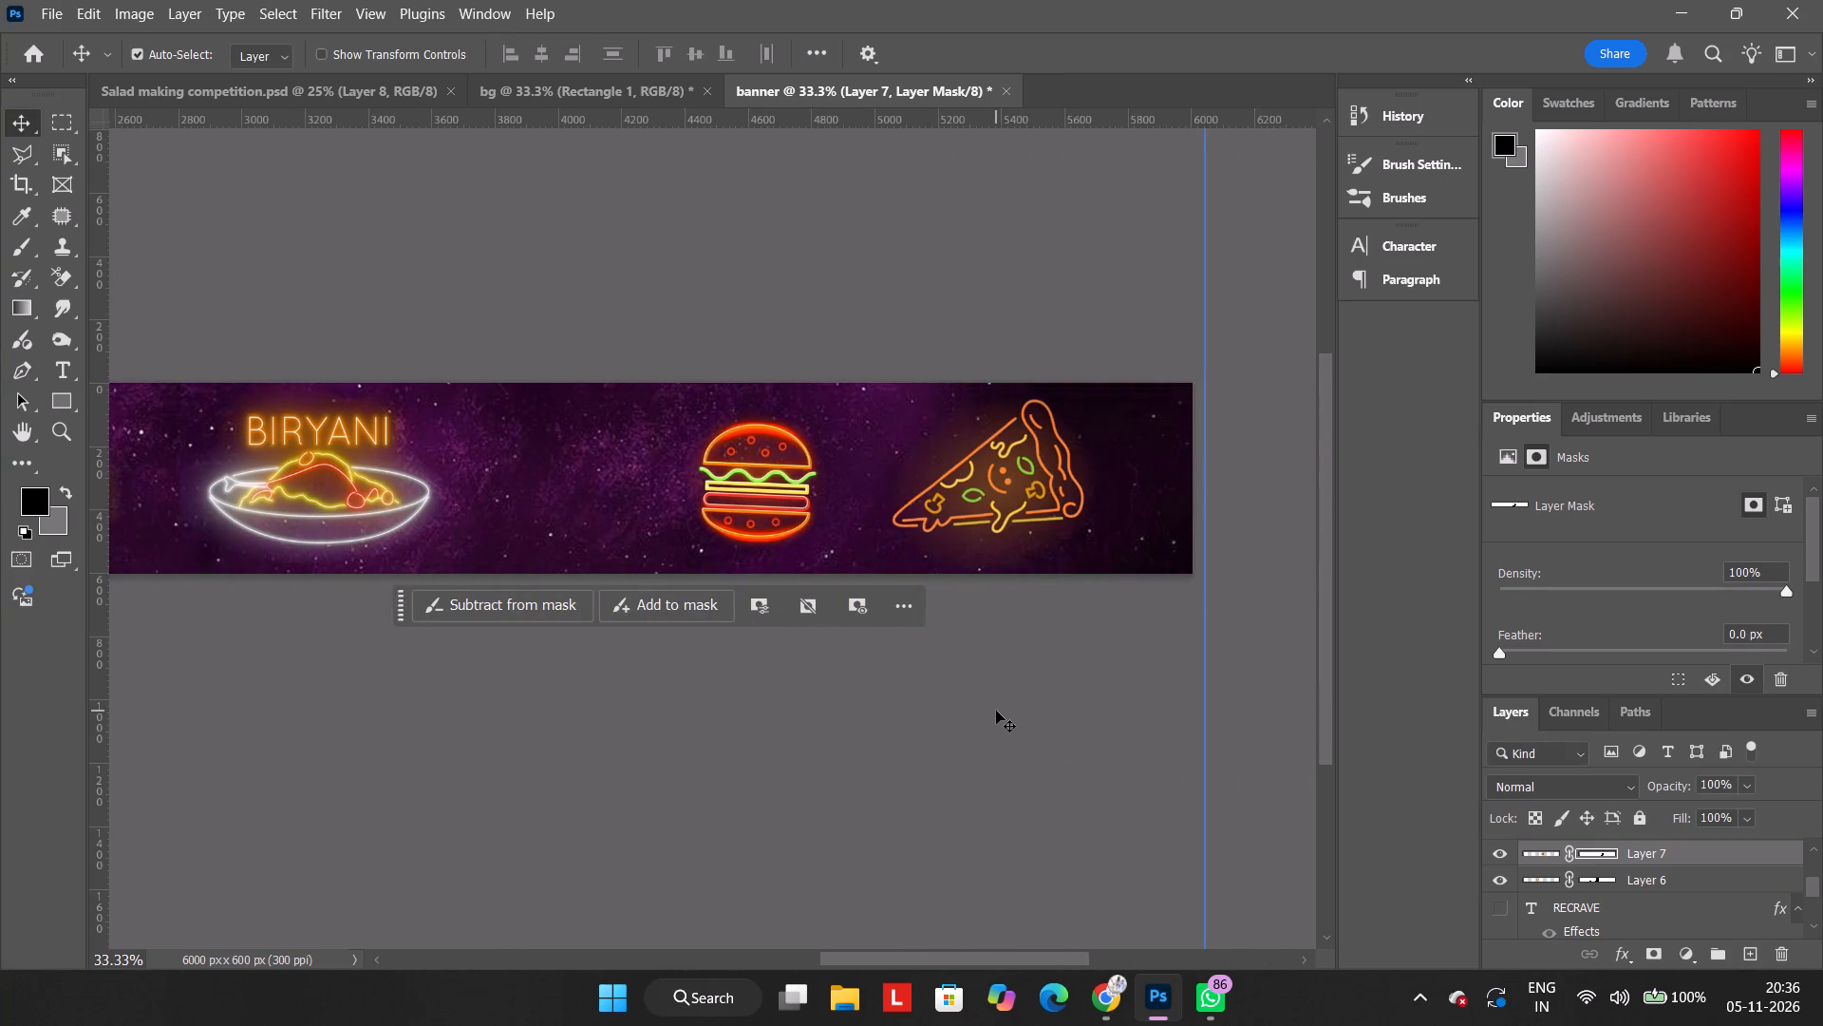
pyautogui.hscroll(-2, 996, 711)
pyautogui.click(680, 484)
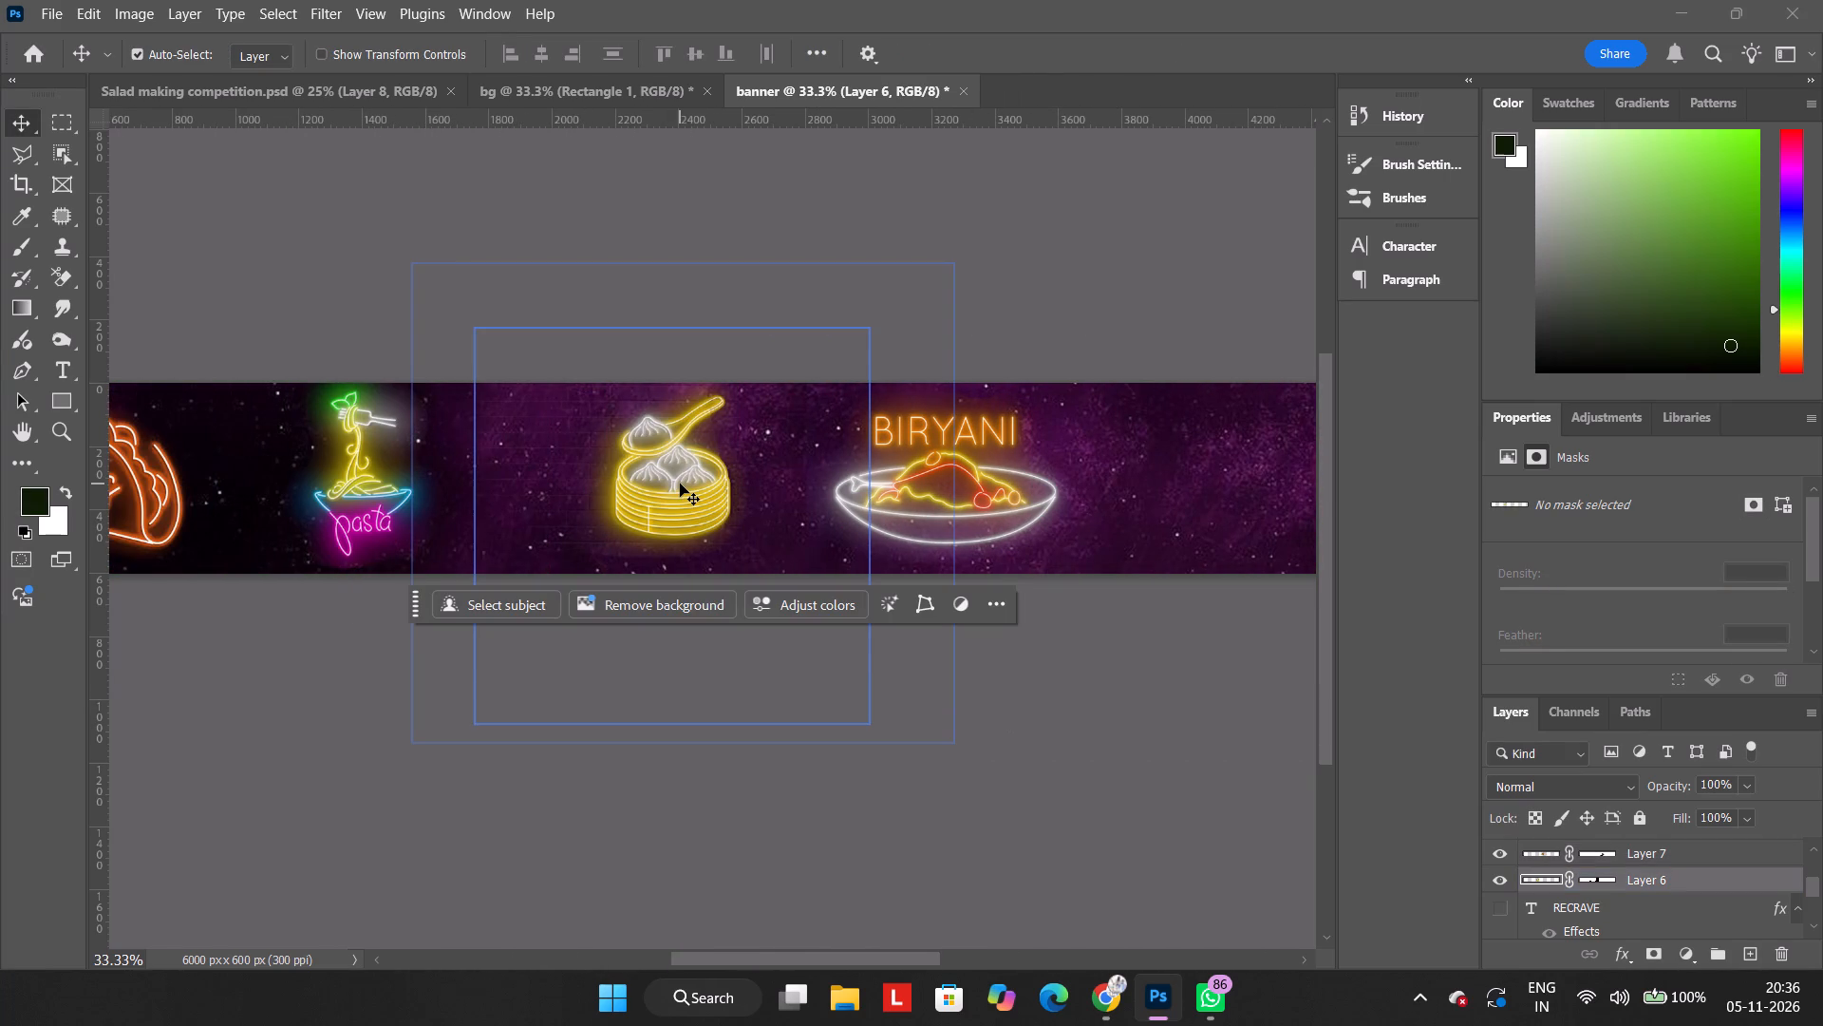
pyautogui.press('Left')
pyautogui.press('Left')
pyautogui.press('Left')
pyautogui.press('Left')
pyautogui.press('Left')
pyautogui.press('Left')
pyautogui.press('Left')
pyautogui.press('Left')
pyautogui.press('Left')
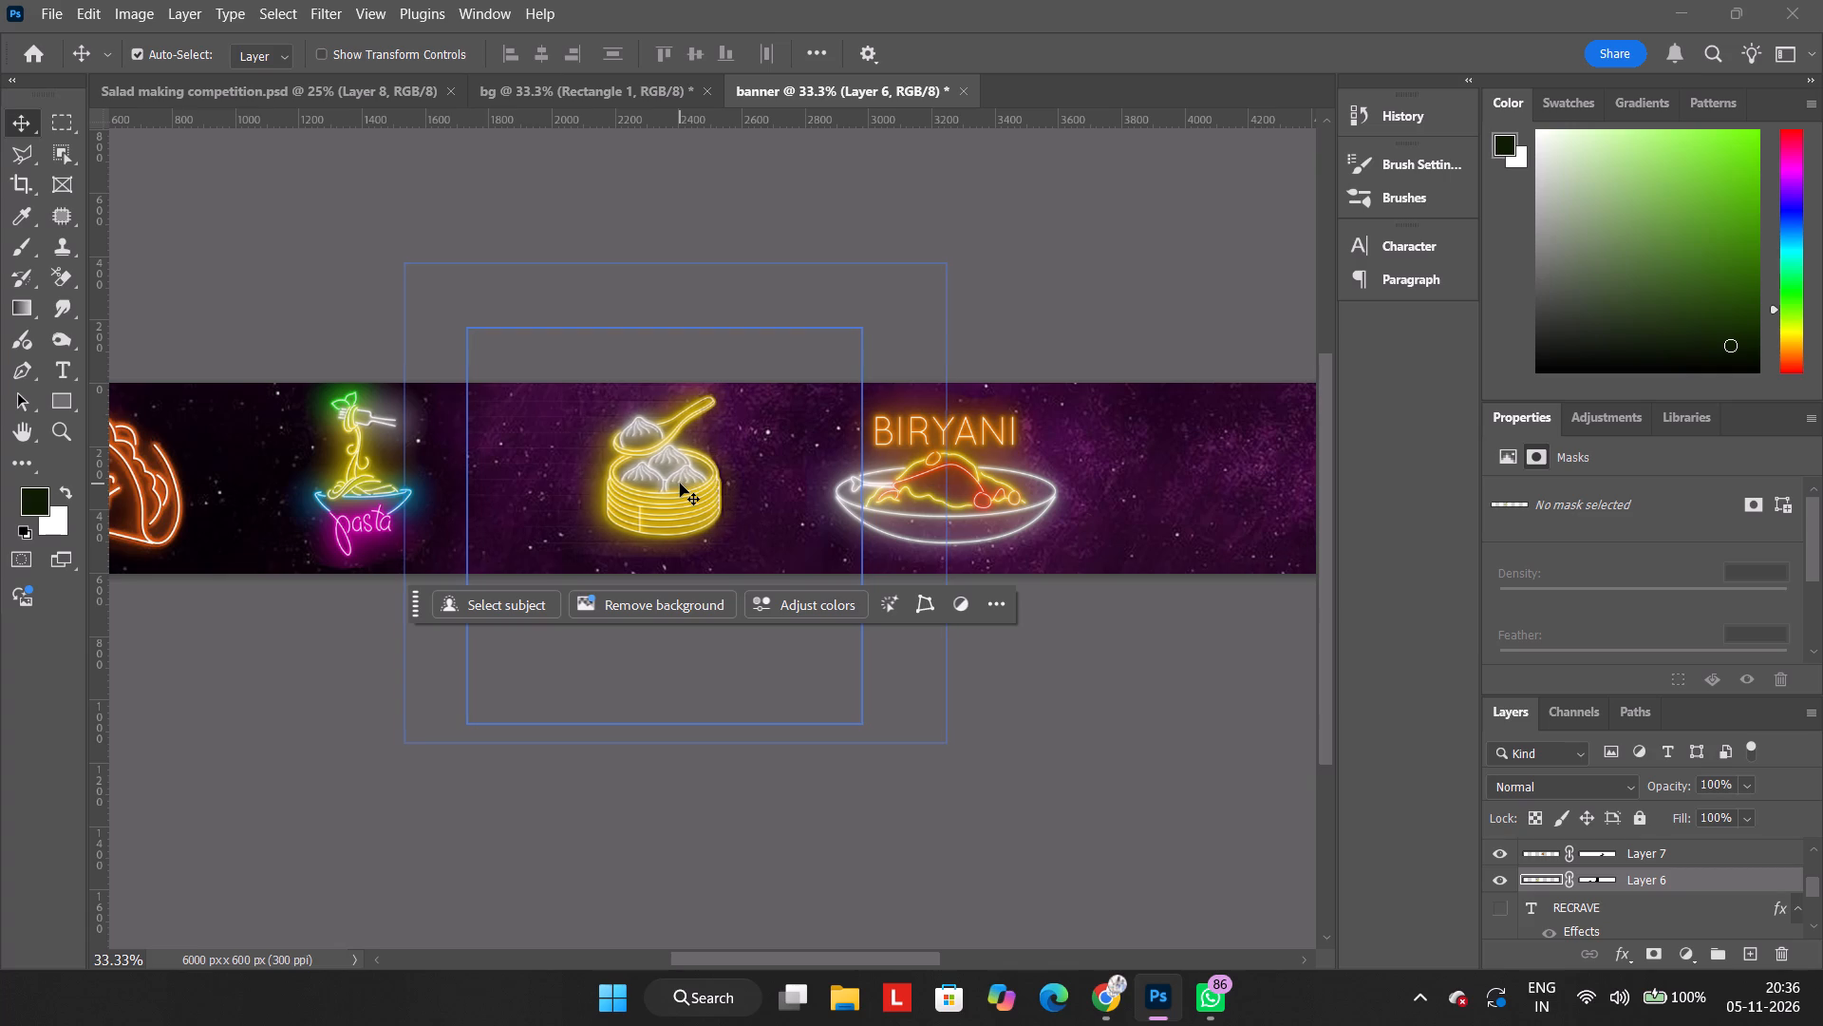
pyautogui.press('Left')
pyautogui.press('Left')
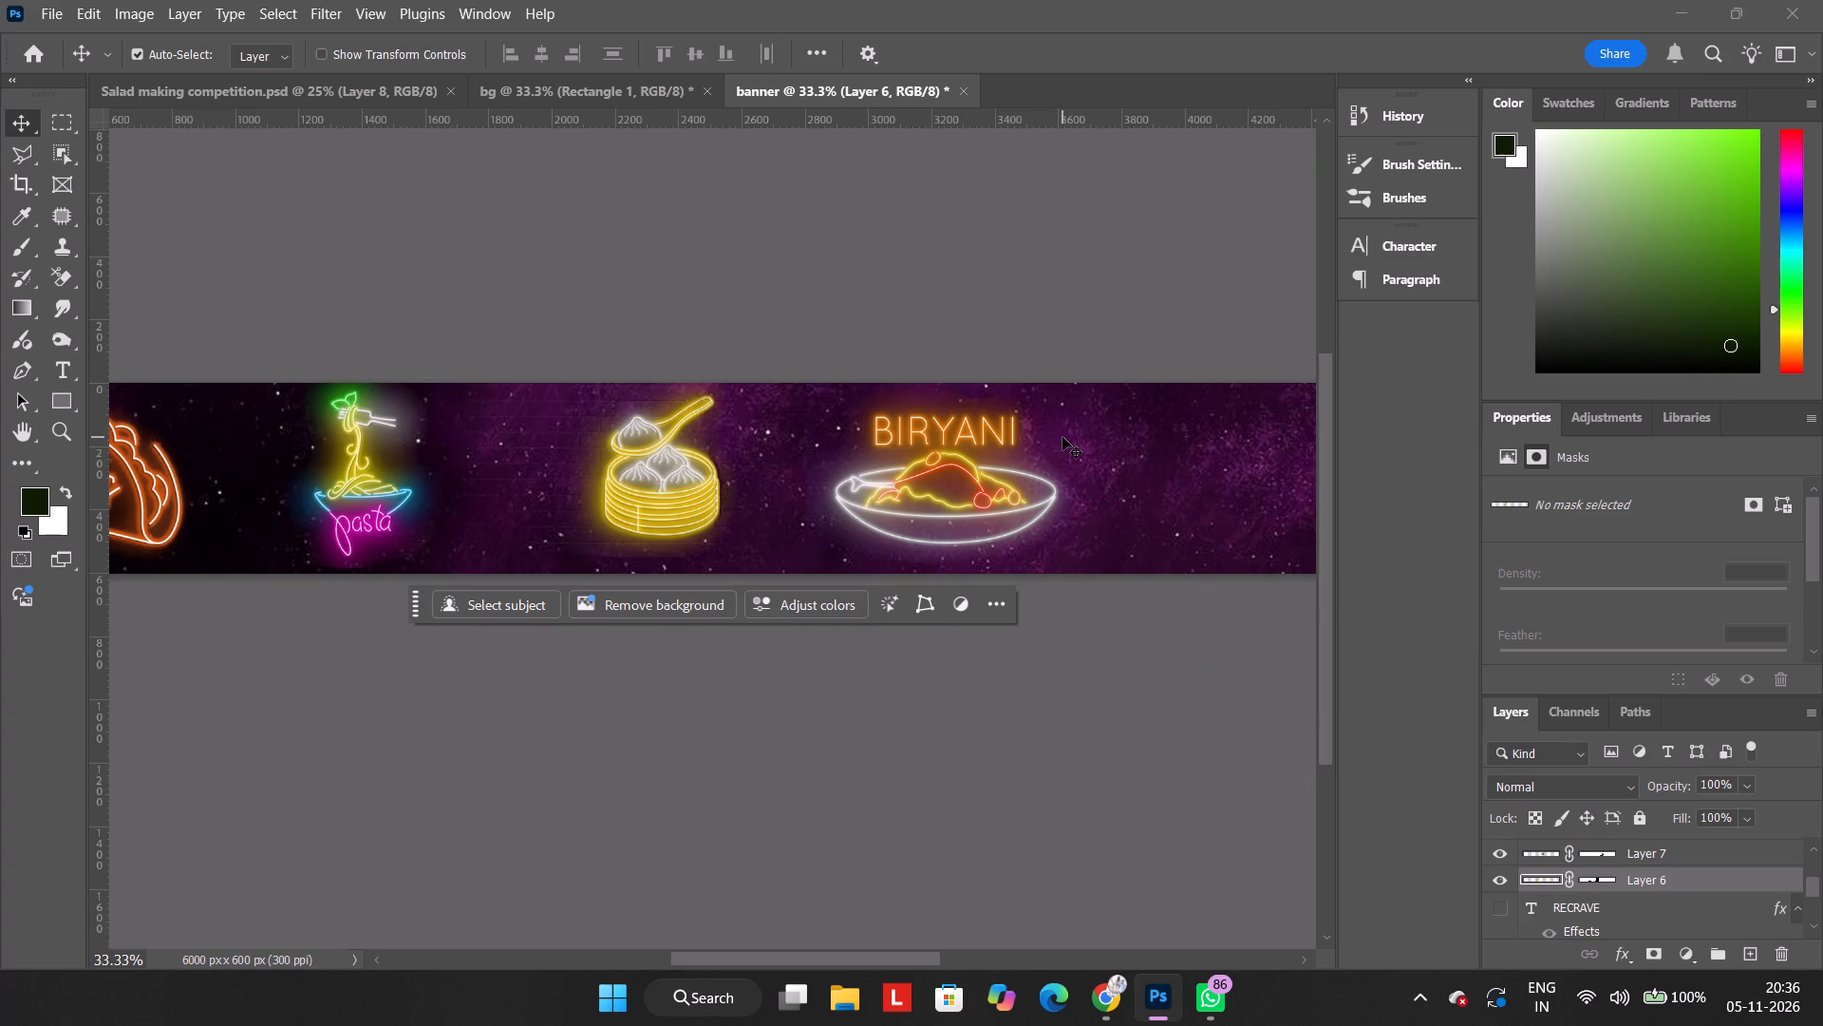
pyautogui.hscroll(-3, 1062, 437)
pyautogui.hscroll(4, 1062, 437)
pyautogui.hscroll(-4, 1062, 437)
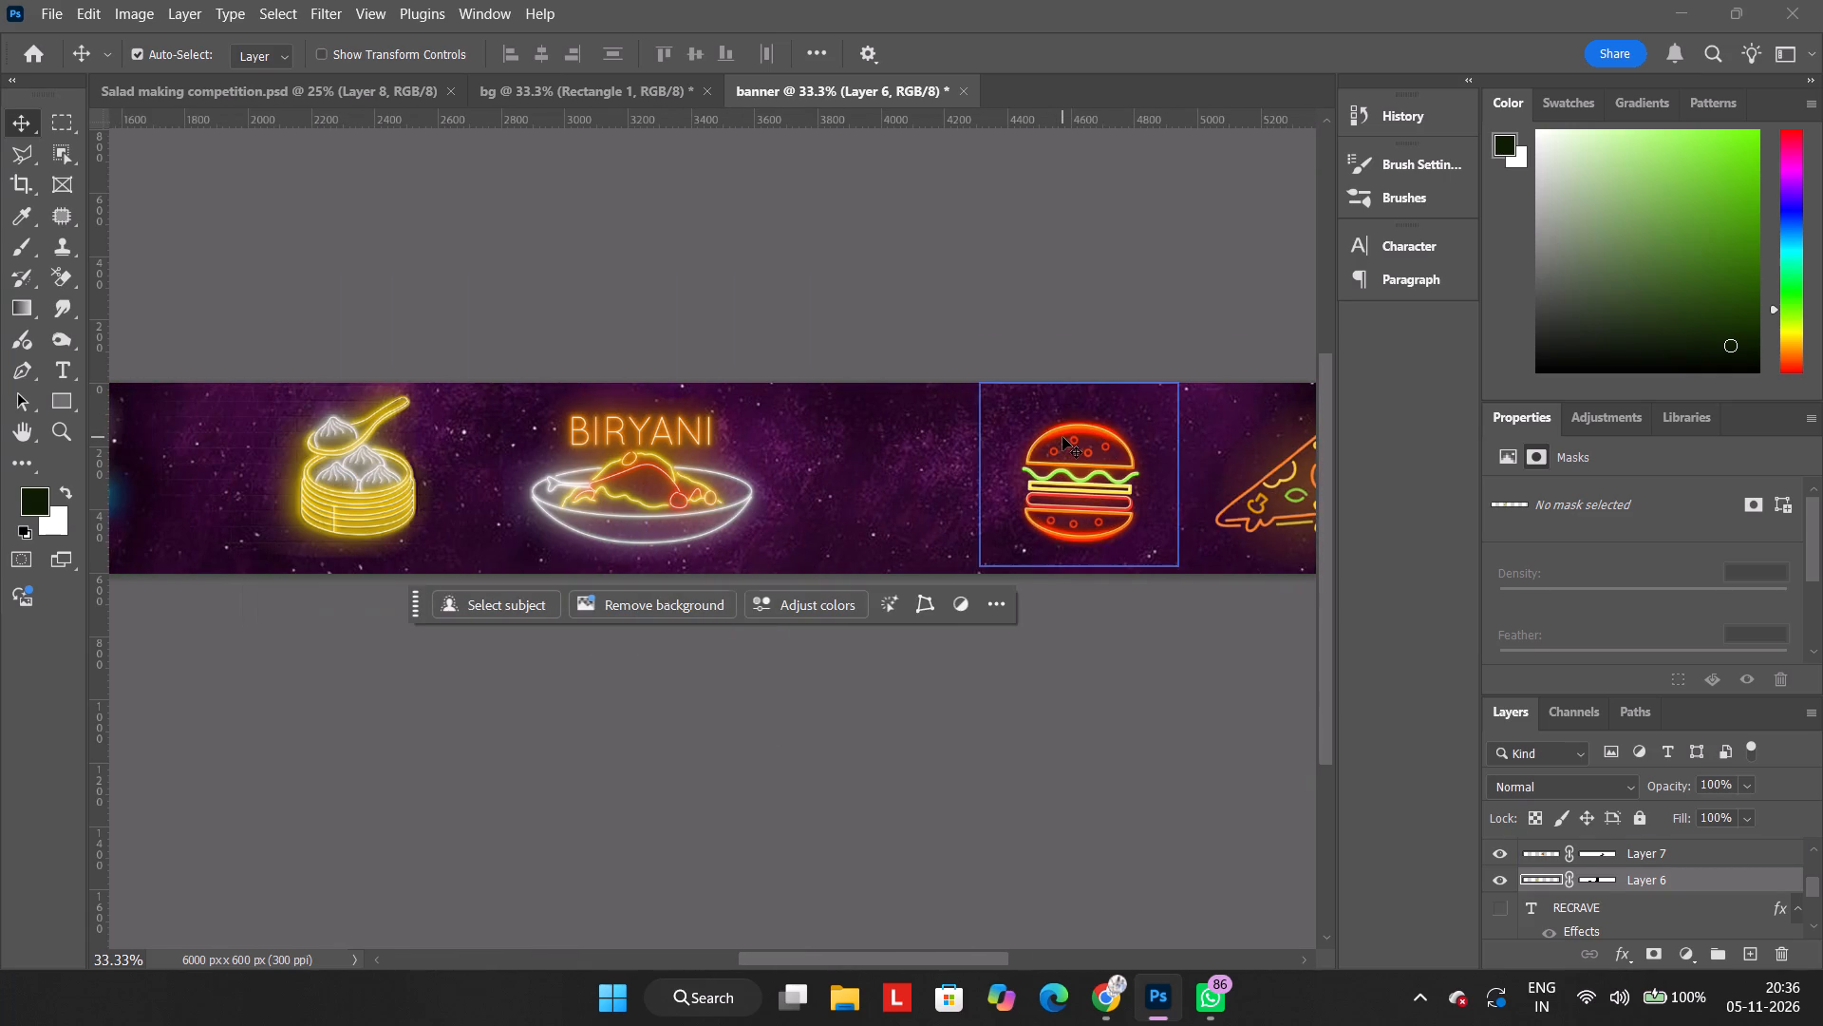
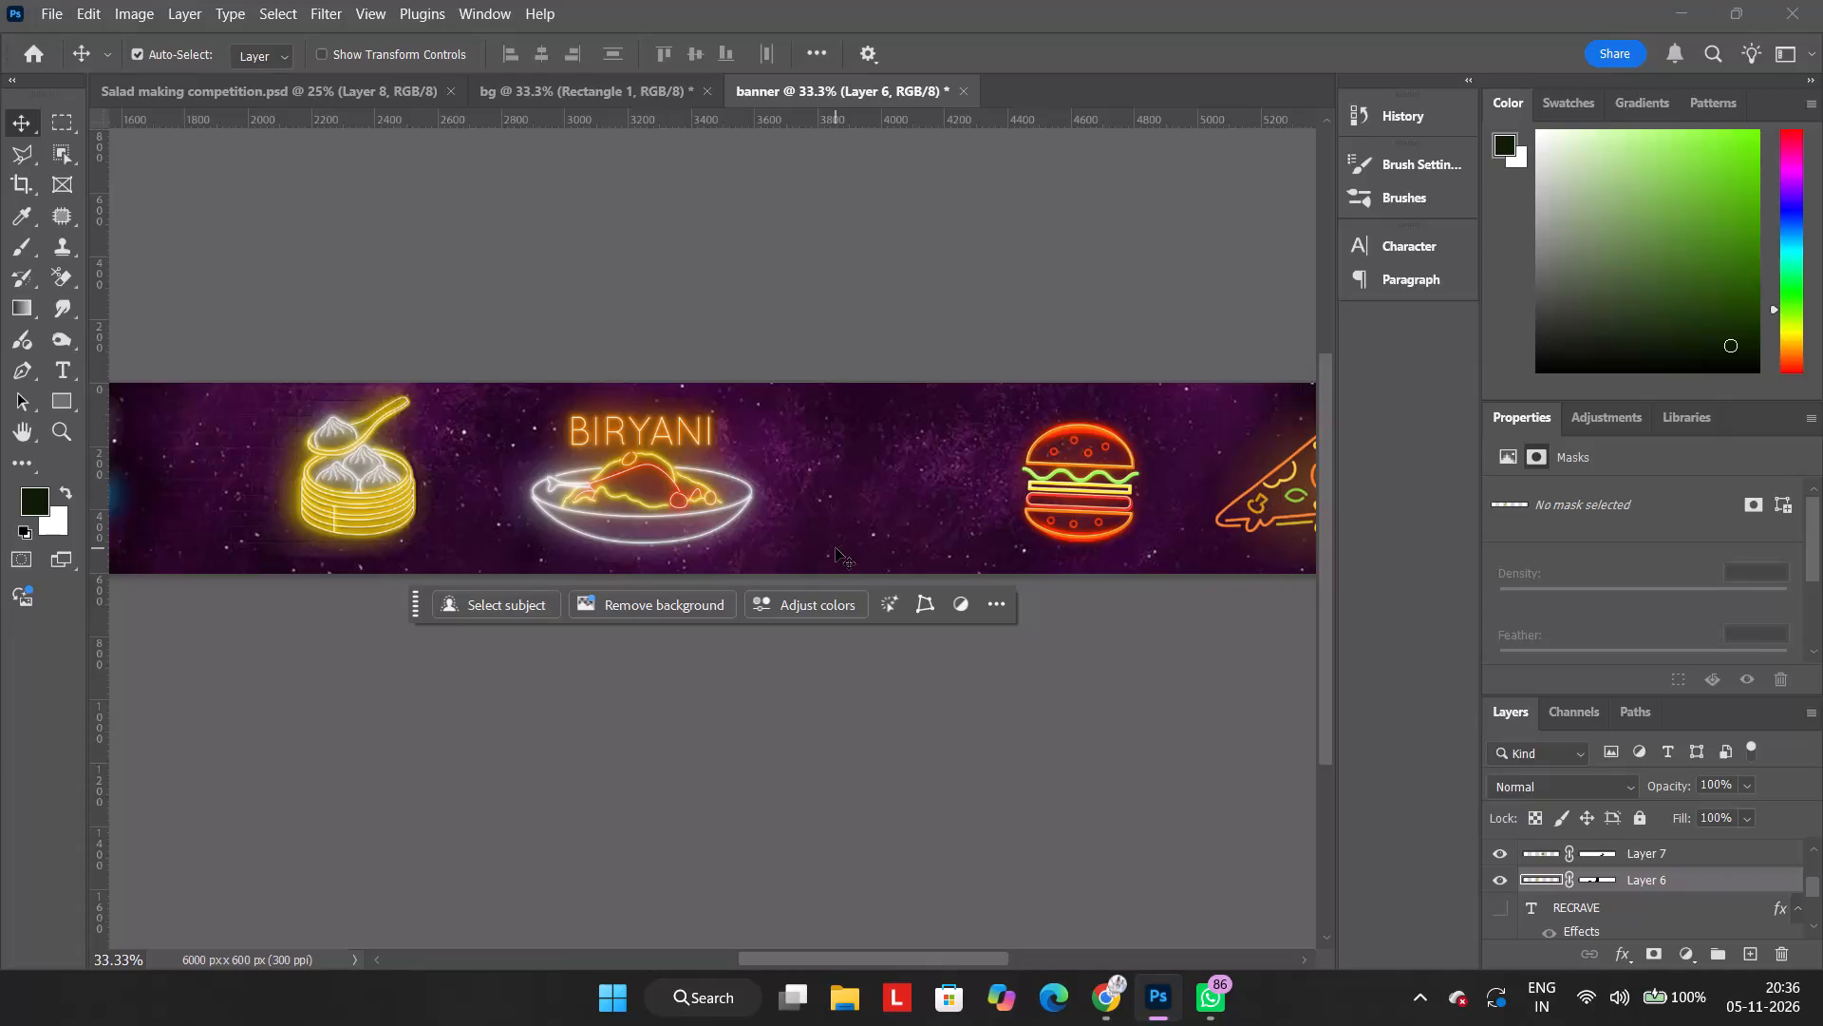
# Nudge the momos icon about 110 px left, closer to the pasta sign.
pyautogui.hscroll(-4, 836, 548)
pyautogui.hscroll(-4, 497, 352)
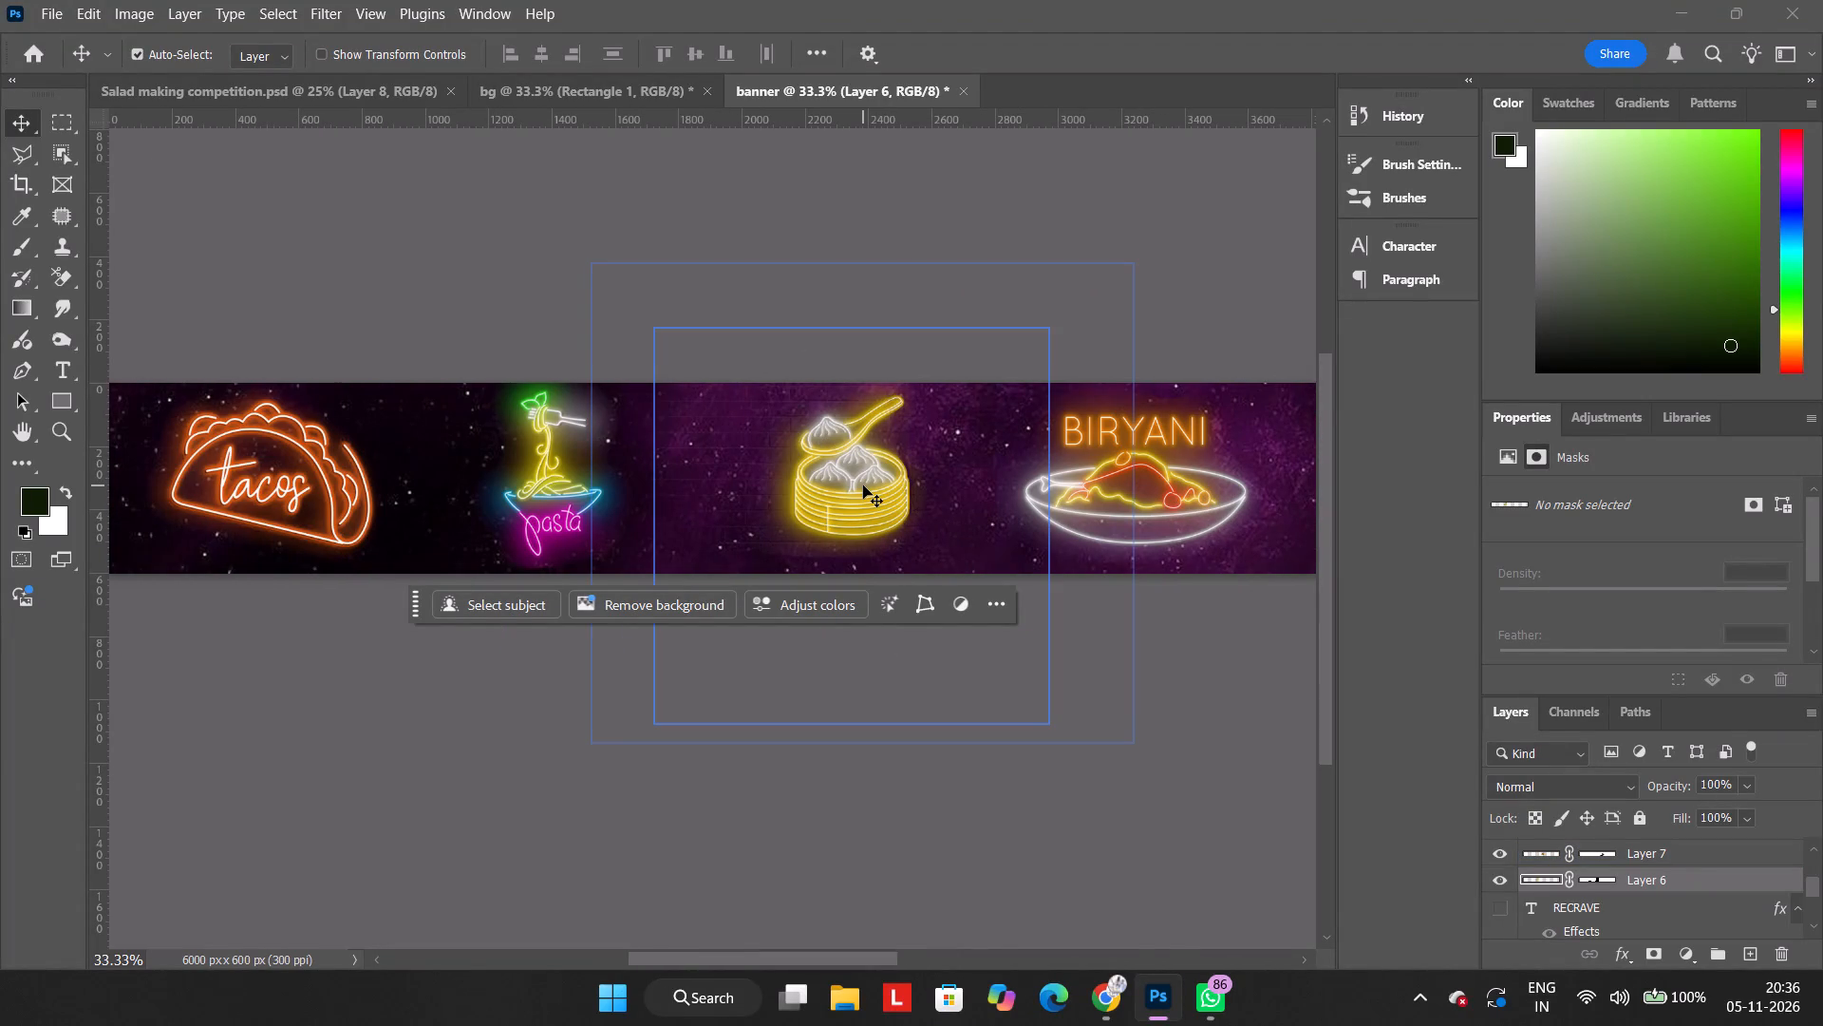
pyautogui.click(863, 485)
pyautogui.press('Left')
pyautogui.press('Left')
pyautogui.press('Left')
pyautogui.press('Left')
pyautogui.press('Left')
pyautogui.press('Left')
pyautogui.press('Left')
pyautogui.press('Left')
pyautogui.press('Left')
pyautogui.press('Left')
pyautogui.press('Left')
pyautogui.press('Left')
pyautogui.press('Left')
pyautogui.press('Left')
pyautogui.press('Left')
pyautogui.press('Left')
pyautogui.press('Left')
pyautogui.press('Left')
pyautogui.press('Left')
pyautogui.press('Left')
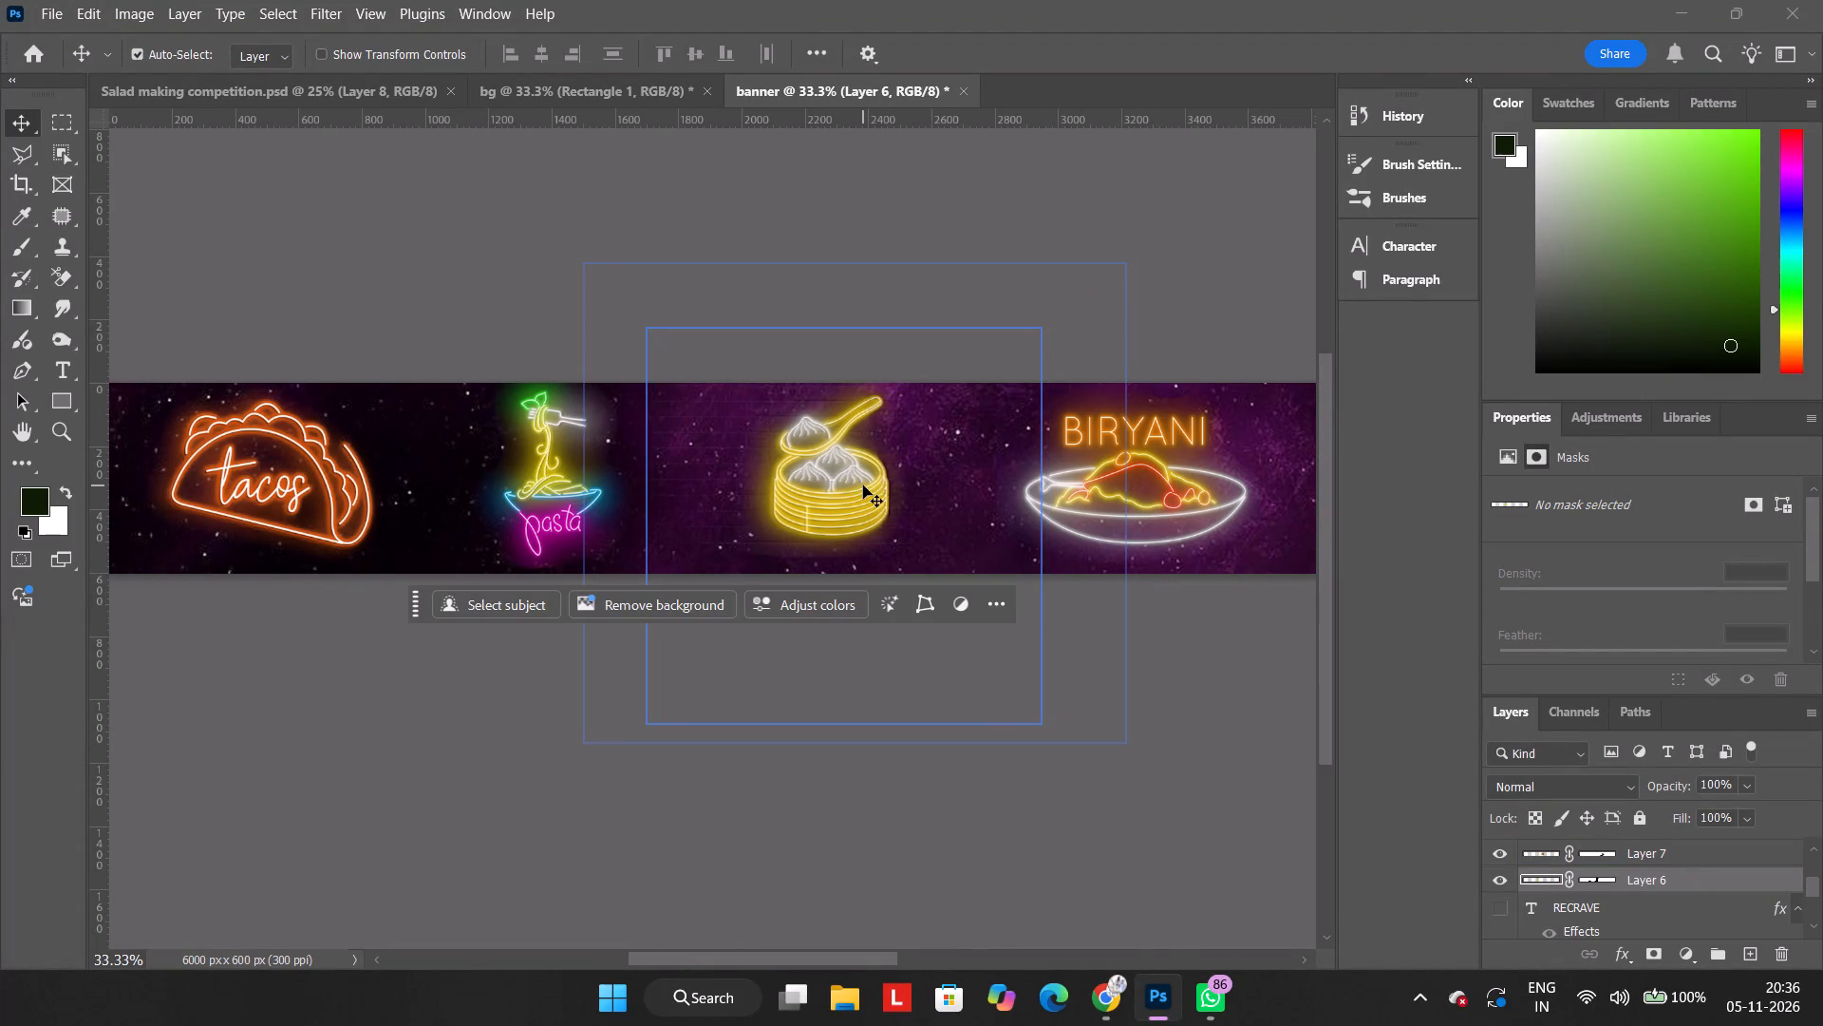
# Nudge the BIRYANI sign about 100 px left, towards the momos, to widen the gap before the burger.
pyautogui.click(1103, 499)
pyautogui.press('Left')
pyautogui.press('Left')
pyautogui.press('Left')
pyautogui.press('Left')
pyautogui.press('Left')
pyautogui.press('Left')
pyautogui.press('Left')
pyautogui.press('Left')
pyautogui.press('Left')
pyautogui.press('Left')
pyautogui.press('Left')
pyautogui.press('Left')
pyautogui.press('Left')
pyautogui.press('Left')
pyautogui.press('Left')
pyautogui.press('Left')
pyautogui.press('Left')
pyautogui.press('Left')
pyautogui.press('Left')
pyautogui.press('Left')
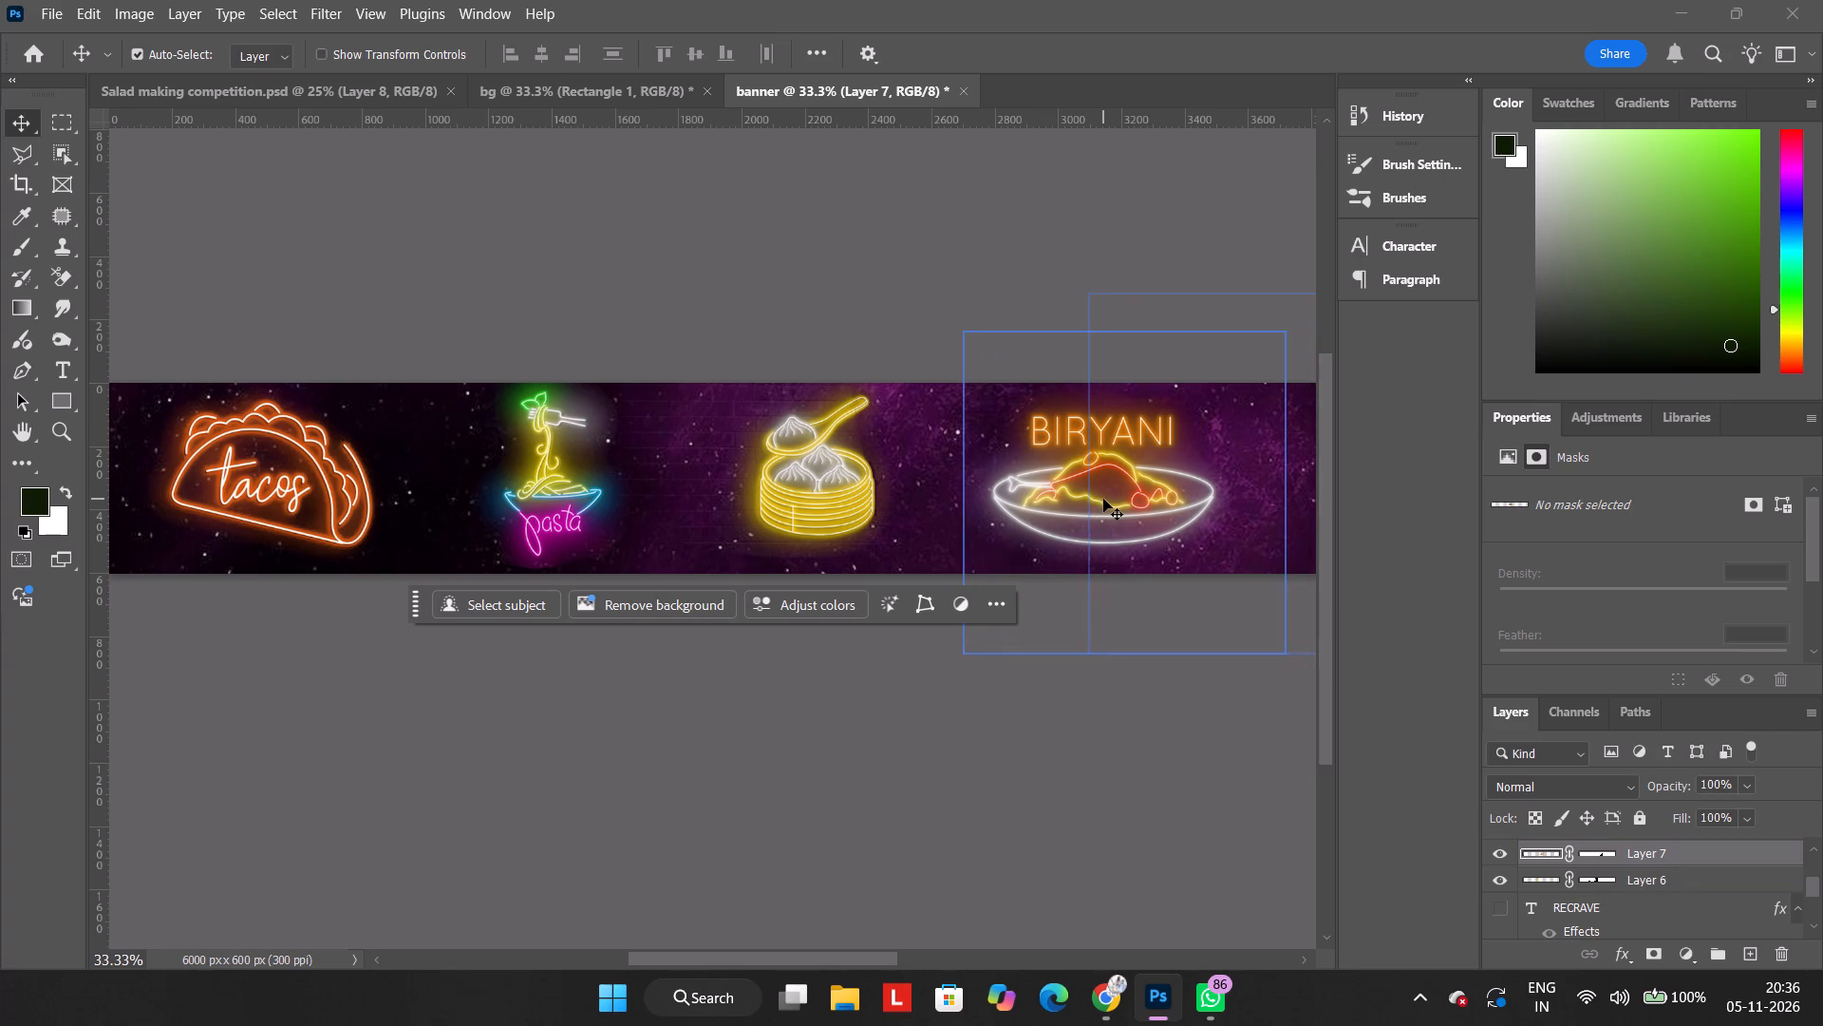
# Nudge the pizza icon right, towards the banner's end, to X 5131 px.
pyautogui.hscroll(8, 1103, 499)
pyautogui.click(1115, 495)
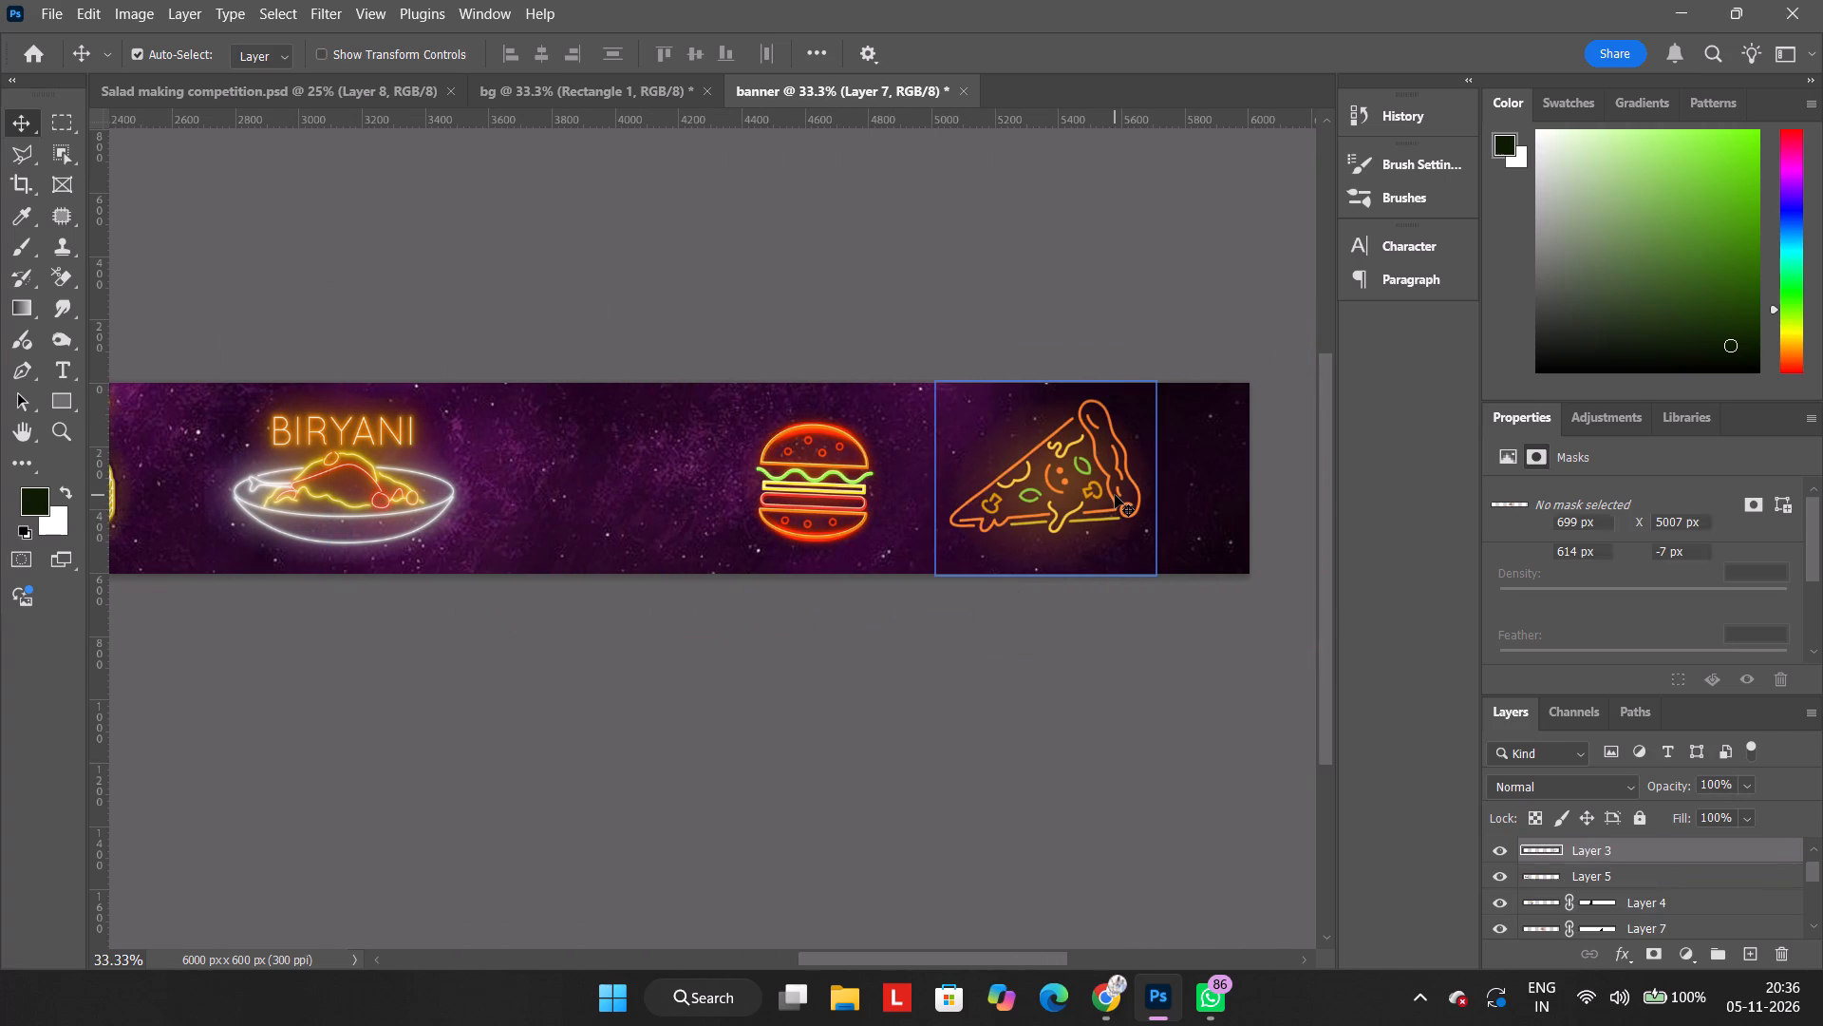
pyautogui.press('Right')
pyautogui.press('Right')
pyautogui.press('Right')
pyautogui.press('Right')
pyautogui.press('Right')
pyautogui.press('Right')
pyautogui.press('Right')
pyautogui.press('Right')
pyautogui.press('Right')
pyautogui.press('Right')
pyautogui.press('Right')
pyautogui.press('Right')
pyautogui.press('Right')
pyautogui.press('Right')
pyautogui.press('Right')
pyautogui.press('Right')
pyautogui.press('Right')
pyautogui.press('Right')
pyautogui.press('Right')
pyautogui.press('Right')
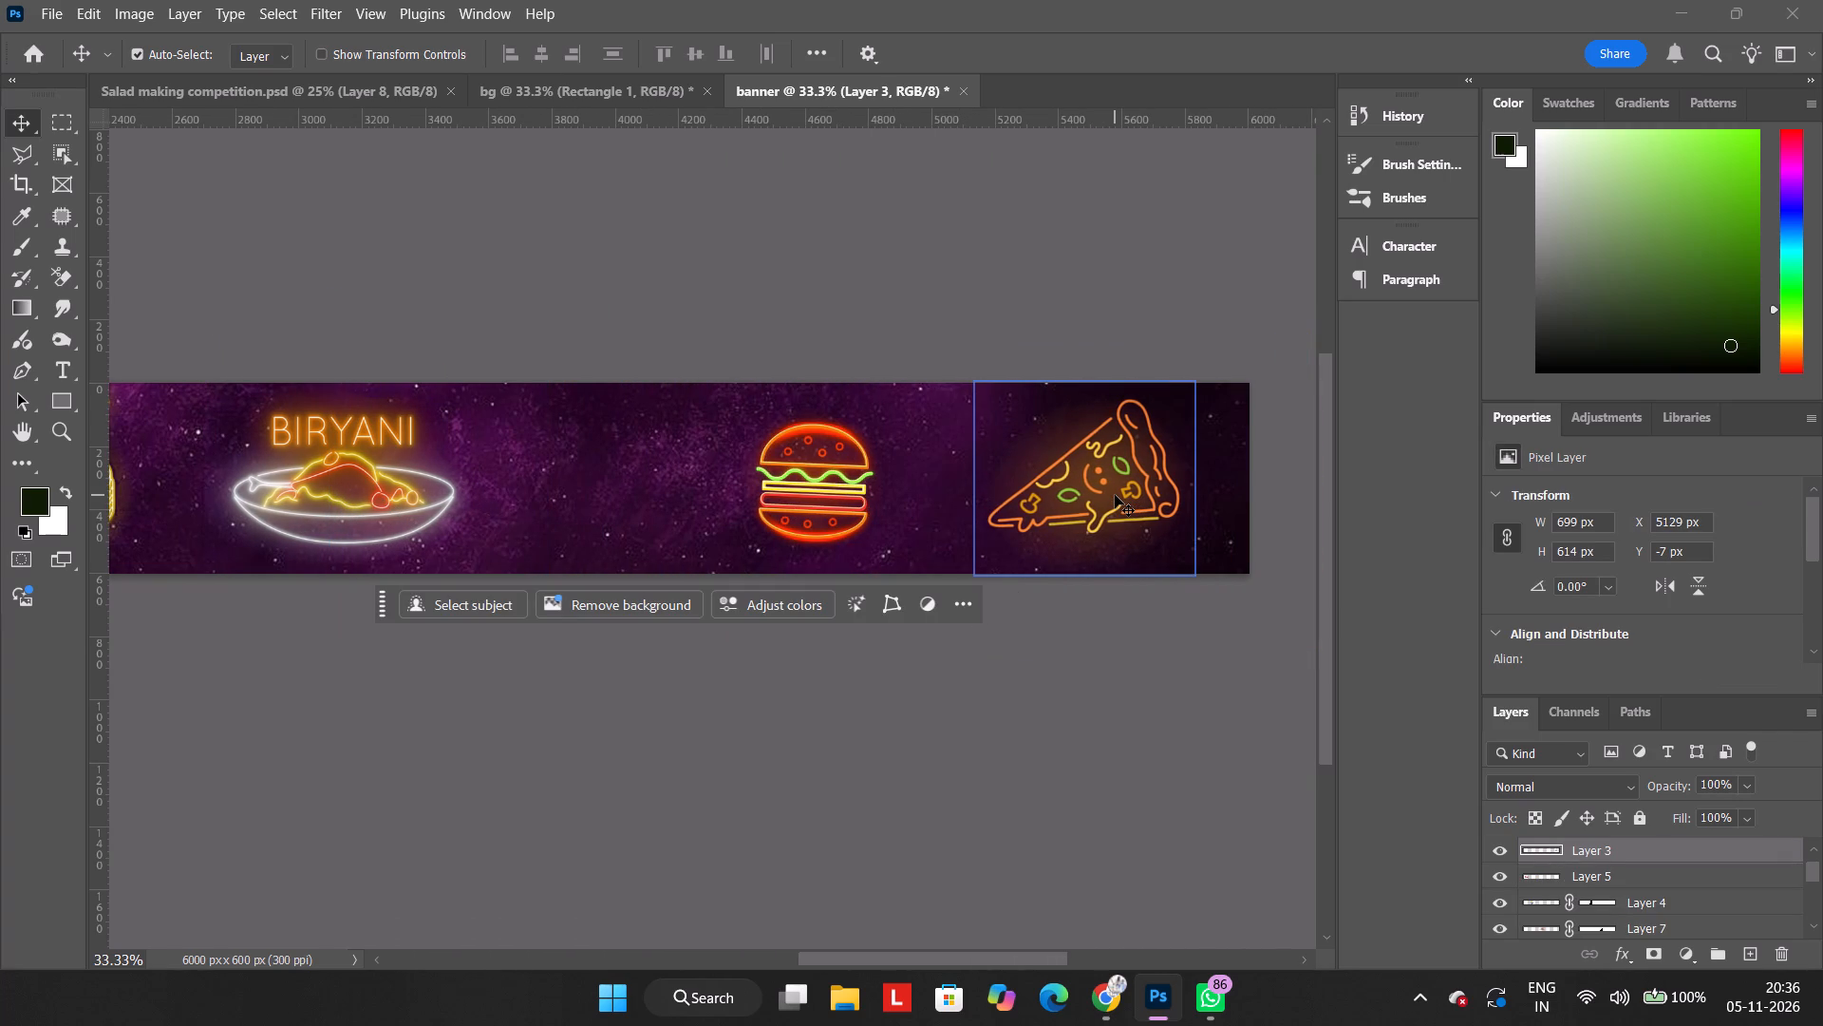
pyautogui.press('Right')
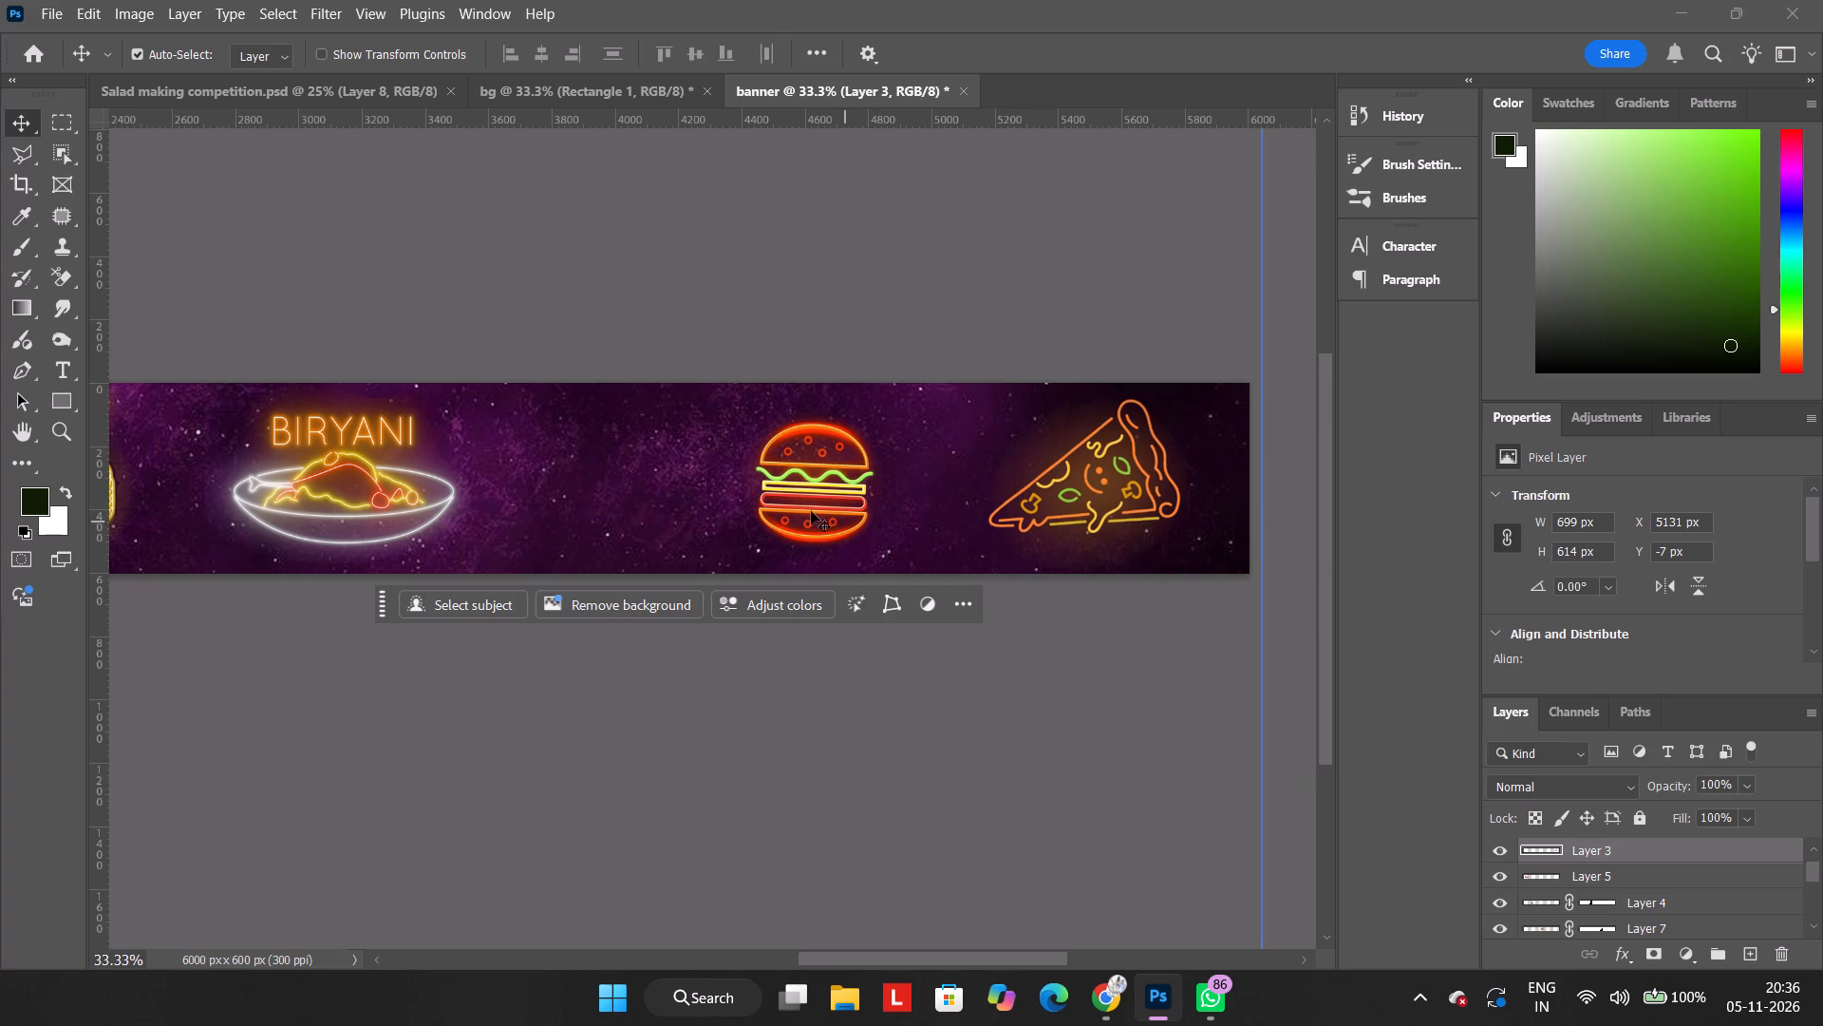
# Nudge the burger icon slightly right, towards the pizza, to open more room after the BIRYANI sign.
pyautogui.click(803, 503)
pyautogui.press('Right')
pyautogui.press('Right')
pyautogui.press('Right')
pyautogui.press('Right')
pyautogui.press('Right')
pyautogui.press('Right')
pyautogui.press('Right')
pyautogui.press('Right')
pyautogui.press('Right')
pyautogui.press('Right')
pyautogui.press('Right')
pyautogui.press('Right')
pyautogui.press('Right')
pyautogui.press('Right')
pyautogui.press('Right')
pyautogui.press('Right')
pyautogui.press('Right')
pyautogui.press('Right')
pyautogui.press('Right')
pyautogui.press('Right')
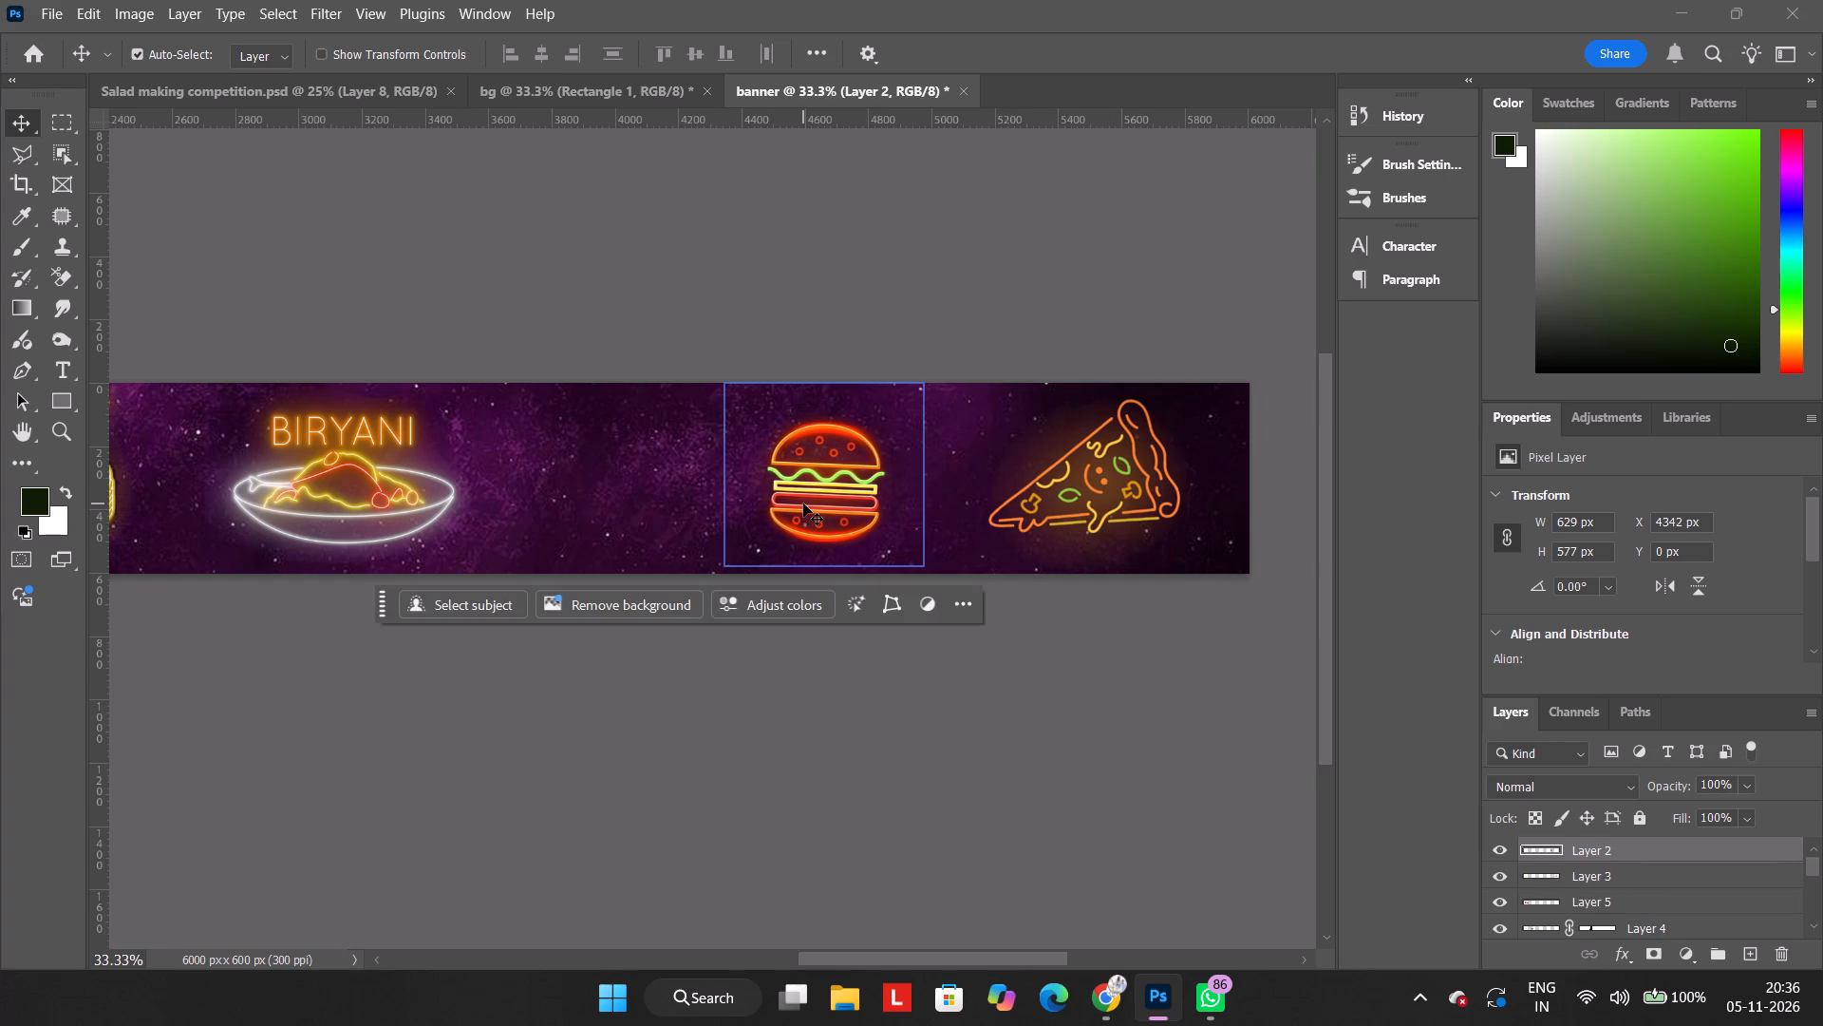
# Switch to Pinterest in Chrome, search for "dosa neon" and look through the results for another neon food icon.
pyautogui.click(1102, 1001)
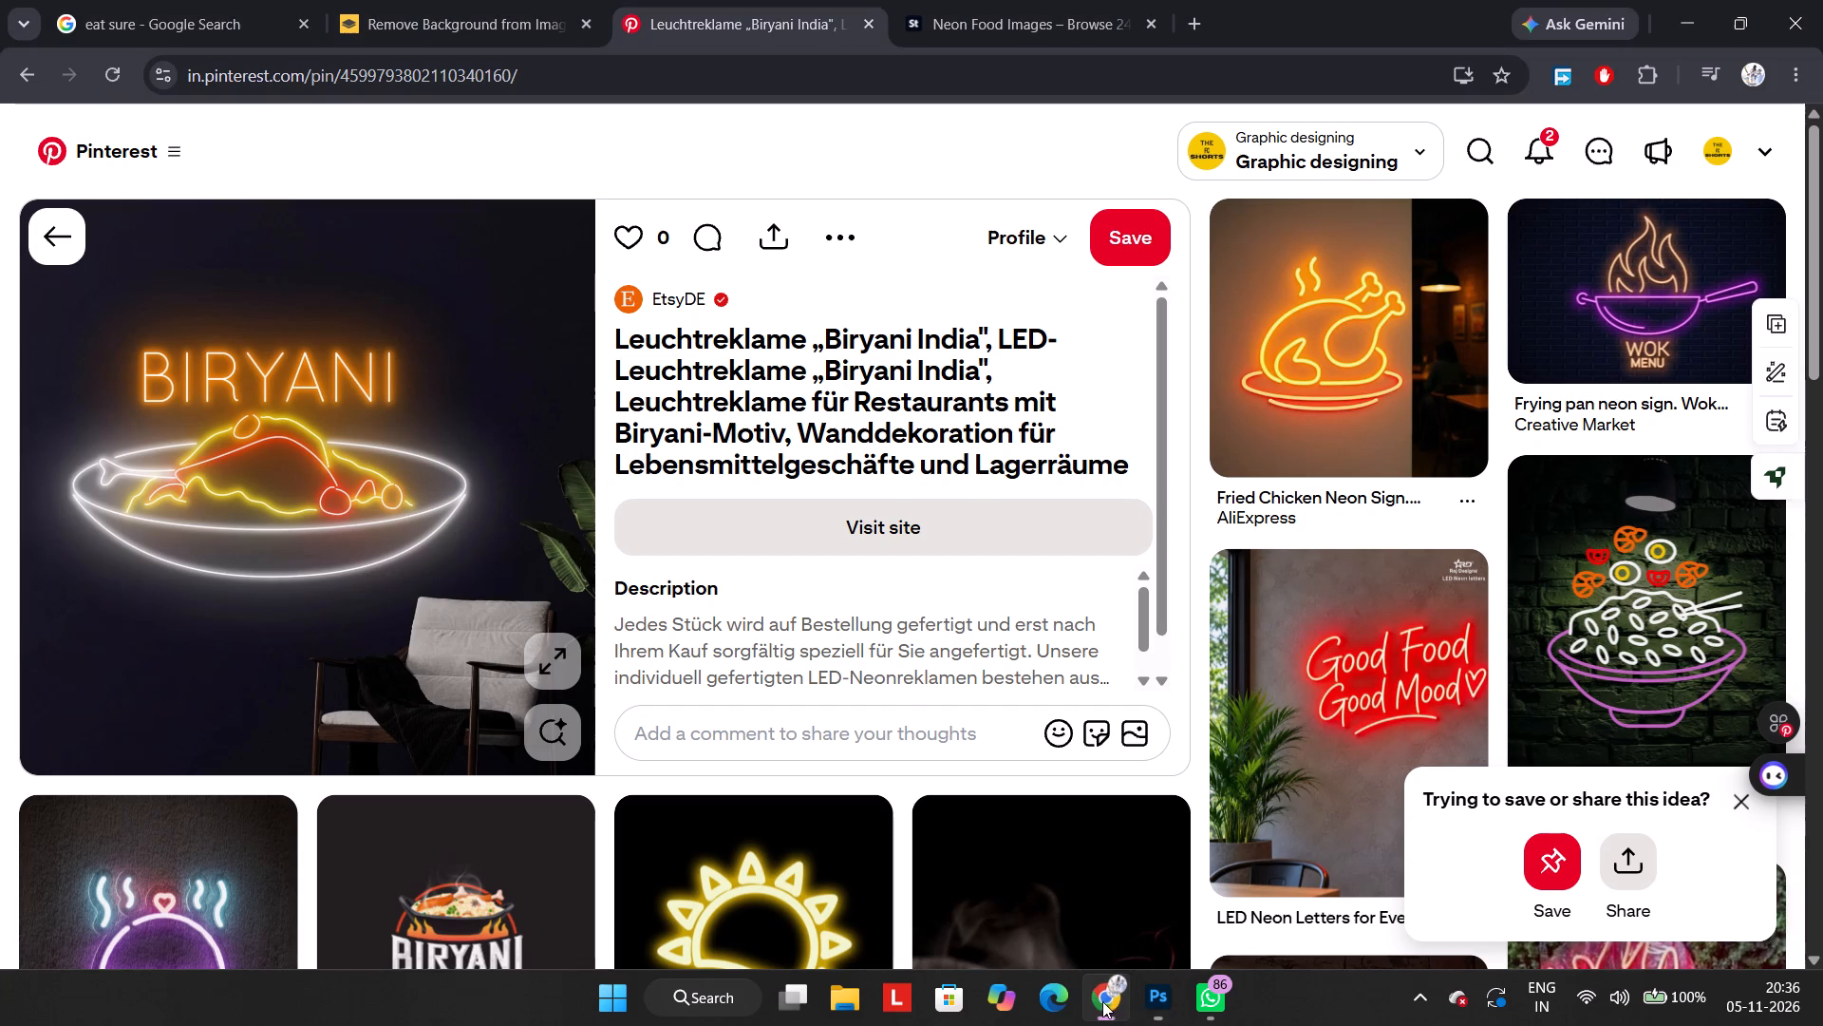
pyautogui.scroll(-6, 803, 290)
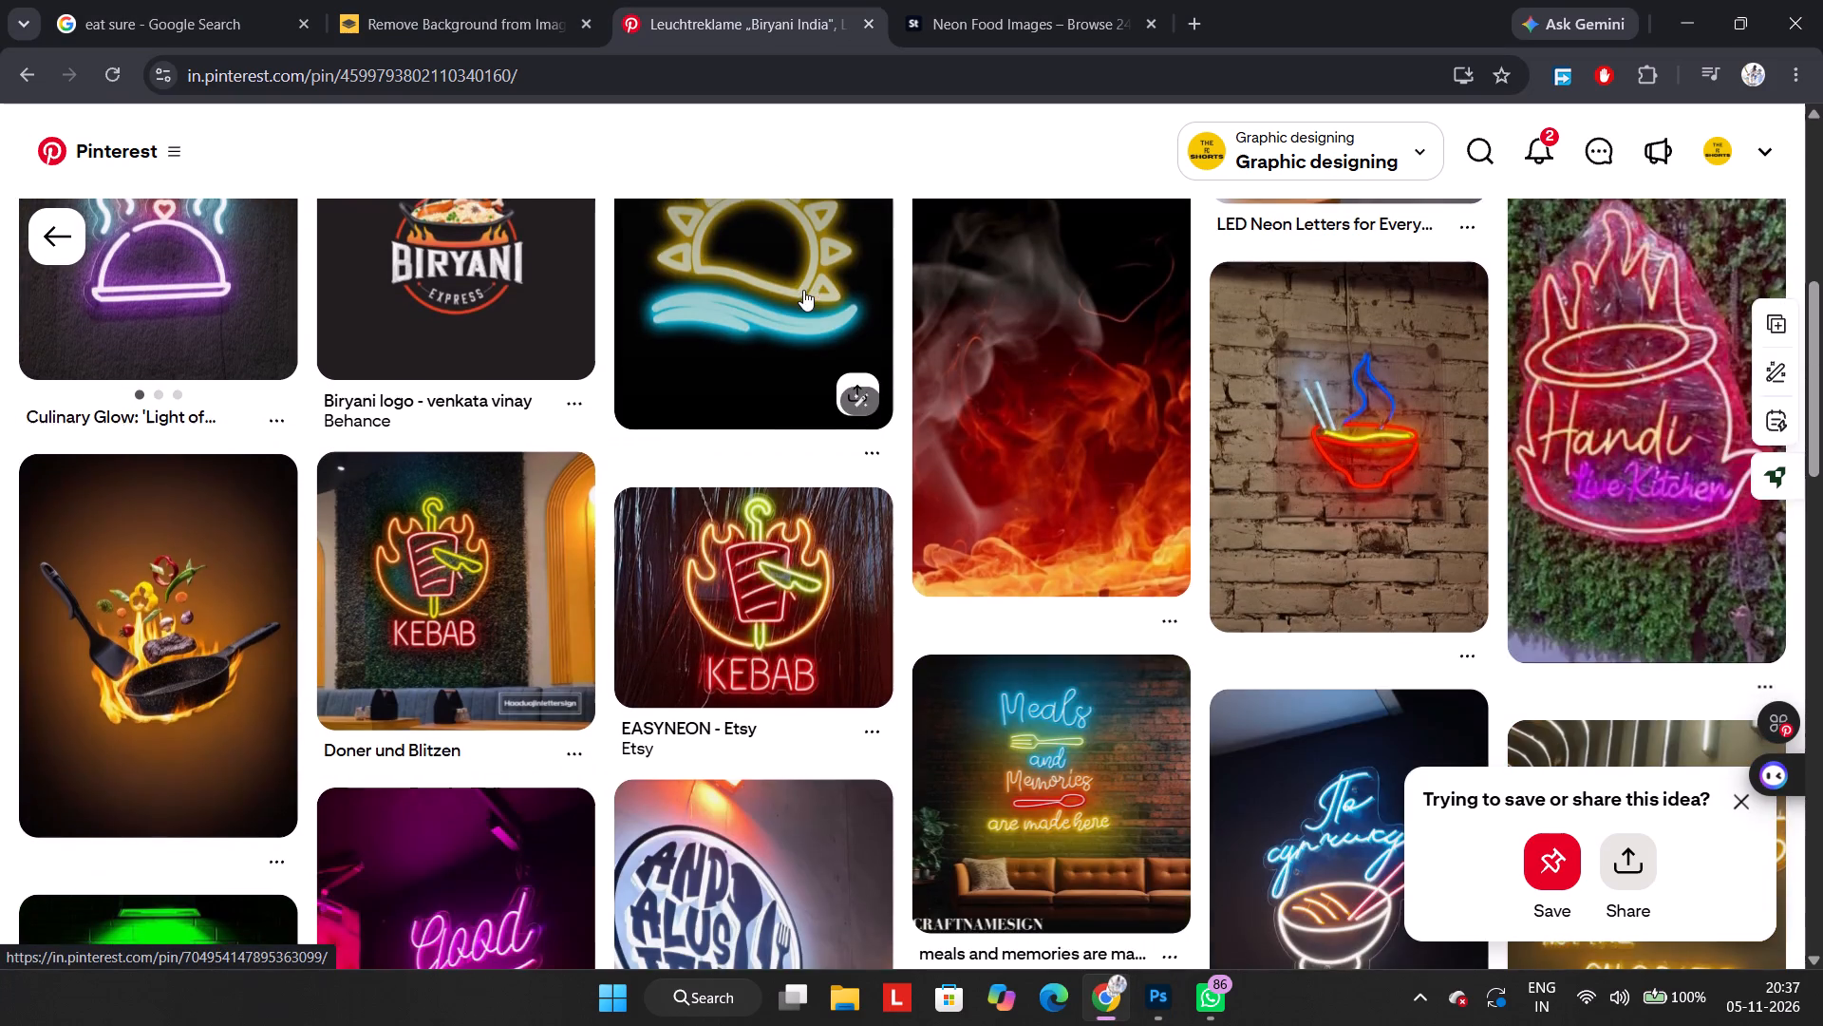
pyautogui.scroll(2, 803, 290)
pyautogui.click(32, 77)
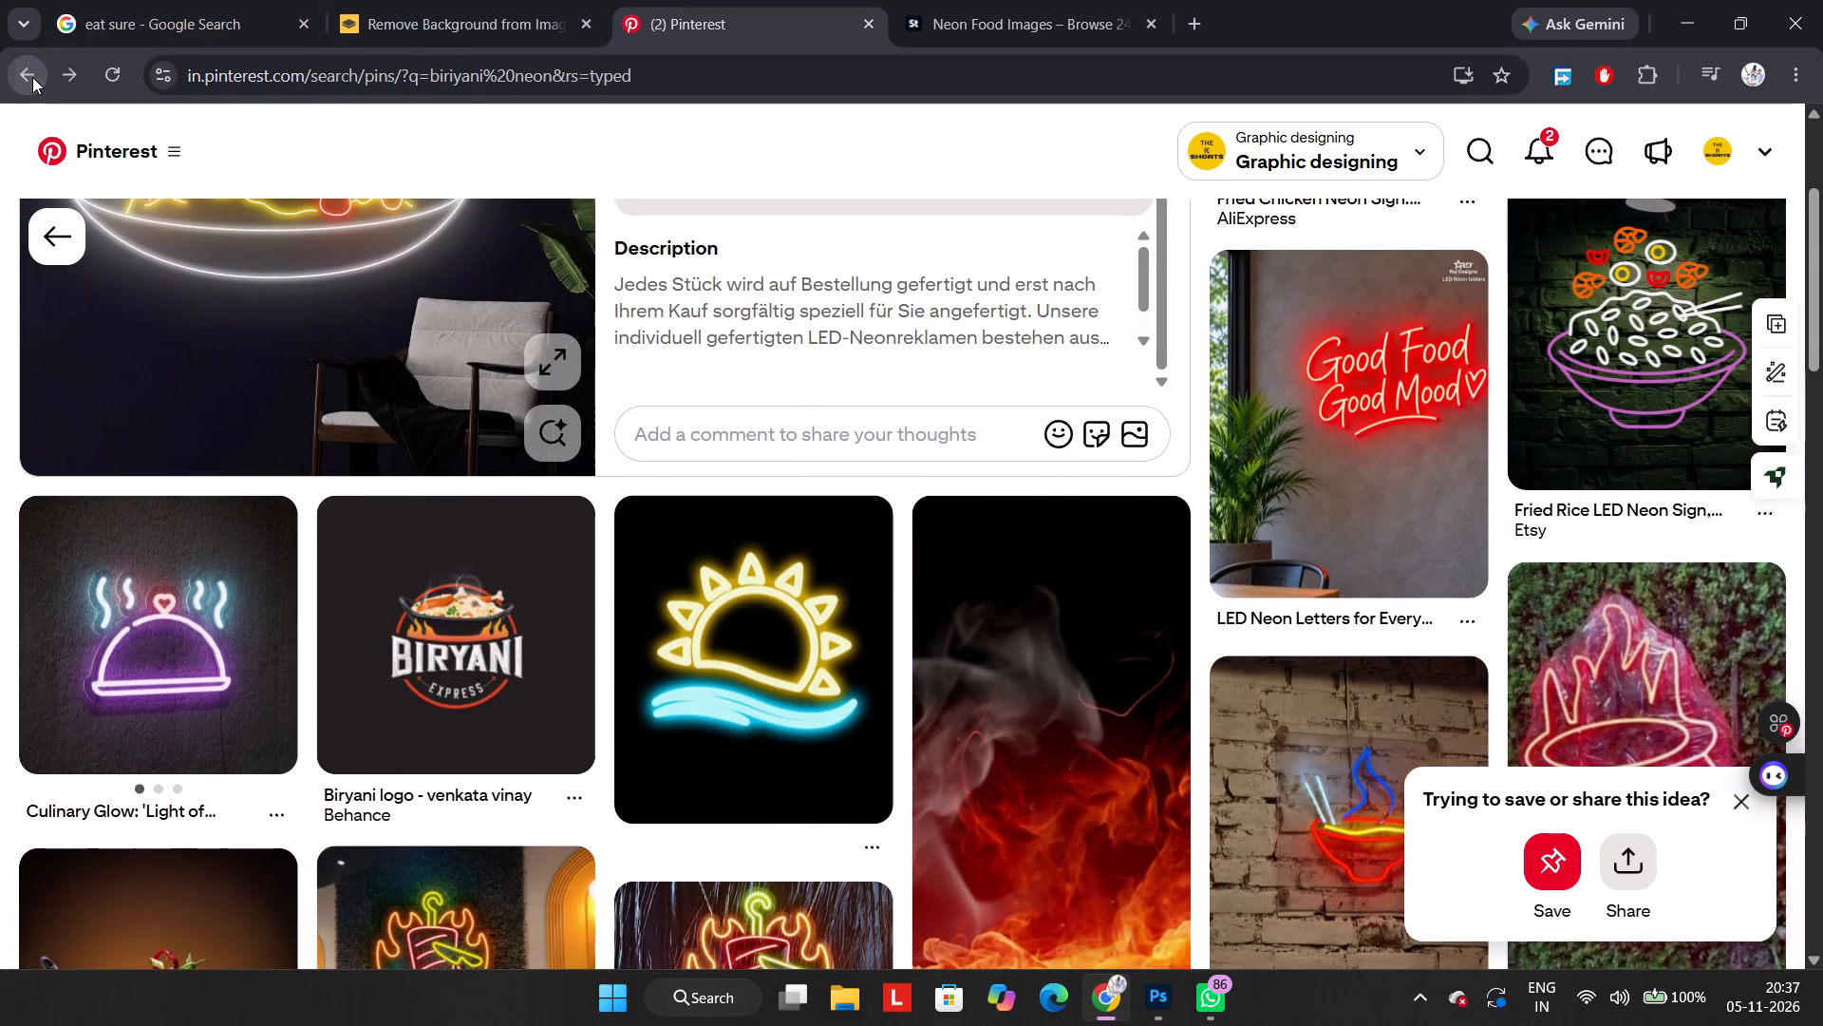
pyautogui.scroll(2, 766, 450)
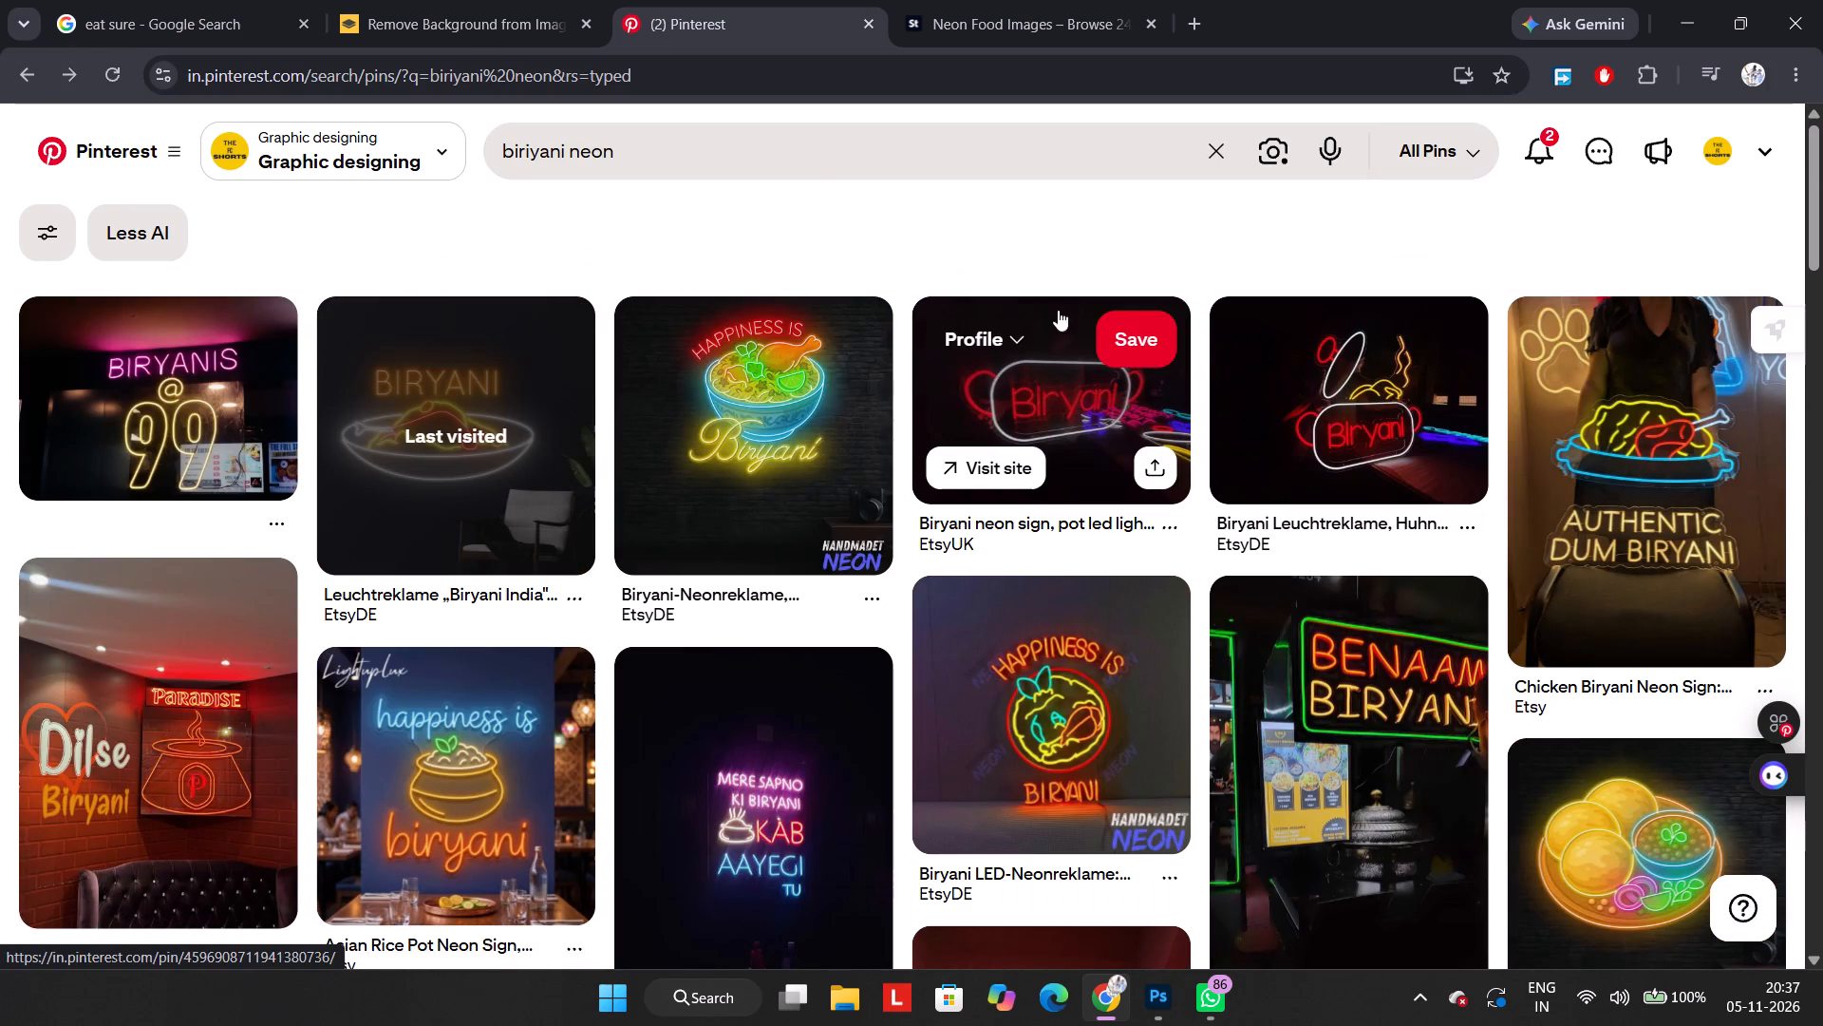
pyautogui.click(1232, 168)
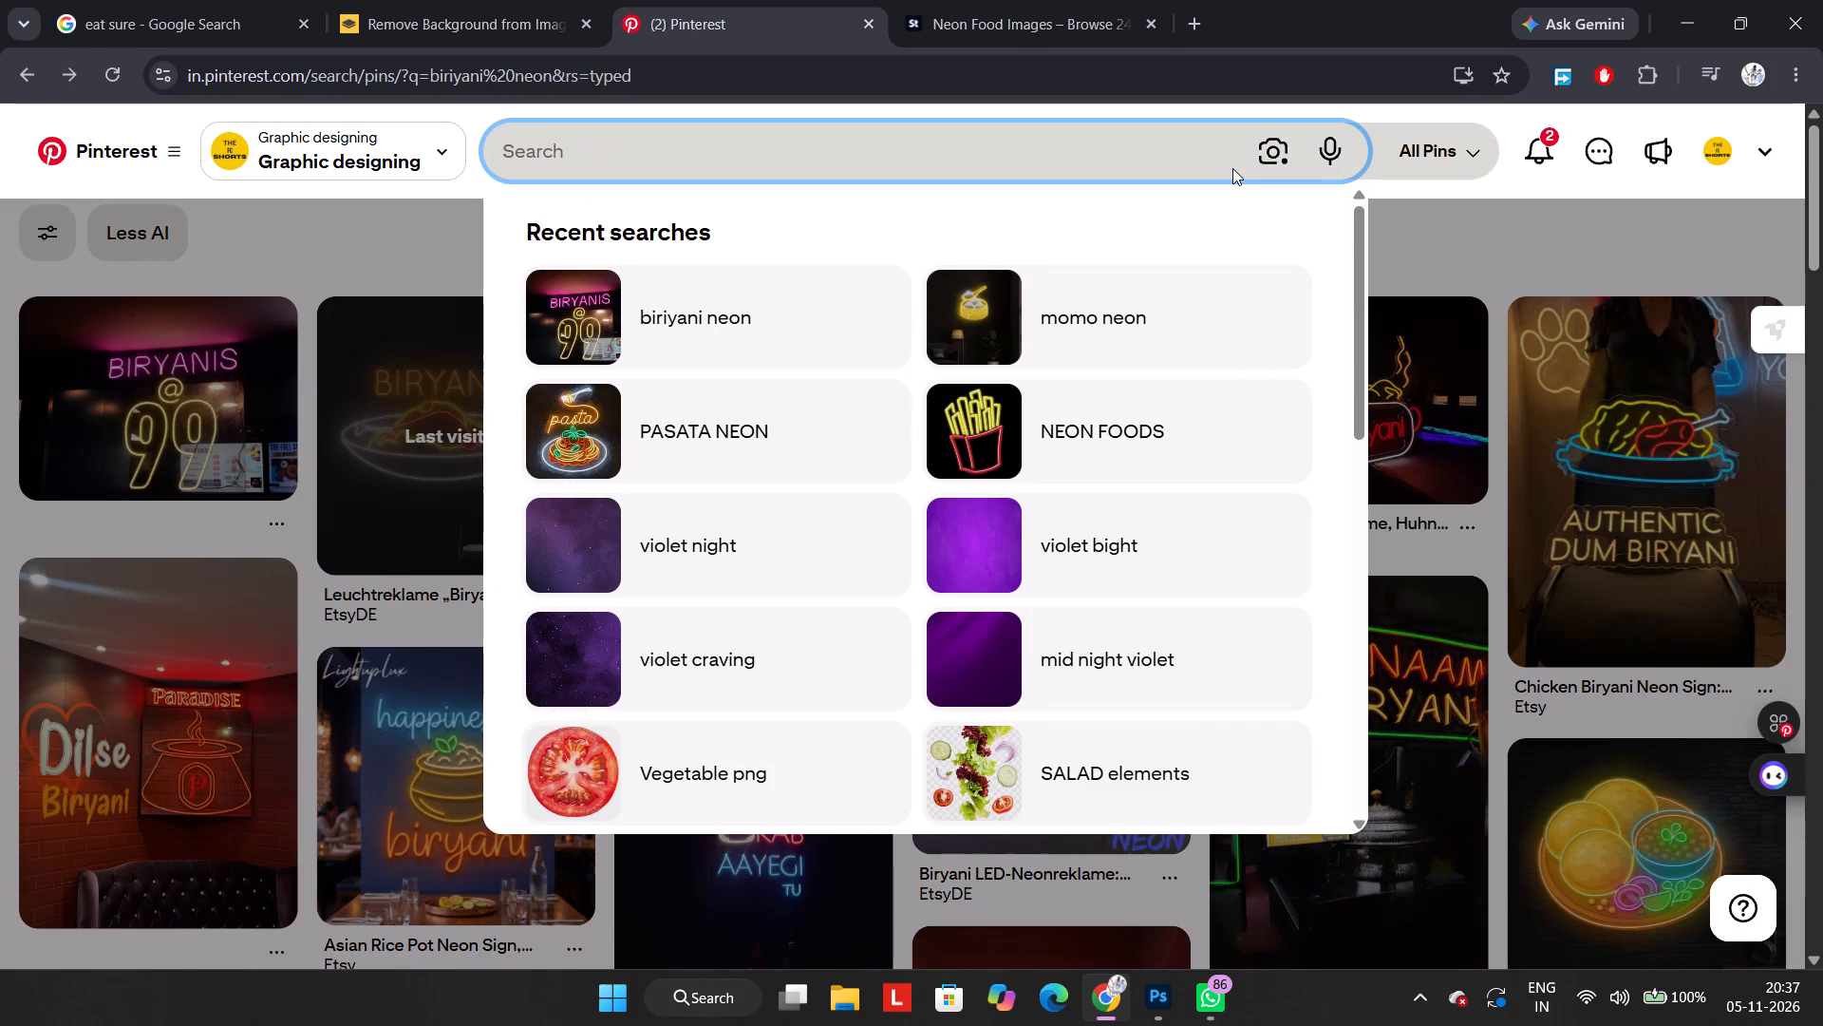
pyautogui.write('dosa')
pyautogui.press('space')
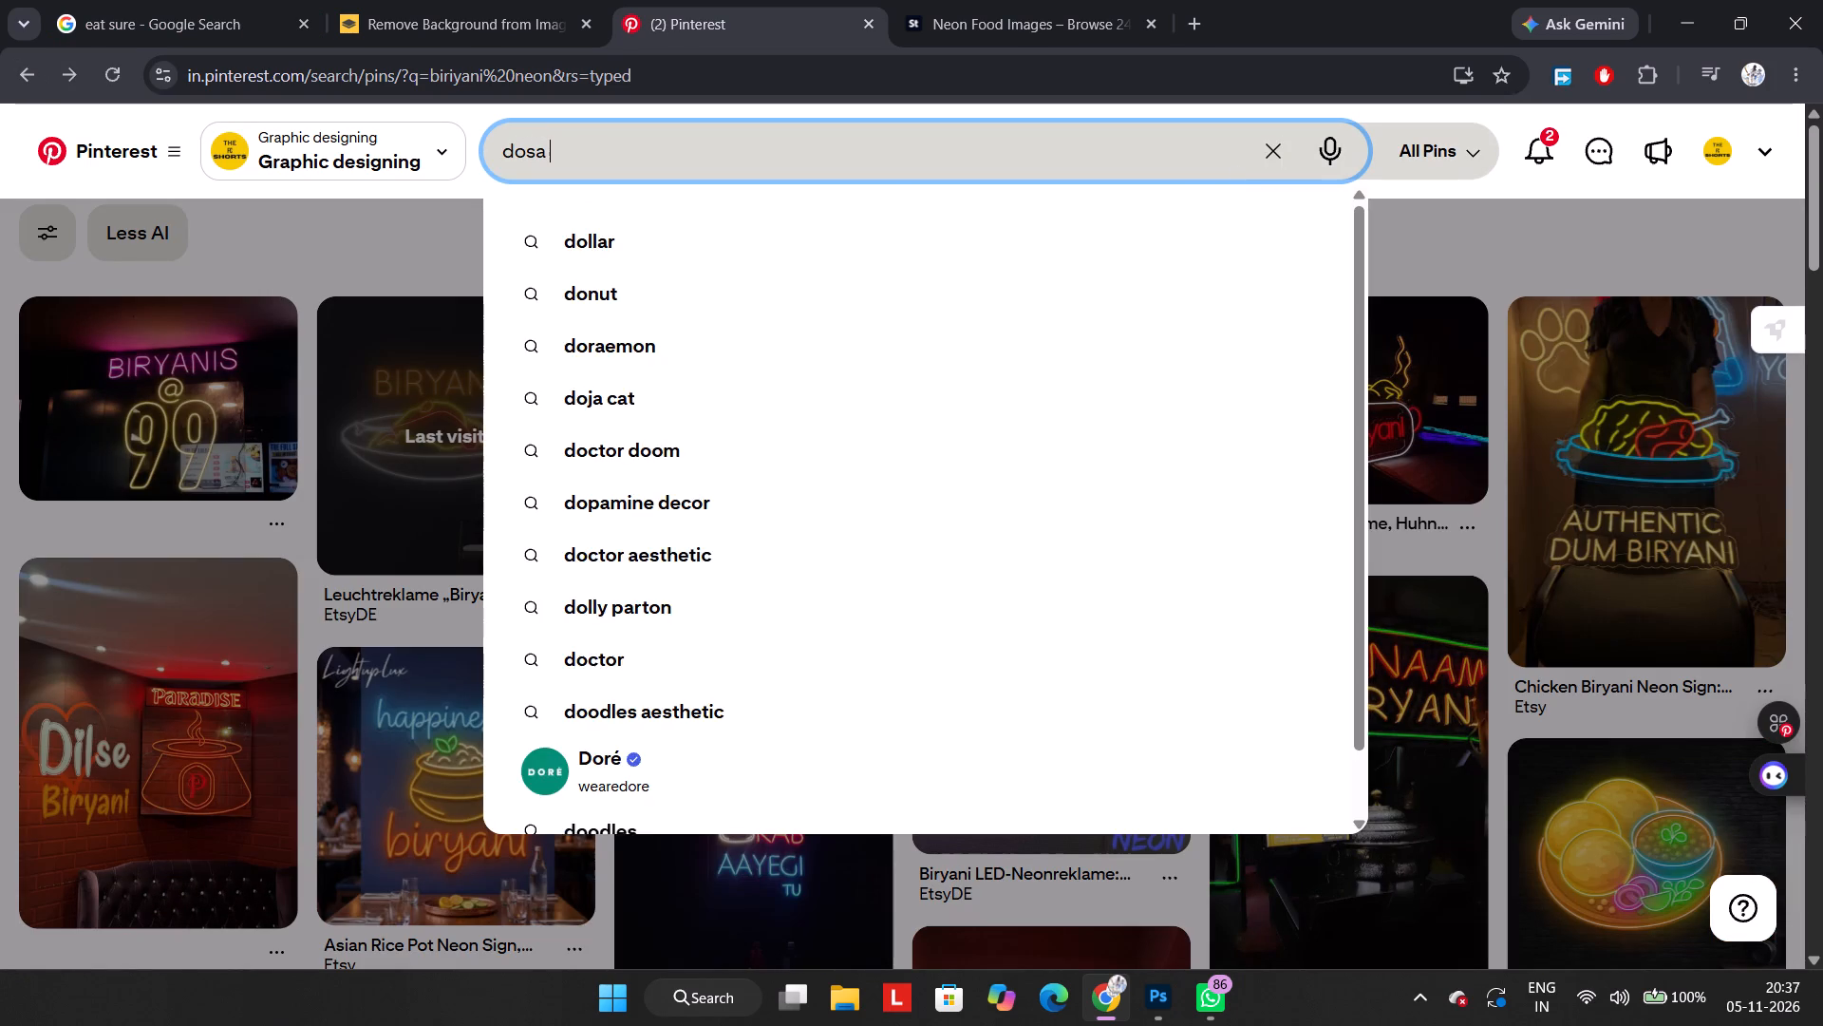
pyautogui.write('ne')
pyautogui.press('n')
pyautogui.press('Return')
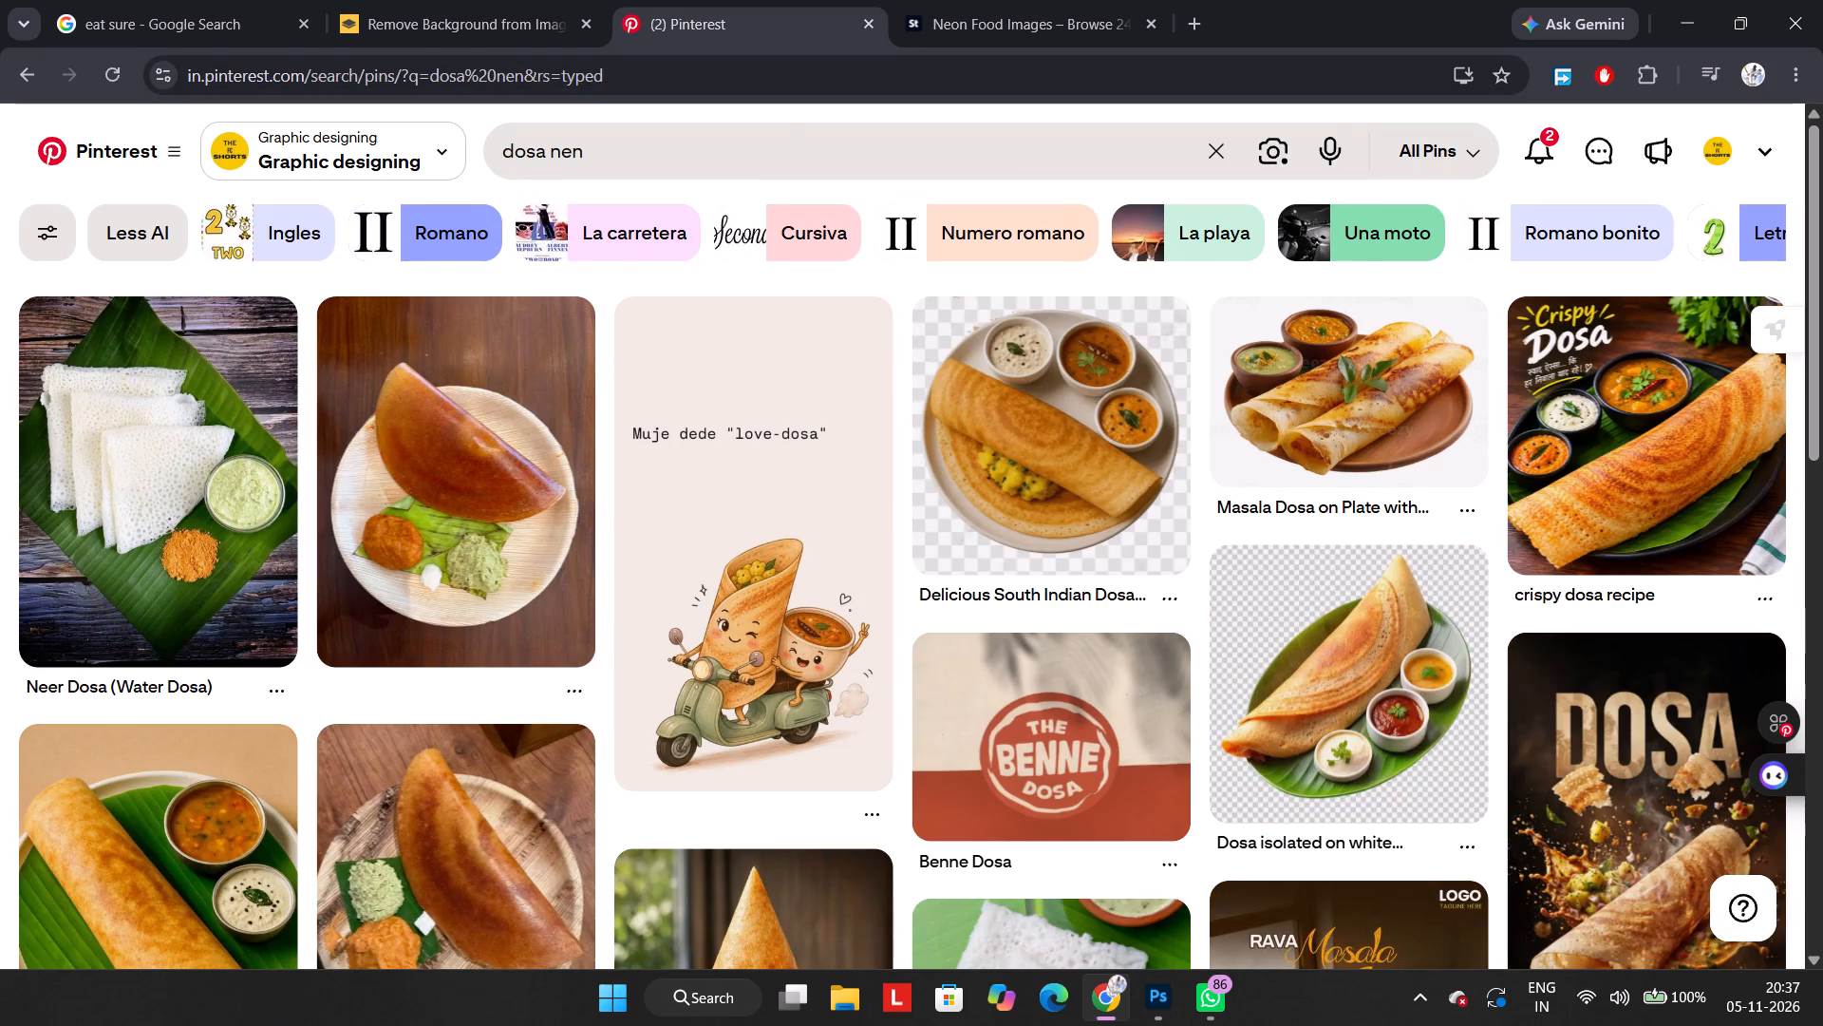
pyautogui.click(566, 153)
pyautogui.press('Right')
pyautogui.press('o')
pyautogui.press('Return')
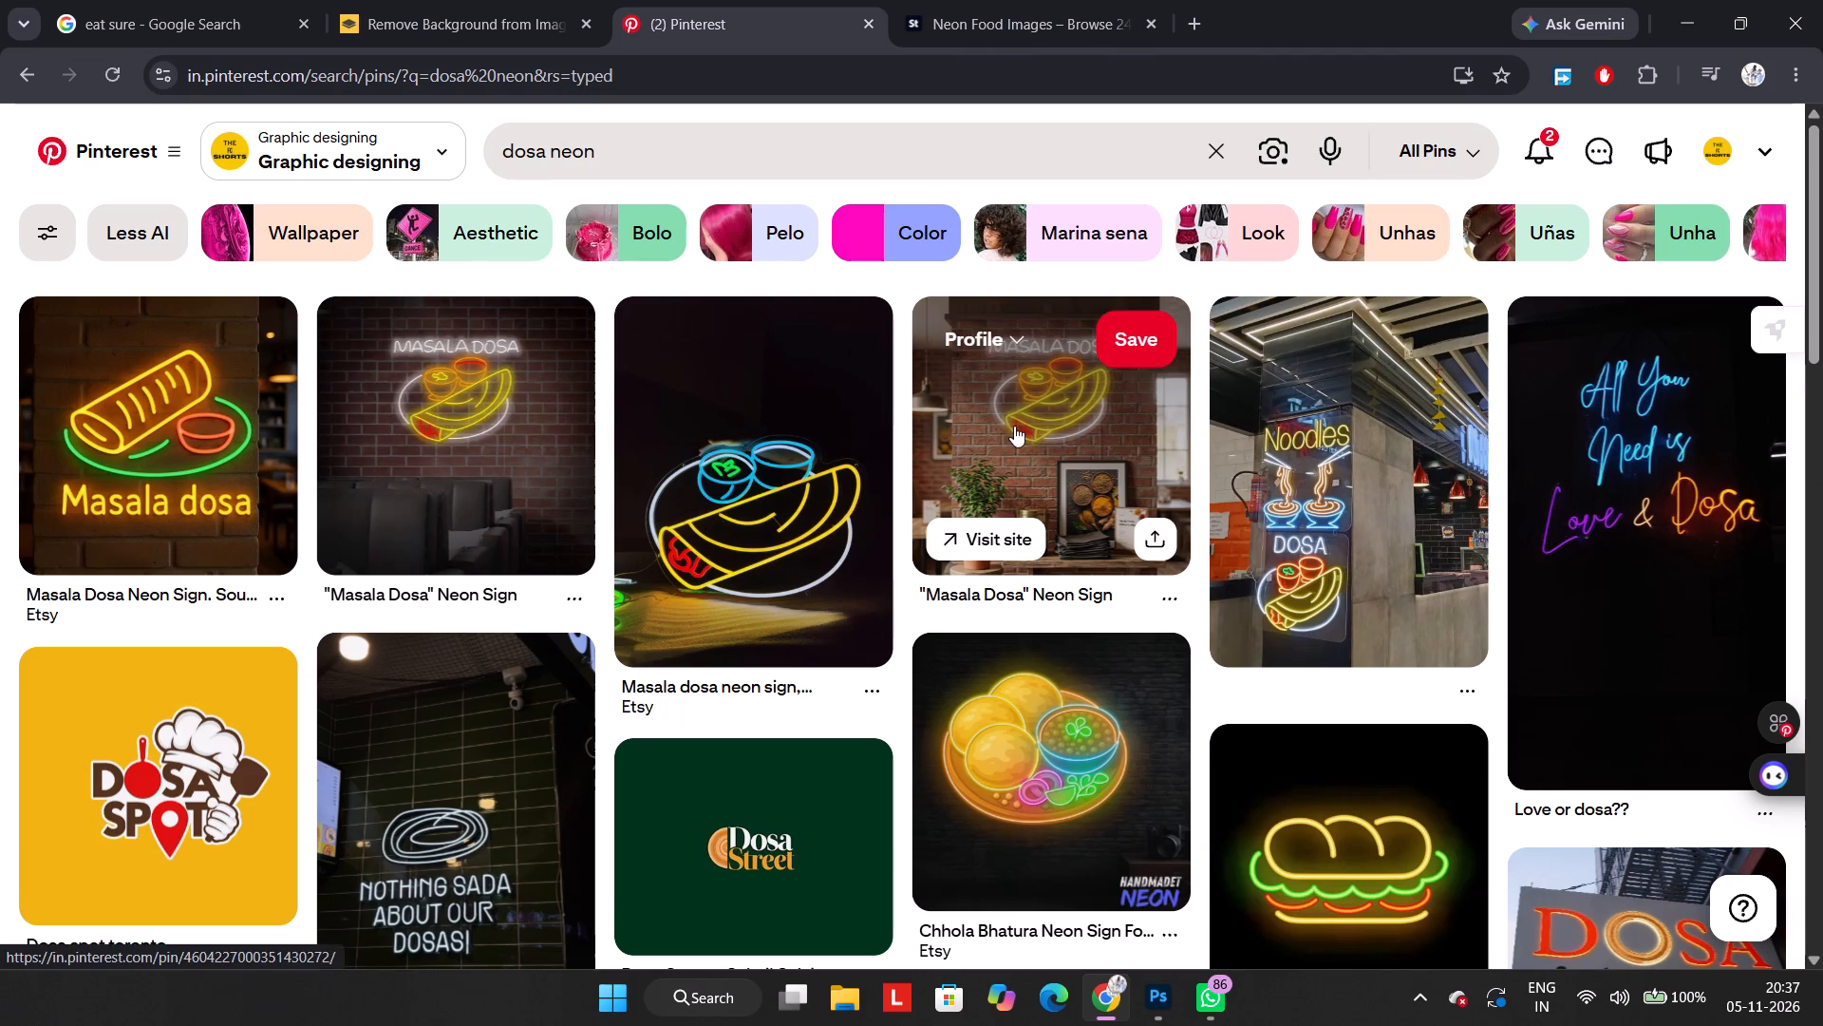
pyautogui.scroll(-1, 1014, 426)
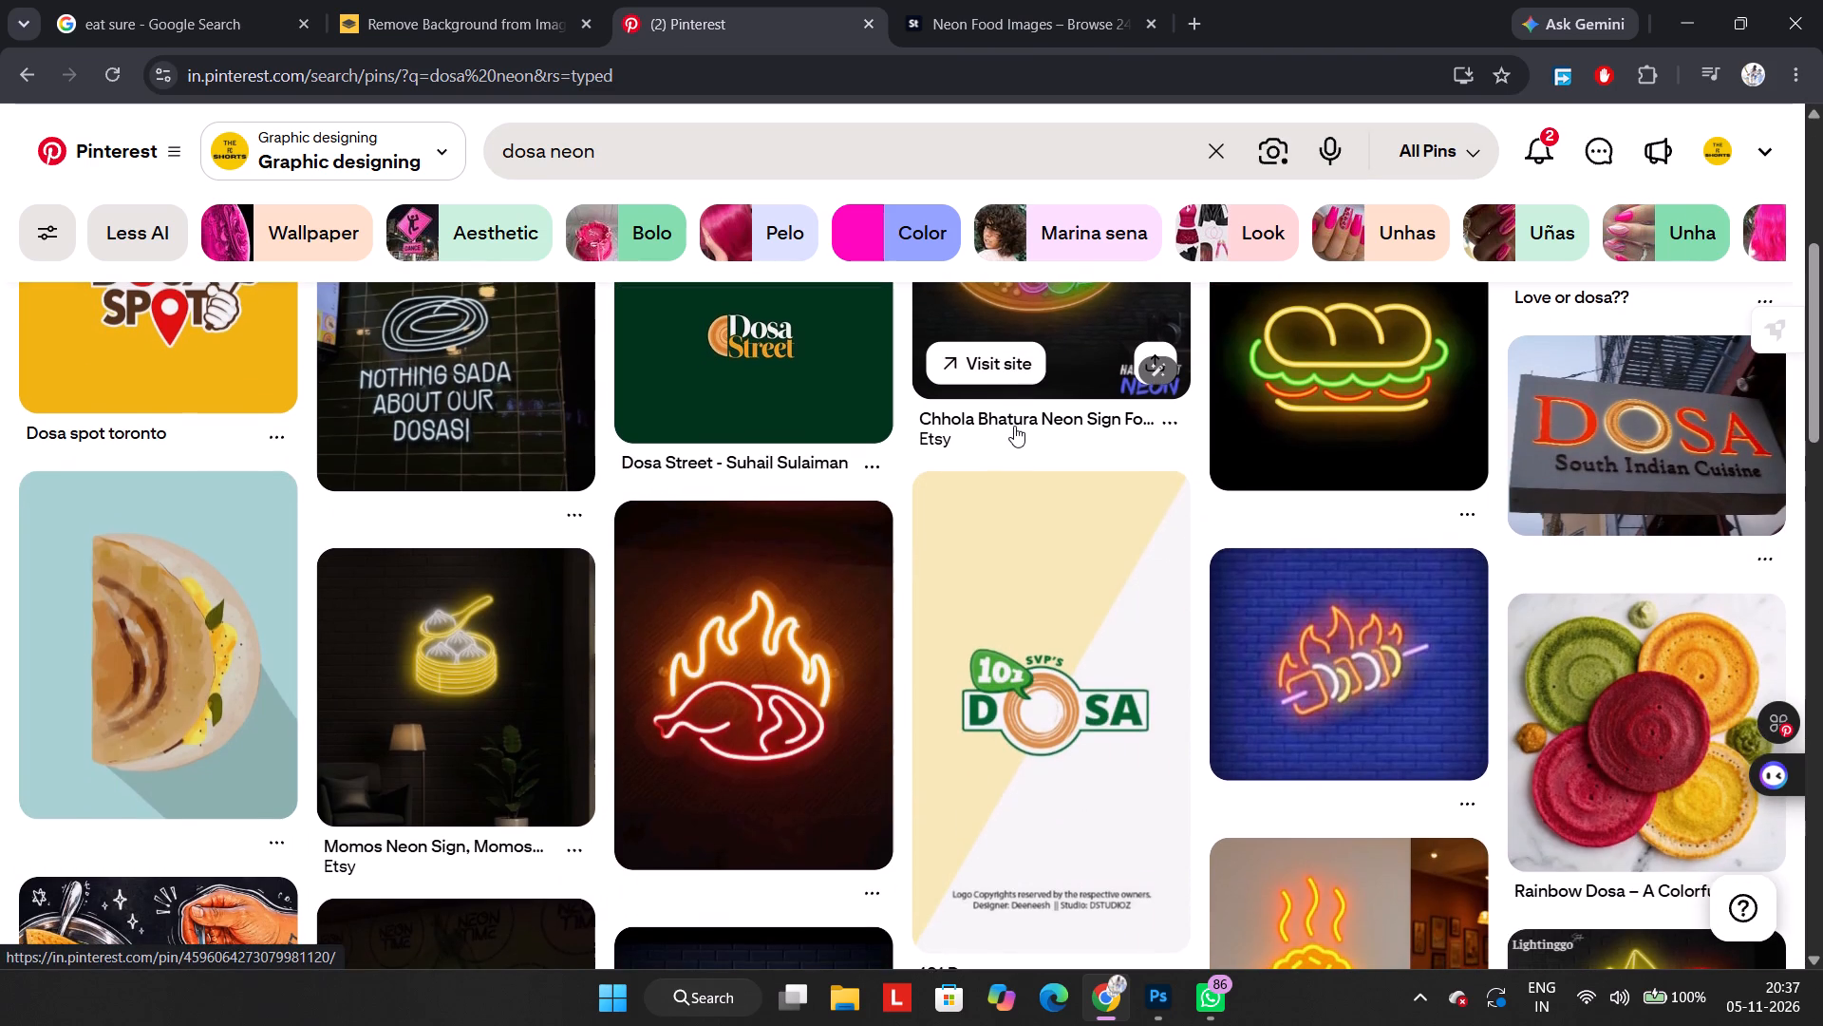
pyautogui.scroll(-2, 1014, 426)
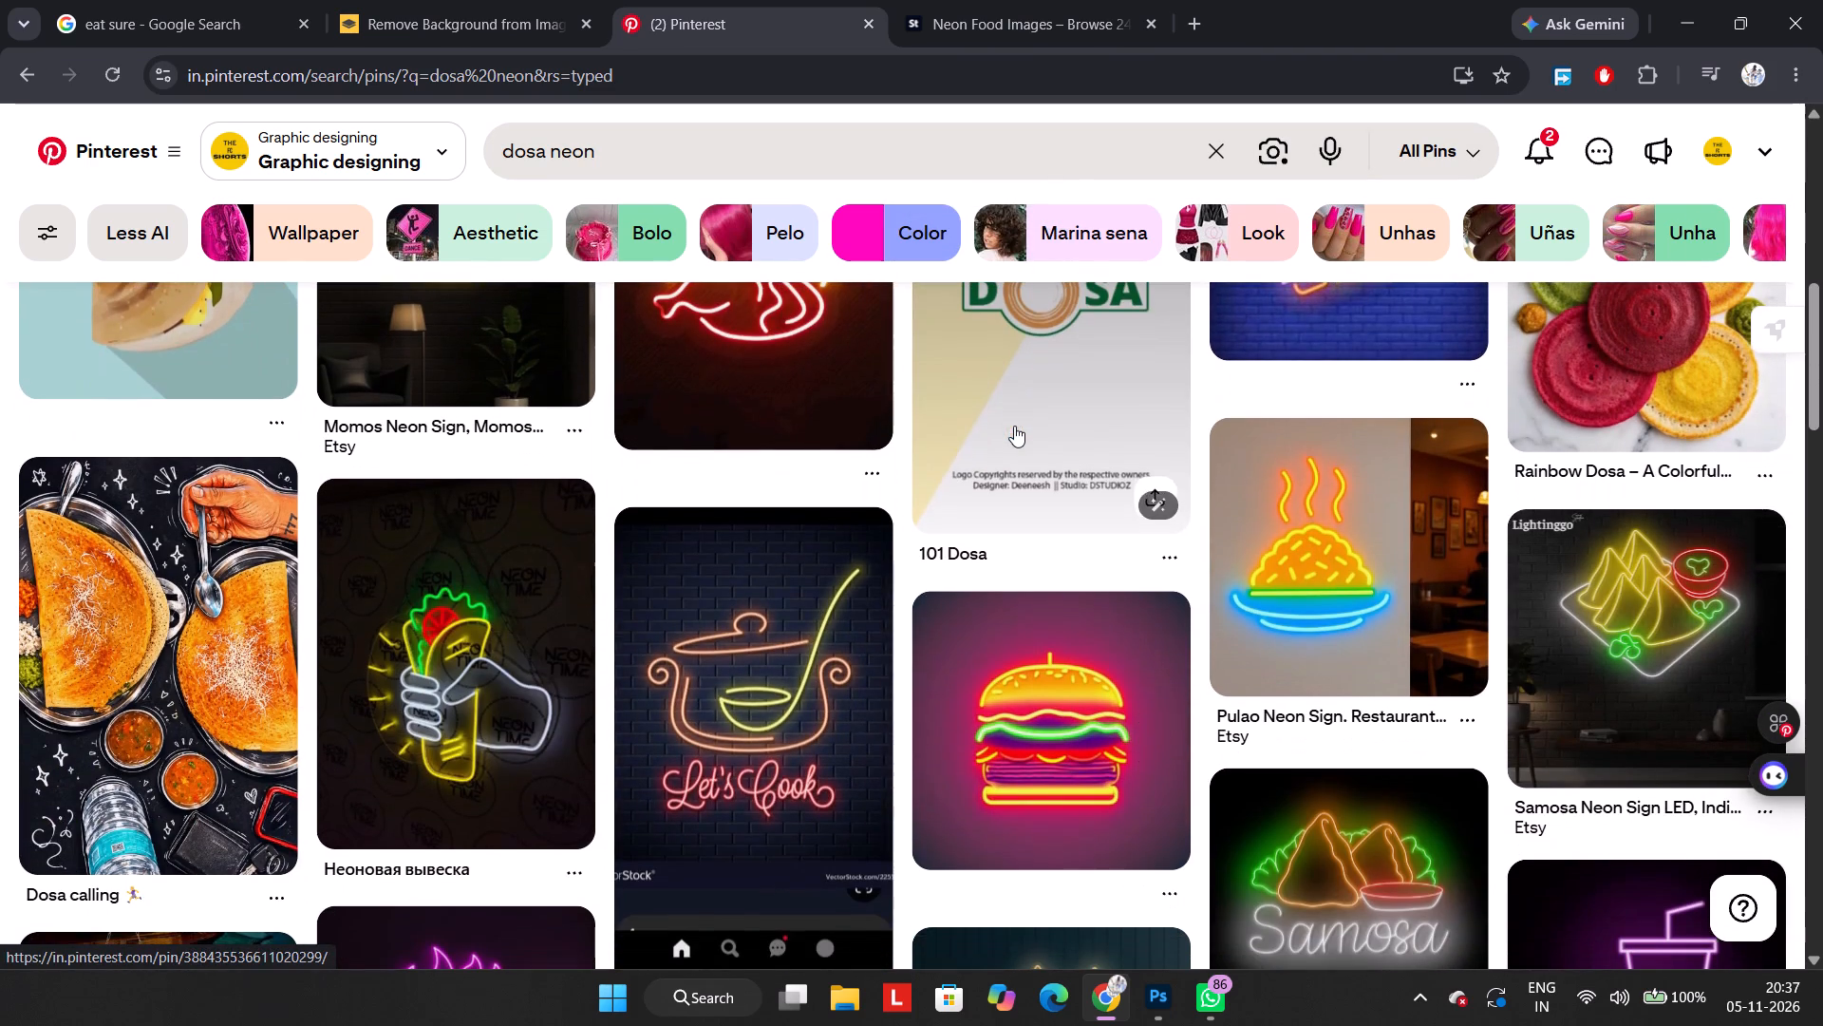
# Search Pinterest for "panner tikka neon light" and copy the image of the pink flaming tikka skewer.
pyautogui.click(1198, 154)
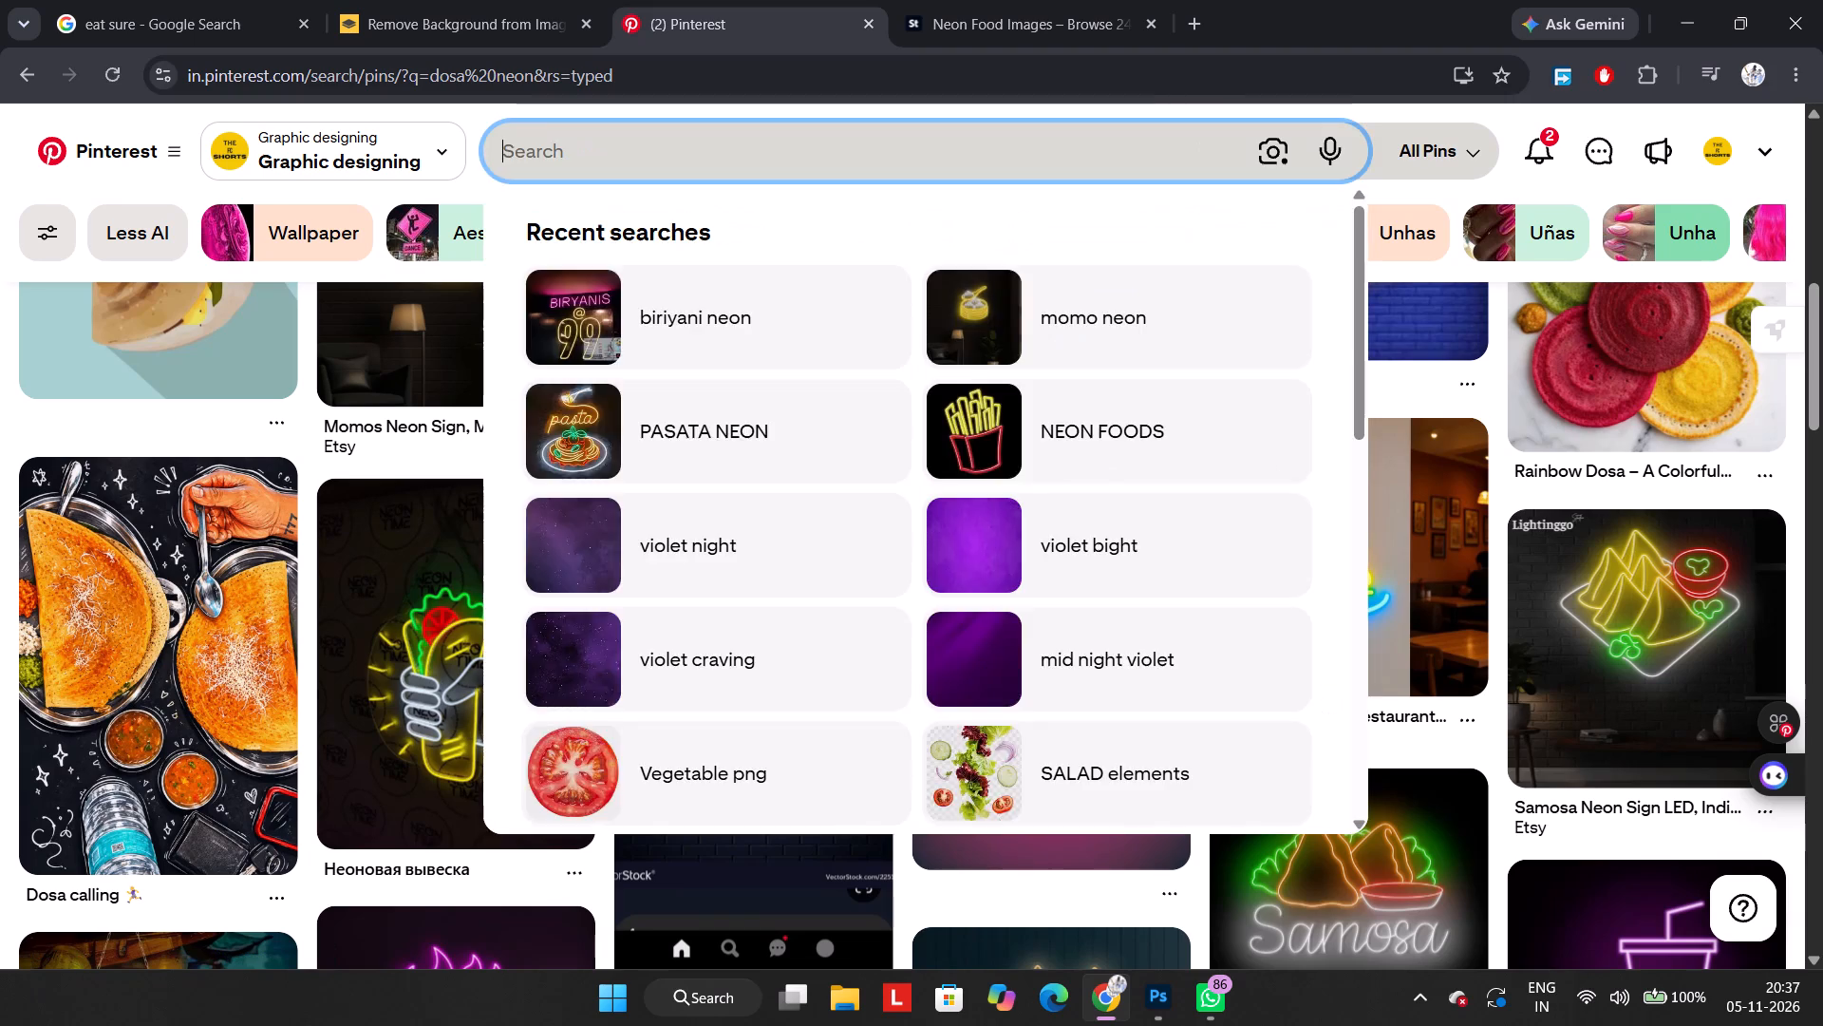
pyautogui.write('panner tikka neon light')
pyautogui.press('Return')
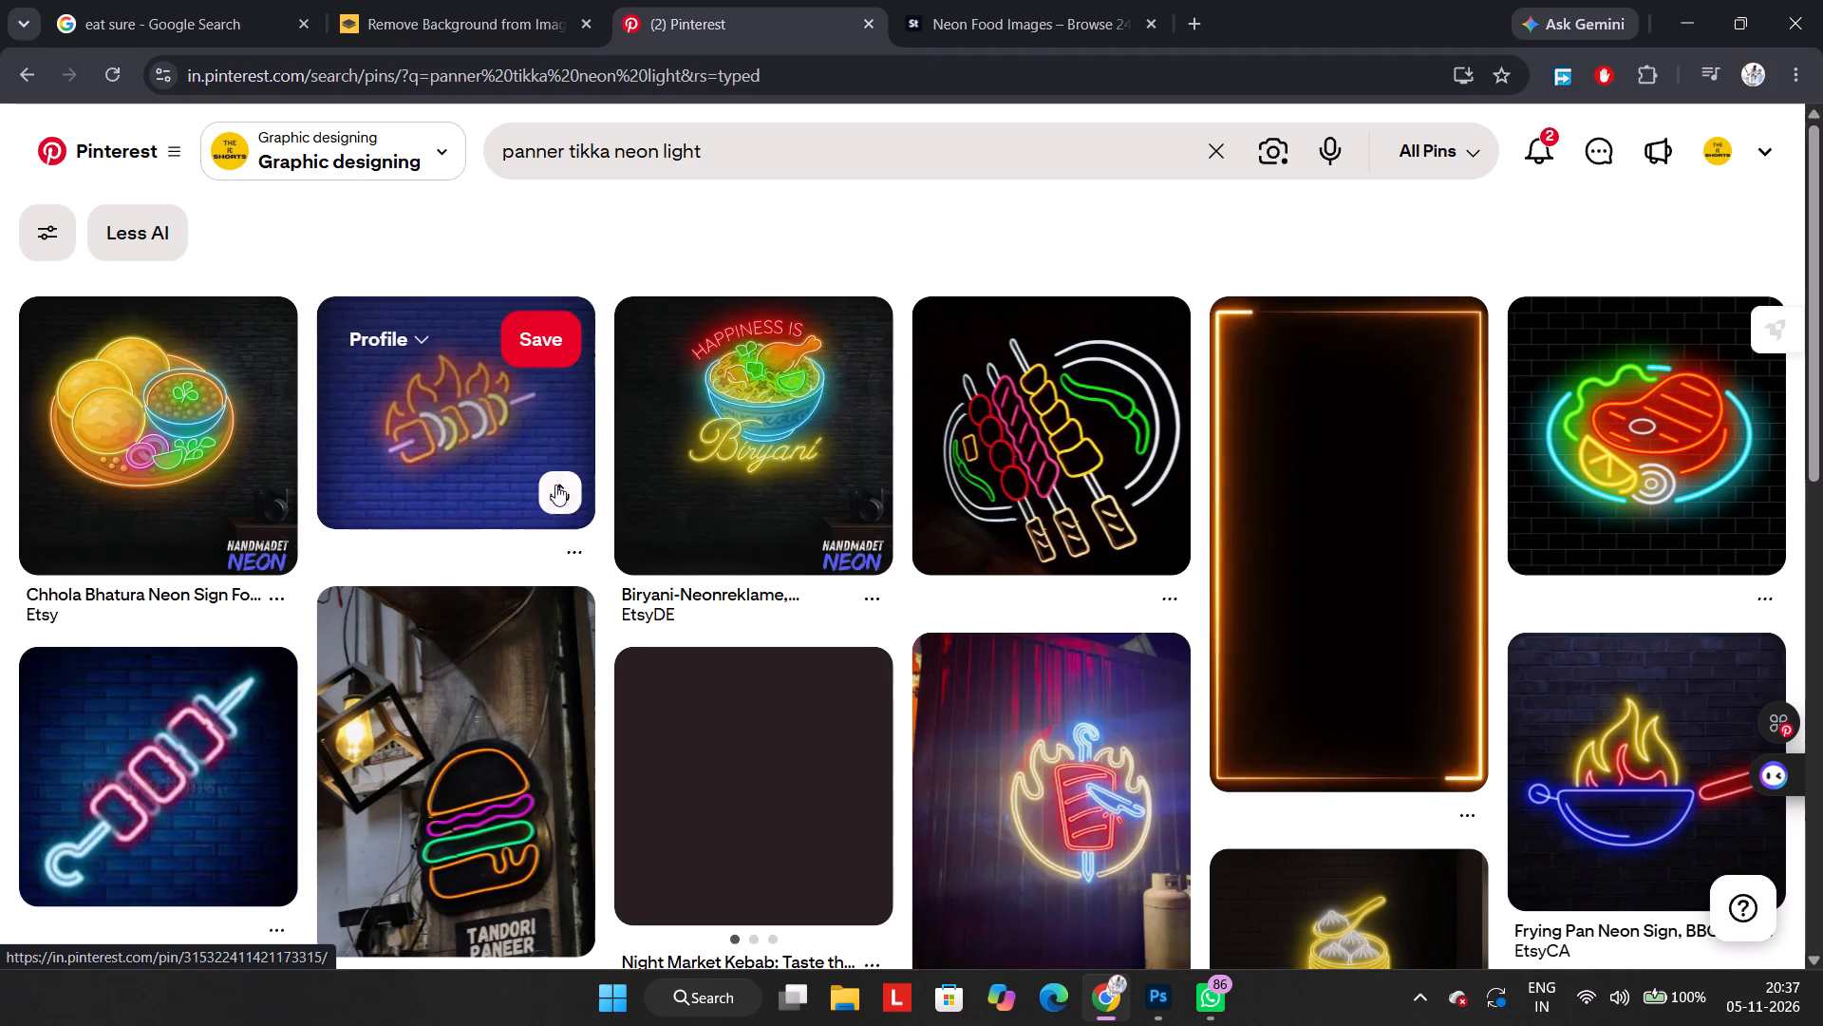
pyautogui.scroll(-3, 571, 521)
pyautogui.scroll(1, 571, 521)
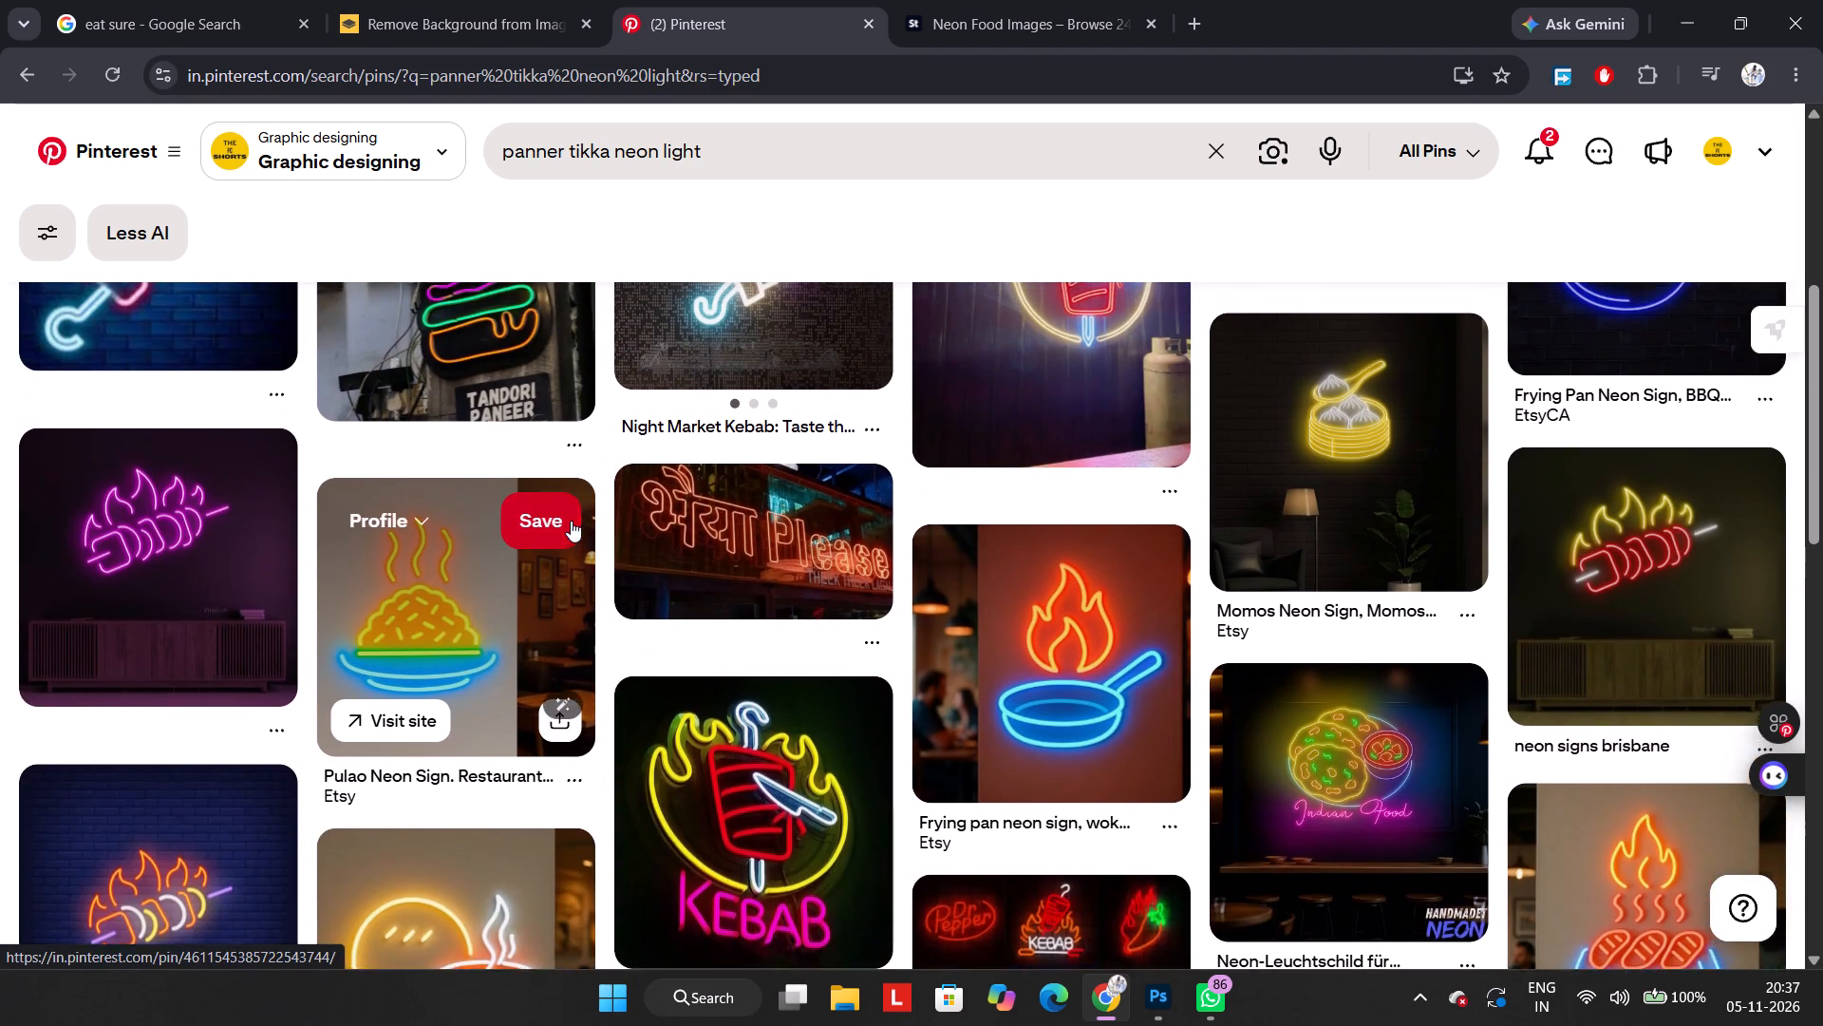
pyautogui.scroll(1, 571, 521)
pyautogui.scroll(-1, 571, 521)
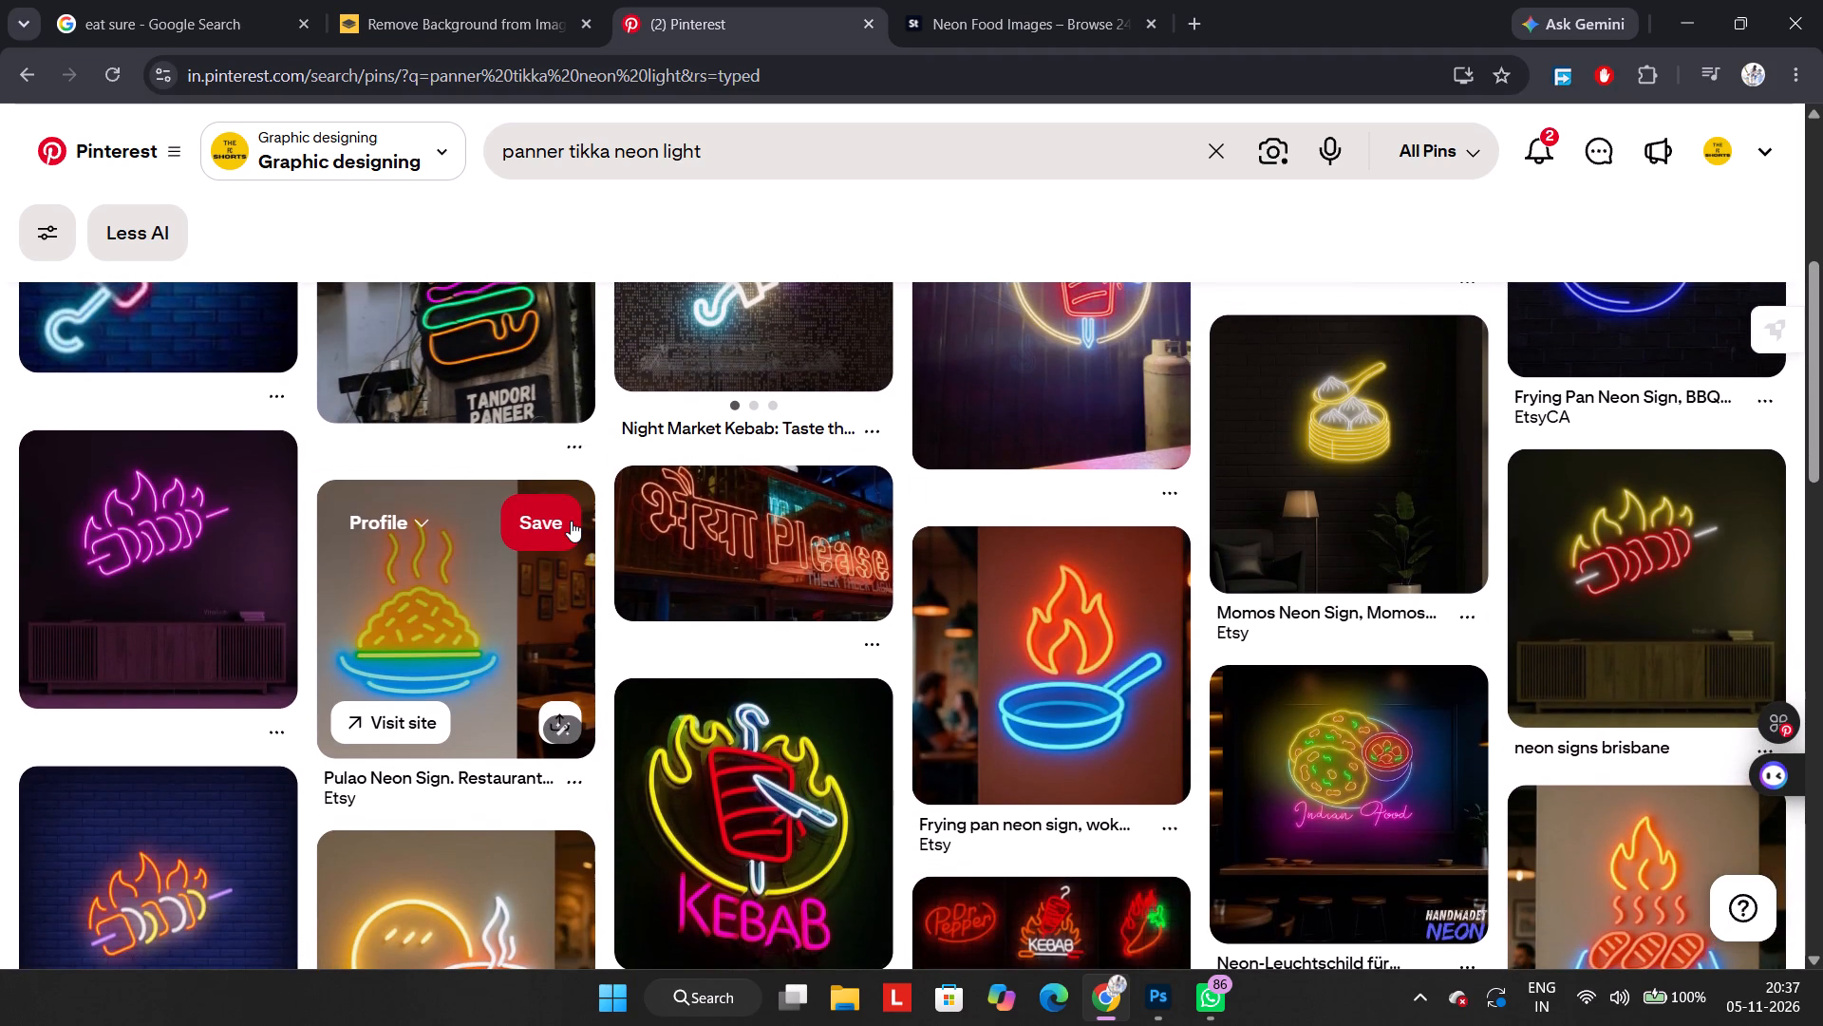
pyautogui.scroll(-2, 571, 521)
pyautogui.click(154, 545)
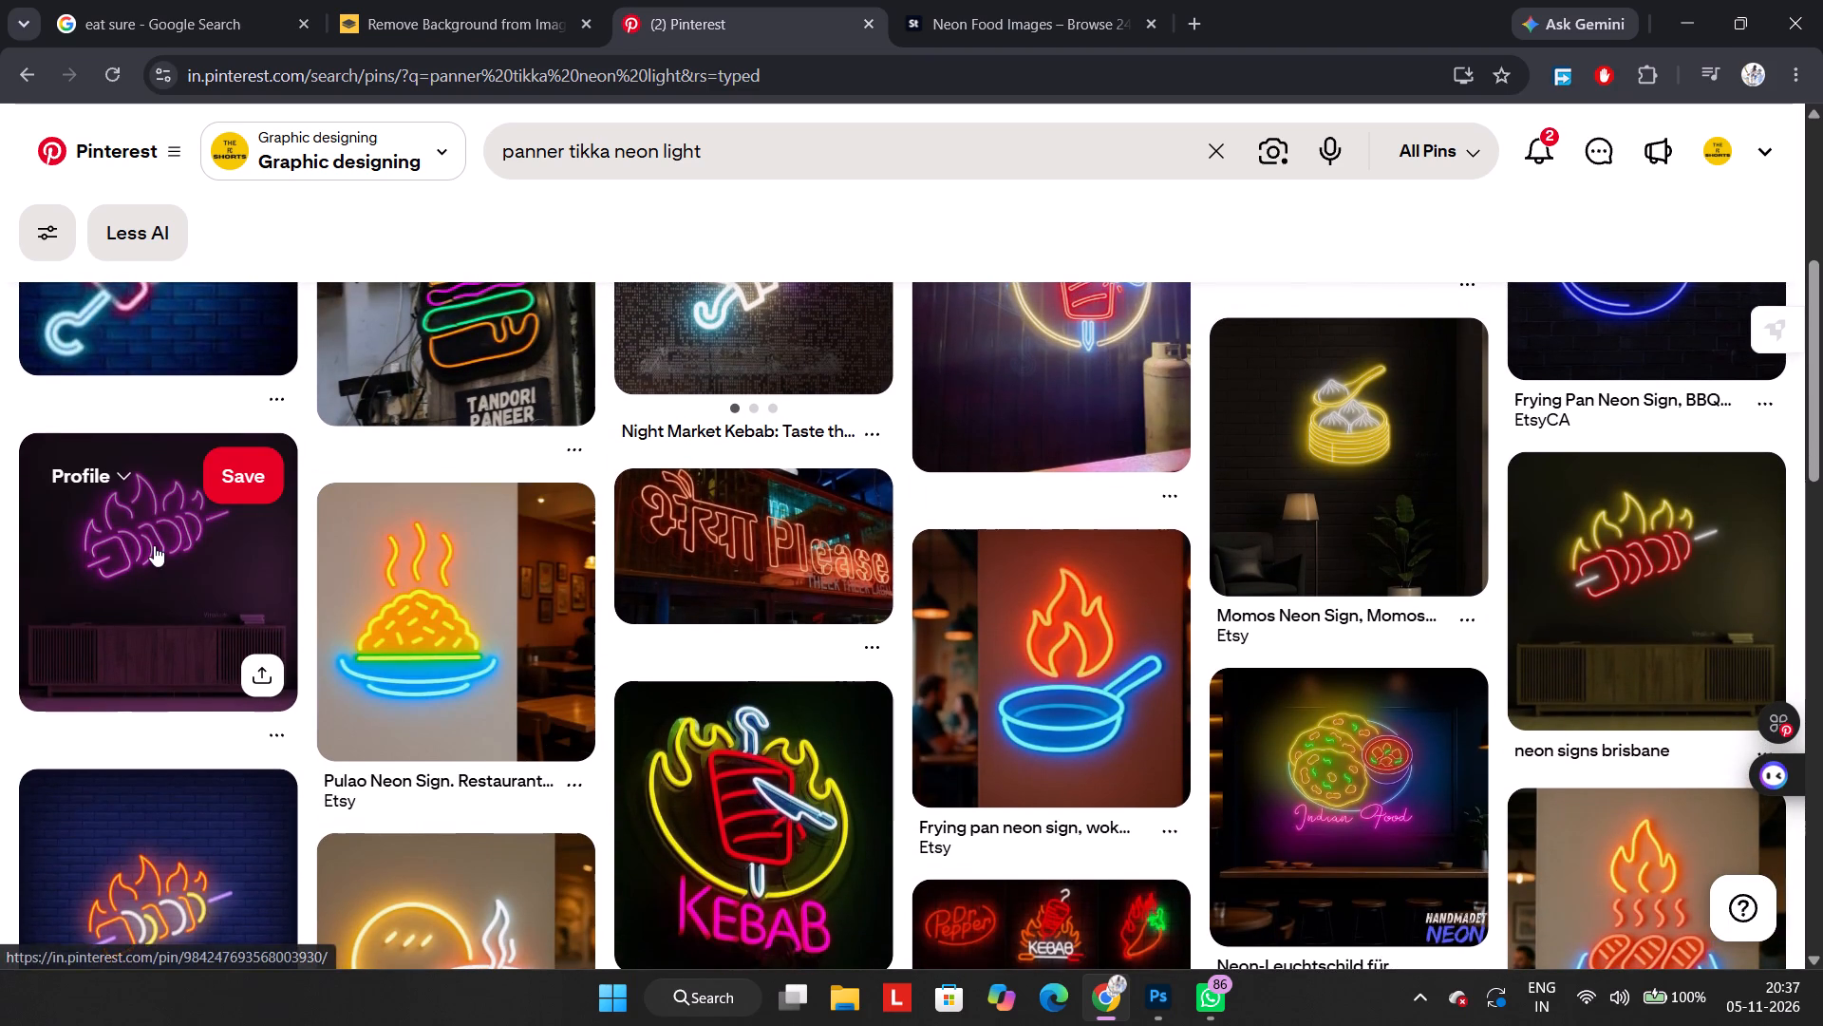
pyautogui.rightClick(433, 448)
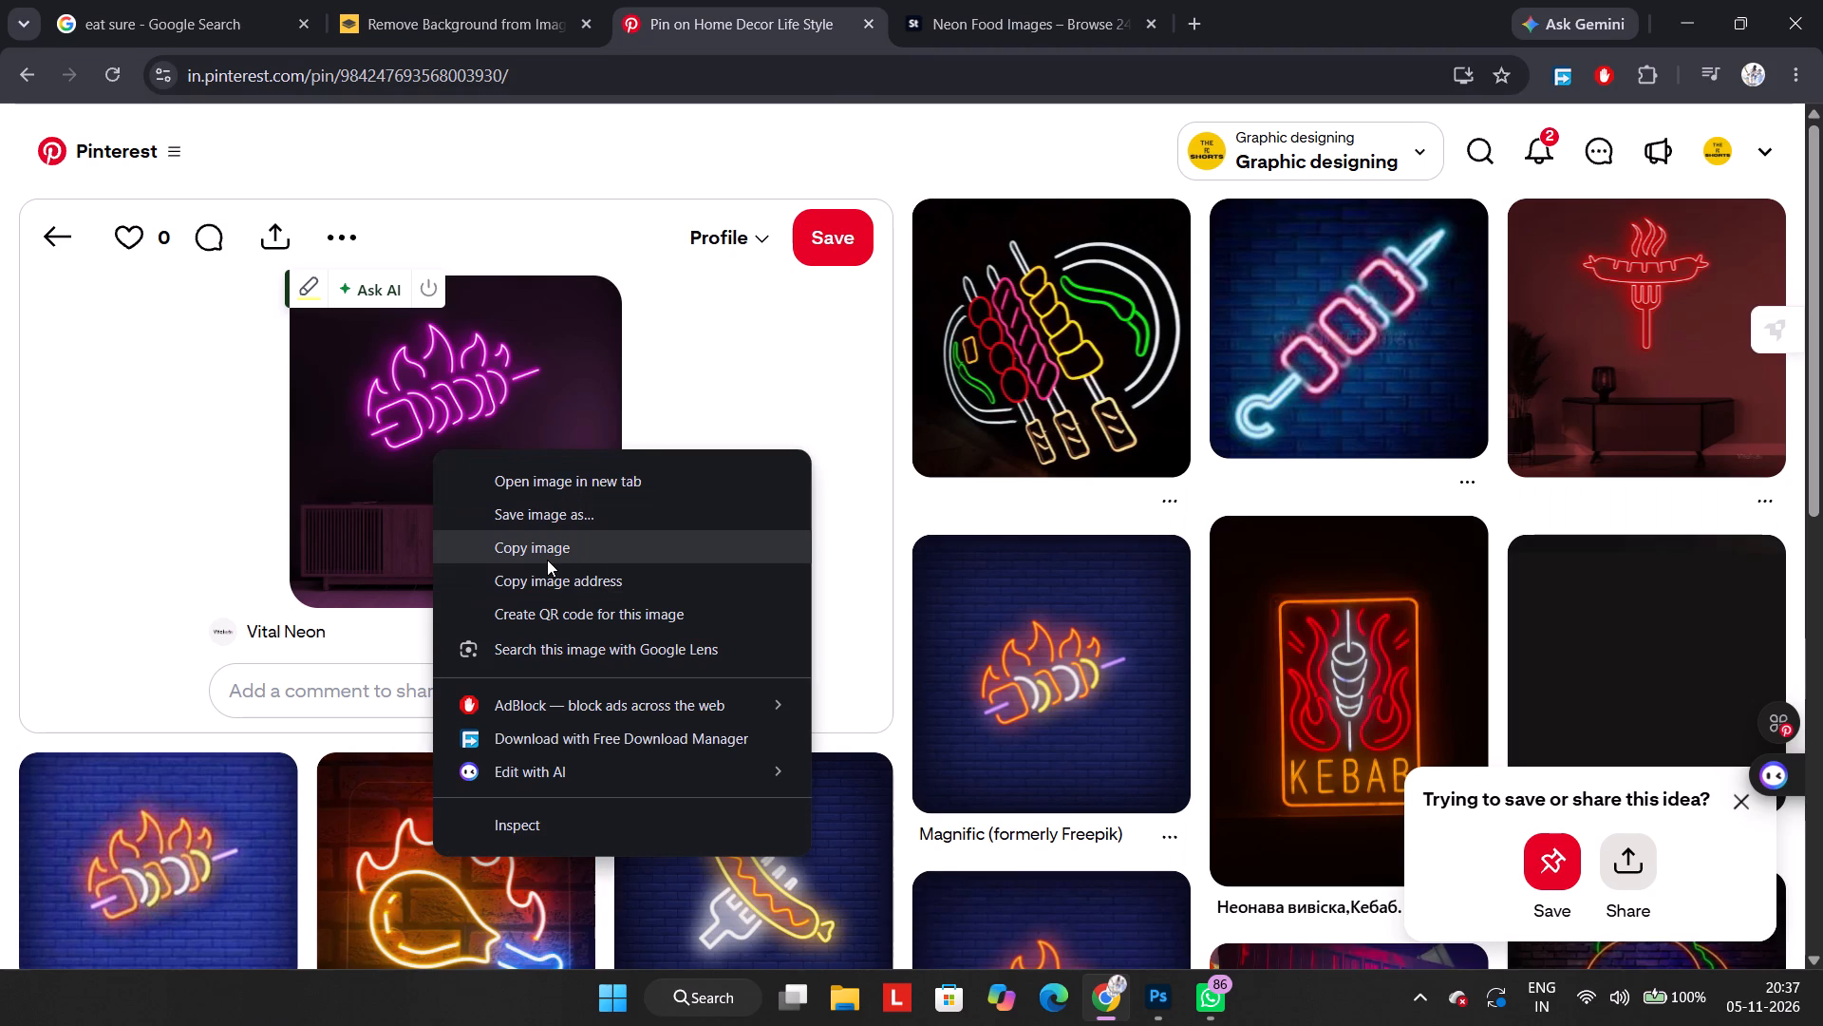
pyautogui.click(547, 560)
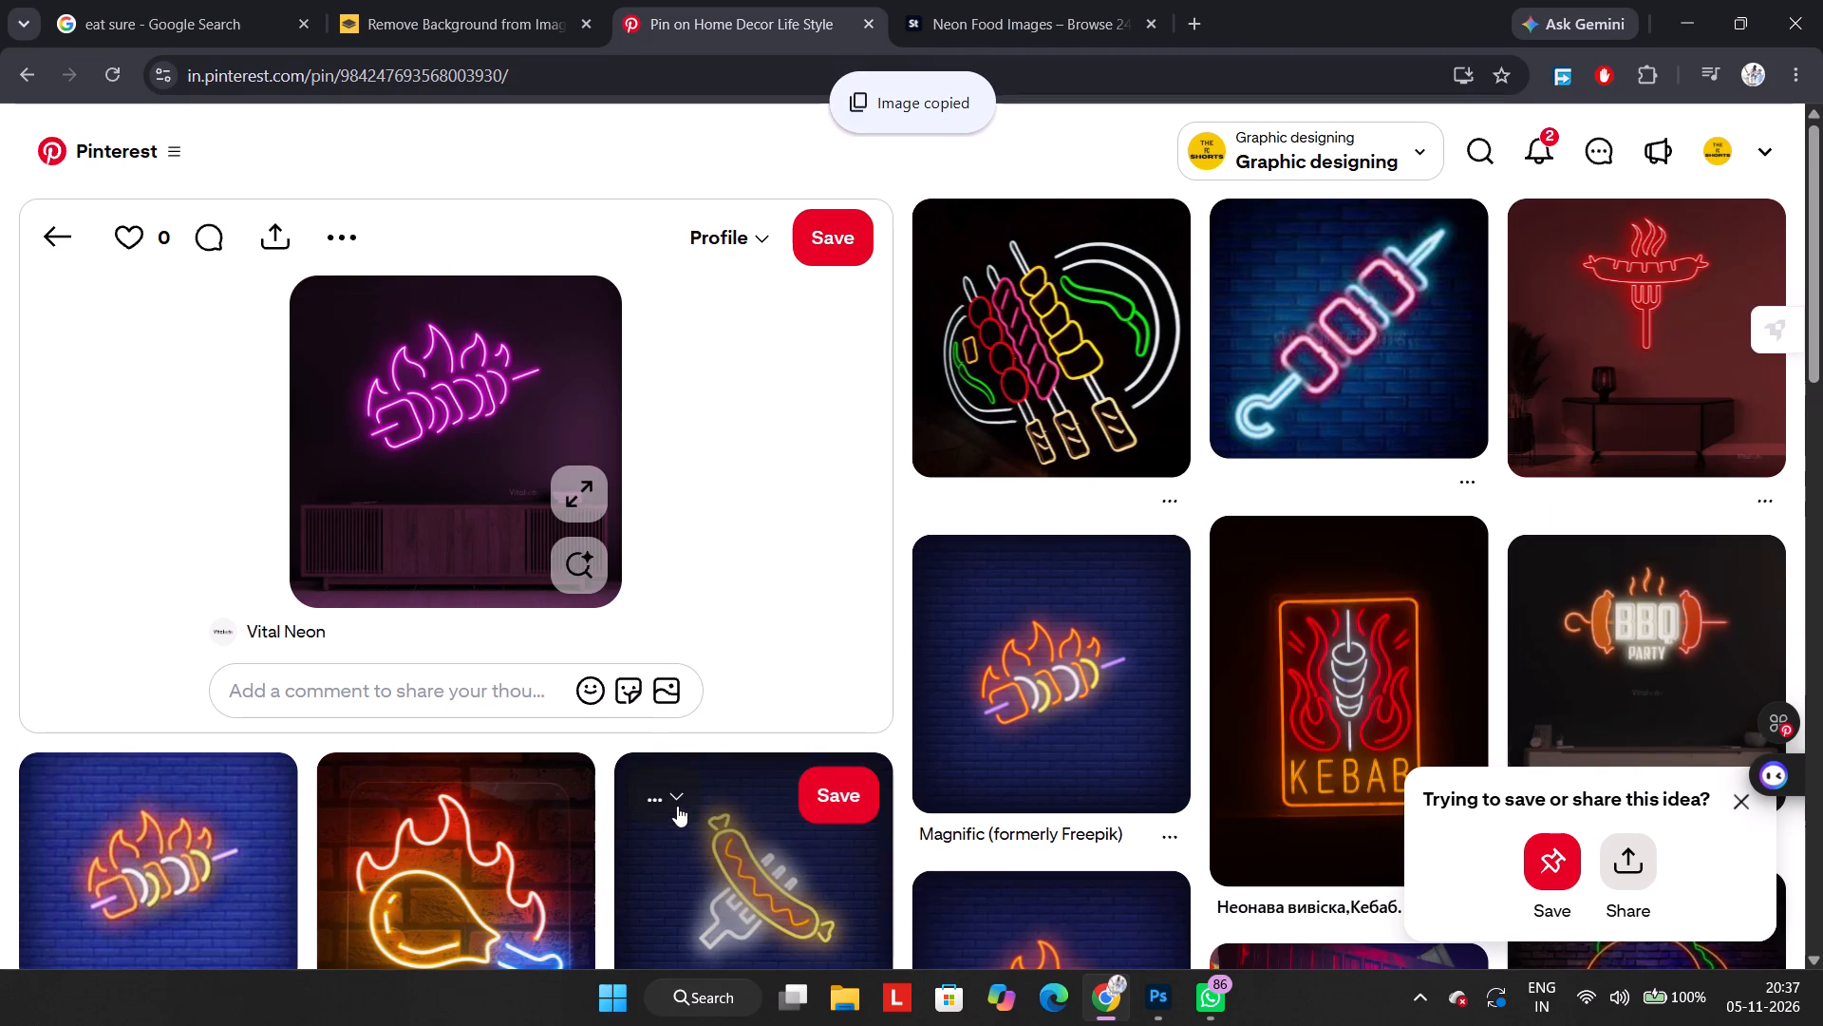
# Switch to Photoshop and paste the copied skewer image into the banner.
pyautogui.click(1176, 995)
pyautogui.hotkey('ctrl', 'v')
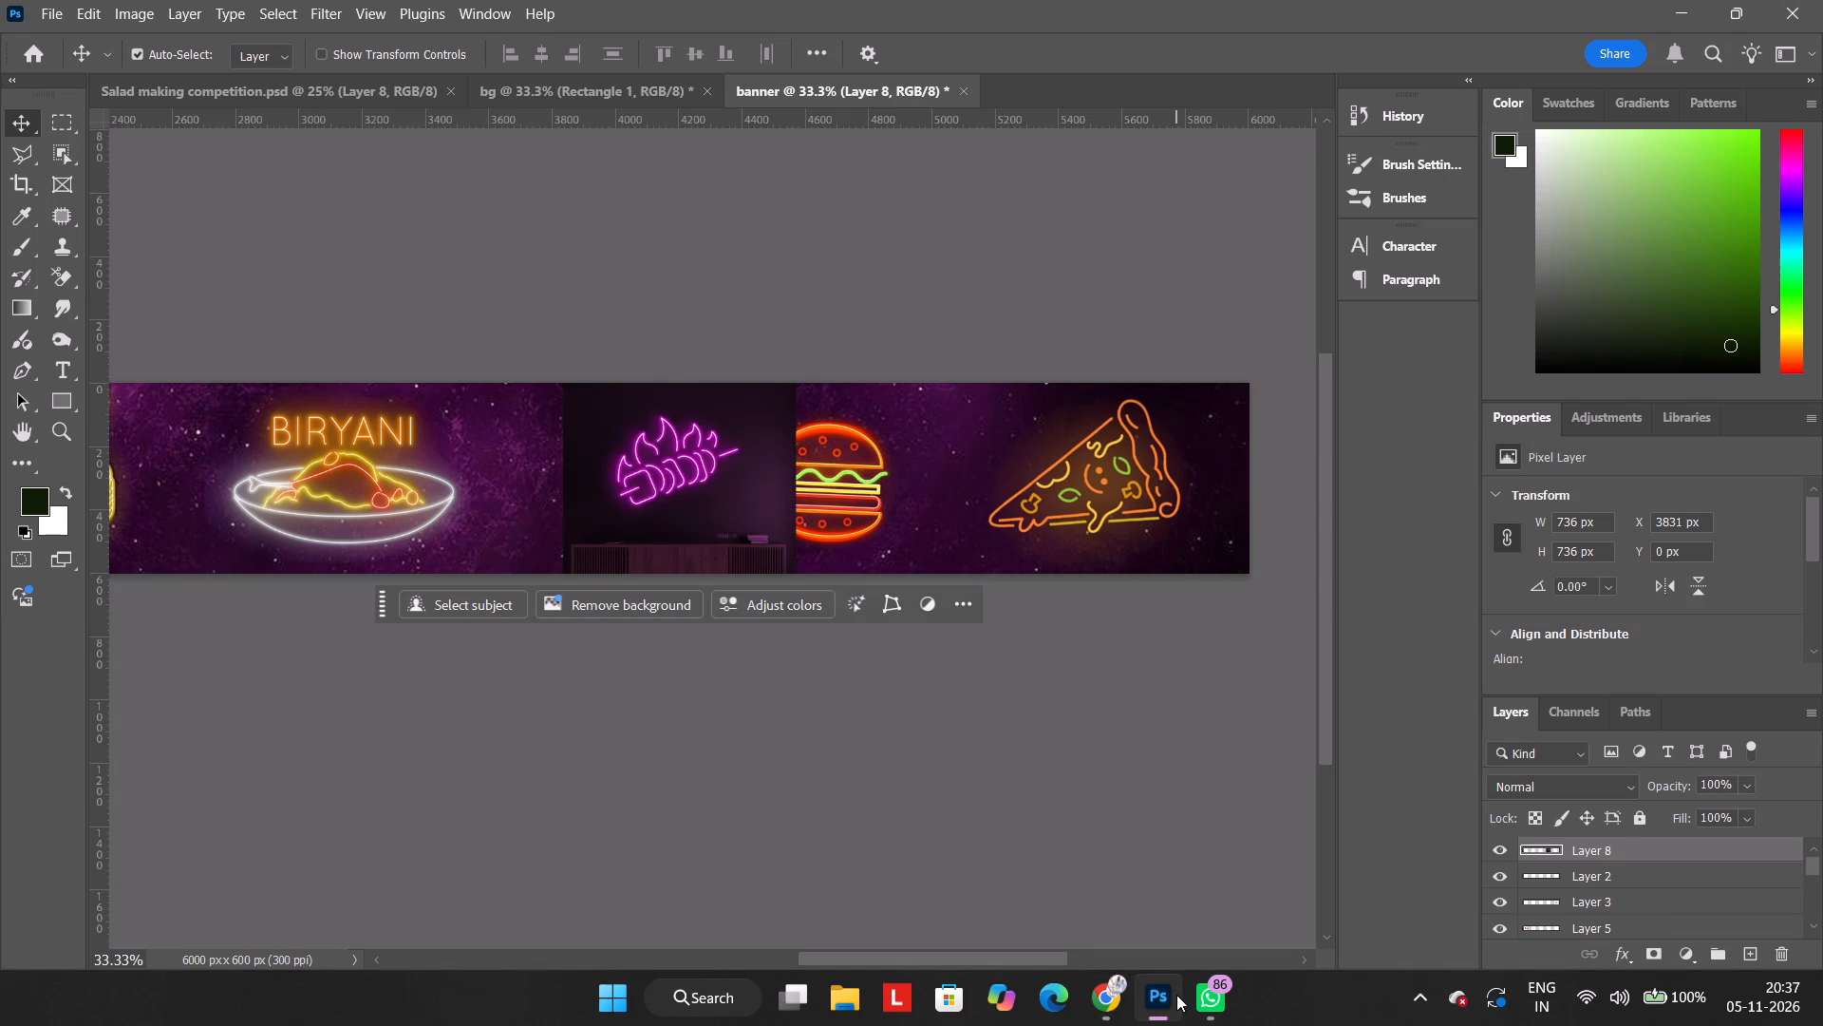
# Erase the dark wall and cabinet background around the pink skewer with the Background Eraser.
pyautogui.click(64, 273)
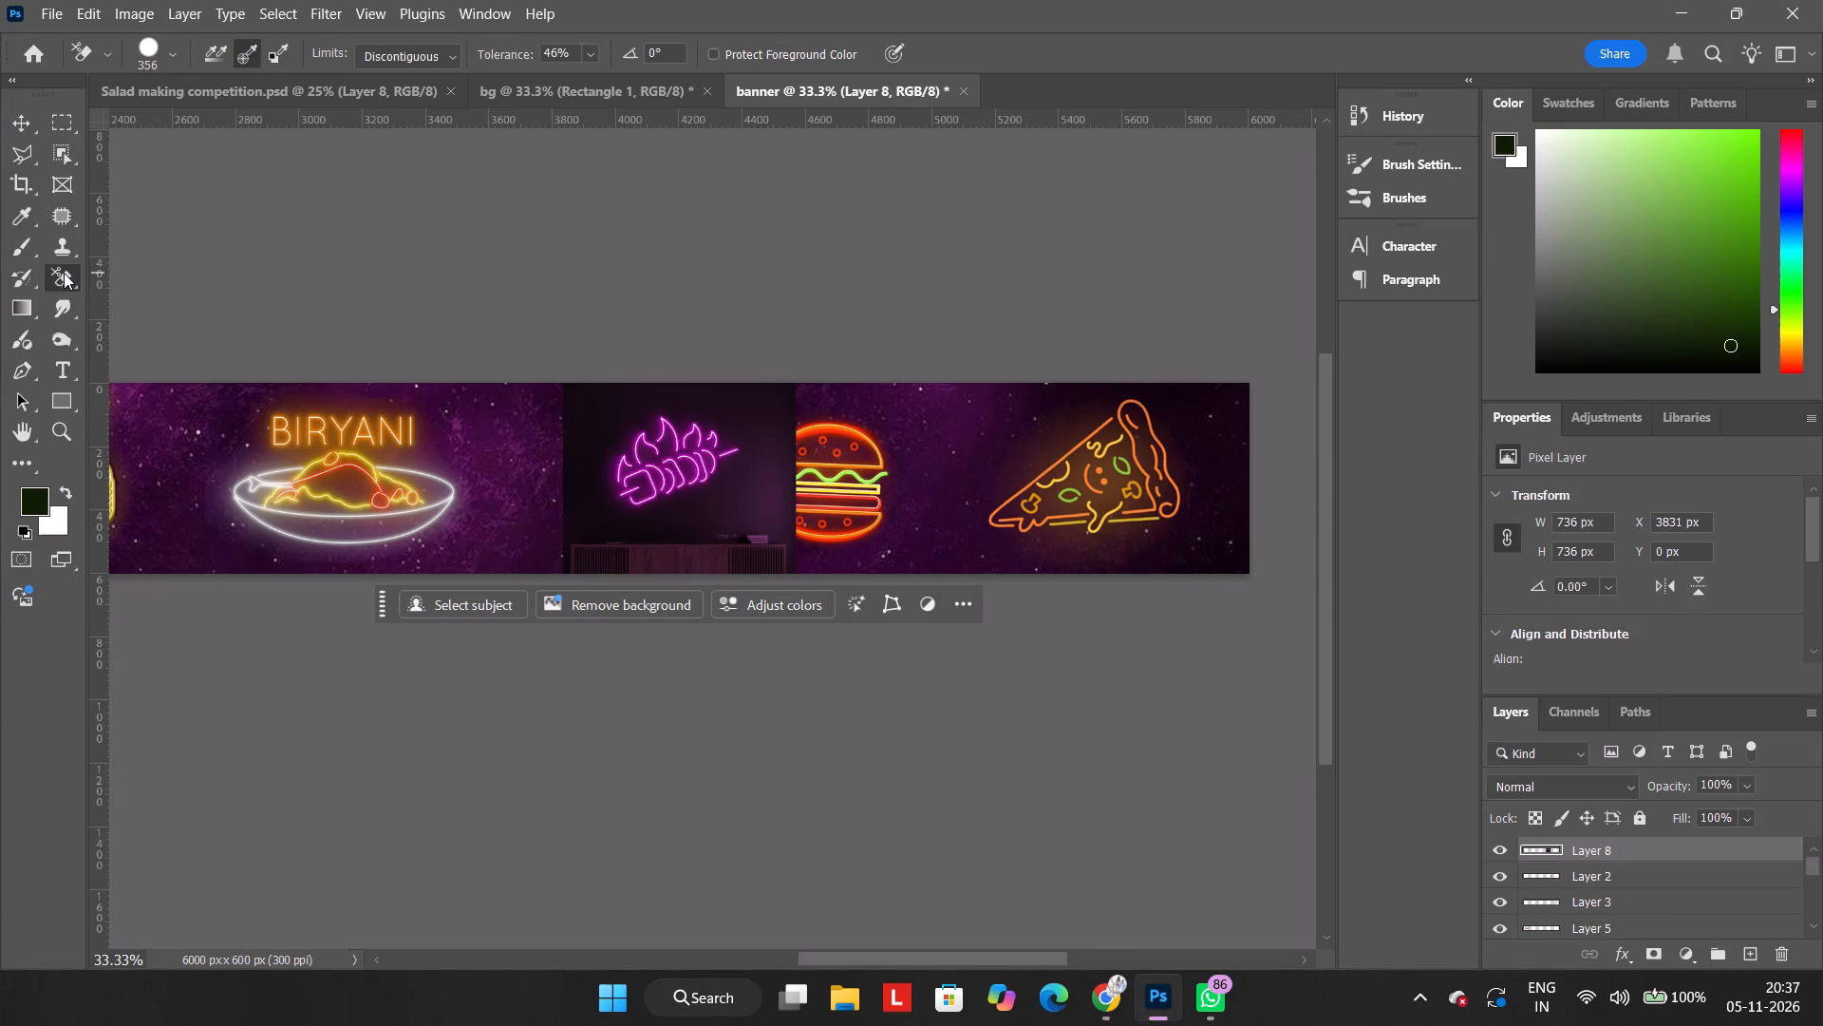
pyautogui.moveTo(743, 469); pyautogui.dragTo(617, 472)
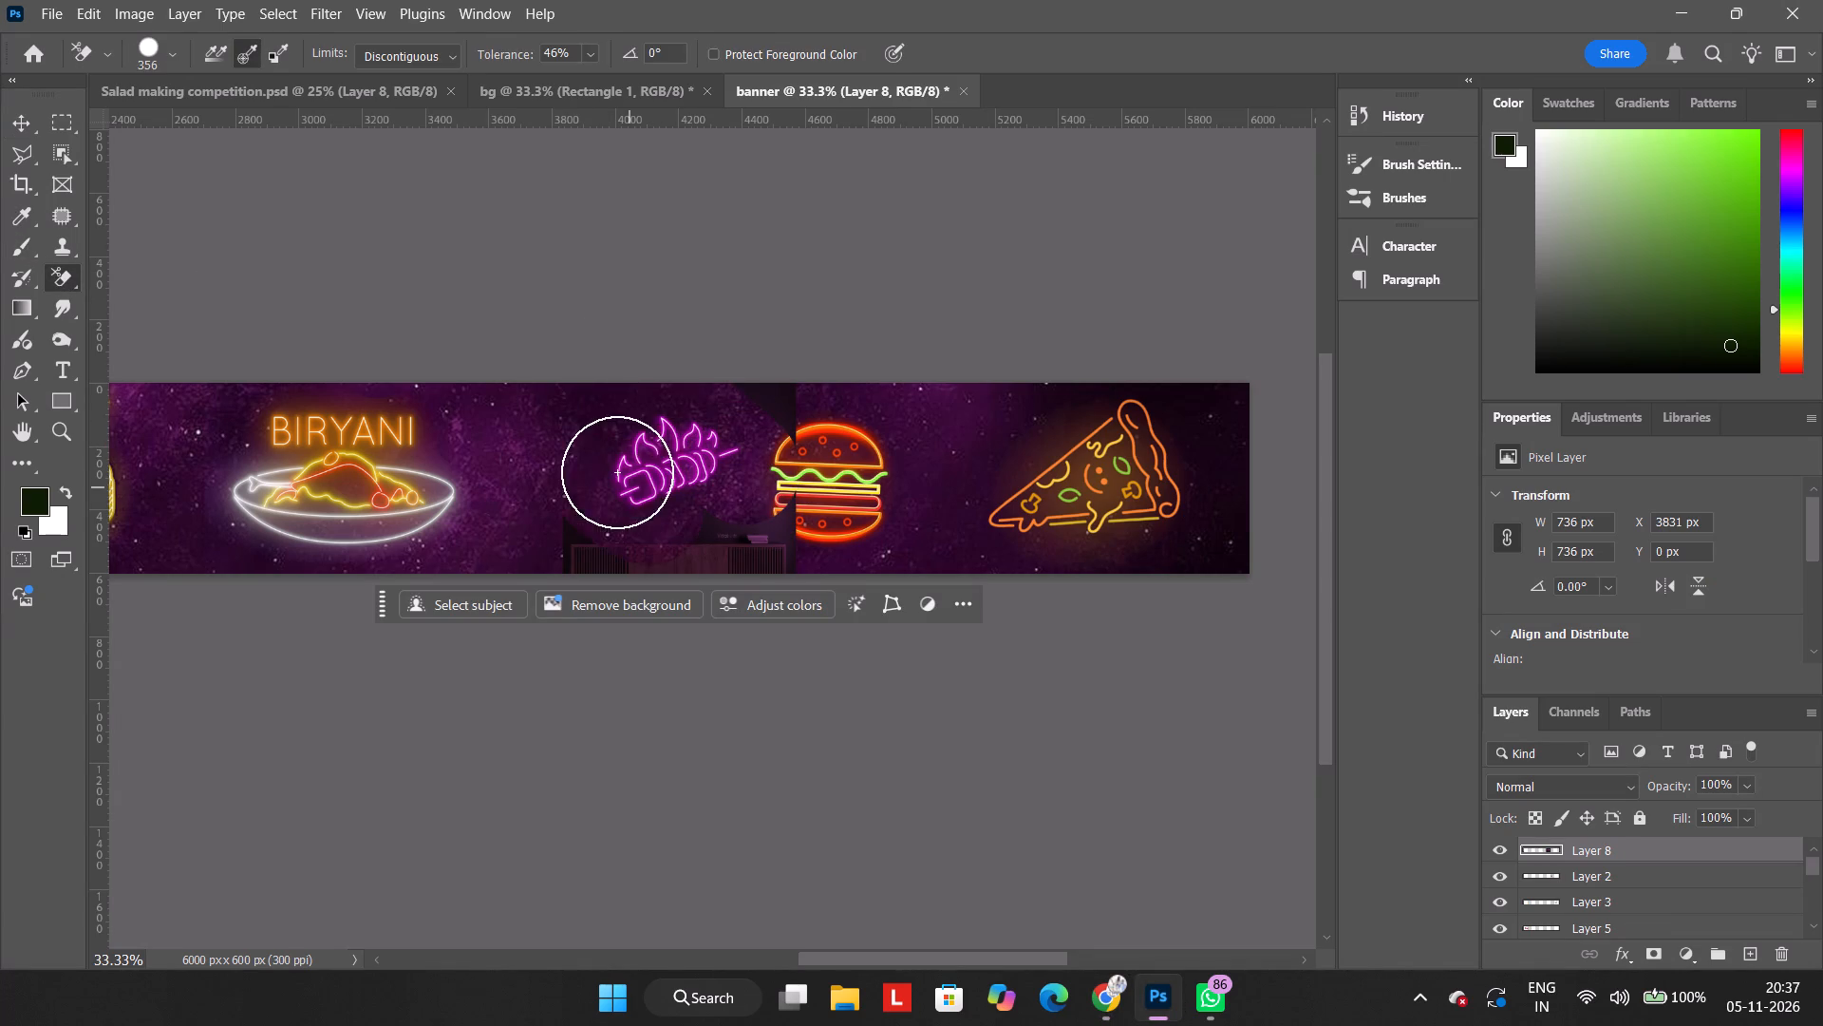
pyautogui.moveTo(617, 472); pyautogui.dragTo(835, 515)
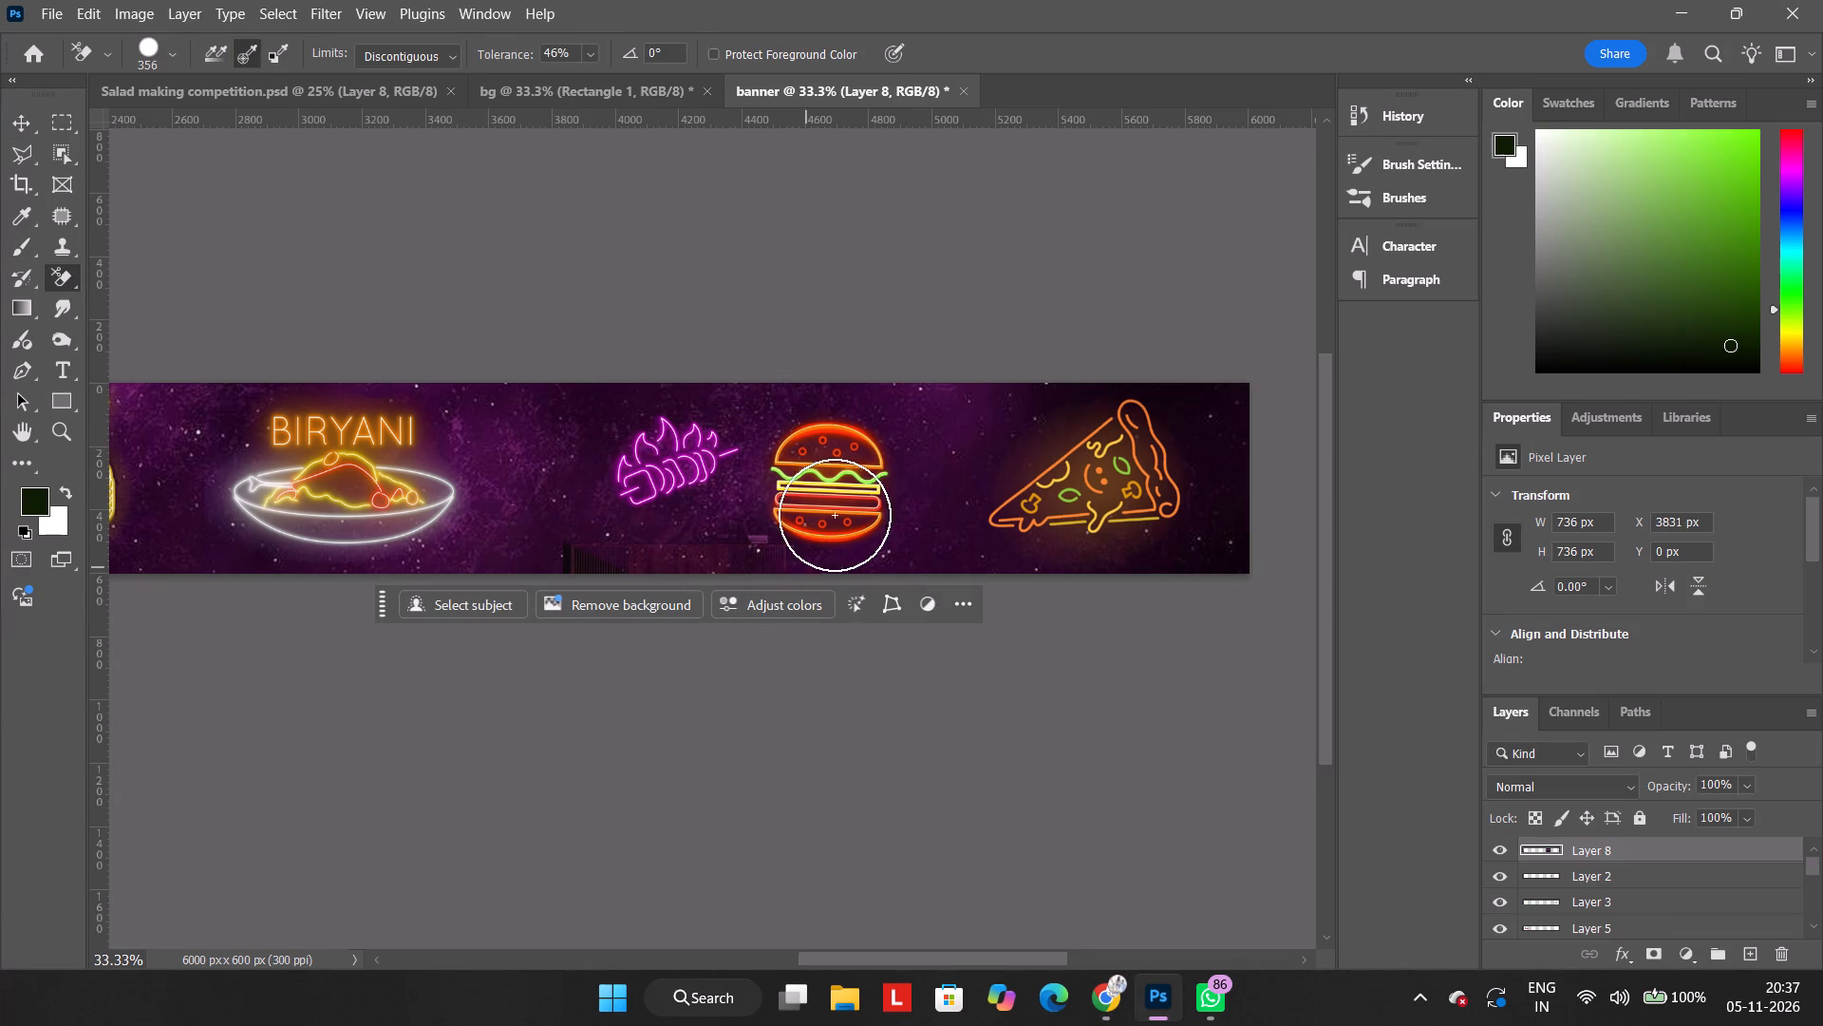
pyautogui.moveTo(835, 515); pyautogui.dragTo(663, 484)
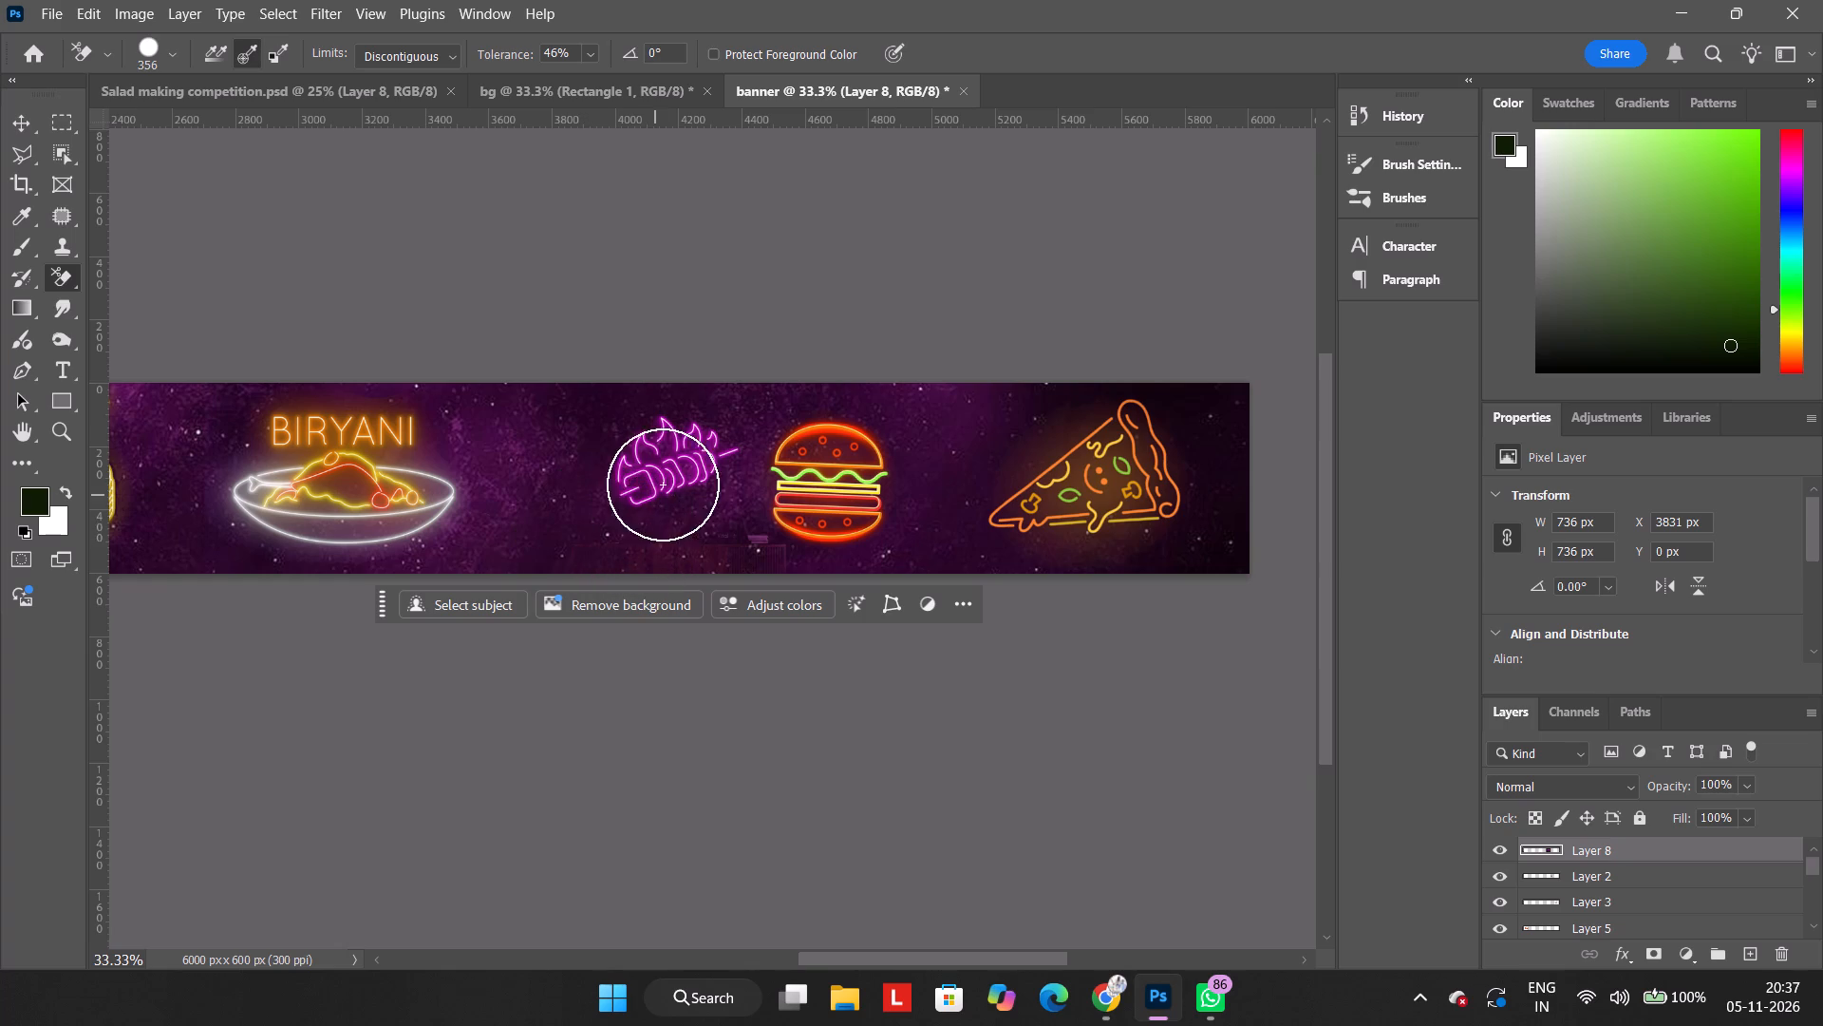
pyautogui.moveTo(663, 484); pyautogui.dragTo(279, 482)
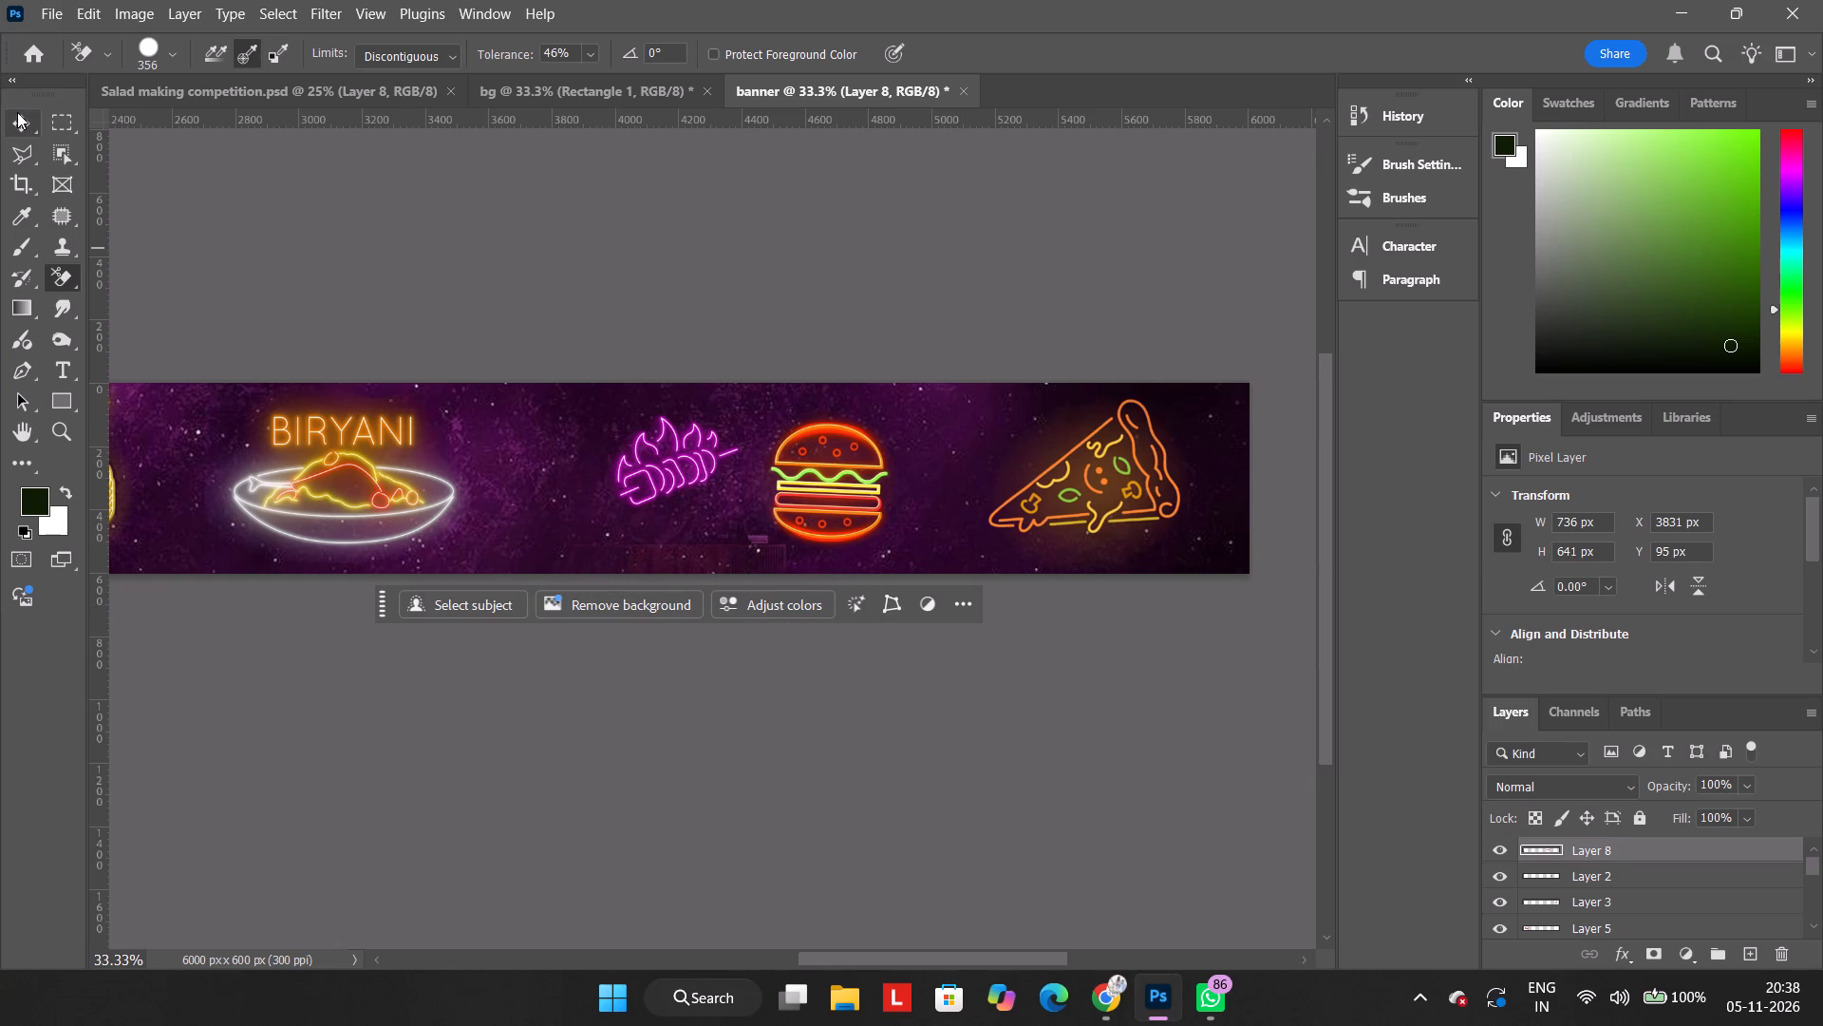
# Move the pink skewer between the biryani and burger icons and scale it up proportionally to about 159%.
pyautogui.click(17, 112)
pyautogui.moveTo(660, 462); pyautogui.dragTo(630, 497)
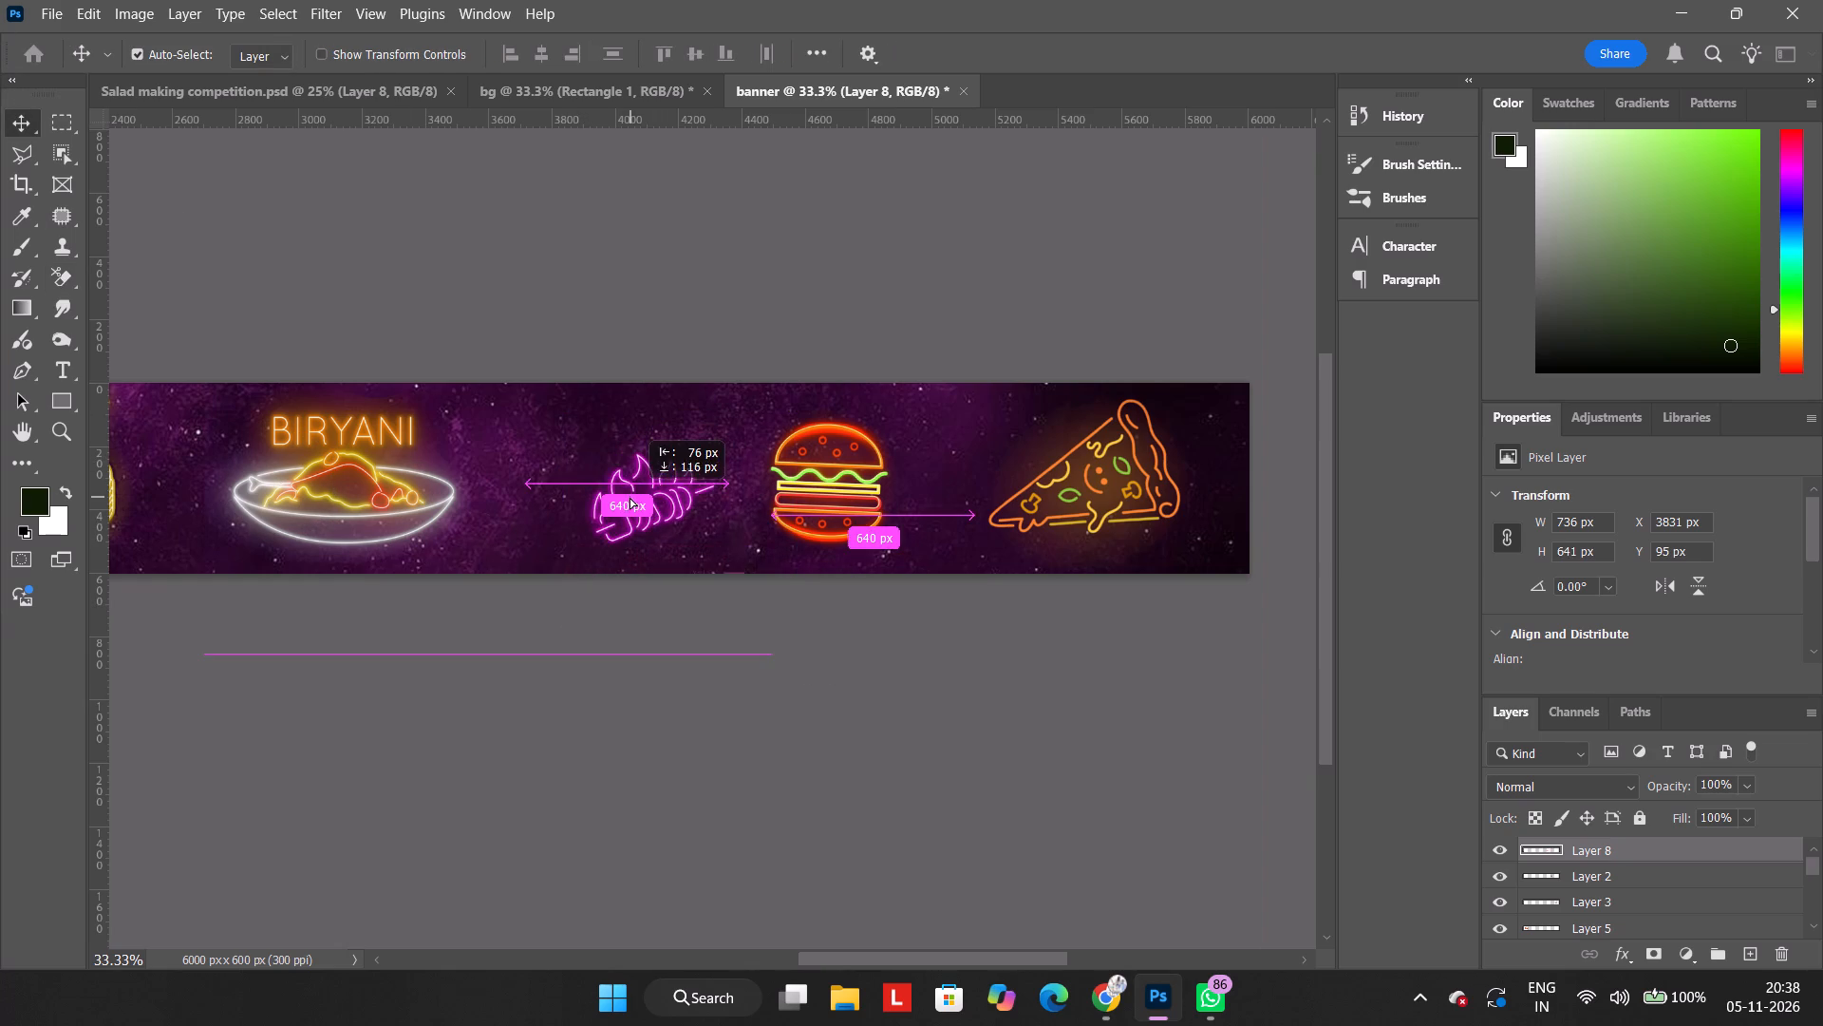
pyautogui.moveTo(630, 497); pyautogui.dragTo(604, 504)
pyautogui.hotkey('ctrl', 't')
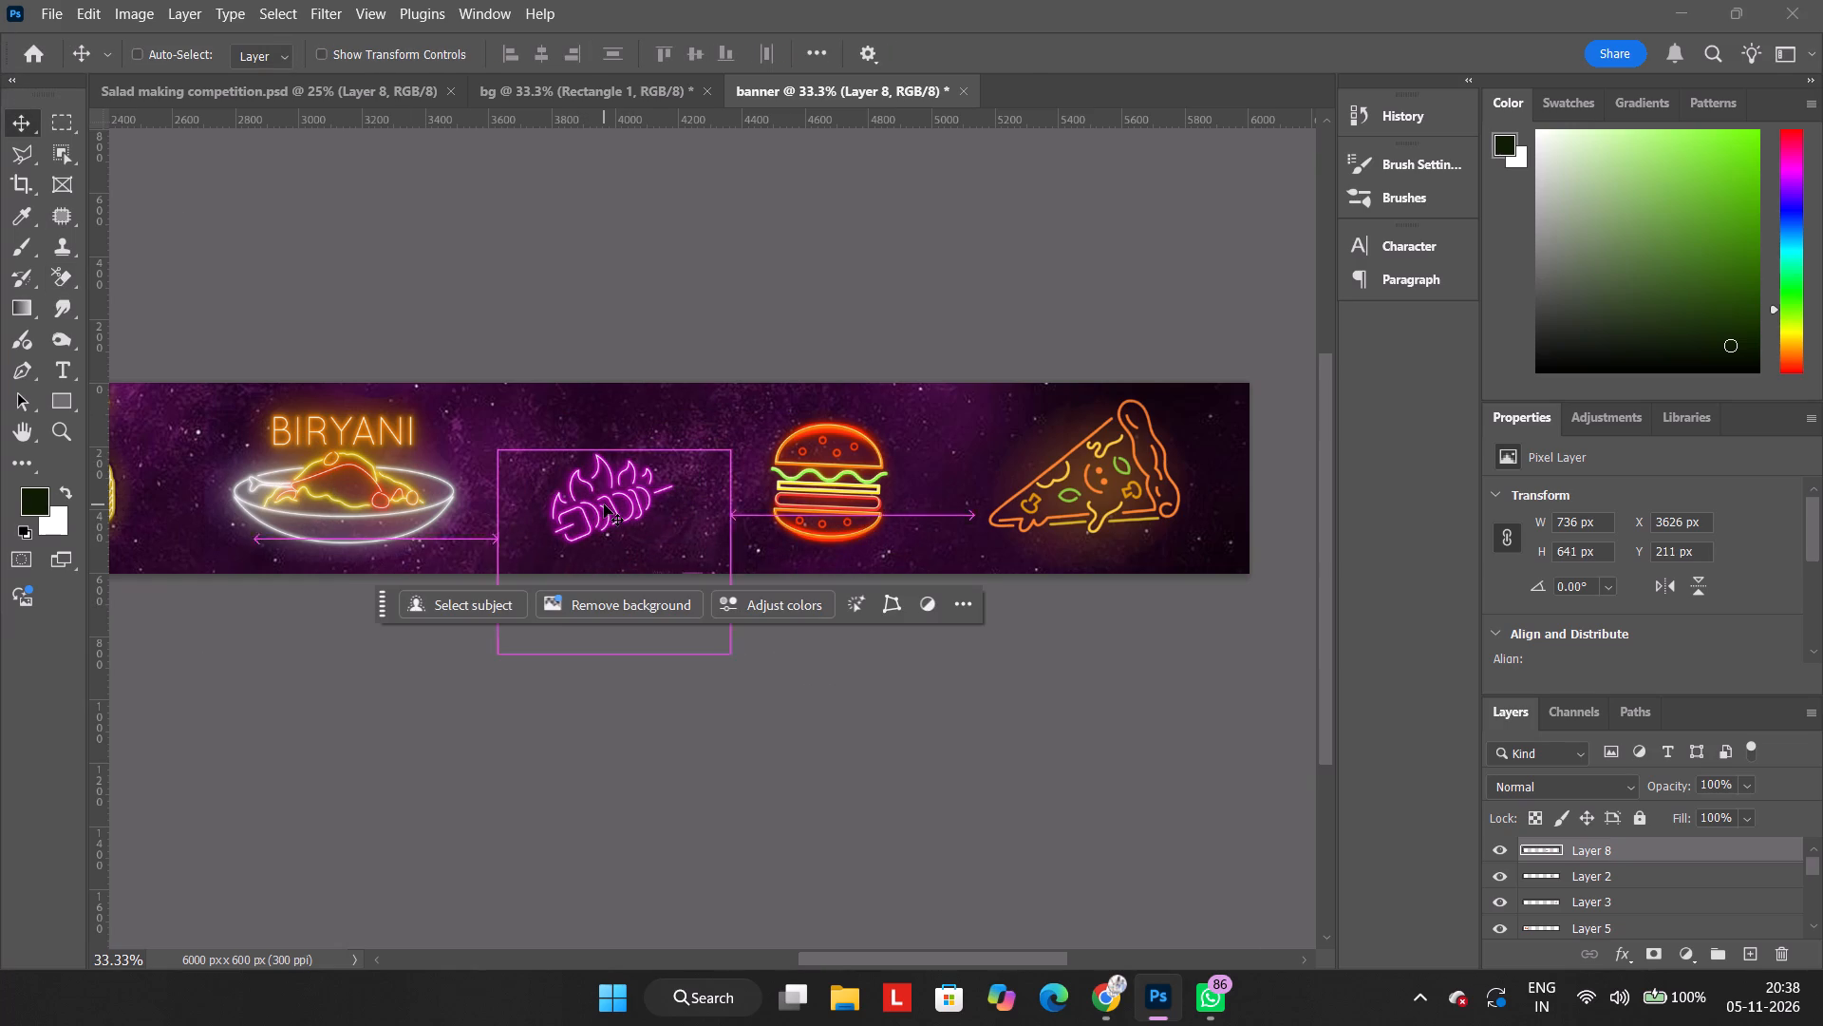
pyautogui.moveTo(731, 543); pyautogui.dragTo(778, 540)
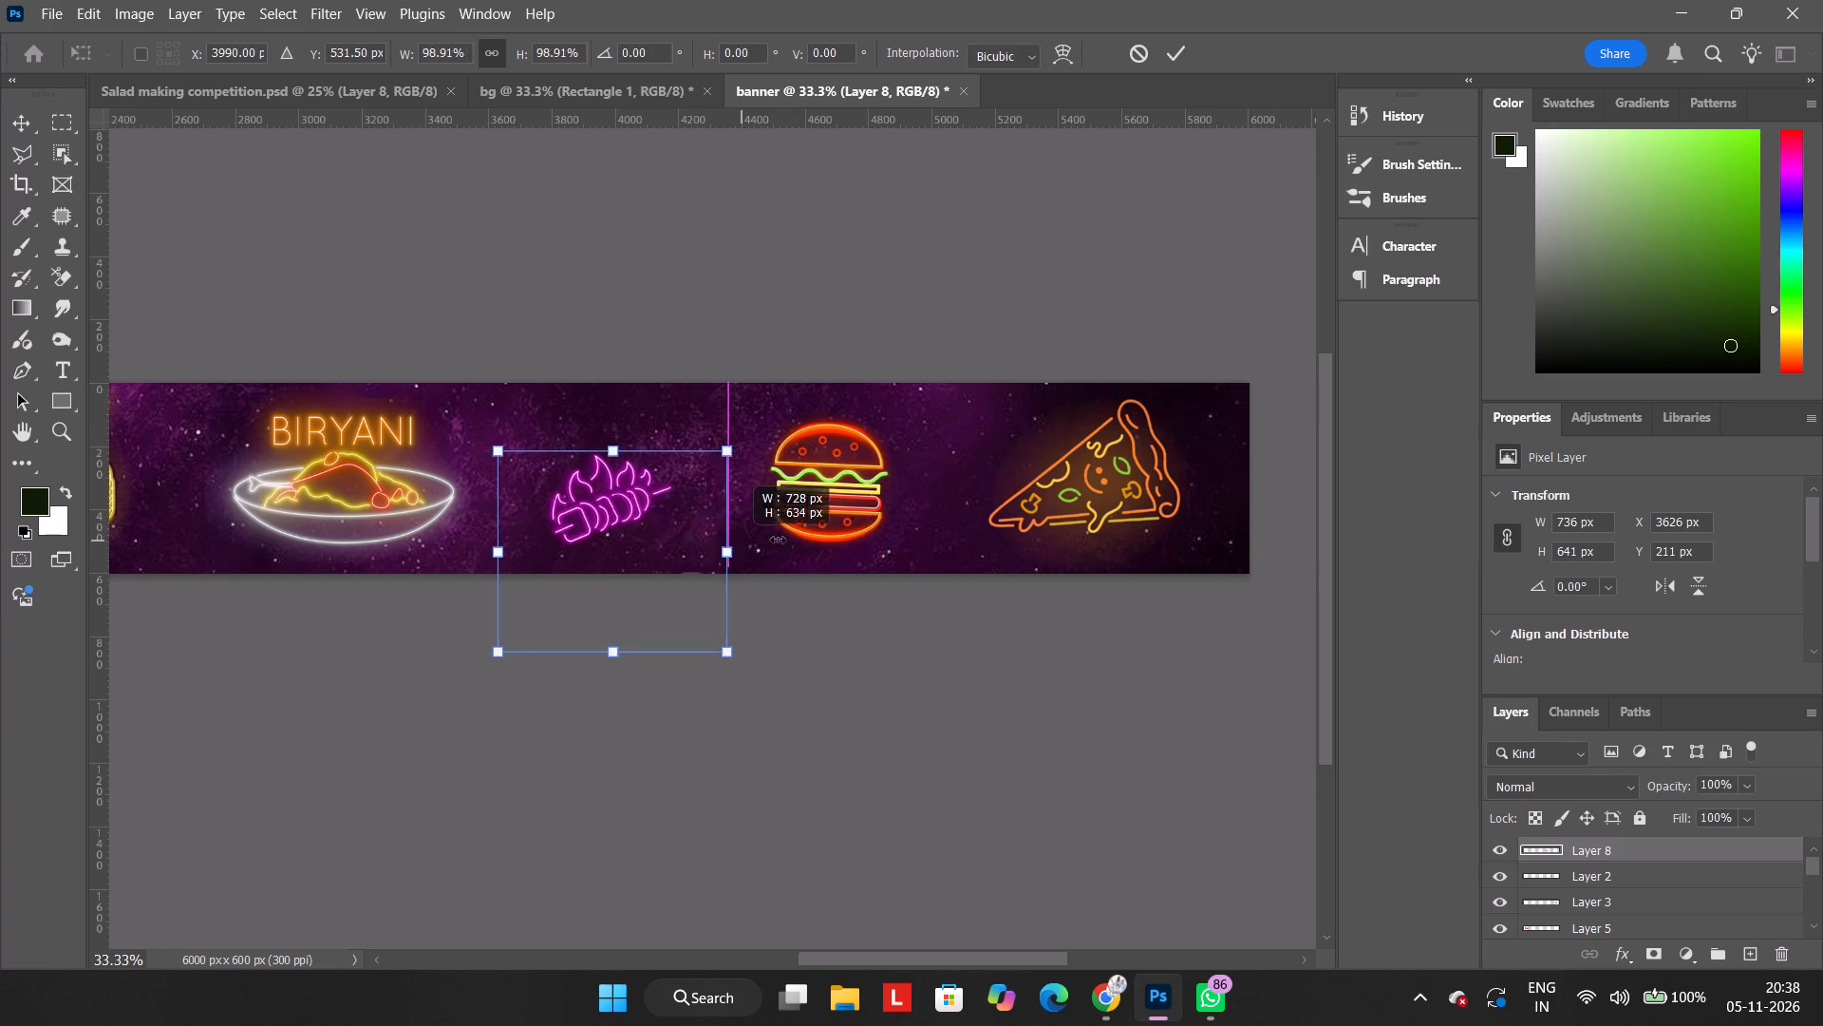
pyautogui.moveTo(778, 540); pyautogui.dragTo(870, 557)
pyautogui.moveTo(795, 517); pyautogui.dragTo(743, 532)
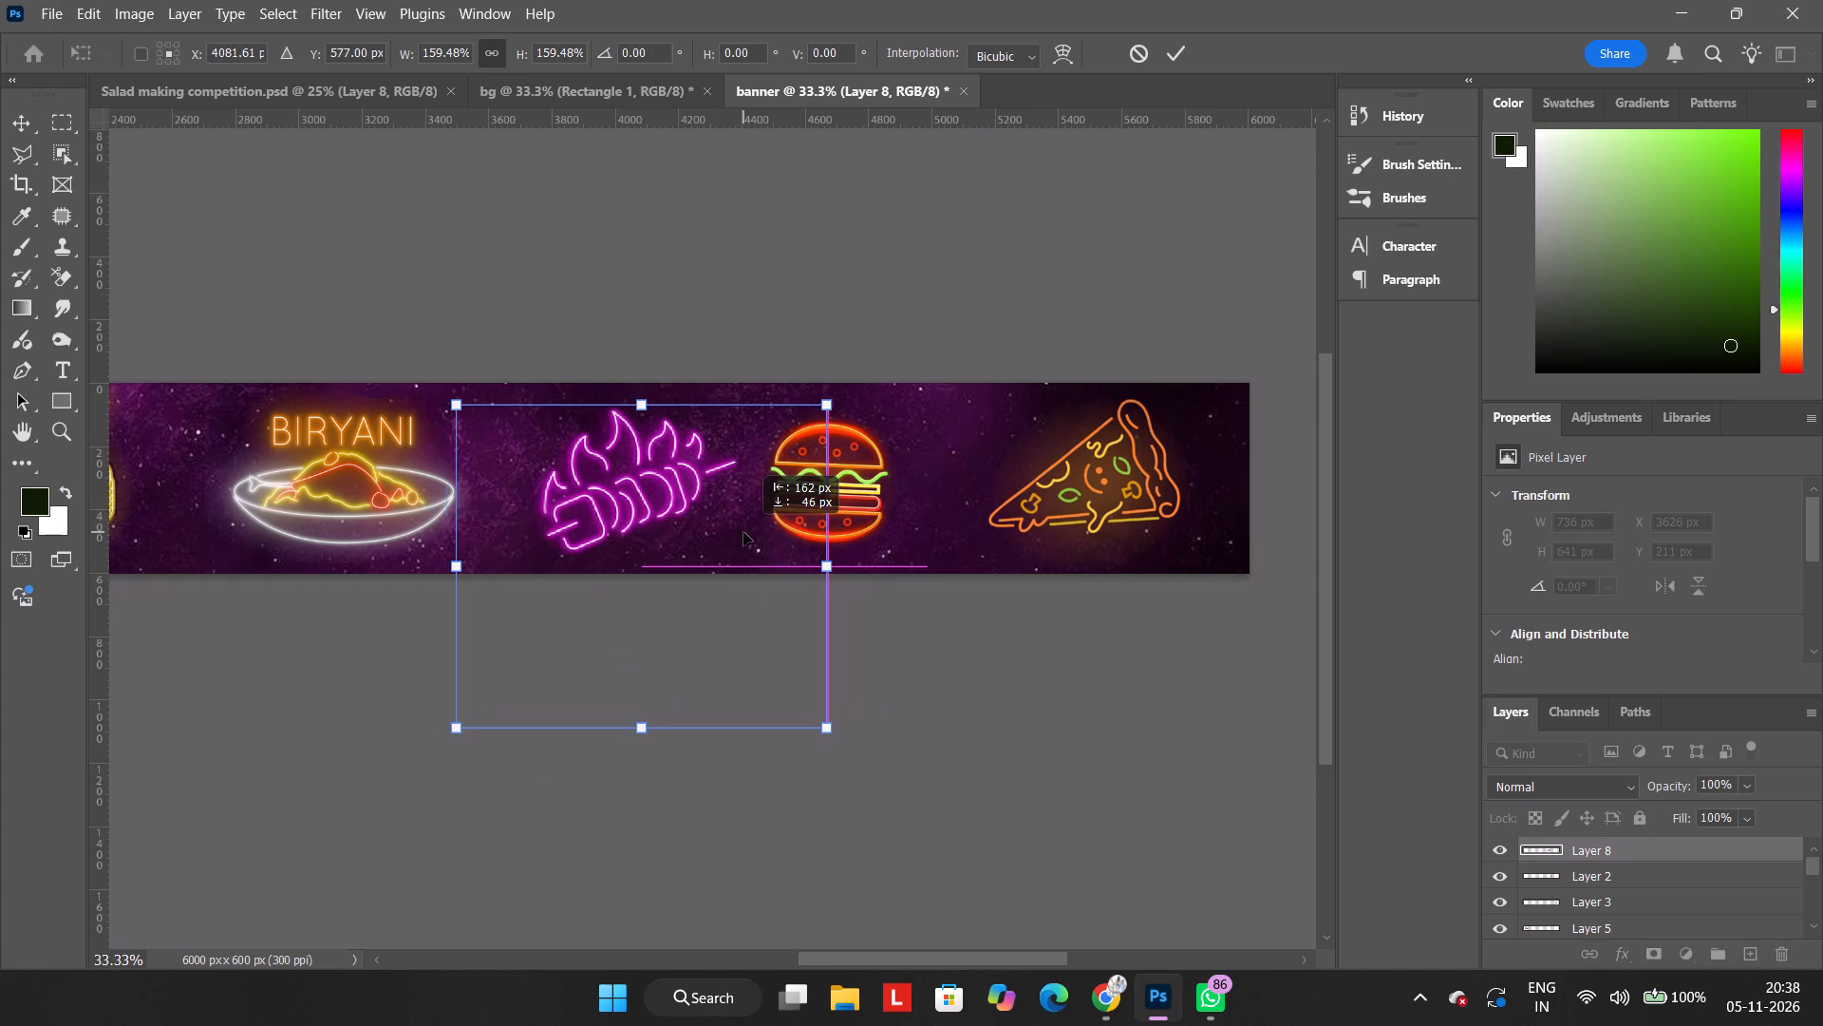
pyautogui.moveTo(743, 532); pyautogui.dragTo(742, 525)
pyautogui.click(754, 780)
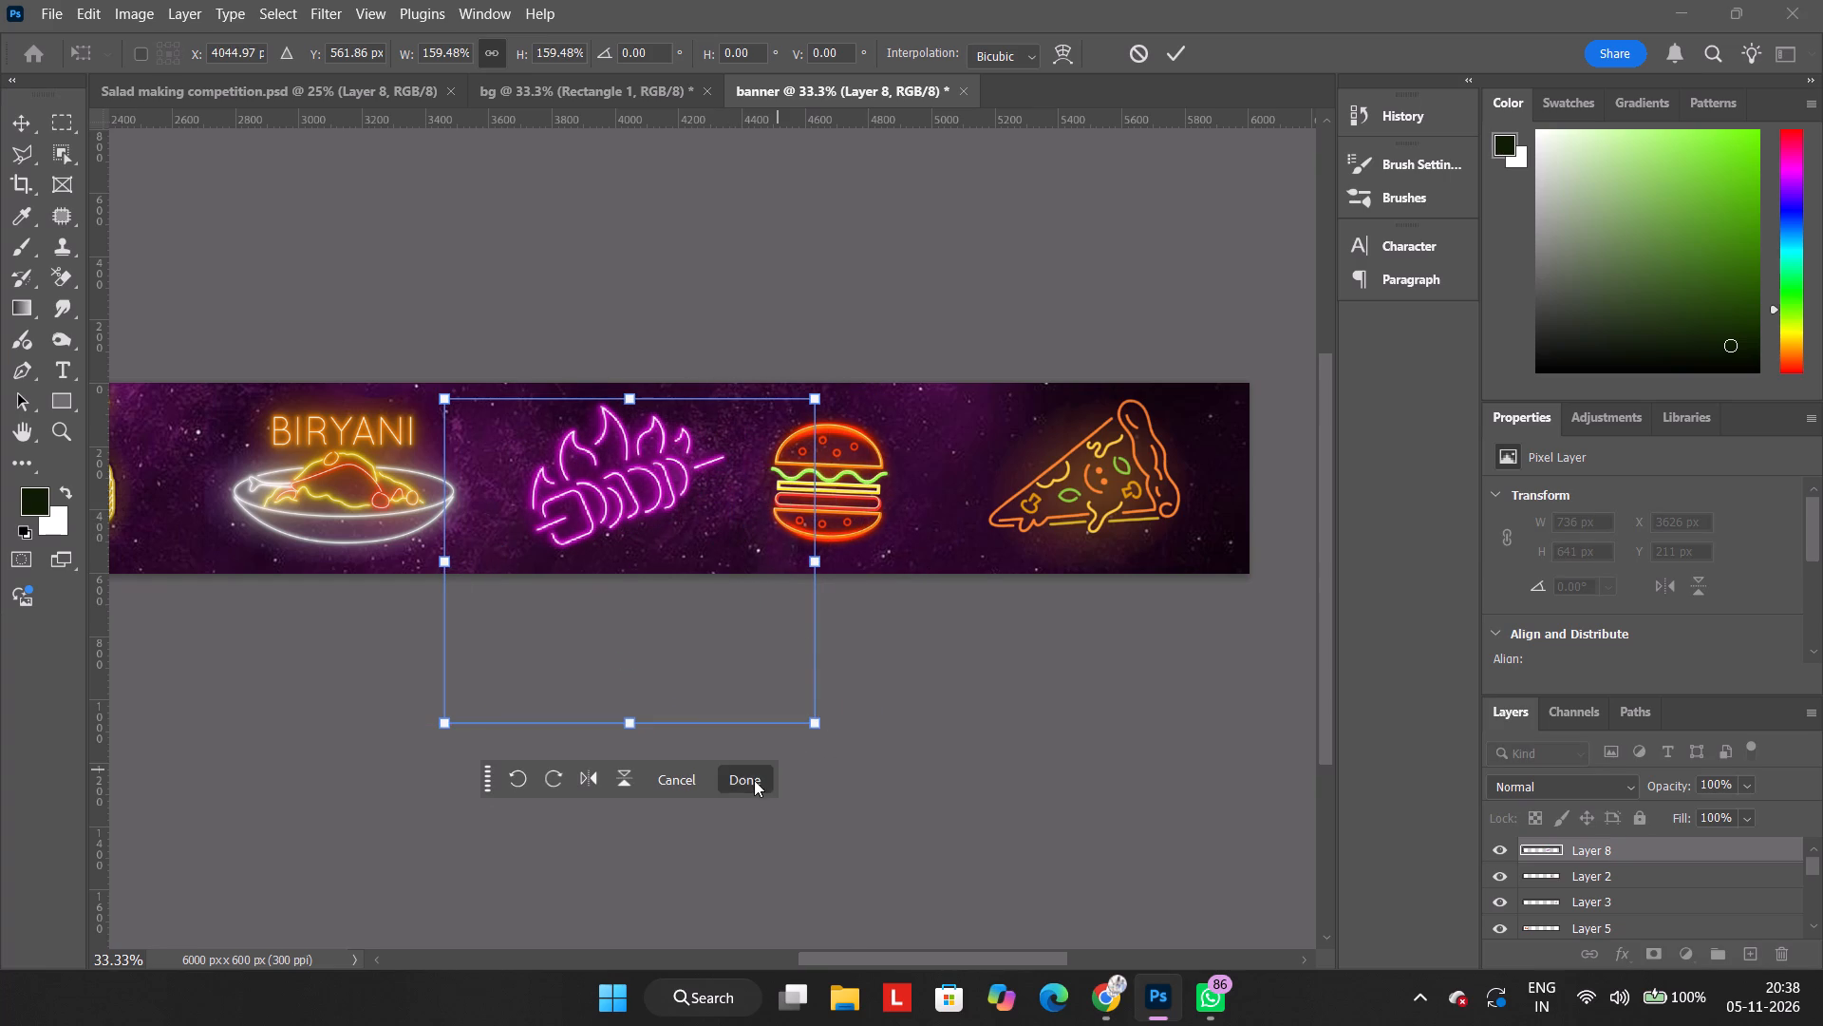
# Shift the burger icon horizontally about 42 px toward the pizza to even out the icon spacing.
pyautogui.moveTo(814, 482); pyautogui.dragTo(830, 483)
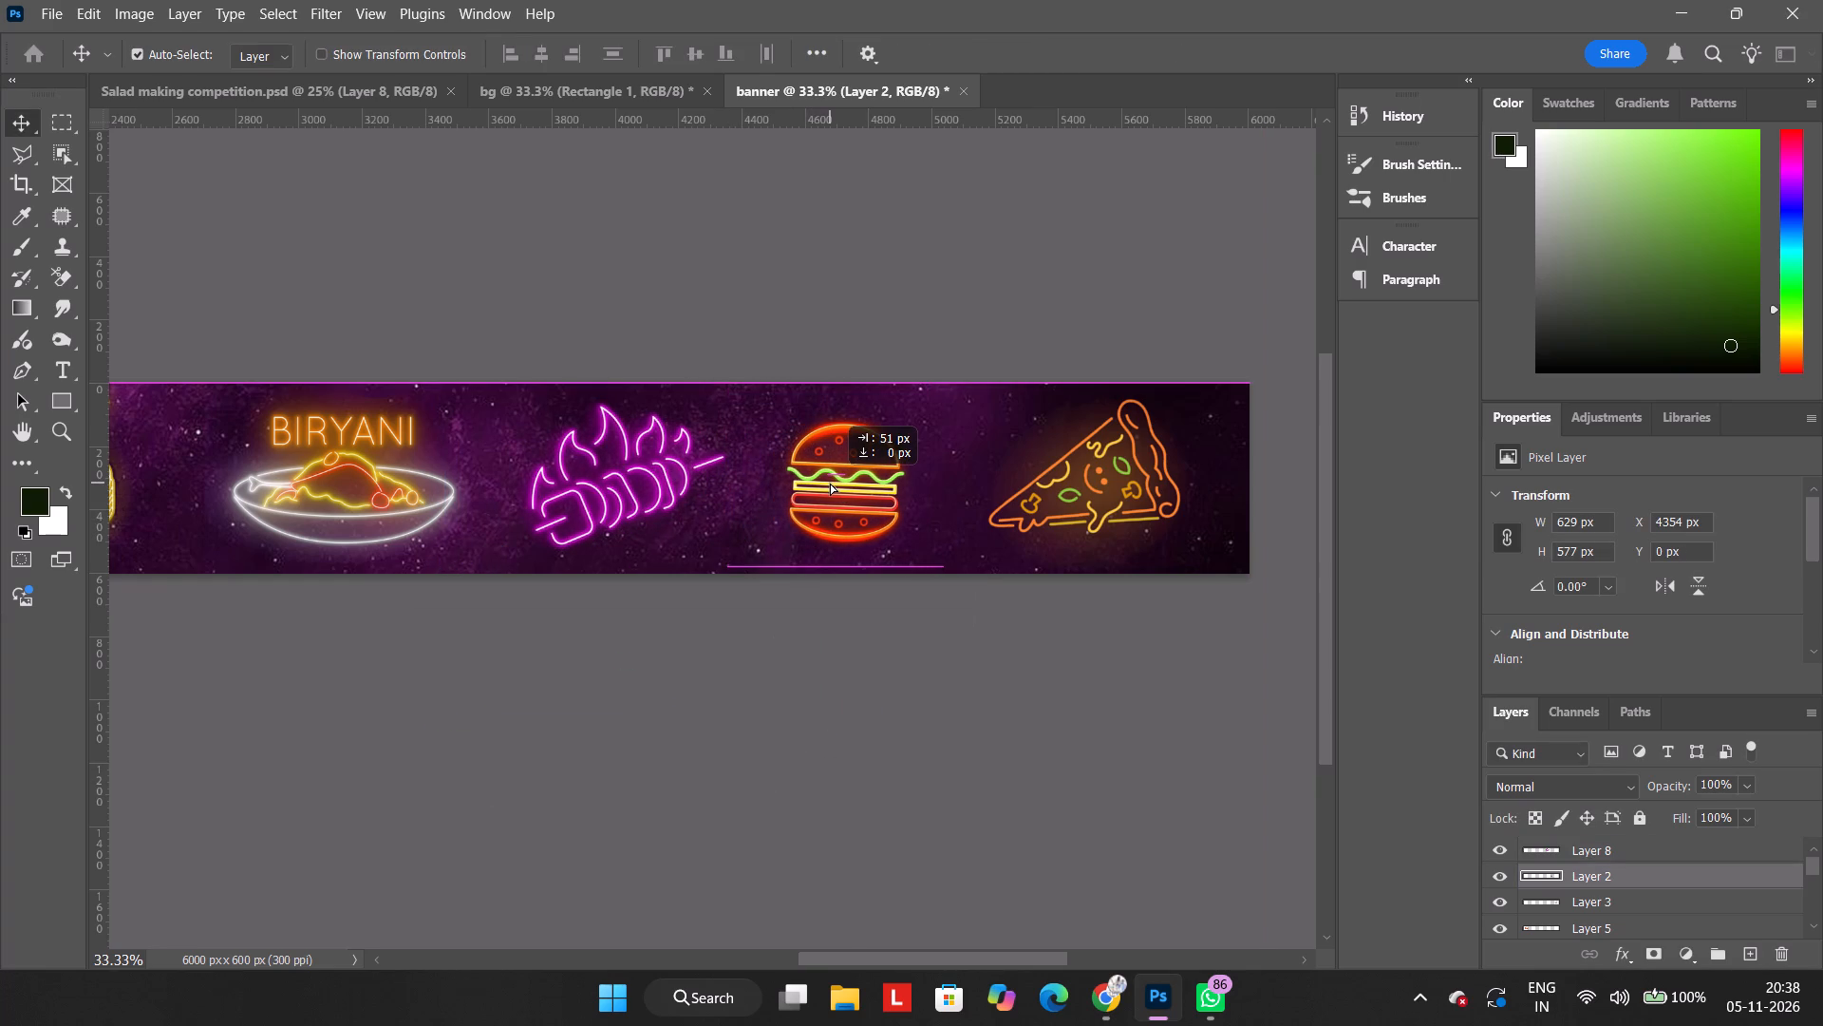
pyautogui.moveTo(830, 483); pyautogui.dragTo(827, 483)
pyautogui.click(826, 331)
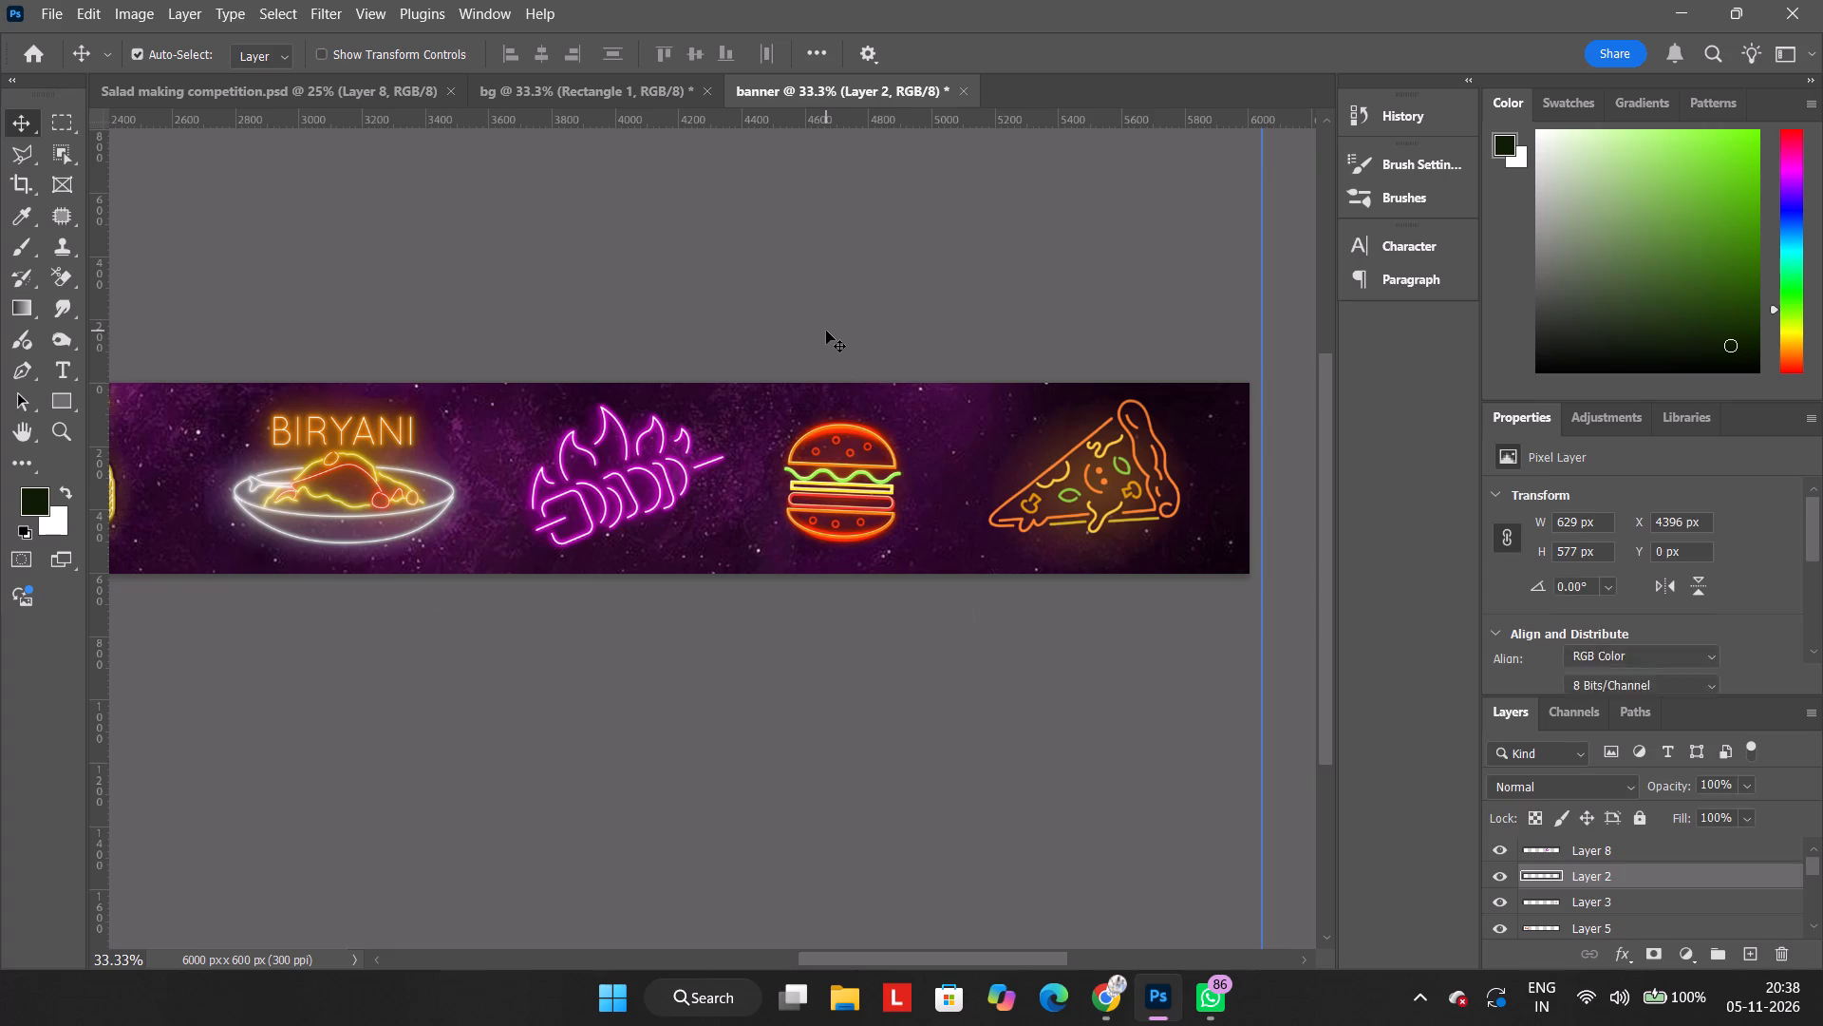
# Quick-export the finished banner as a PNG named "banner 2" in the Downloads folder.
pyautogui.hotkey('ctrl', '-')
pyautogui.hotkey('ctrl', '-')
pyautogui.hotkey('ctrl', '-')
pyautogui.hscroll(-1, 826, 331)
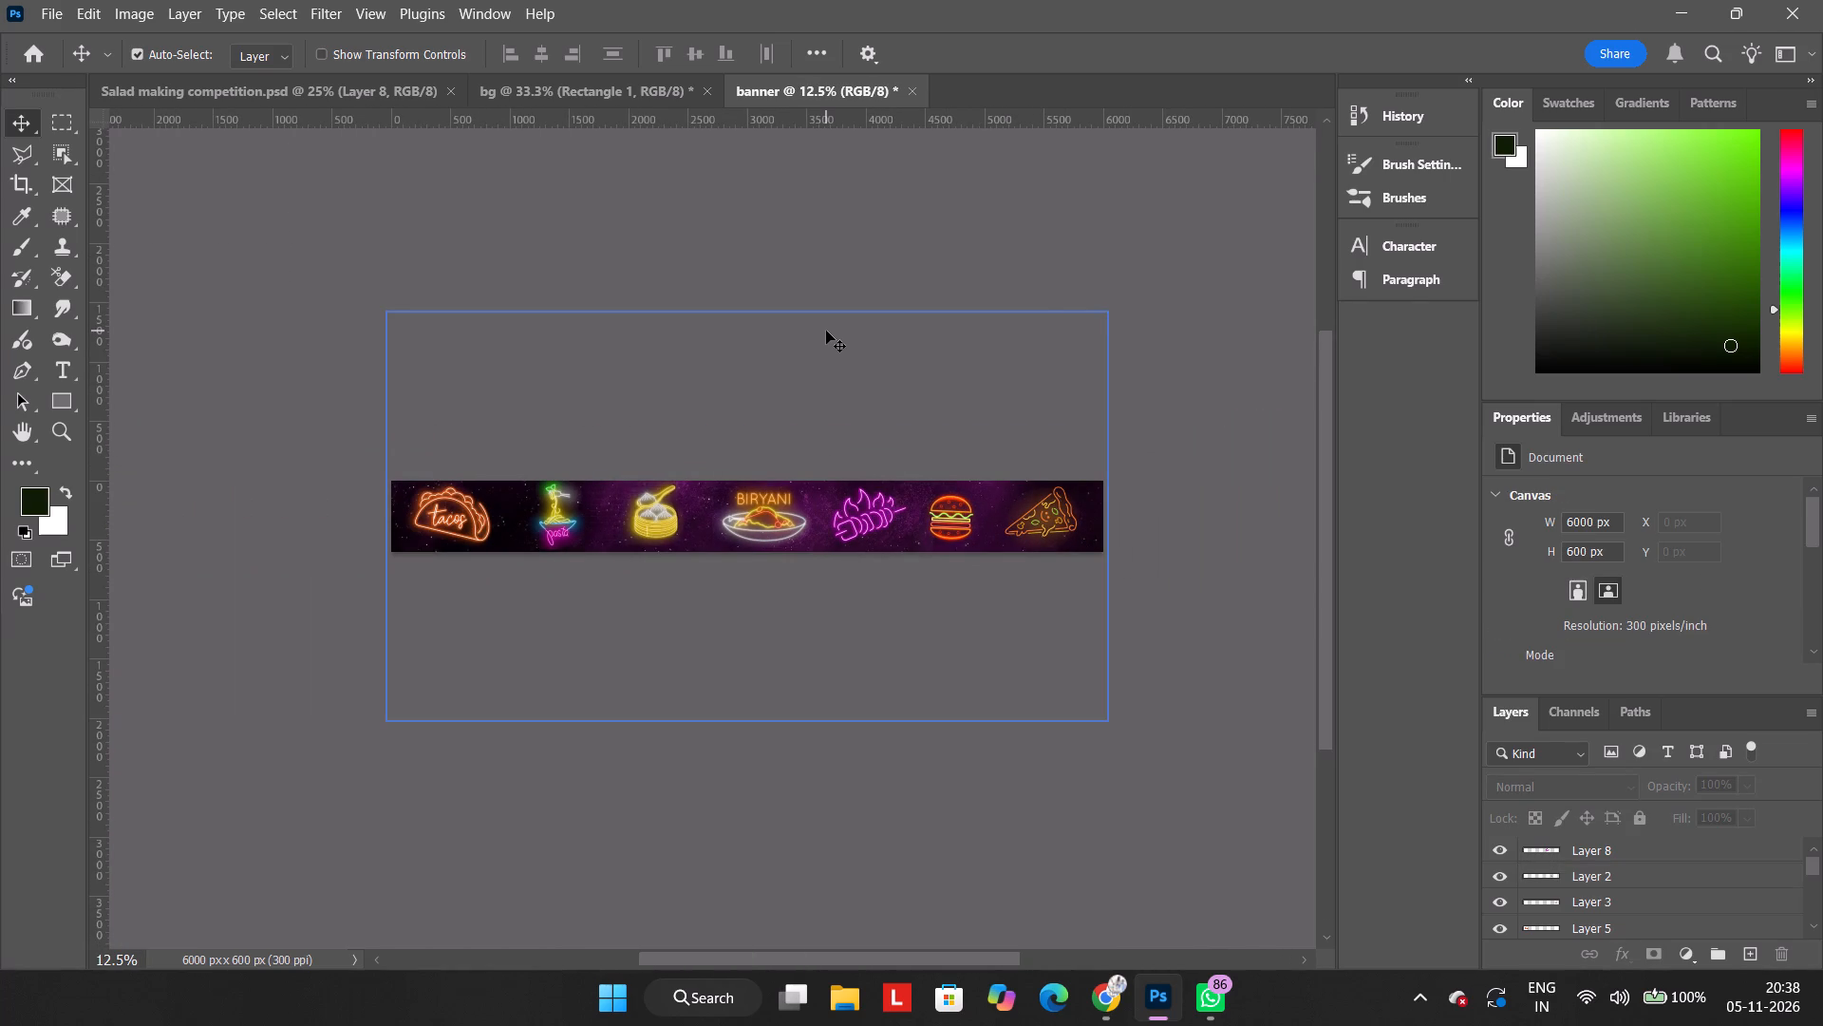
pyautogui.click(434, 181)
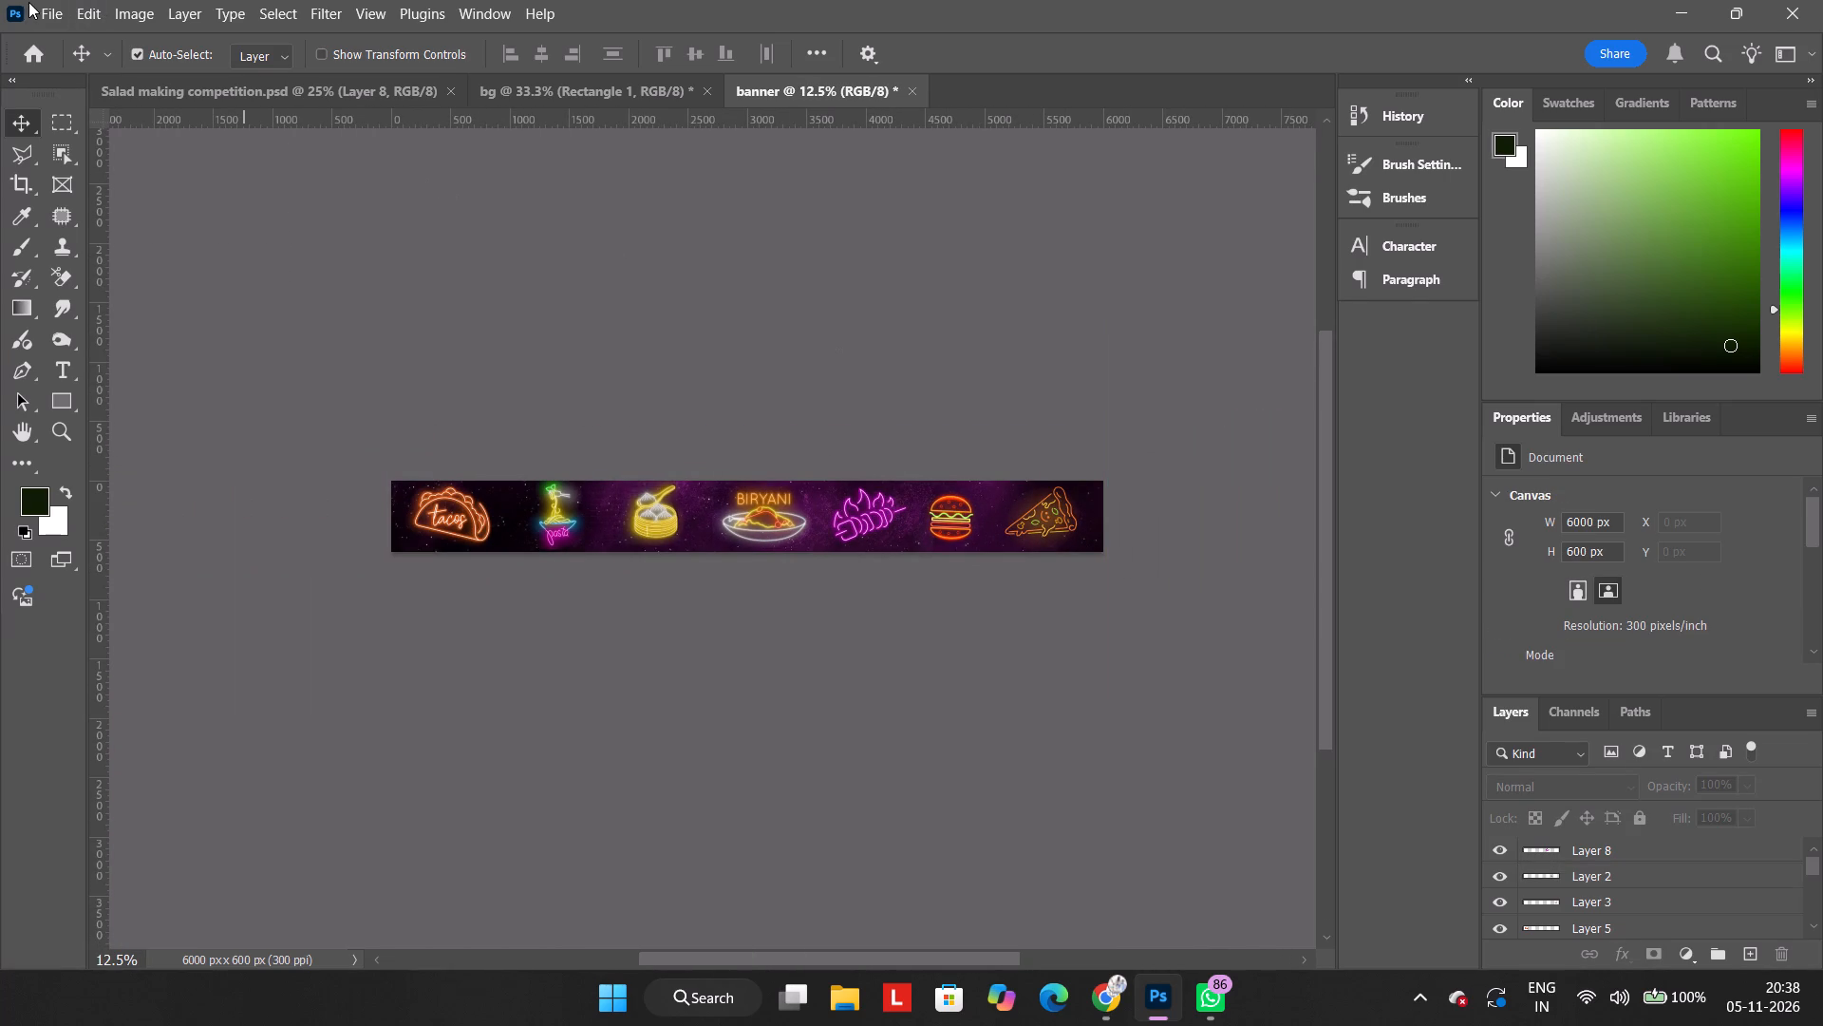
pyautogui.click(28, 2)
pyautogui.click(37, 1)
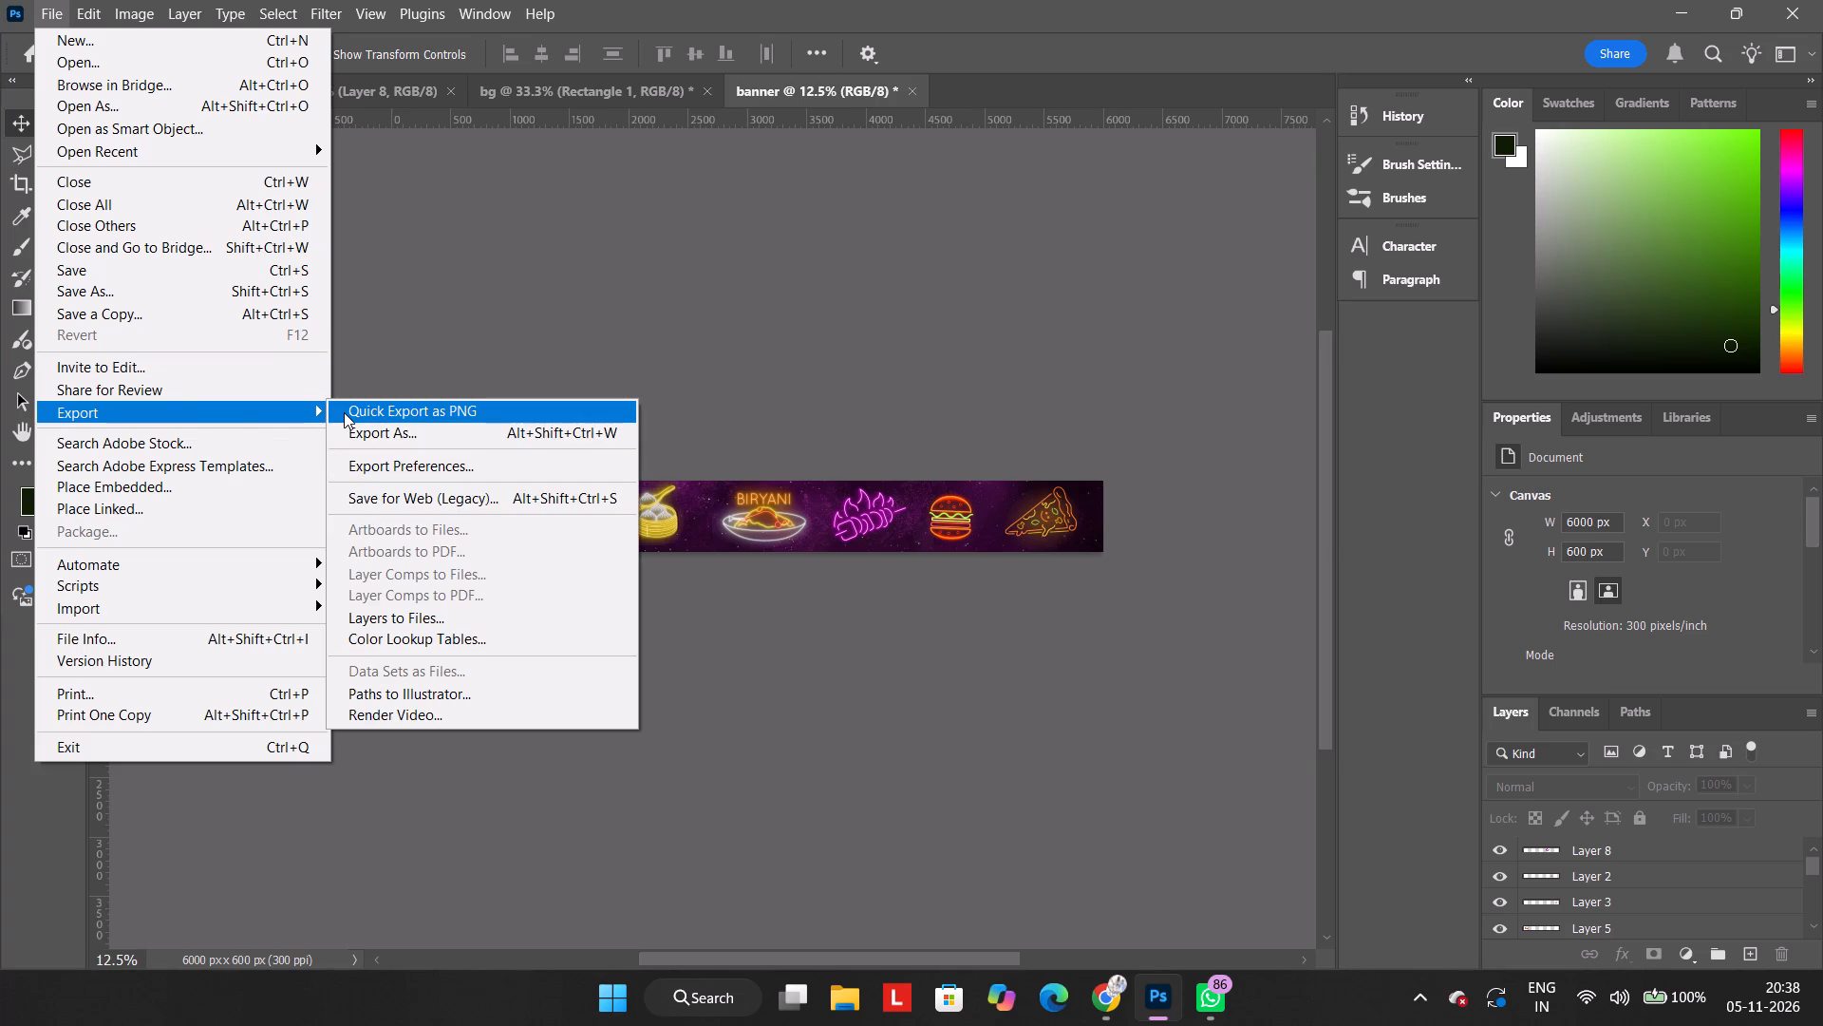
pyautogui.click(344, 412)
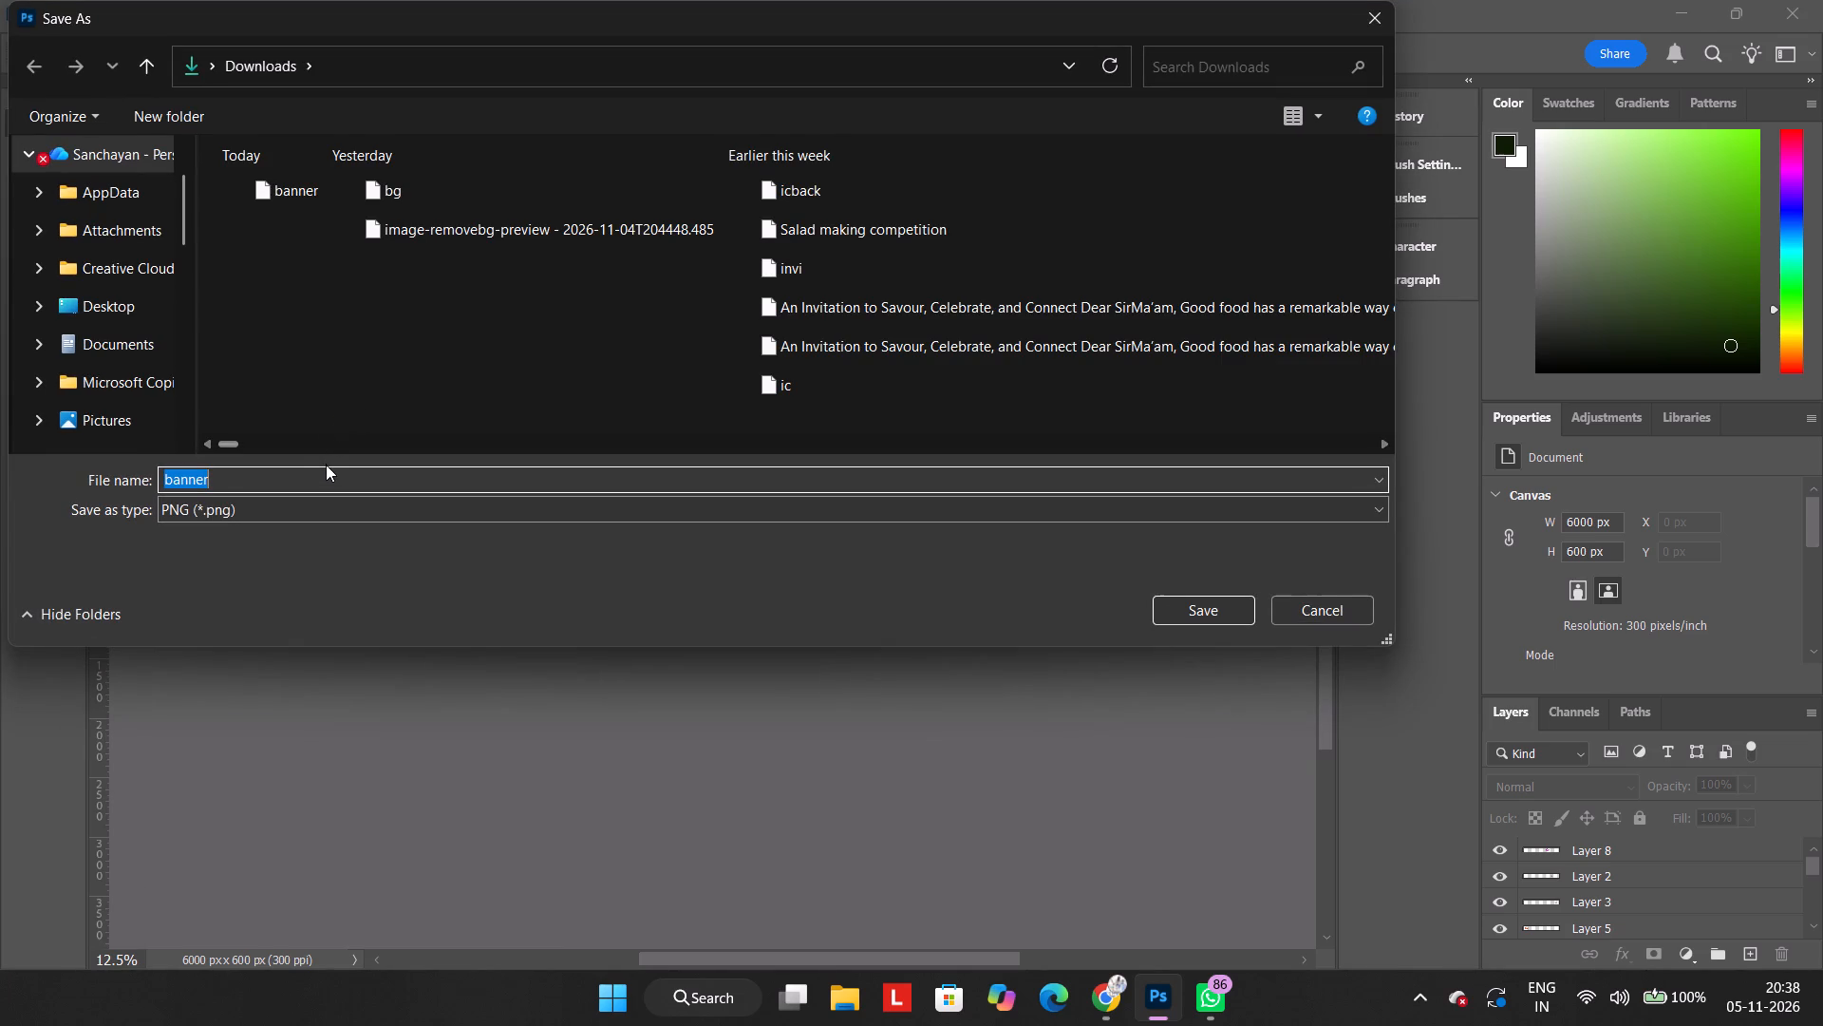
pyautogui.click(327, 468)
pyautogui.click(327, 471)
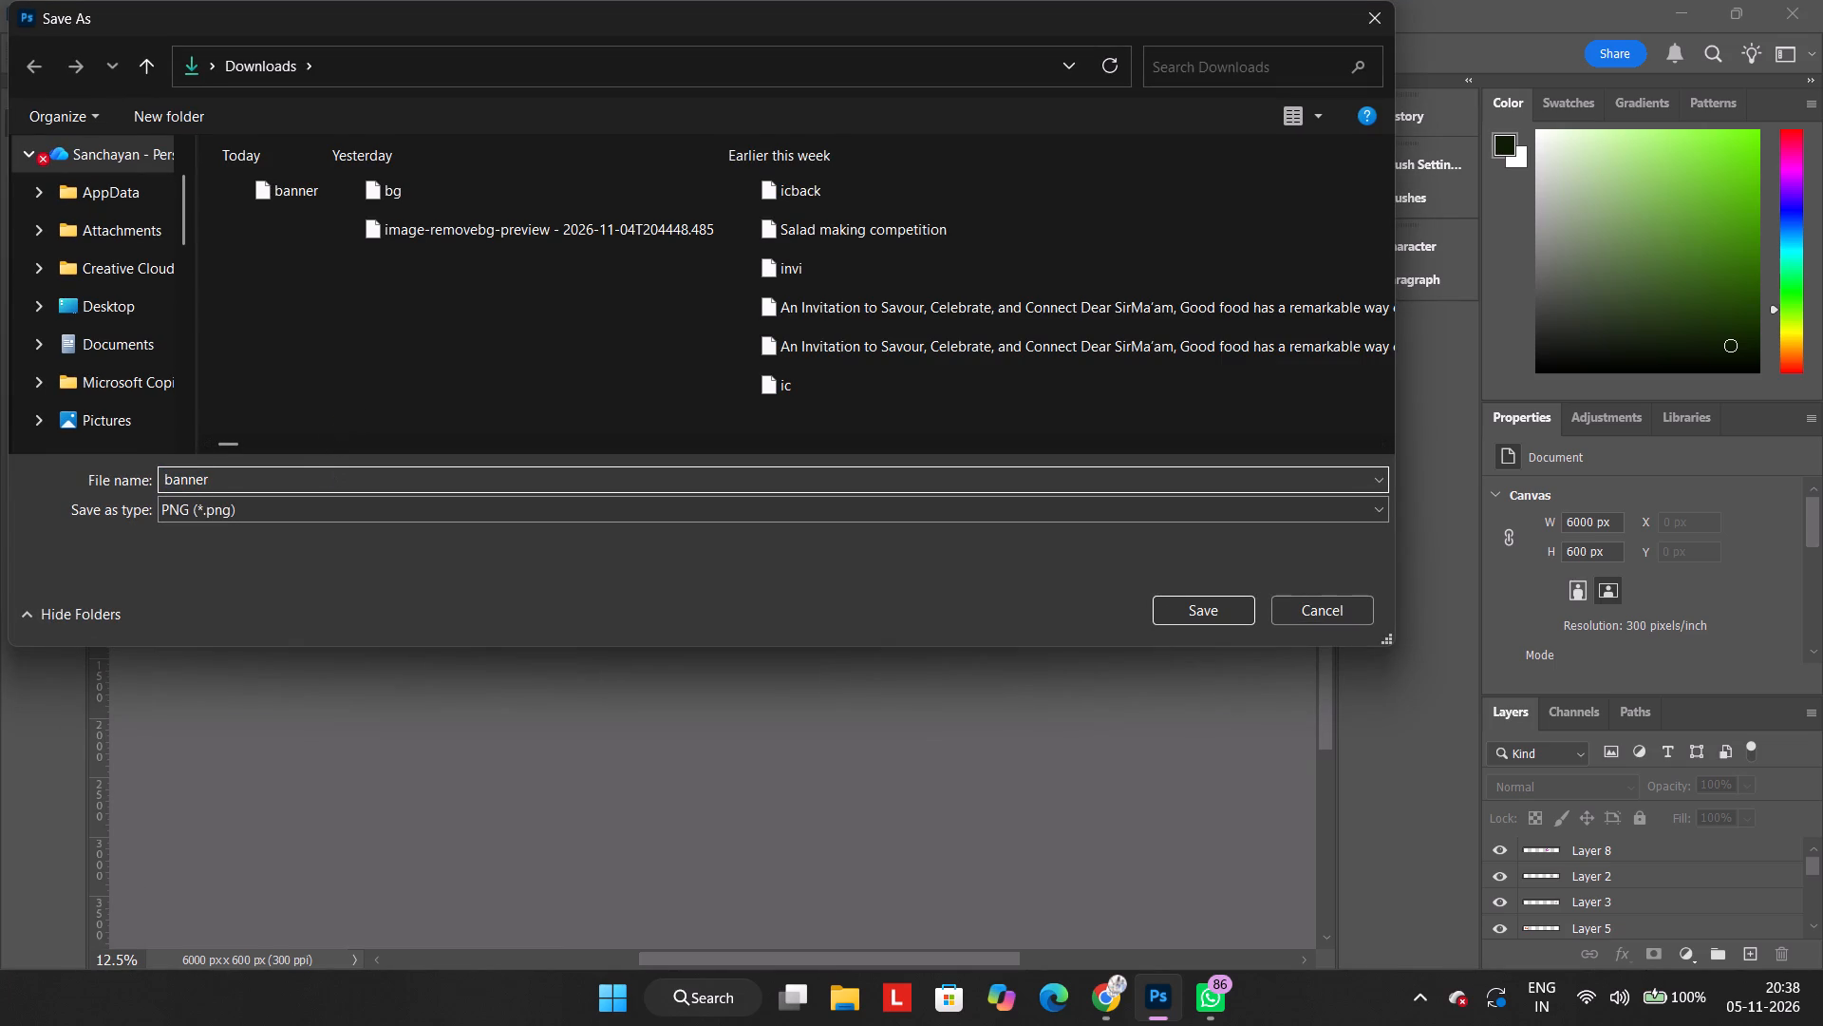
pyautogui.press('space')
pyautogui.write('2')
pyautogui.click(1180, 611)
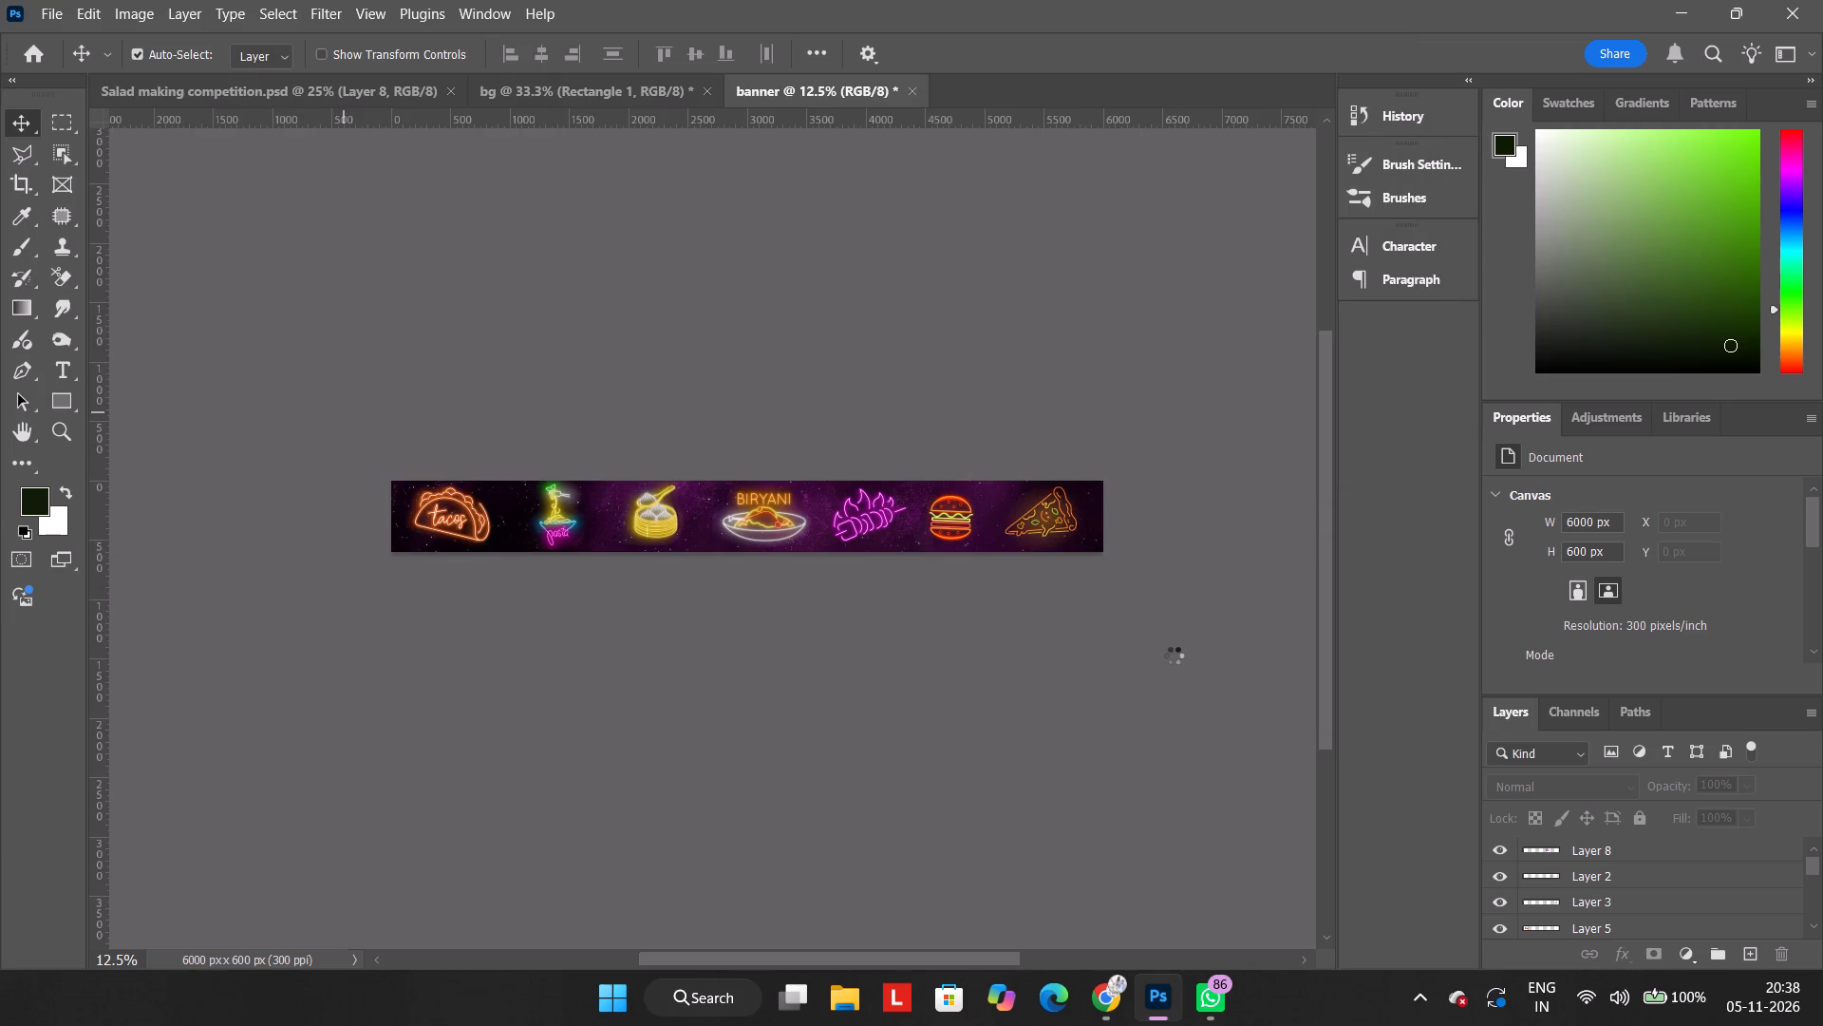
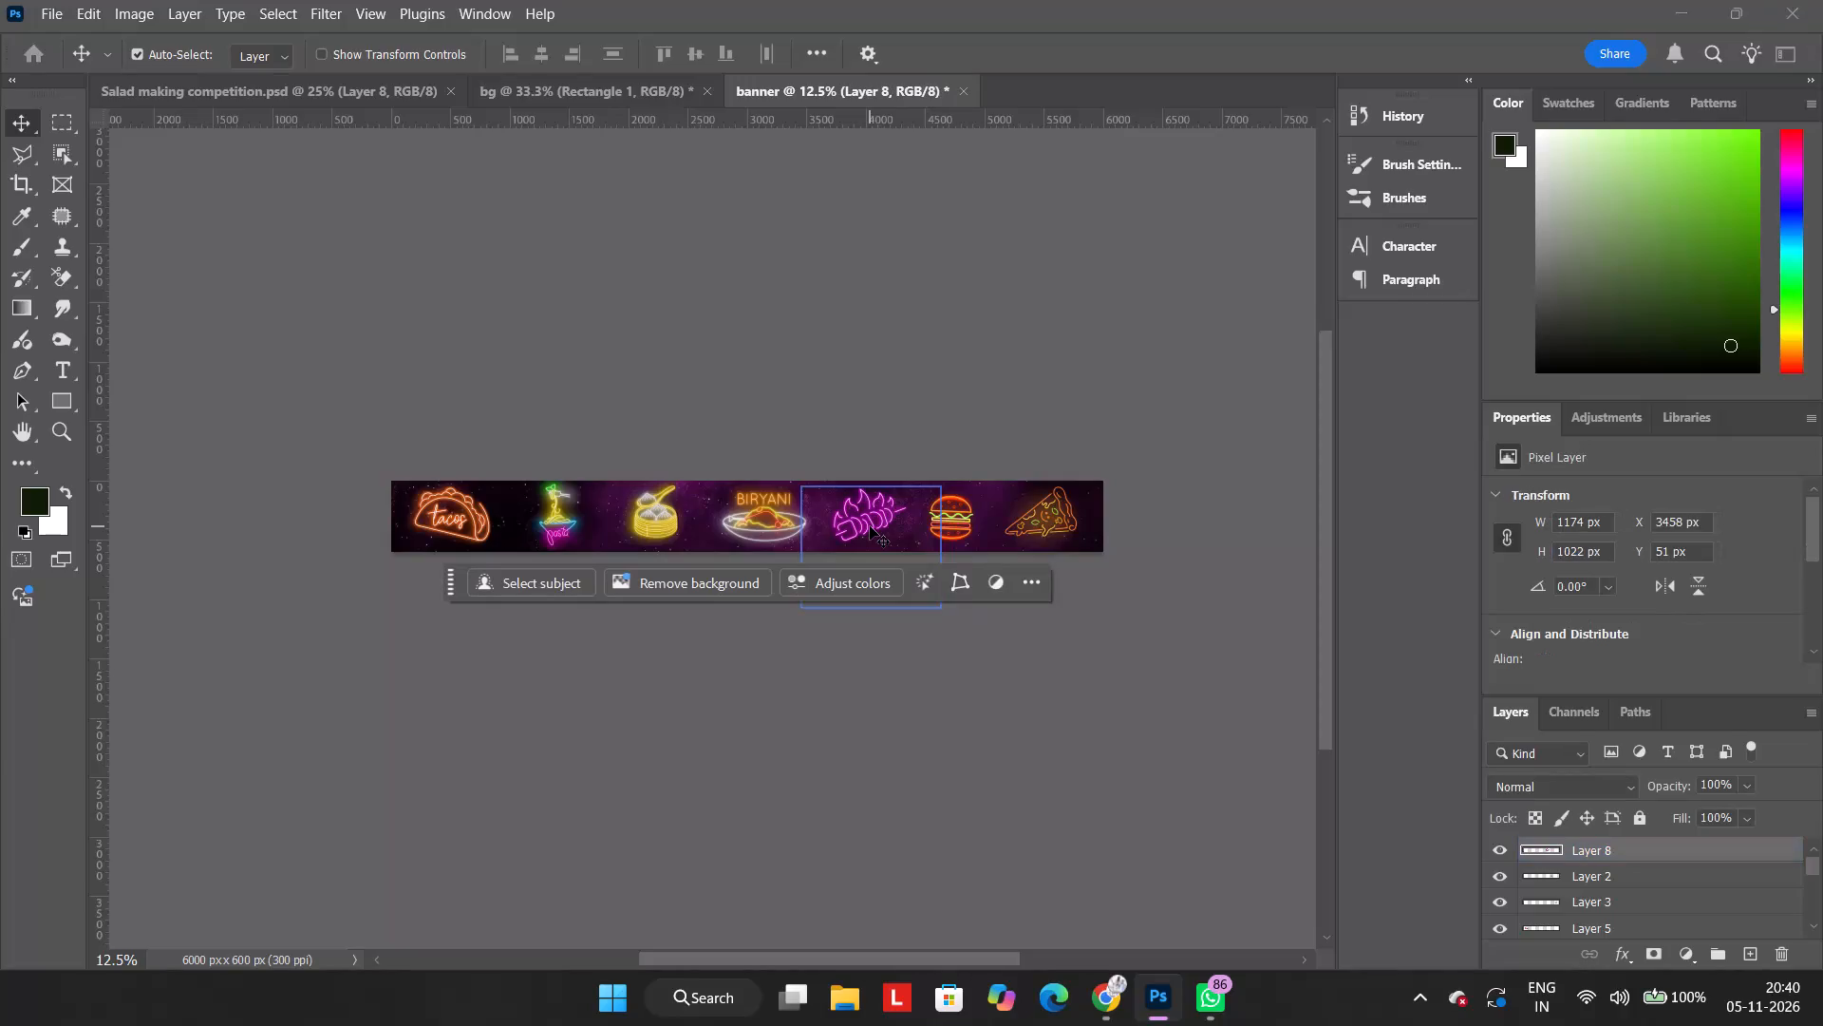
# Hide the pink skewer layer, Layer 8.
pyautogui.click(1500, 859)
# Paint black on the biryani layer's mask with a 161 px Soft Round brush to hide the BIRYANI lettering above the plate.
pyautogui.click(779, 507)
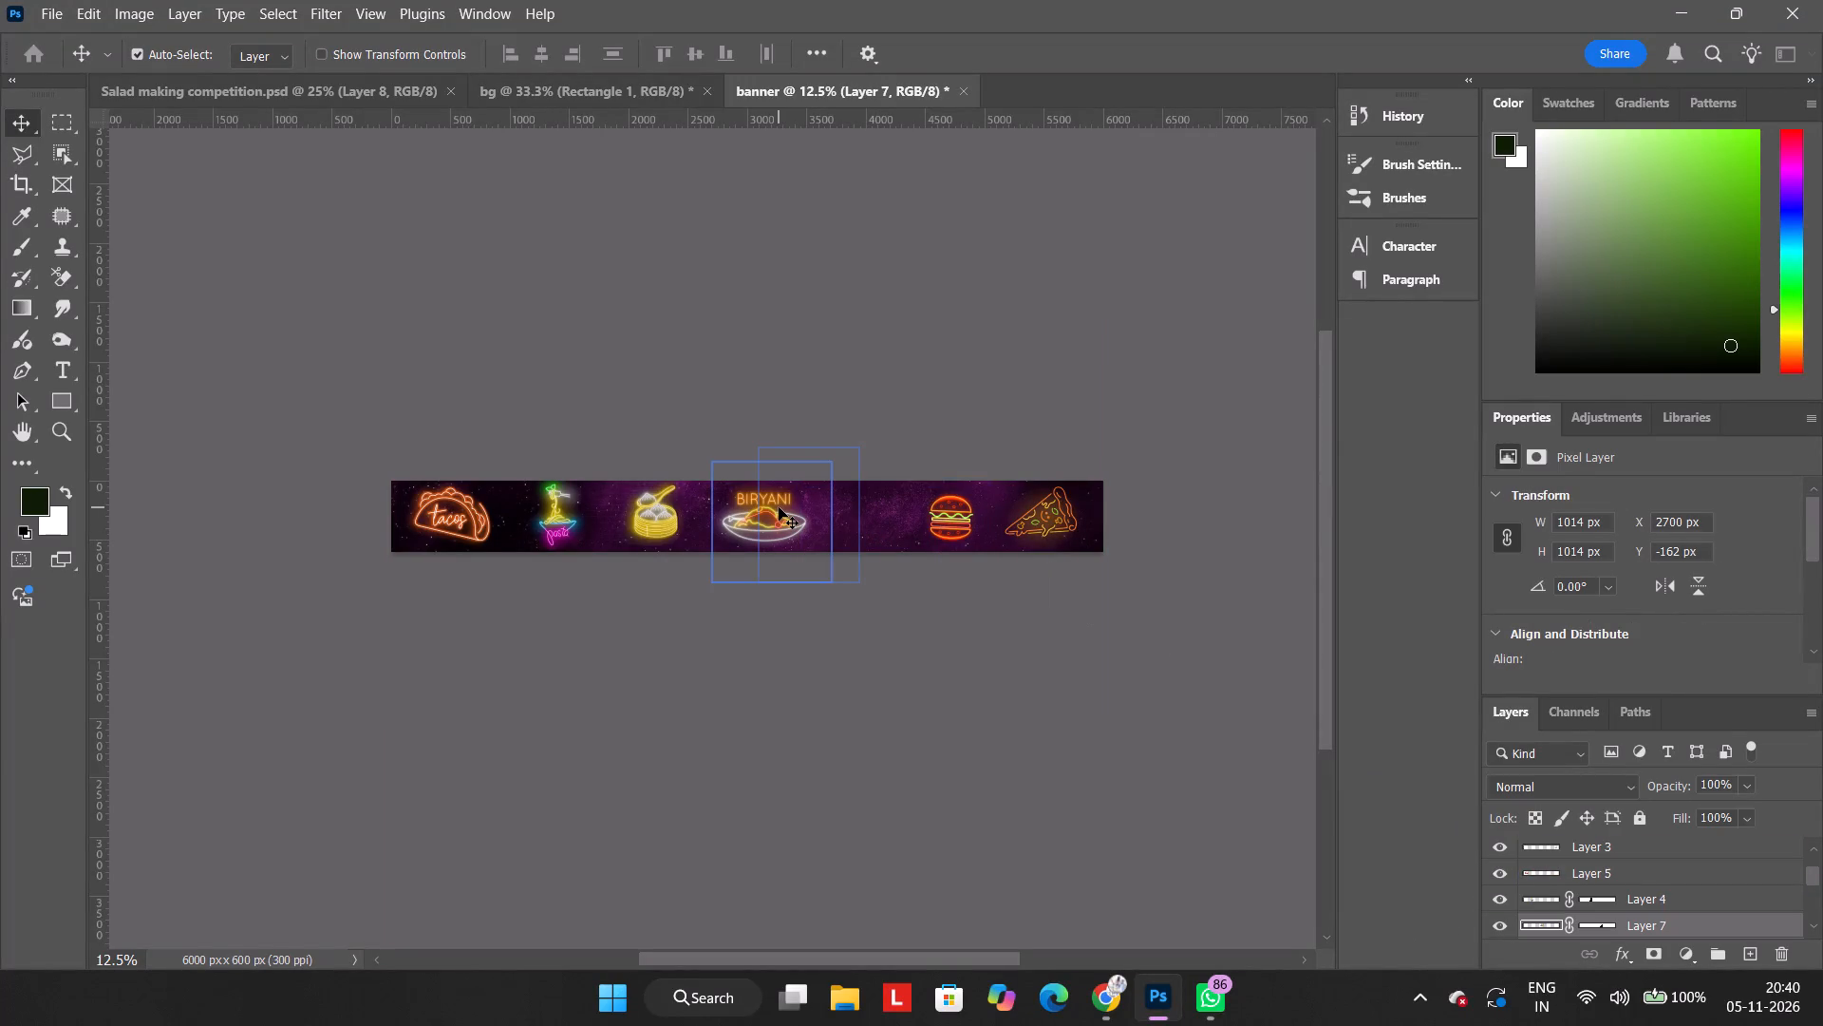
pyautogui.hotkey('ctrl', '+')
pyautogui.hotkey('ctrl', '+')
pyautogui.hotkey('ctrl', '+')
pyautogui.hotkey('ctrl', '+')
pyautogui.hotkey('ctrl', '+')
pyautogui.hotkey('ctrl', '+')
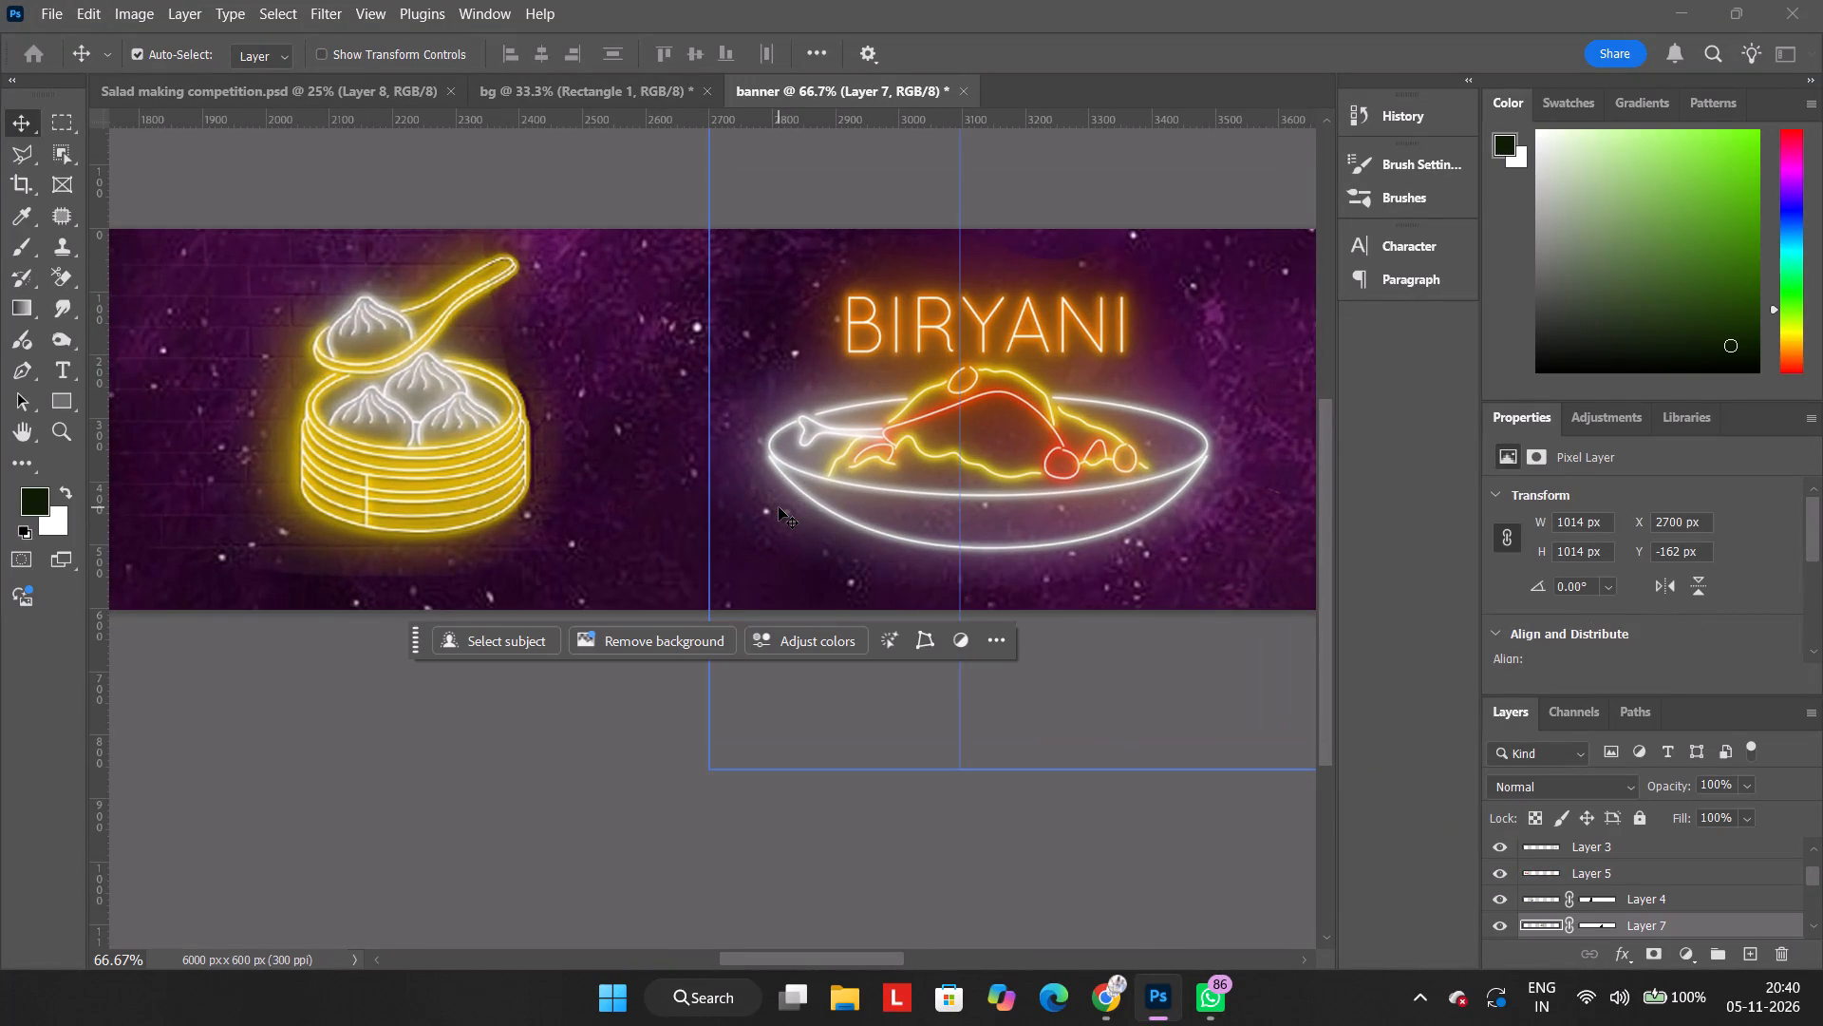
pyautogui.click(1592, 926)
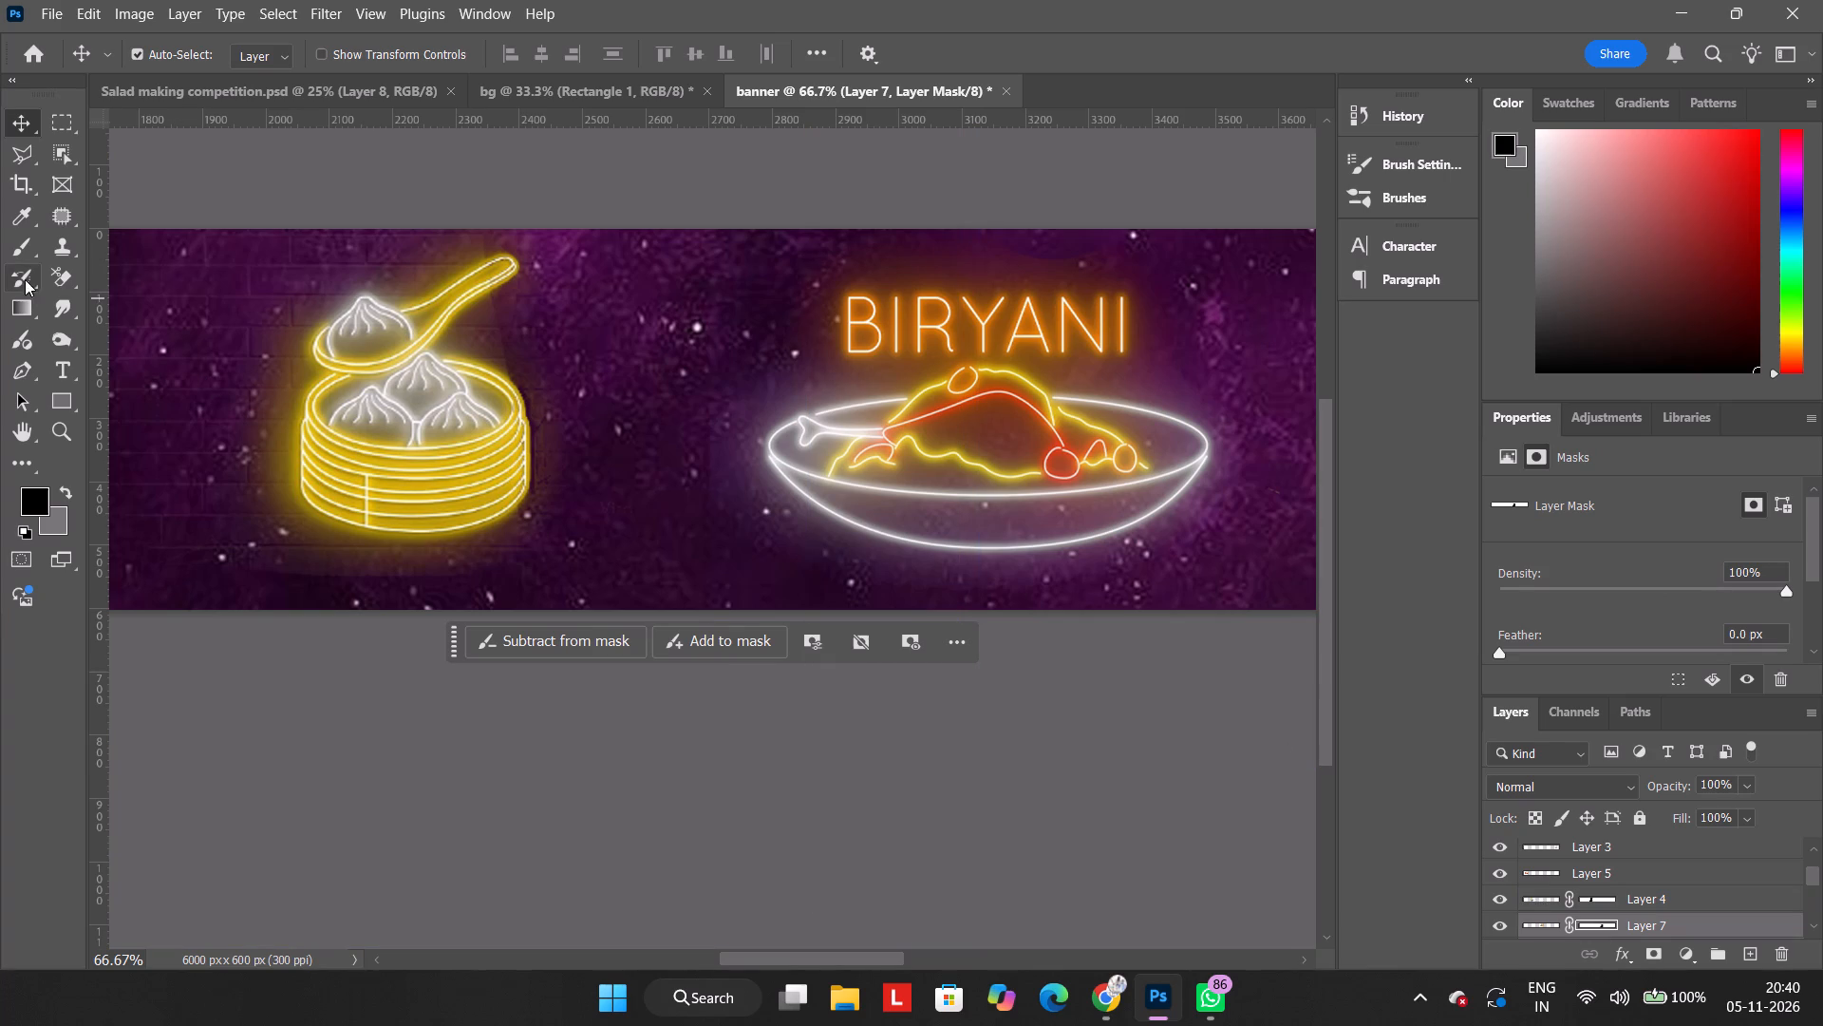
pyautogui.click(20, 229)
pyautogui.click(20, 250)
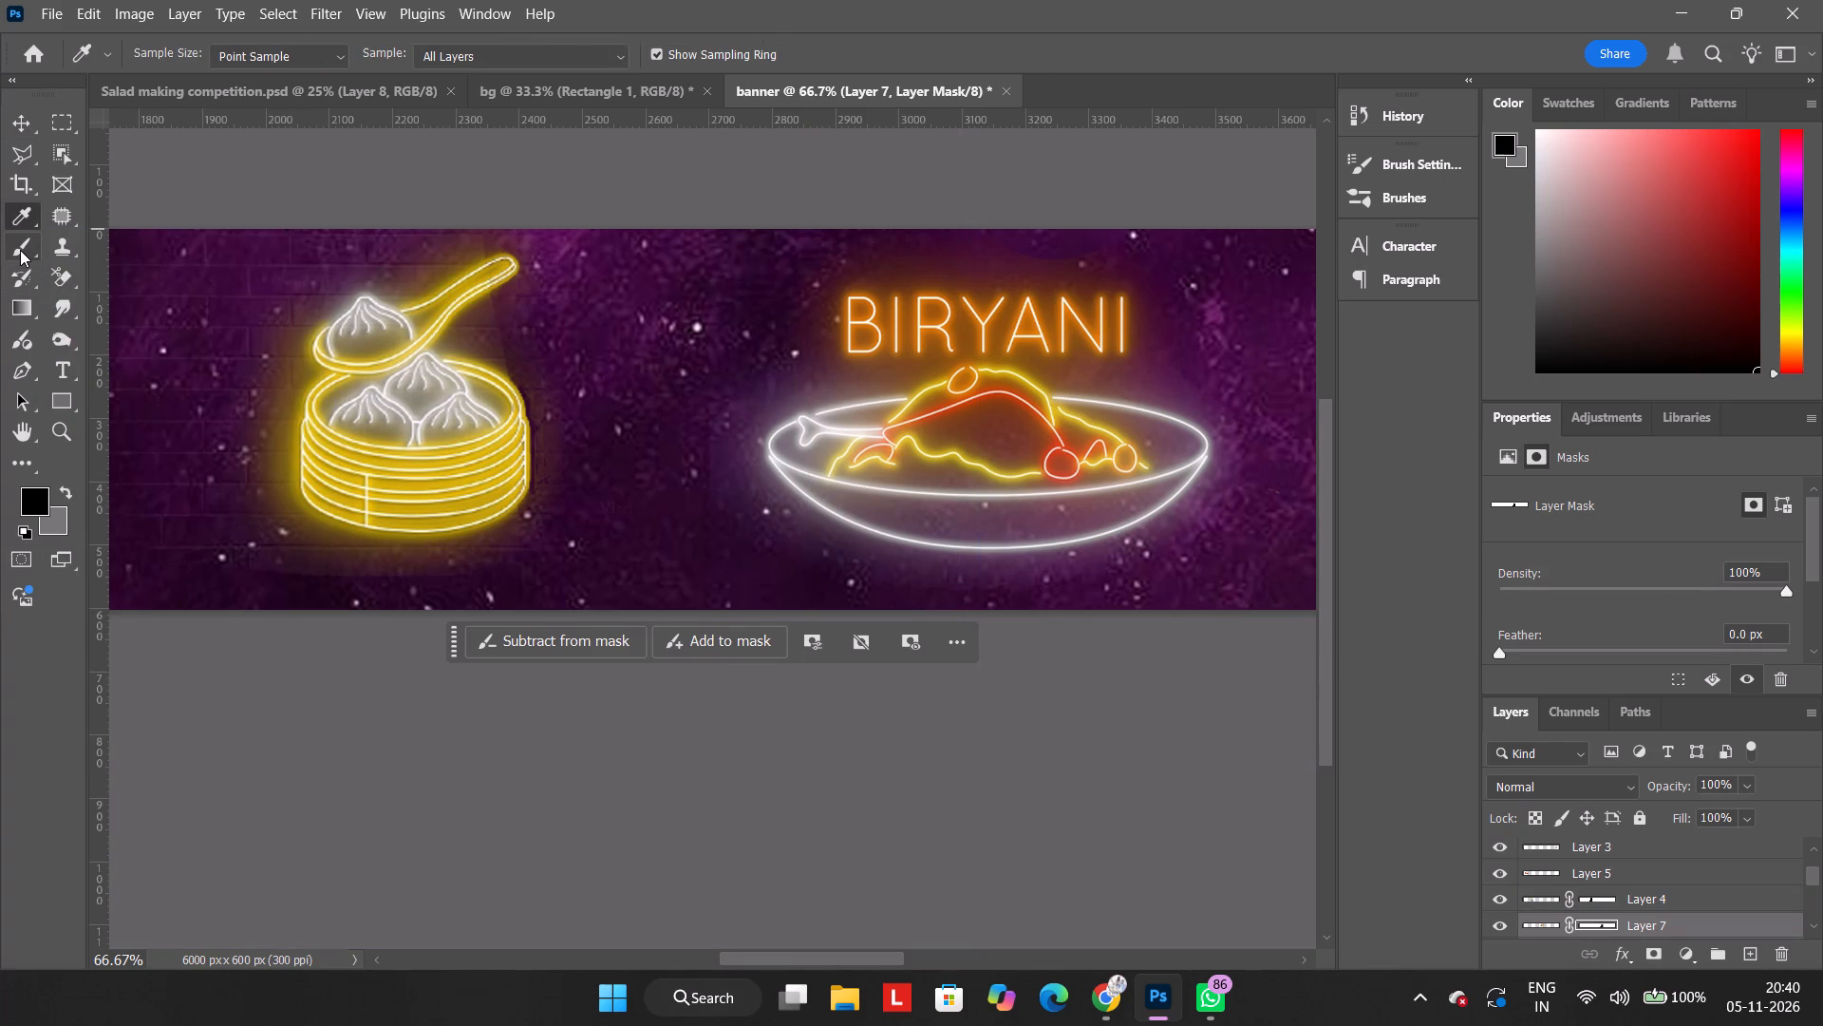
pyautogui.moveTo(840, 322); pyautogui.dragTo(919, 296)
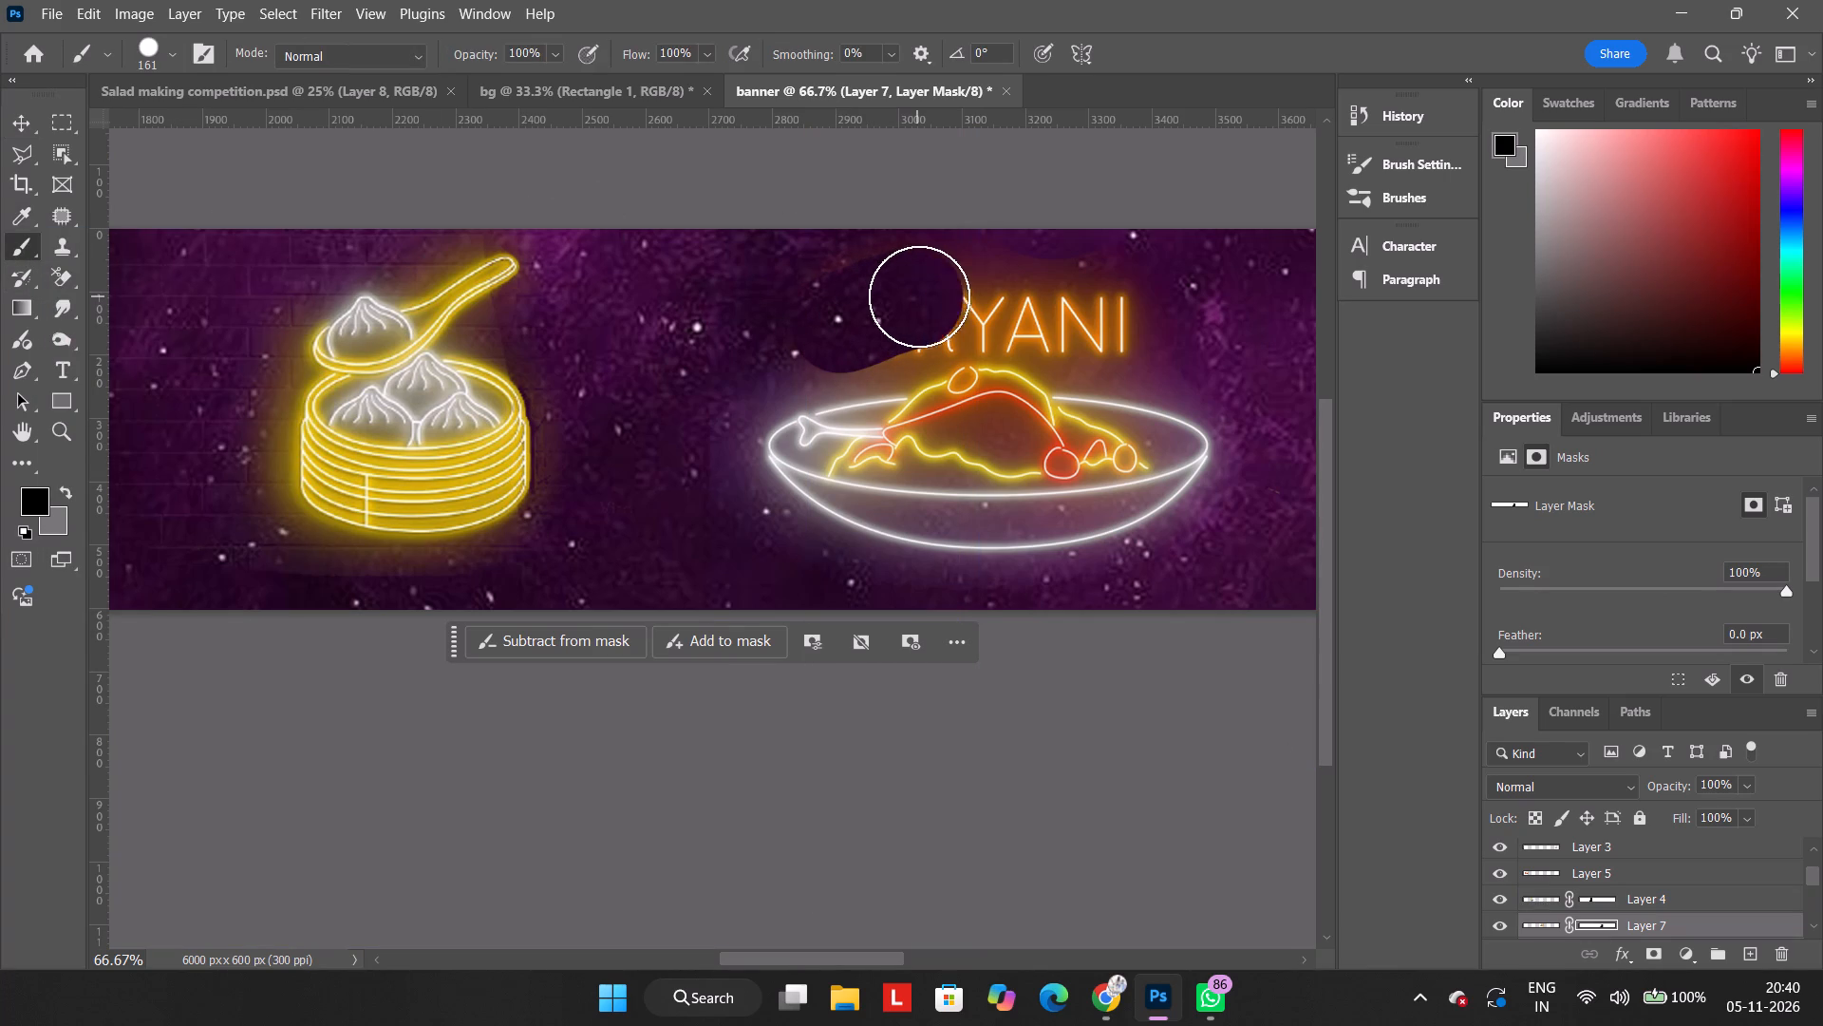
pyautogui.moveTo(919, 296); pyautogui.dragTo(930, 294)
pyautogui.hotkey('ctrl', 'z')
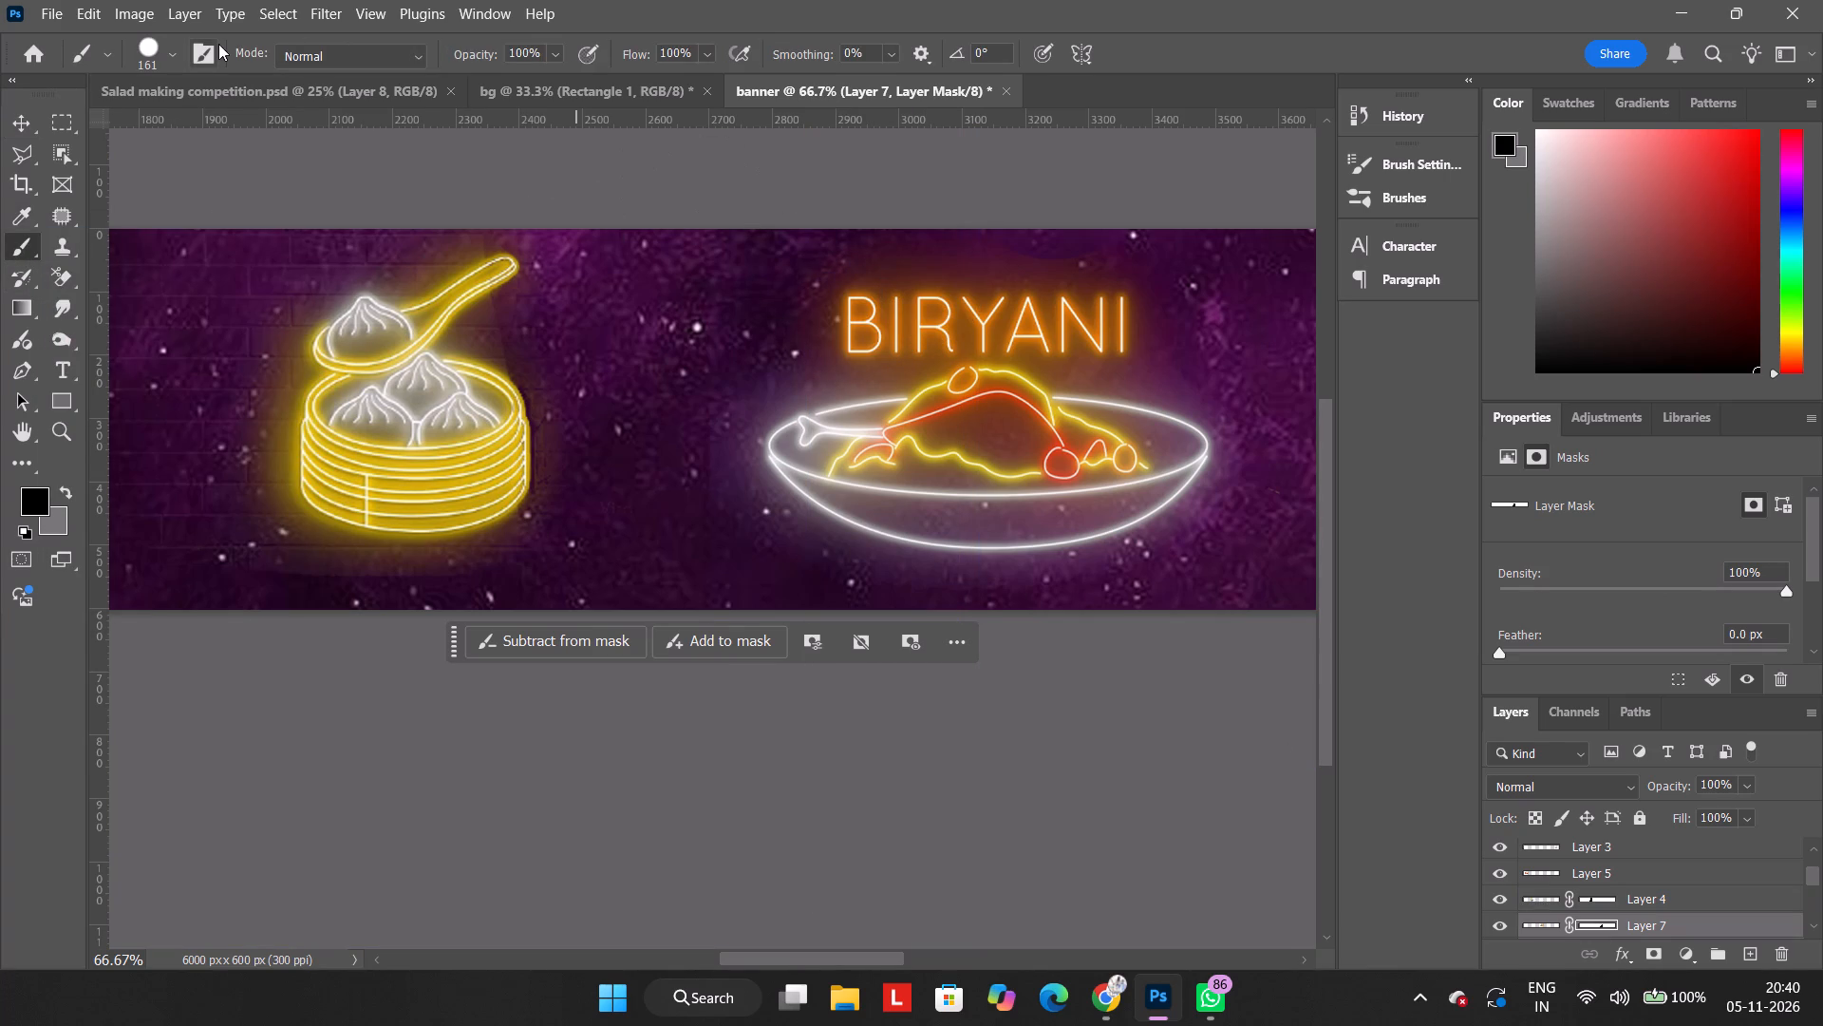
pyautogui.click(173, 53)
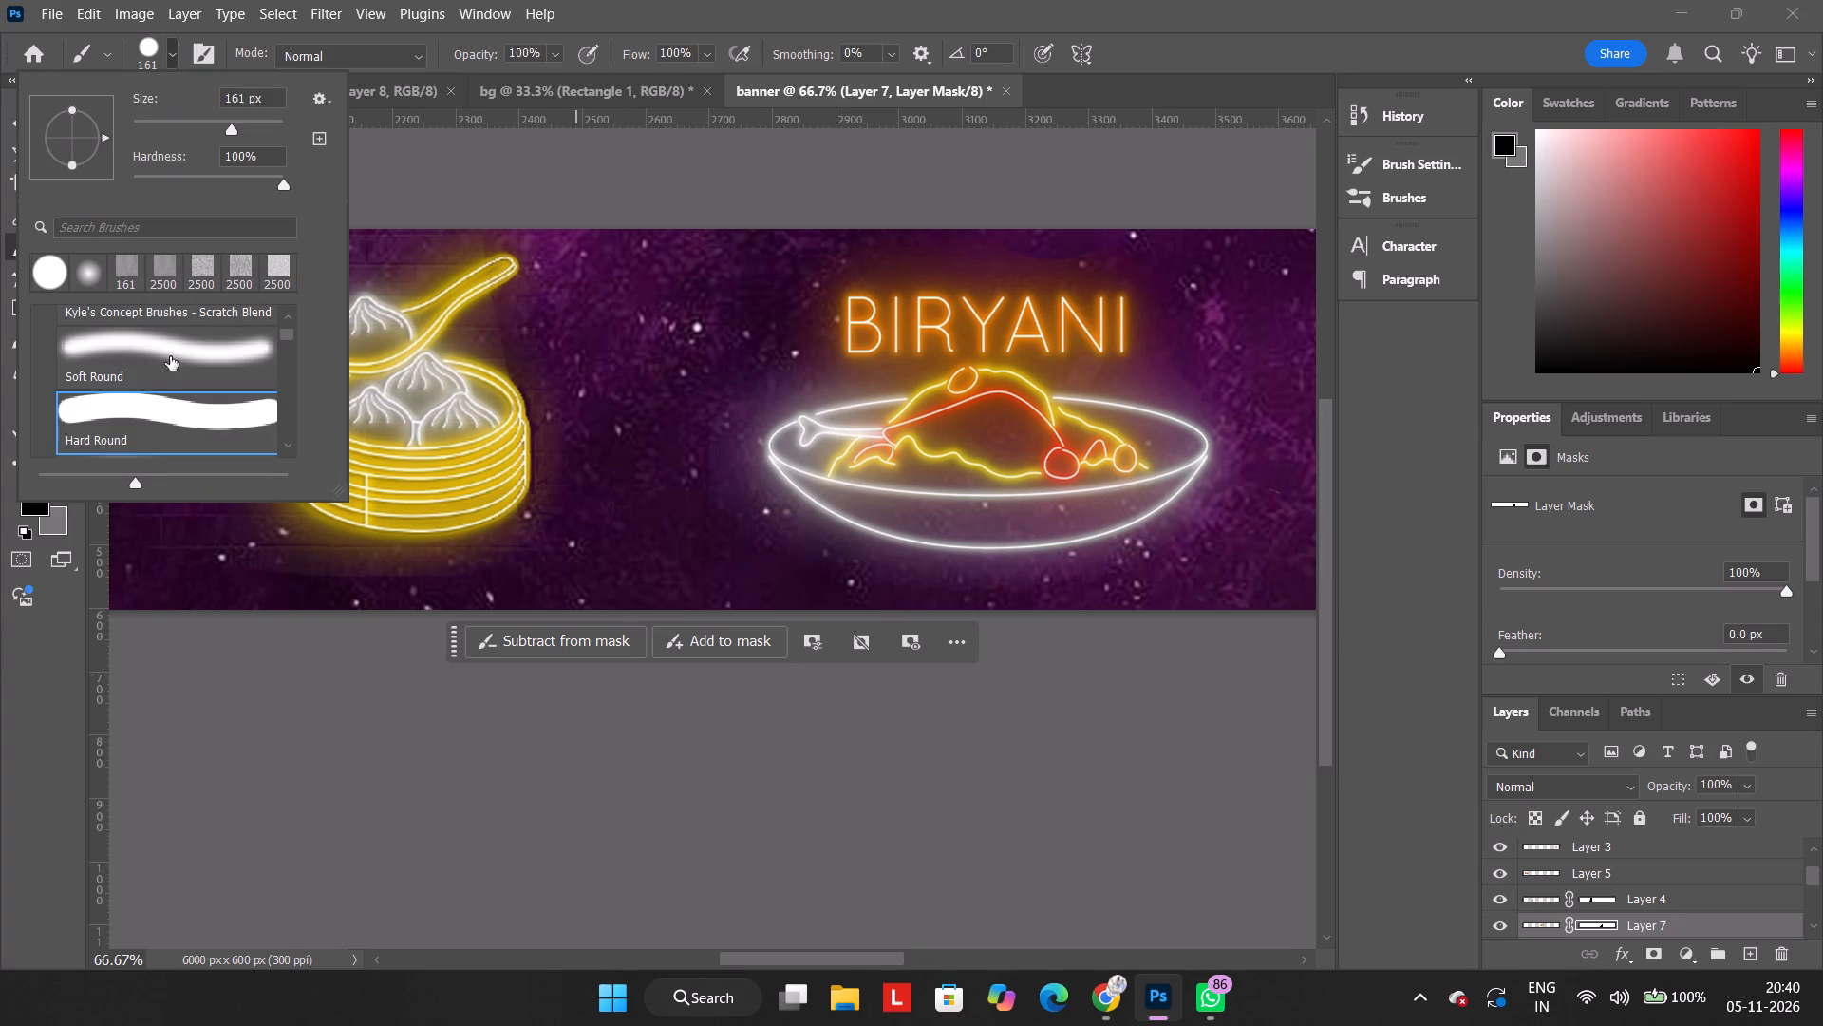
pyautogui.click(162, 372)
pyautogui.click(793, 313)
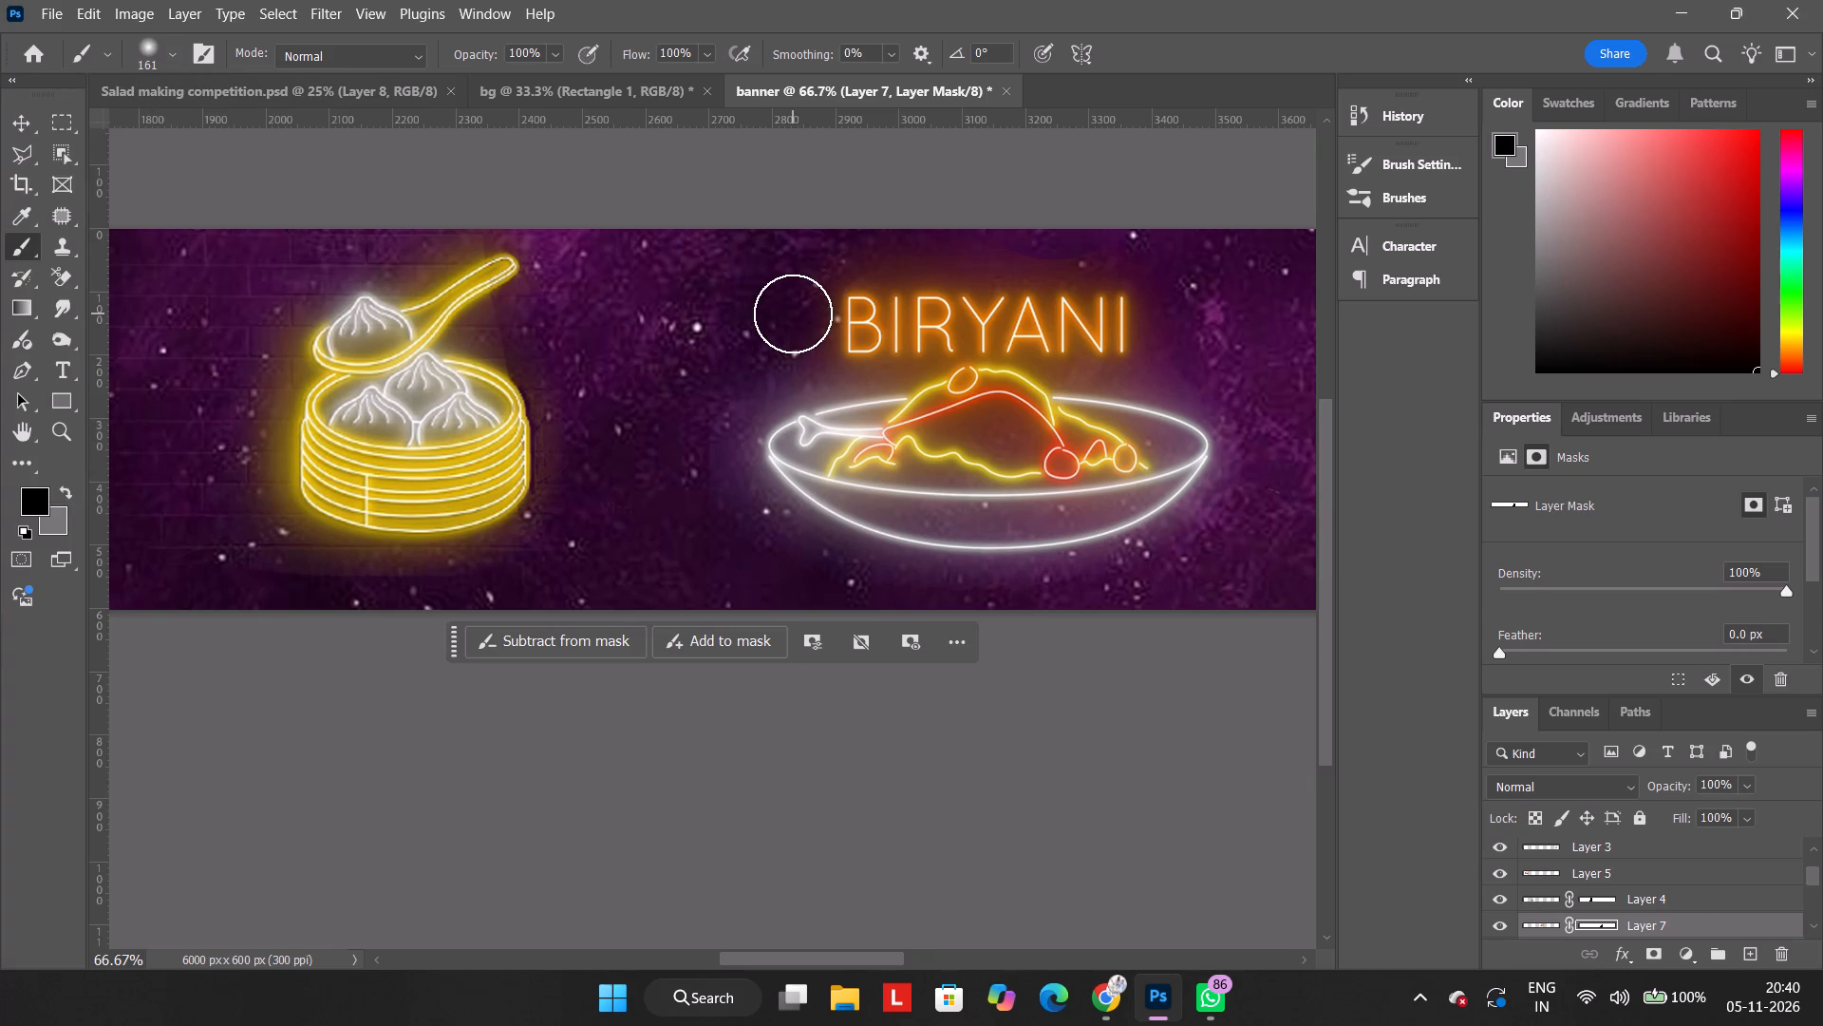
pyautogui.moveTo(830, 312); pyautogui.dragTo(874, 320)
pyautogui.moveTo(874, 320); pyautogui.dragTo(900, 304)
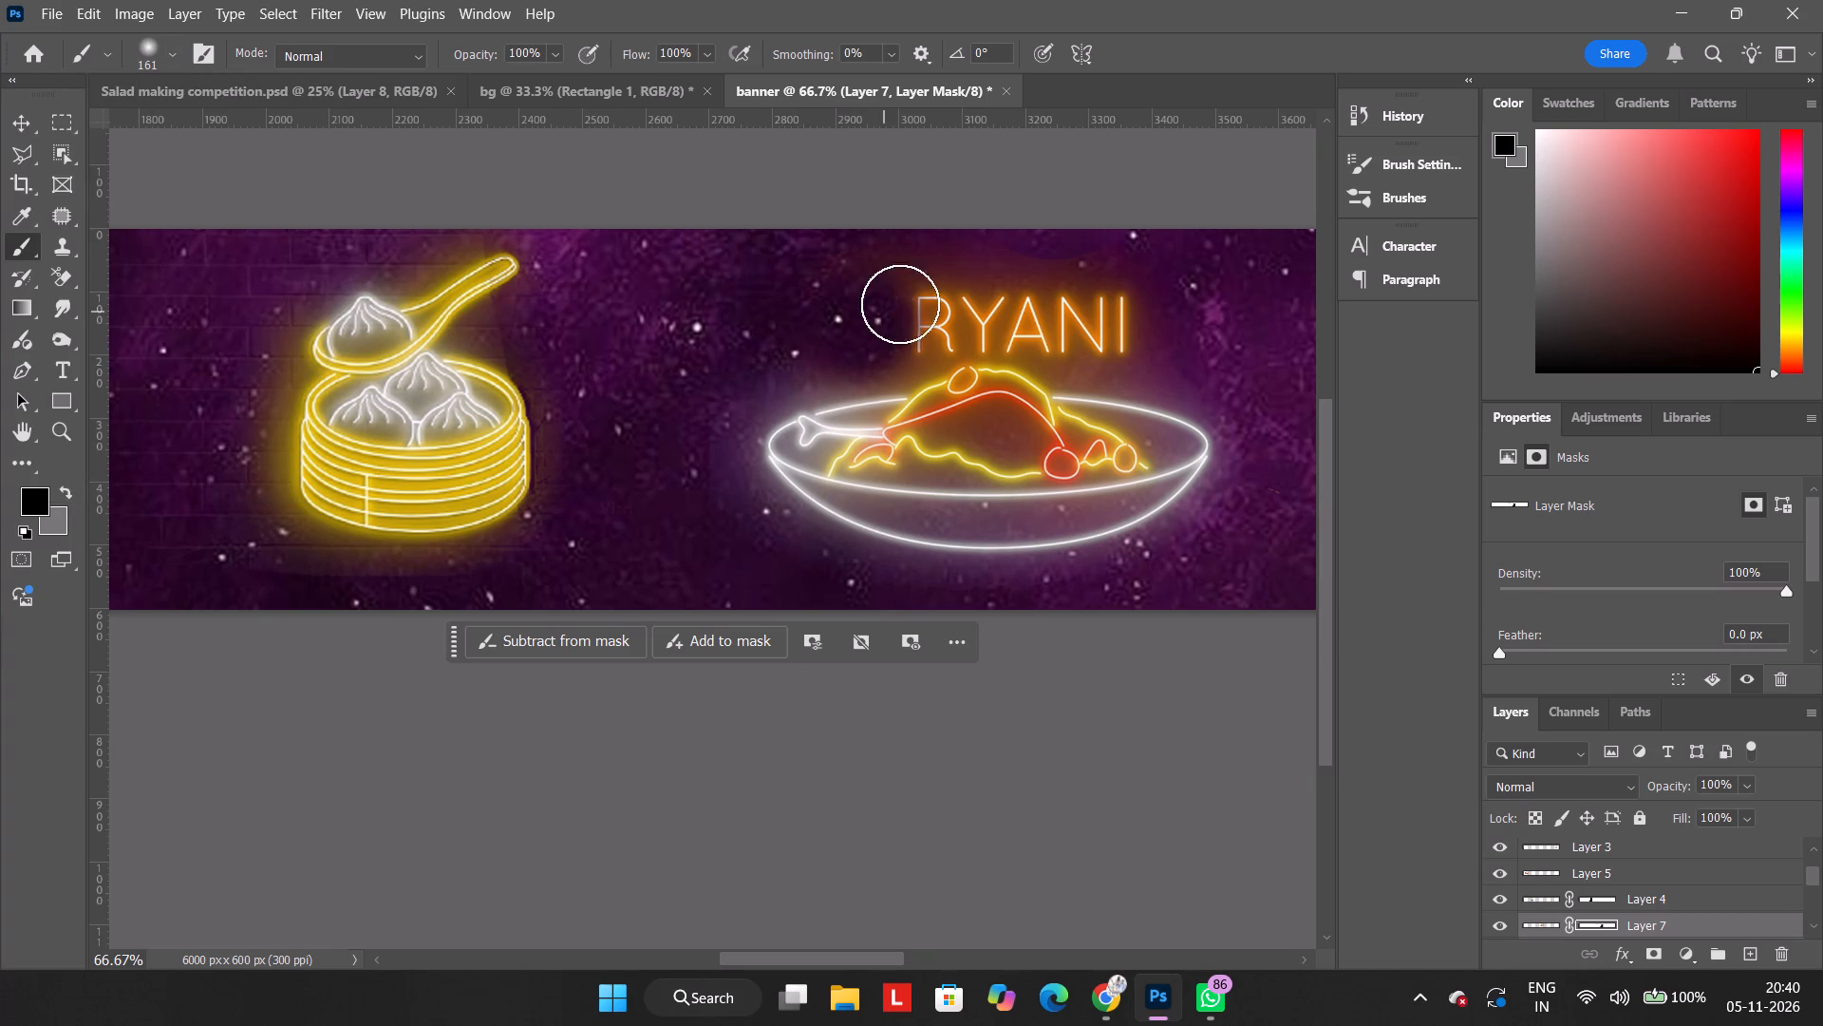
pyautogui.moveTo(900, 304); pyautogui.dragTo(925, 317)
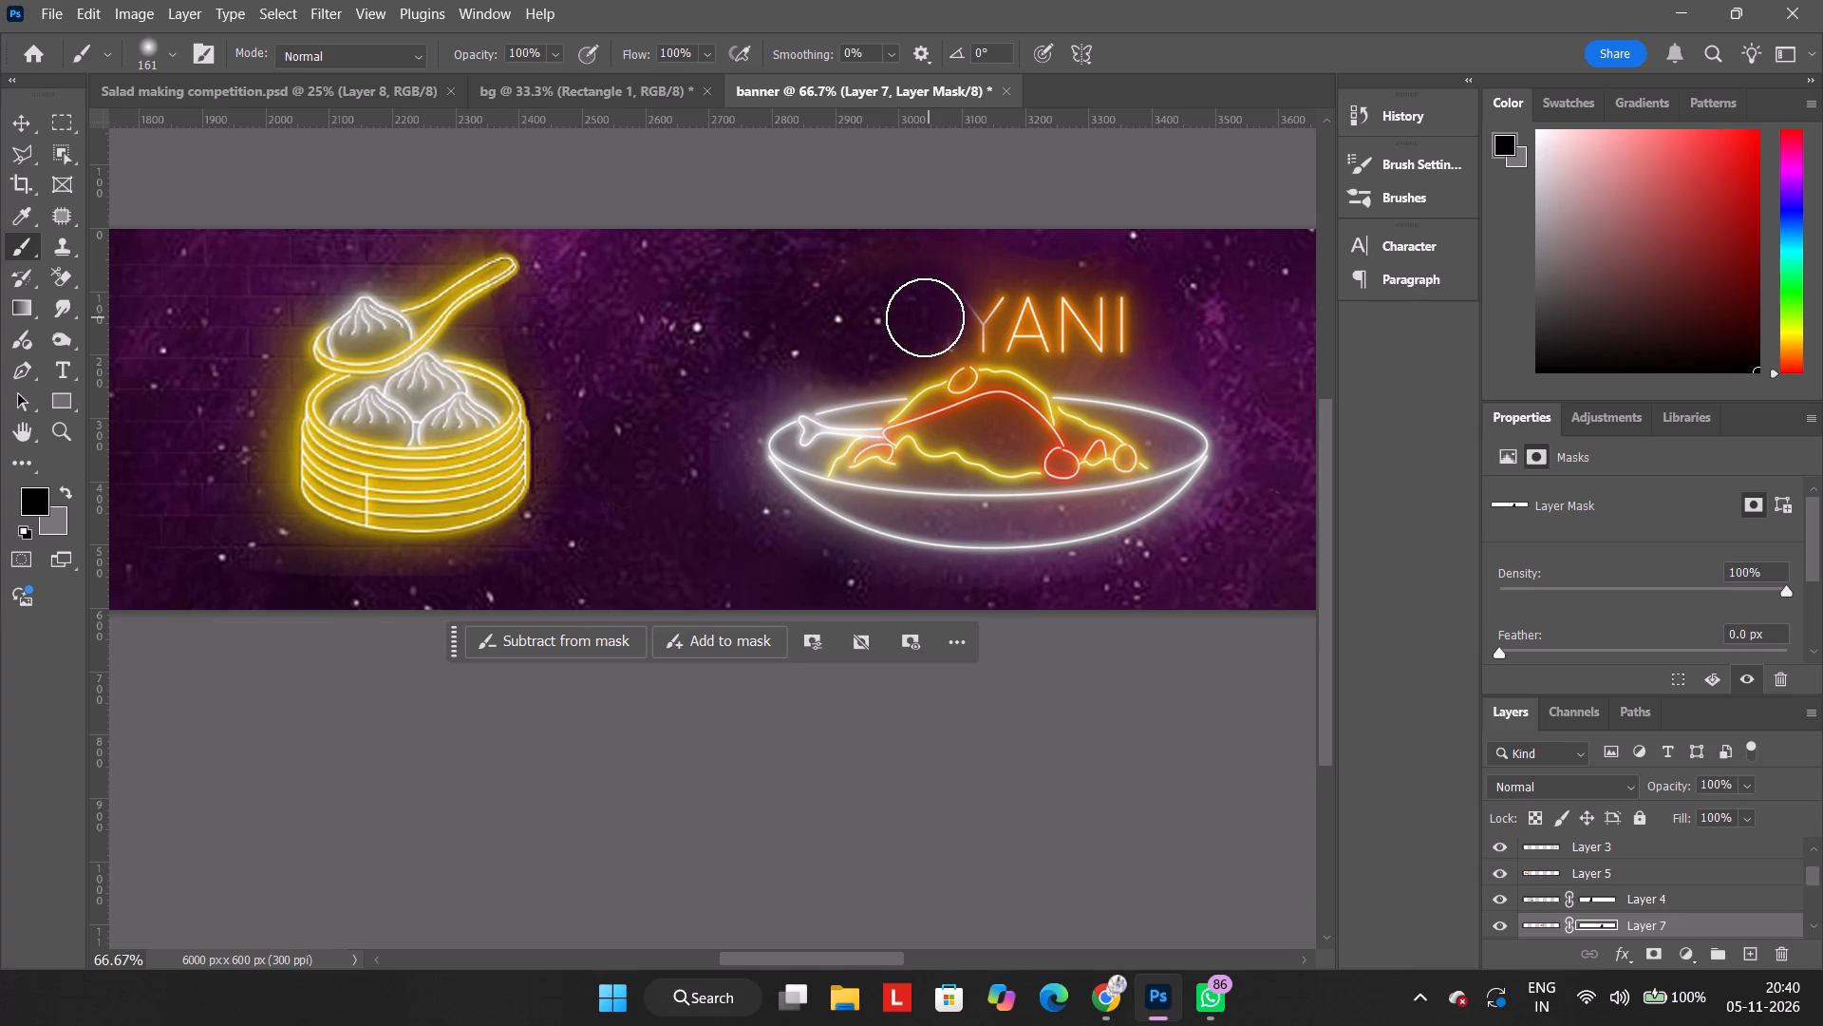
pyautogui.moveTo(925, 317); pyautogui.dragTo(1006, 315)
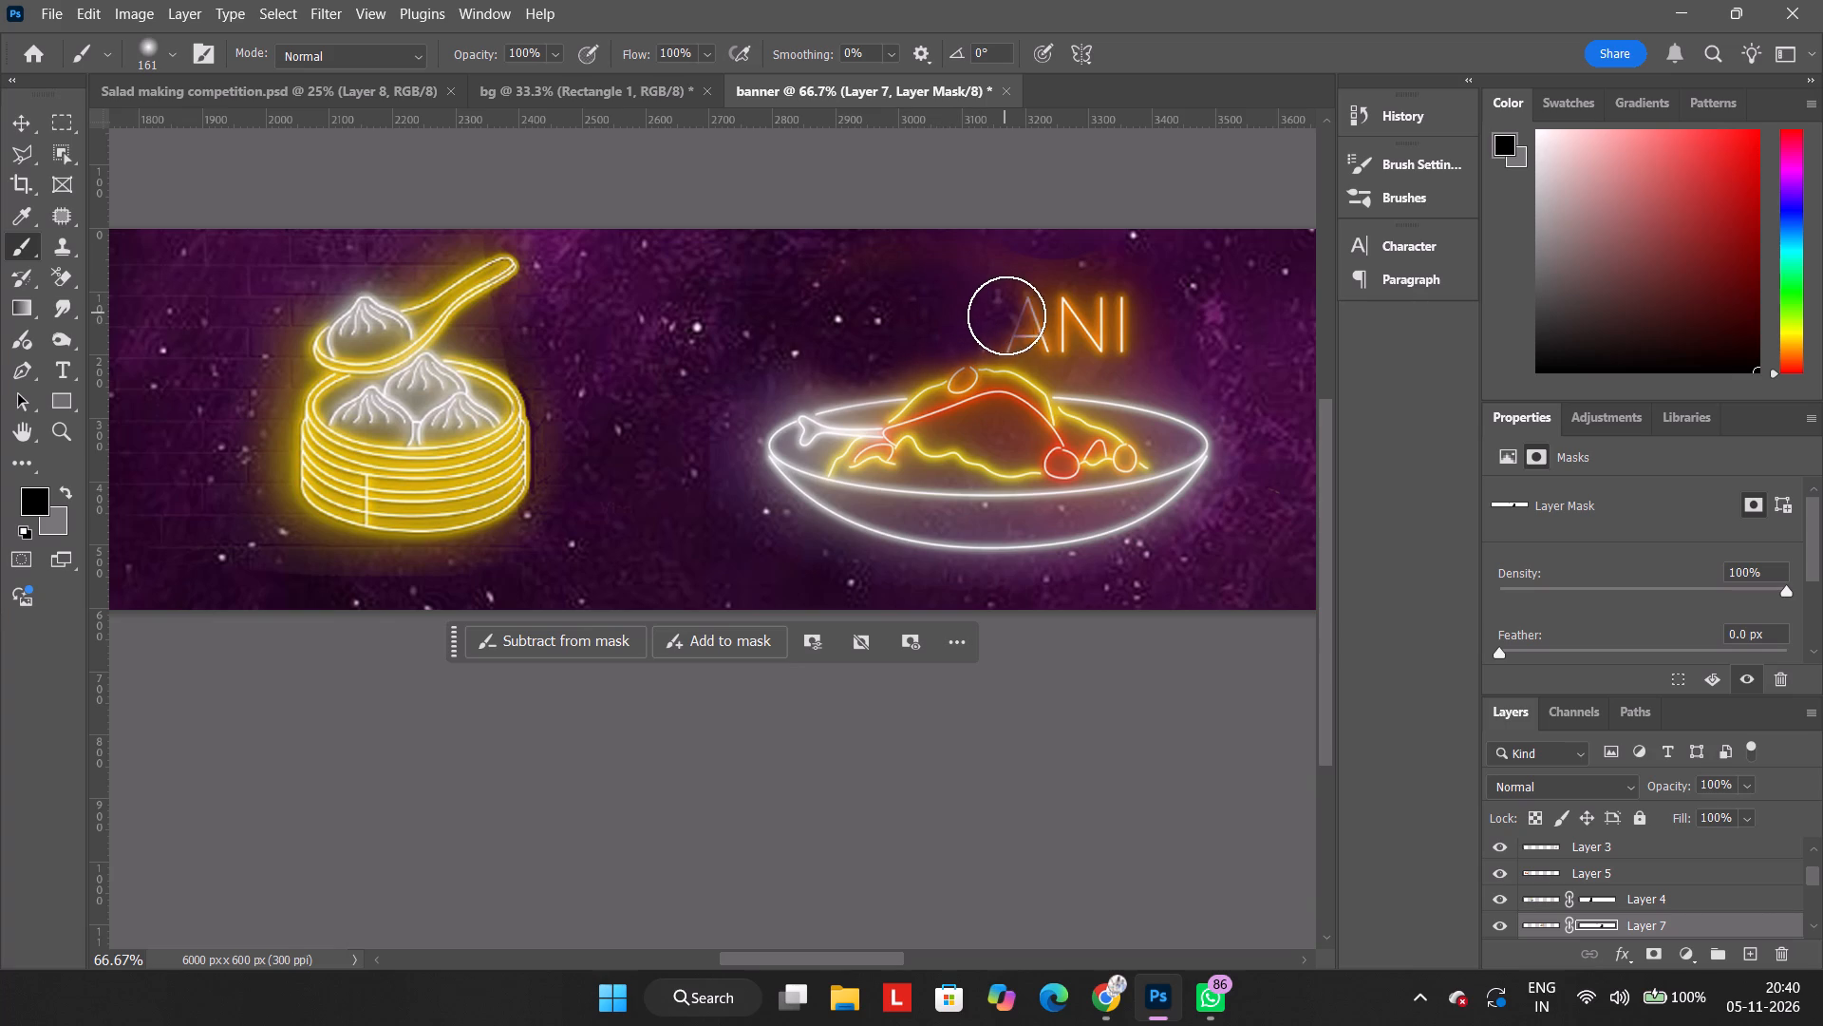
pyautogui.moveTo(1006, 315); pyautogui.dragTo(1007, 300)
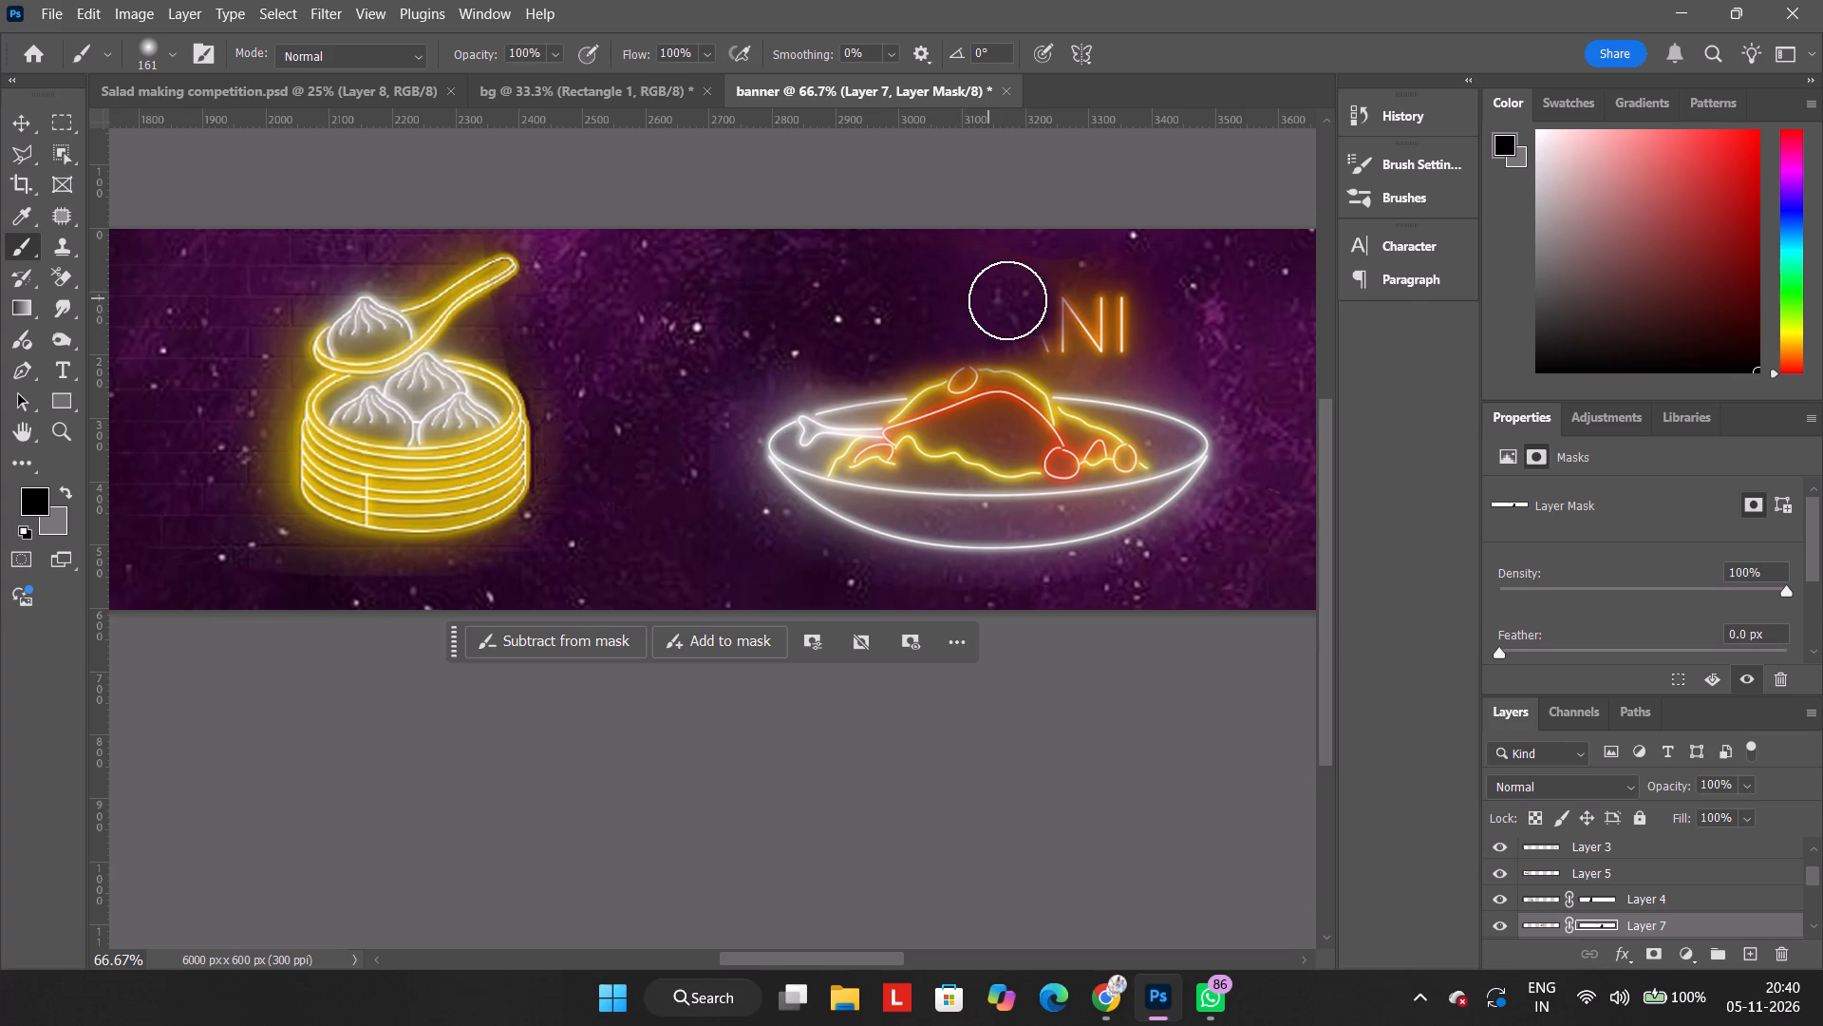
pyautogui.moveTo(1007, 300); pyautogui.dragTo(1127, 294)
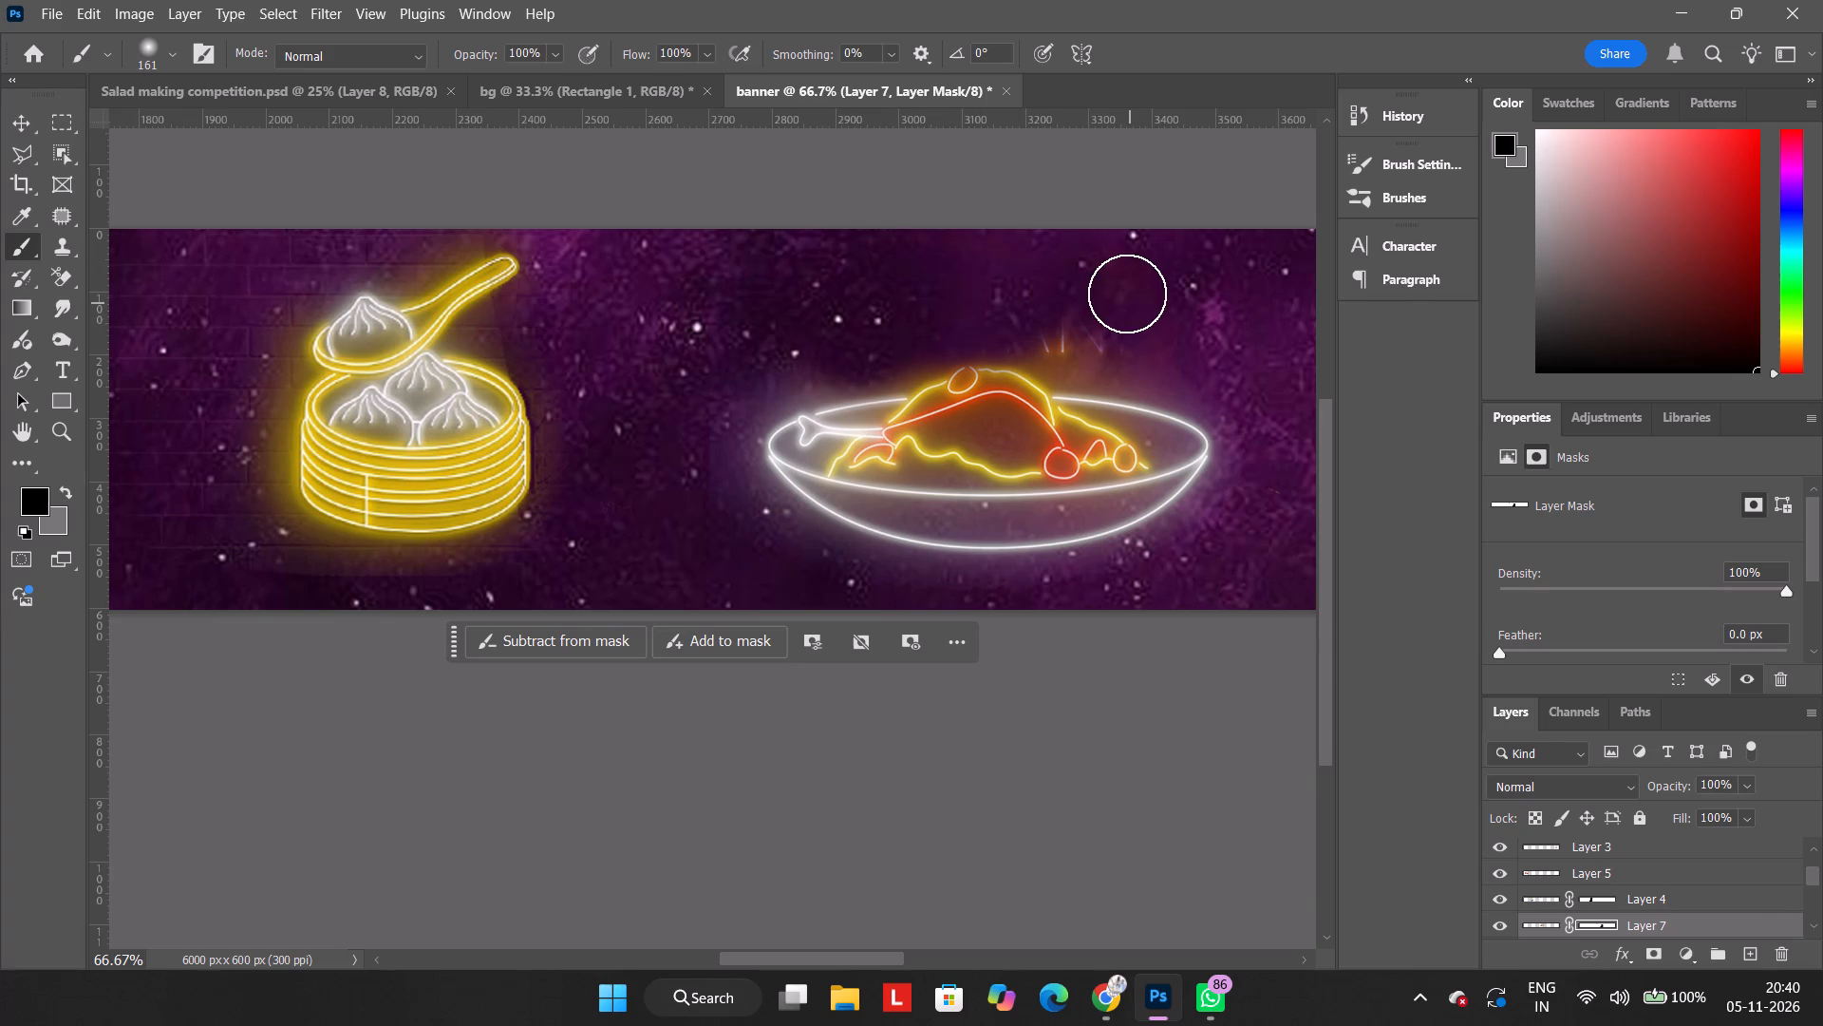
pyautogui.moveTo(1127, 294); pyautogui.dragTo(1084, 333)
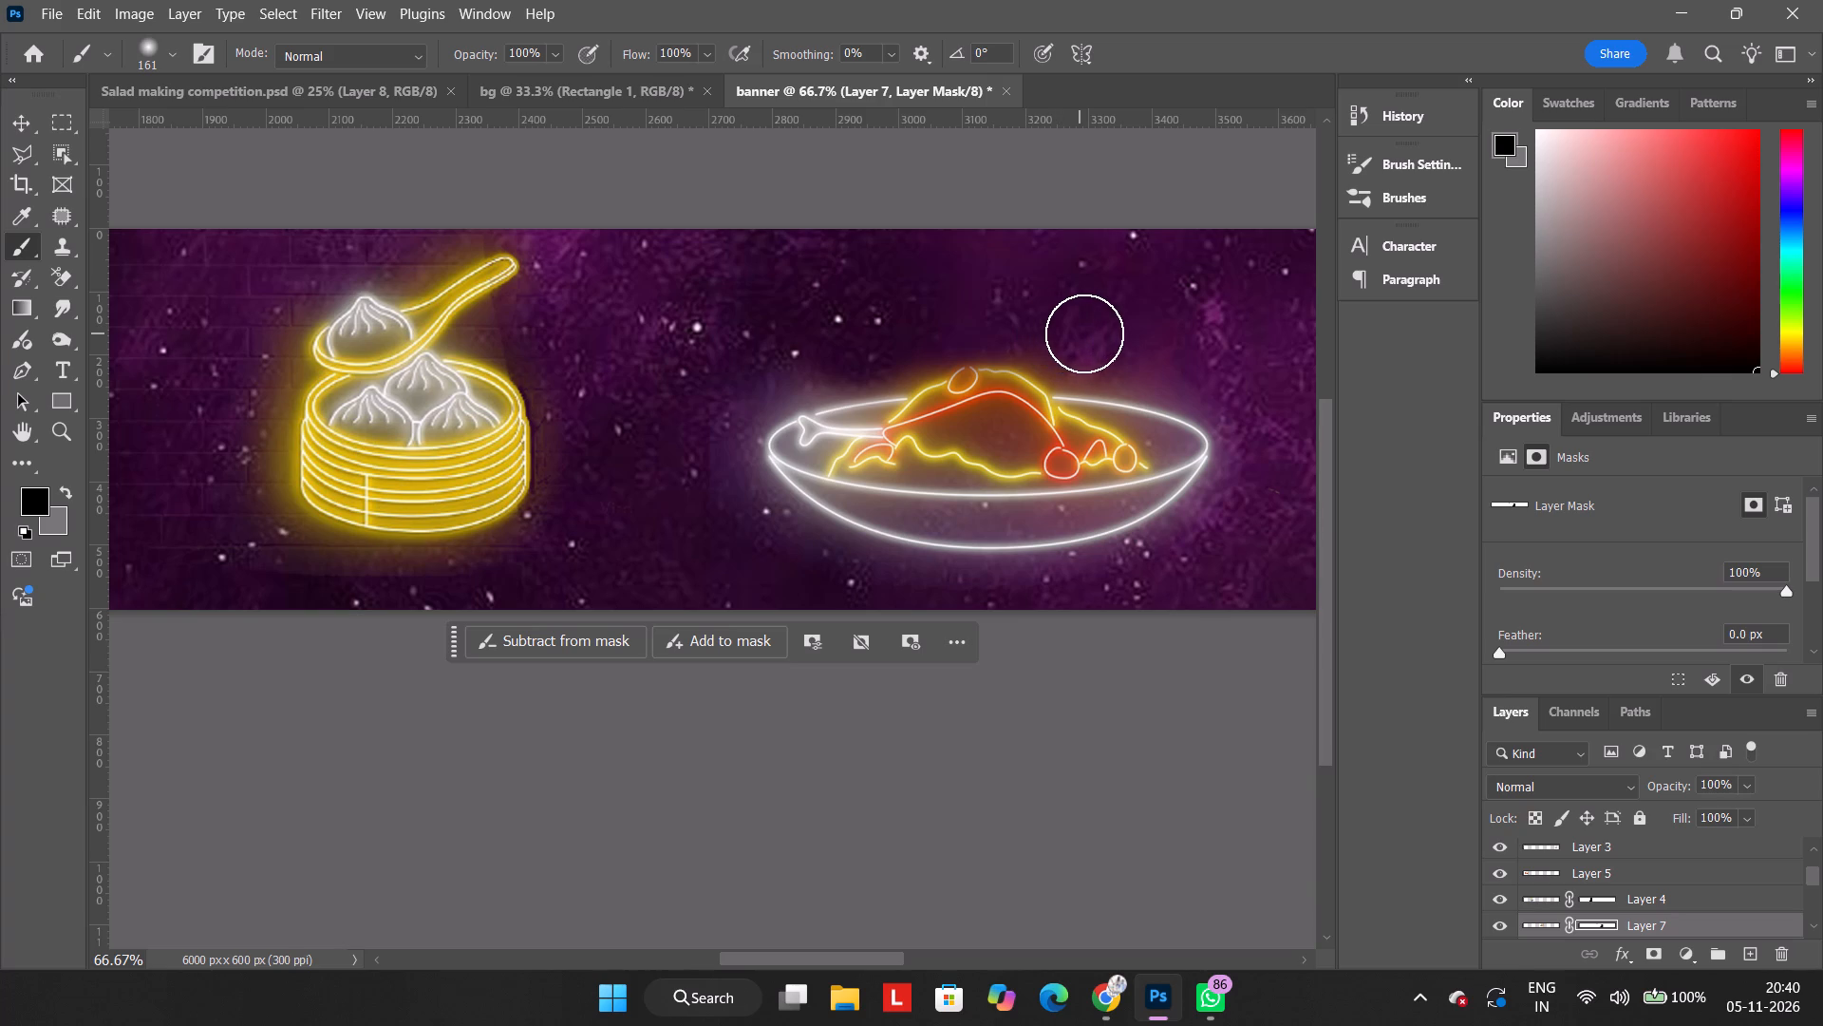
pyautogui.moveTo(1084, 333); pyautogui.dragTo(771, 230)
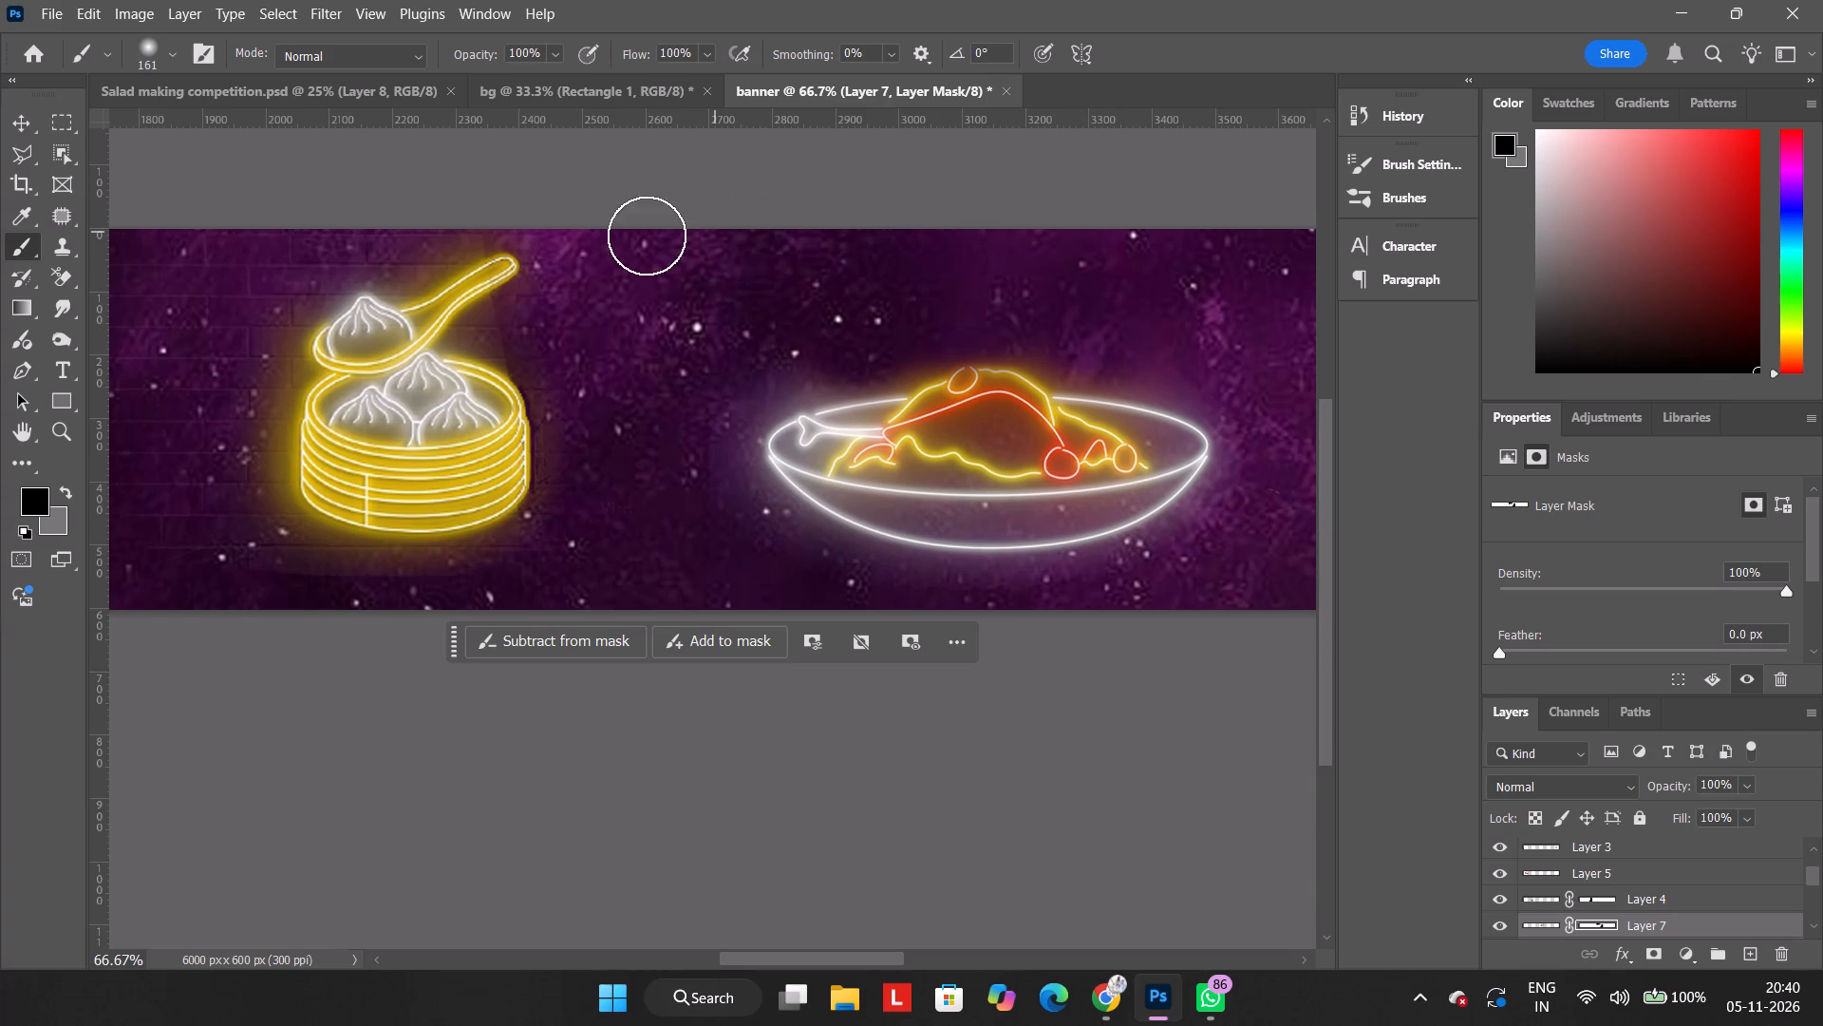
# Scale the biryani plate up proportionally to about 120% and centre it vertically on the banner.
pyautogui.click(18, 122)
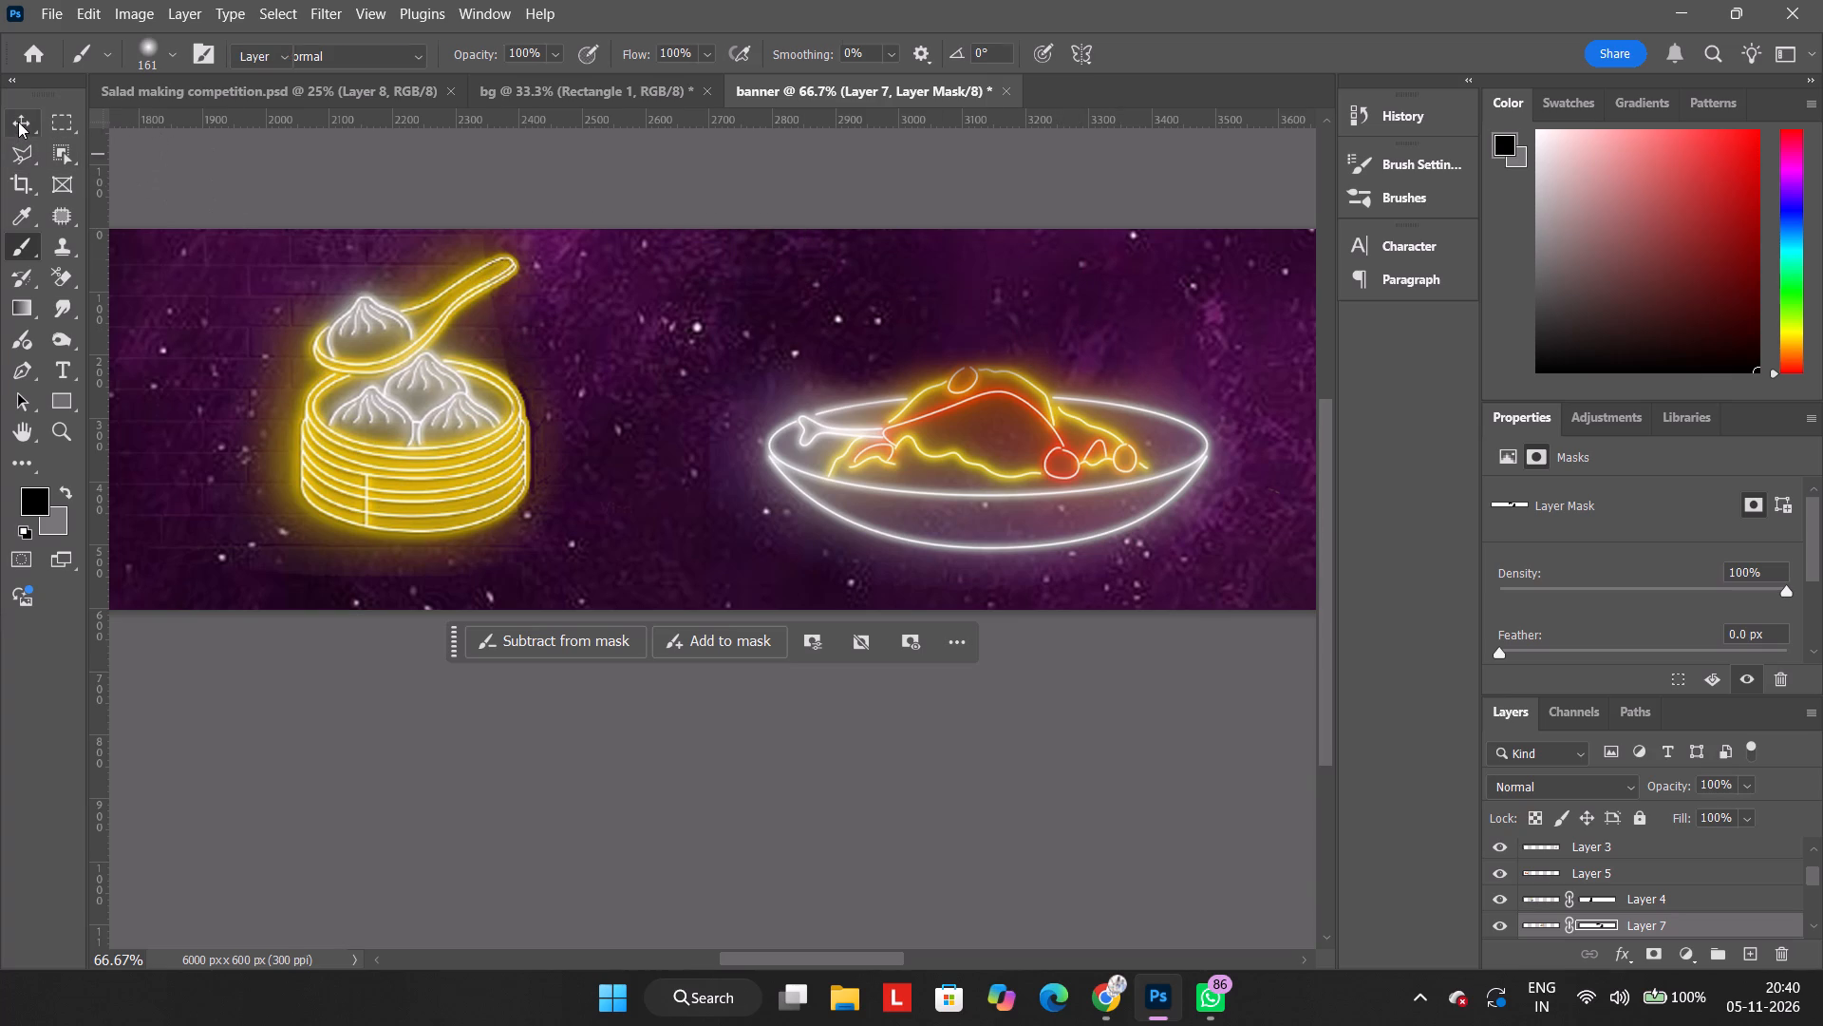
pyautogui.hotkey('ctrl', 't')
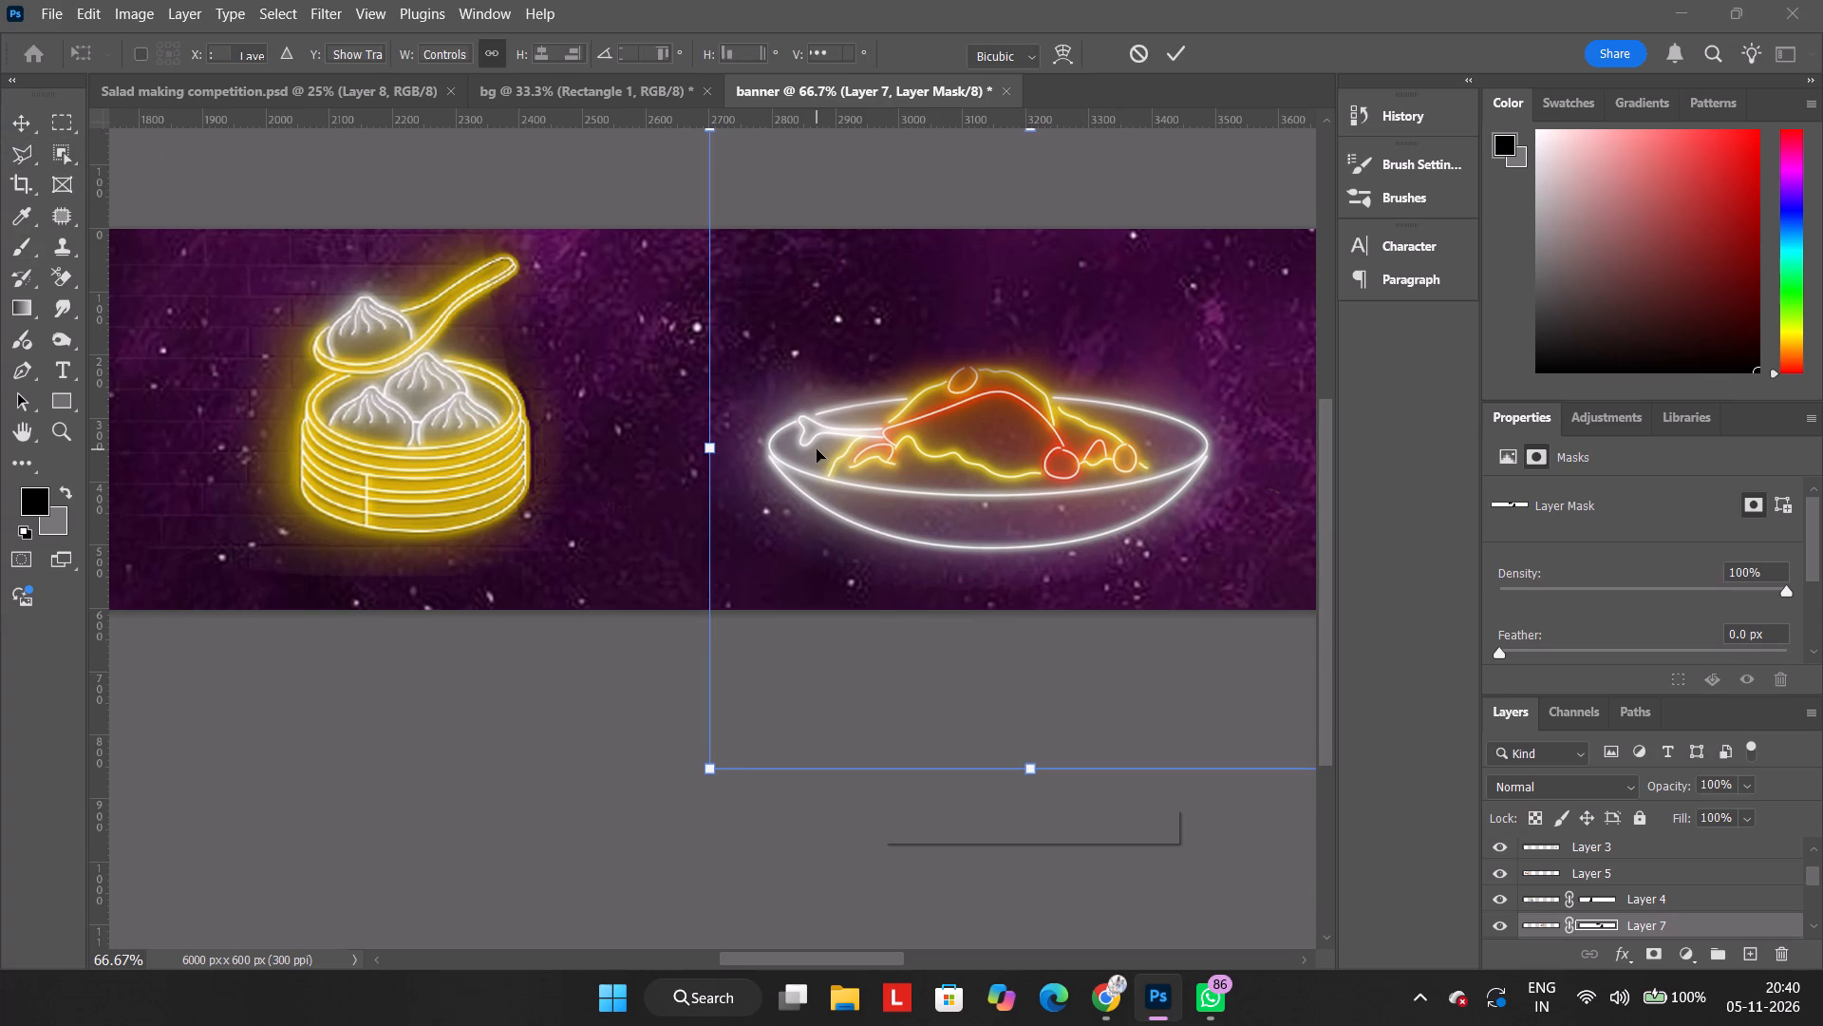
pyautogui.moveTo(1041, 760); pyautogui.dragTo(1034, 770)
pyautogui.moveTo(1014, 790); pyautogui.dragTo(1001, 845)
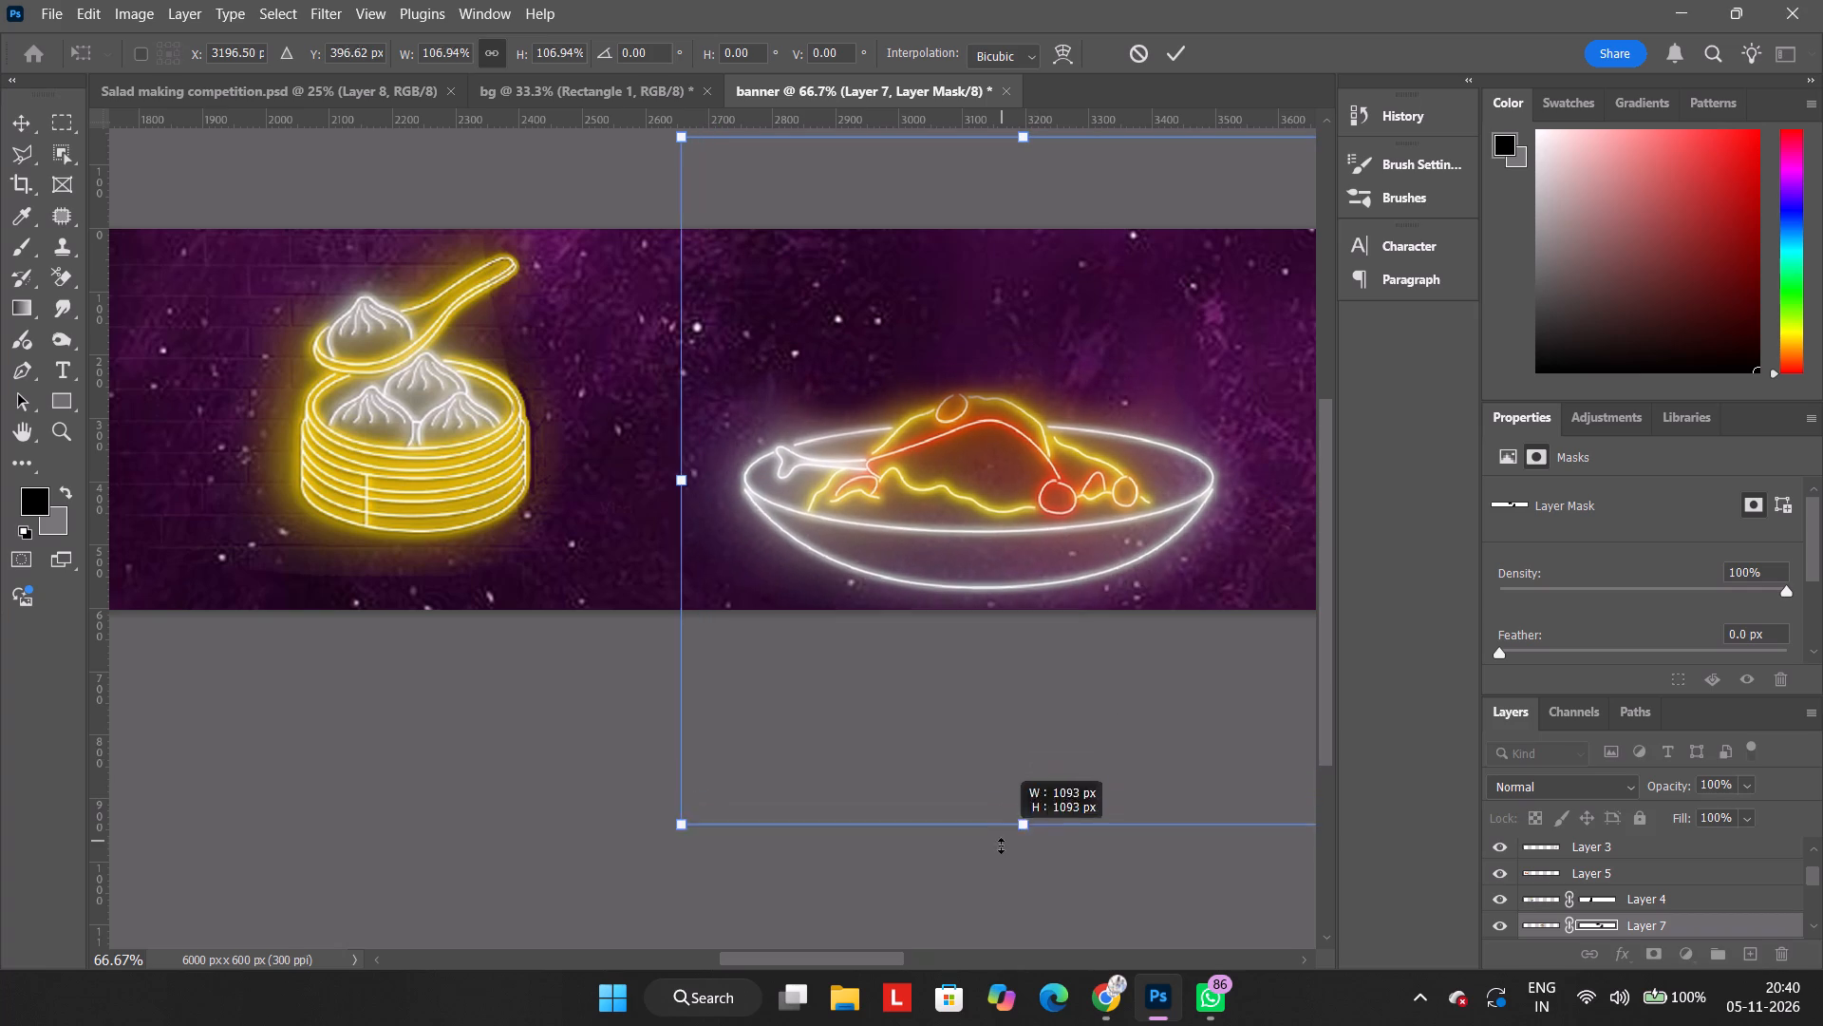
pyautogui.moveTo(1001, 845); pyautogui.dragTo(1002, 921)
pyautogui.moveTo(1035, 795); pyautogui.dragTo(1076, 697)
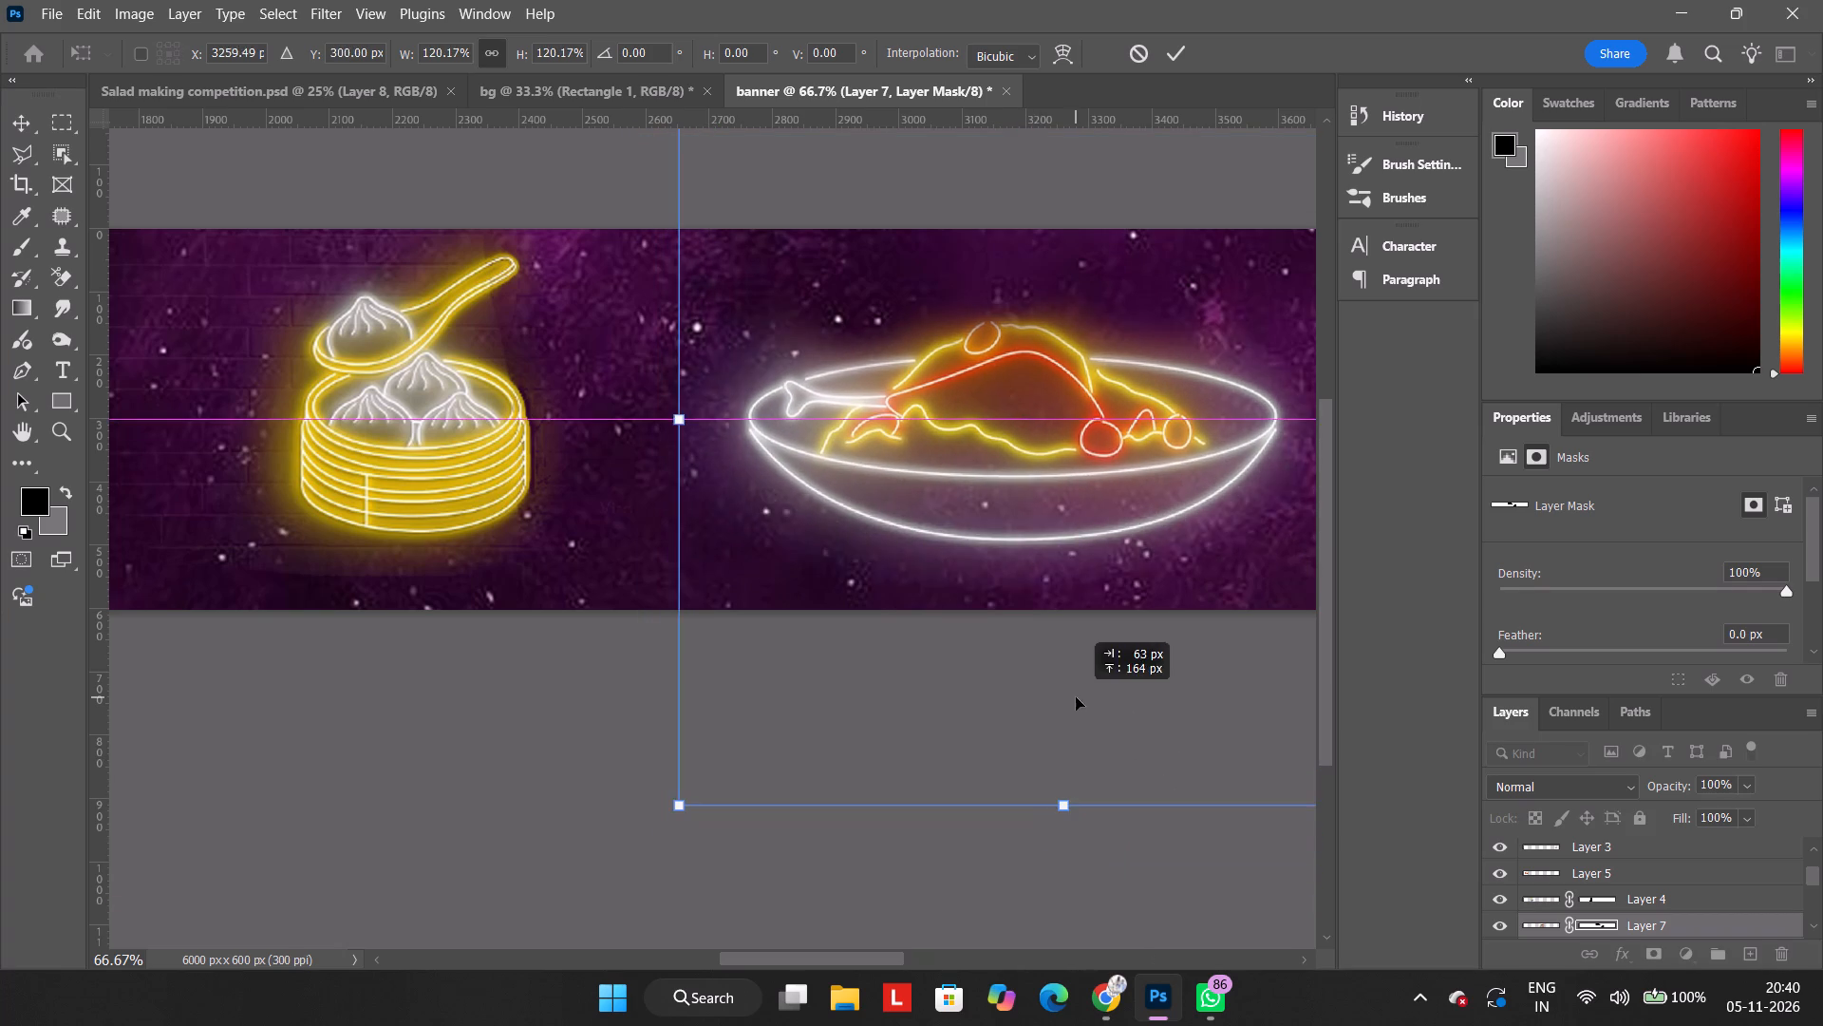
pyautogui.moveTo(1076, 697); pyautogui.dragTo(1105, 693)
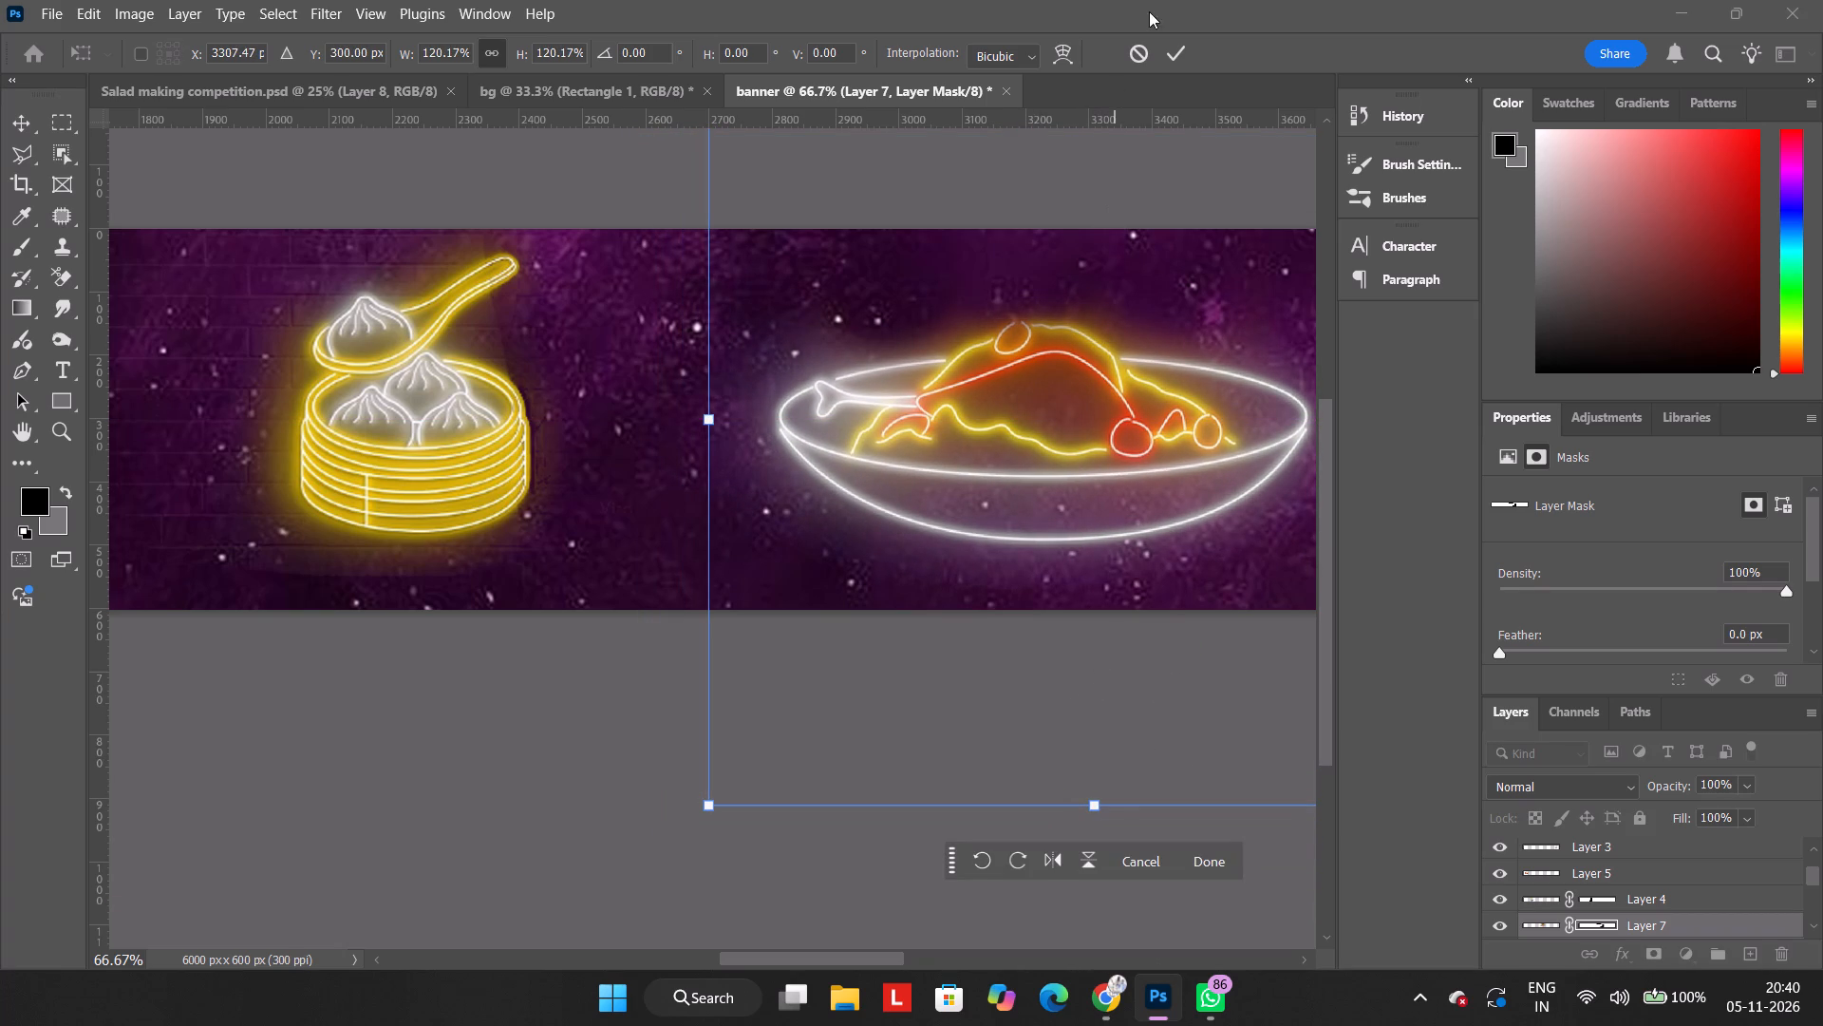
pyautogui.click(1172, 52)
# Move the biryani plate about 319 px toward the burger, with equal gaps to the dumpling basket and the burger.
pyautogui.hotkey('ctrl', '-')
pyautogui.hotkey('ctrl', '-')
pyautogui.hotkey('ctrl', '-')
pyautogui.hotkey('ctrl', '-')
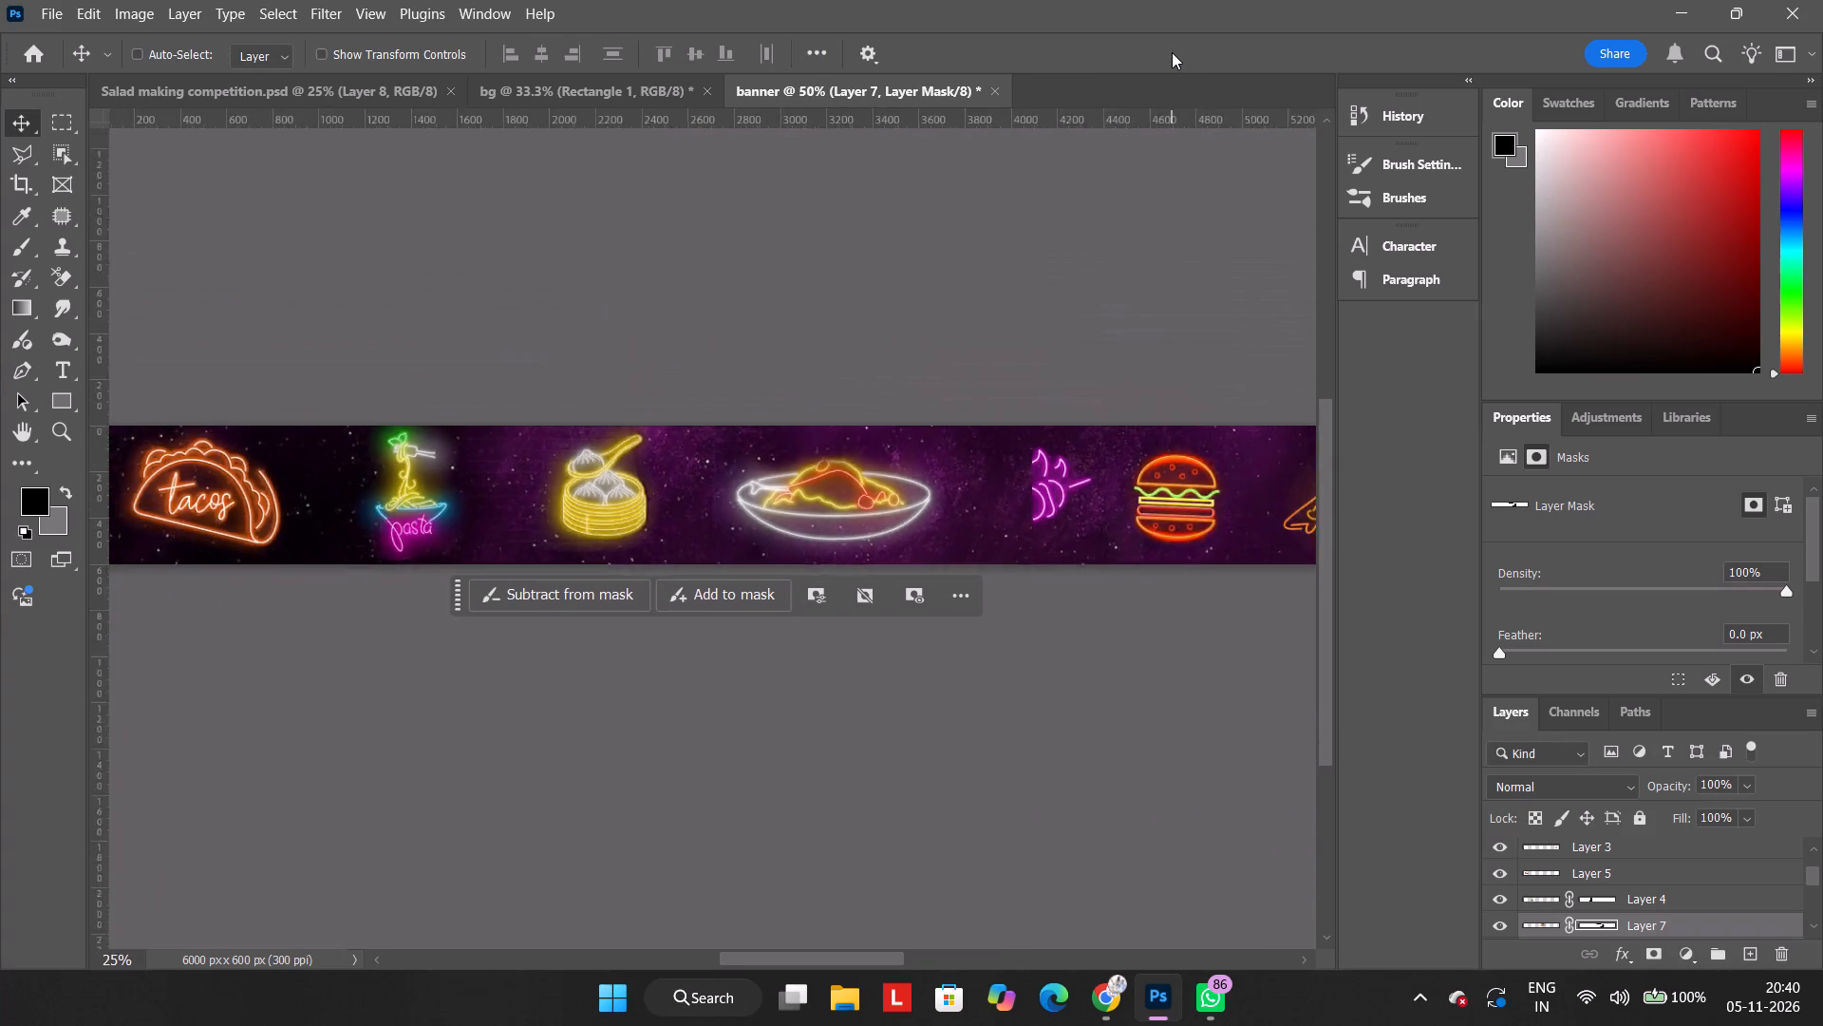
pyautogui.hotkey('ctrl', '-')
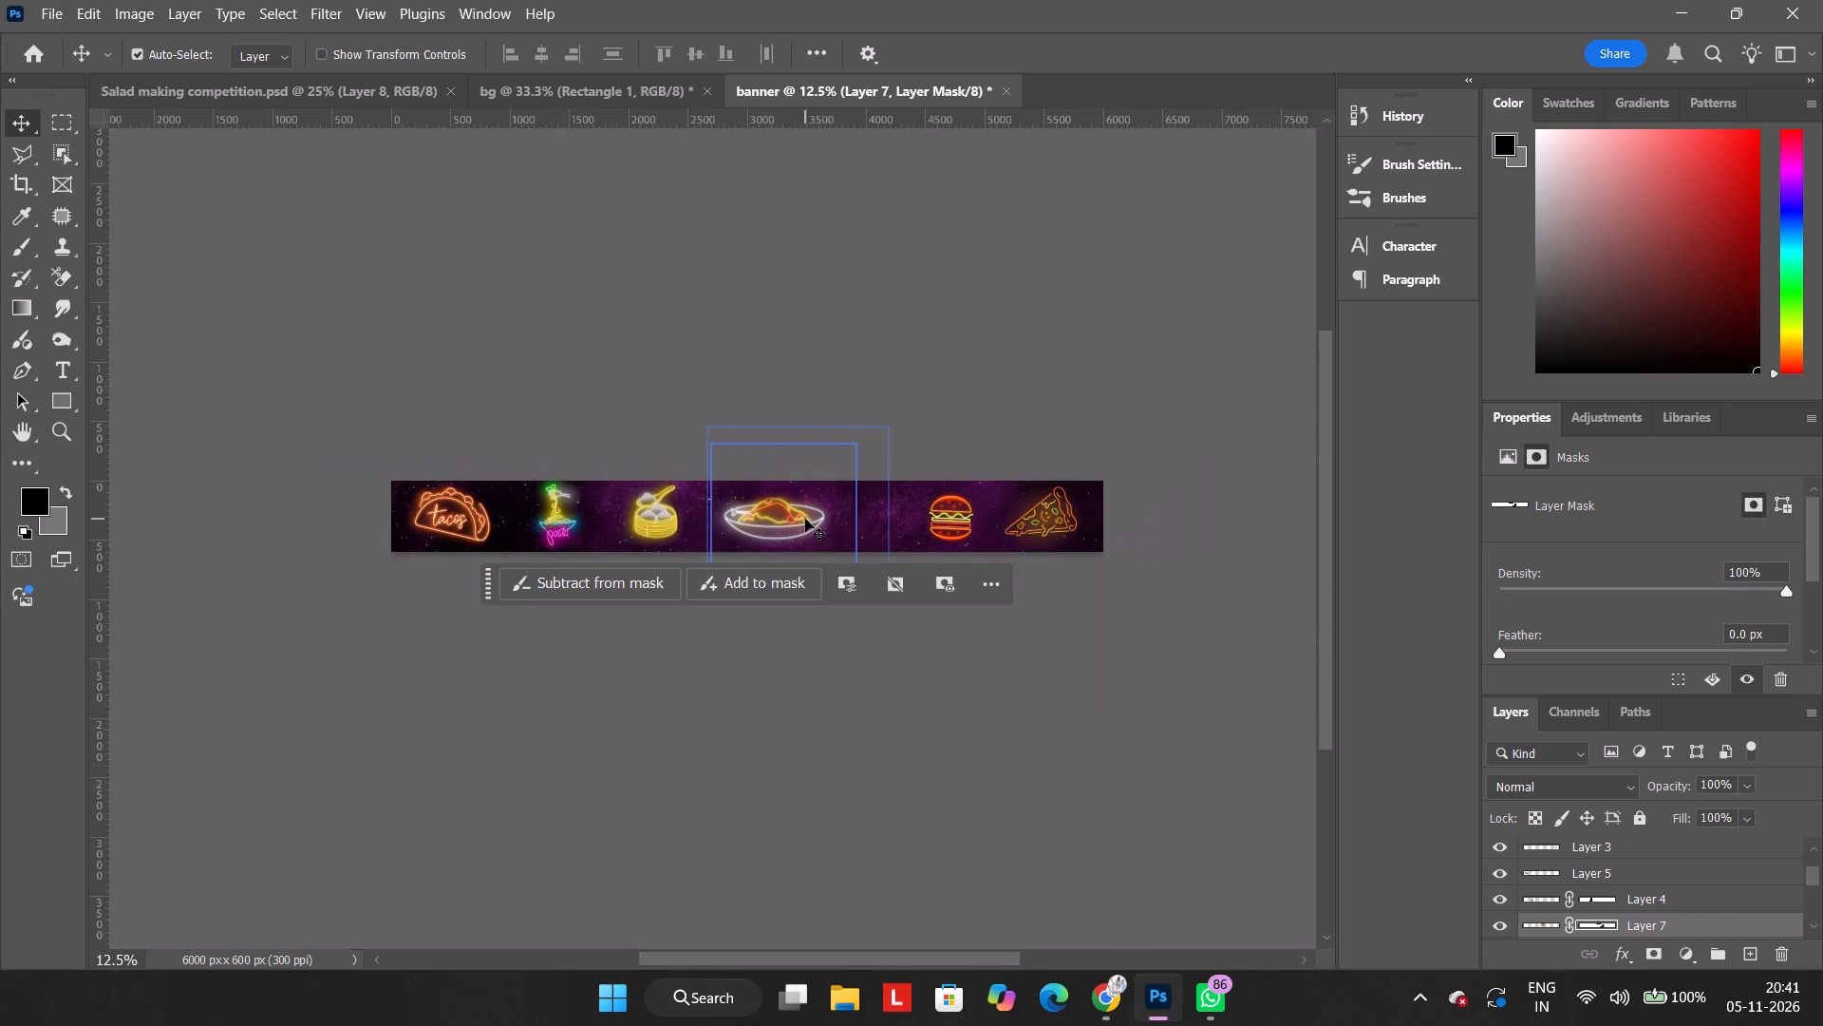
pyautogui.moveTo(805, 519); pyautogui.dragTo(845, 517)
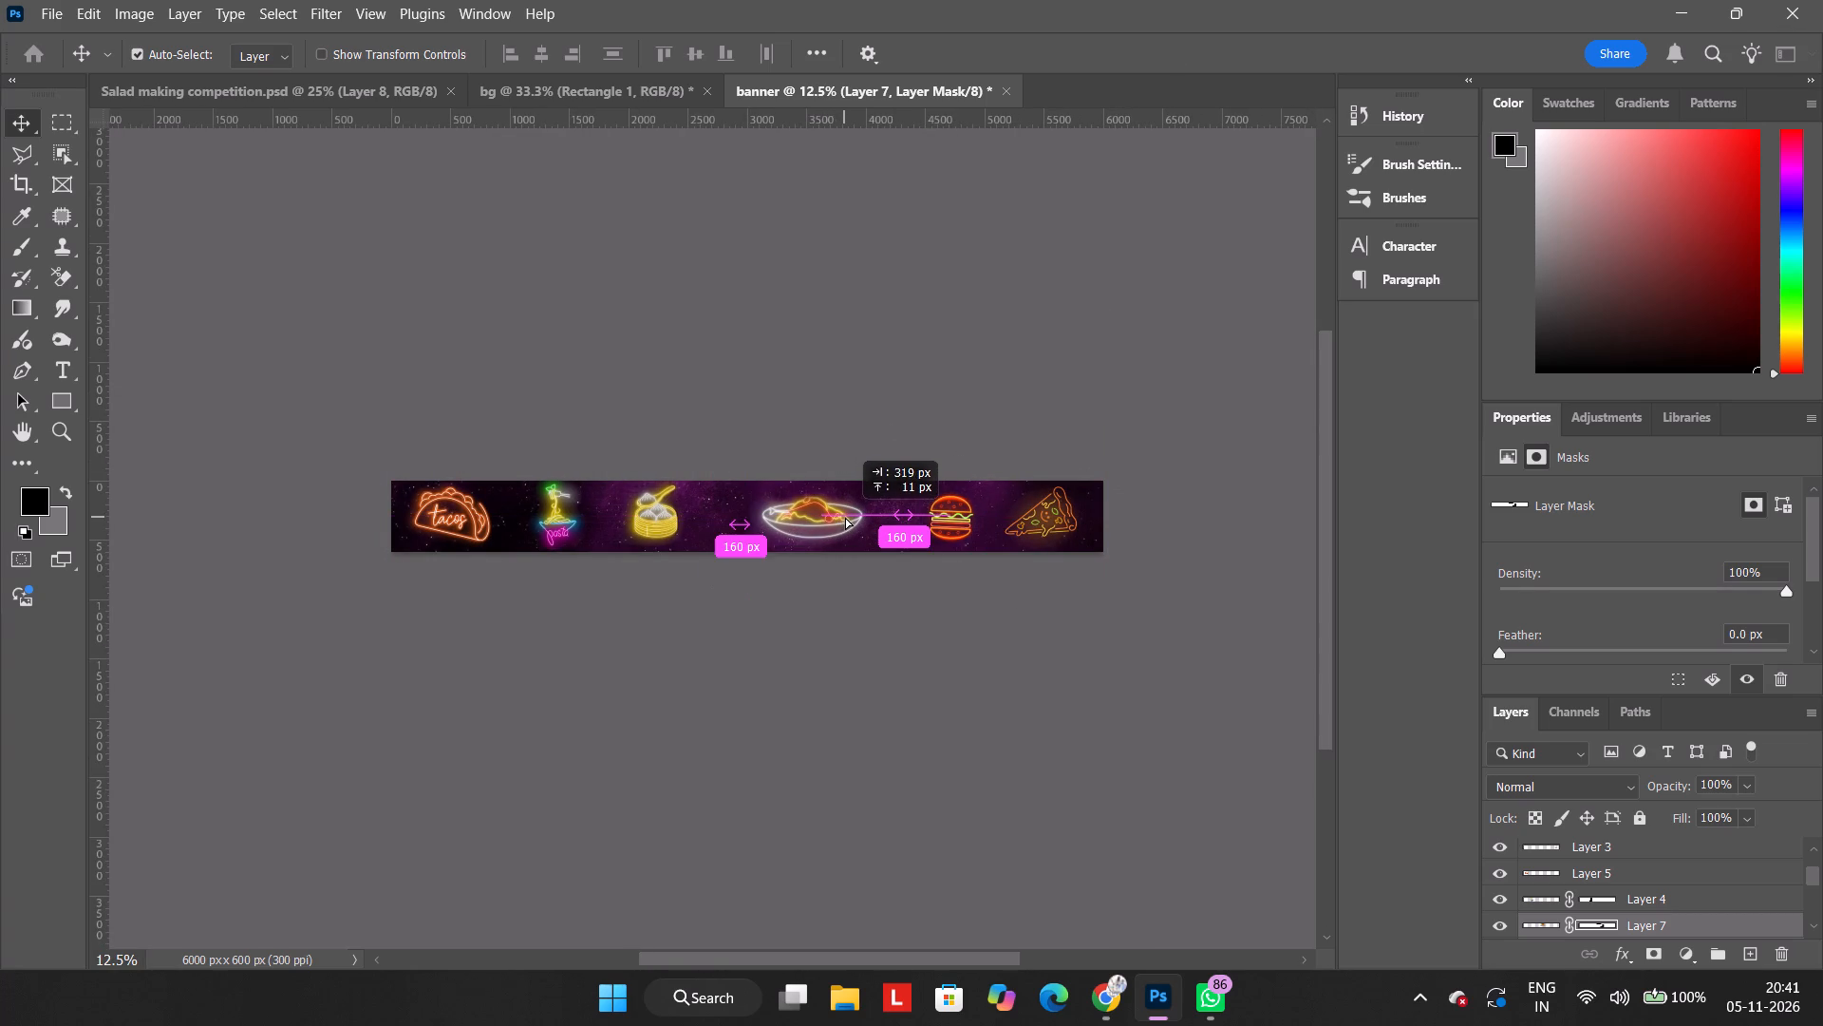
pyautogui.moveTo(845, 517); pyautogui.dragTo(846, 518)
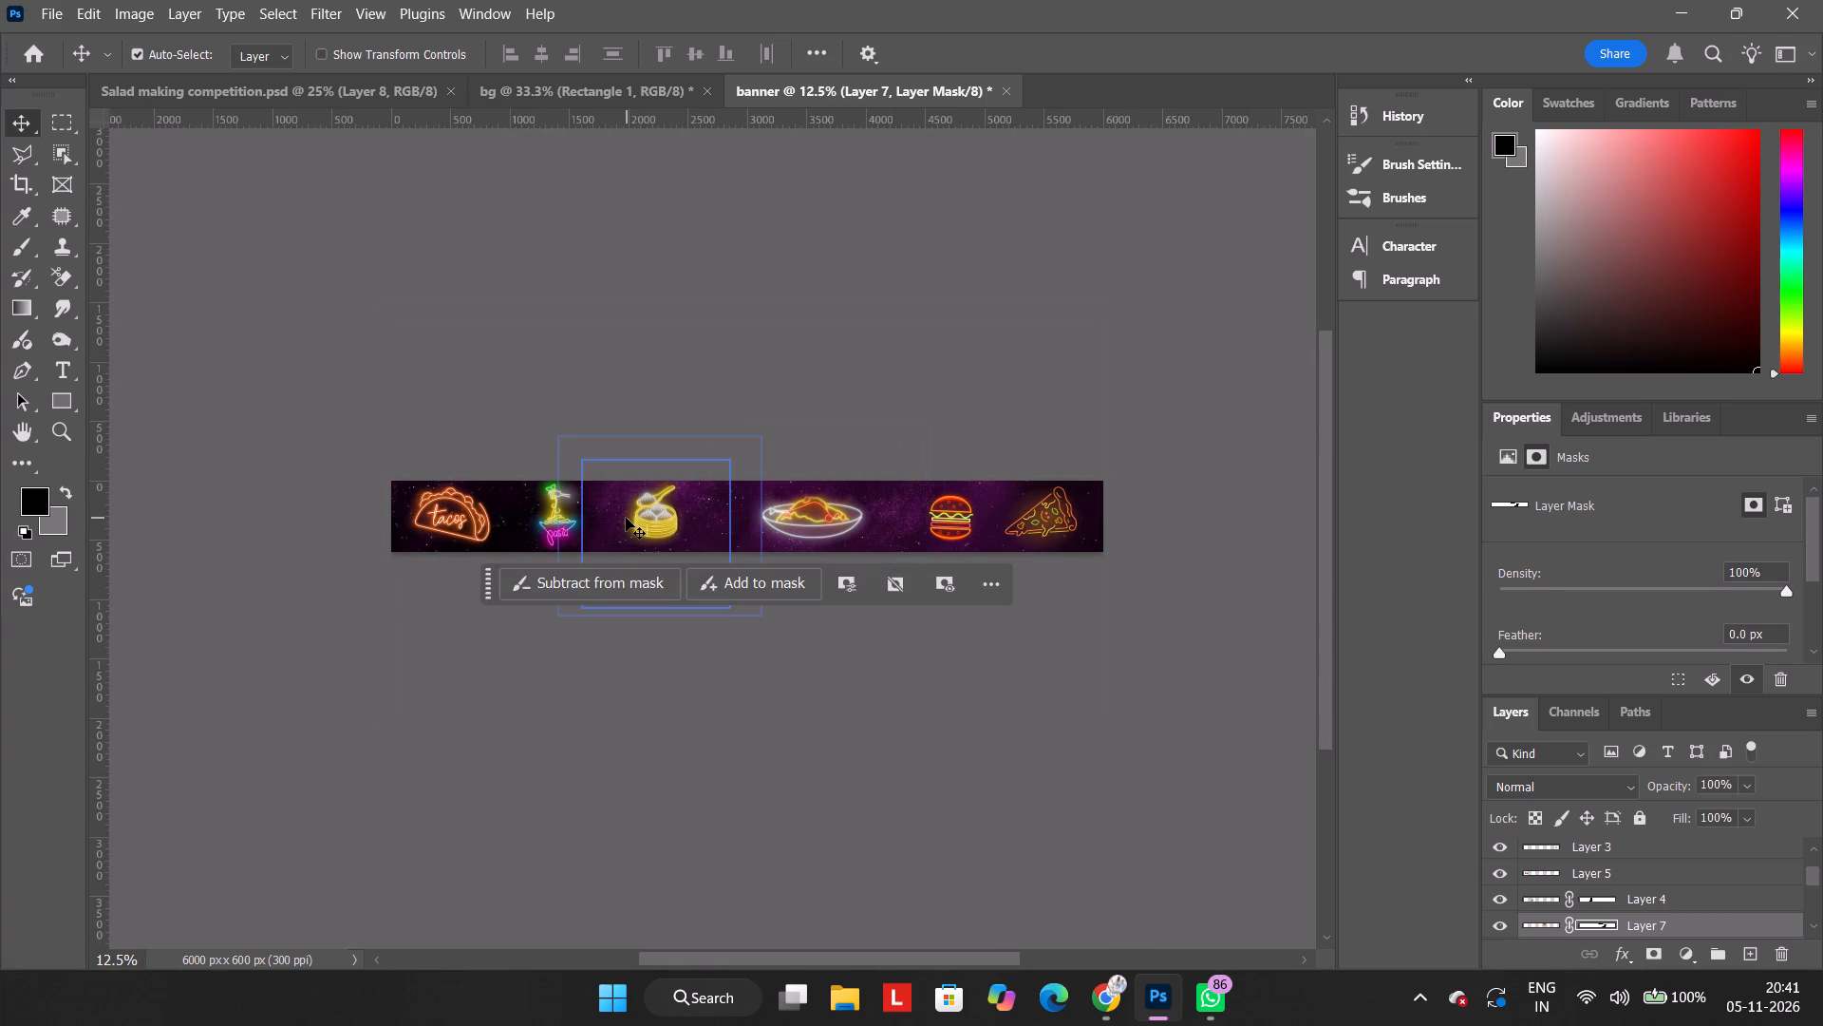
# Shift the dumpling basket slightly toward the biryani plate, and the plate about 54 px toward the burger.
pyautogui.moveTo(628, 518); pyautogui.dragTo(646, 522)
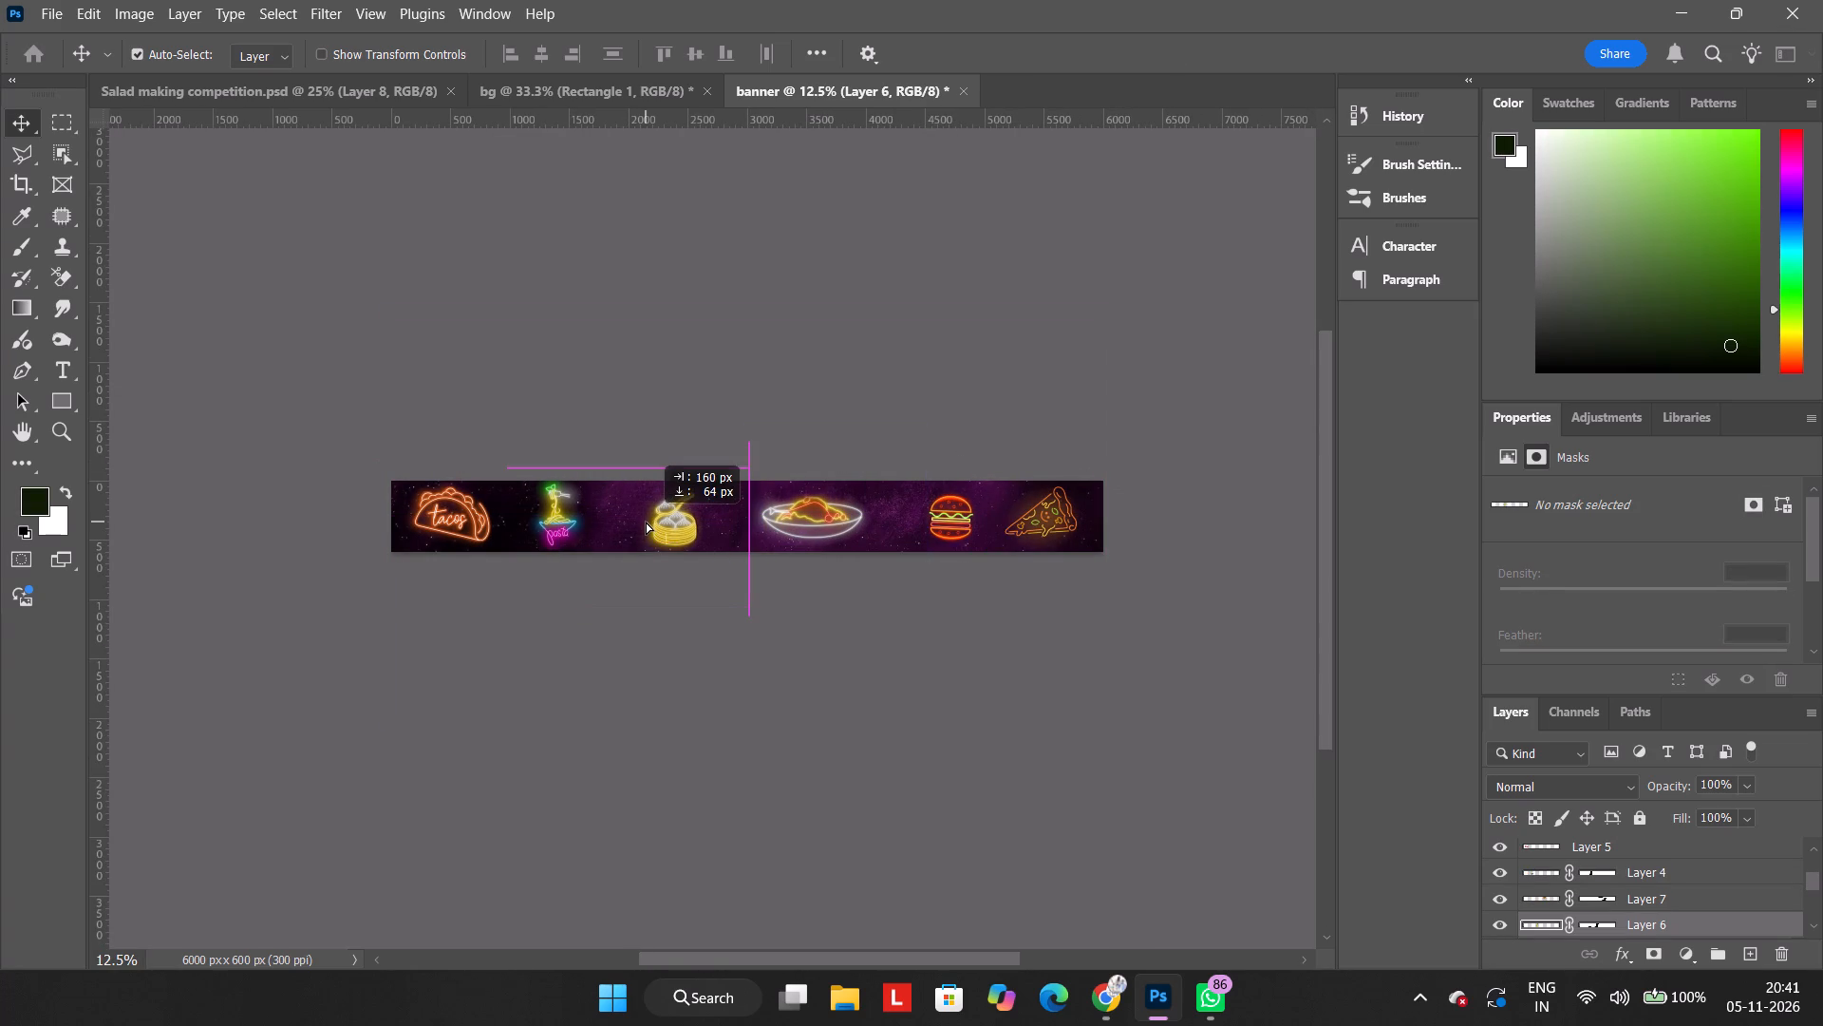
pyautogui.moveTo(646, 522); pyautogui.dragTo(637, 518)
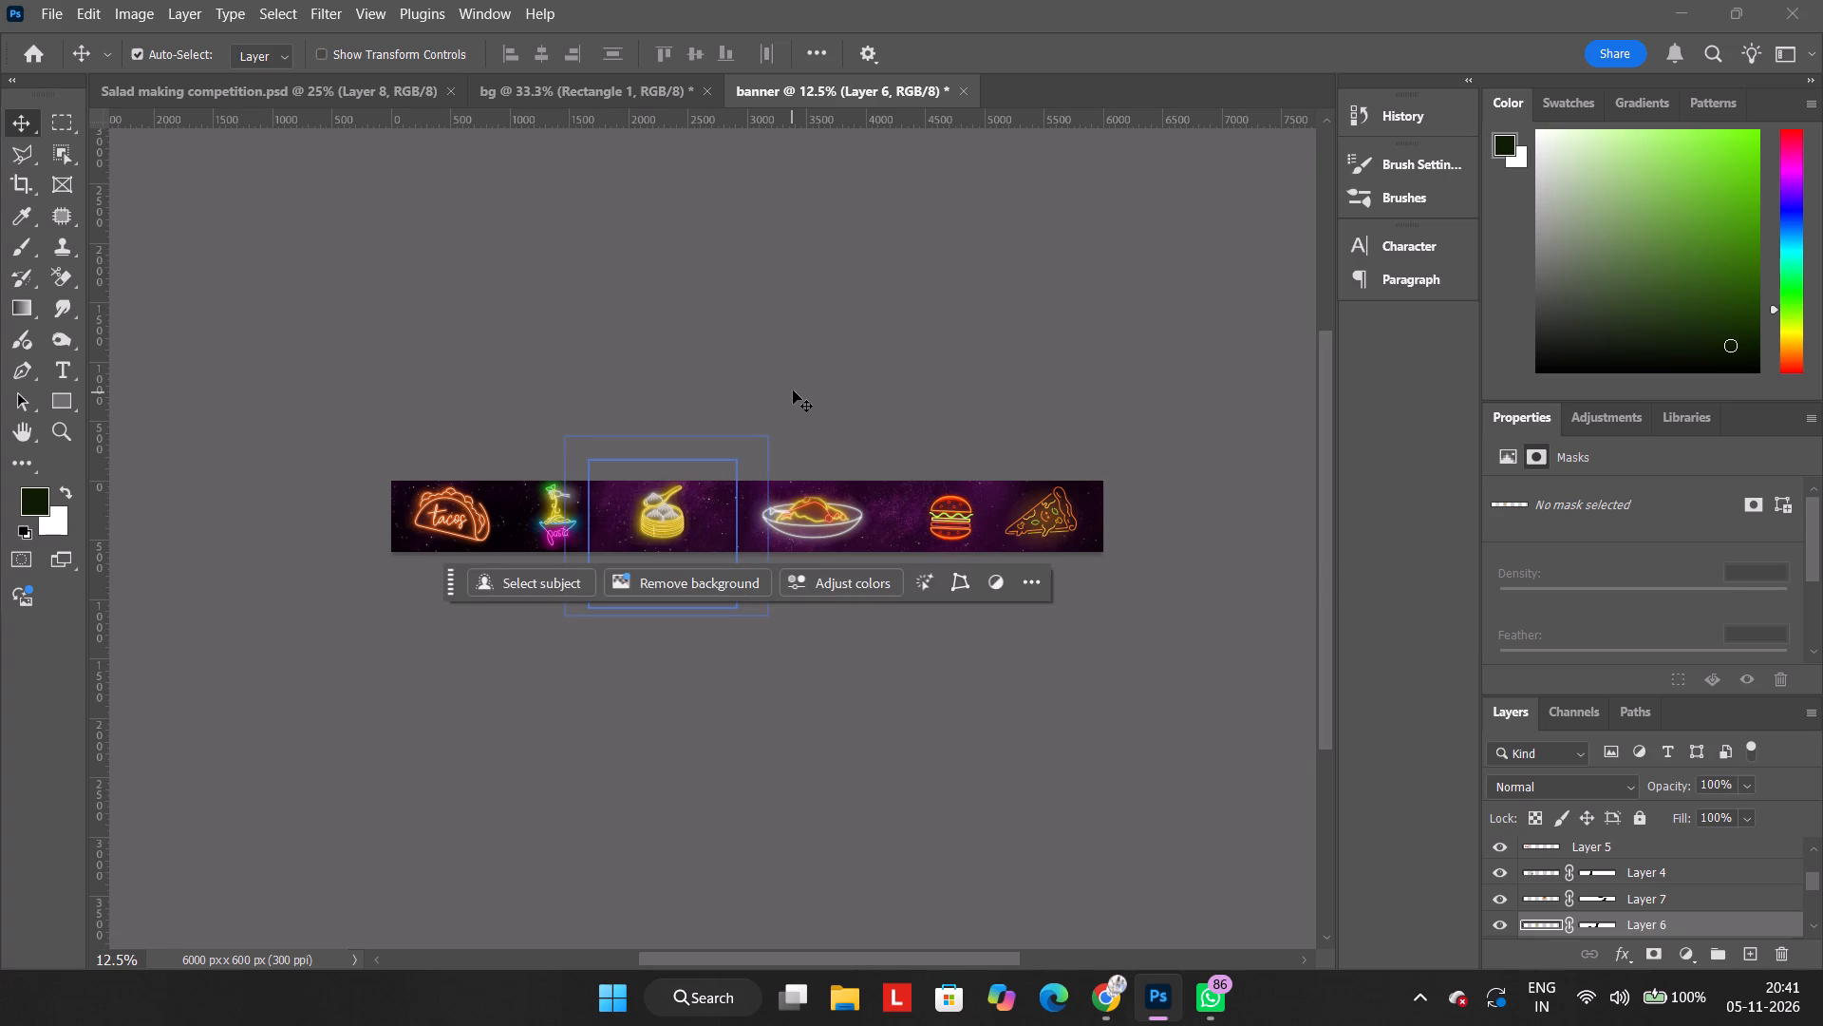
pyautogui.click(793, 390)
pyautogui.moveTo(849, 521); pyautogui.dragTo(859, 517)
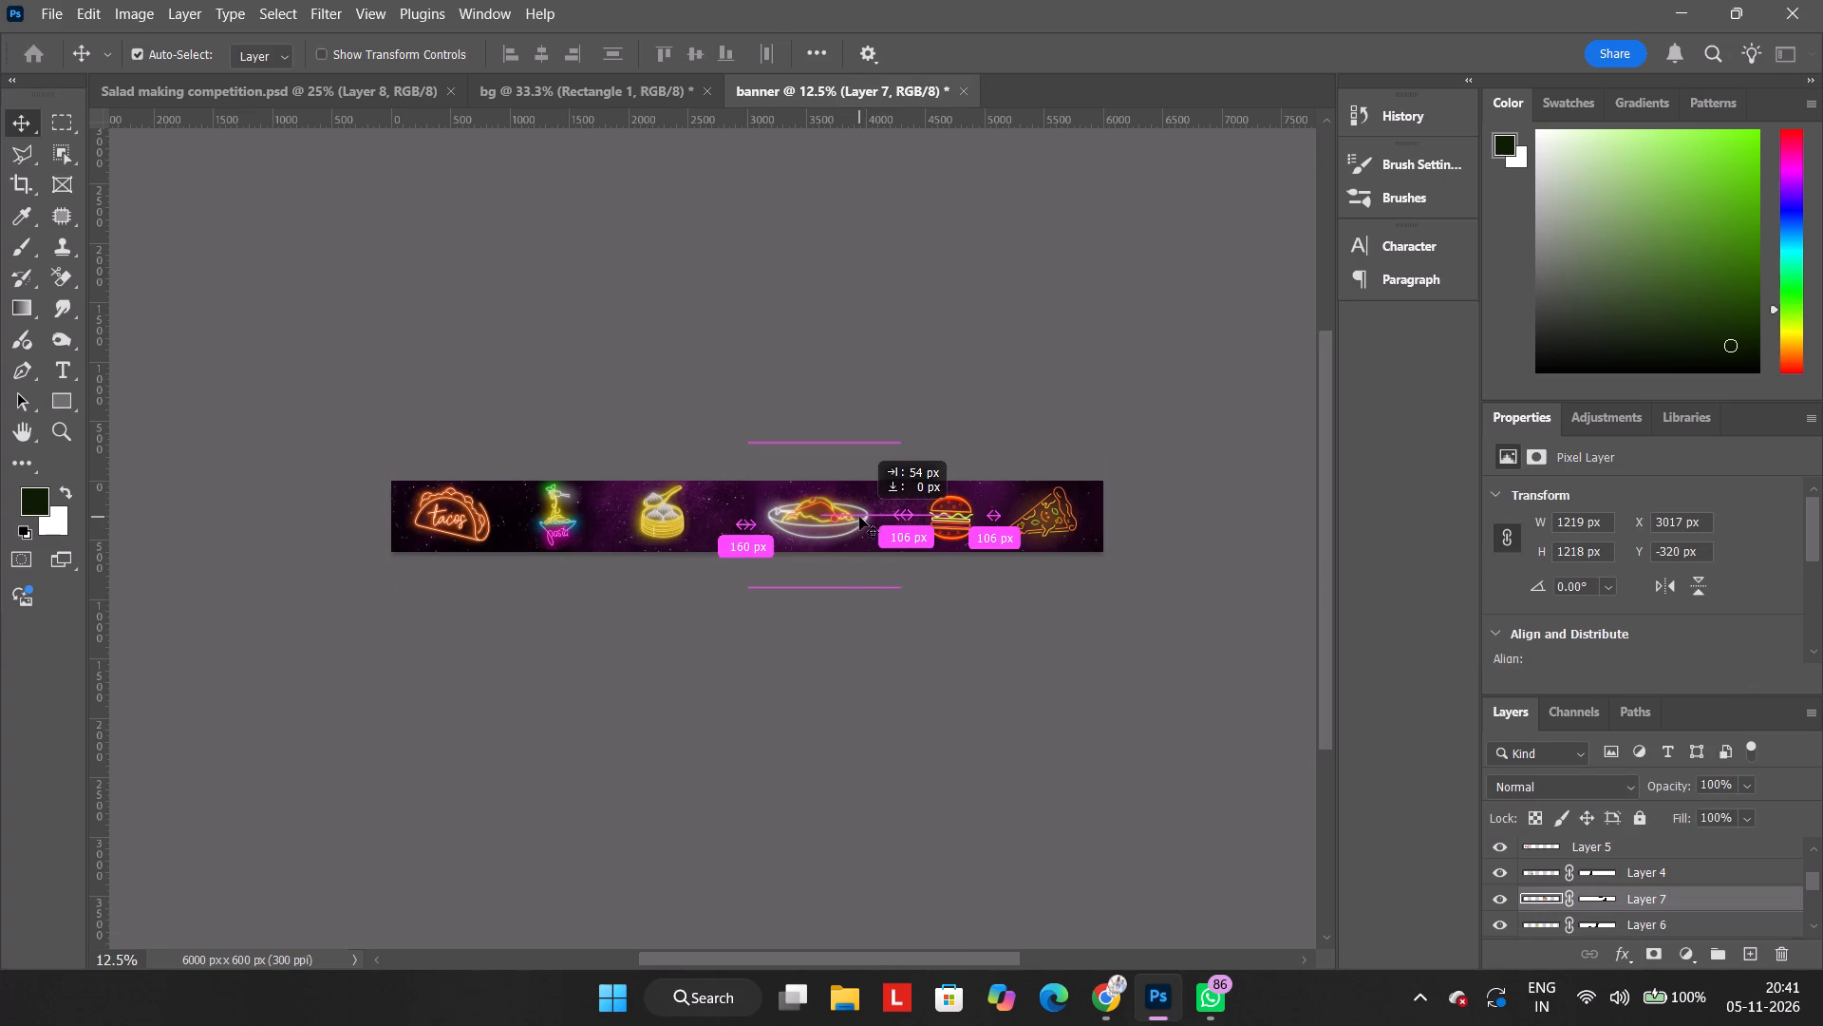
# Scale the burger icon up proportionally to about 110.5%.
pyautogui.click(954, 515)
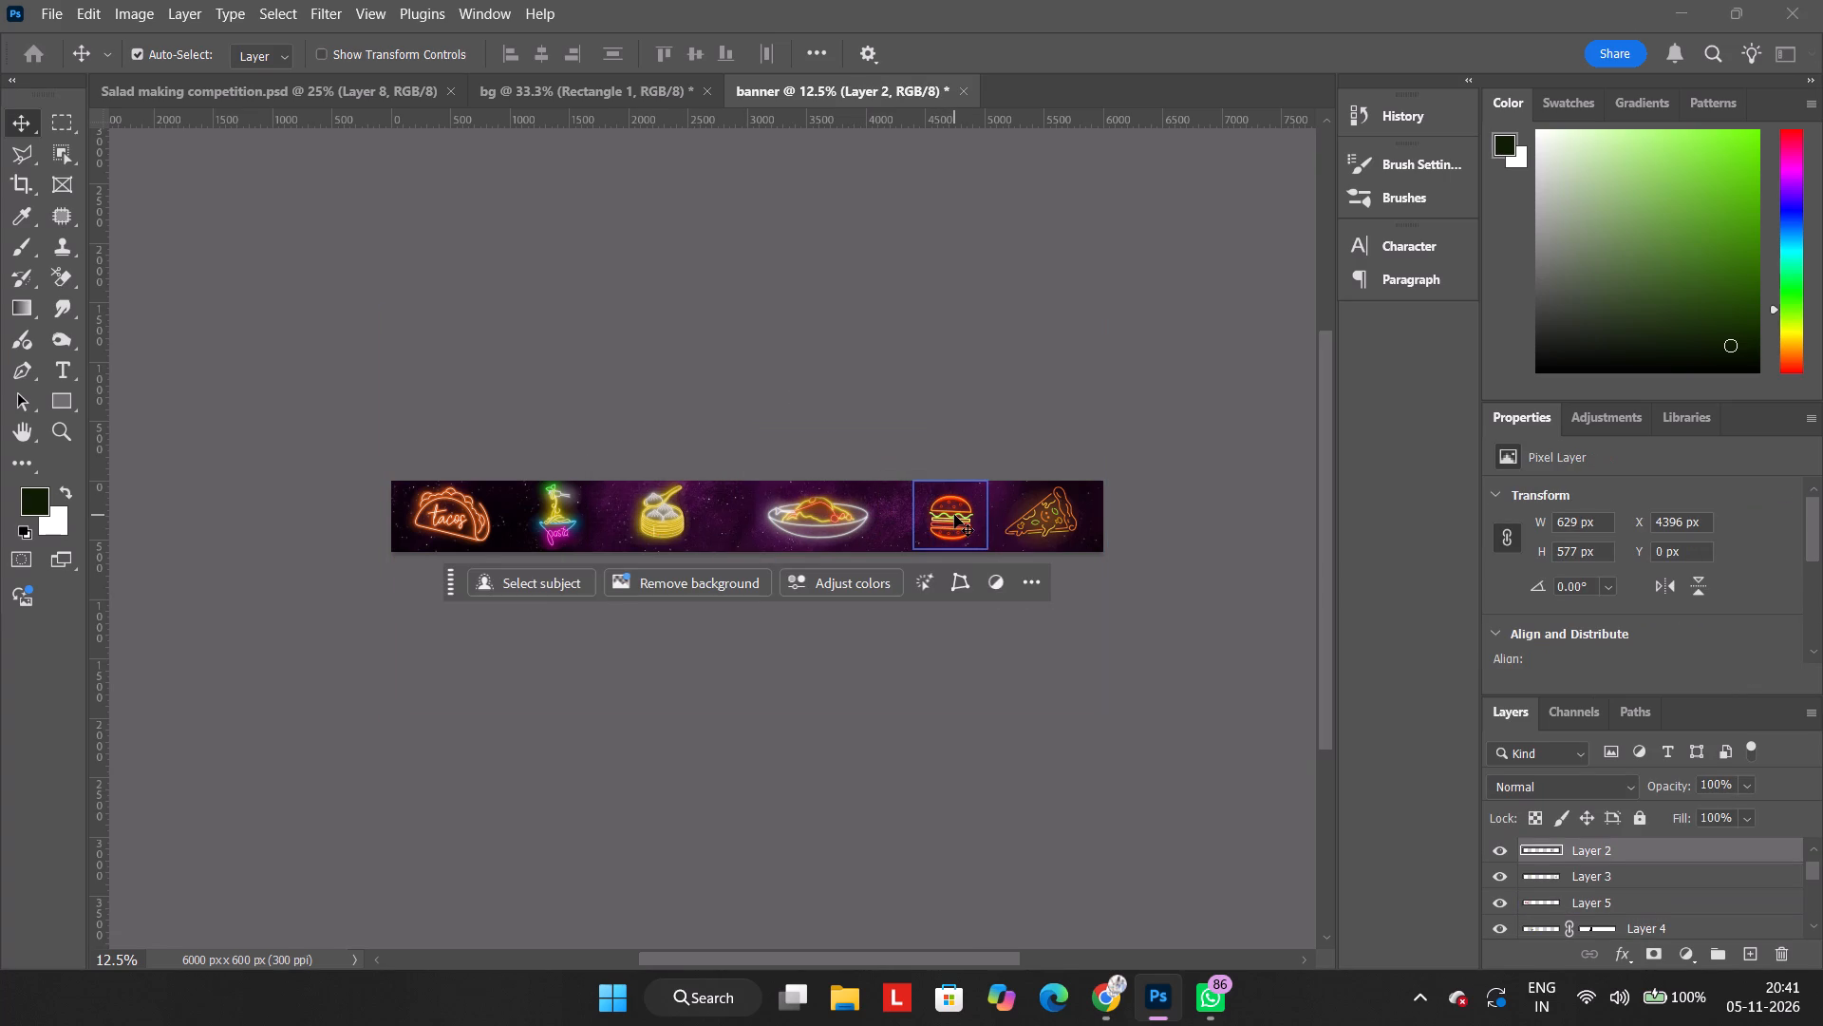
pyautogui.hotkey('ctrl', 't')
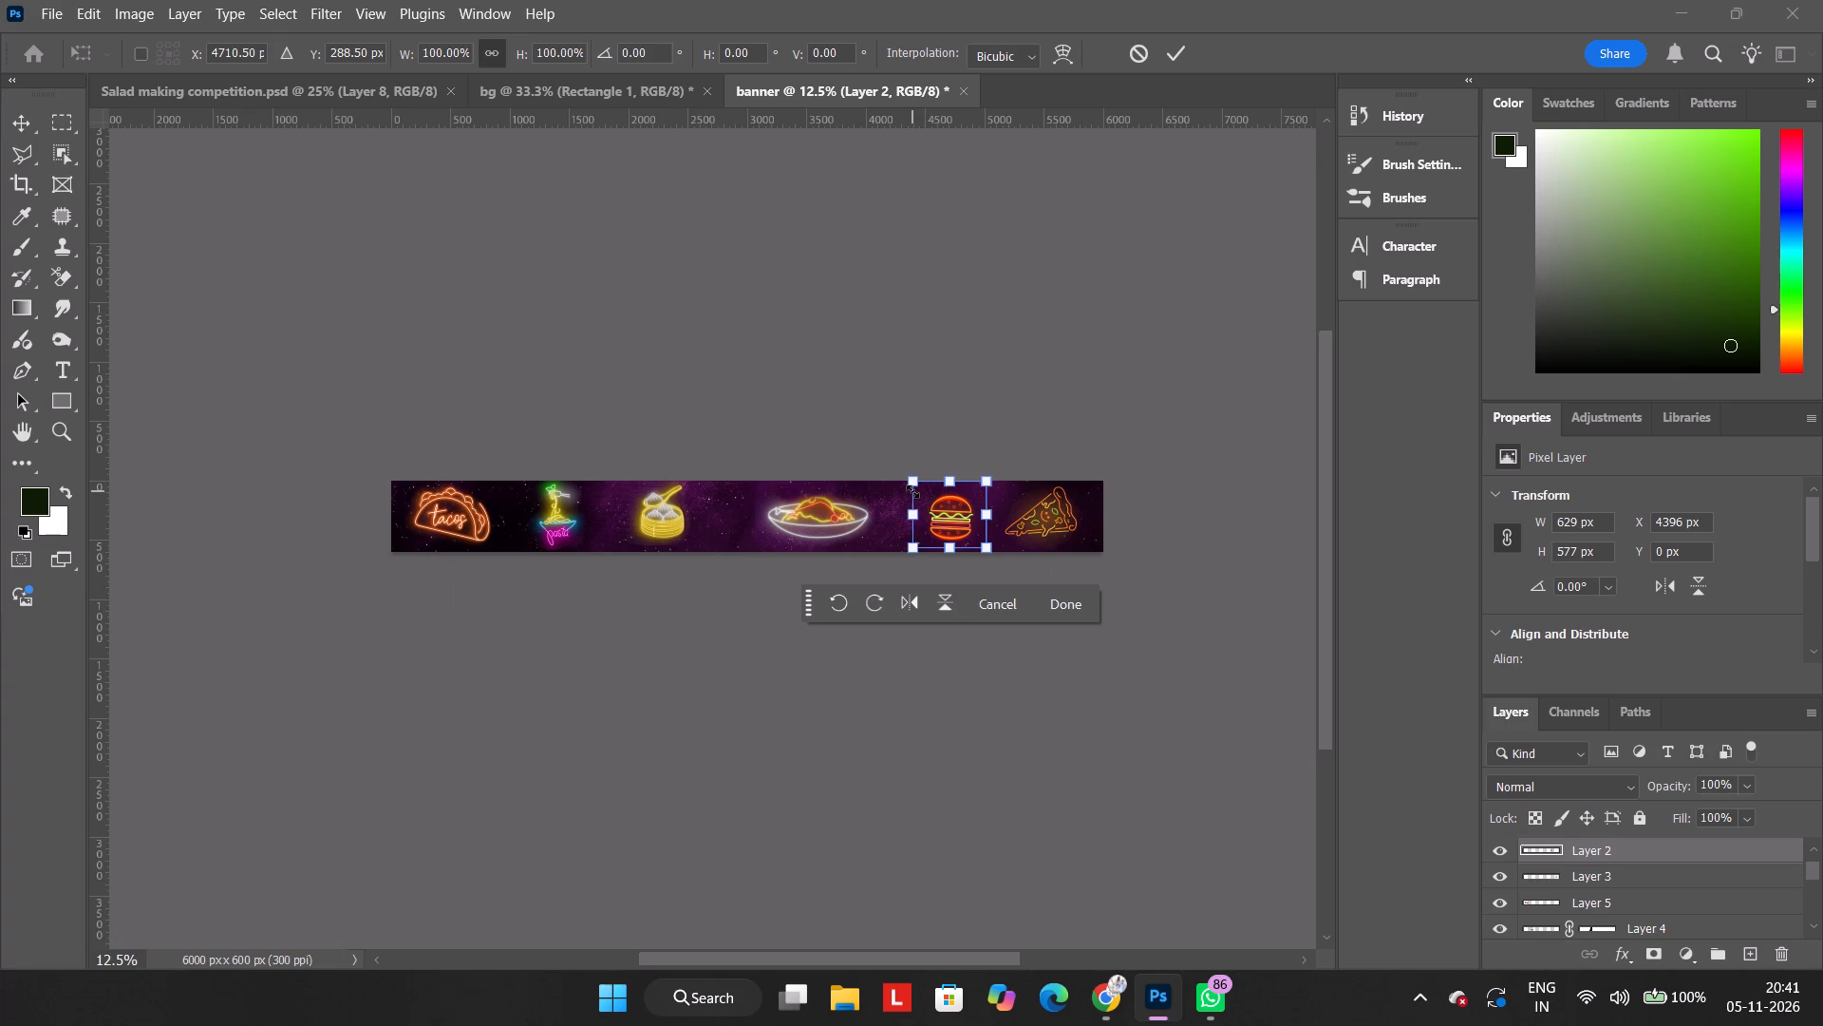
pyautogui.moveTo(912, 491); pyautogui.dragTo(906, 483)
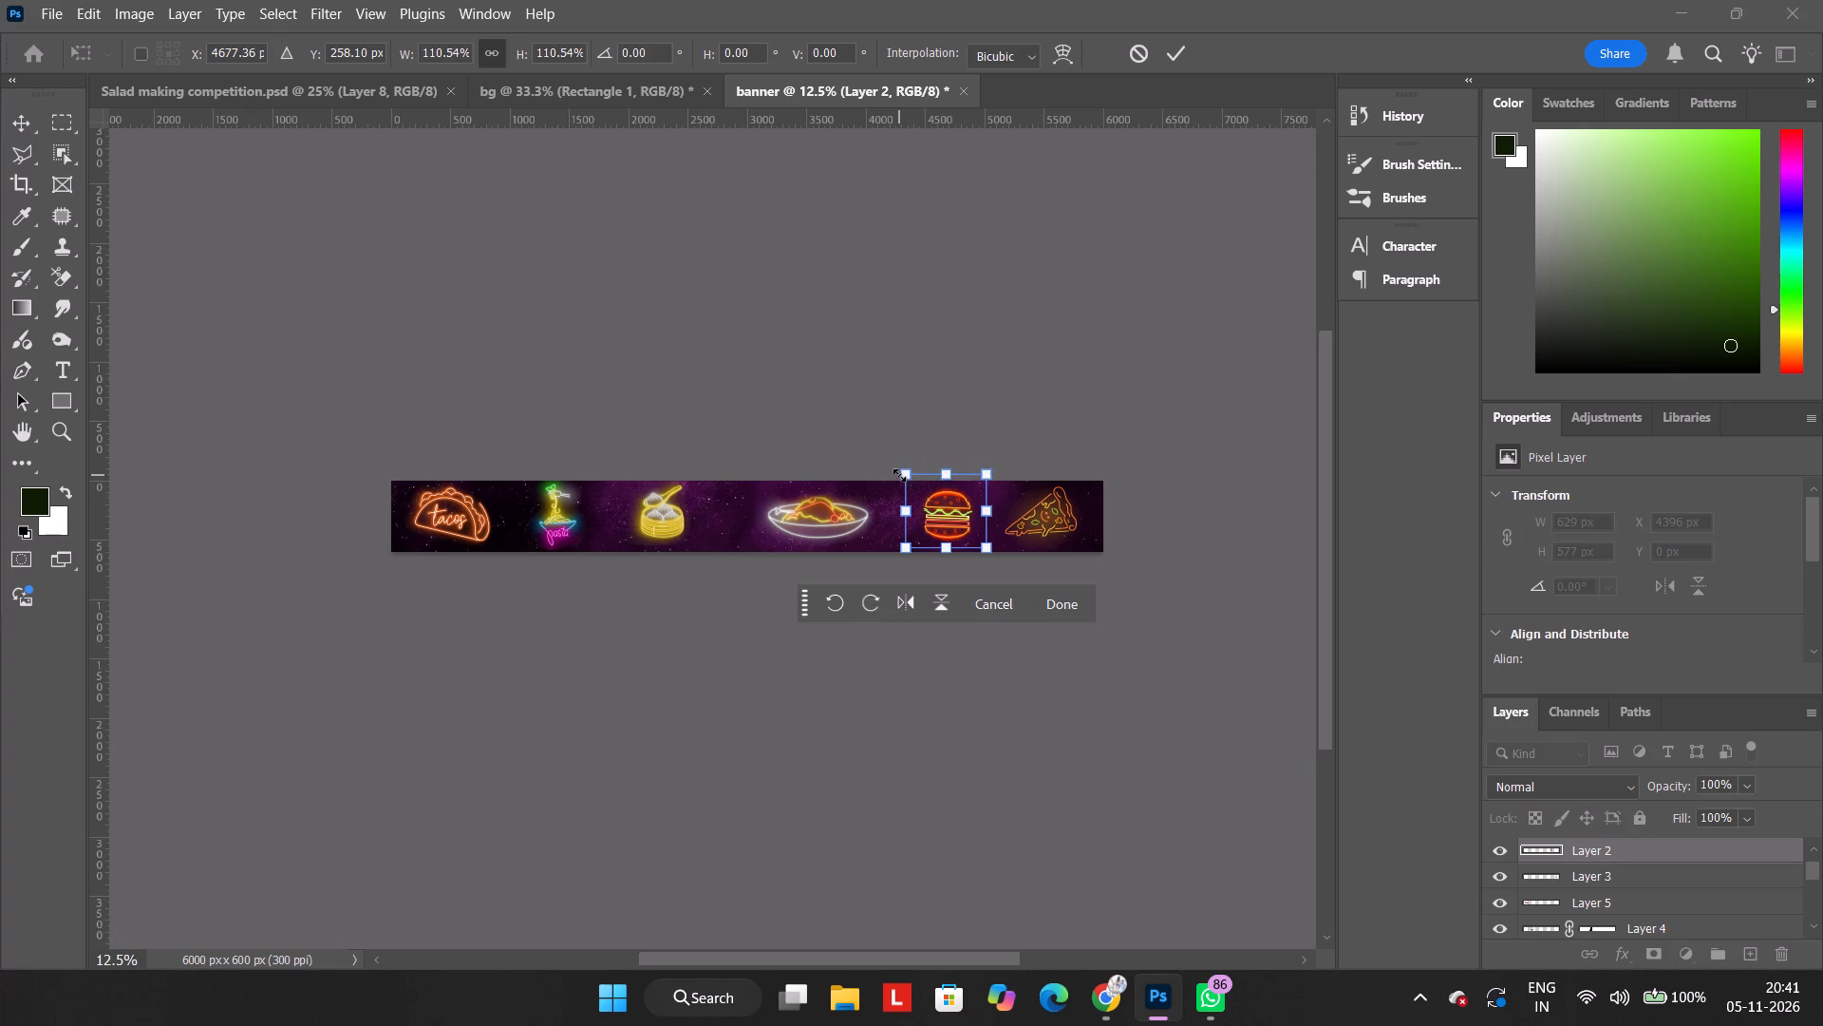
pyautogui.click(1080, 606)
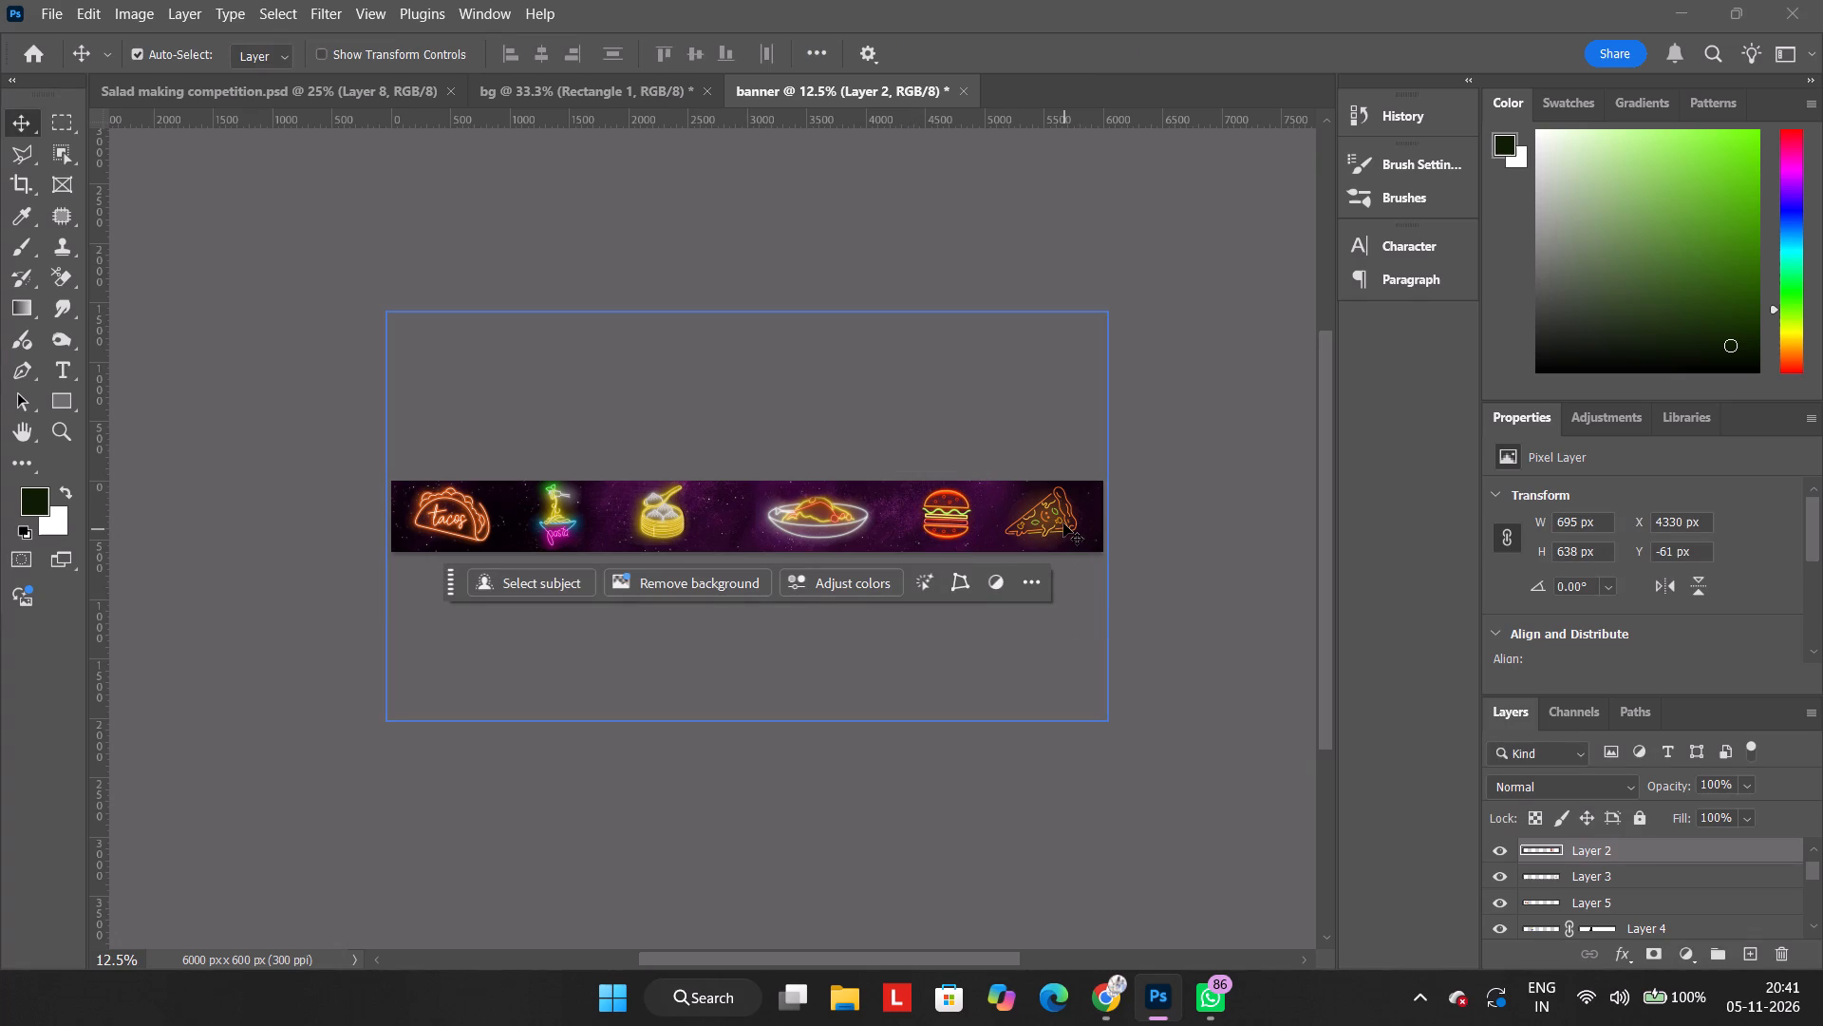
# Even out the spacing by moving the plate back toward the dumplings and the burger about 94 px toward the plate and 23 px down.
pyautogui.moveTo(854, 518); pyautogui.dragTo(831, 518)
pyautogui.moveTo(963, 519); pyautogui.dragTo(949, 519)
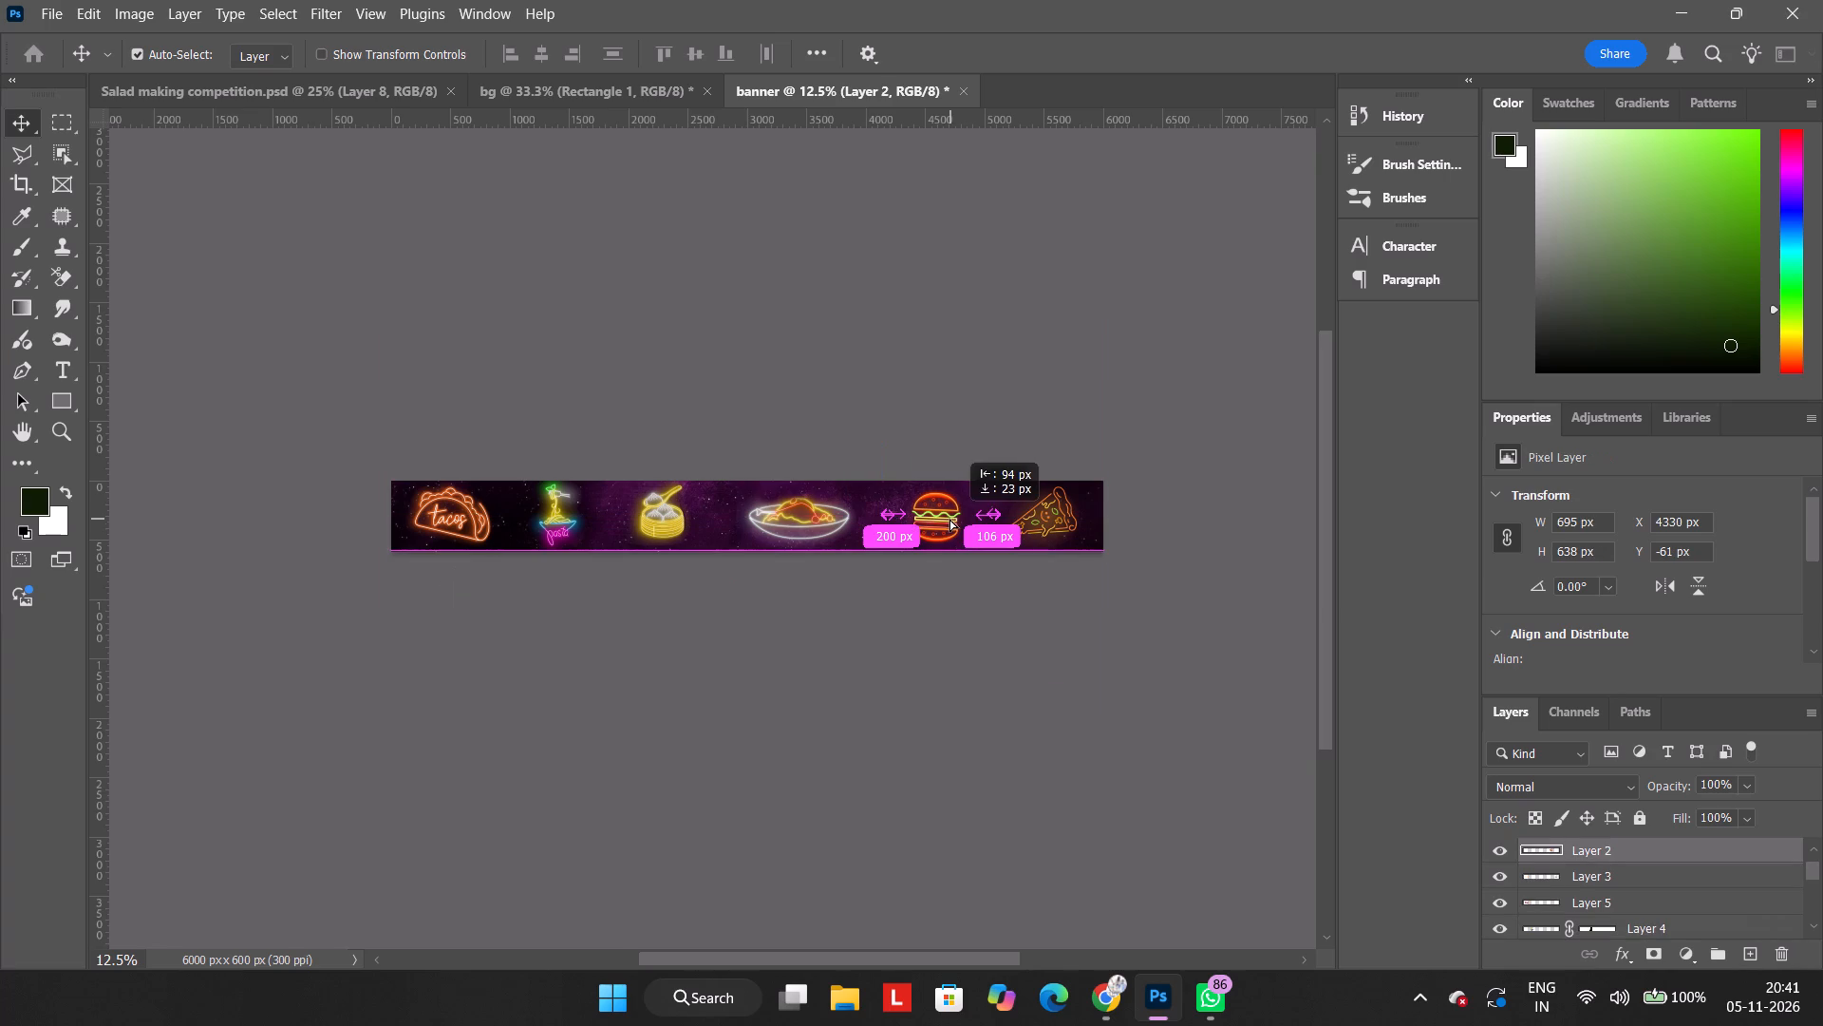
pyautogui.moveTo(949, 519); pyautogui.dragTo(953, 515)
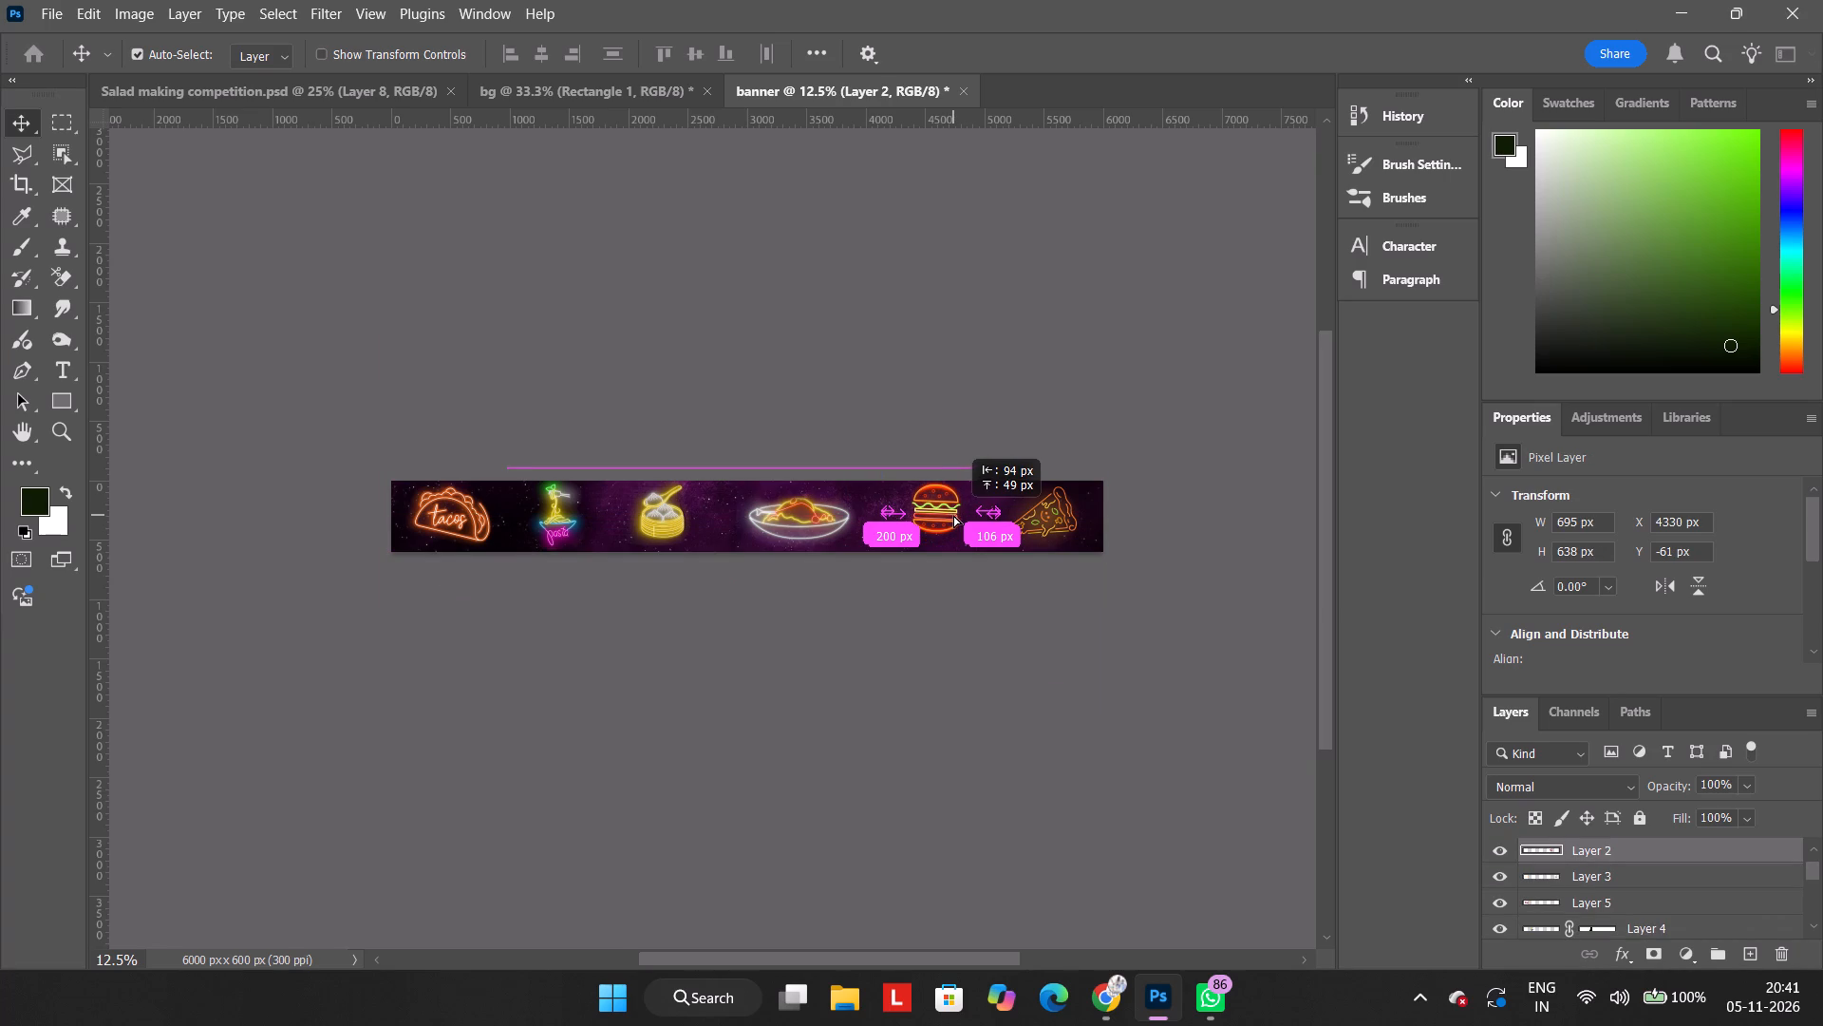
pyautogui.moveTo(953, 515); pyautogui.dragTo(953, 518)
pyautogui.press('Down')
pyautogui.press('Up')
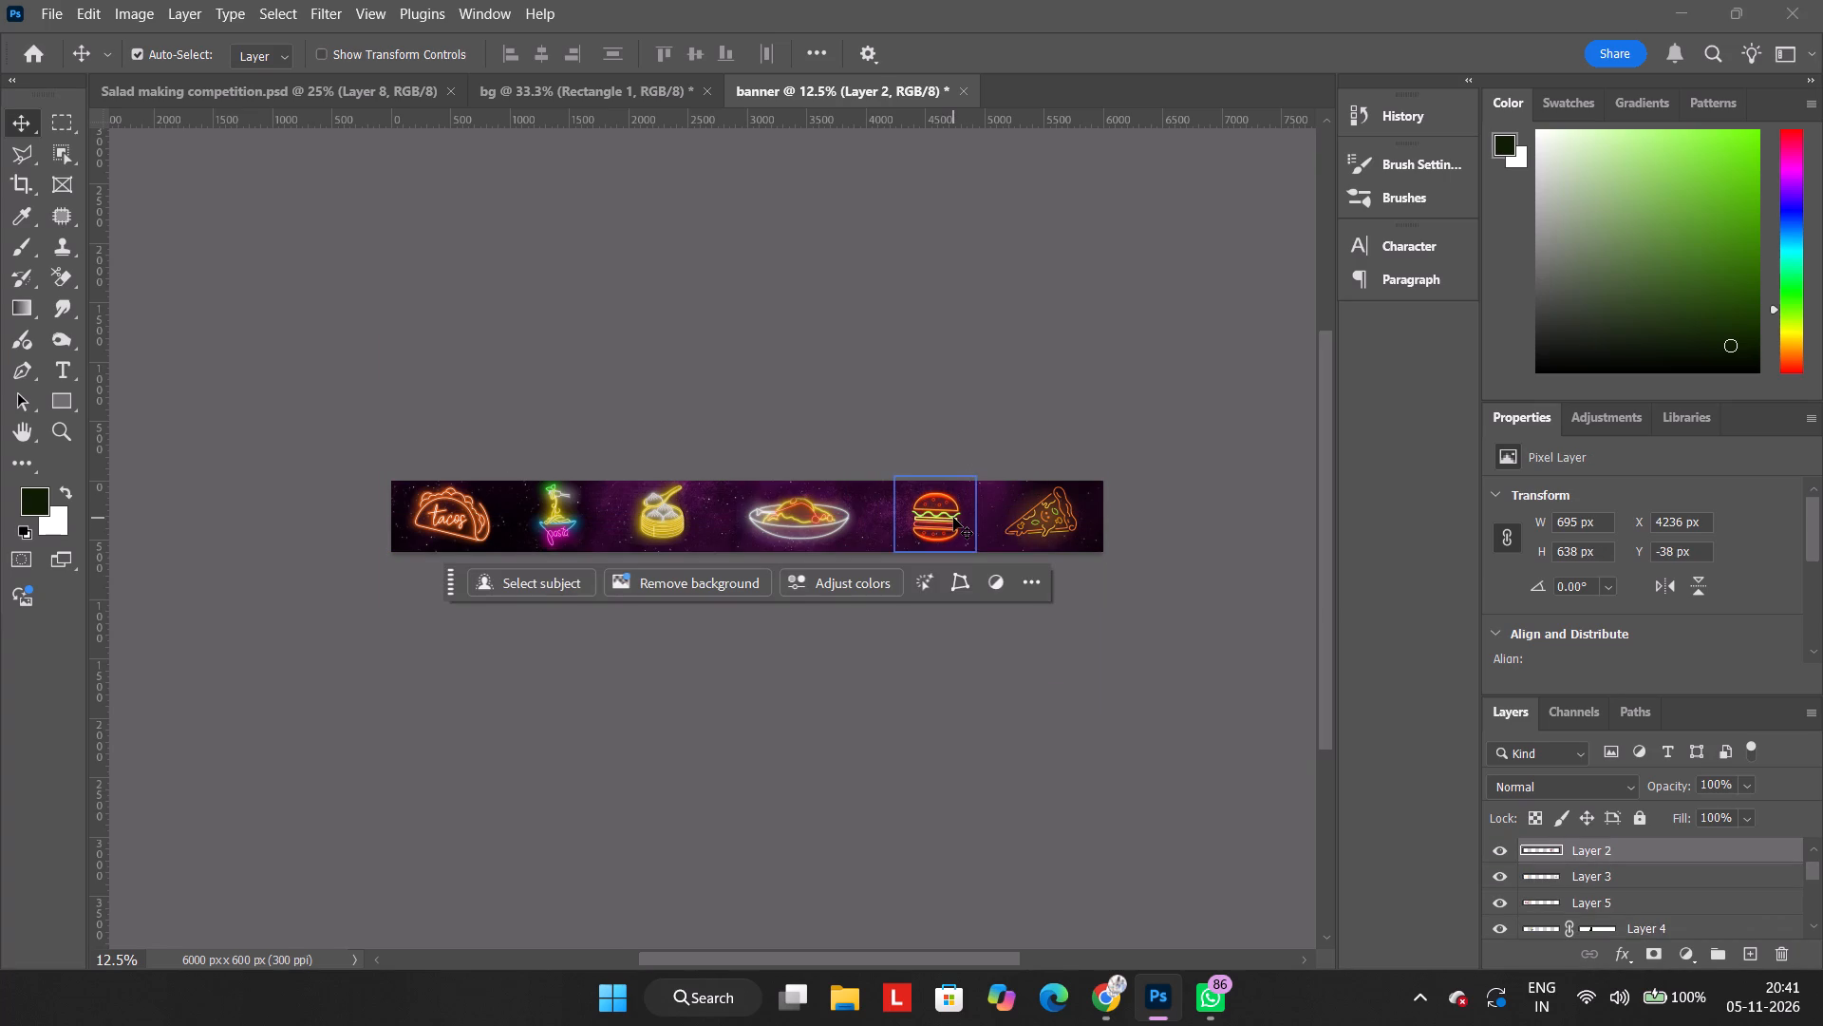
pyautogui.click(822, 334)
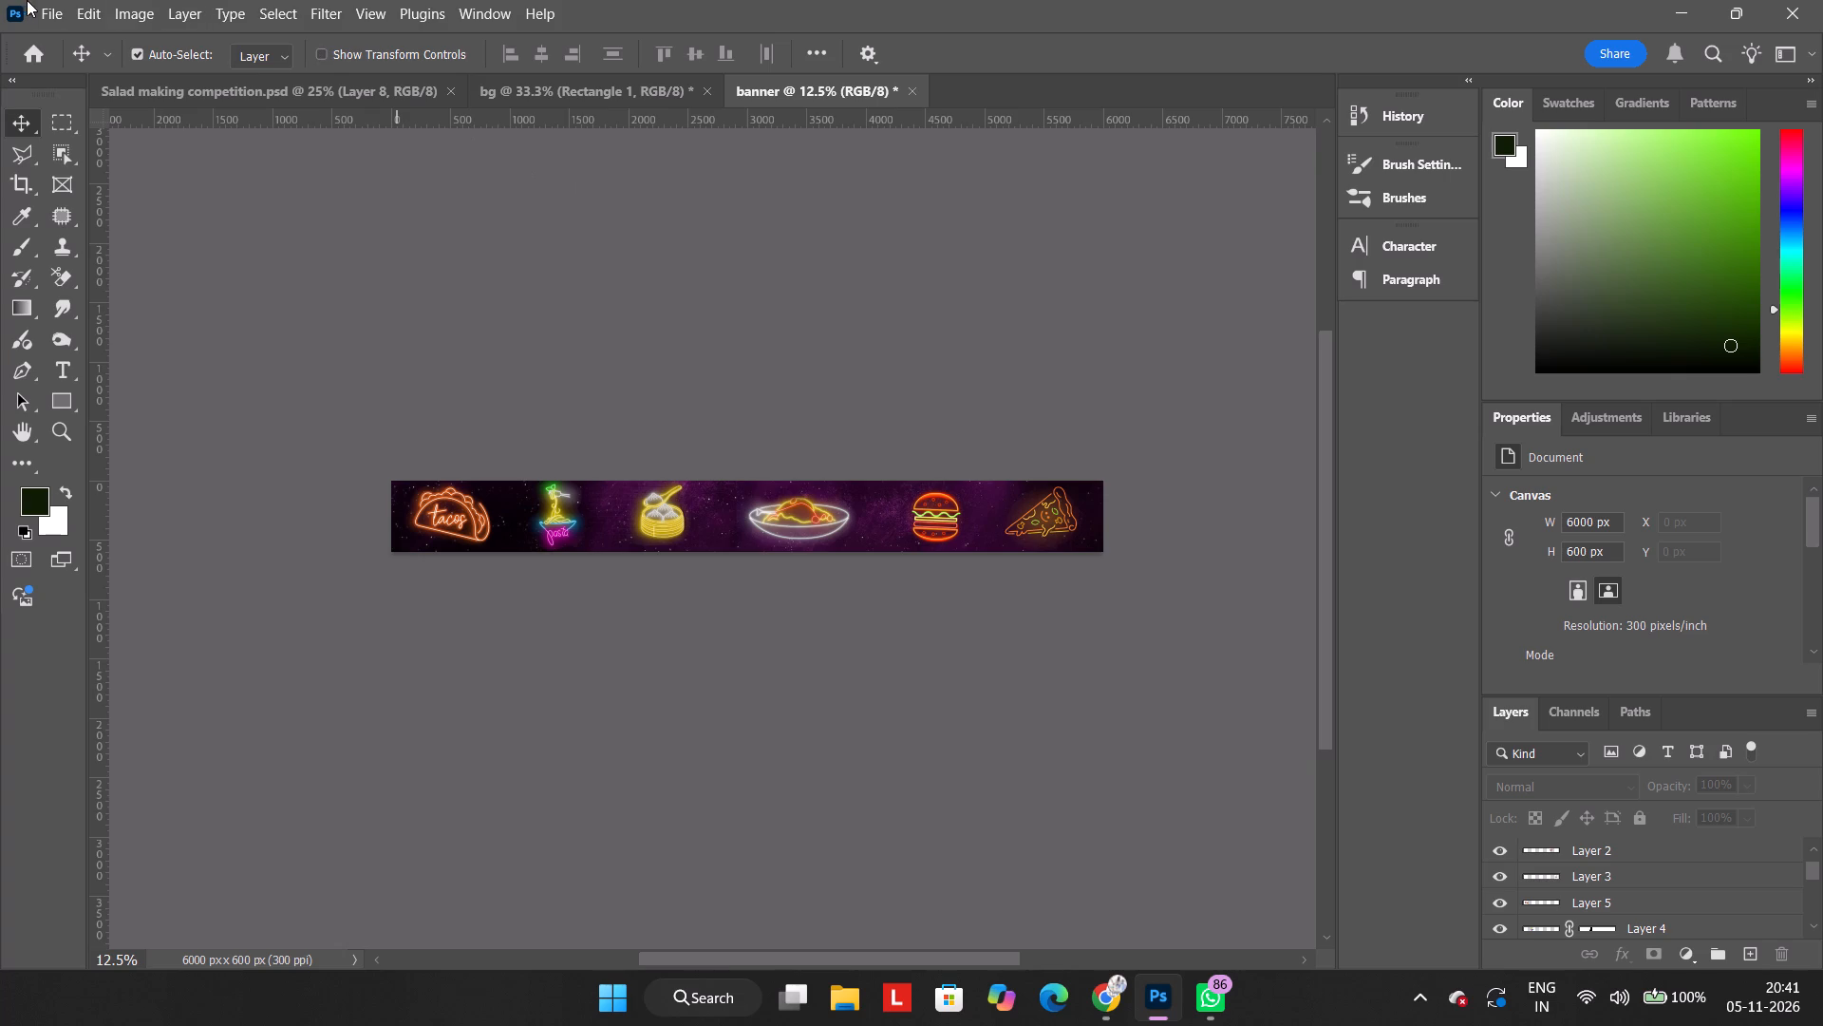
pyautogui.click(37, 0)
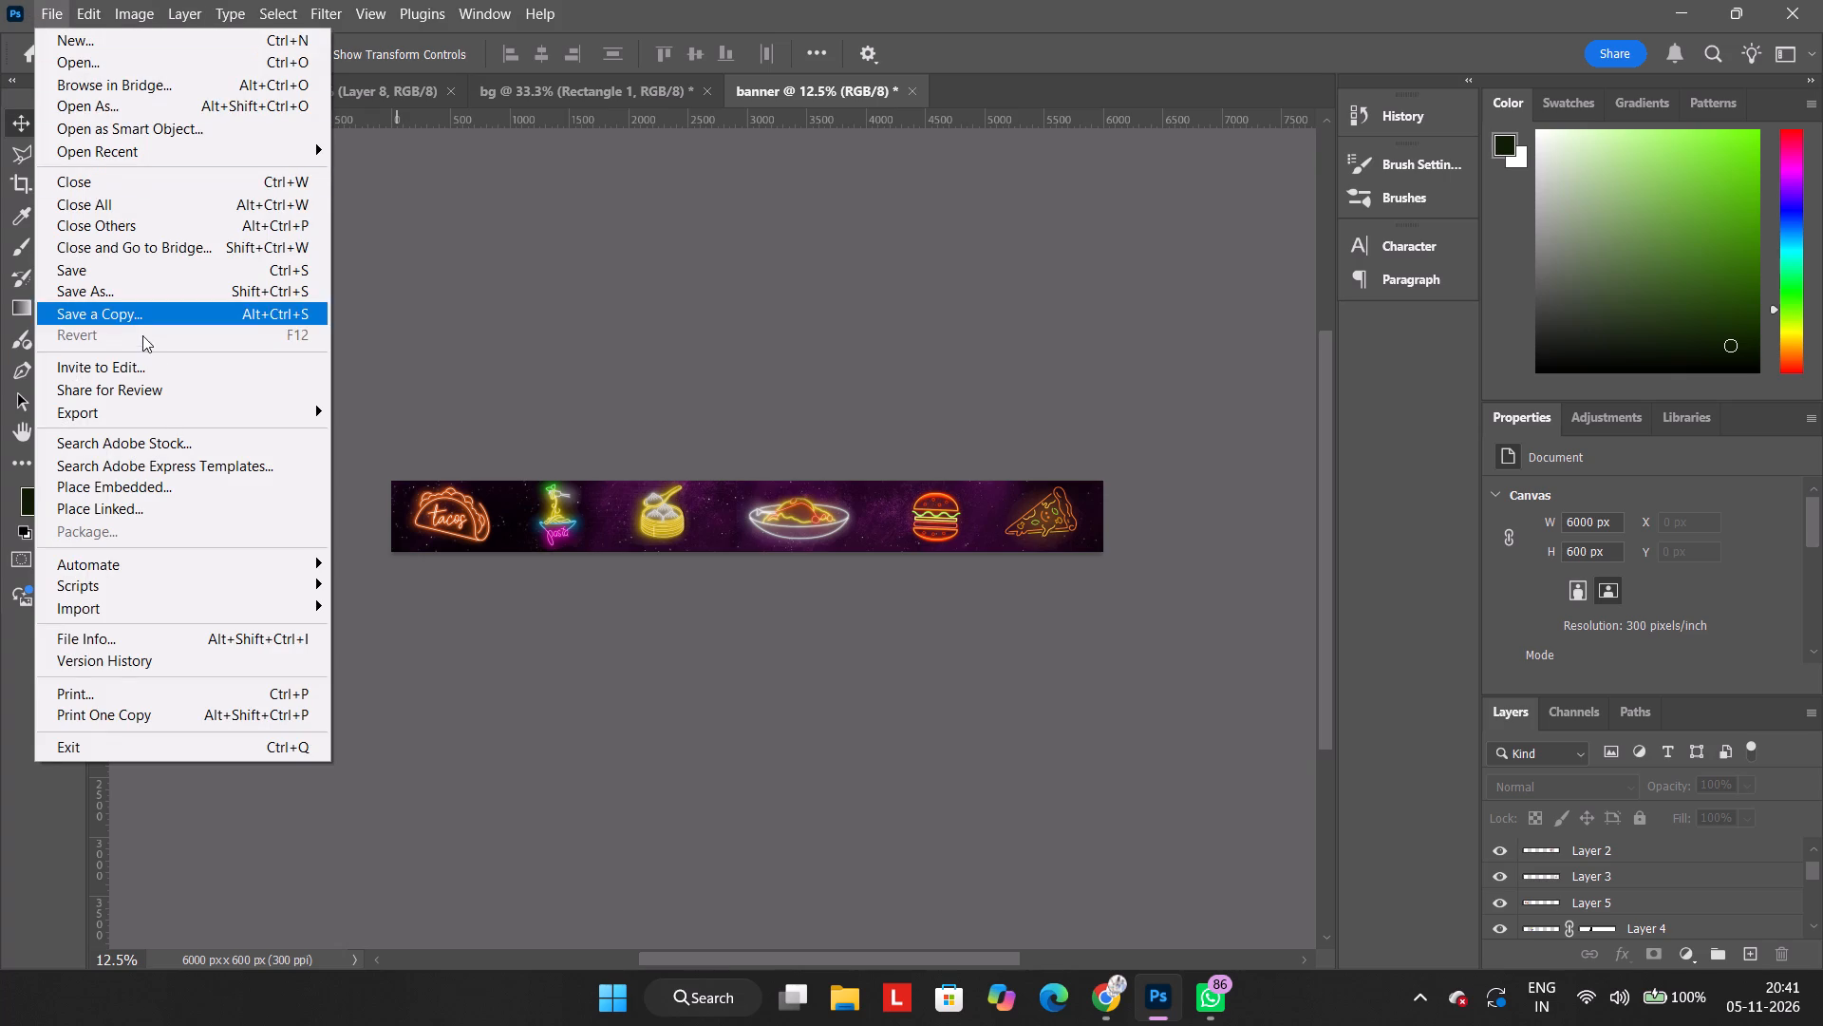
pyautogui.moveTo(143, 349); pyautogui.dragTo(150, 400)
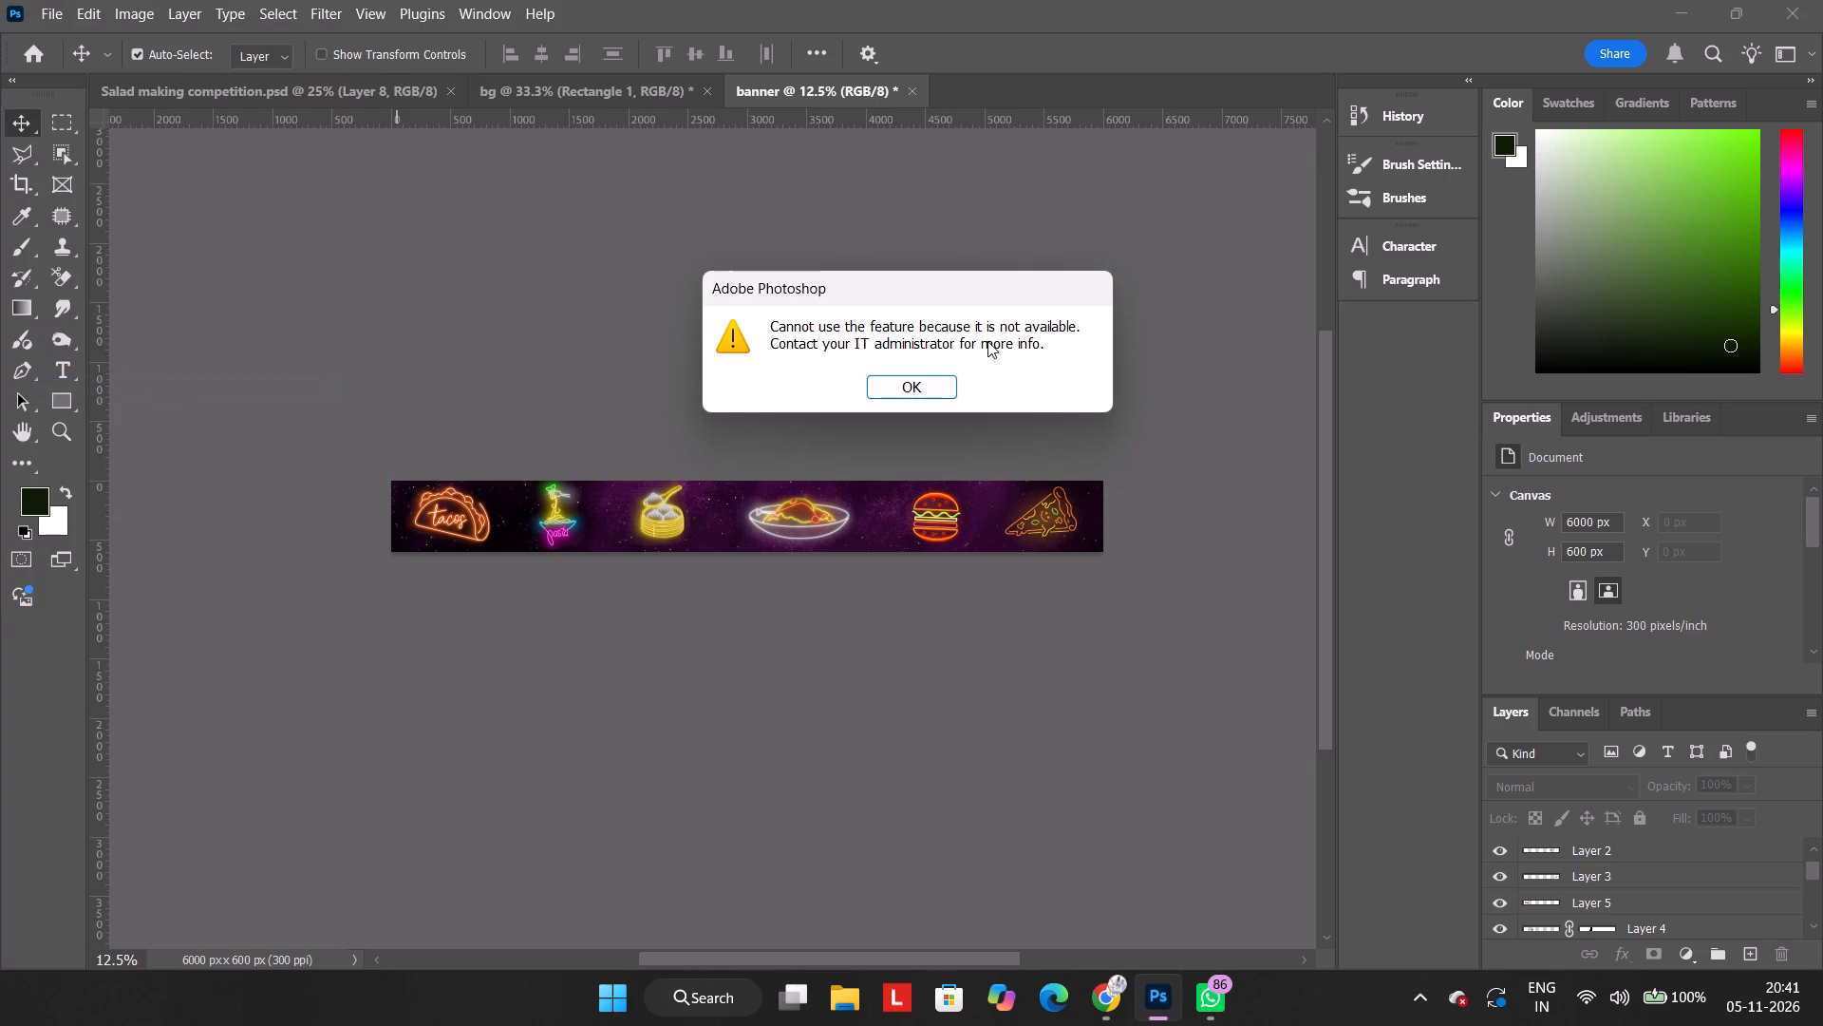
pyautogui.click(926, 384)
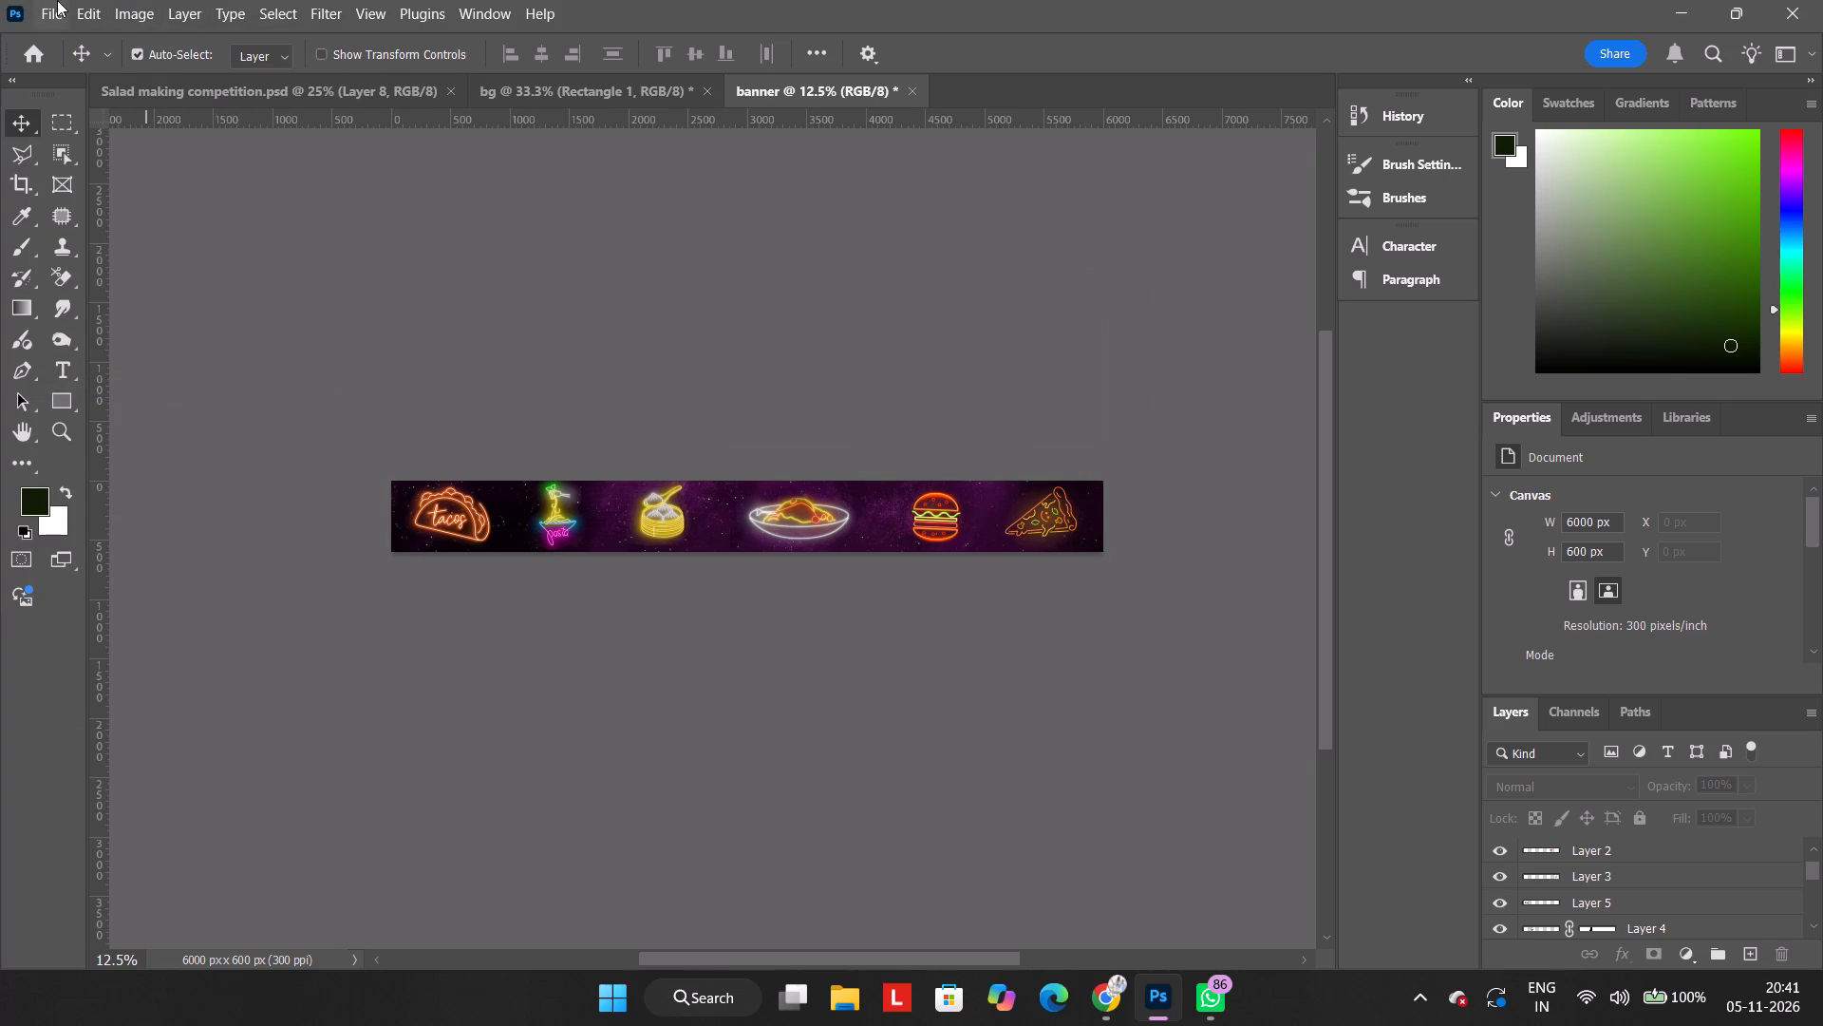
# Export the finished banner as a PNG named banner2 in the Downloads folder.
pyautogui.click(57, 0)
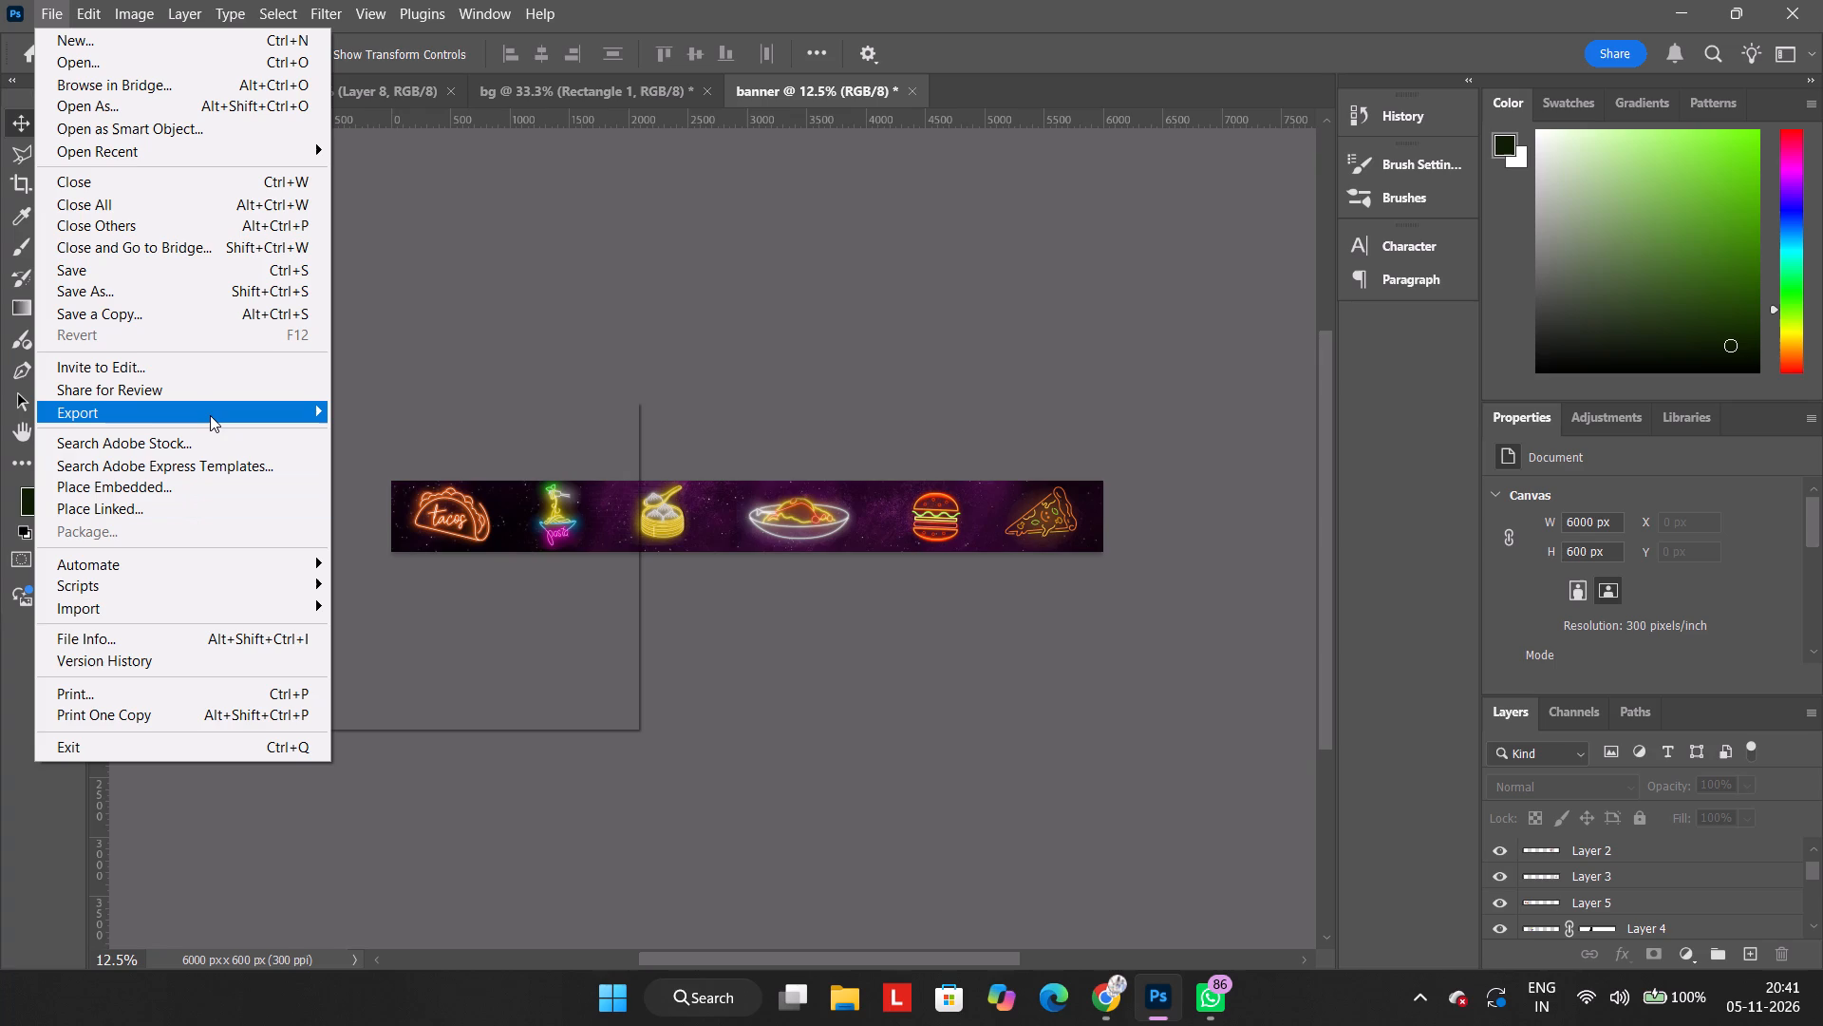
pyautogui.click(210, 415)
pyautogui.click(410, 415)
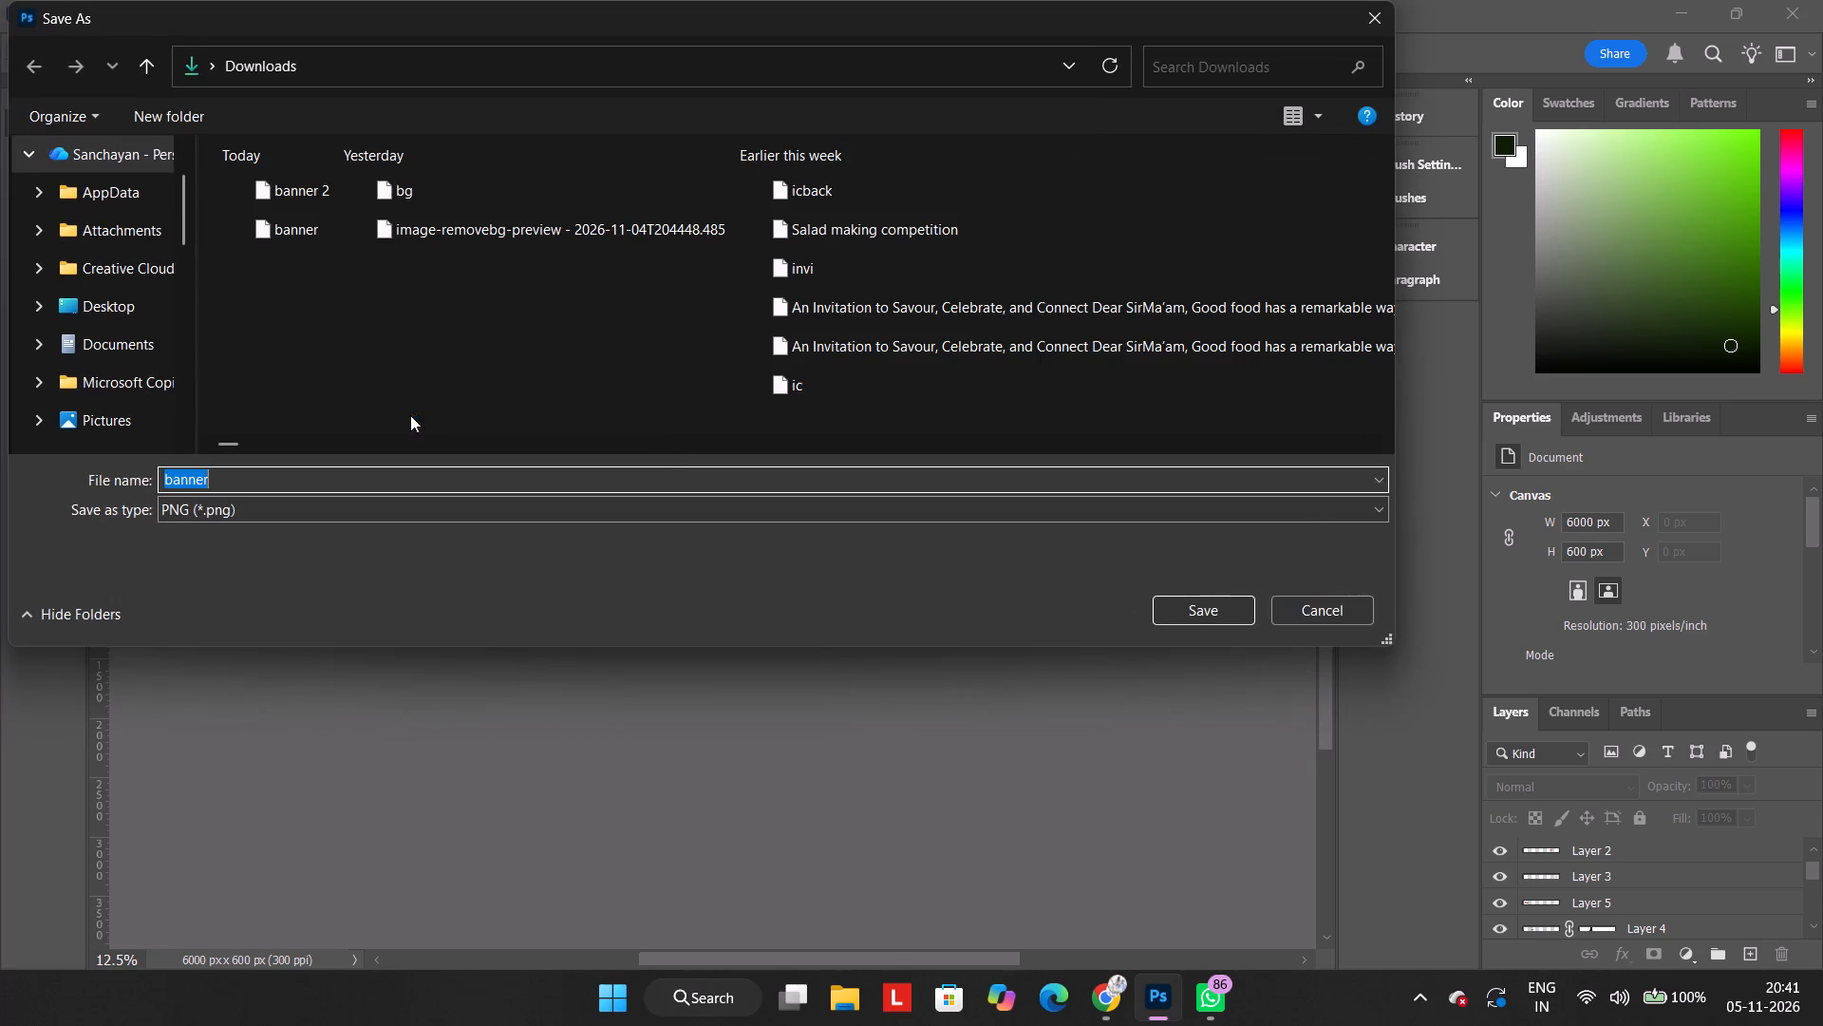
pyautogui.click(900, 479)
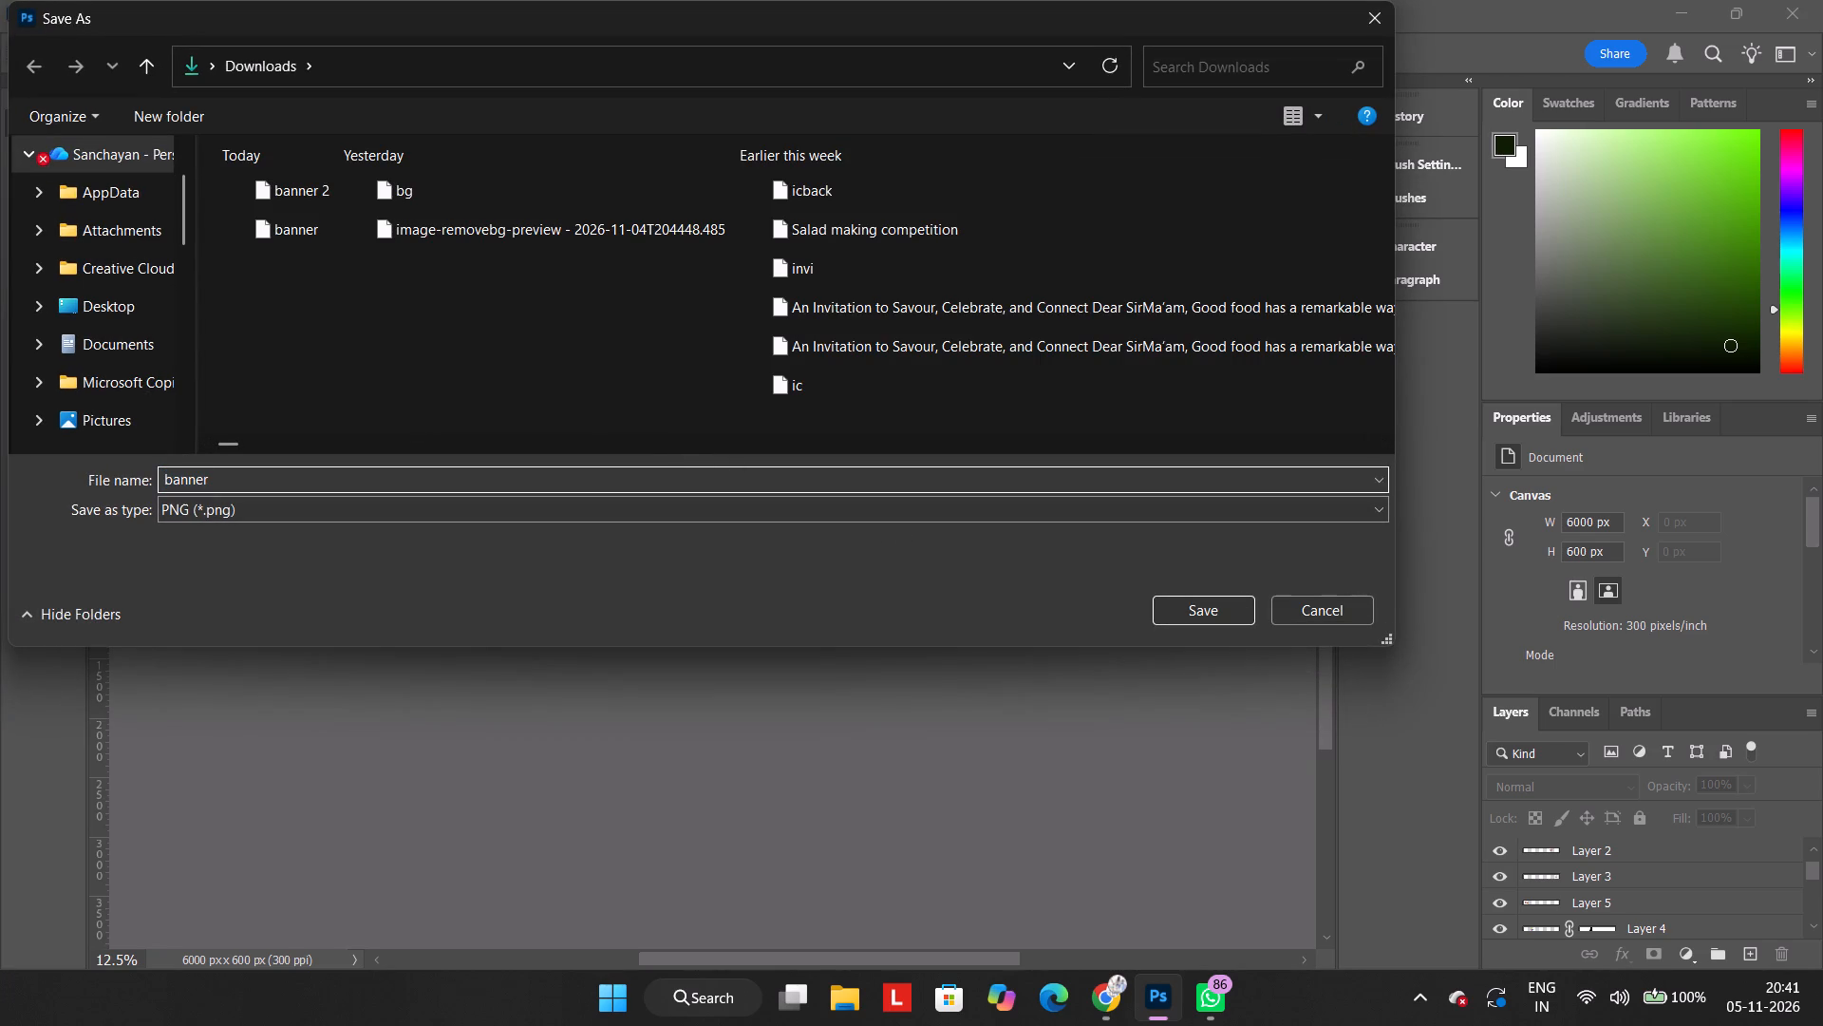
pyautogui.press('2')
pyautogui.click(1190, 615)
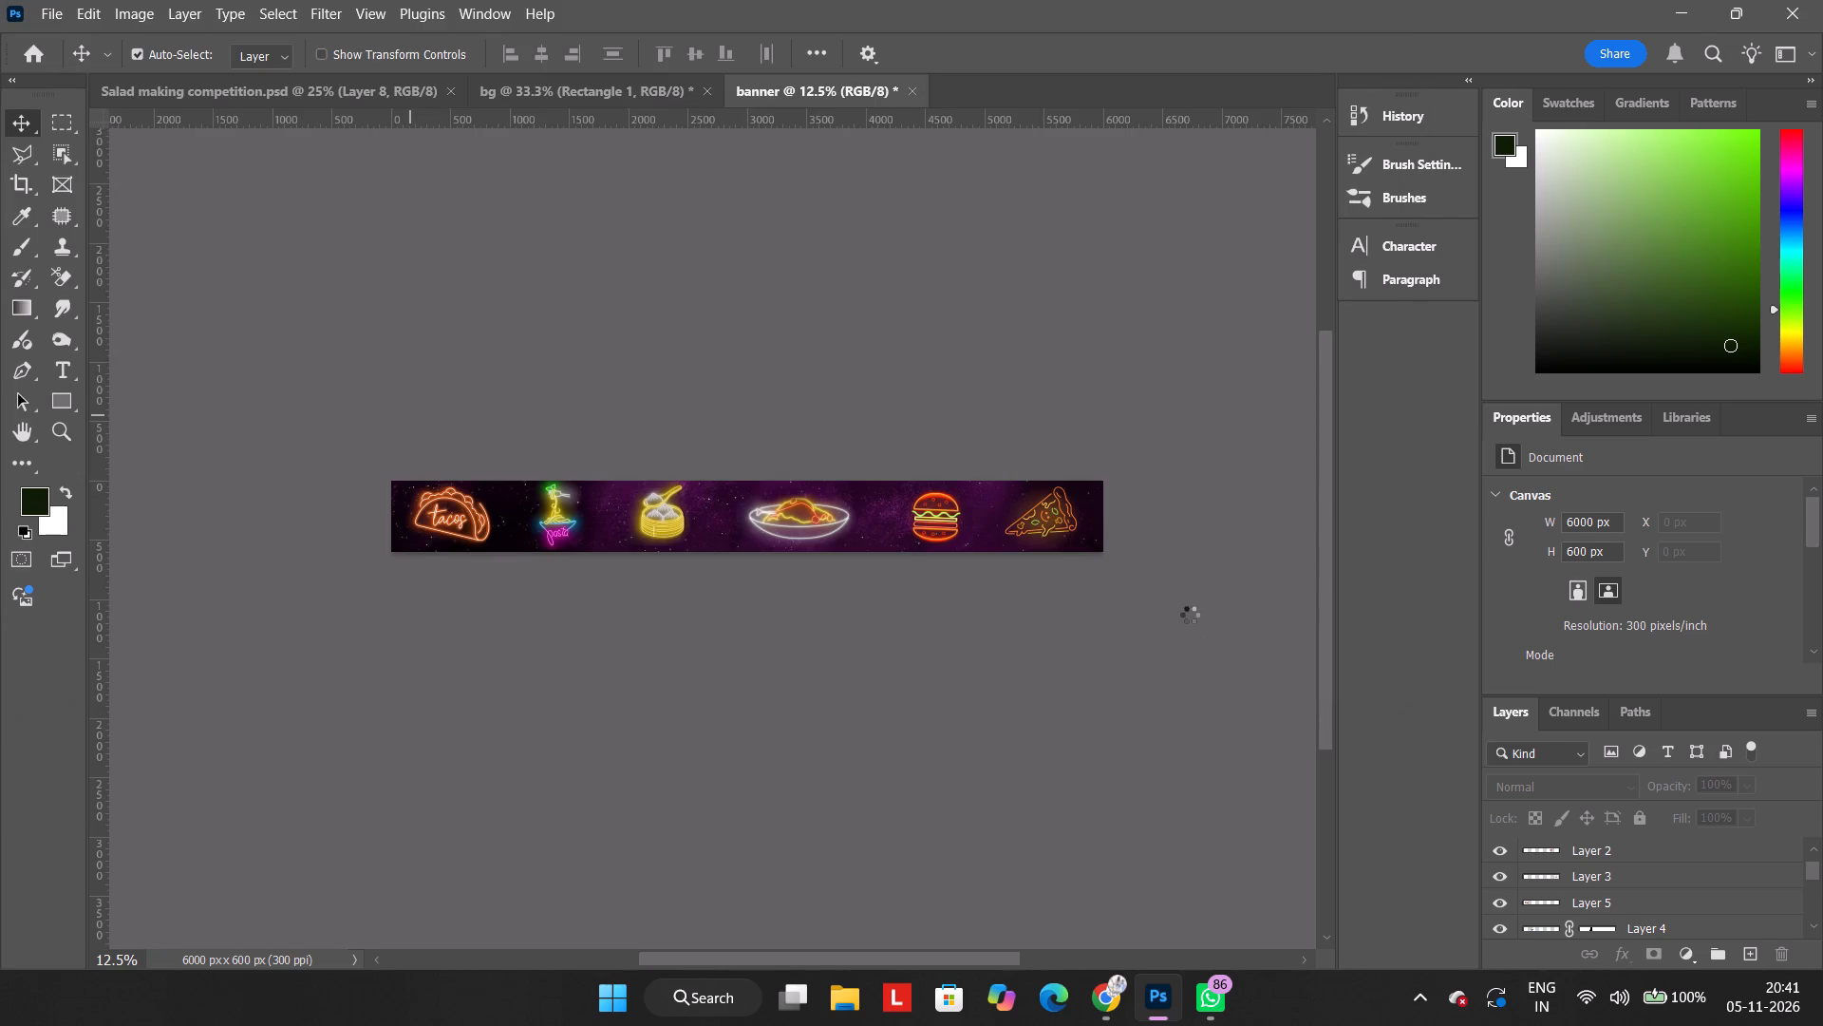
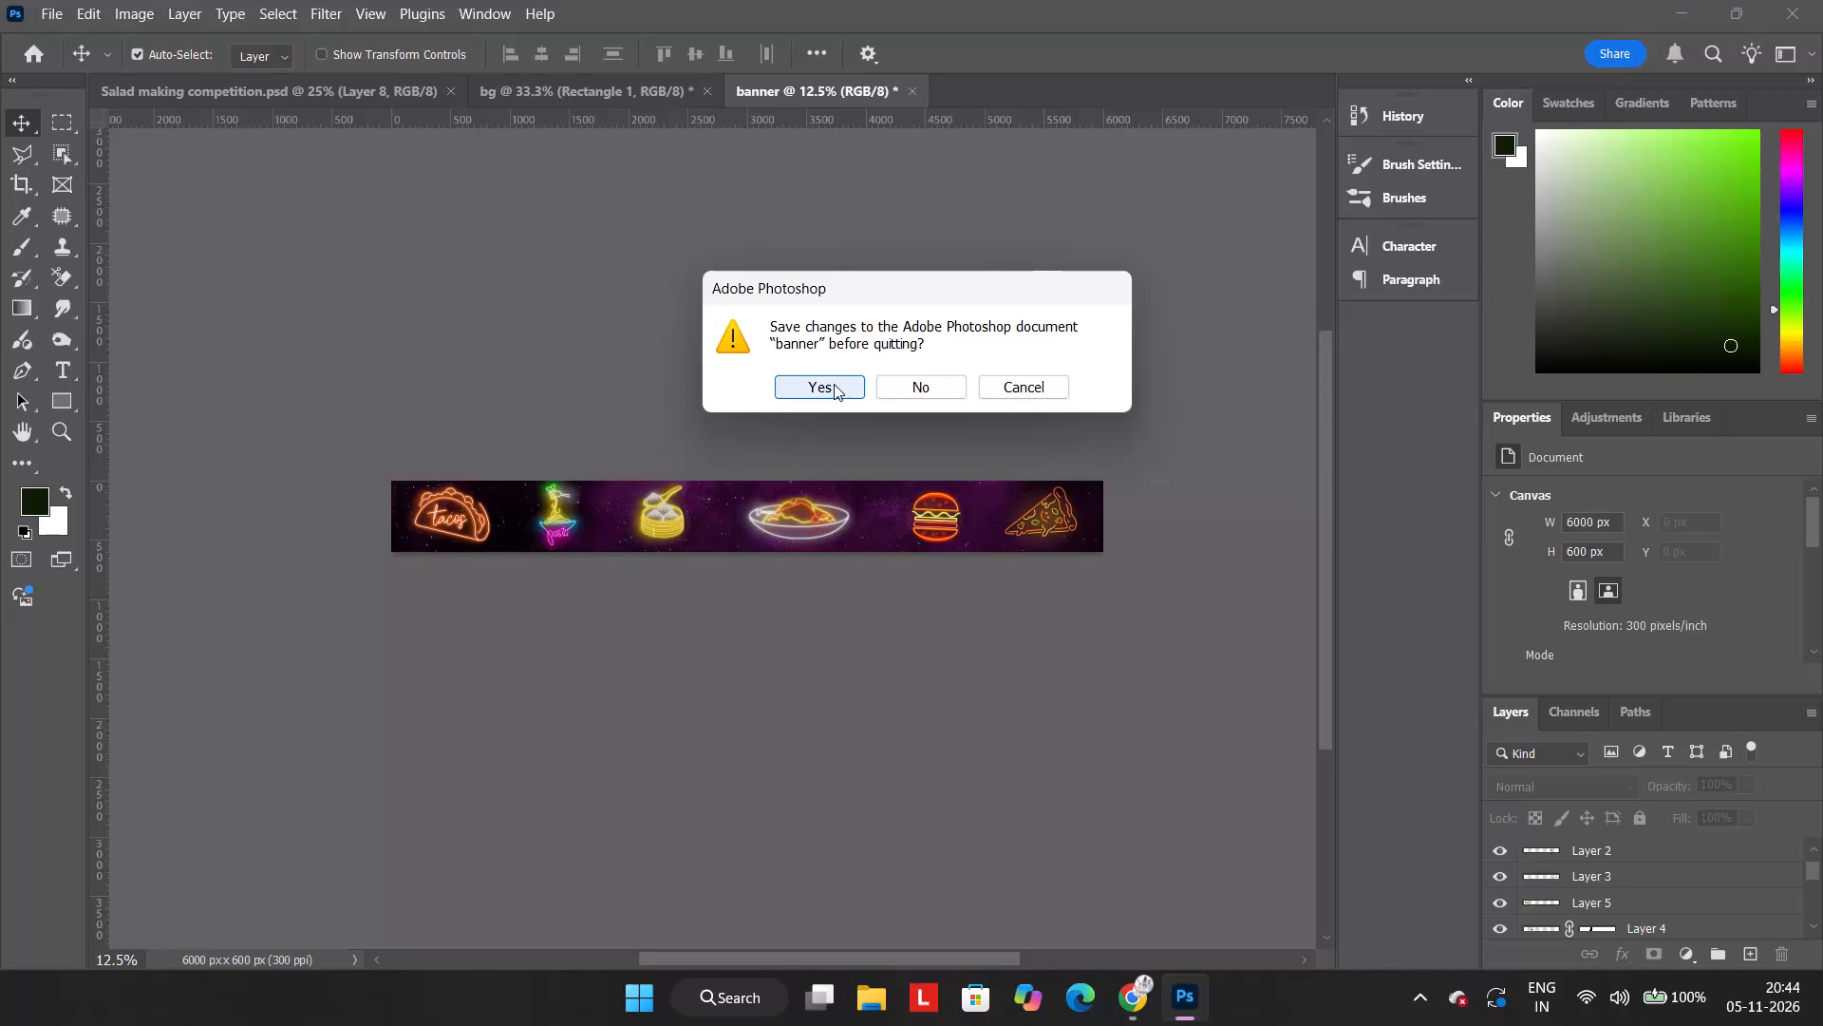
# Save the banner document before quitting as a Photoshop PSD named banner in the Downloads folder, with Maximize Compatibility kept on.
pyautogui.click(834, 384)
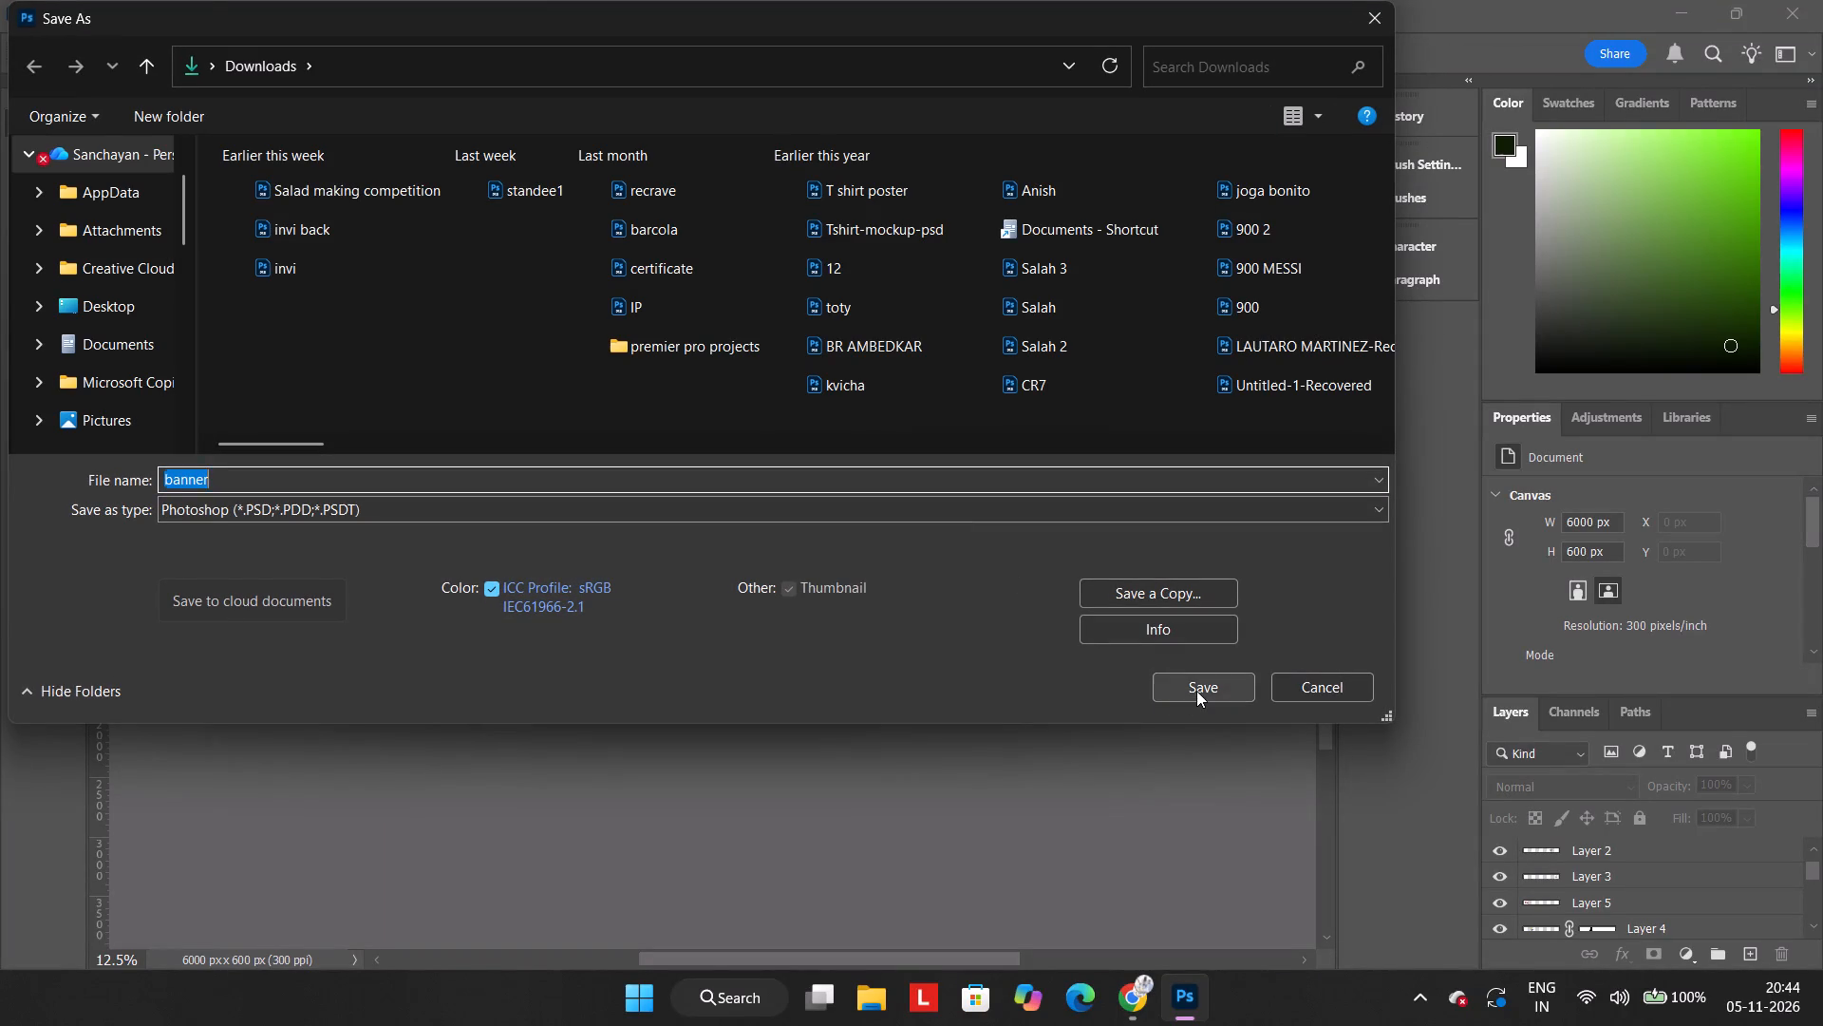
pyautogui.click(1196, 691)
pyautogui.click(1172, 275)
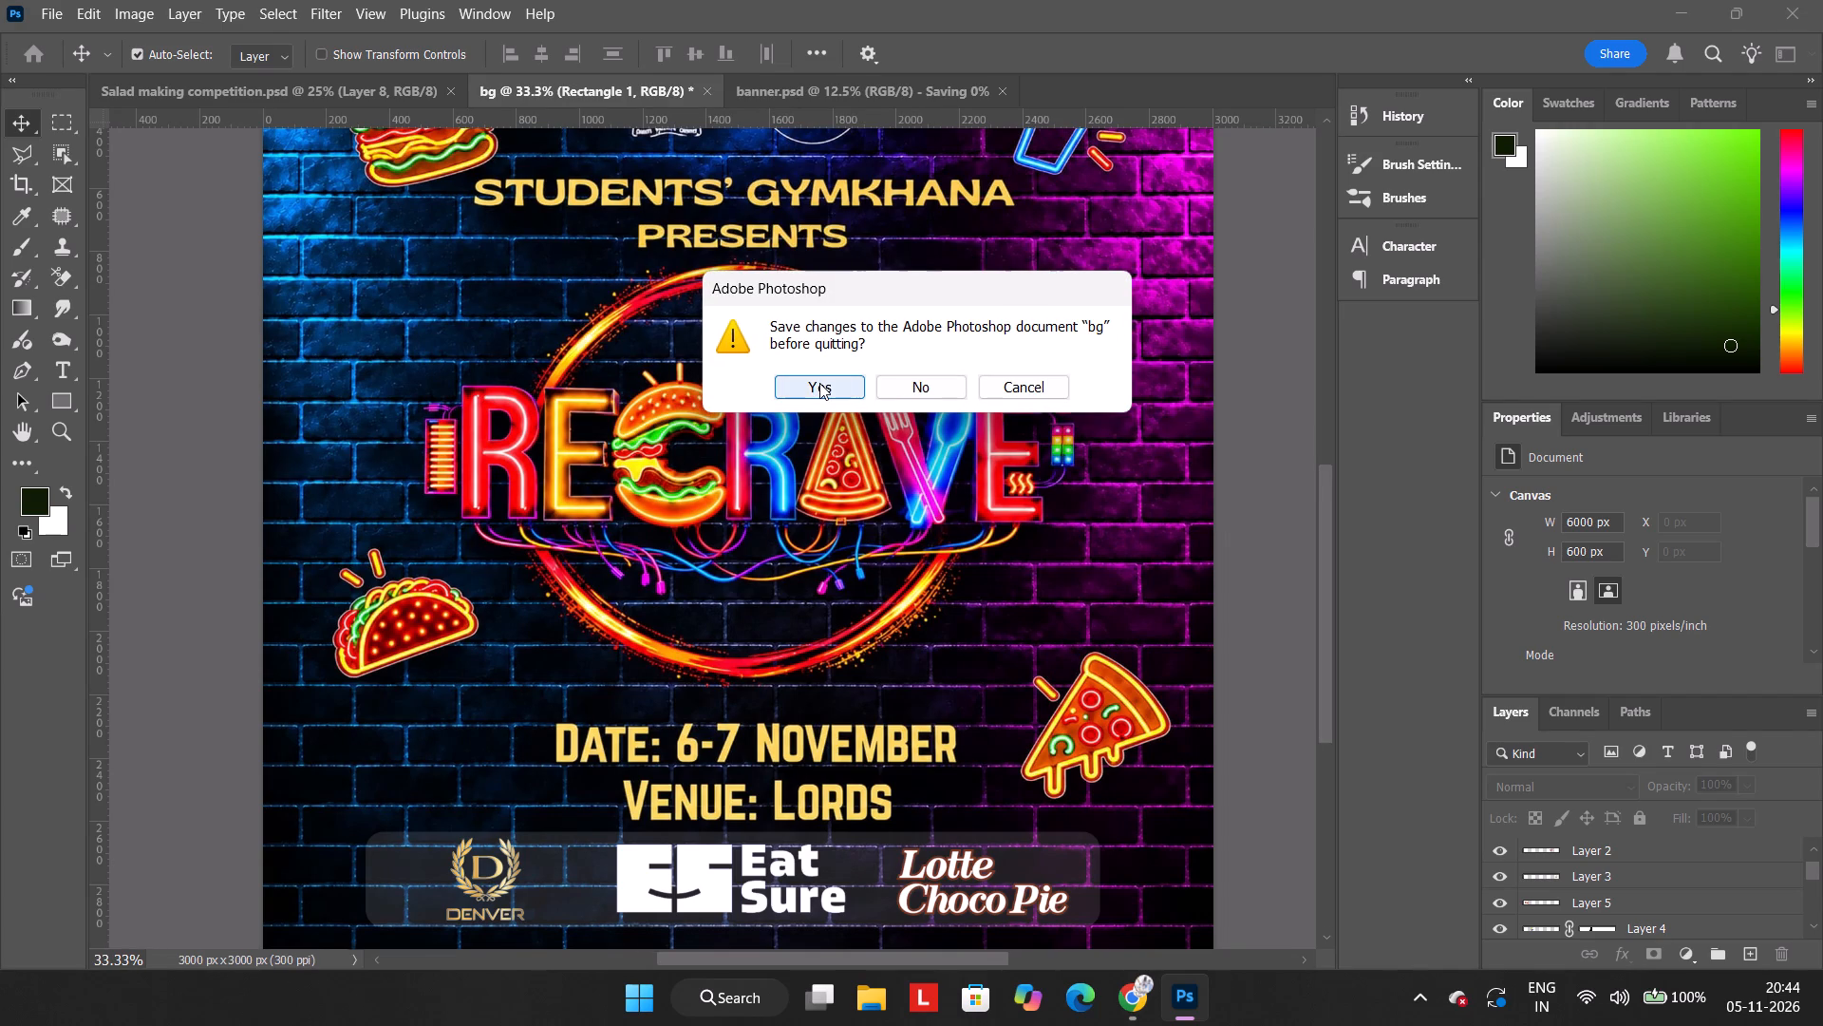
# Save the bg poster document as a Photoshop PSD named bg in the Downloads folder, with Maximize Compatibility kept on.
pyautogui.click(819, 383)
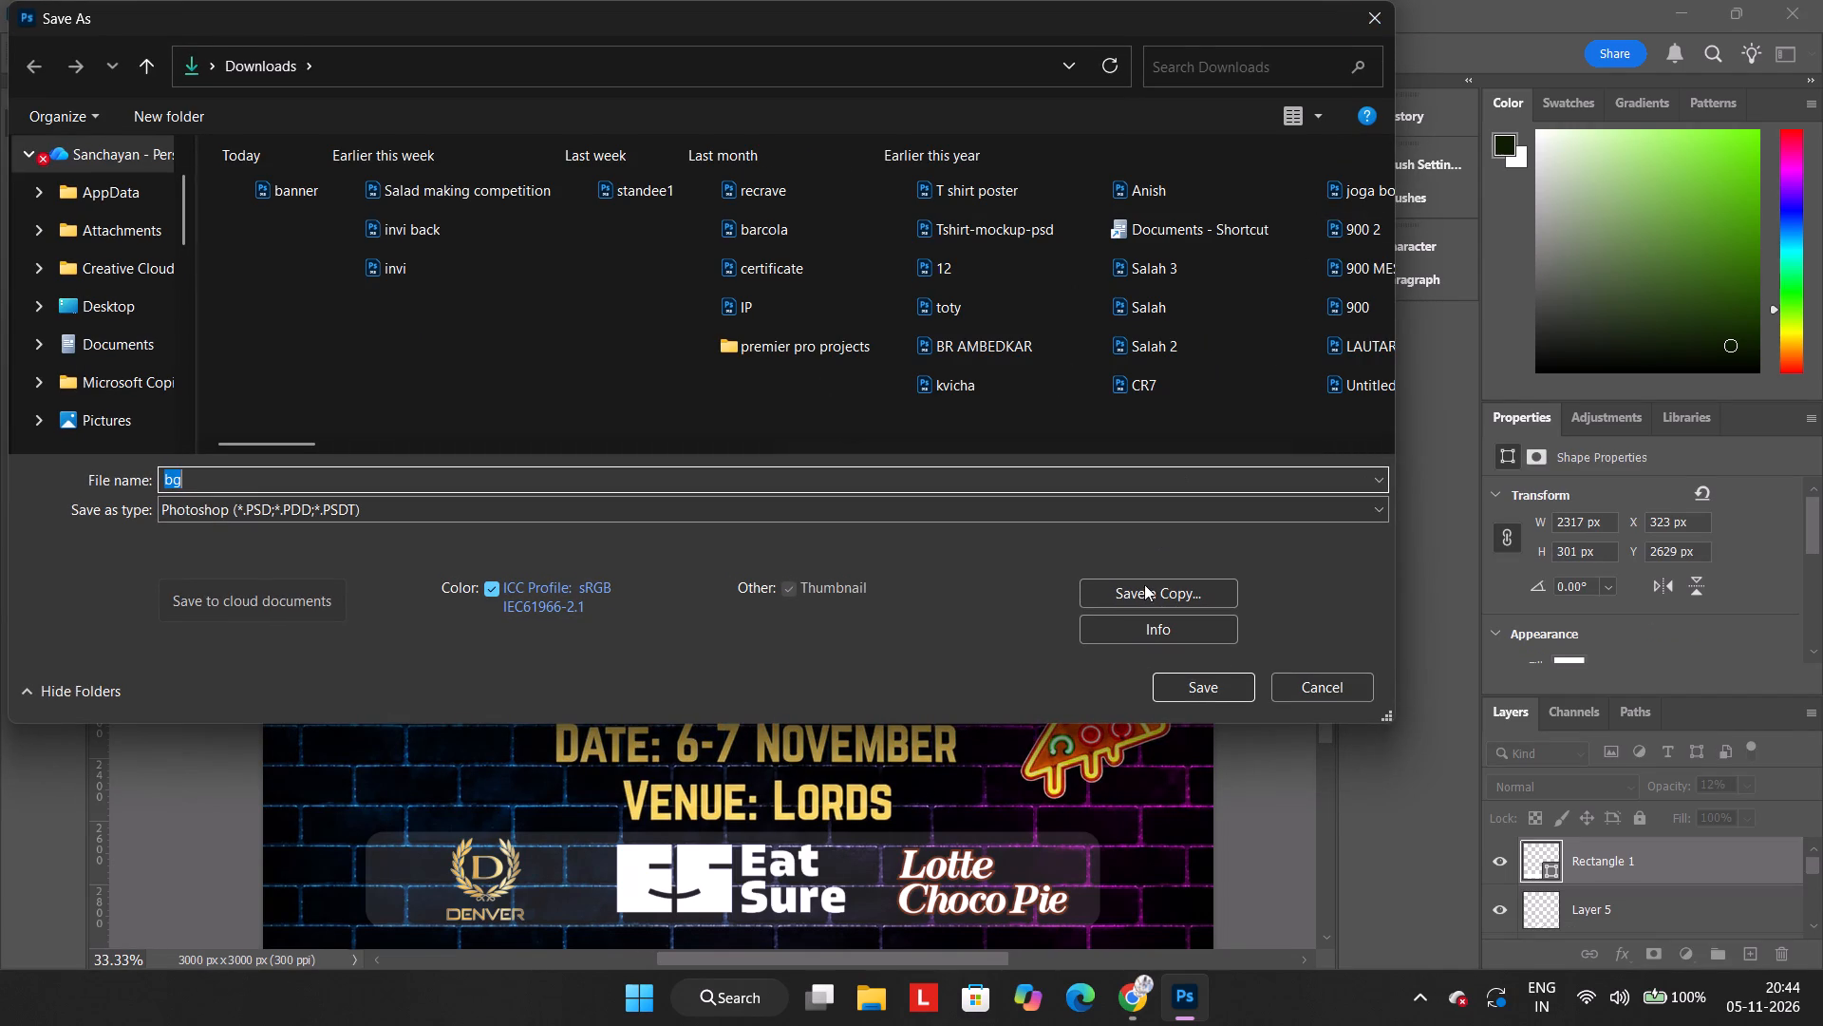
pyautogui.click(1207, 676)
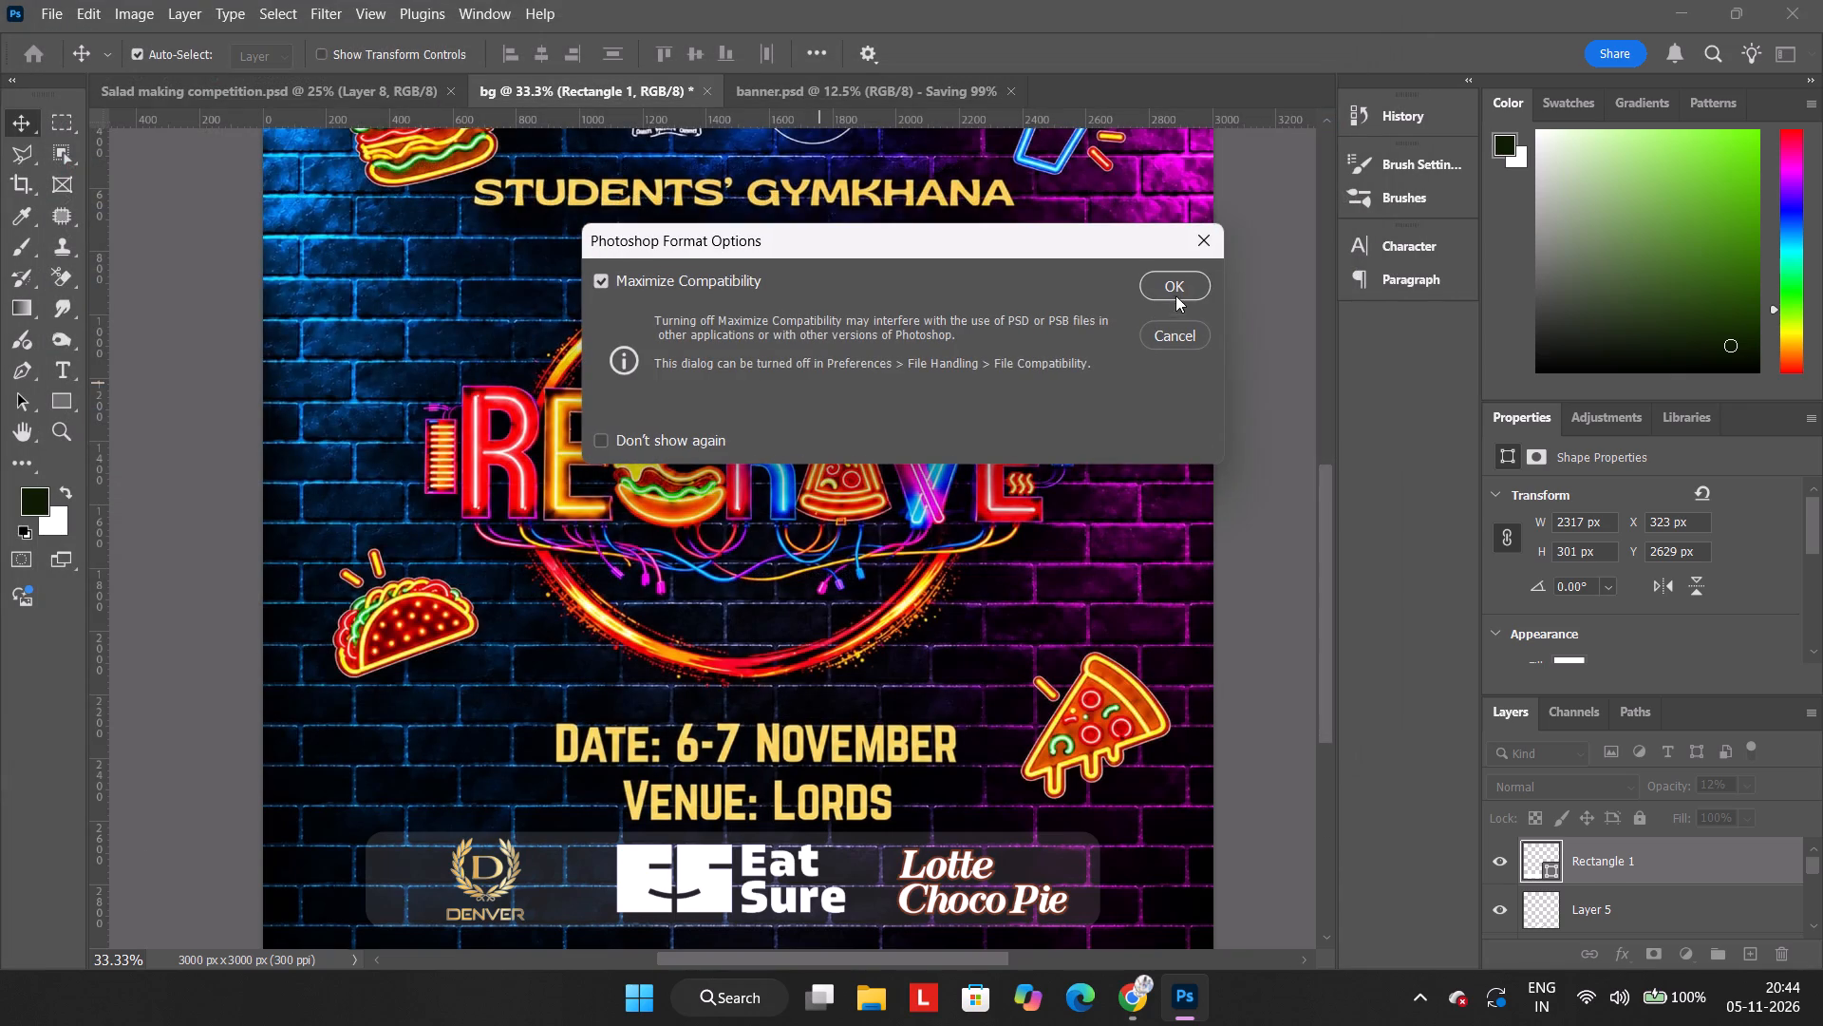
pyautogui.click(1175, 286)
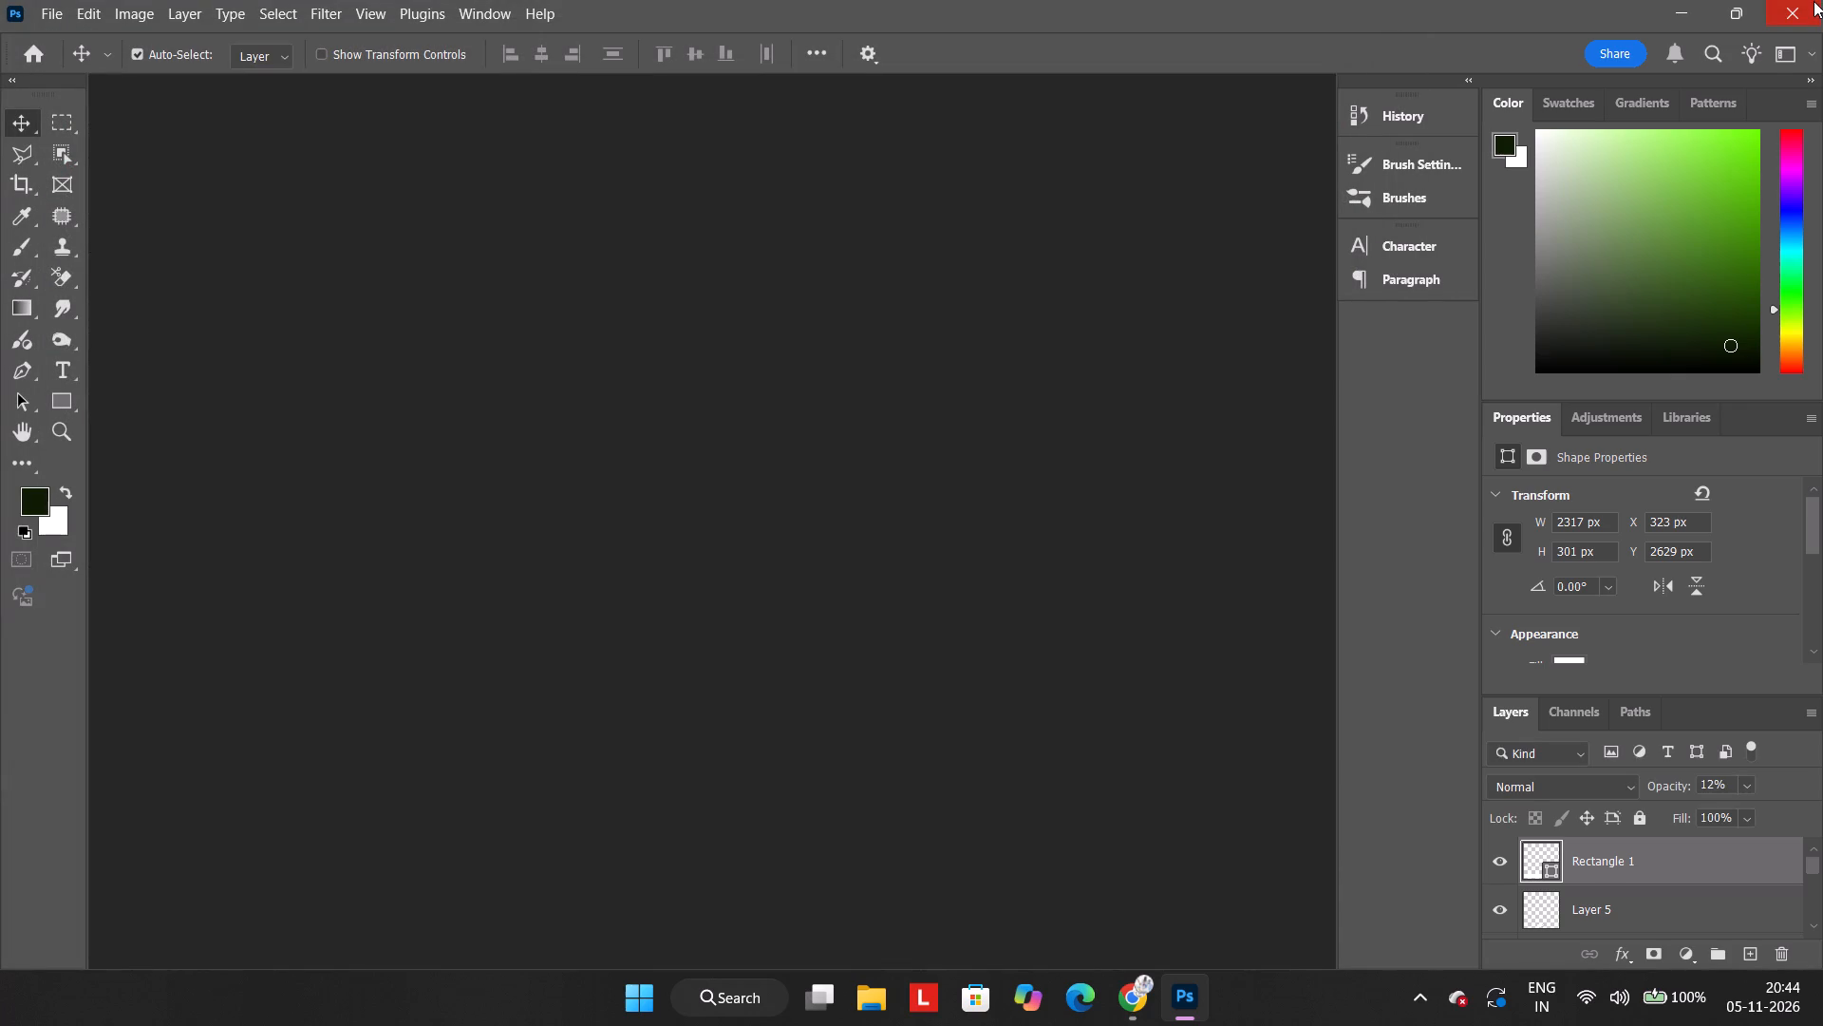
# Close the Chrome browser window containing the neon food reference tabs.
pyautogui.click(1811, 4)
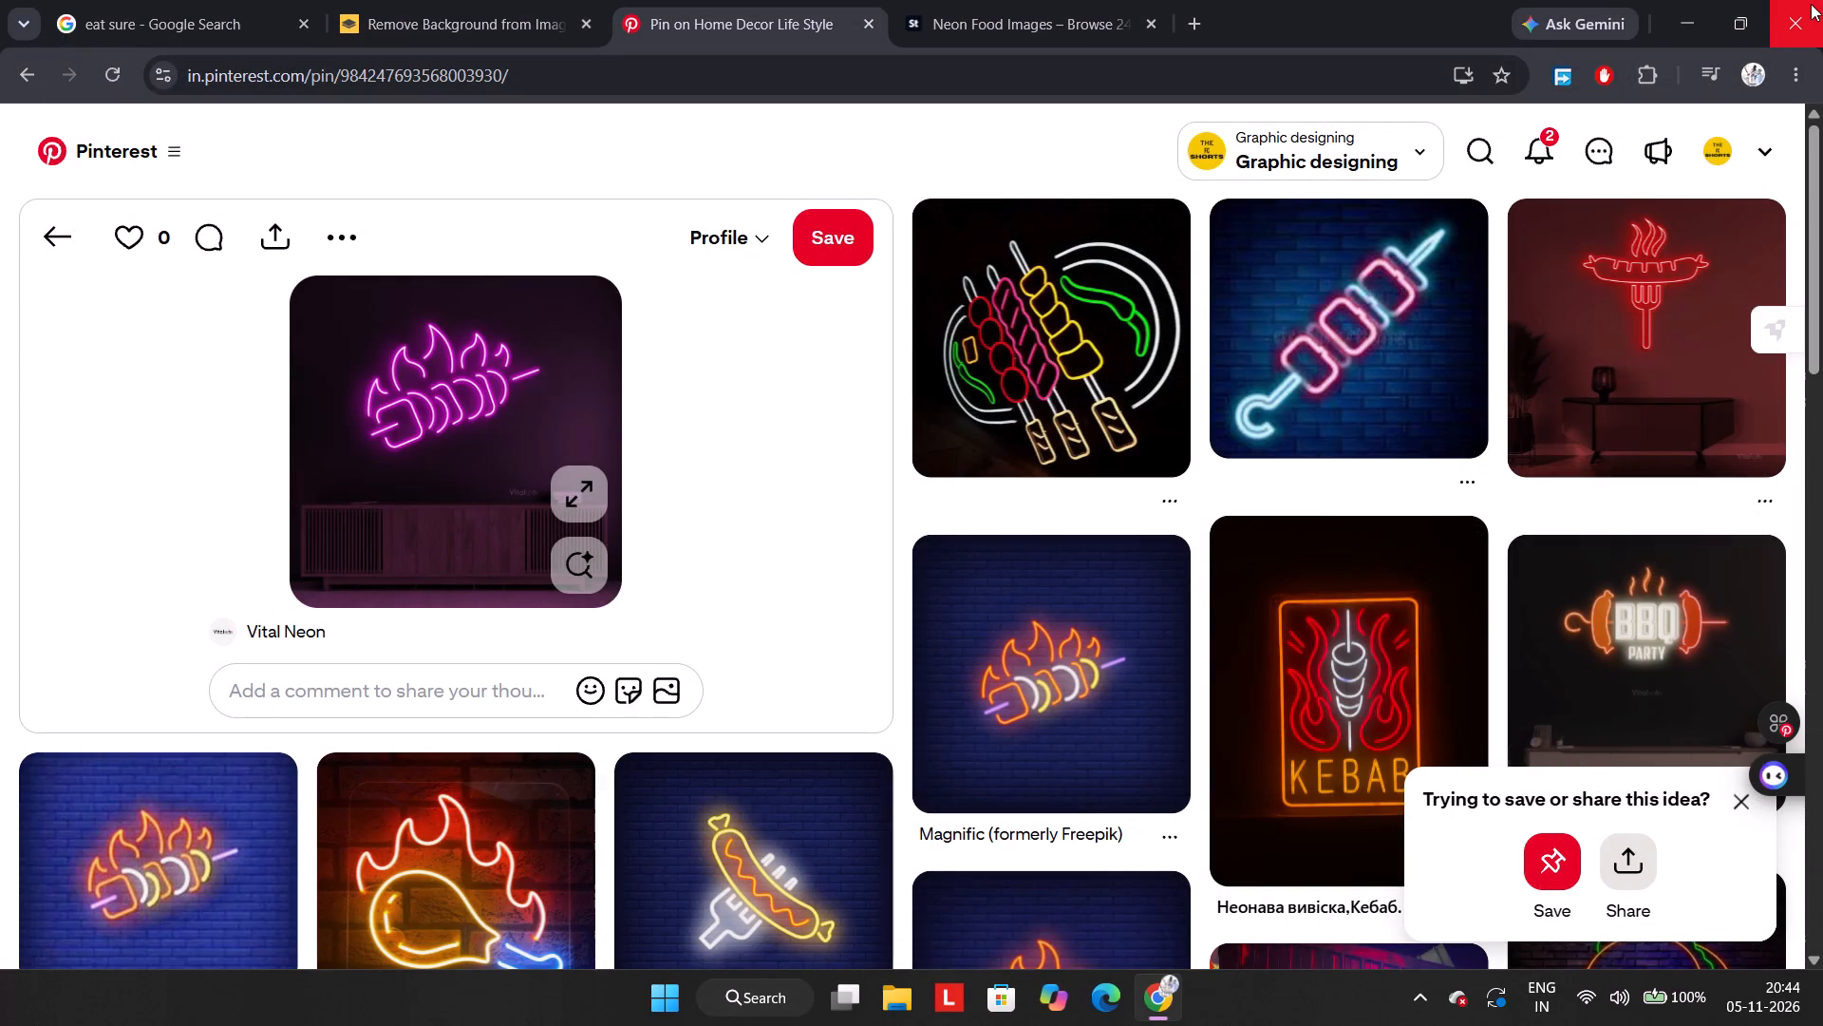
pyautogui.click(1811, 4)
pyautogui.click(1811, 4)
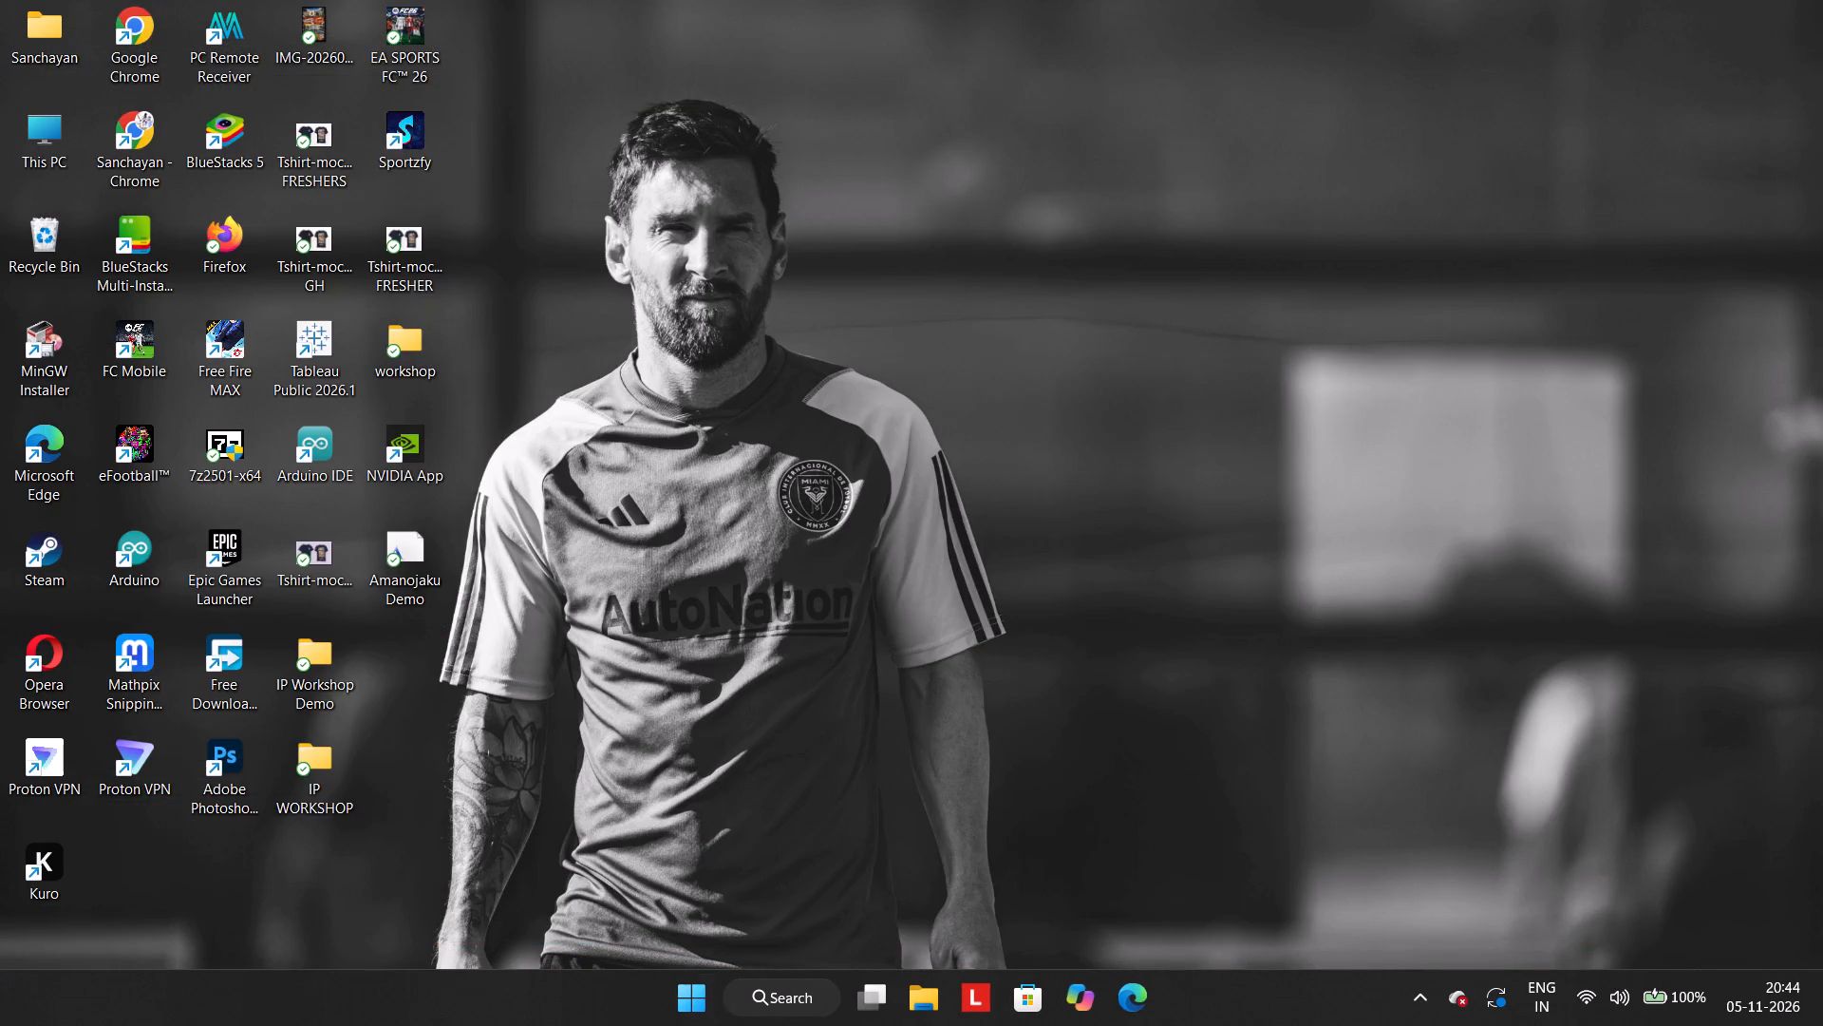
# Open the computer's power options from Windows.
pyautogui.click(667, 1014)
pyautogui.click(1062, 928)
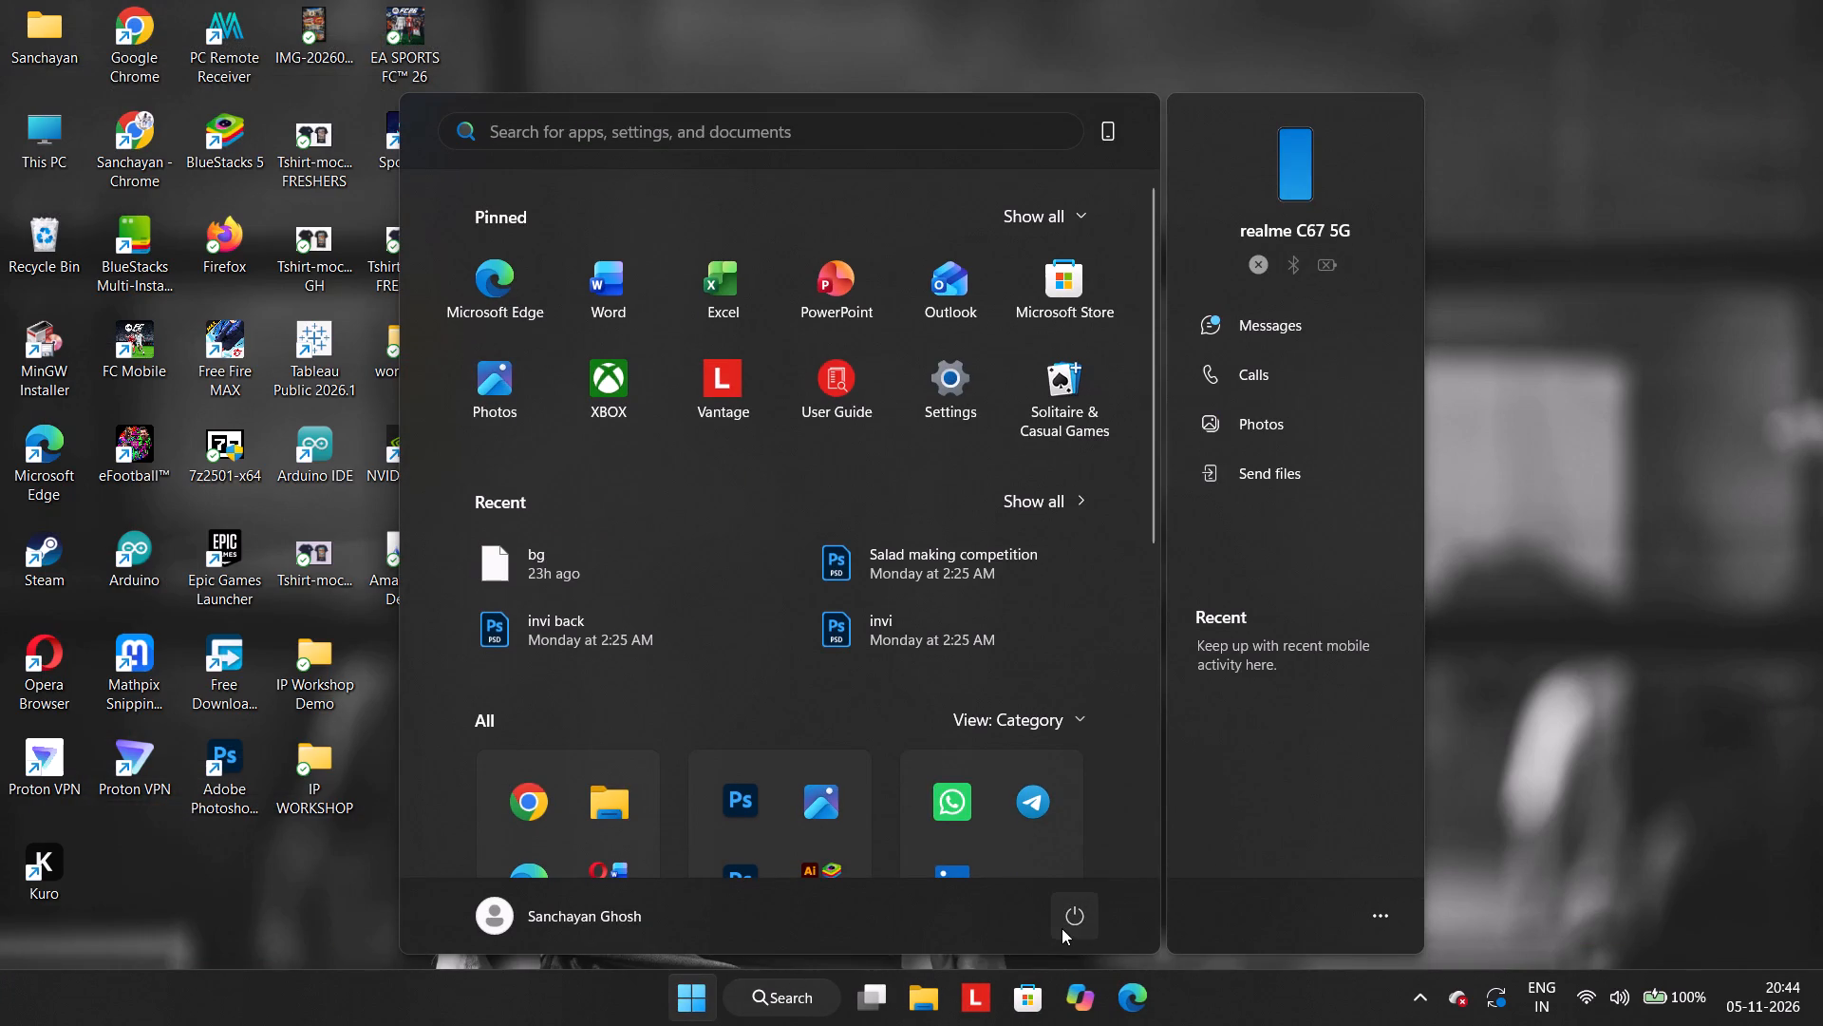